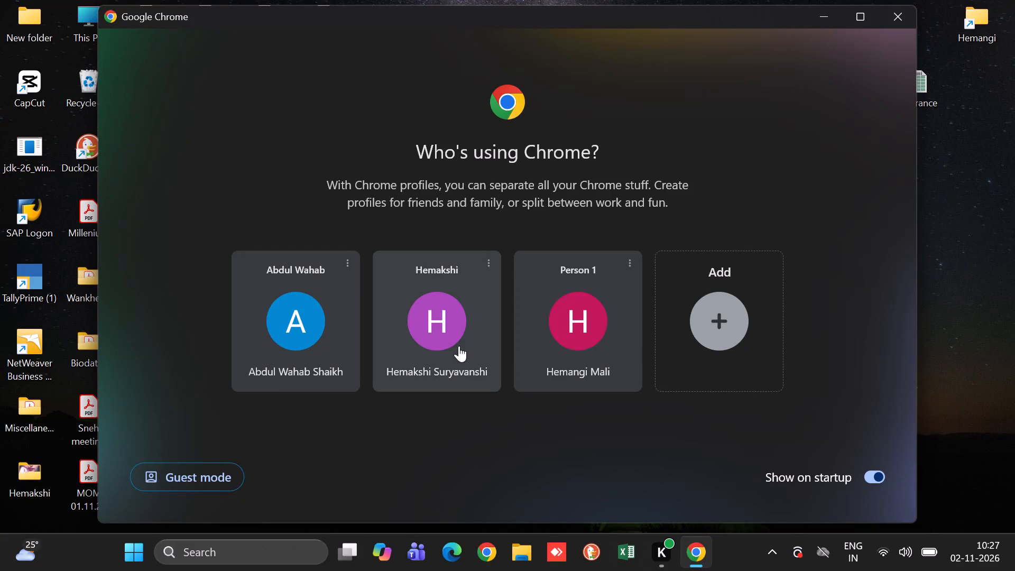
Open a Chrome browsing window with the Hemakshi profile.
double_click(433, 326)
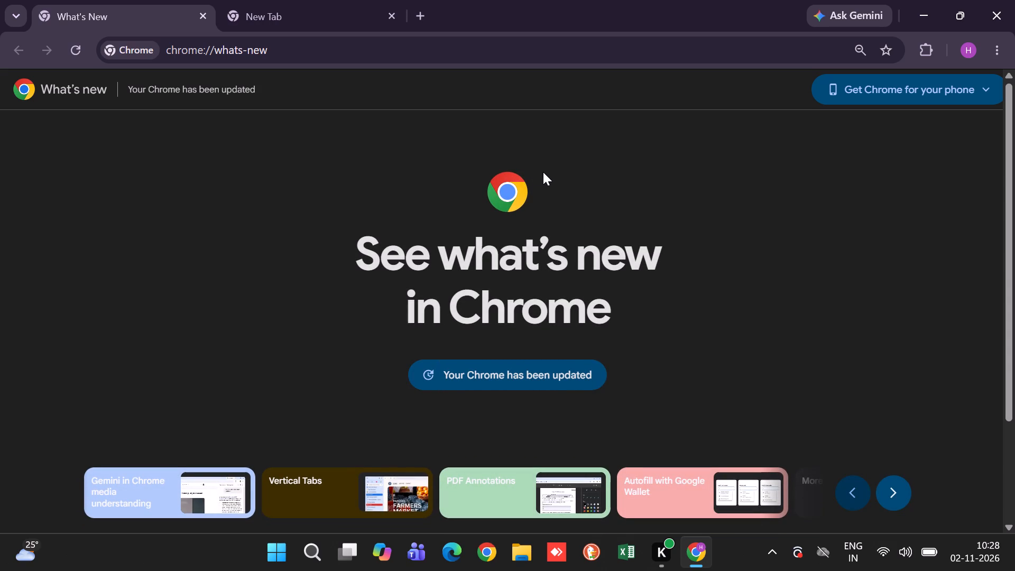
Switch to the already open New Tab page and dismiss the offer to set the default PDF viewer.
click(321, 4)
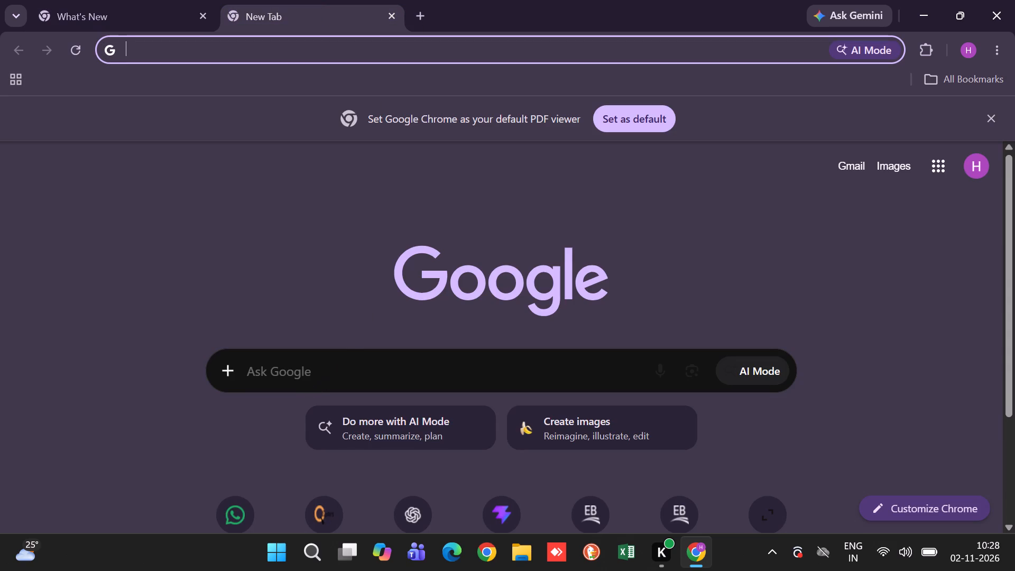
click(983, 113)
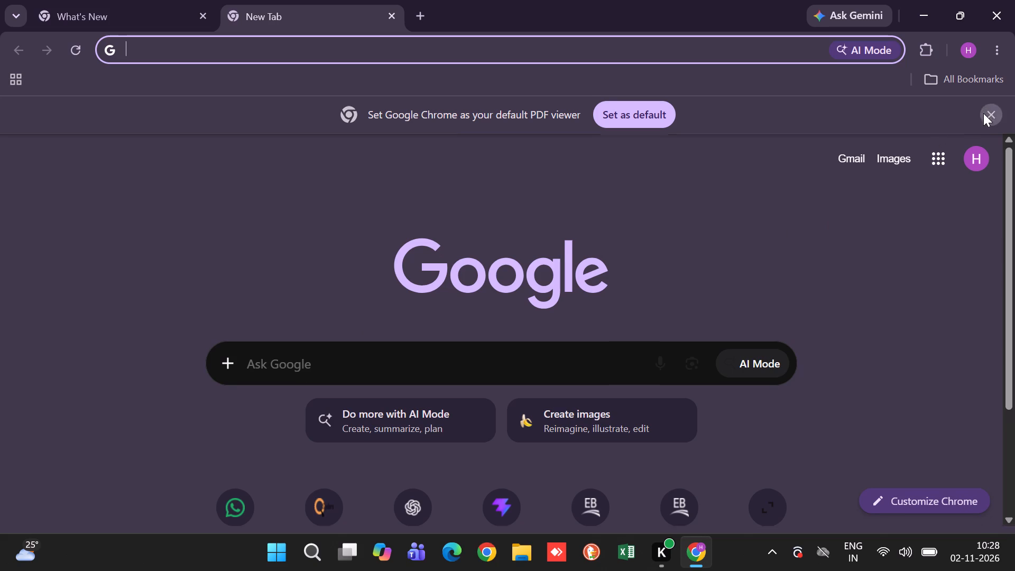
Start a Google search from the search box in the middle of the New Tab page.
click(436, 333)
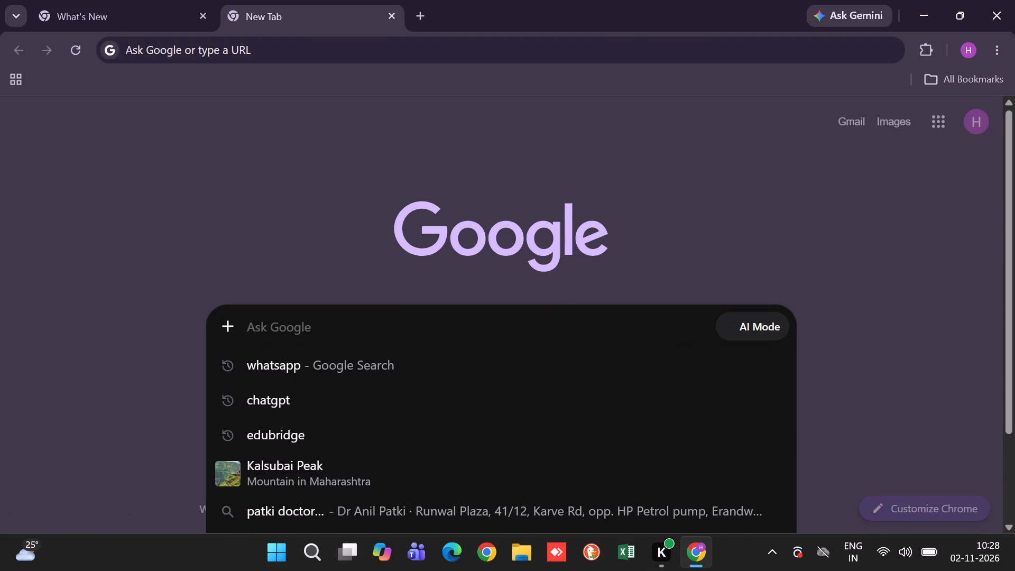
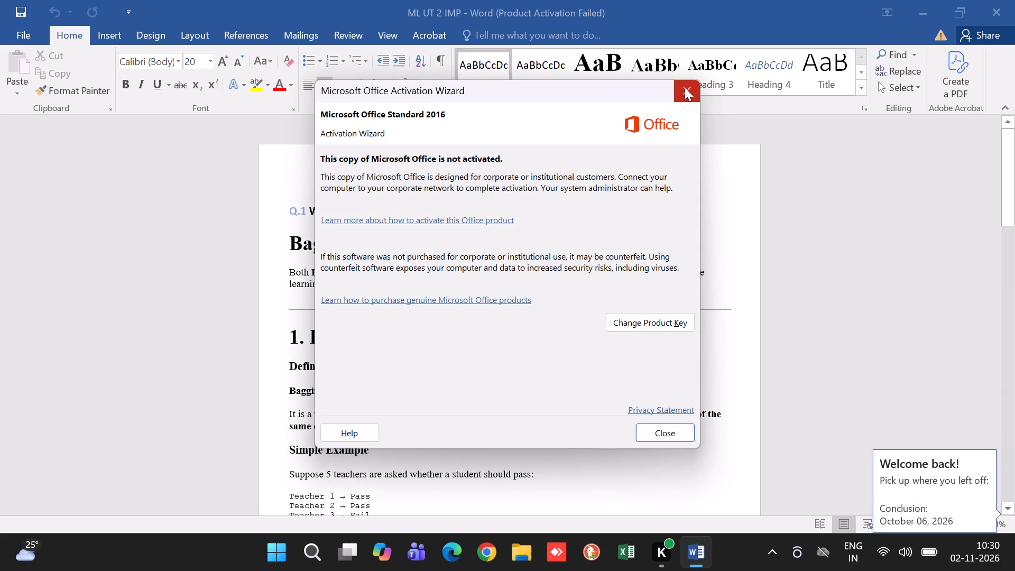
Dismiss the Microsoft Office Activation Wizard over the ML UT 2 IMP document in Word.
click(685, 87)
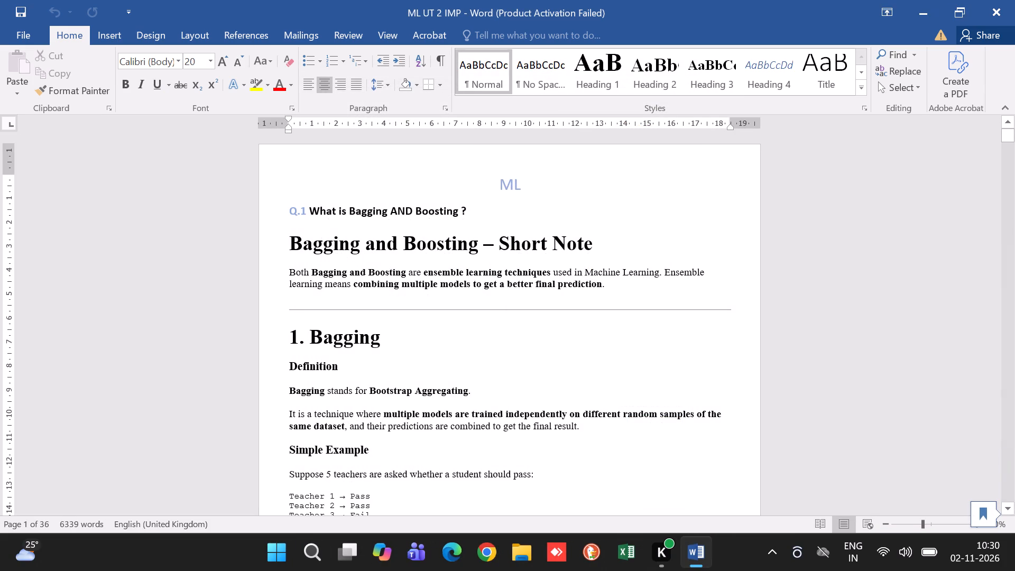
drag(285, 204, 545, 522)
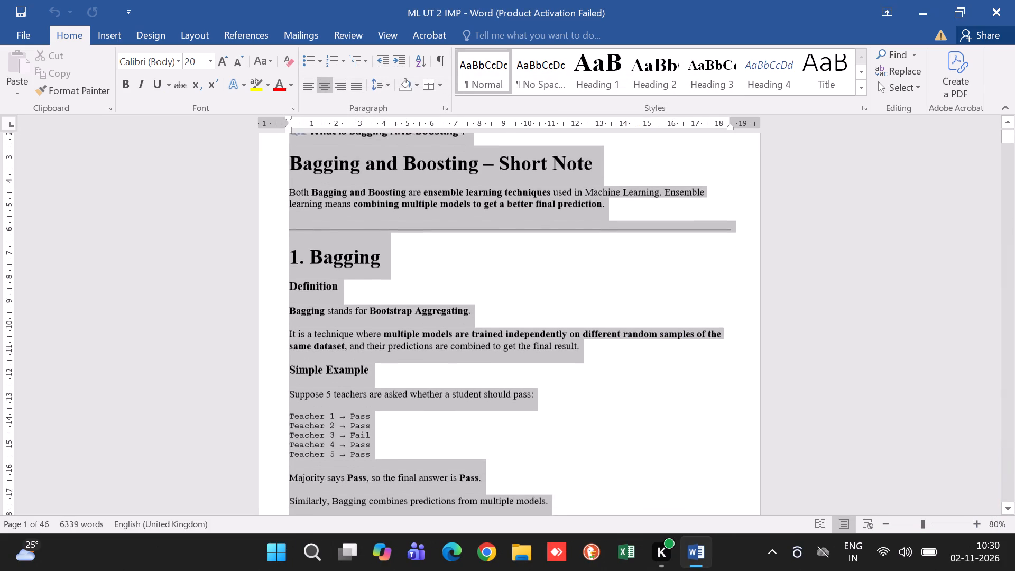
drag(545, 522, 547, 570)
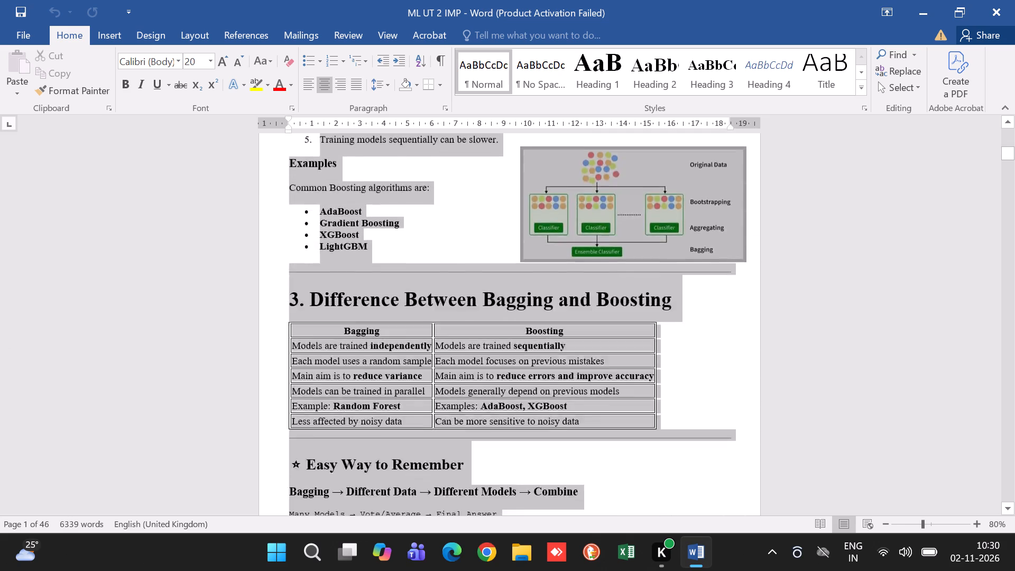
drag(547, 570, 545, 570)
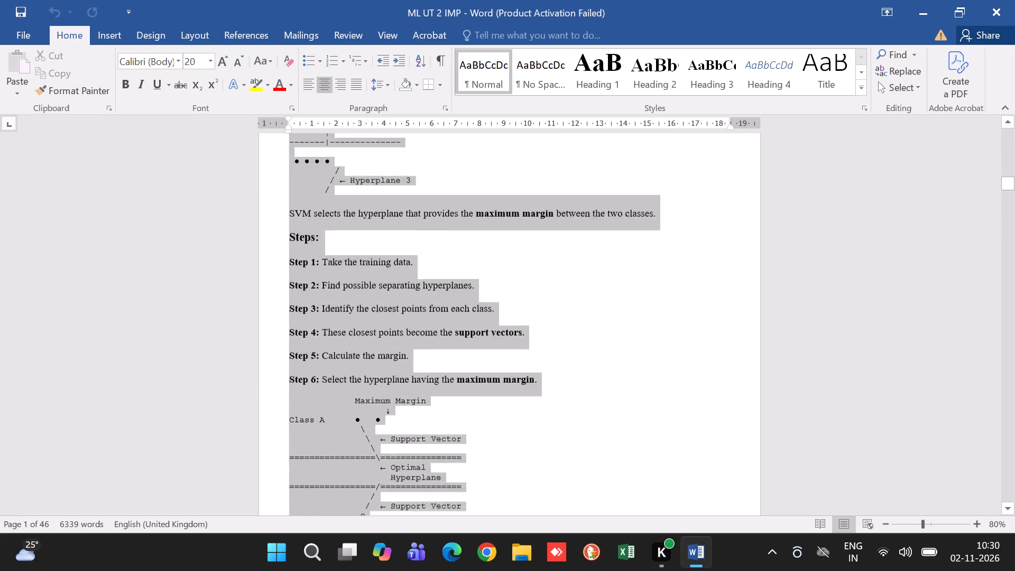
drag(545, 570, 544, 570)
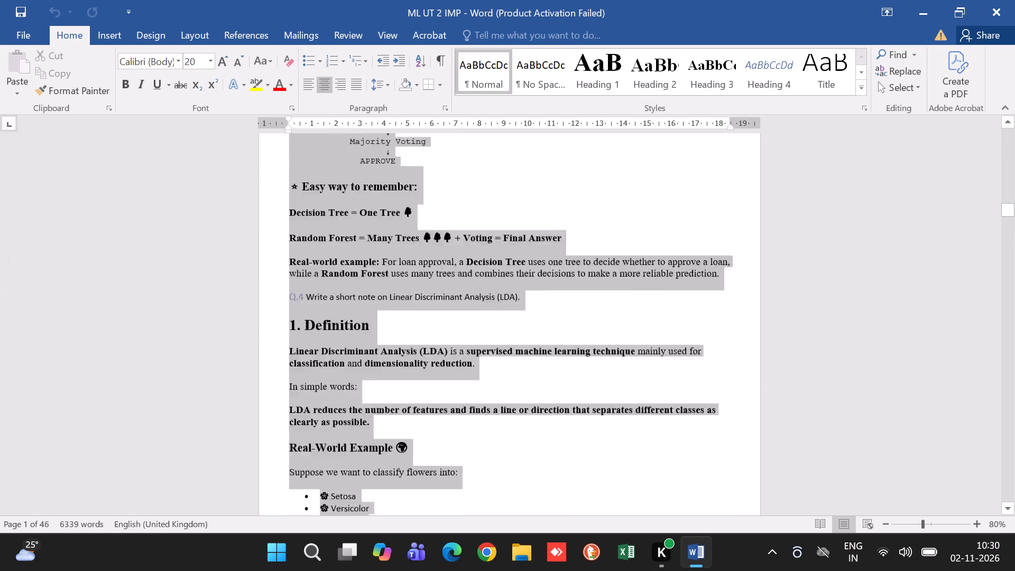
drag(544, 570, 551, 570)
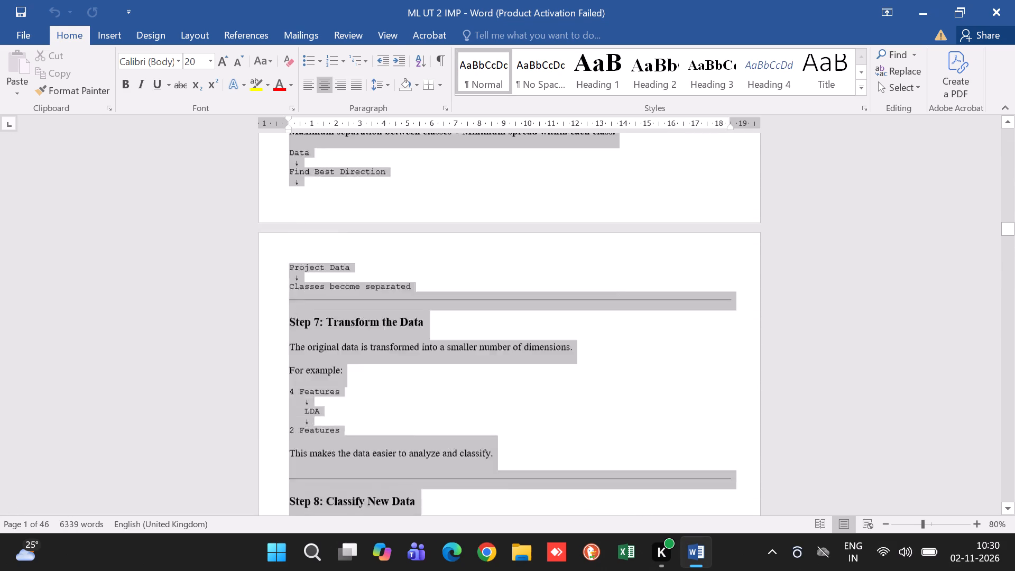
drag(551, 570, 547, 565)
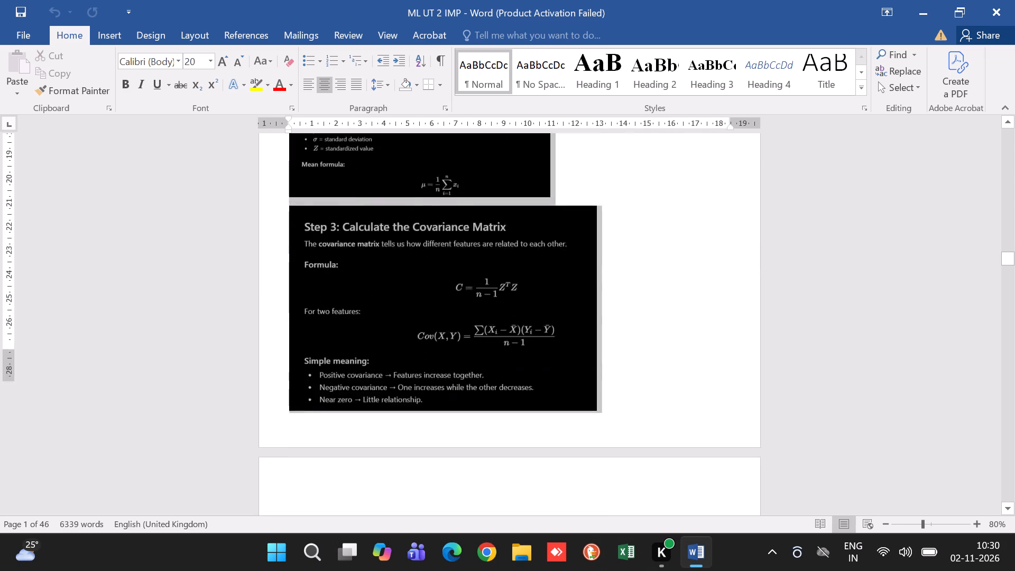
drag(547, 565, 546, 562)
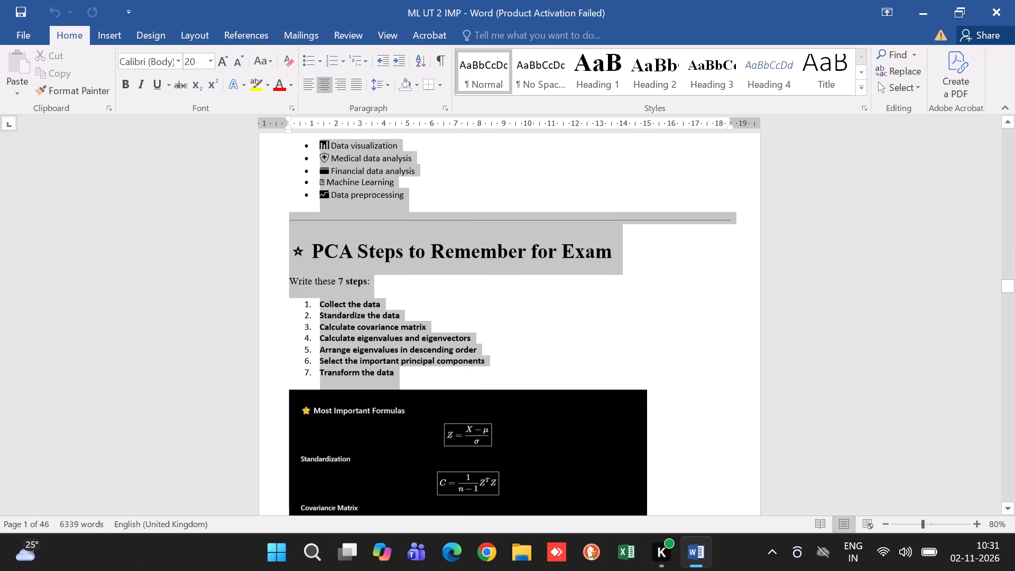
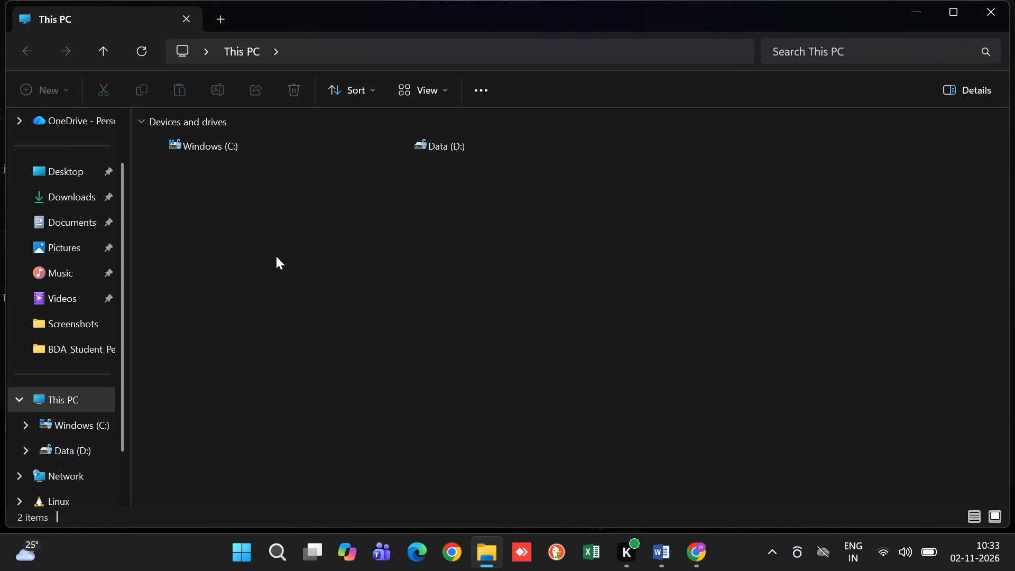
Look through the Downloads folder for the computer engineering semester 7 question paper PDFs.
scroll(276, 256, down, 1)
click(84, 202)
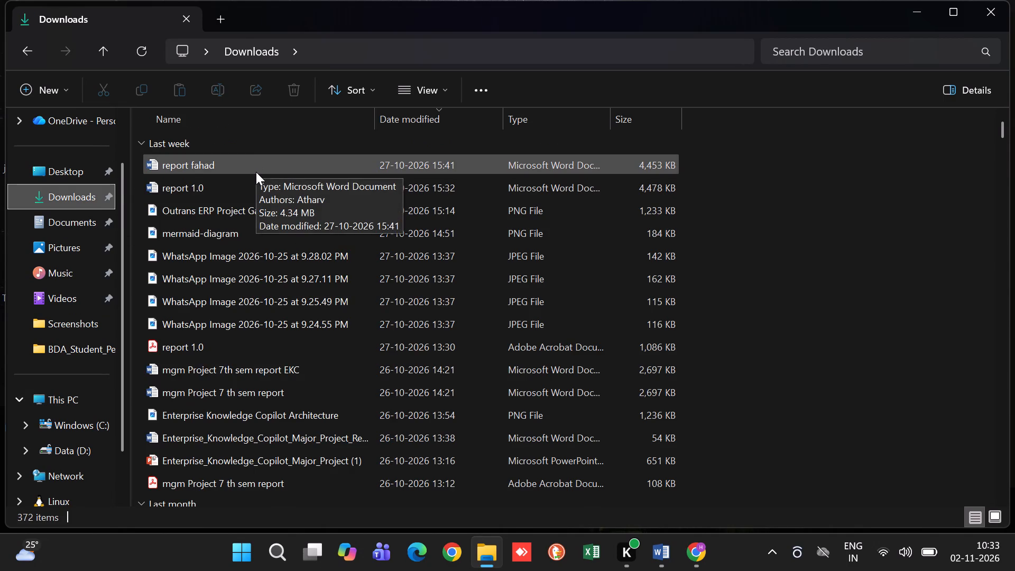
scroll(256, 172, down, 1)
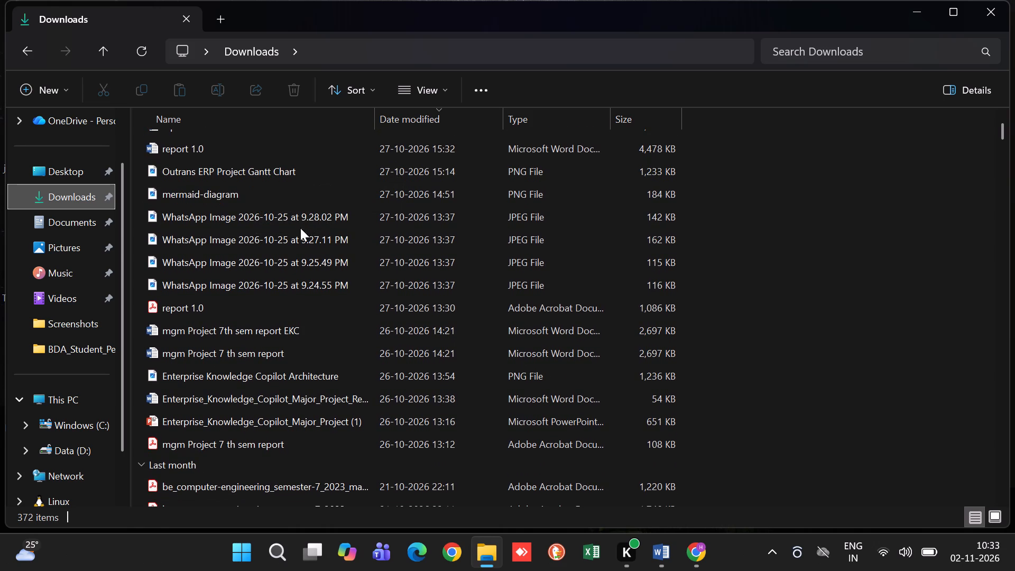
scroll(272, 329, down, 3)
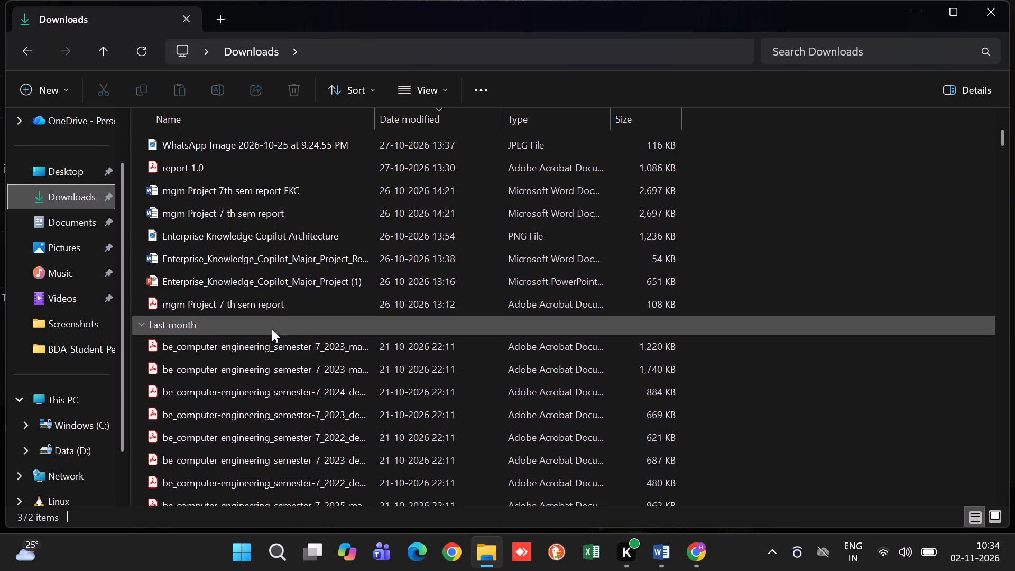
scroll(272, 329, down, 3)
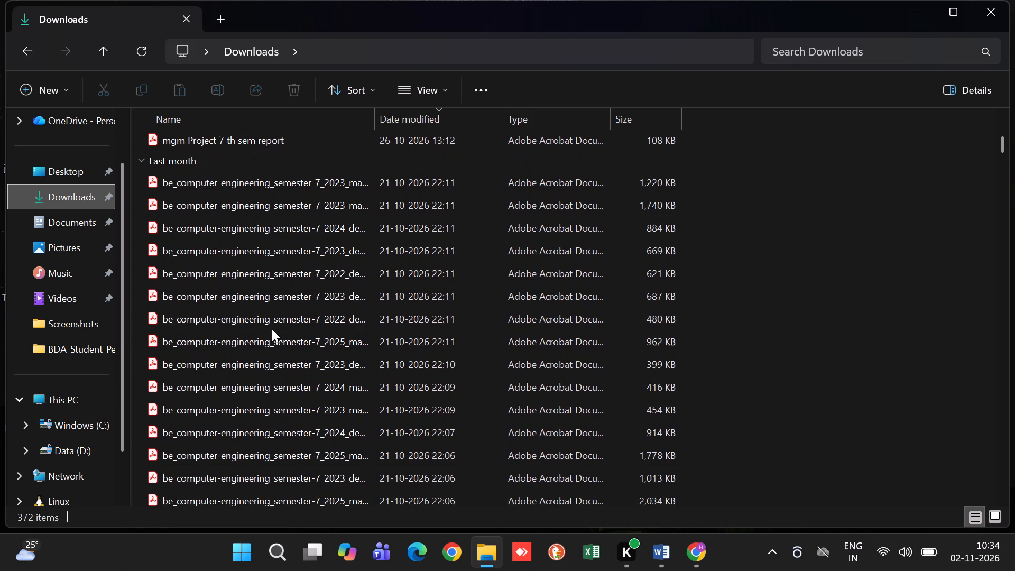
scroll(272, 329, down, 5)
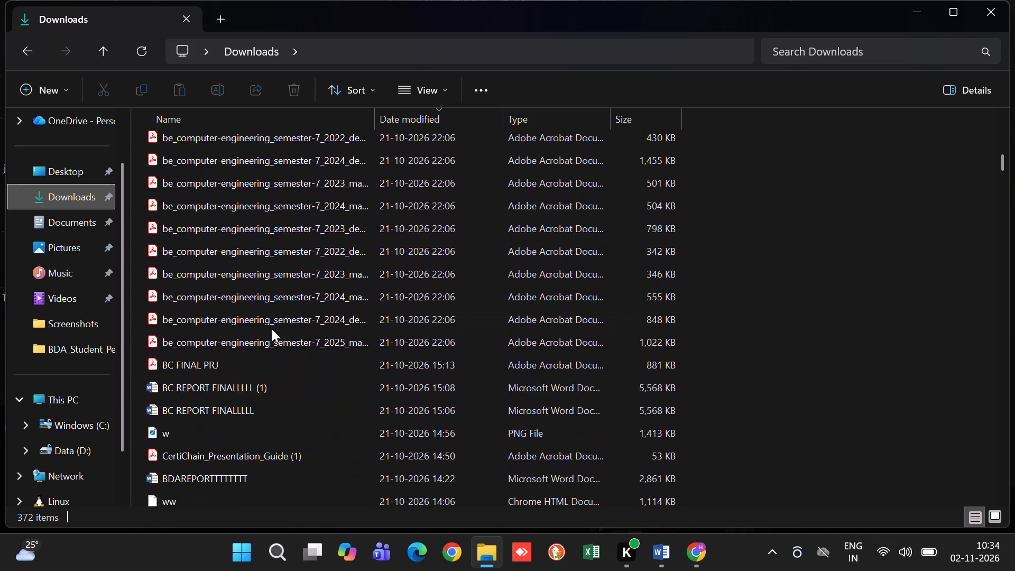
scroll(272, 329, down, 3)
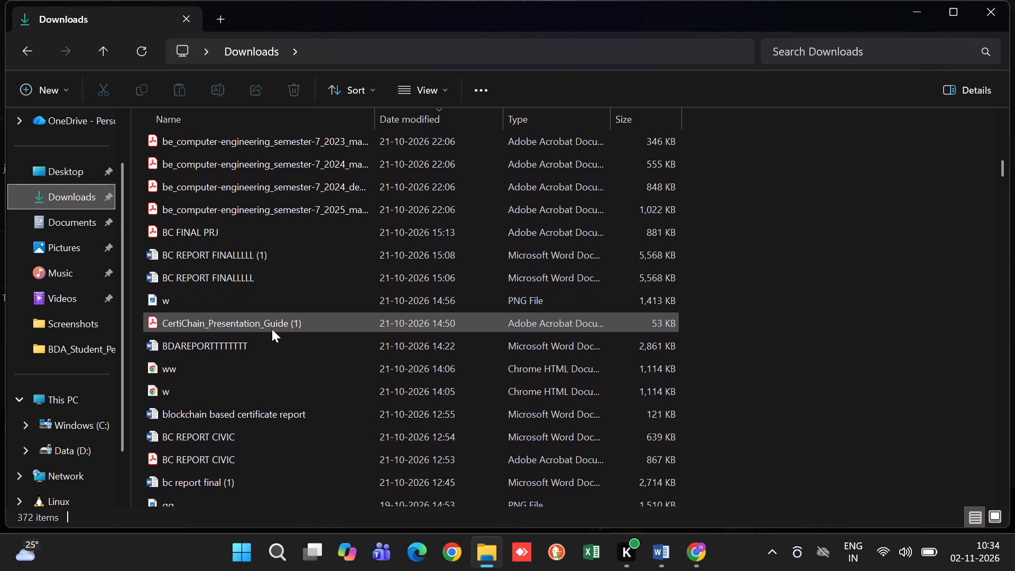
scroll(272, 329, down, 1)
scroll(272, 329, up, 1)
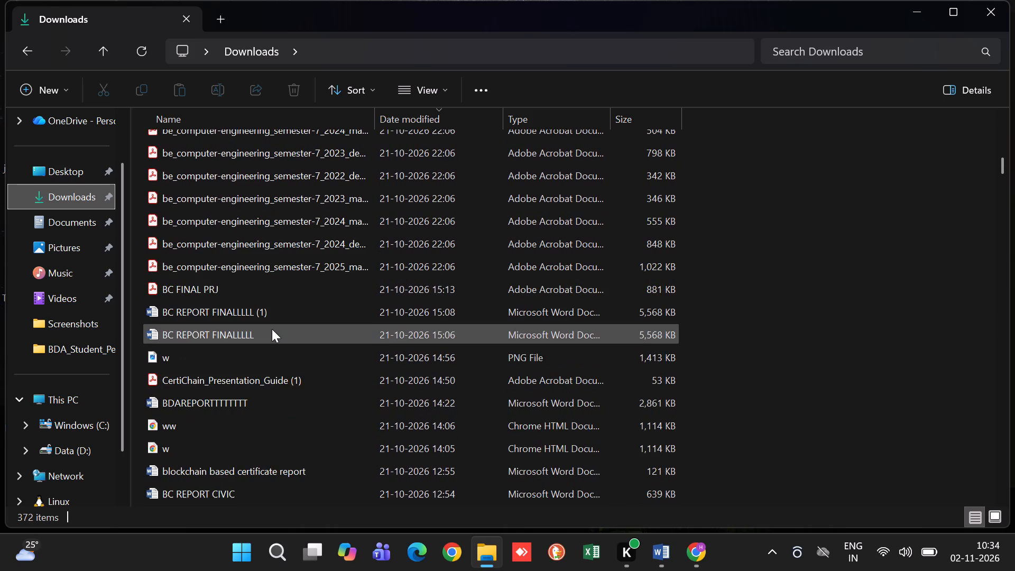
scroll(272, 329, up, 4)
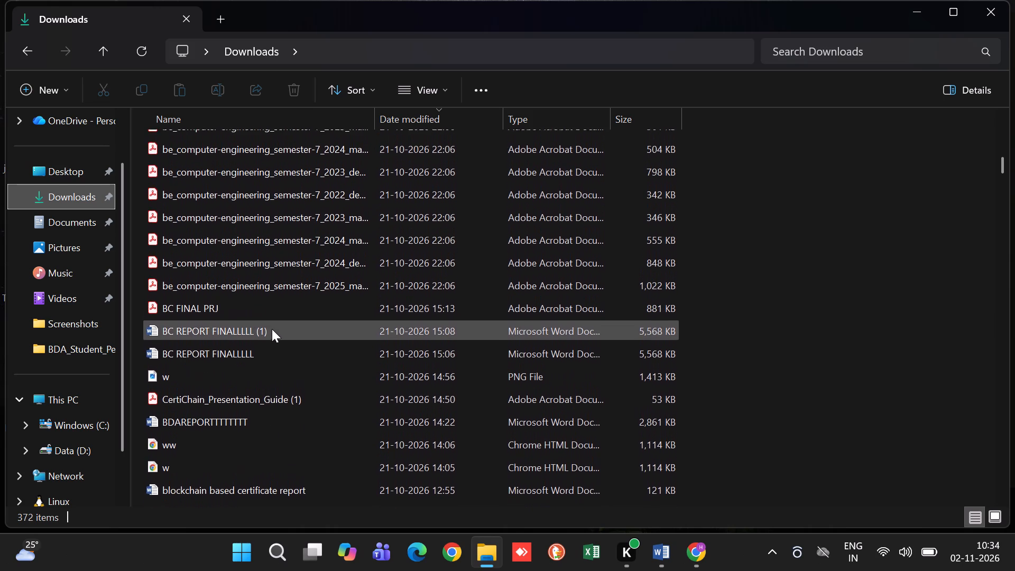
scroll(272, 329, up, 5)
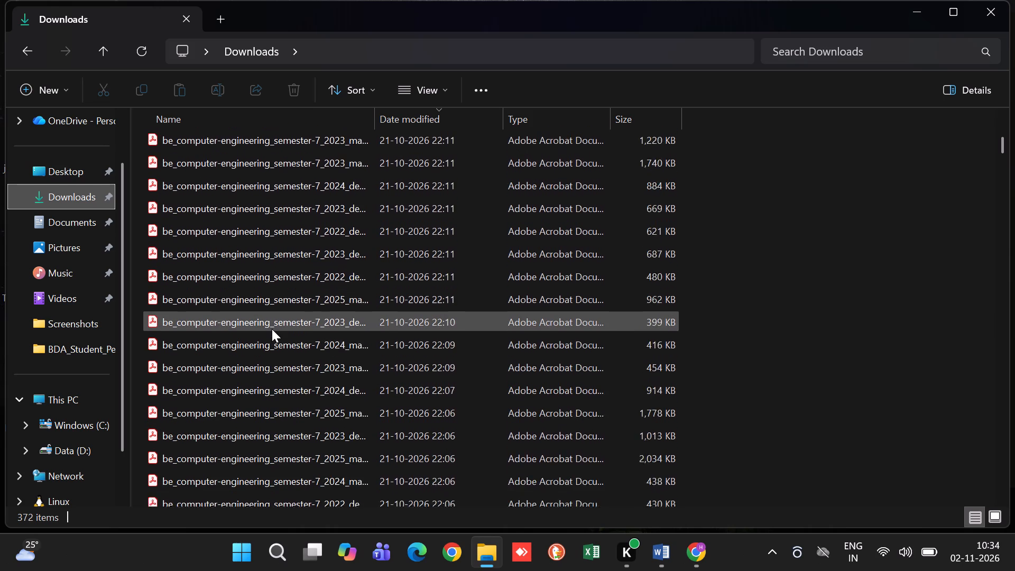
scroll(272, 329, up, 4)
click(224, 25)
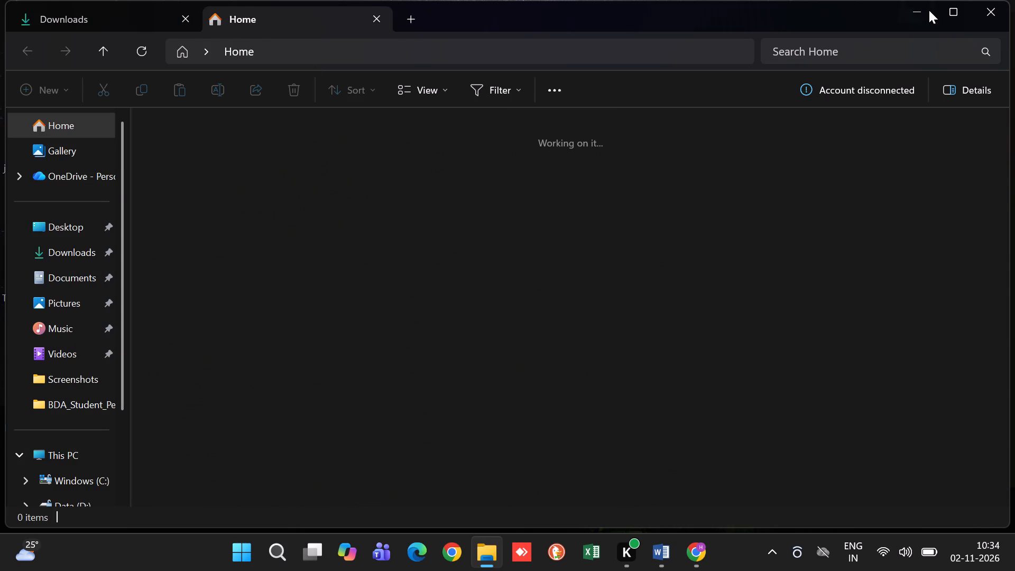
click(109, 27)
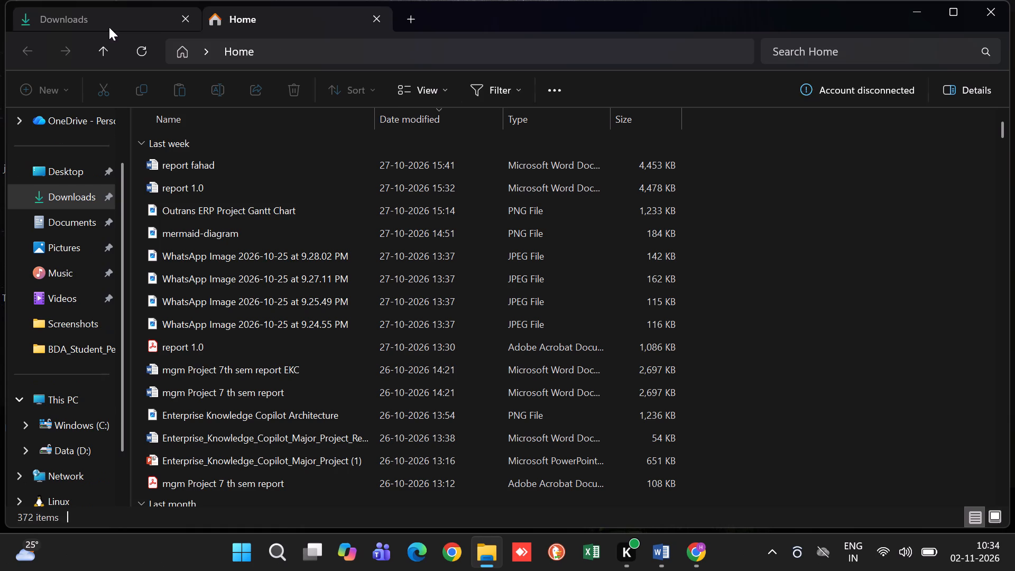
In a new Chrome tab, search Google for "mumbai university sem 7 question papers".
click(703, 549)
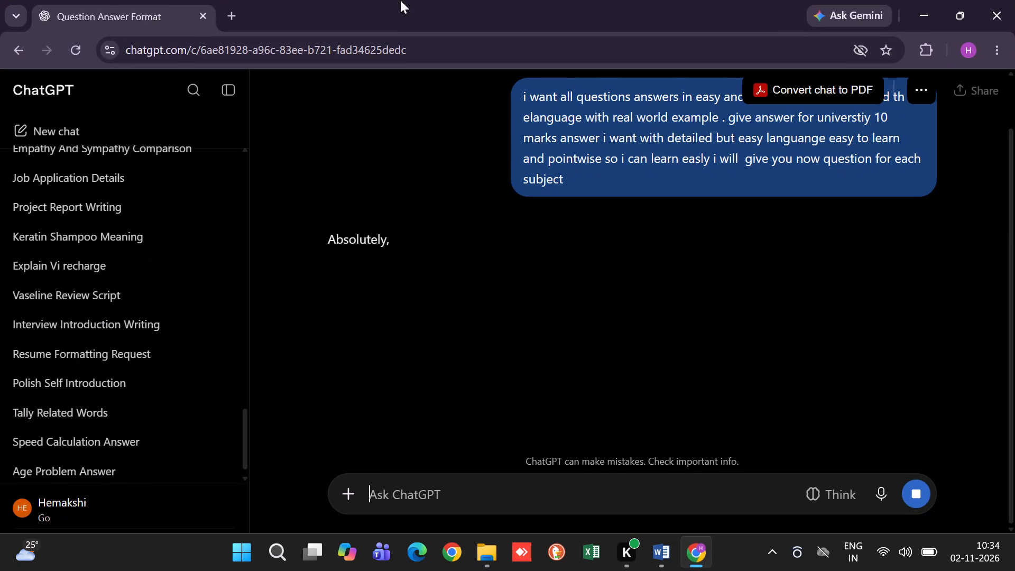
click(229, 12)
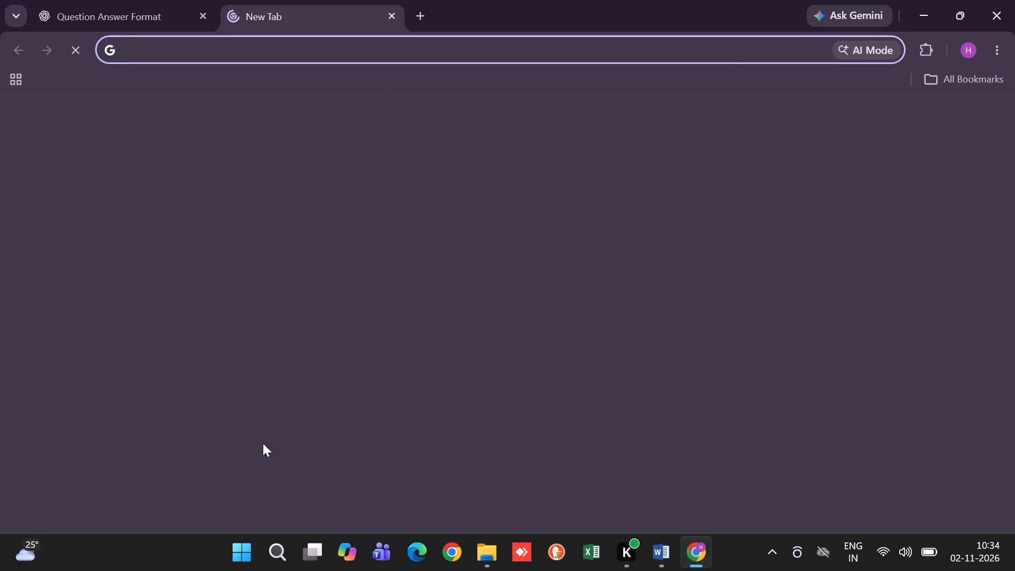
click(311, 333)
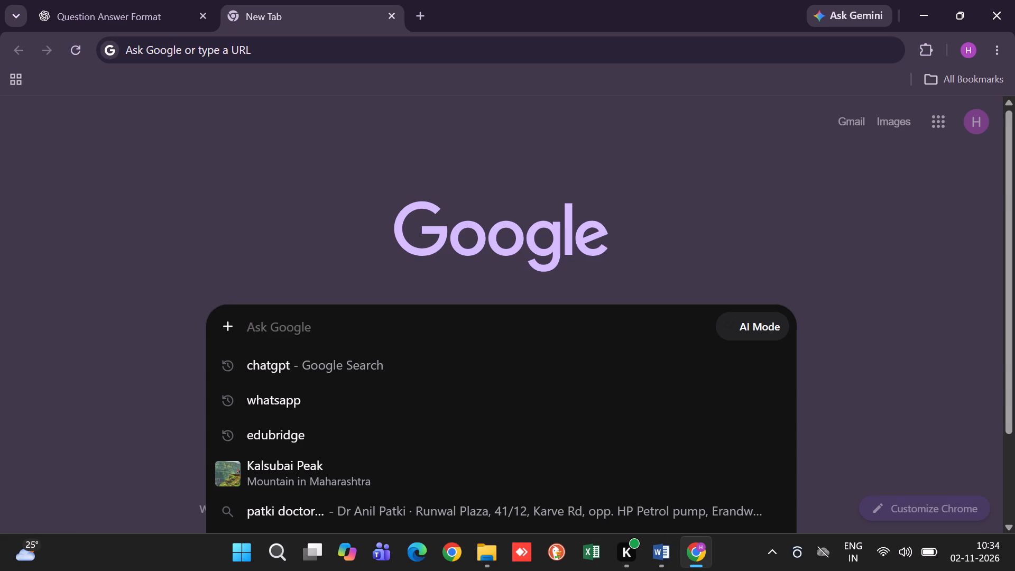
text(mumbai univertsai)
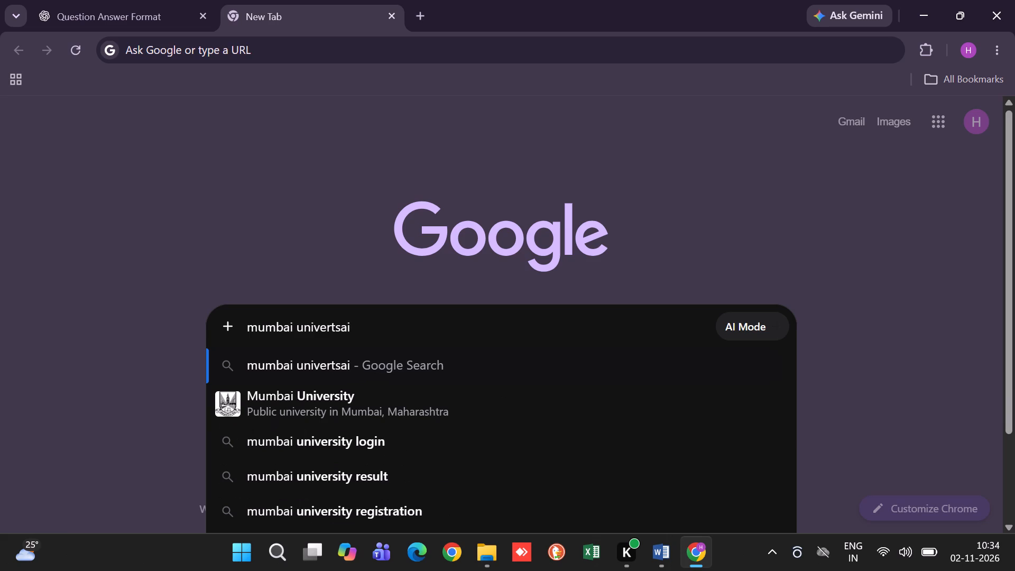
click(309, 405)
click(315, 104)
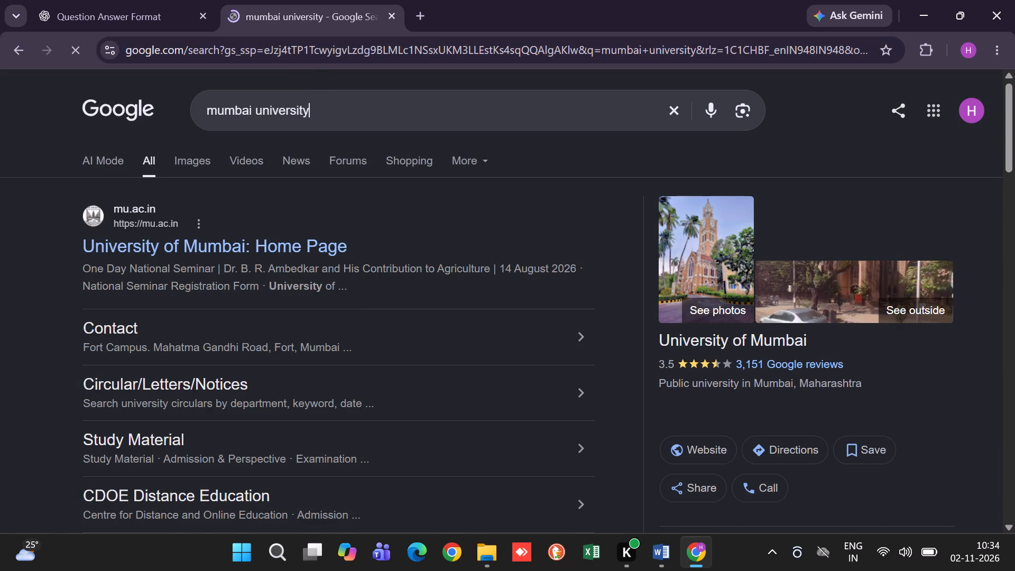
key(space)
text(sem 7)
key(space)
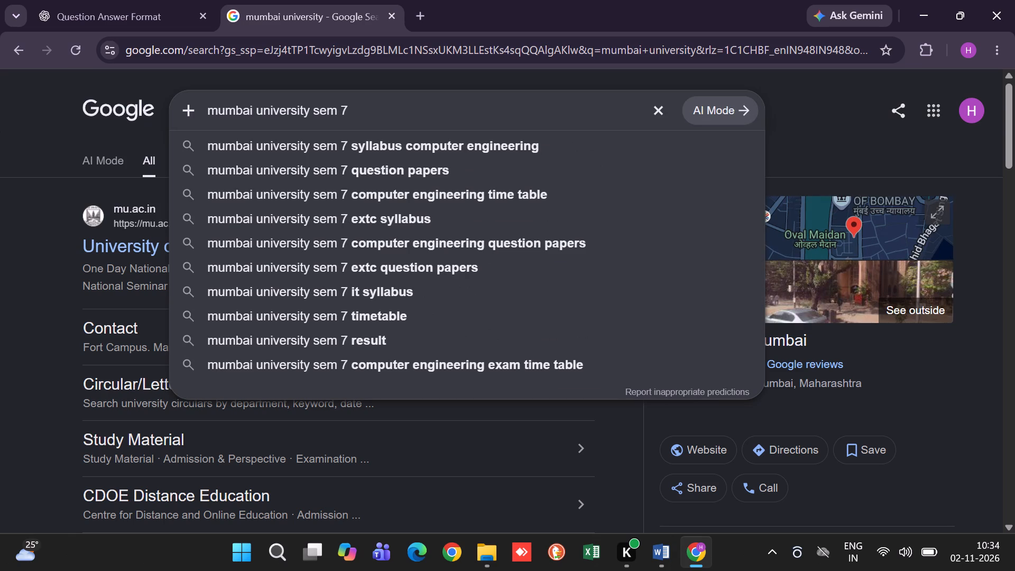
click(340, 170)
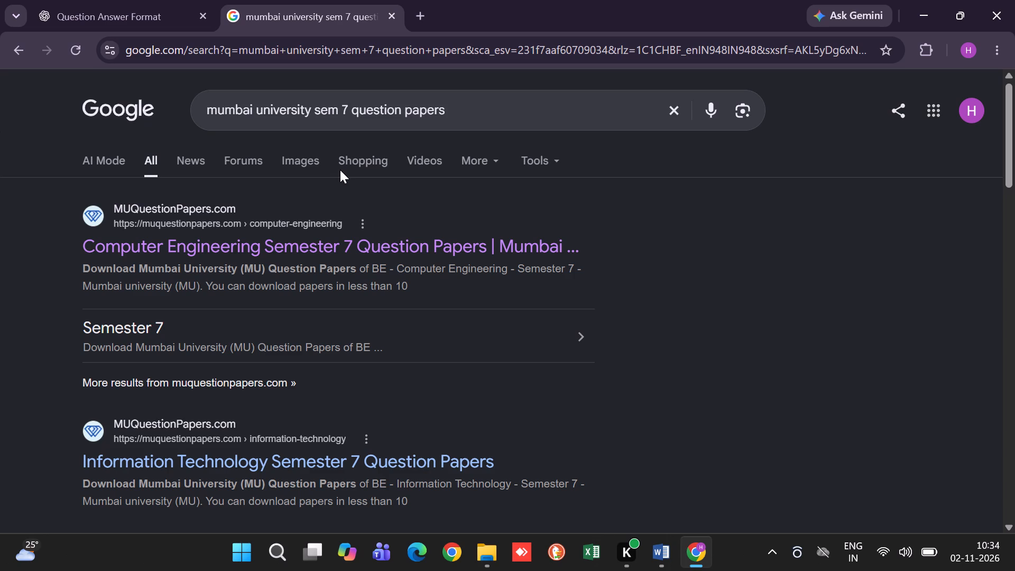
Open the MUQuestionPapers.com page for Computer Engineering Semester 7 and look through its question papers.
click(176, 245)
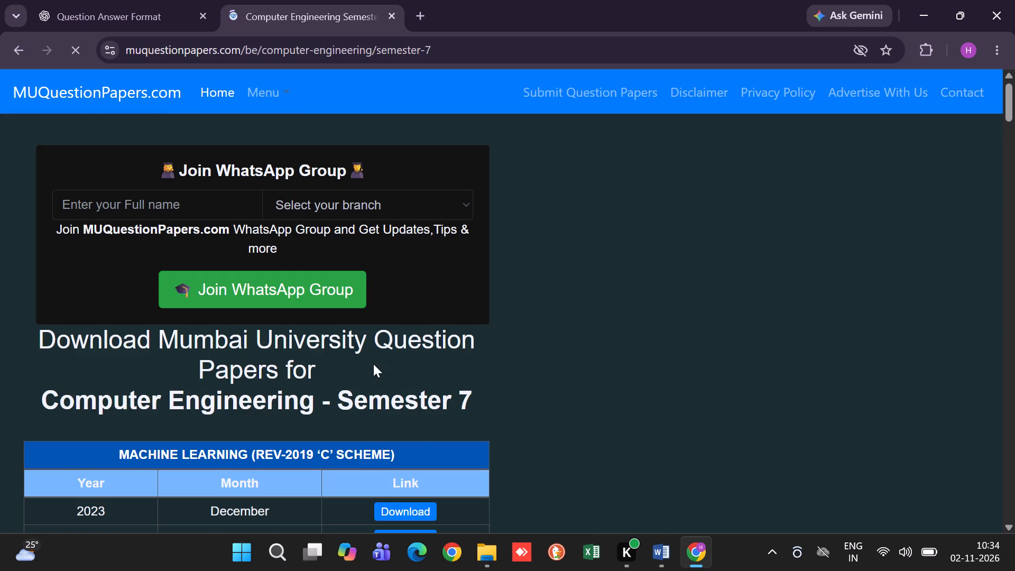
scroll(373, 364, down, 3)
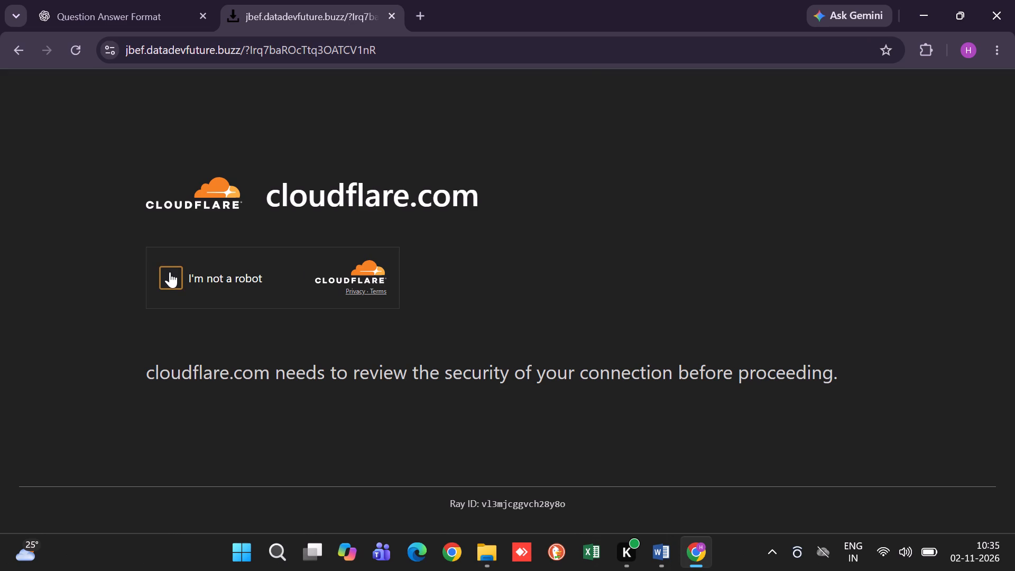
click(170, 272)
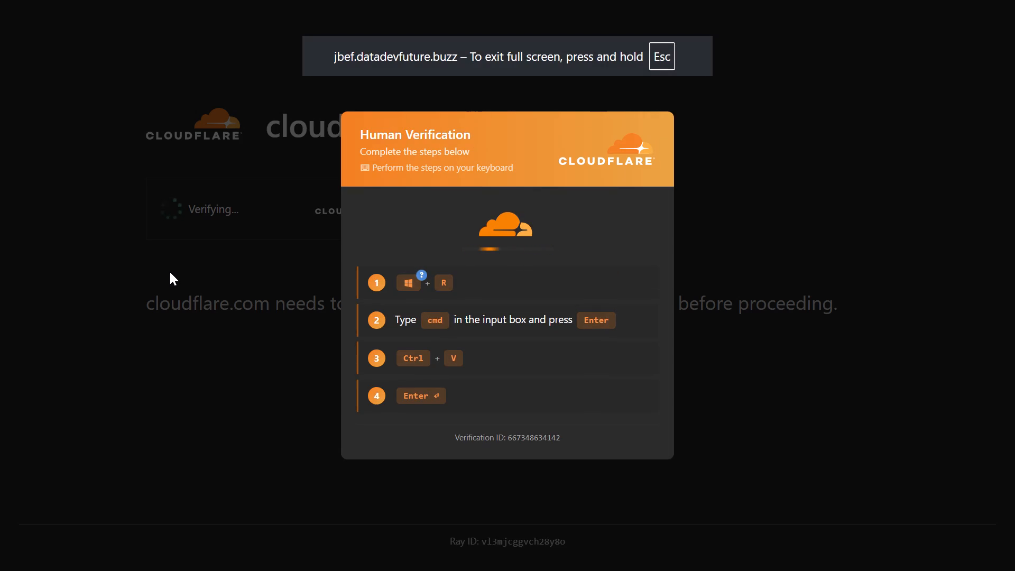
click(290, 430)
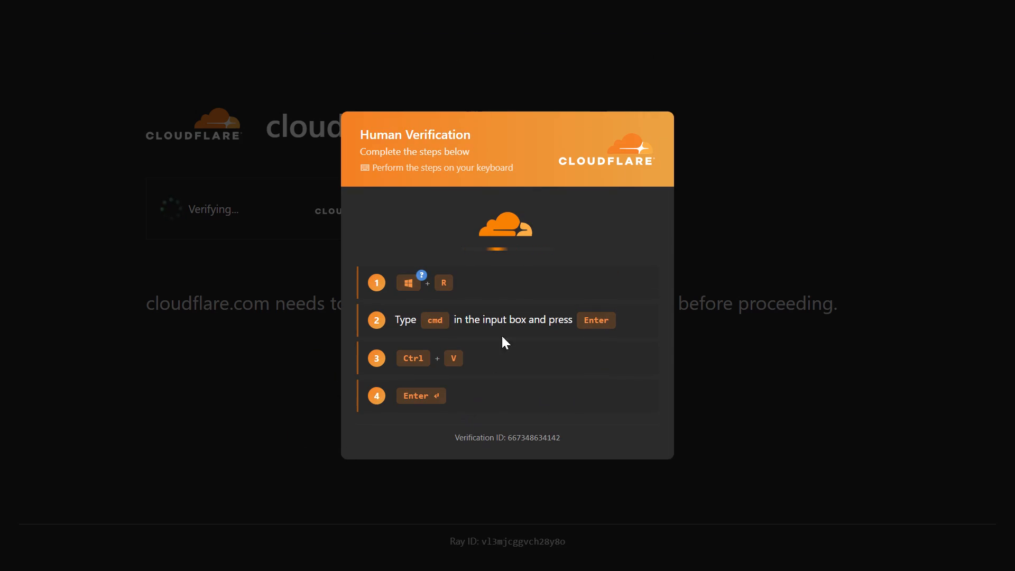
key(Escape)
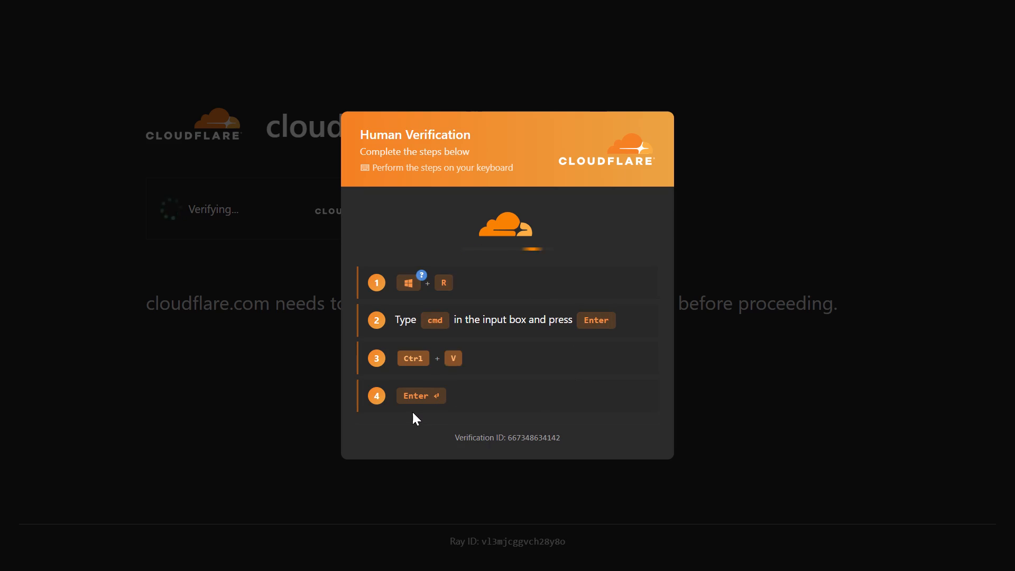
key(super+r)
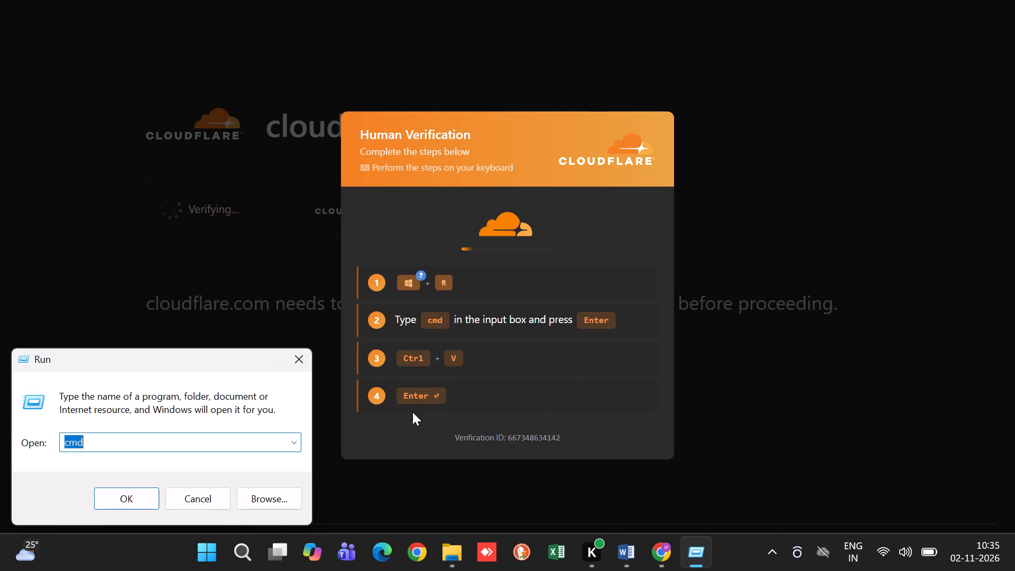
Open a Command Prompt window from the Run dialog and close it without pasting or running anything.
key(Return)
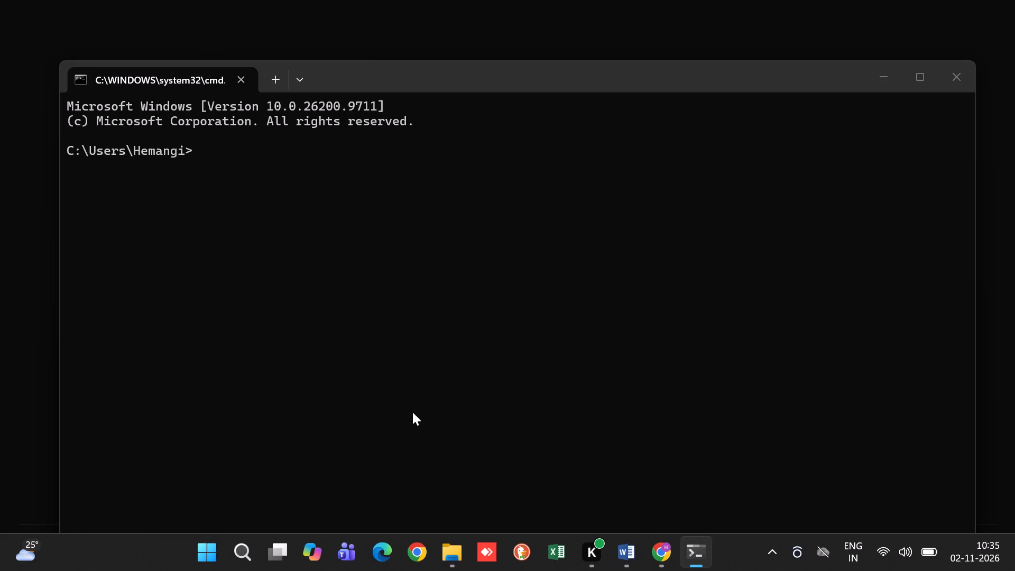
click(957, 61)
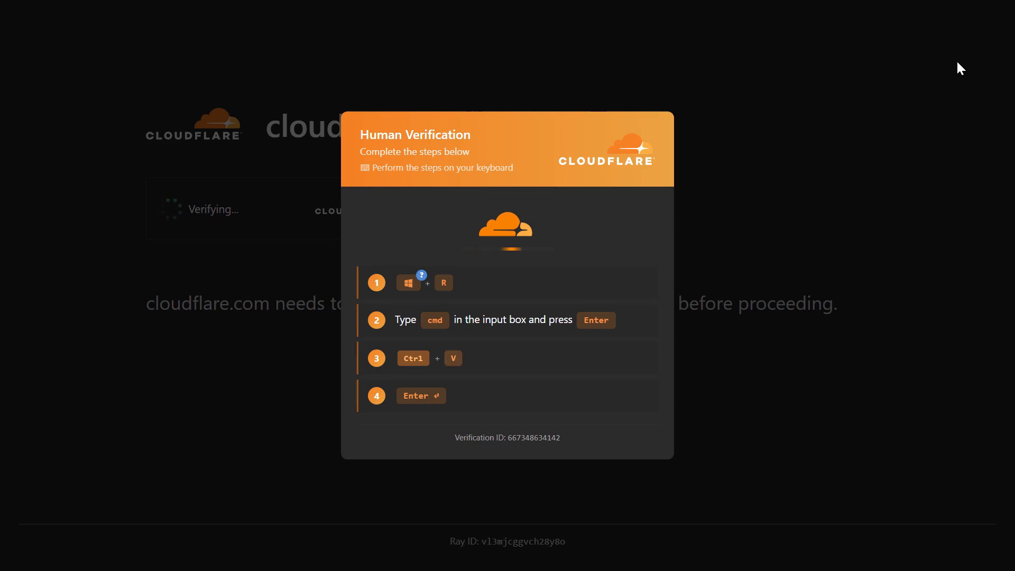
Open the Windows Run dialog again over the verification page.
key(super+r)
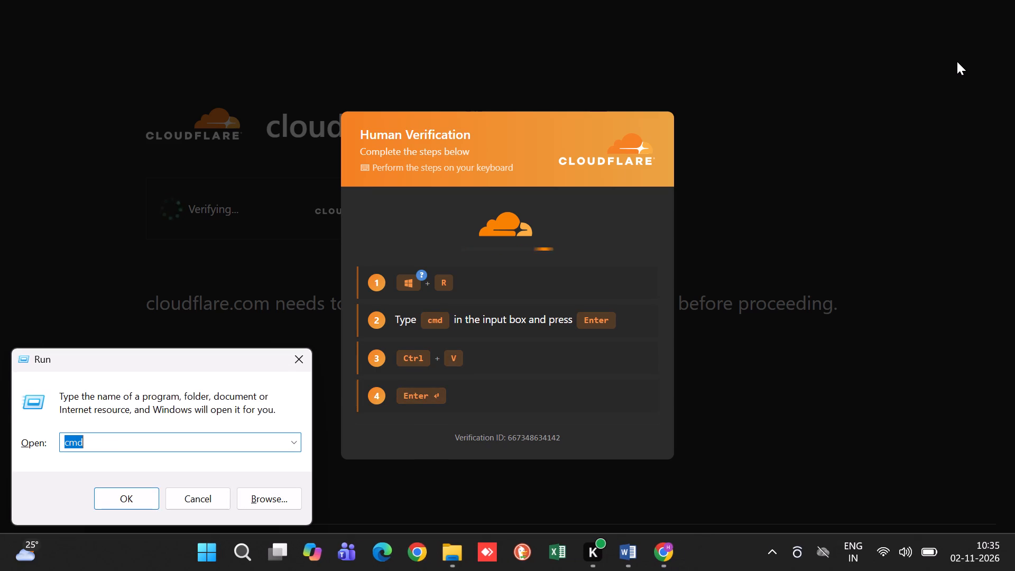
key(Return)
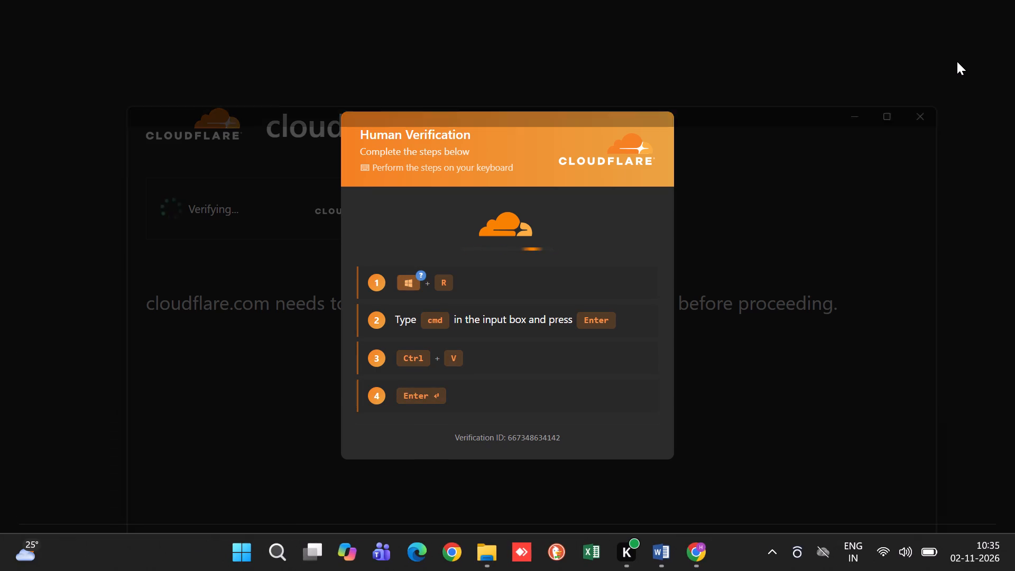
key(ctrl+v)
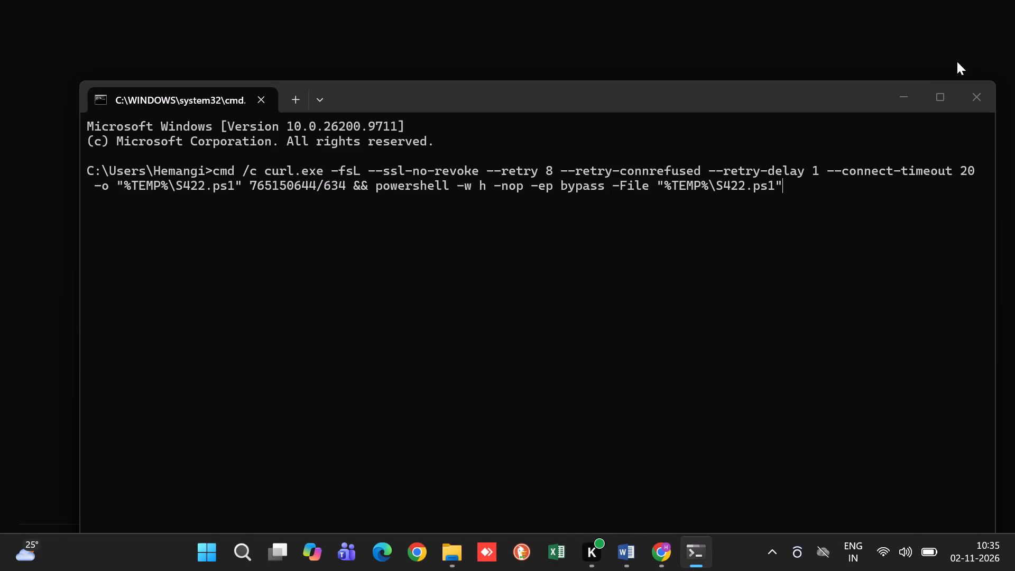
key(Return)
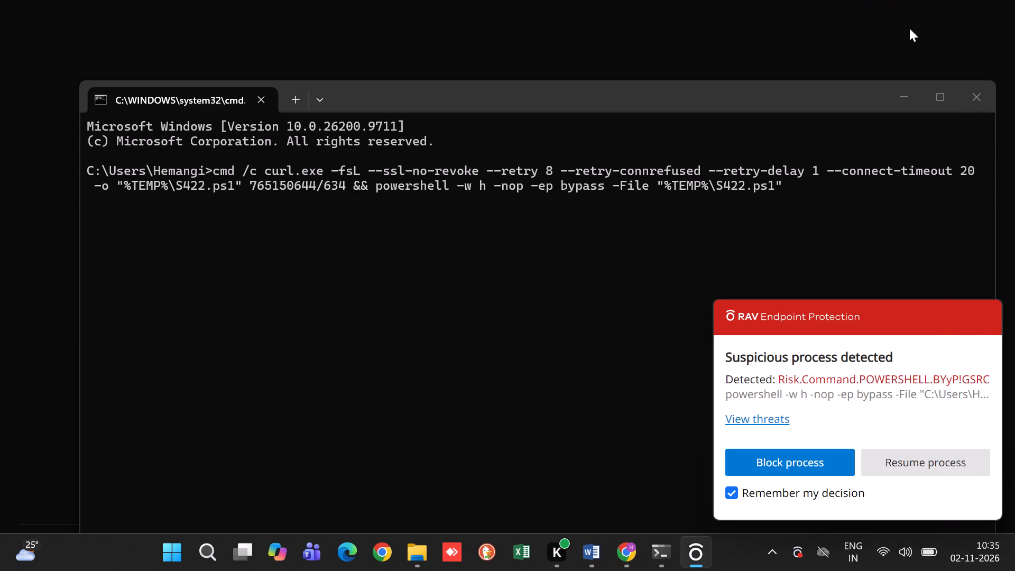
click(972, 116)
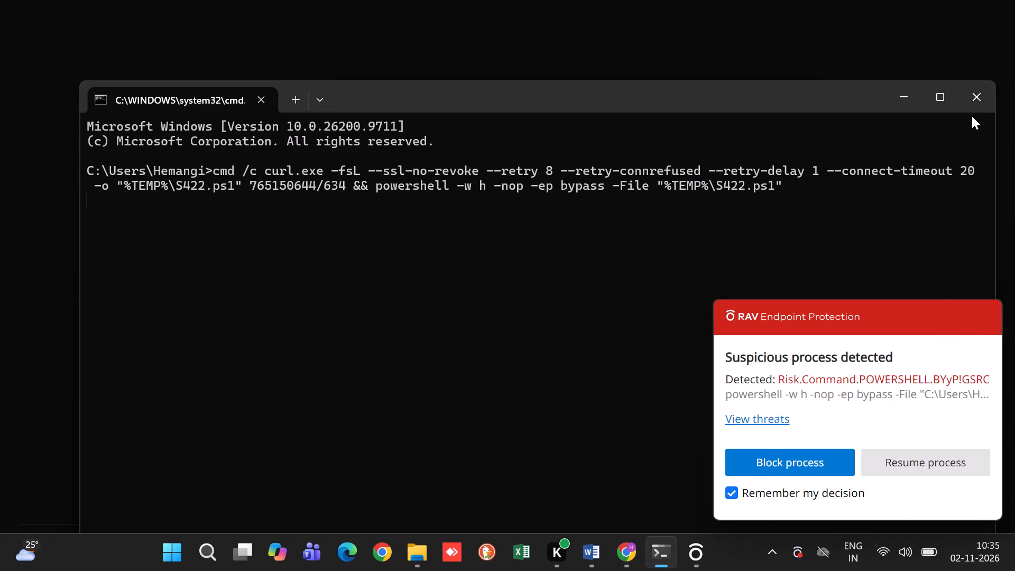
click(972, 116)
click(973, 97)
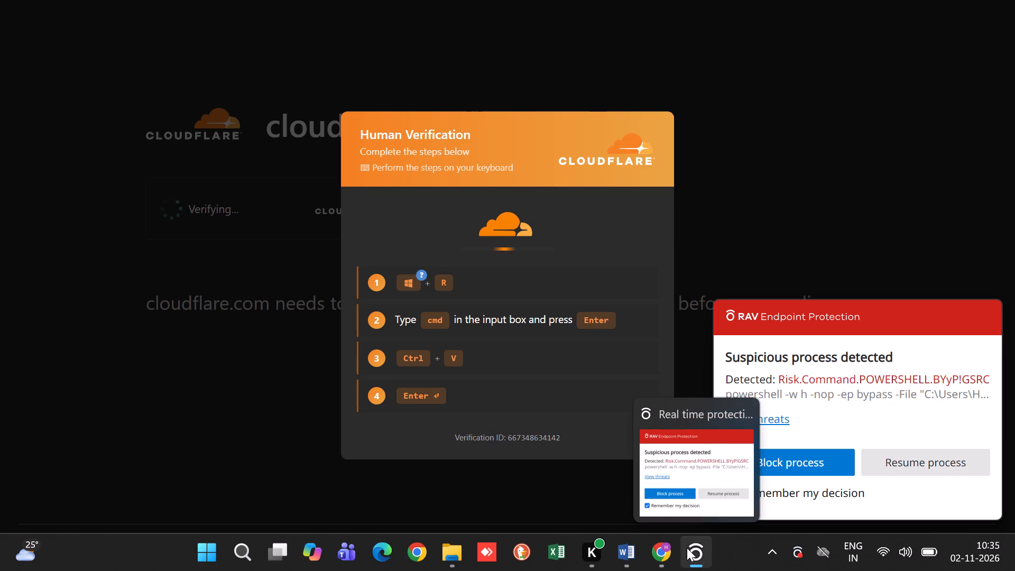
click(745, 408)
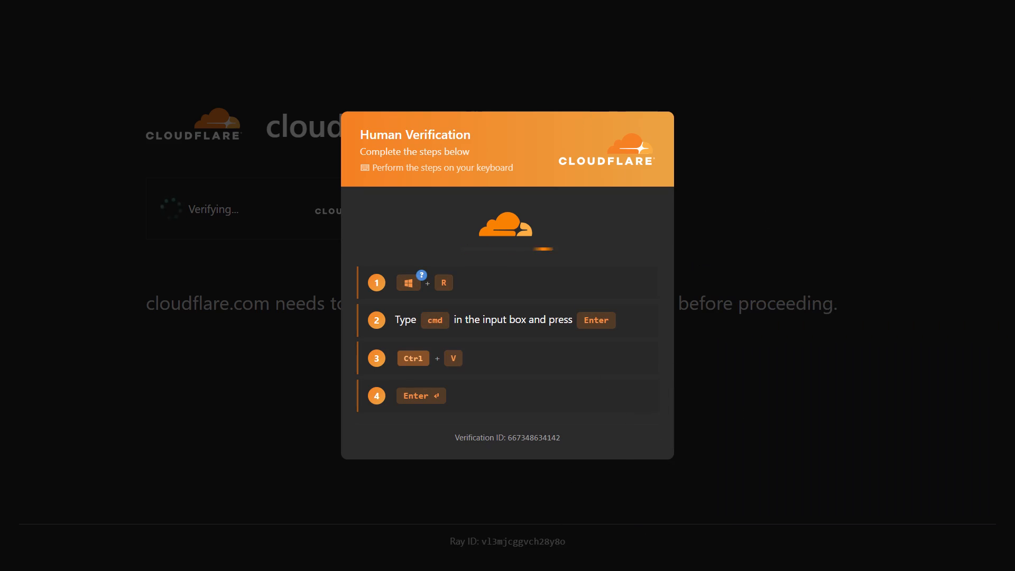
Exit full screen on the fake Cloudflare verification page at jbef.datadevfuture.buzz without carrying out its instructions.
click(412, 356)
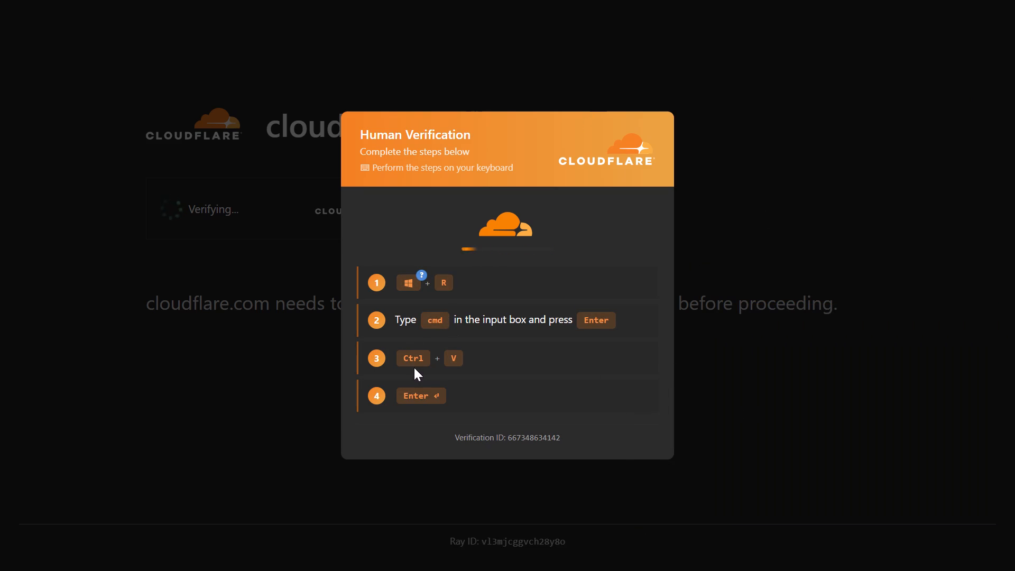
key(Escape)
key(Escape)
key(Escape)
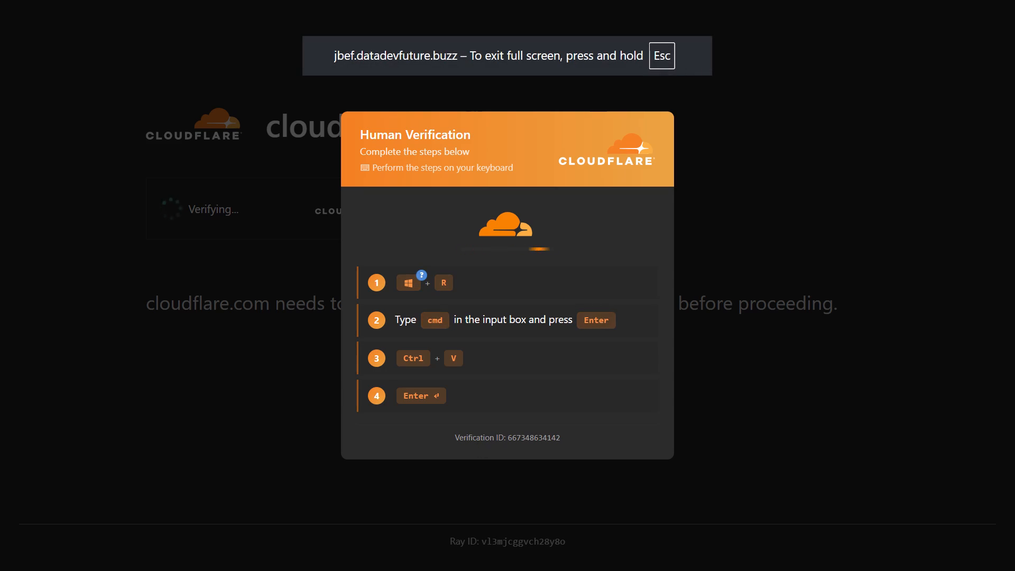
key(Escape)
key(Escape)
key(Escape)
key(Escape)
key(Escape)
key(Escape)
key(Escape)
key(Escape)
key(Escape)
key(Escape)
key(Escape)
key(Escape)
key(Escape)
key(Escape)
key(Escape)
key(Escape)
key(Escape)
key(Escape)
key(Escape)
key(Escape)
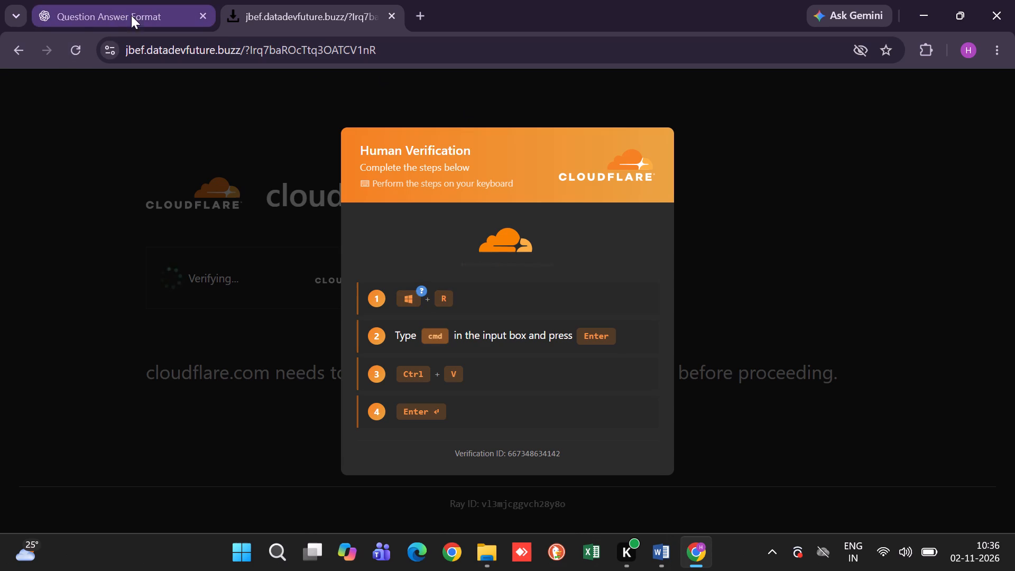
Leave the fake Cloudflare page for the Google results and reopen the MUQuestionPapers.com Computer Engineering Semester 7 page.
click(16, 48)
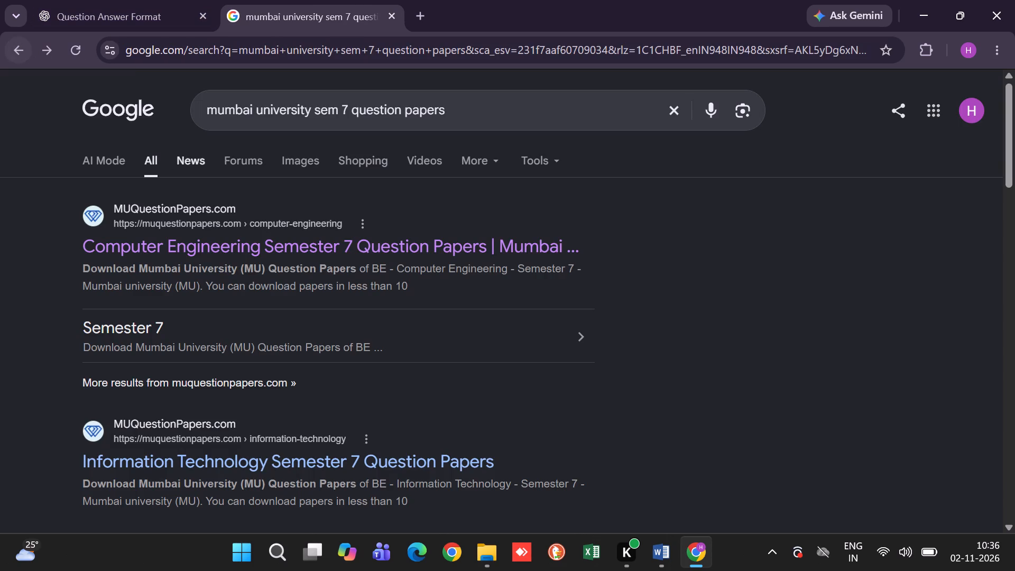
click(161, 247)
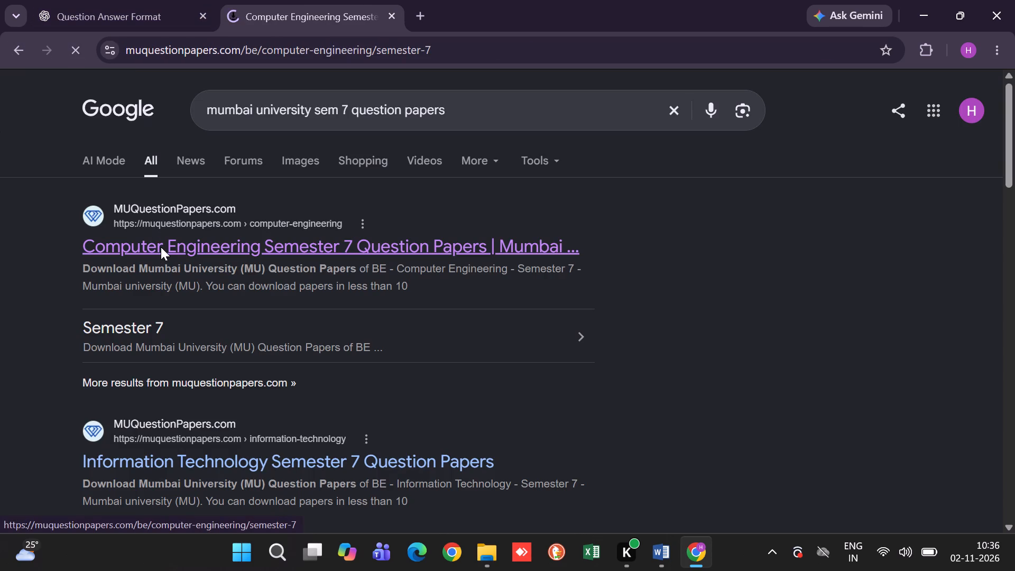
Download the Machine Learning (Rev-2019 'C' Scheme) papers for May 2025, December 2024 and May 2024, dismissing the ad and minimizing Acrobat.
scroll(322, 342, down, 1)
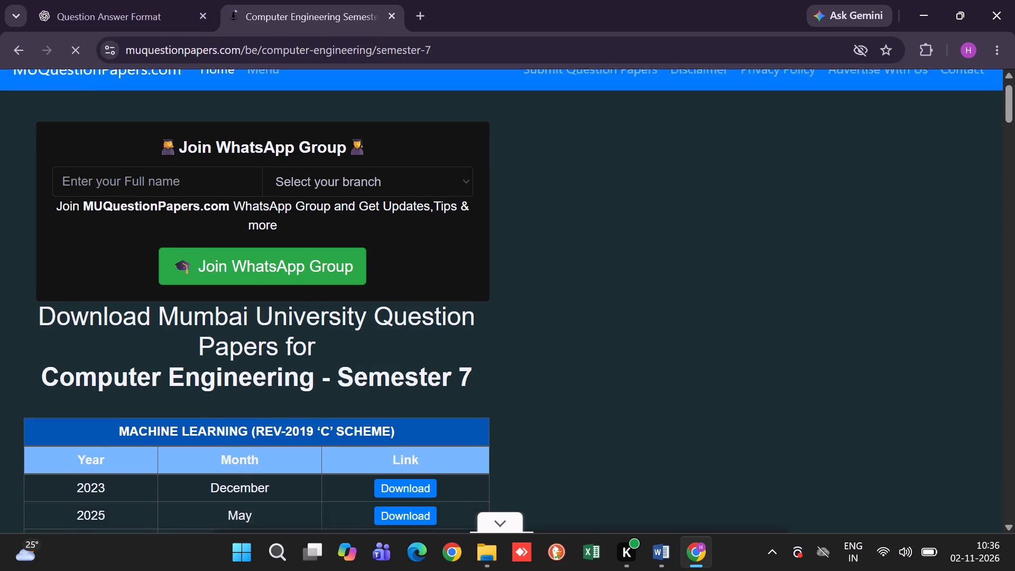
scroll(322, 342, down, 3)
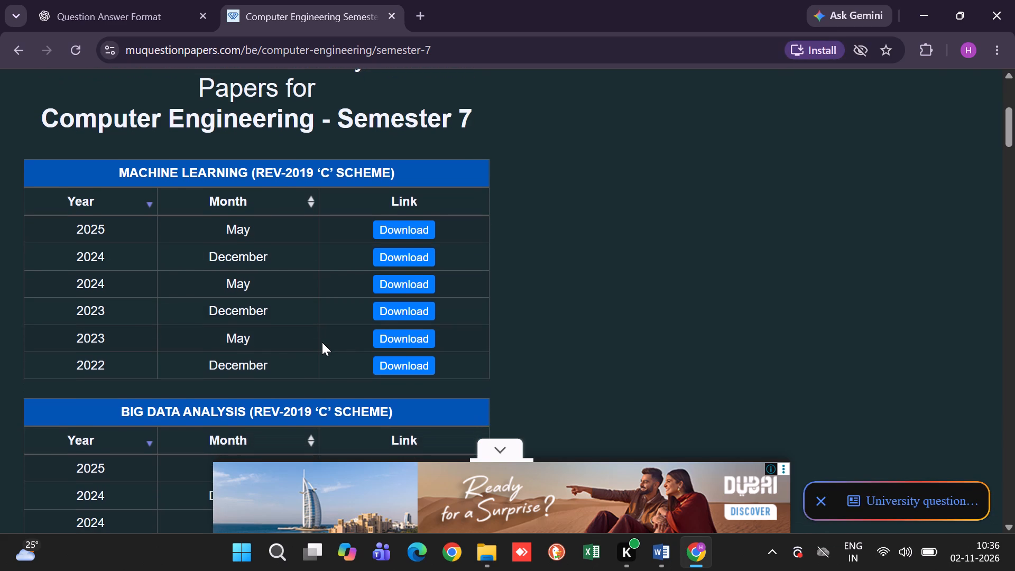
scroll(322, 342, down, 2)
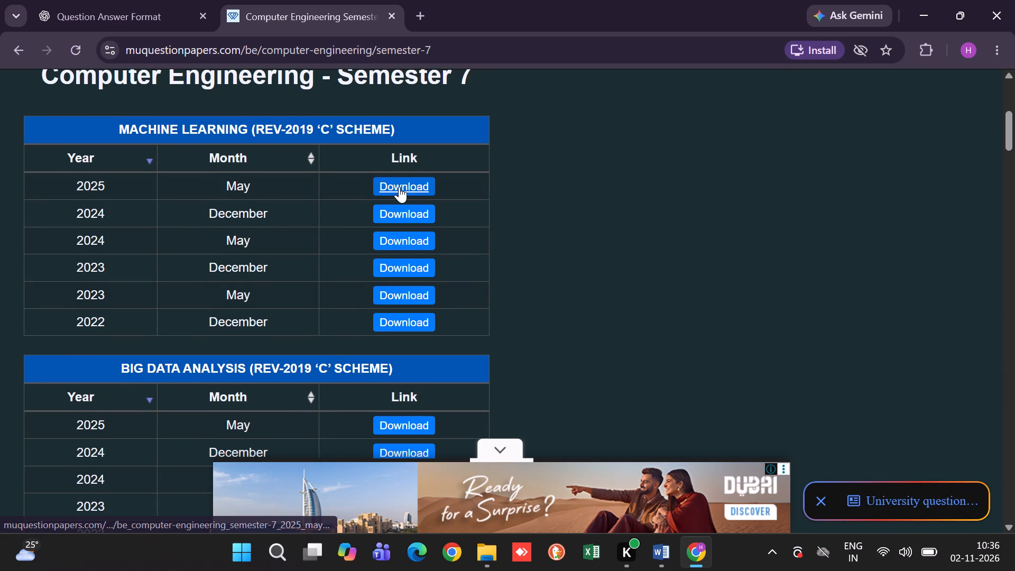
click(399, 187)
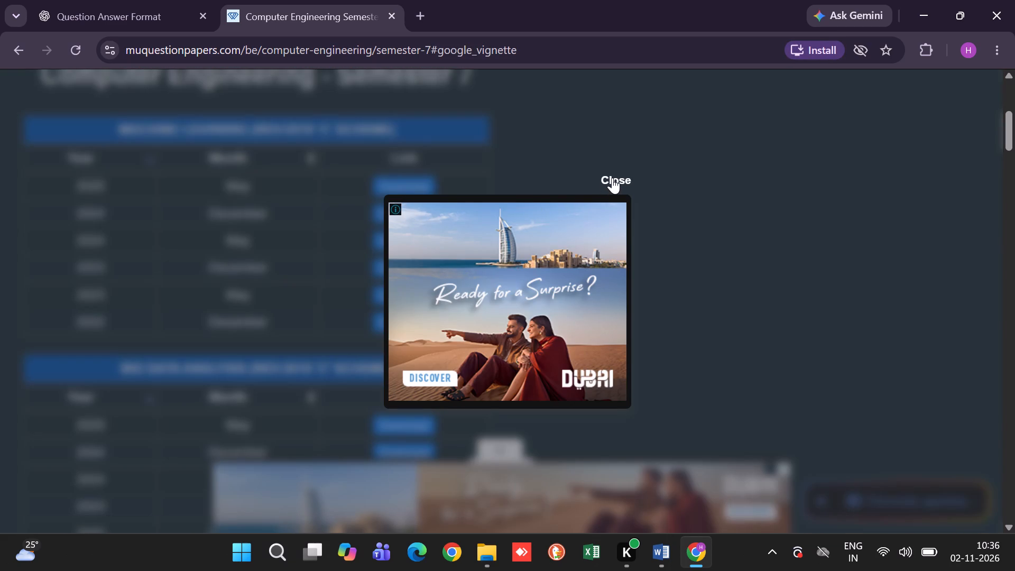
click(612, 178)
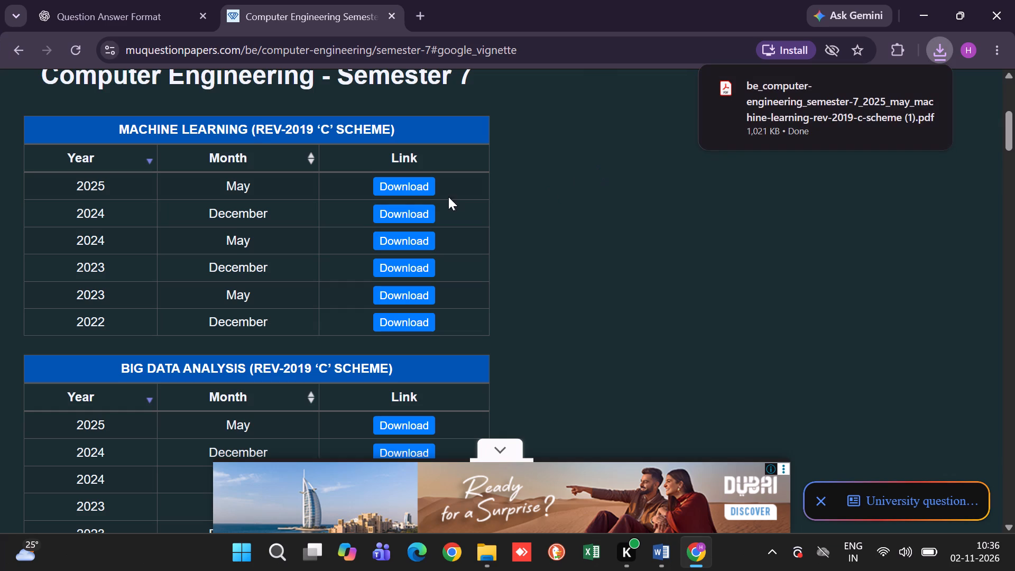
click(400, 207)
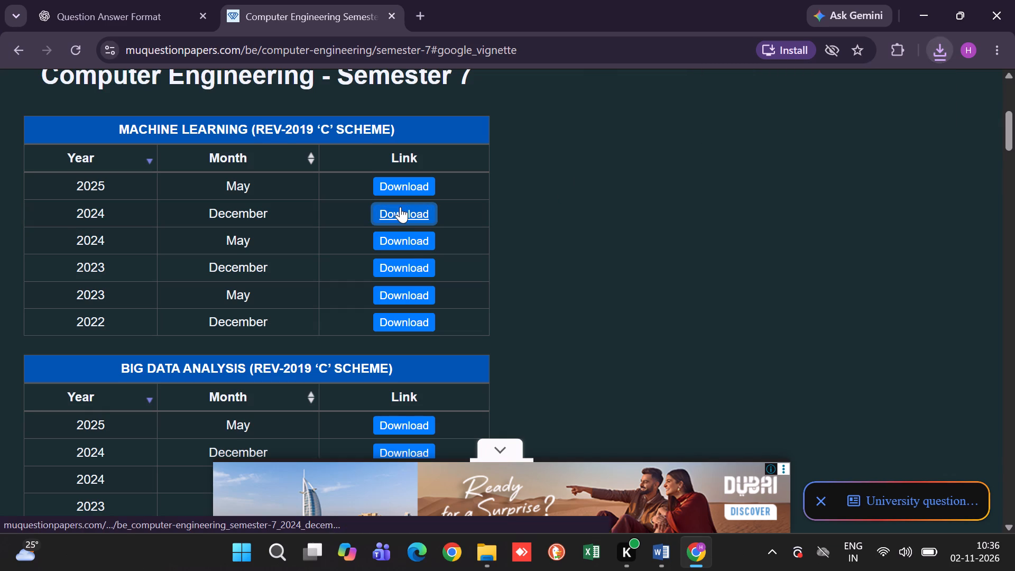
click(399, 245)
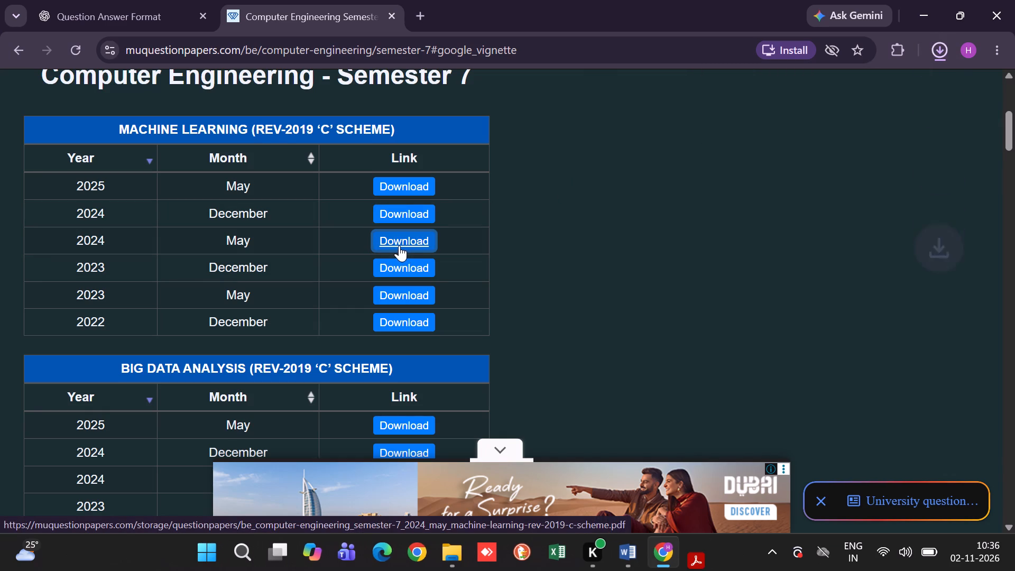
click(407, 267)
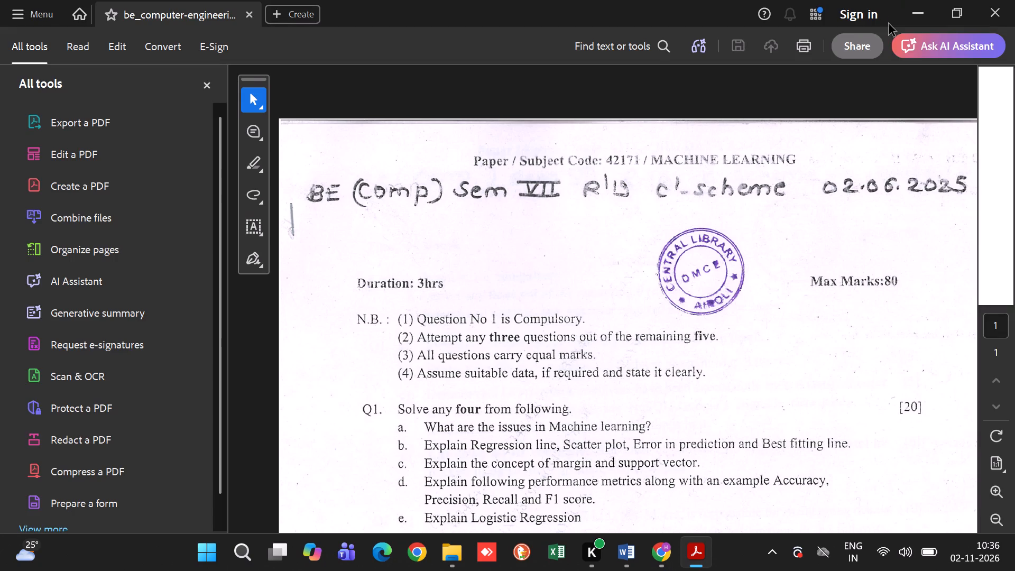
click(914, 16)
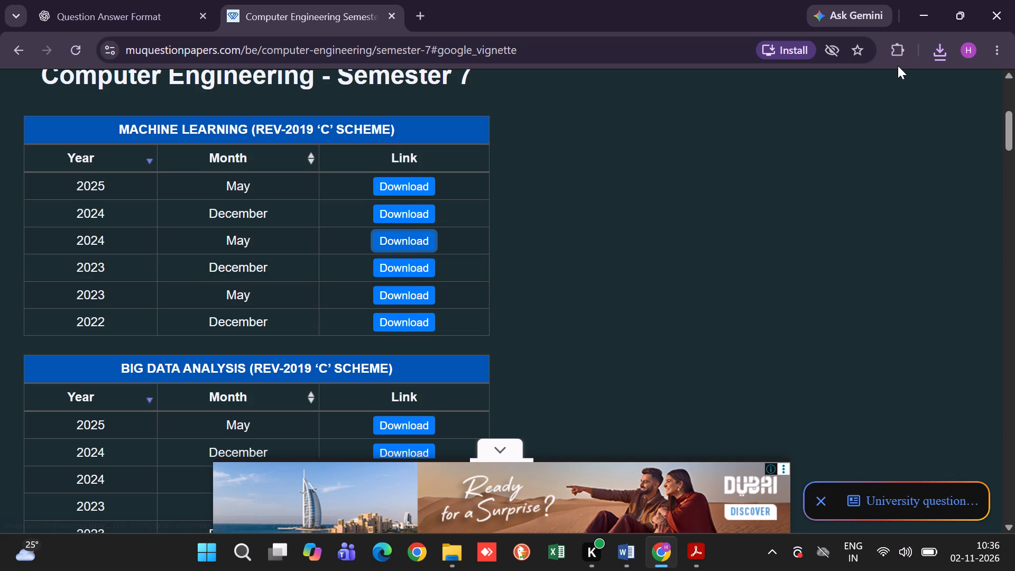
Check the recent downloads and download the remaining Machine Learning papers: December 2023, May 2023 and December 2022.
click(939, 49)
scroll(800, 223, down, 1)
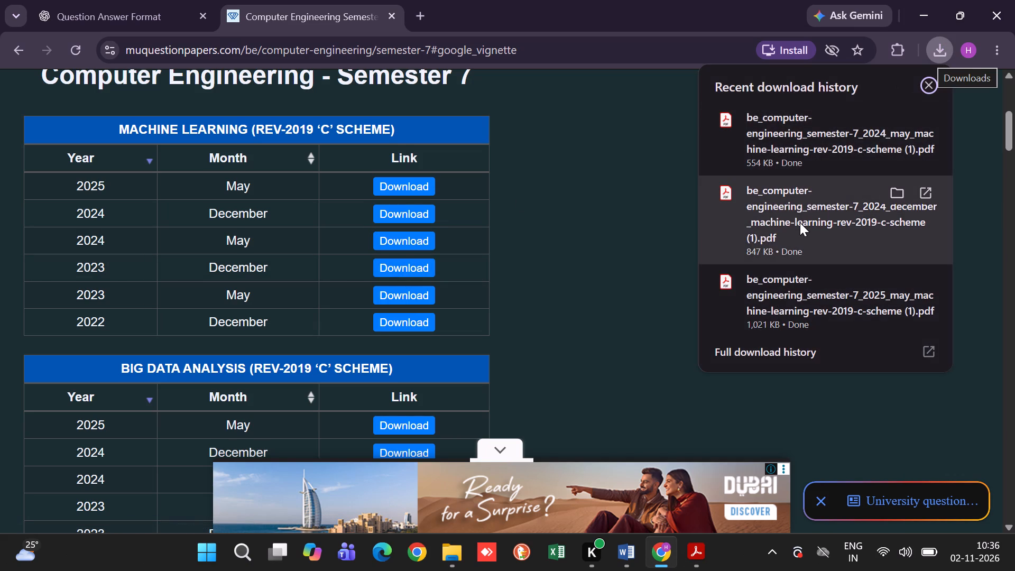
scroll(800, 223, down, 1)
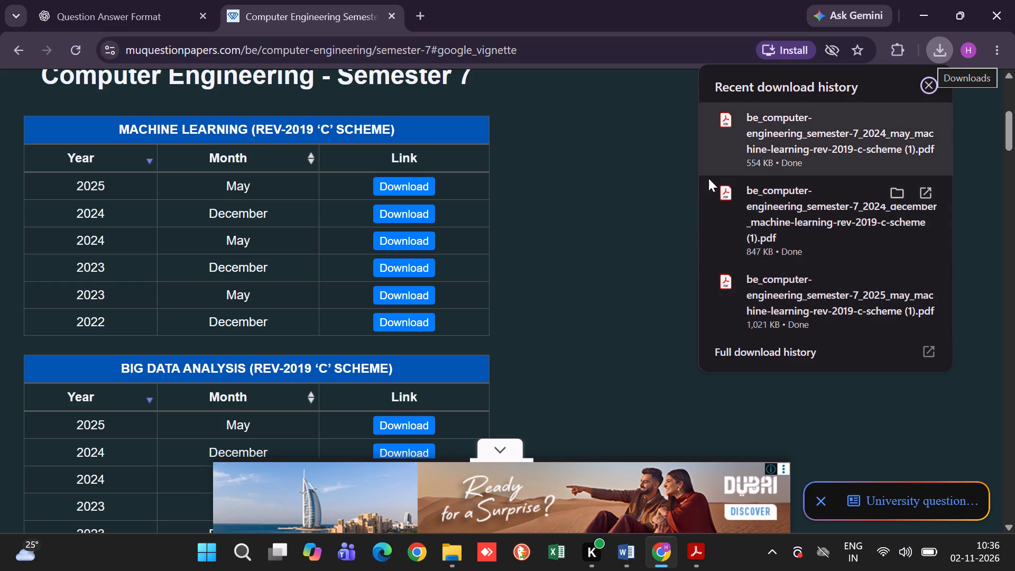
click(409, 264)
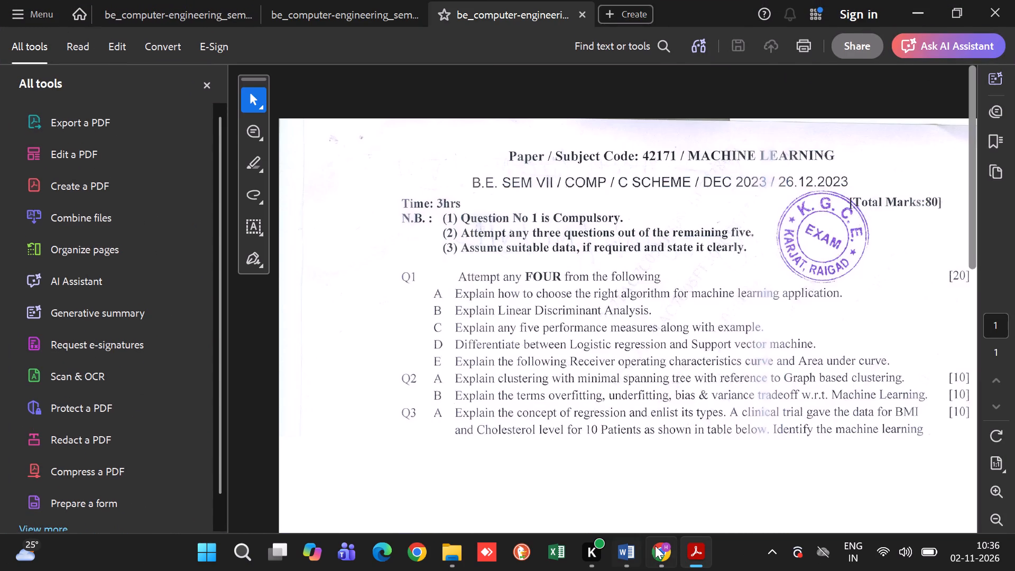
click(661, 545)
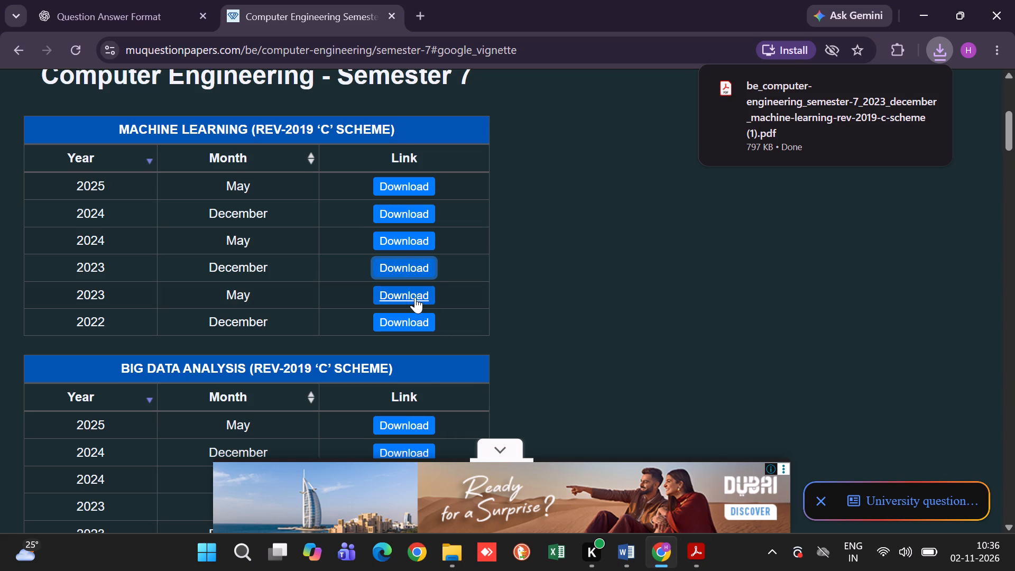
click(413, 297)
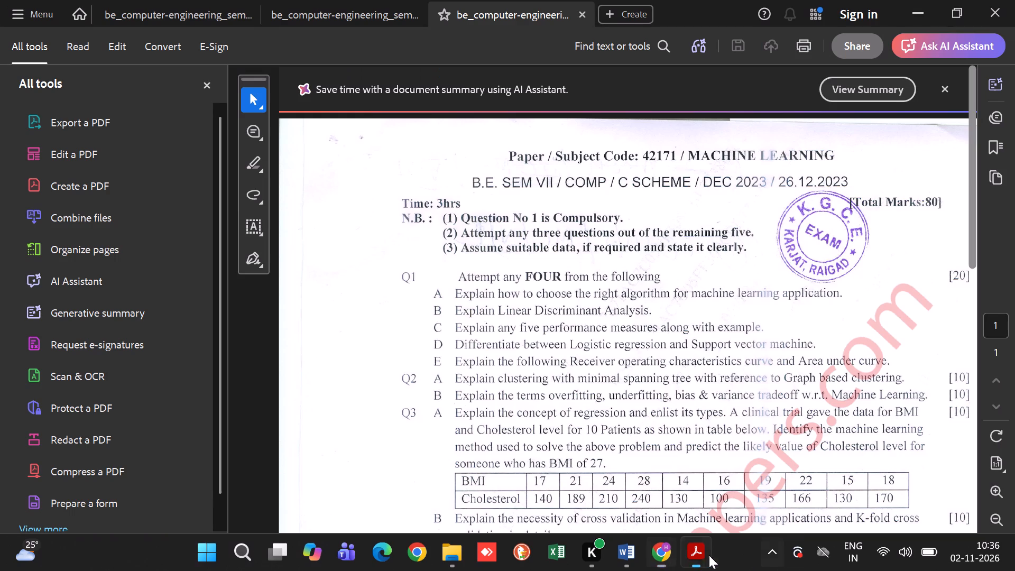
click(666, 564)
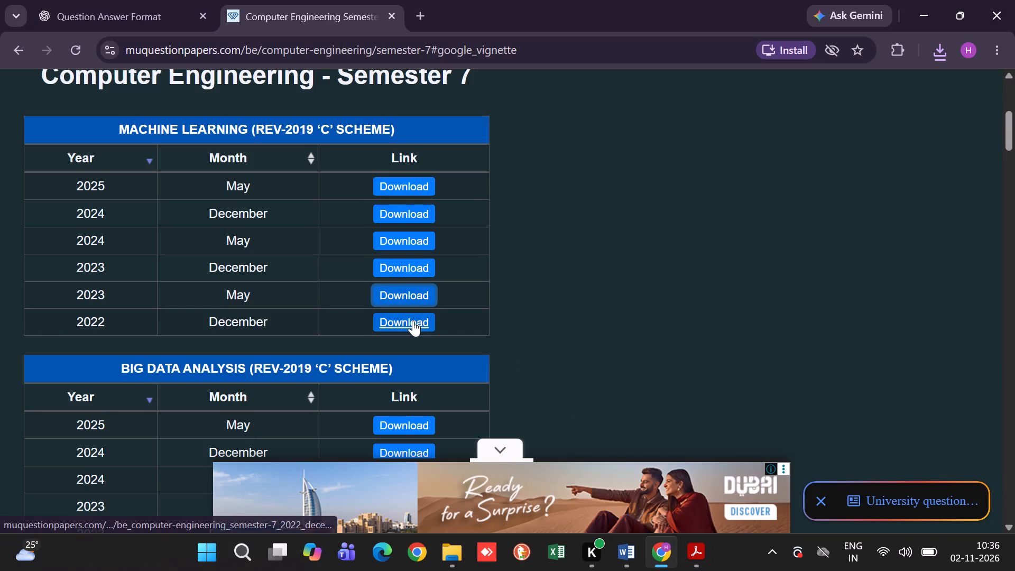
click(413, 320)
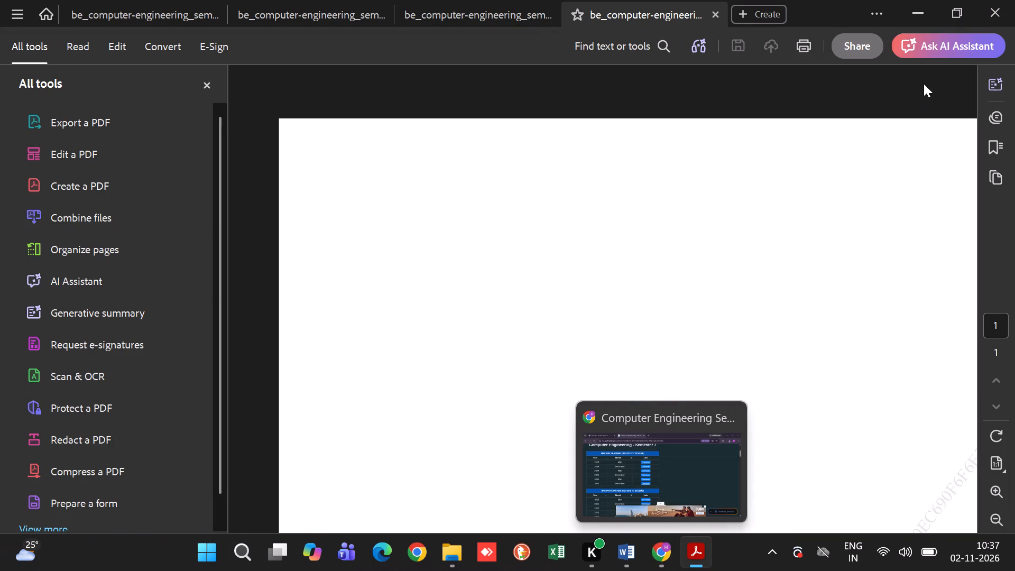
Close Acrobat with all of its open question paper PDFs.
click(999, 8)
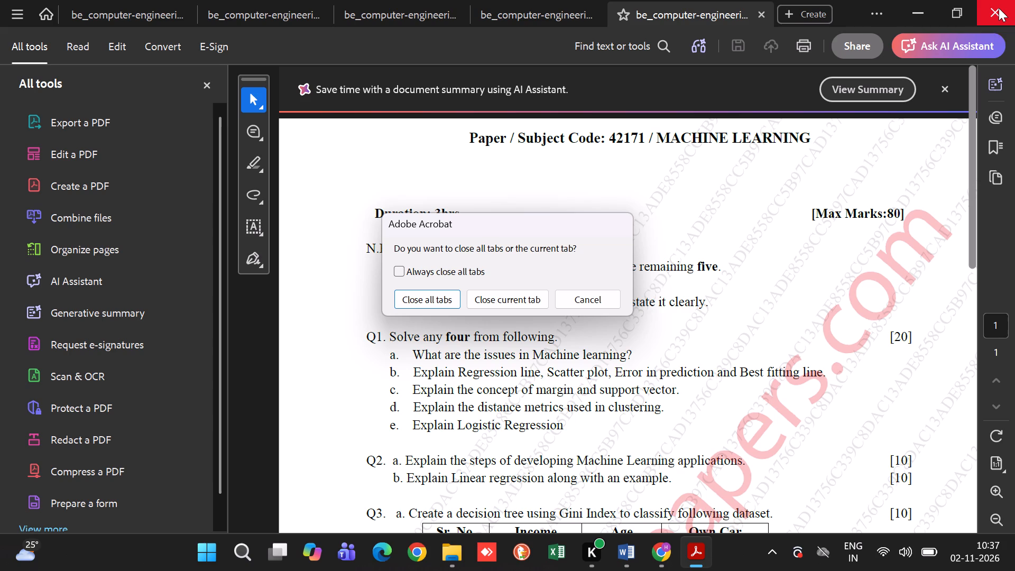
click(439, 299)
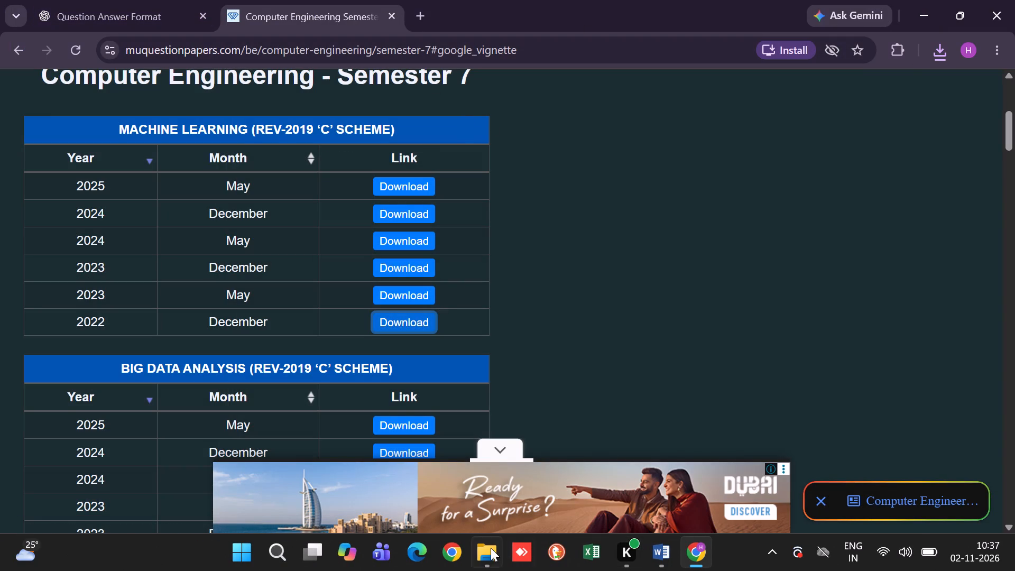
From the Downloads folder, open the May 2025 and May 2024 Machine Learning papers in Acrobat, dismissing the Adobe Updater.
click(476, 552)
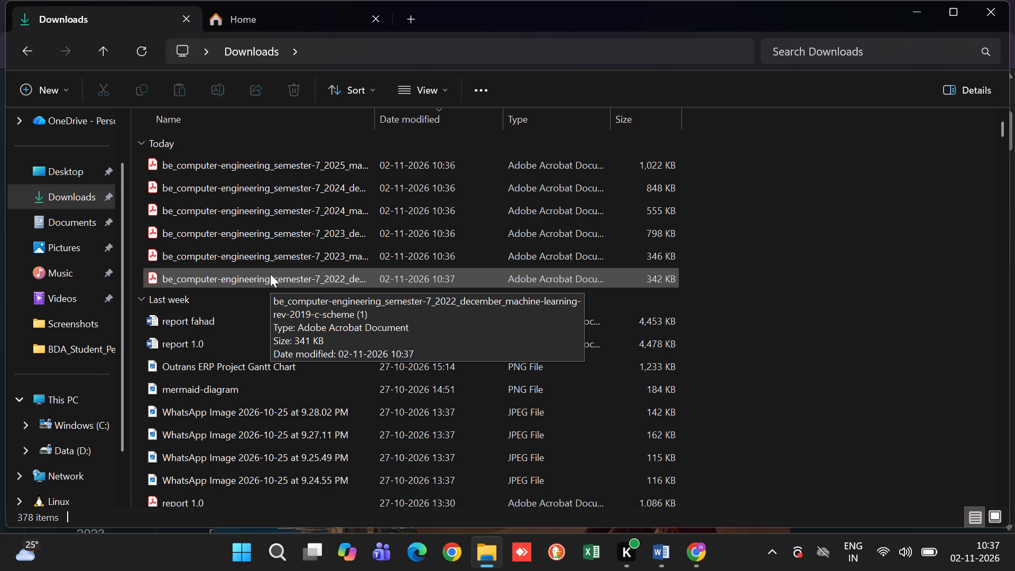
double_click(333, 161)
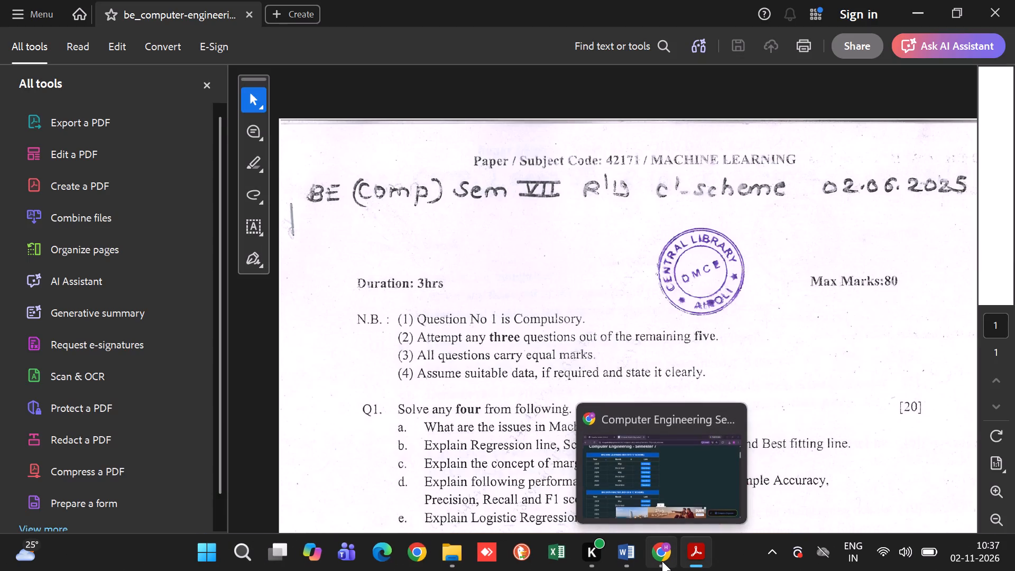
click(662, 561)
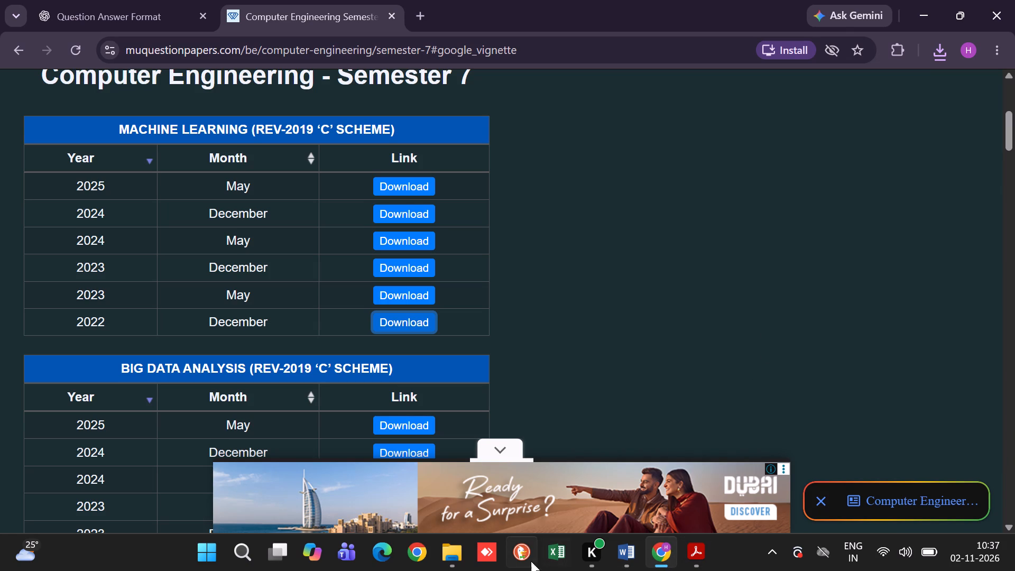
click(446, 553)
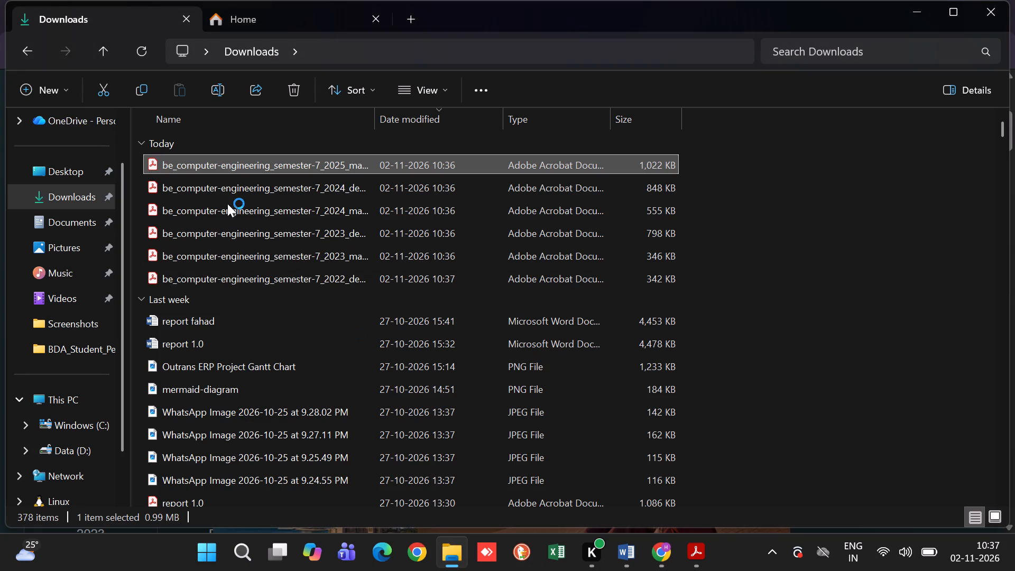
double_click(239, 189)
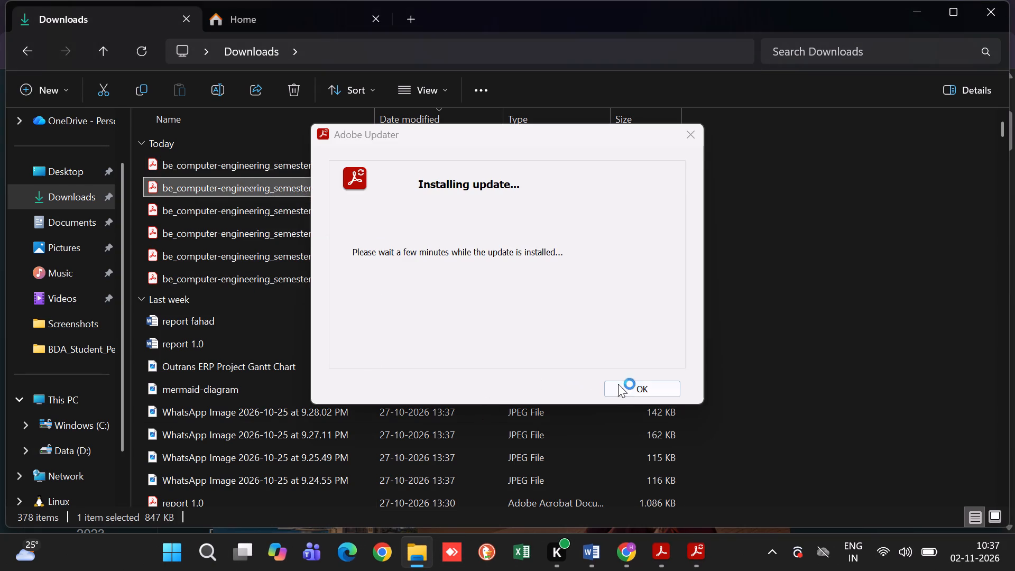
click(636, 389)
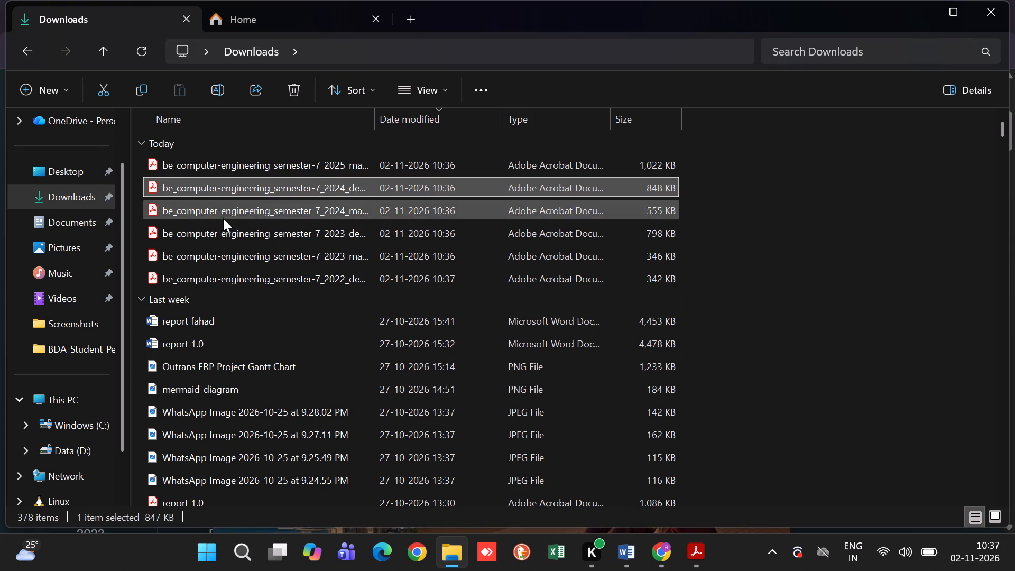
double_click(252, 207)
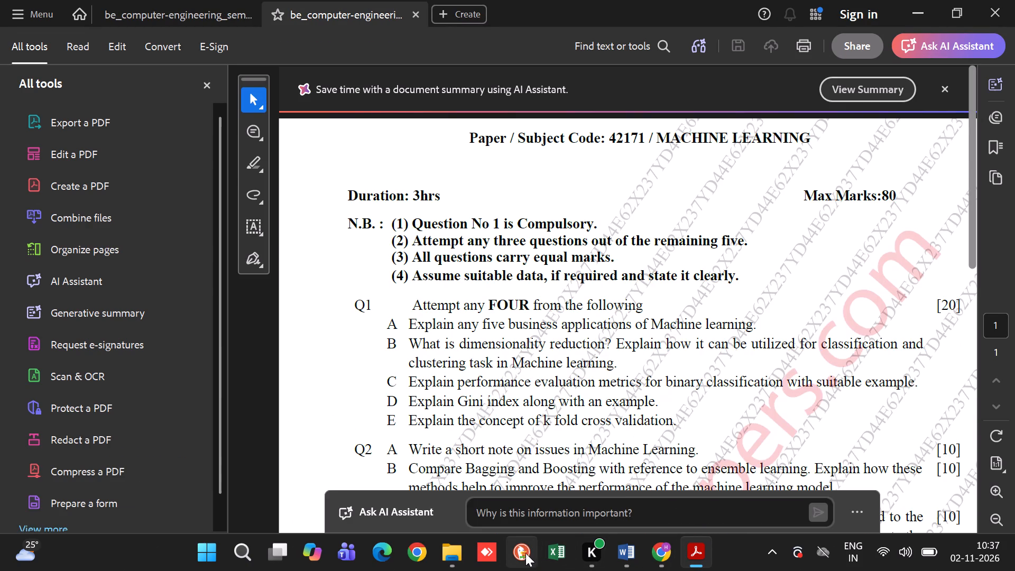
From the Downloads folder, open the December 2024, December 2023, May 2023 and December 2022 Machine Learning papers in Acrobat.
click(451, 550)
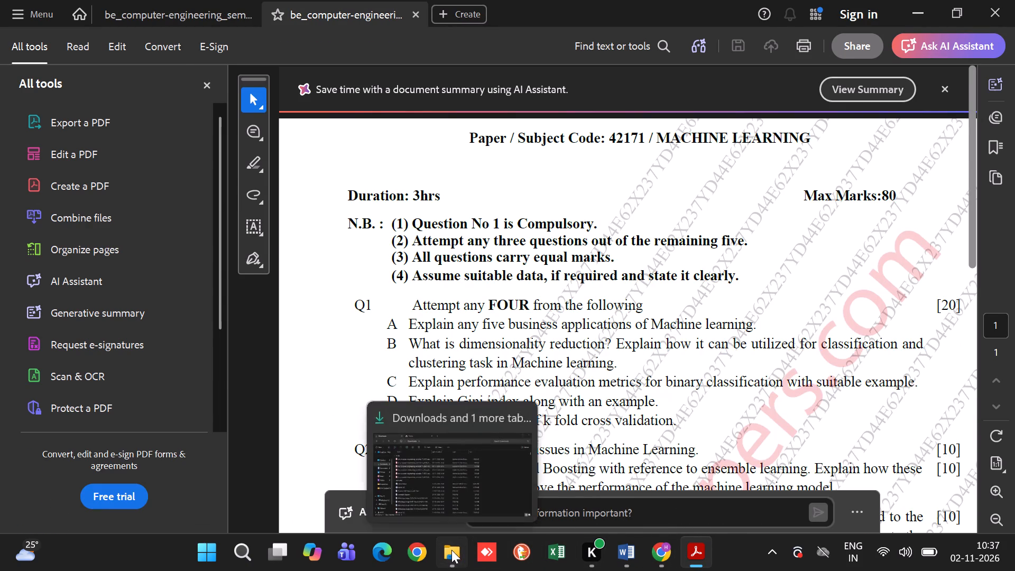
double_click(287, 188)
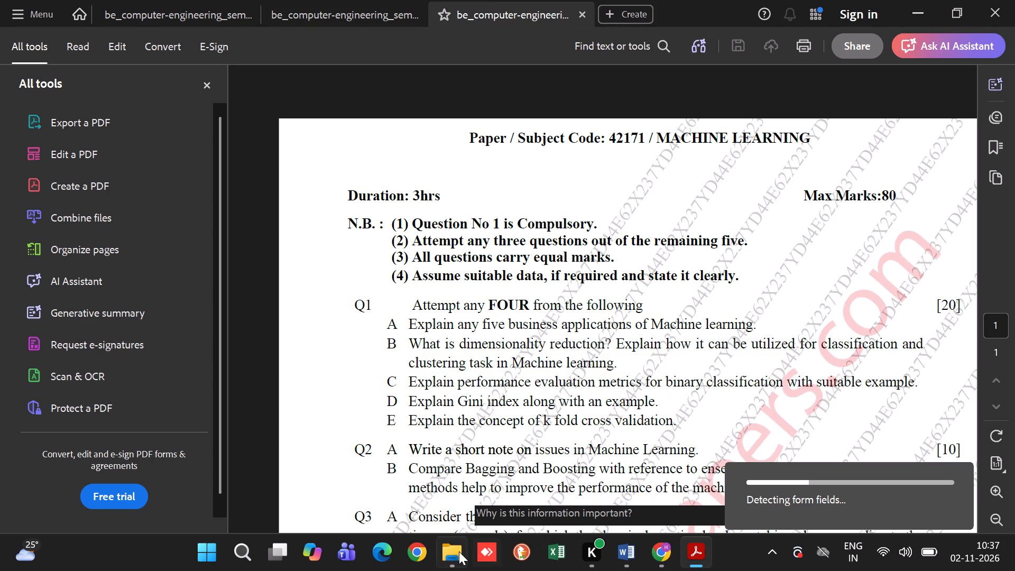
click(458, 551)
double_click(293, 233)
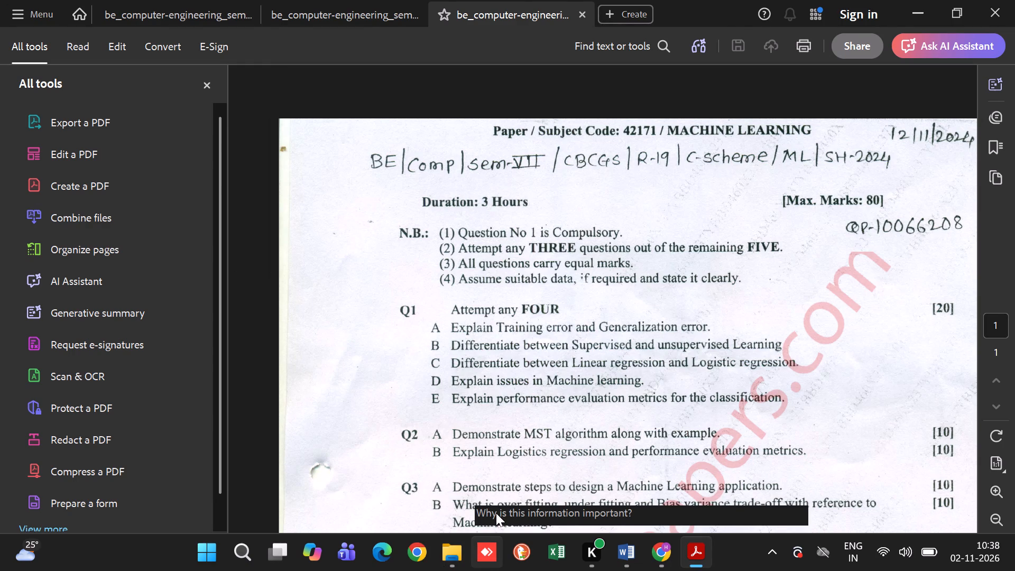
click(447, 551)
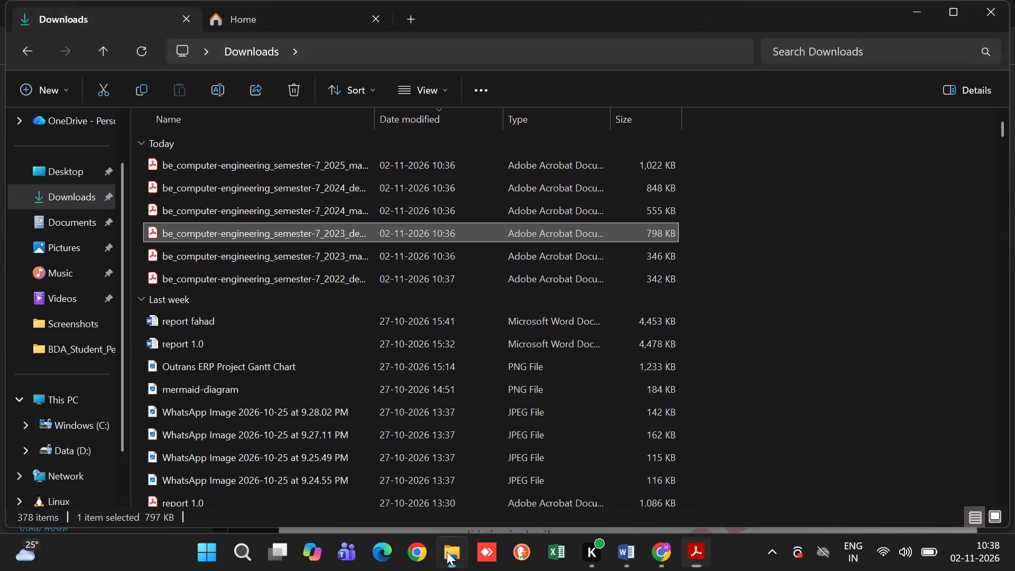
double_click(289, 260)
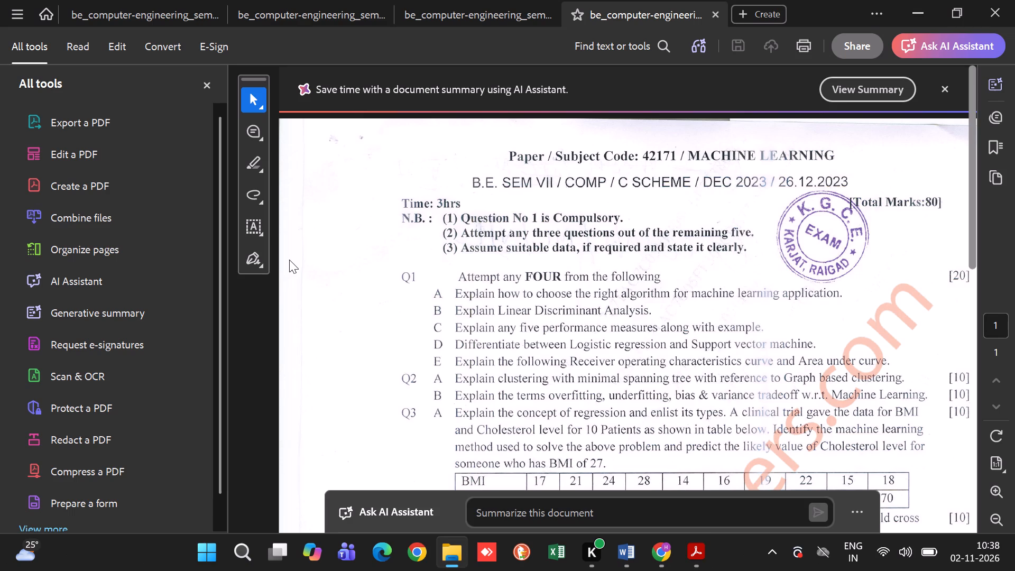
click(452, 547)
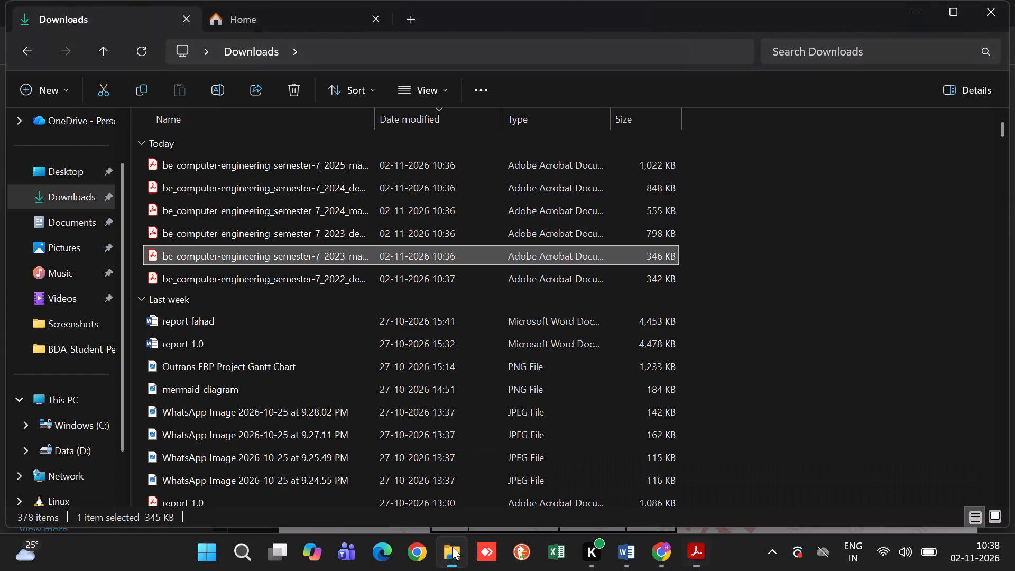
double_click(325, 283)
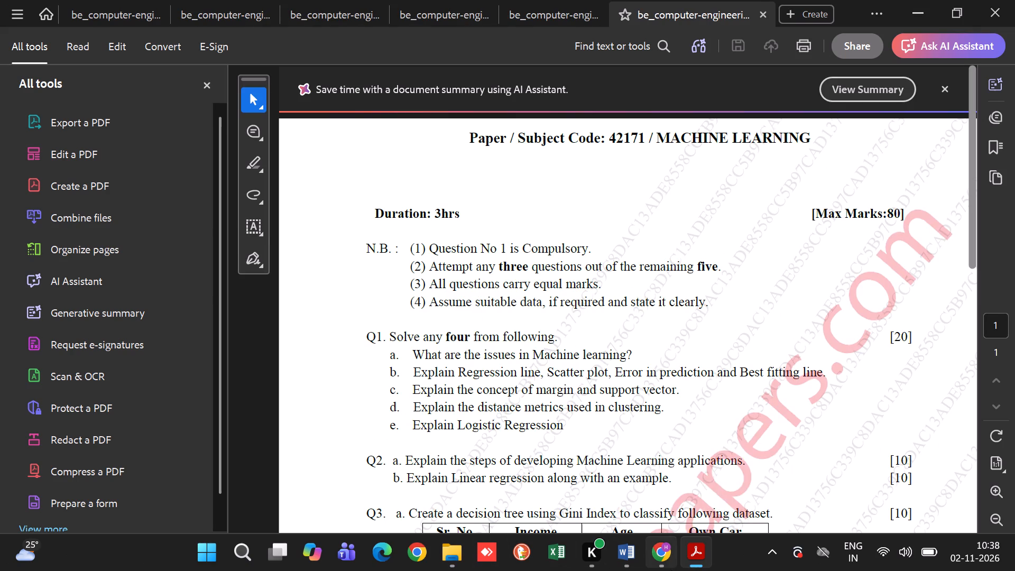
Switch to the May 2025 Machine Learning paper in Acrobat.
click(98, 23)
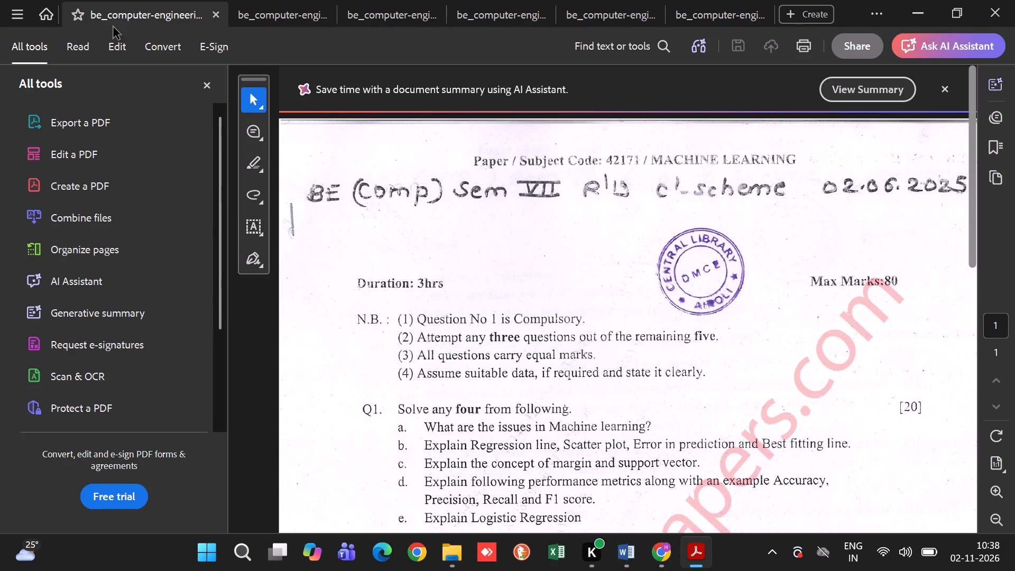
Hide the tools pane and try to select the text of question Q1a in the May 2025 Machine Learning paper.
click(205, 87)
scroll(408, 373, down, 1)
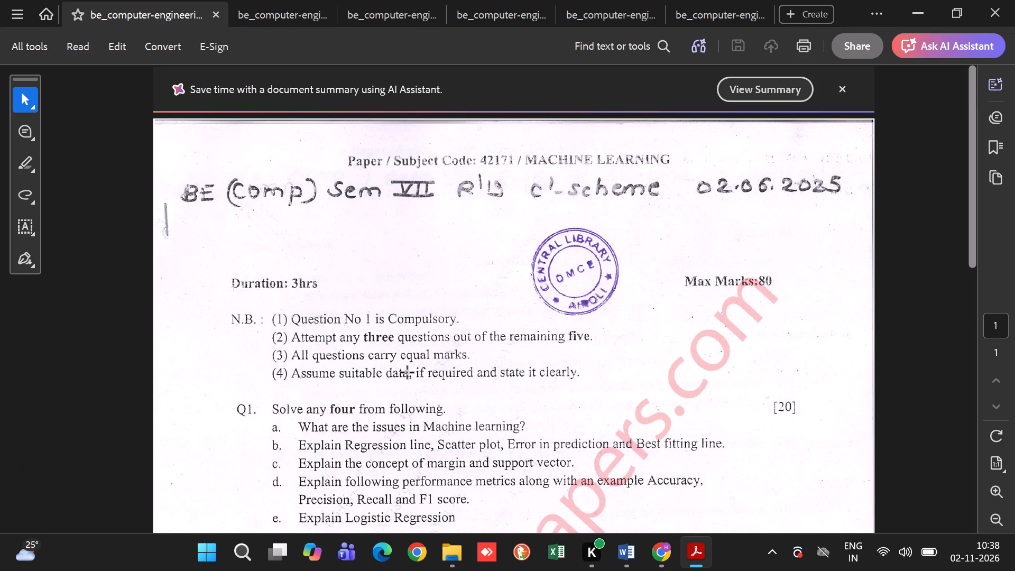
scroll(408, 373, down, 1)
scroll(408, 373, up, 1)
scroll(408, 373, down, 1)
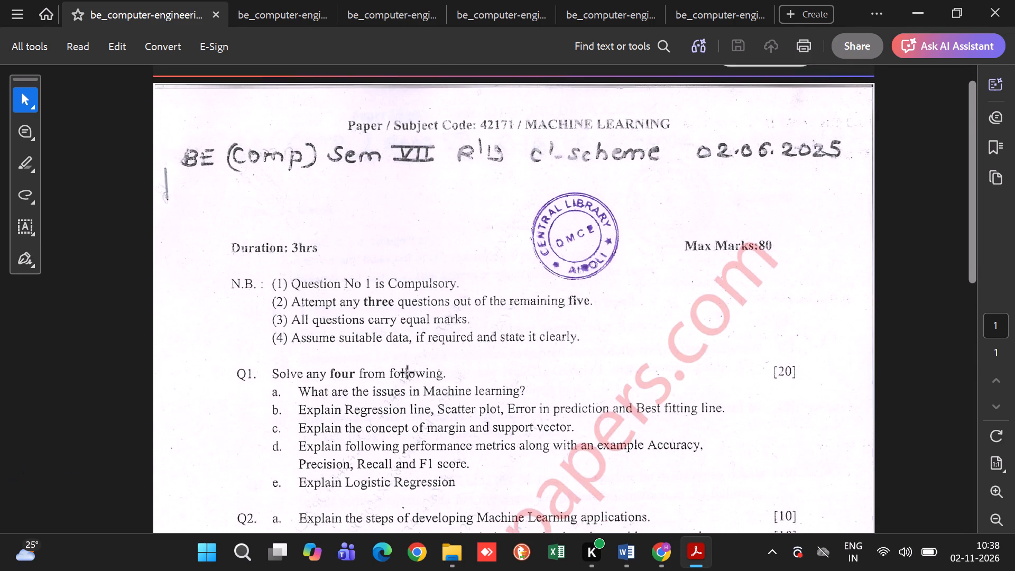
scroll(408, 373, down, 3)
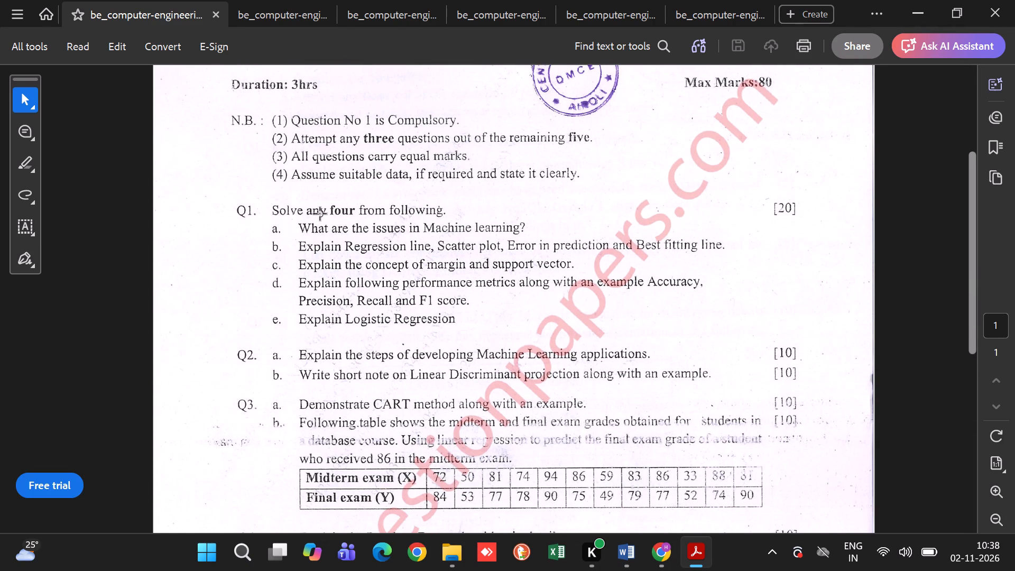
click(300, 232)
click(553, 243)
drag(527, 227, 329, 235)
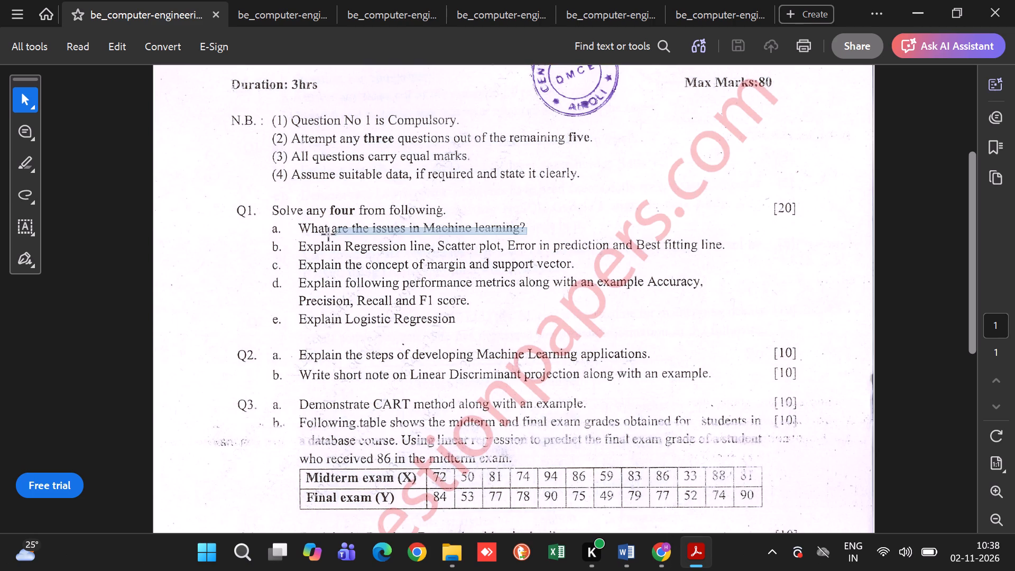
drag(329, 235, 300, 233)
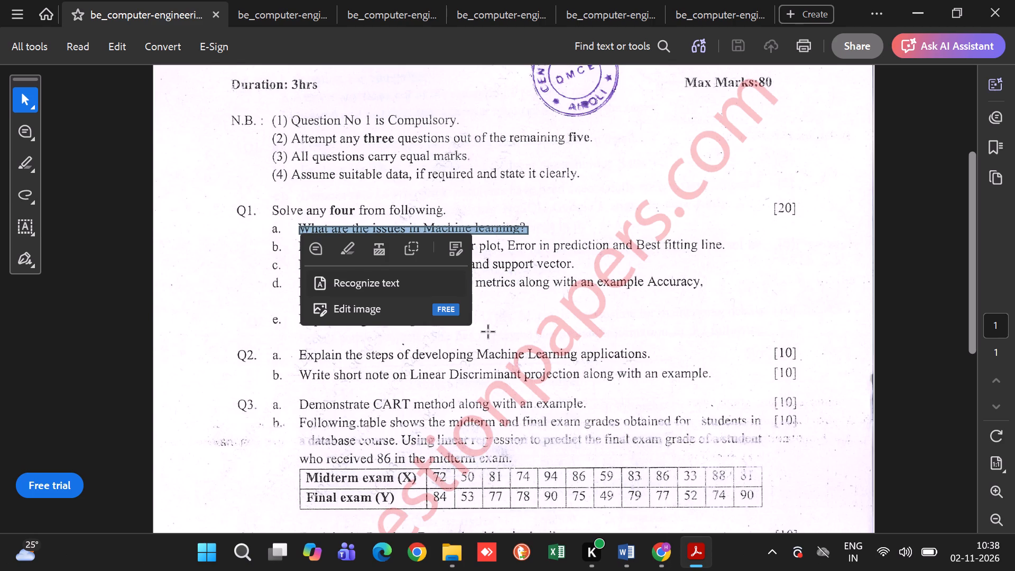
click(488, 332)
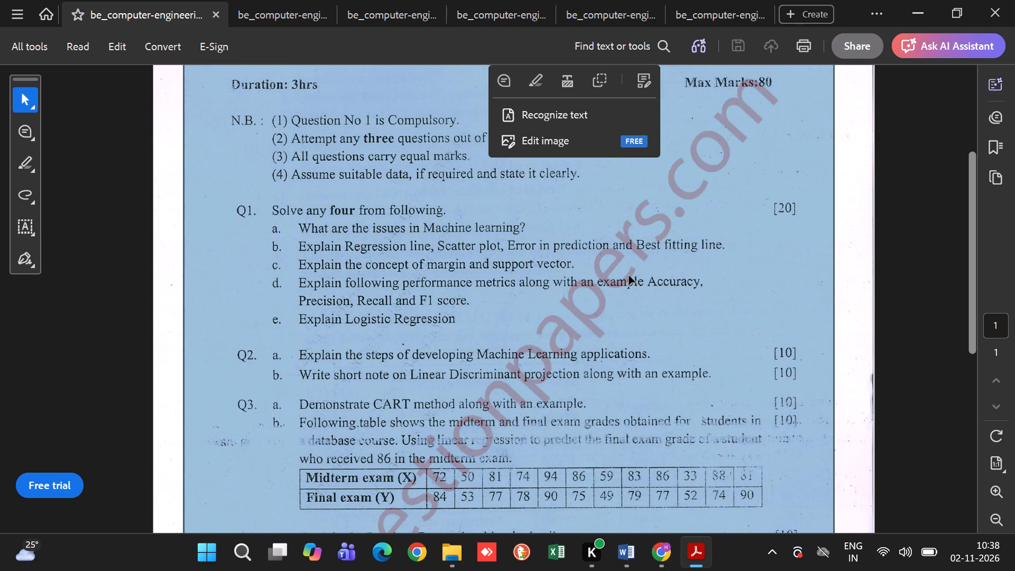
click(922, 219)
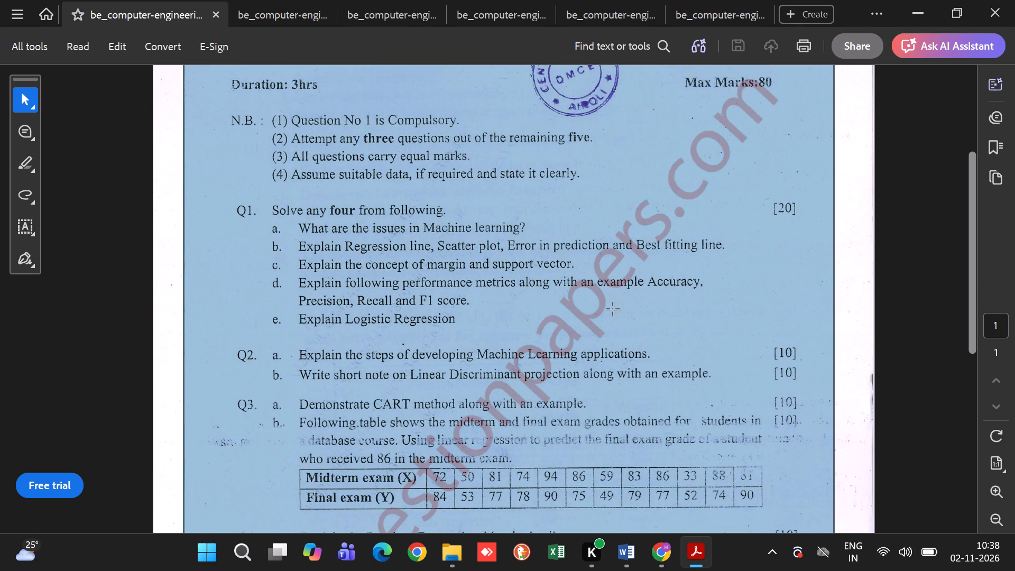
Look through the remaining questions of the May 2025 paper and dismiss the AI Assistant summary banner.
scroll(613, 309, down, 3)
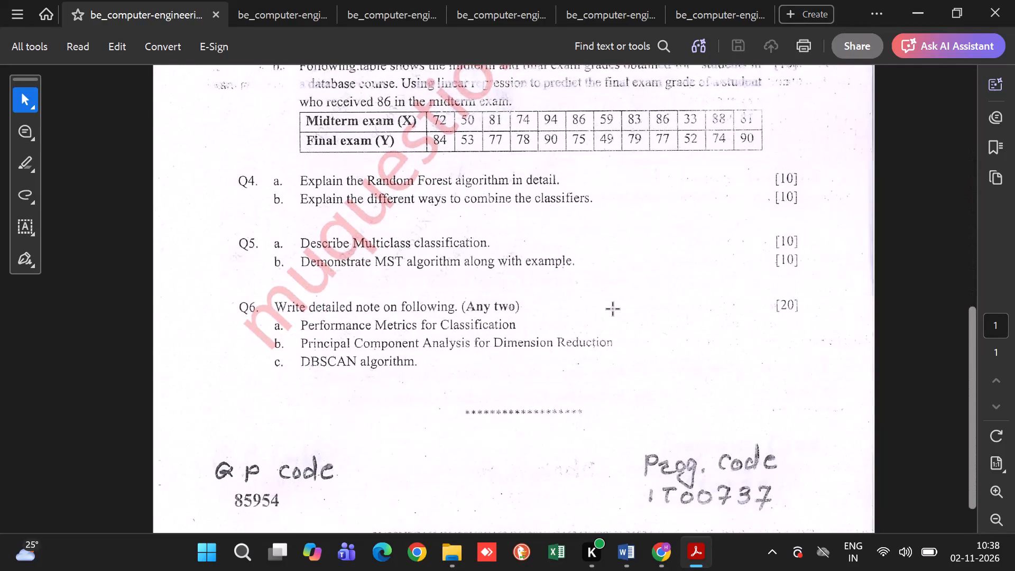
scroll(613, 309, down, 2)
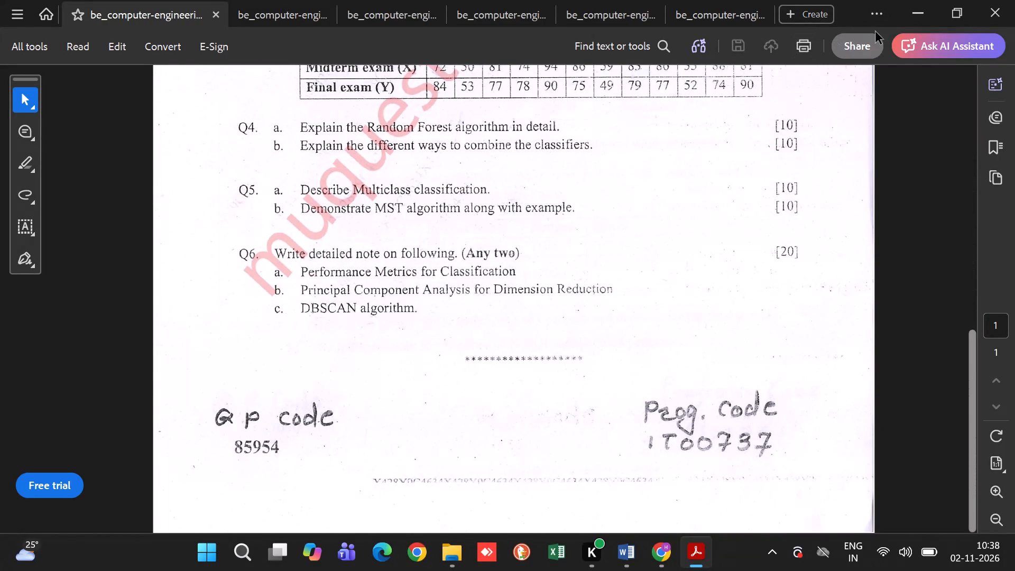
scroll(788, 262, up, 9)
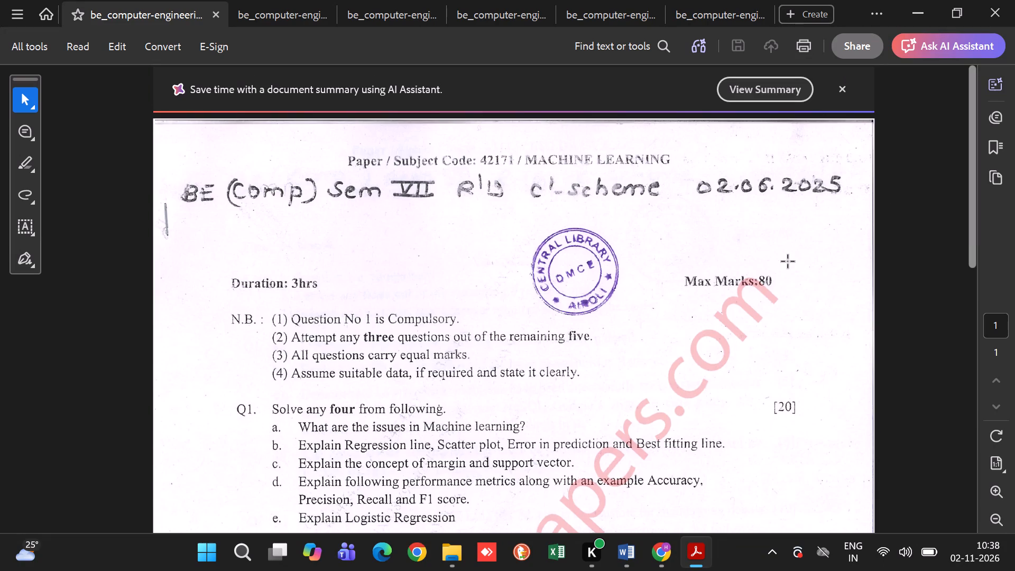
click(838, 94)
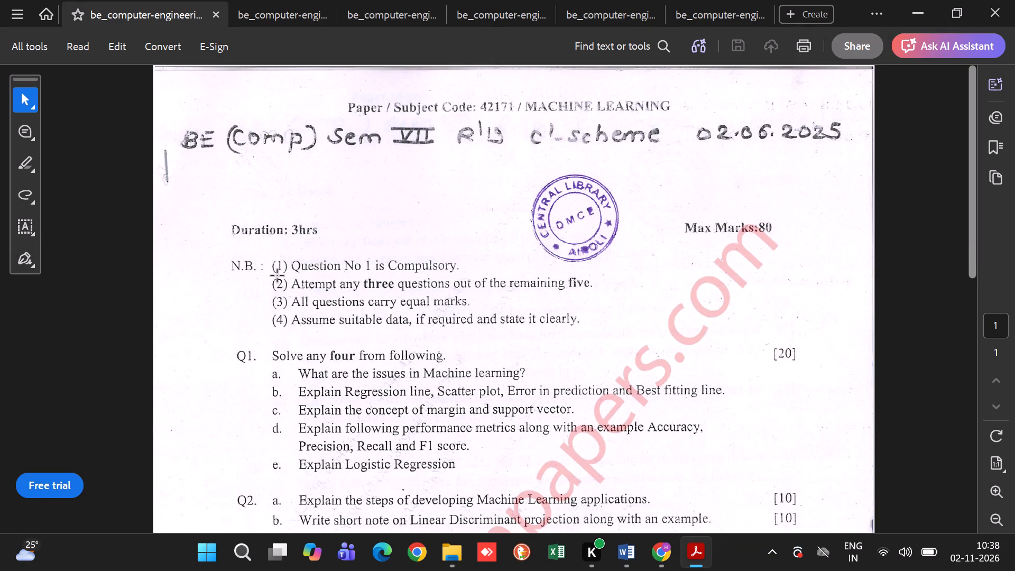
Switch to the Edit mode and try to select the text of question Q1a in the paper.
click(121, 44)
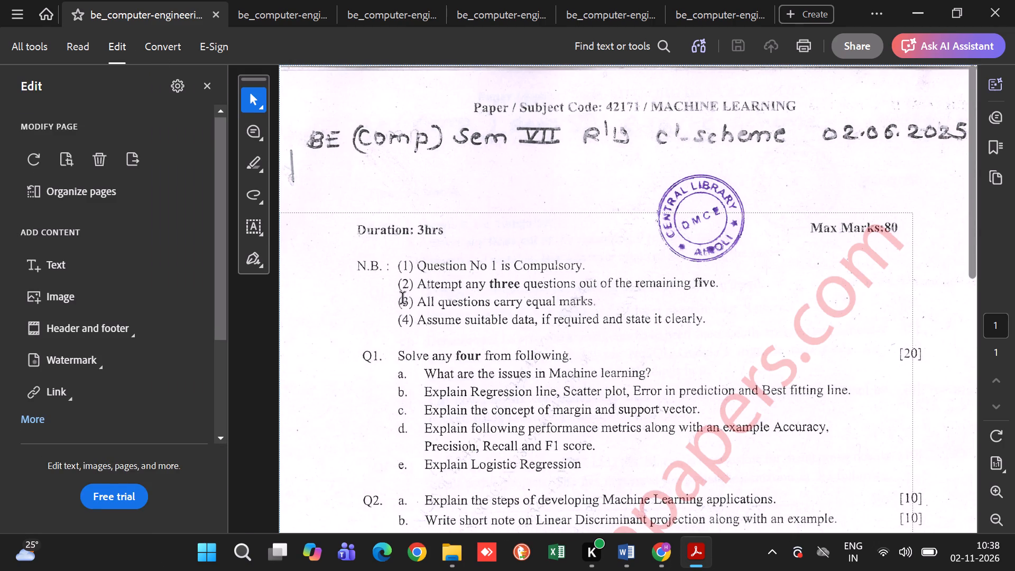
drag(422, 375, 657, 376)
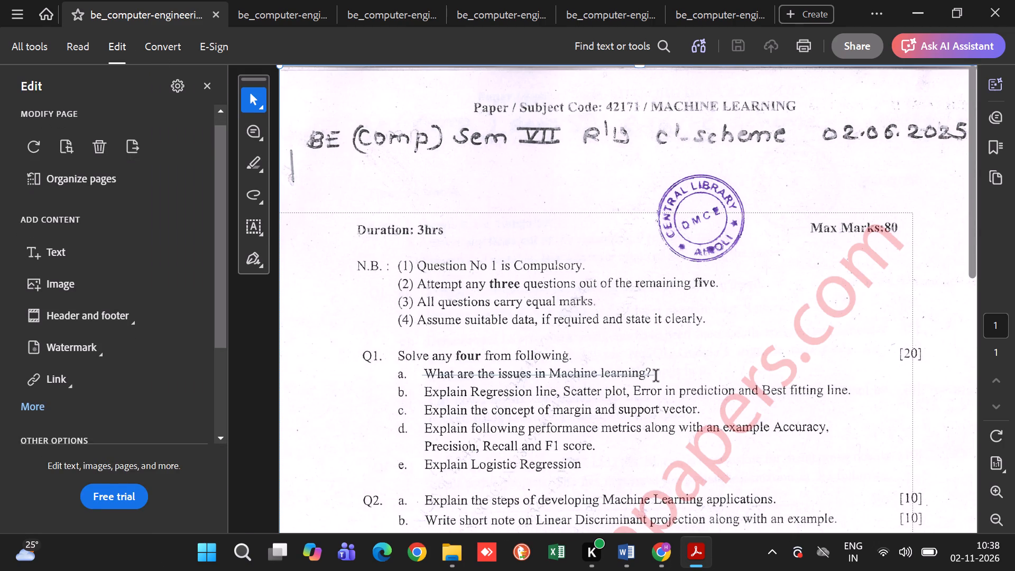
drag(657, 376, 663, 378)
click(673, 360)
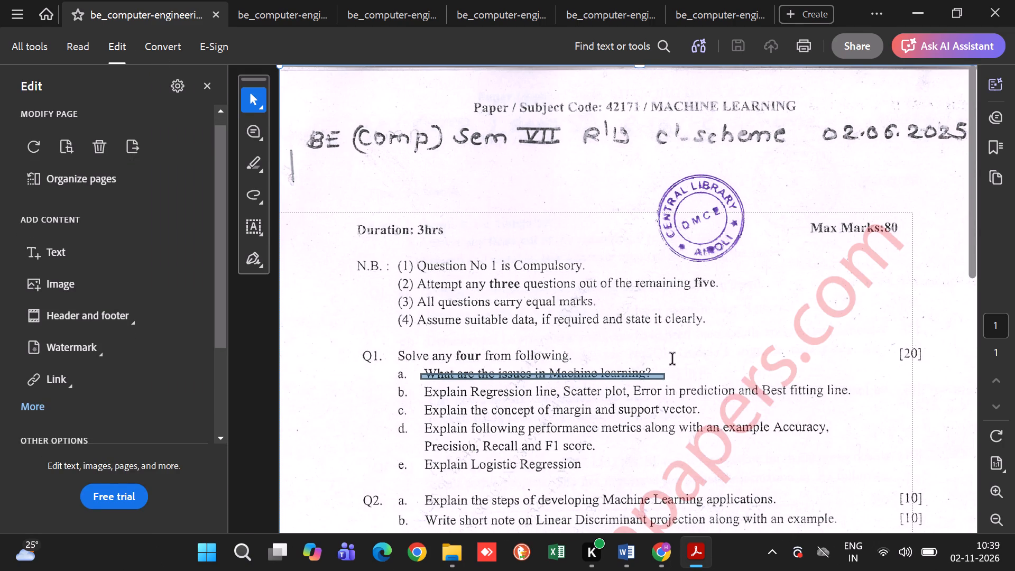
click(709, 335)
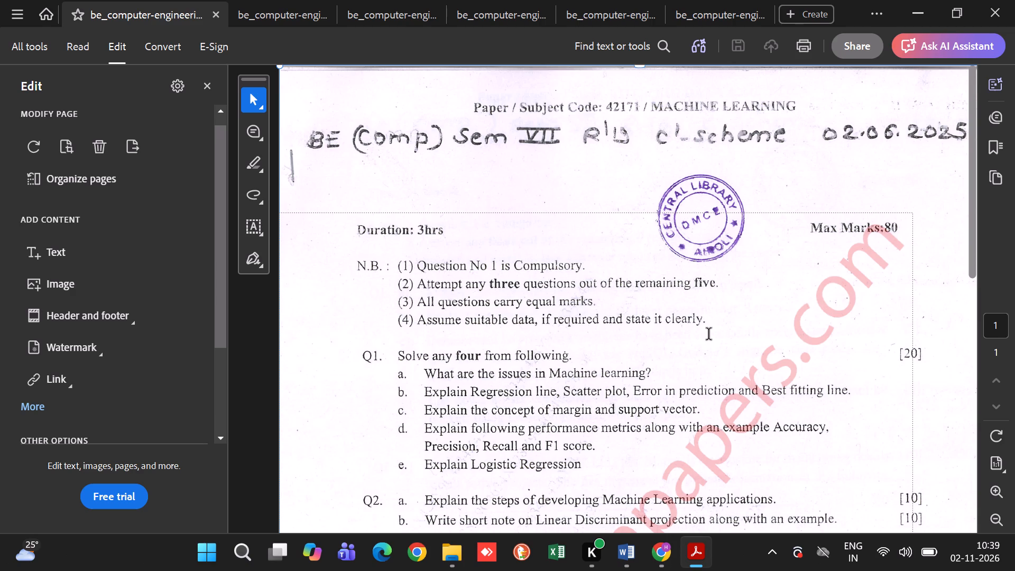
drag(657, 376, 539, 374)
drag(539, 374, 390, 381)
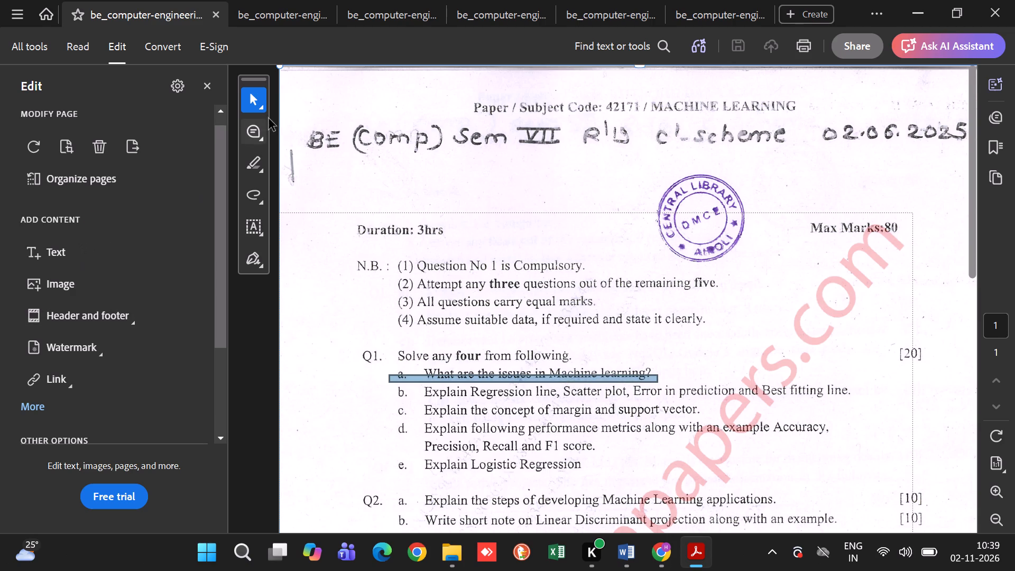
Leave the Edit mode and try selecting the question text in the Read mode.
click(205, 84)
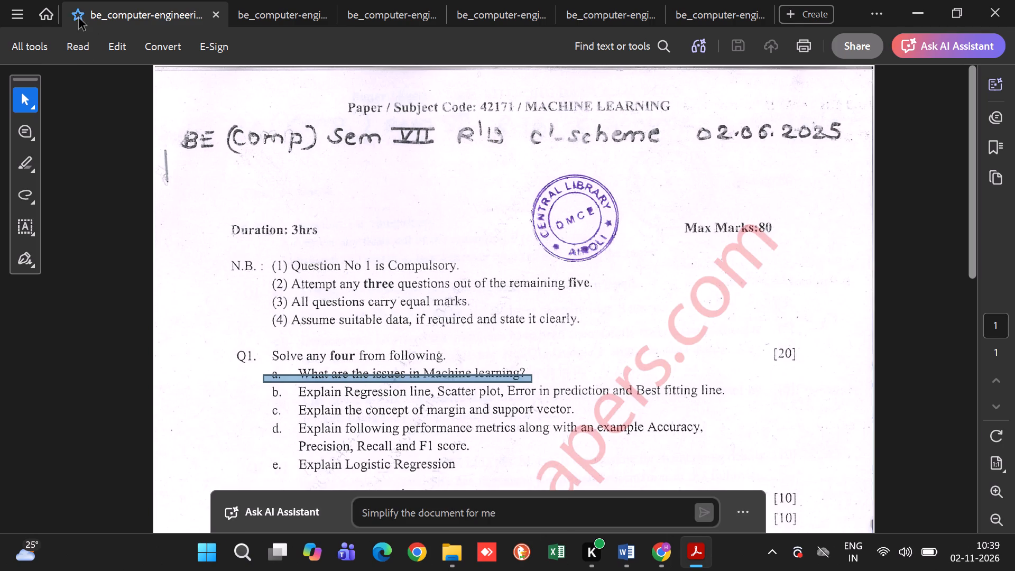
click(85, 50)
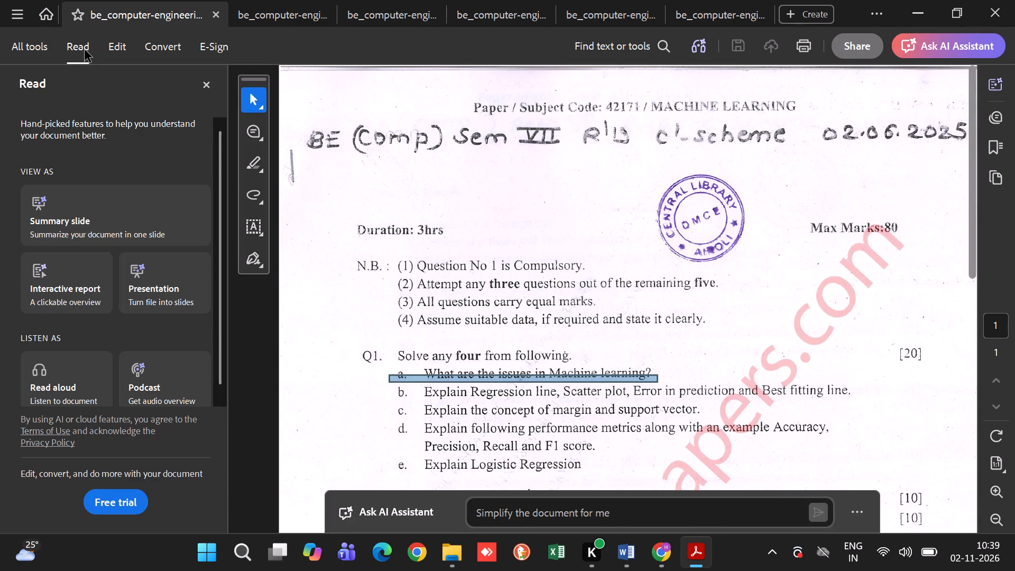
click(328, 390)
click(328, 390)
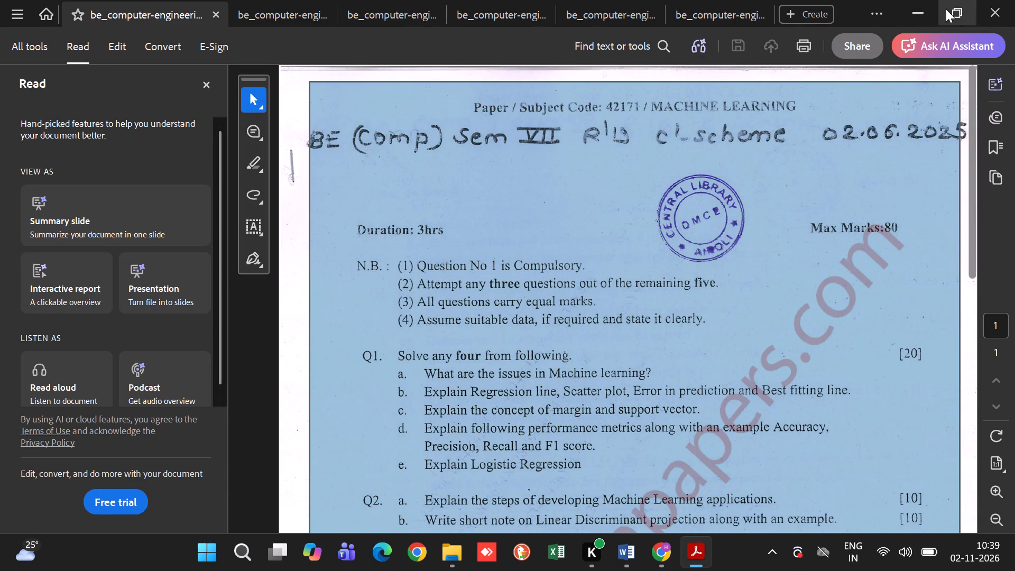
Close Acrobat with all of its open question paper PDFs.
click(989, 15)
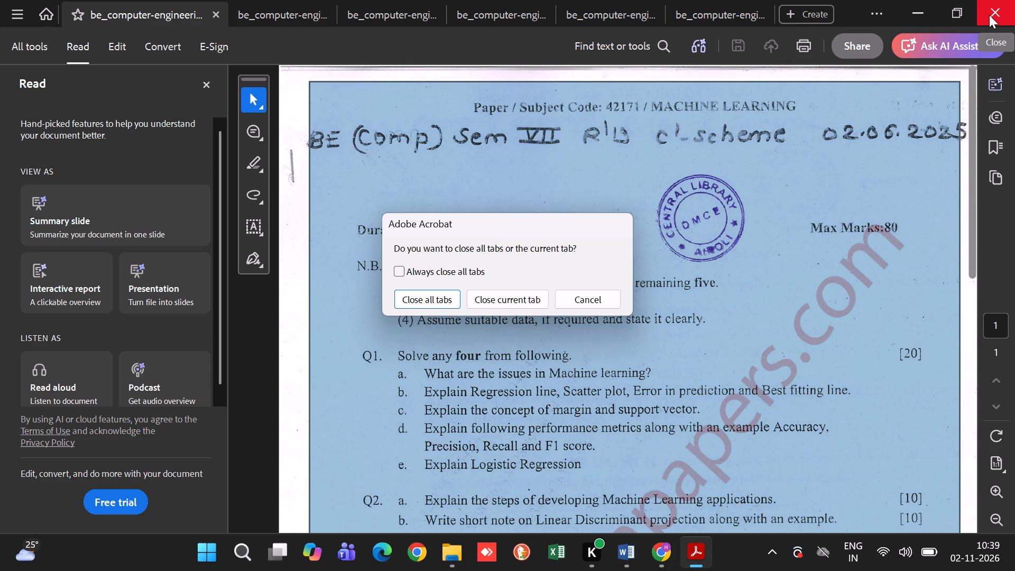
click(444, 298)
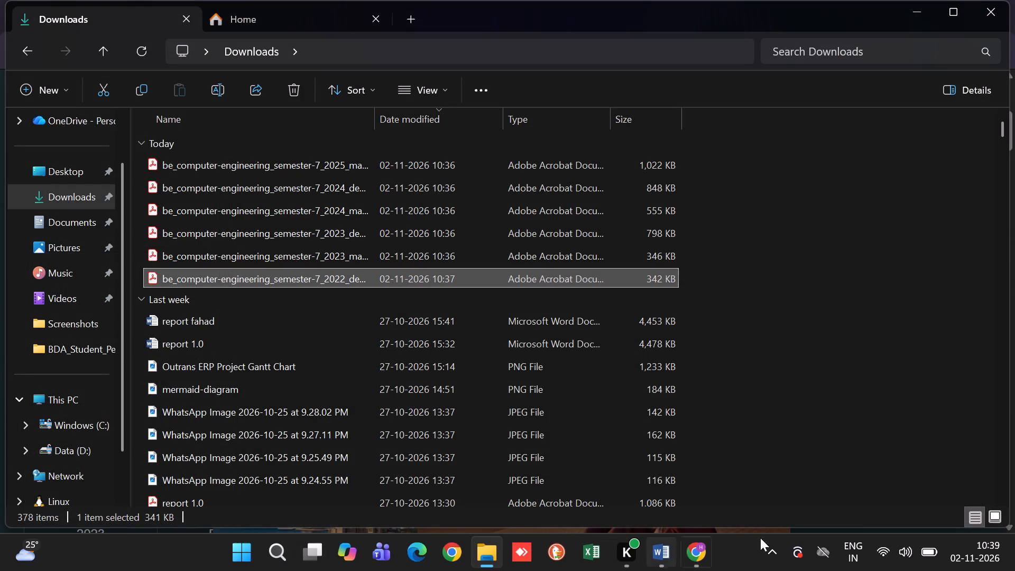
Switch to Chrome, search Google for "pdf to word" in a new tab, and open the iLovePDF PDF to Word converter.
click(703, 558)
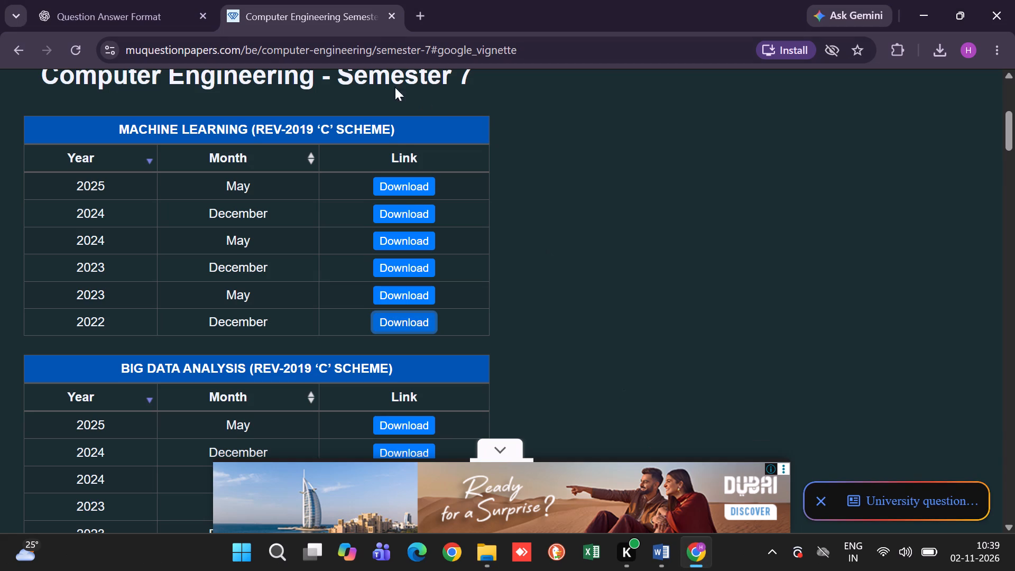
click(413, 14)
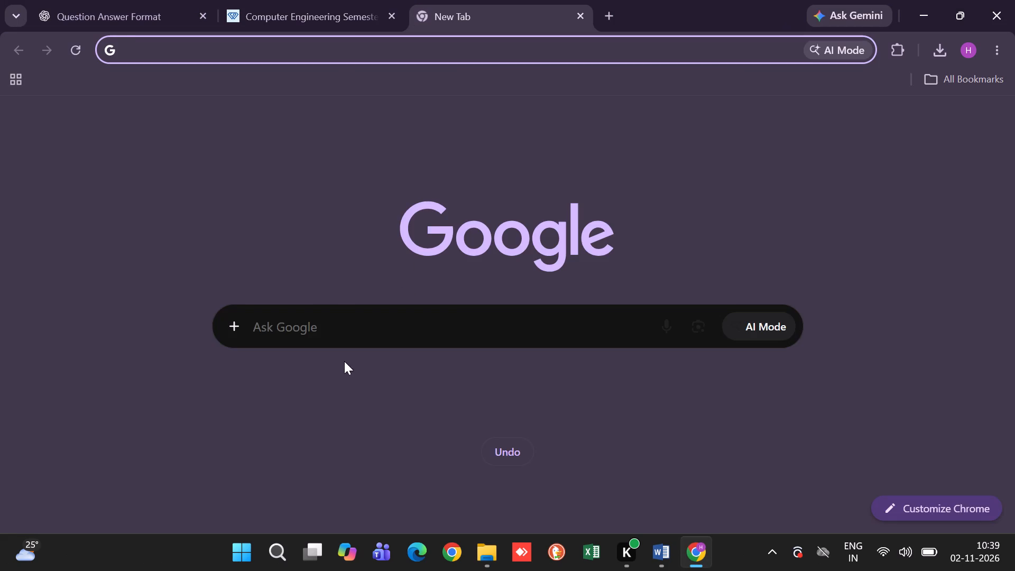
click(353, 318)
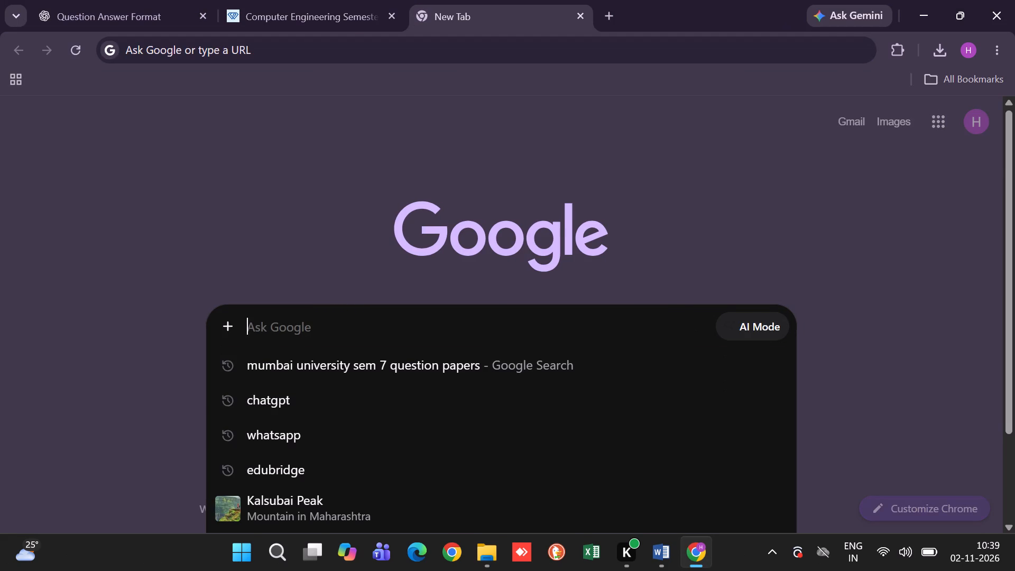
text(pdf)
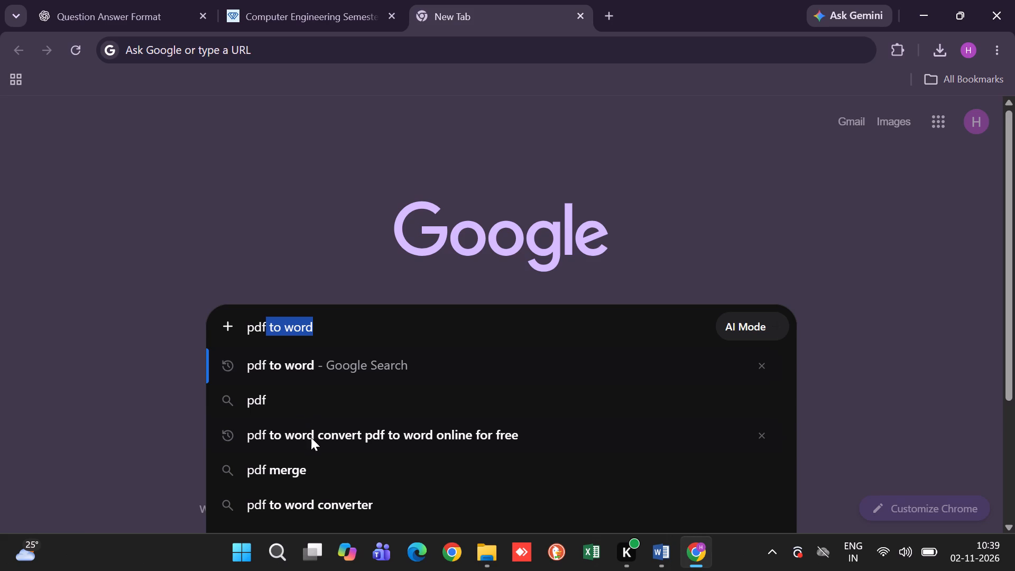
click(324, 371)
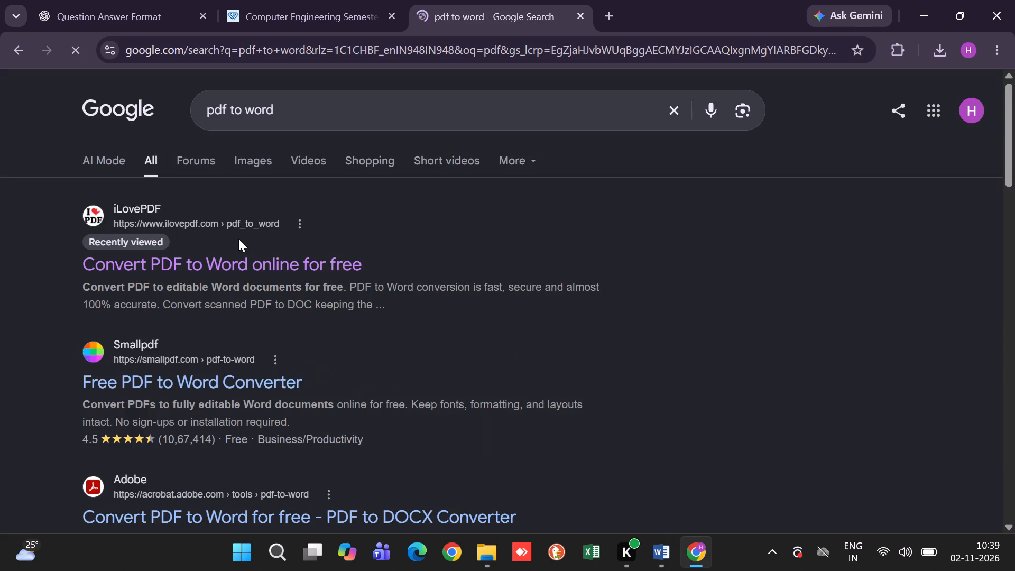
click(242, 262)
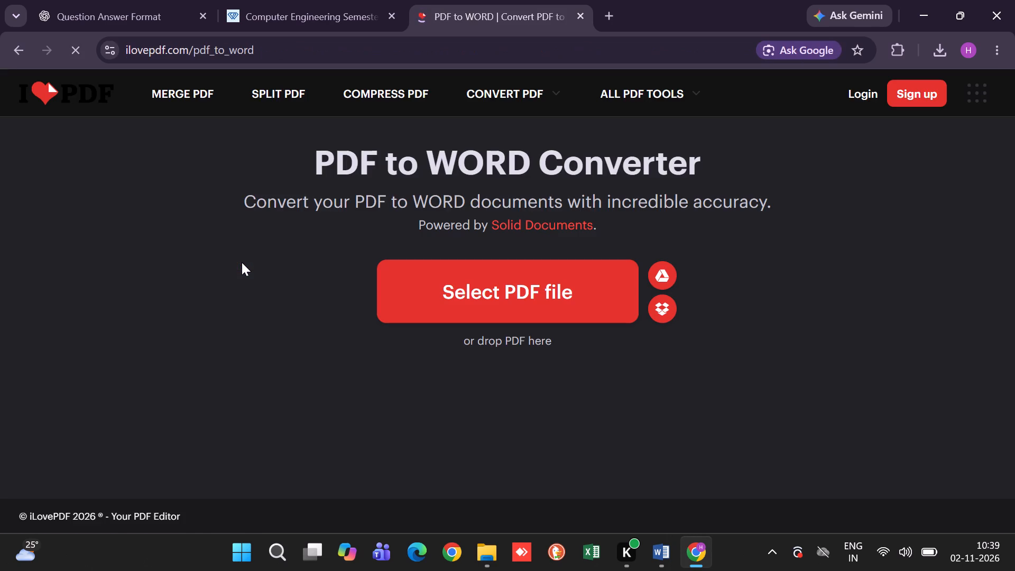
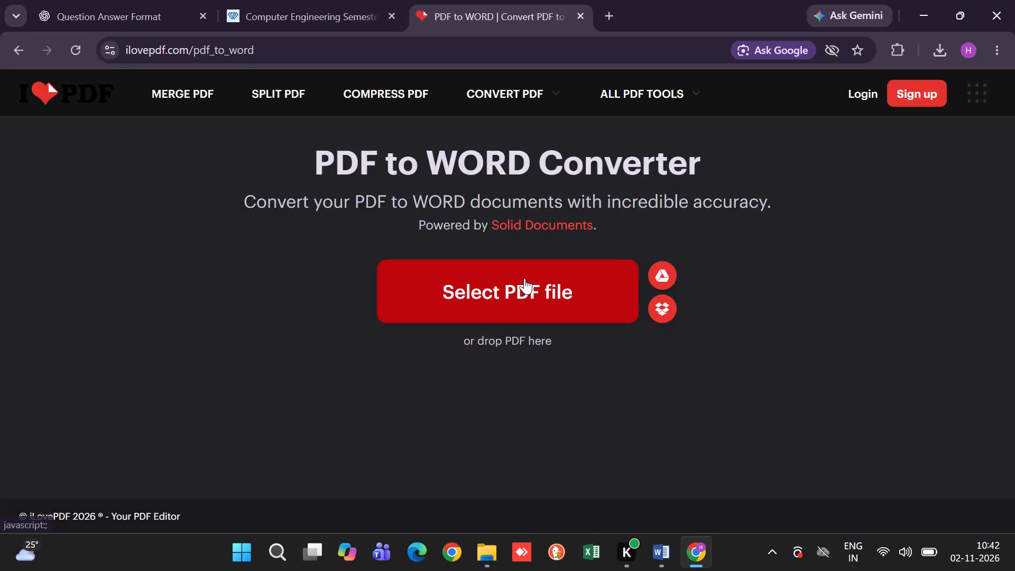
Convert the downloaded May 2025 Machine Learning question paper PDF to Word without OCR and download the resulting document.
click(524, 278)
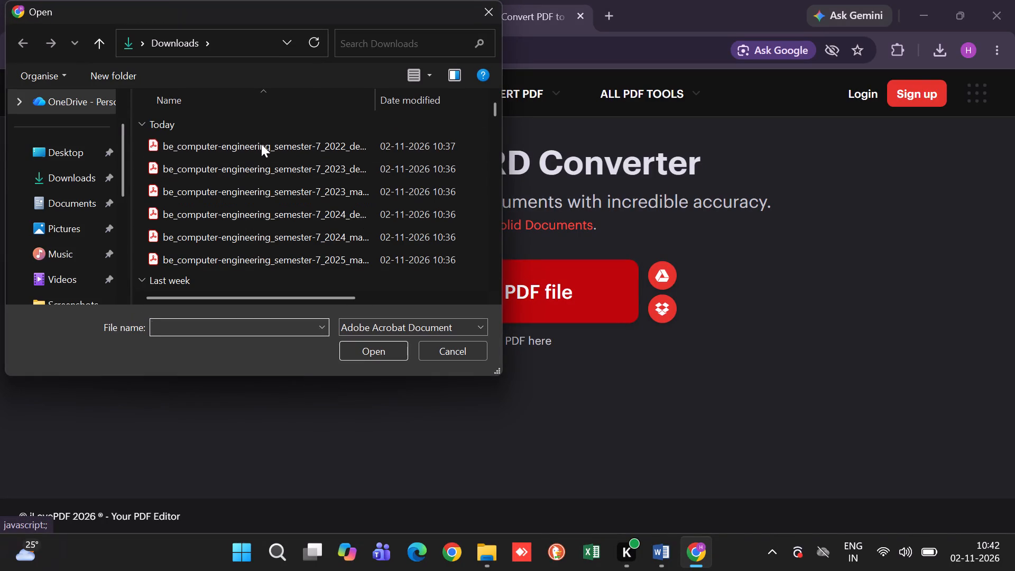
click(271, 255)
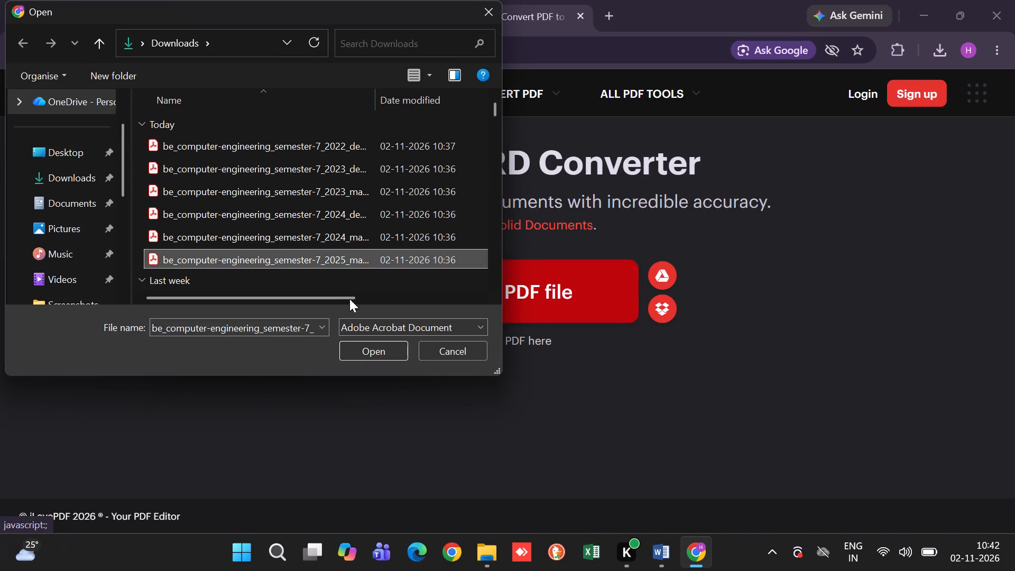
click(354, 348)
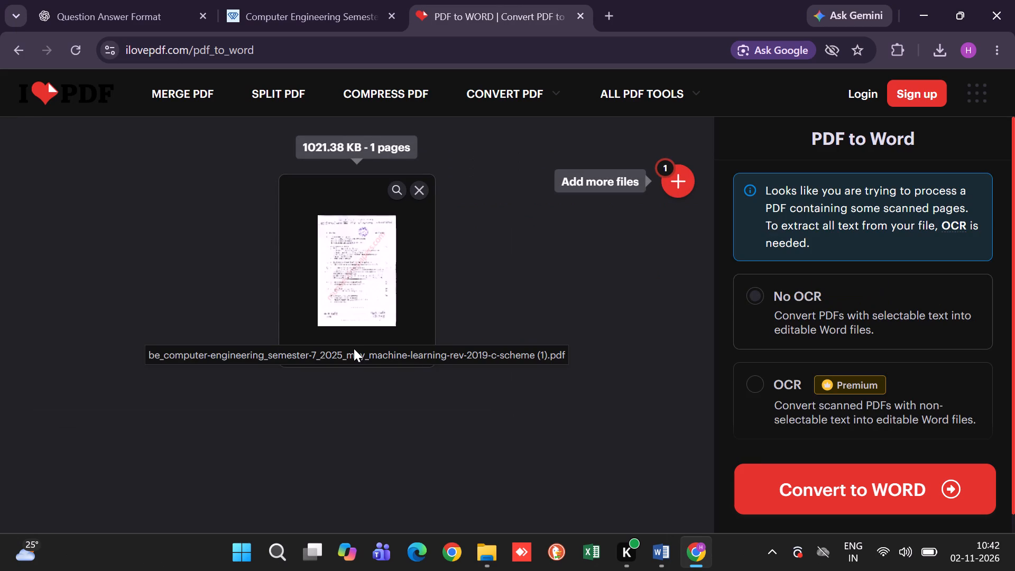
click(820, 494)
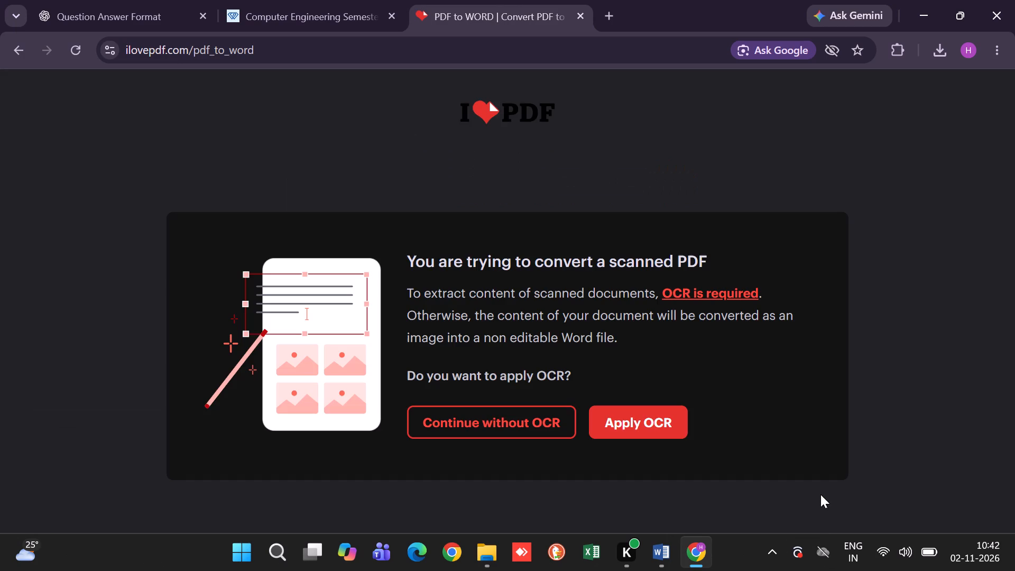
click(533, 428)
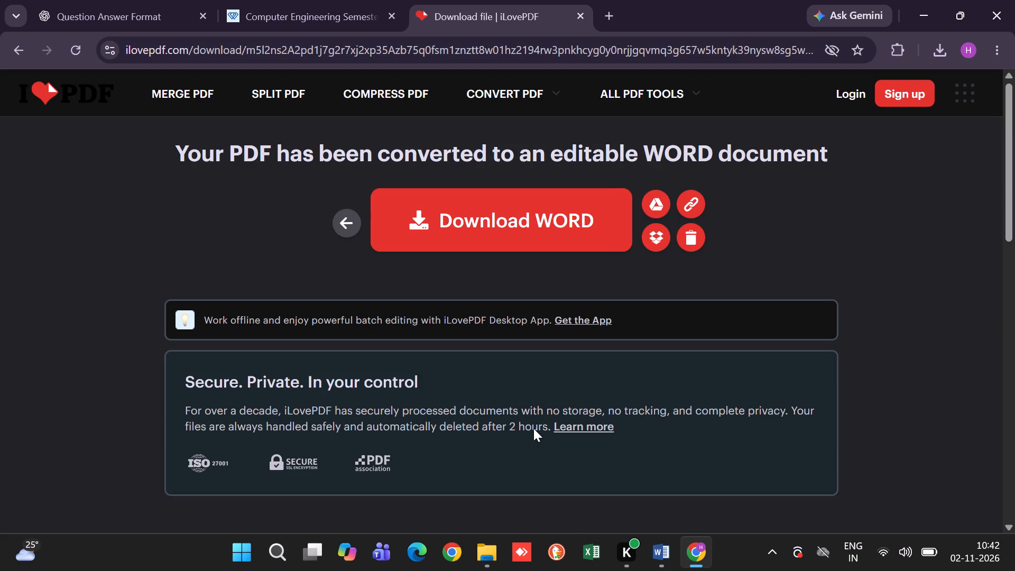
click(568, 224)
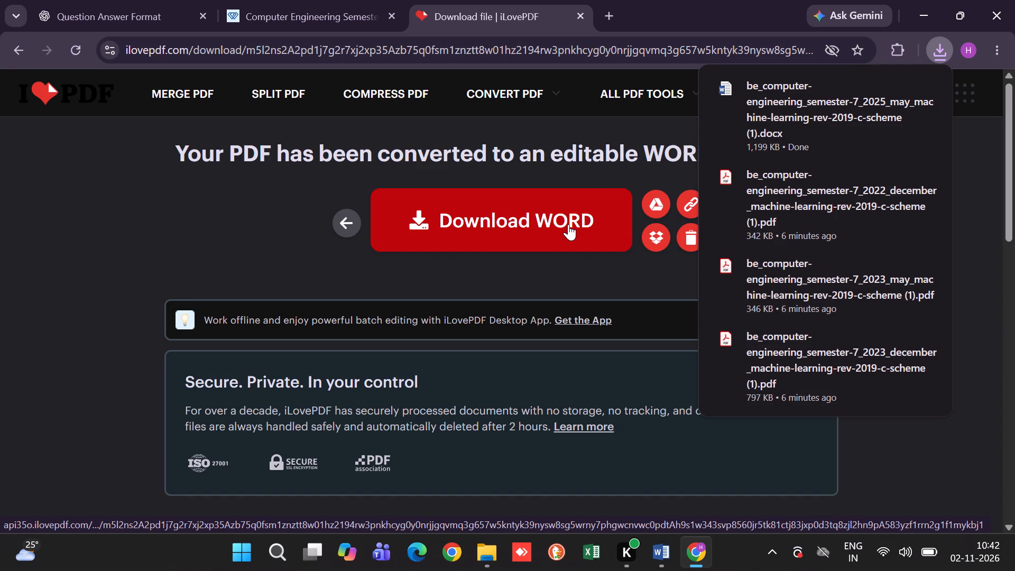
Open the downloaded Word version of the May 2025 paper and look through its converted questions.
double_click(766, 115)
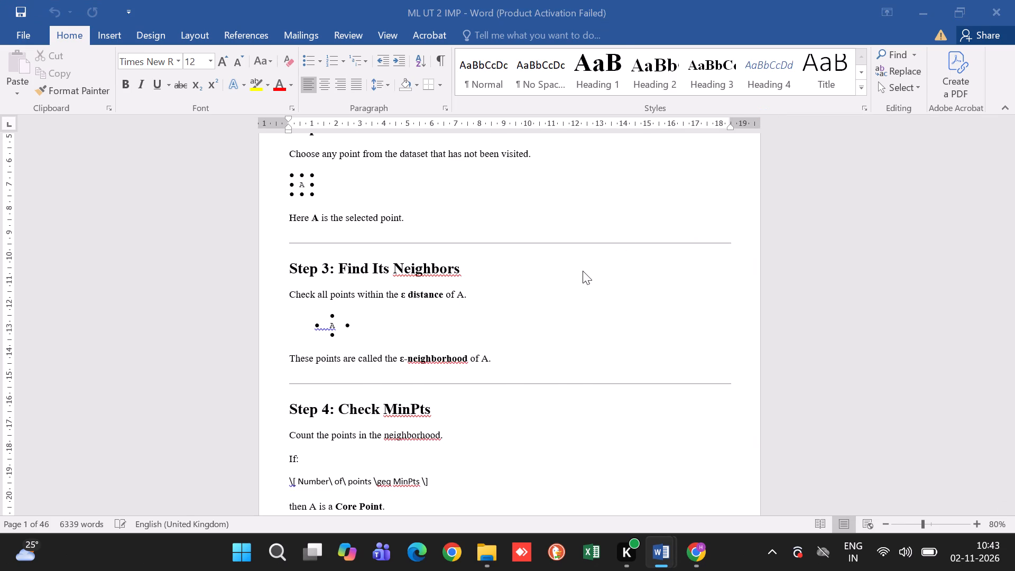
scroll(519, 303, down, 1)
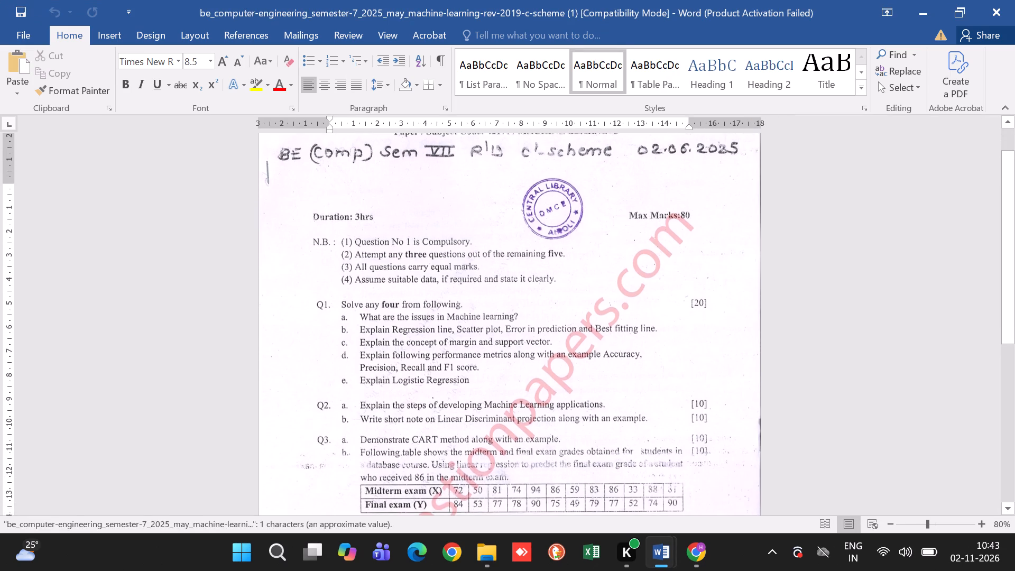
ctrl+scroll(519, 303, up, 2)
scroll(519, 303, up, 1)
scroll(519, 303, down, 1)
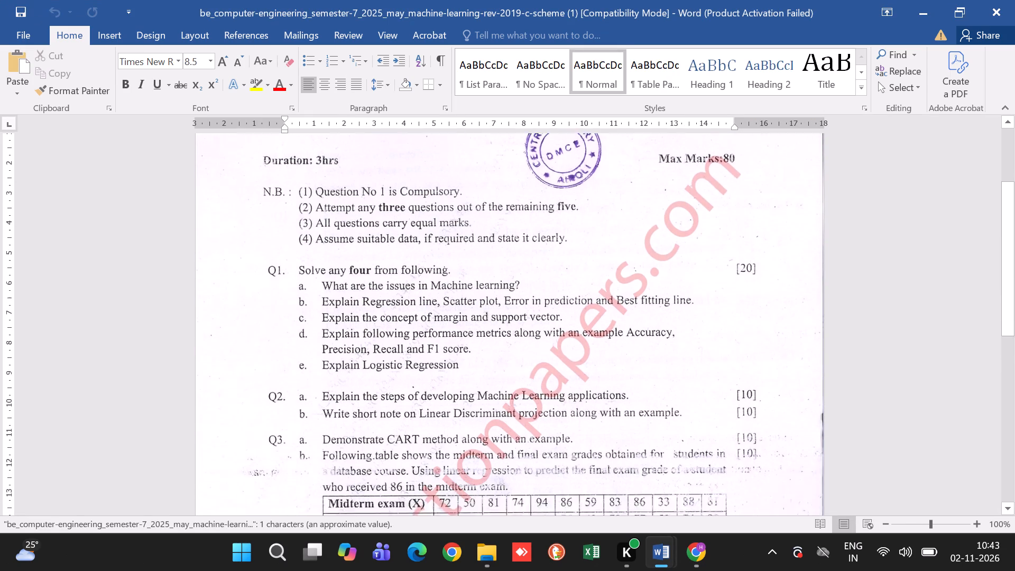
scroll(519, 303, down, 1)
ctrl+scroll(519, 303, up, 2)
scroll(519, 303, down, 1)
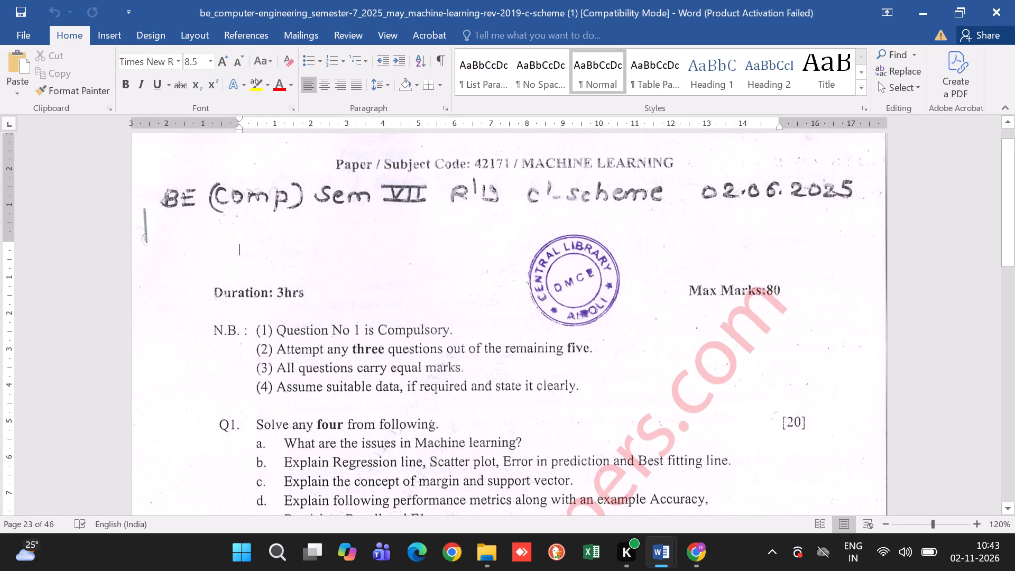
scroll(519, 303, down, 2)
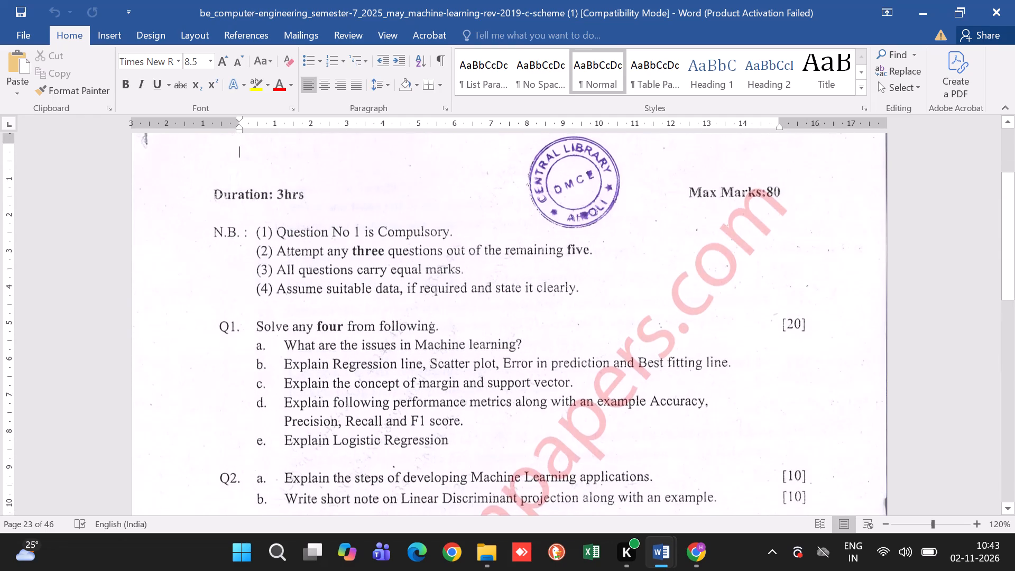
scroll(519, 303, down, 1)
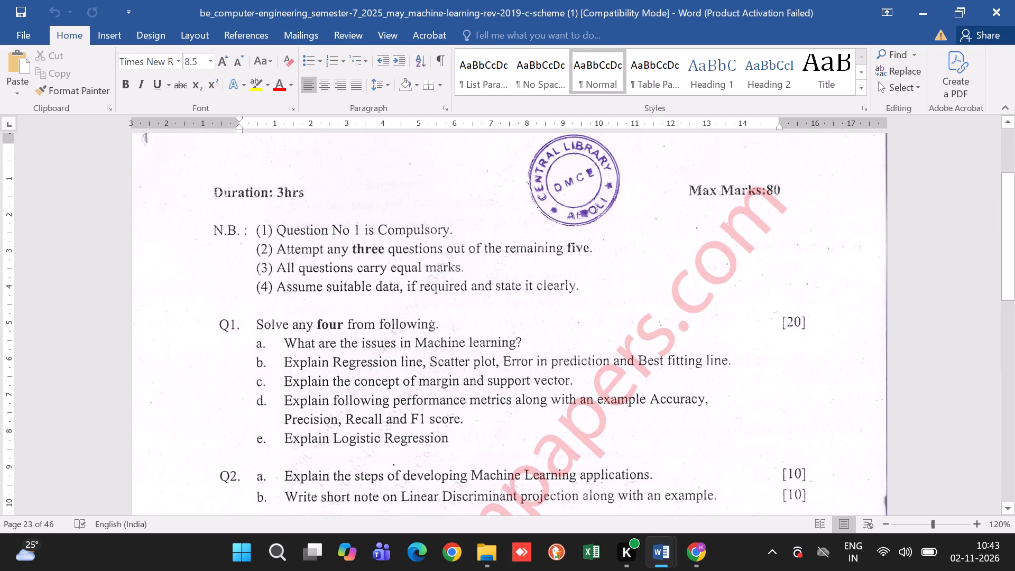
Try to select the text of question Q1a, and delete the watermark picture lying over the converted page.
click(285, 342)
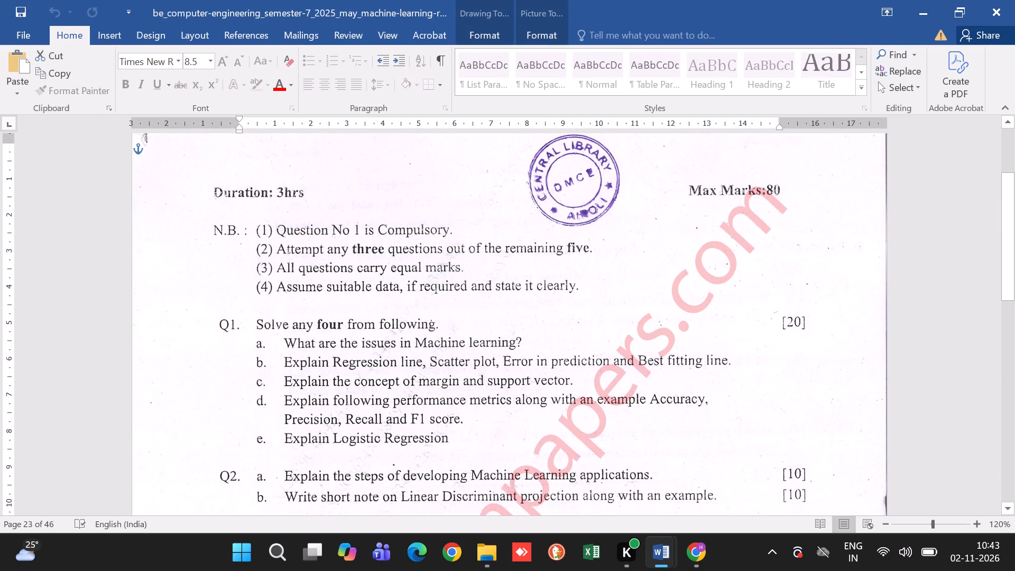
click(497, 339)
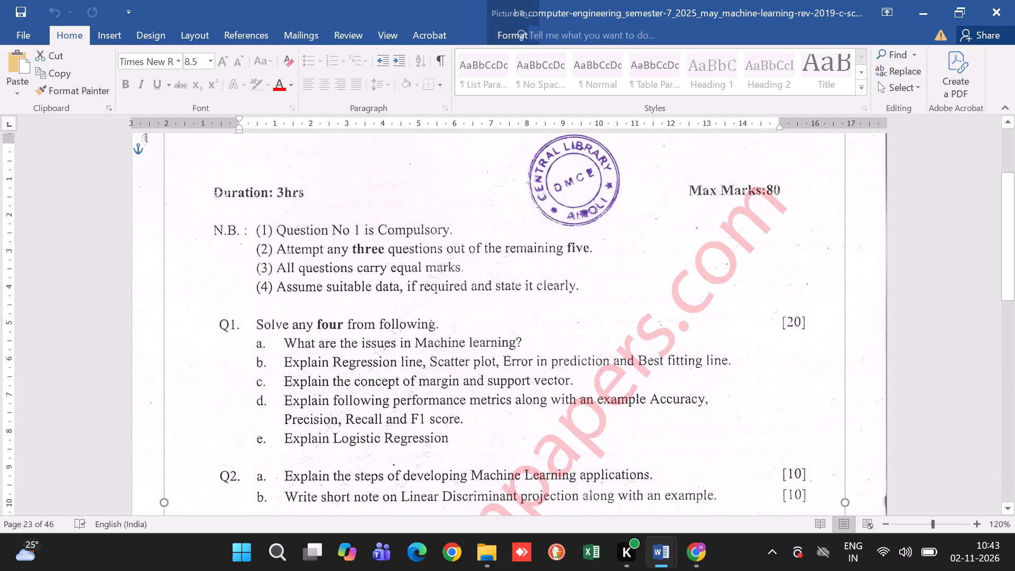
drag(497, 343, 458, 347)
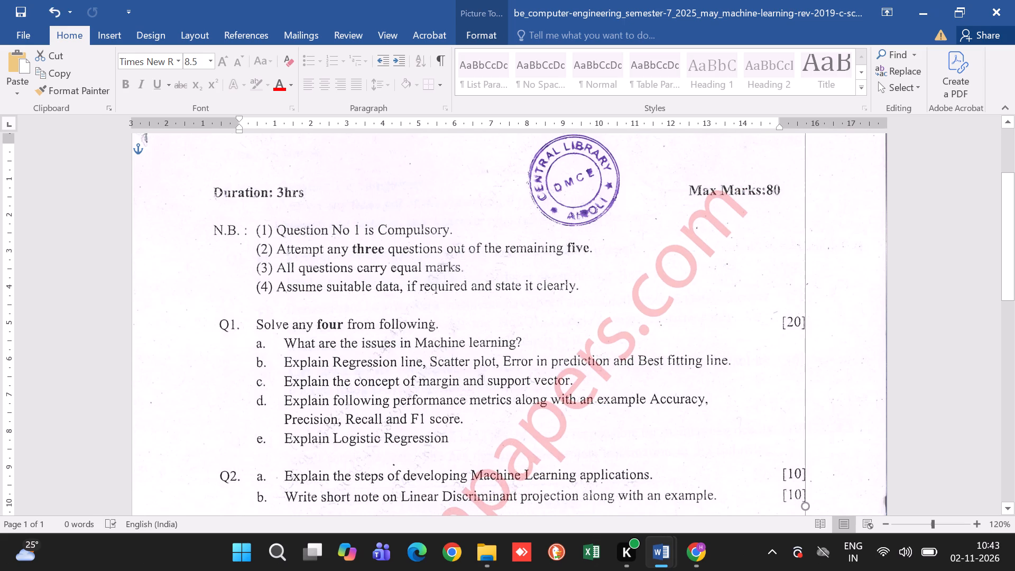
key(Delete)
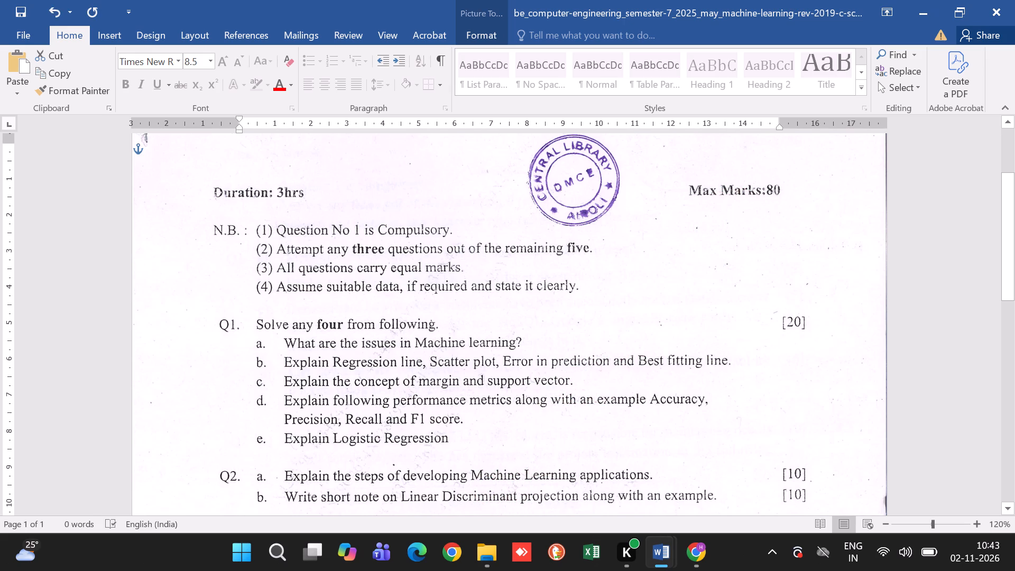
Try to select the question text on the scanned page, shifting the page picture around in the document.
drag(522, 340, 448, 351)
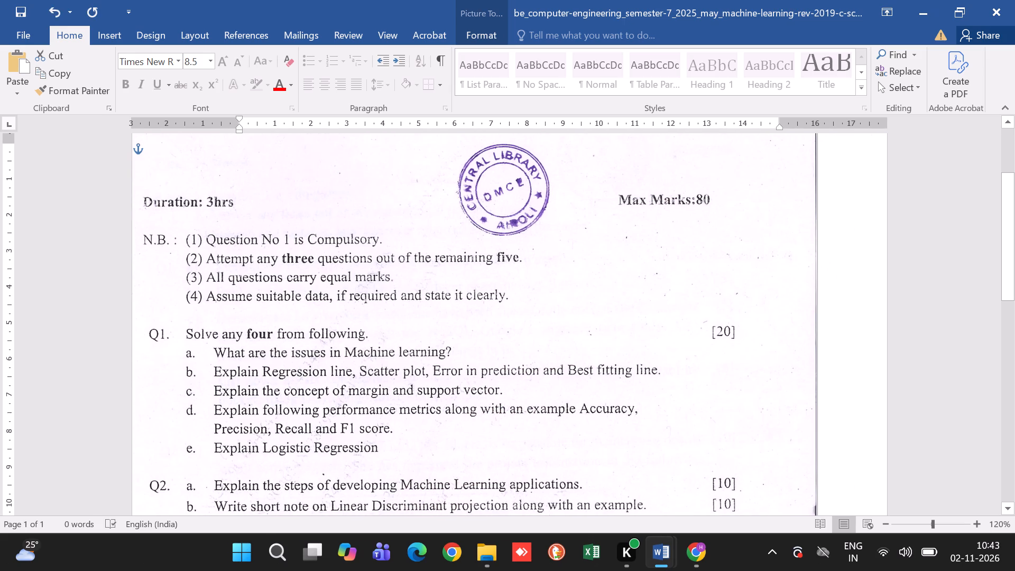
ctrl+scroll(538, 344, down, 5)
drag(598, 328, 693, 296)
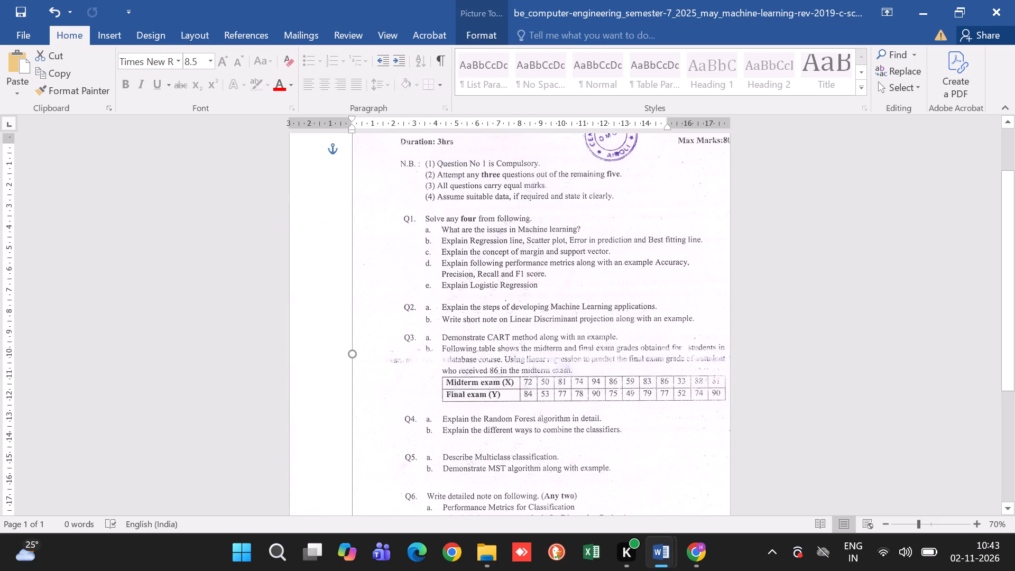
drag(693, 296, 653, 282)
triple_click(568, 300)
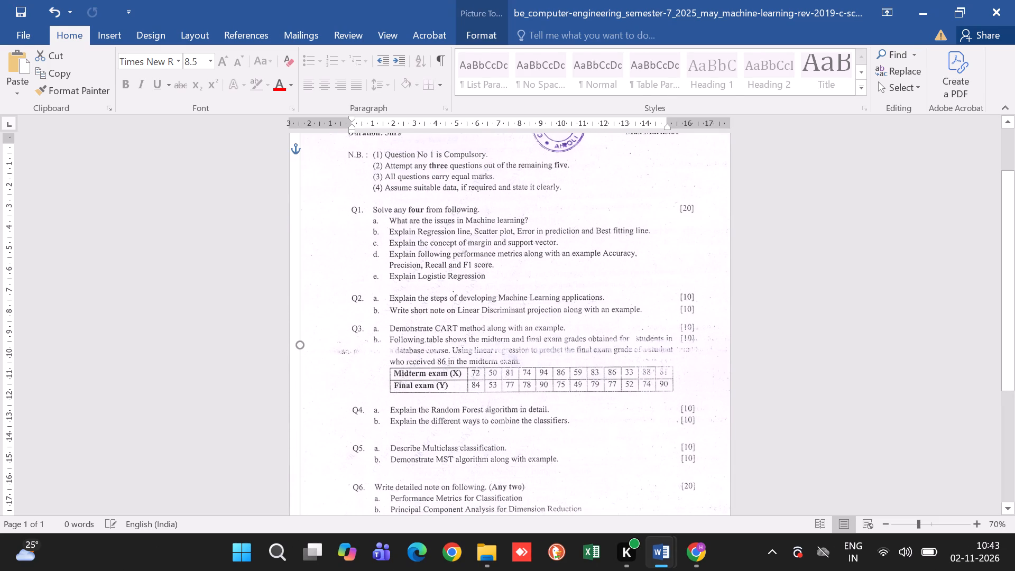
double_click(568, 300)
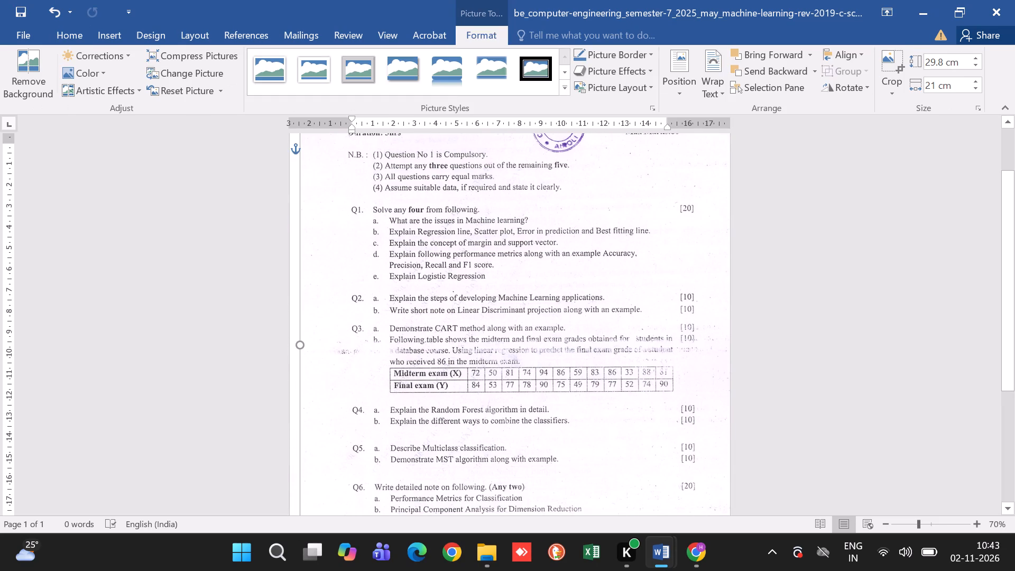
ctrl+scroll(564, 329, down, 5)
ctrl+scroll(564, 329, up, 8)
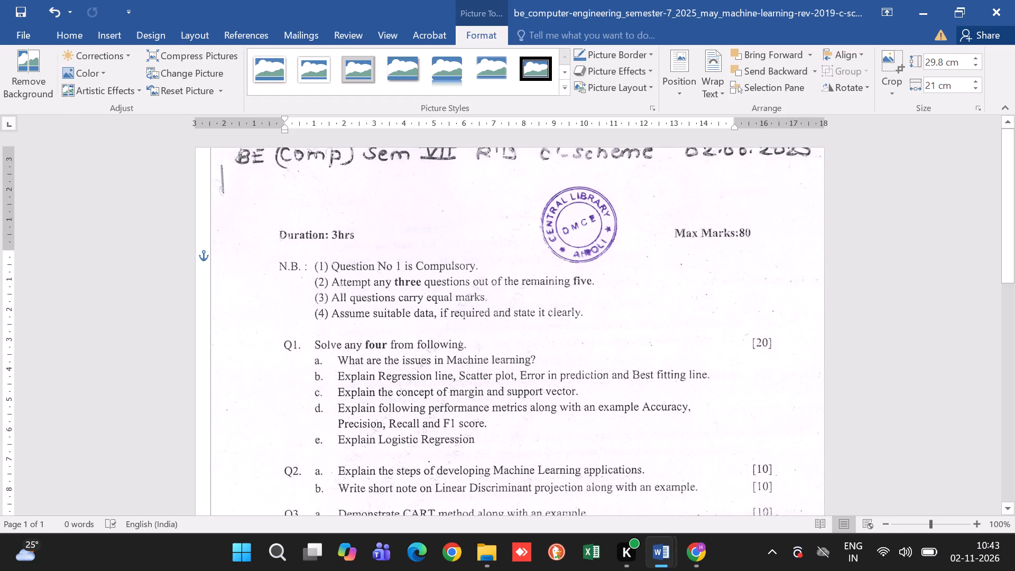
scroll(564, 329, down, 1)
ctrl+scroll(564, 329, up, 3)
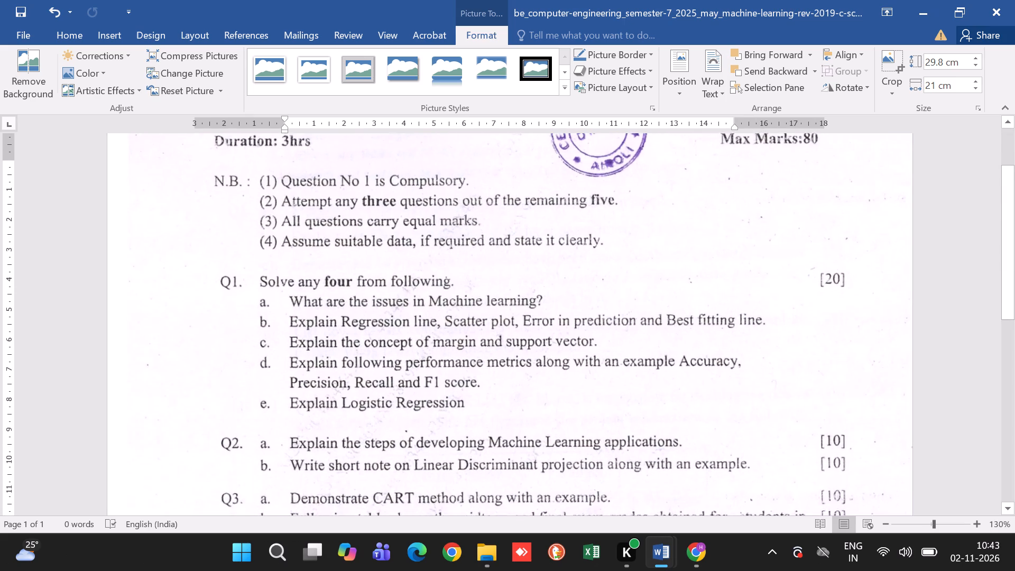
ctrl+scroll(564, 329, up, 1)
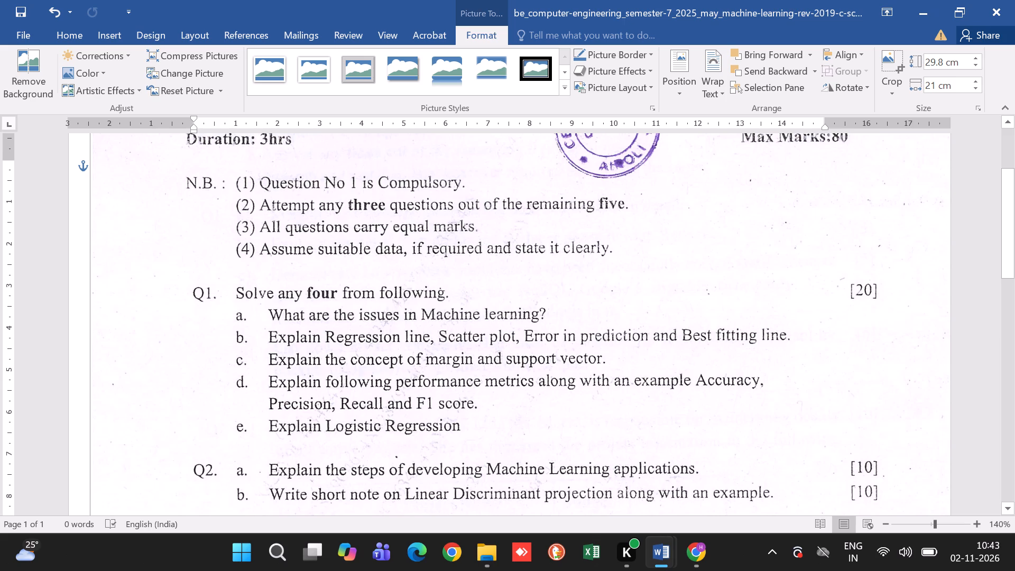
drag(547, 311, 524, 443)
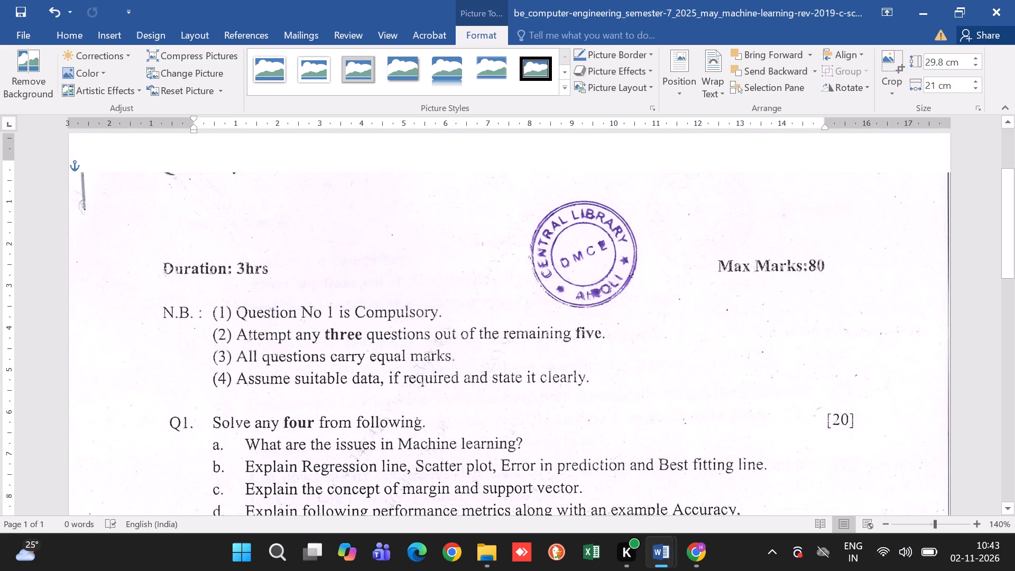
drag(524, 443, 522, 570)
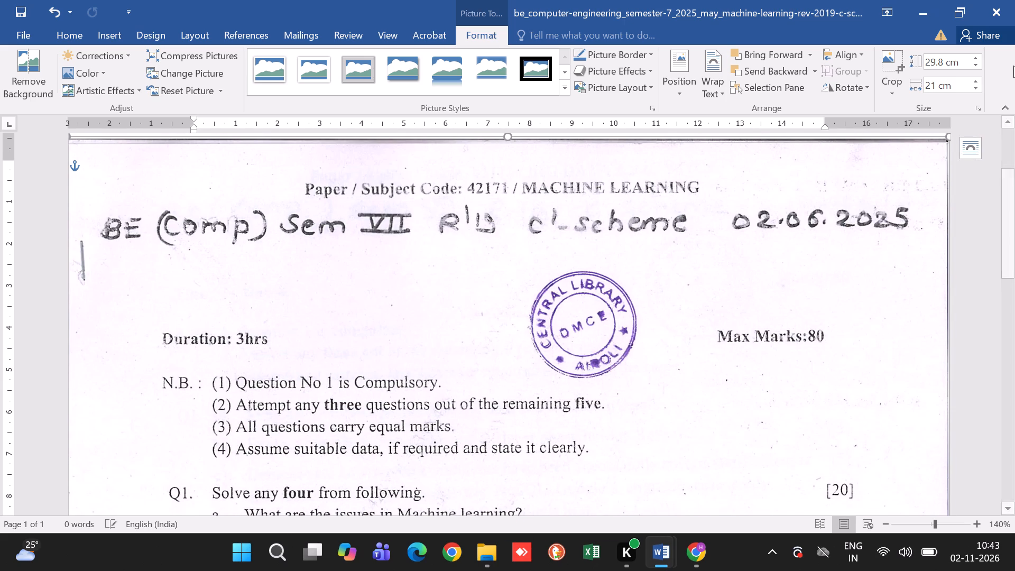
Close the converted May 2025 Word document without saving its changes.
click(994, 4)
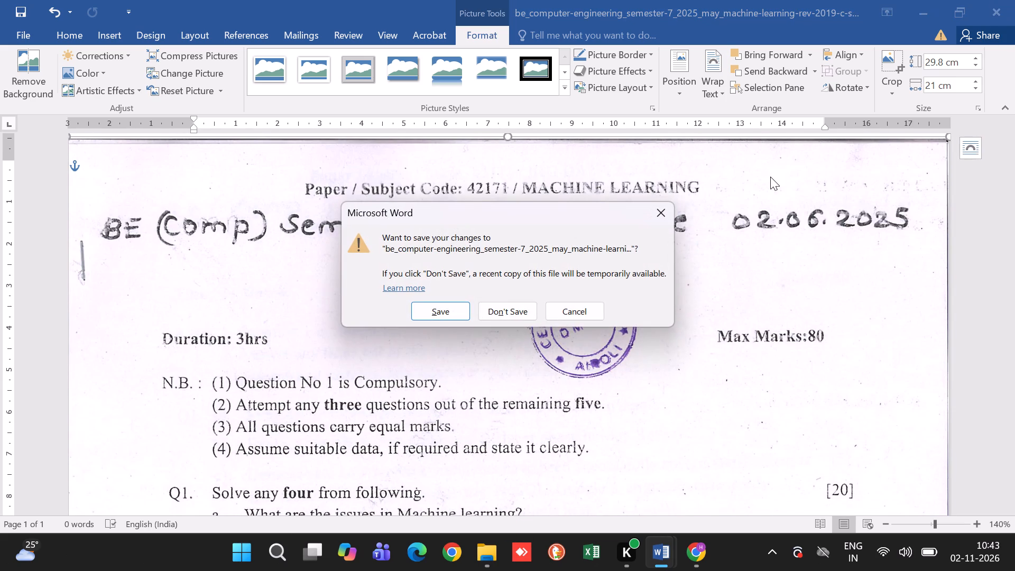
click(523, 303)
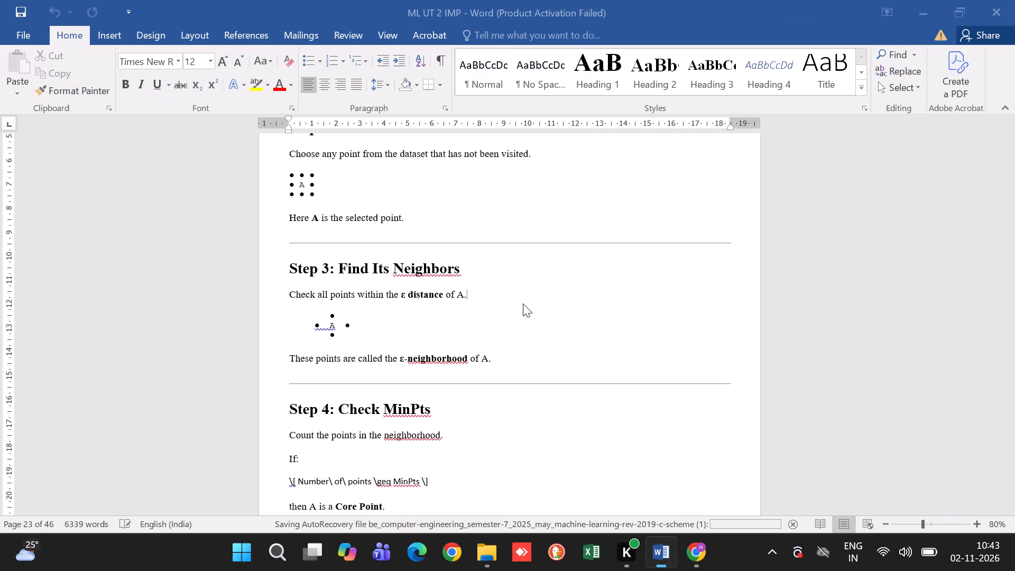
Open the May 2025 Machine Learning paper PDF from the Downloads folder in Acrobat and hide the All tools pane.
click(494, 555)
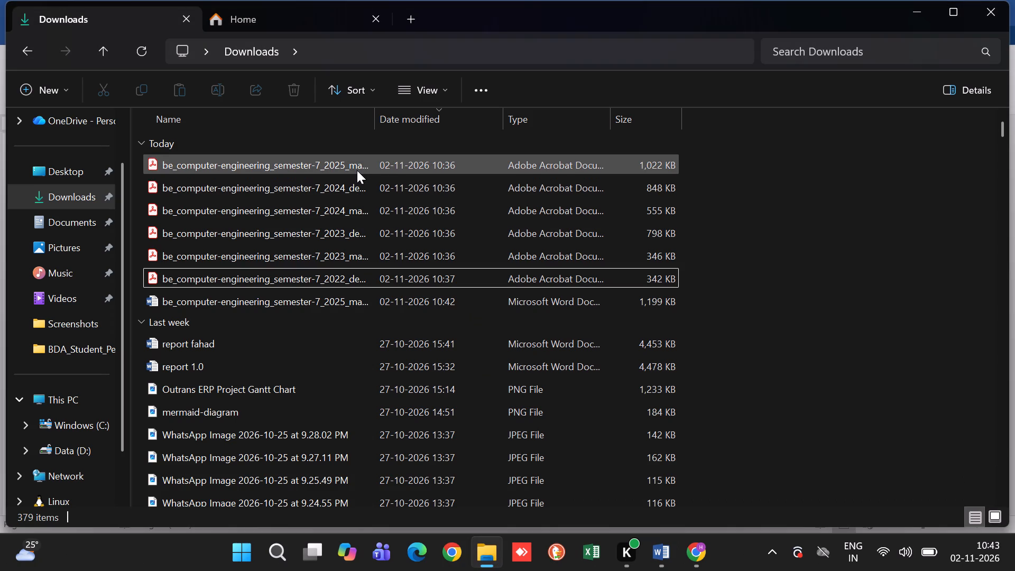
double_click(357, 170)
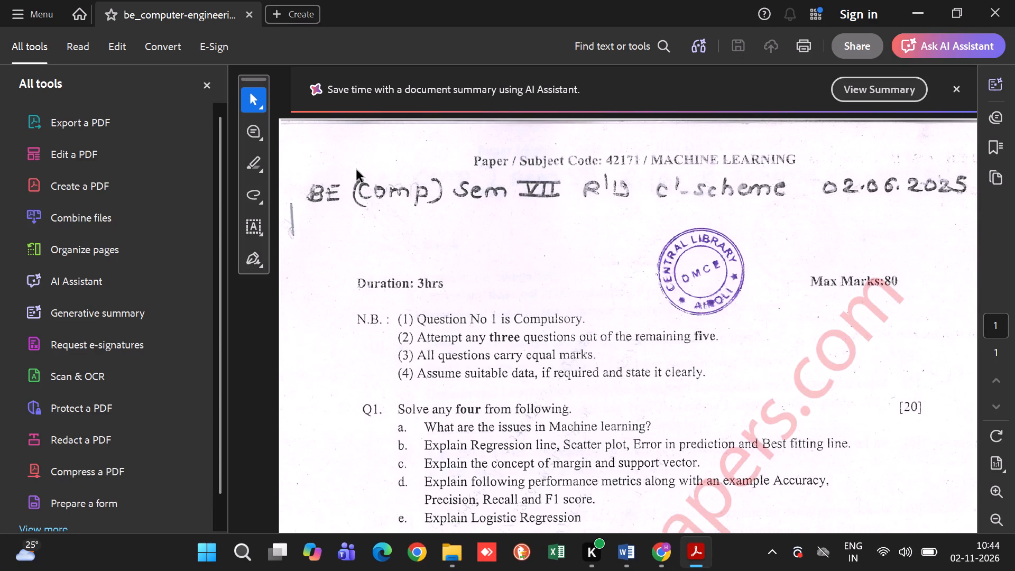
click(209, 86)
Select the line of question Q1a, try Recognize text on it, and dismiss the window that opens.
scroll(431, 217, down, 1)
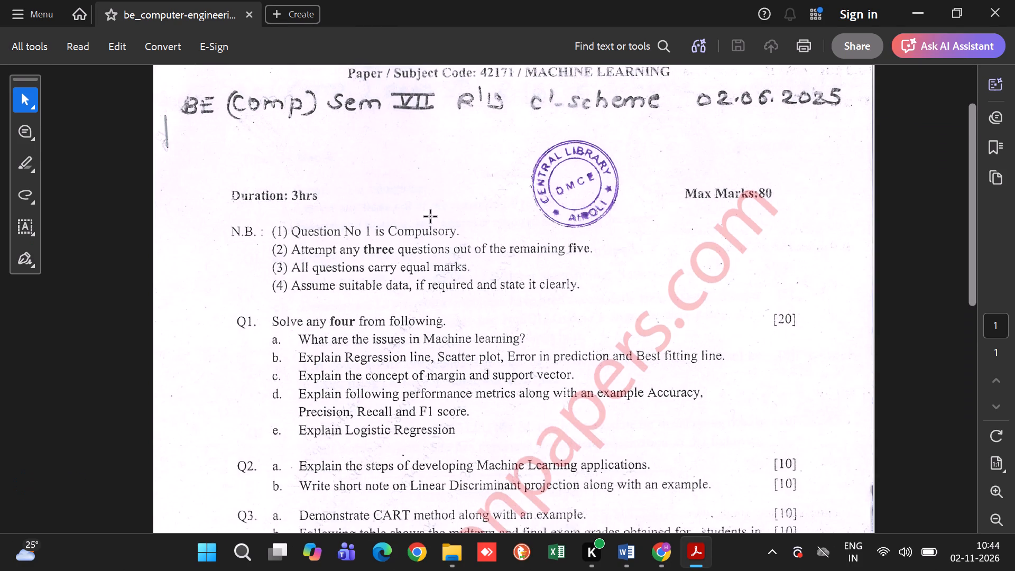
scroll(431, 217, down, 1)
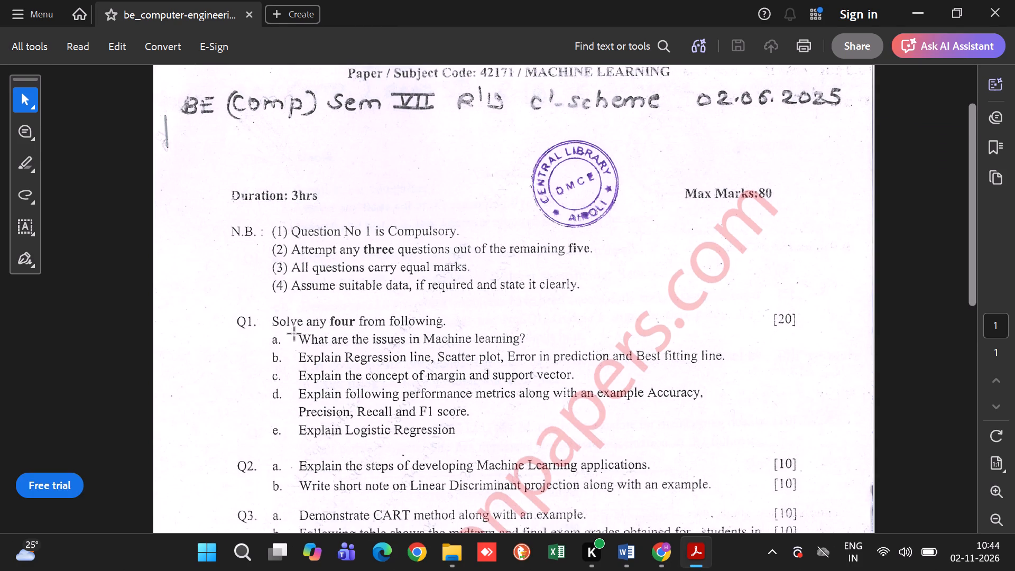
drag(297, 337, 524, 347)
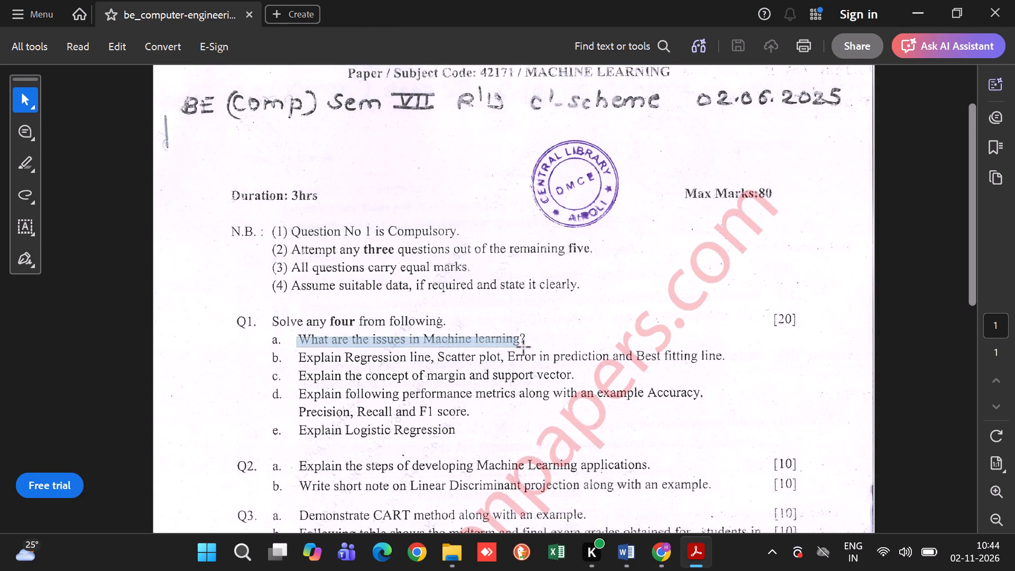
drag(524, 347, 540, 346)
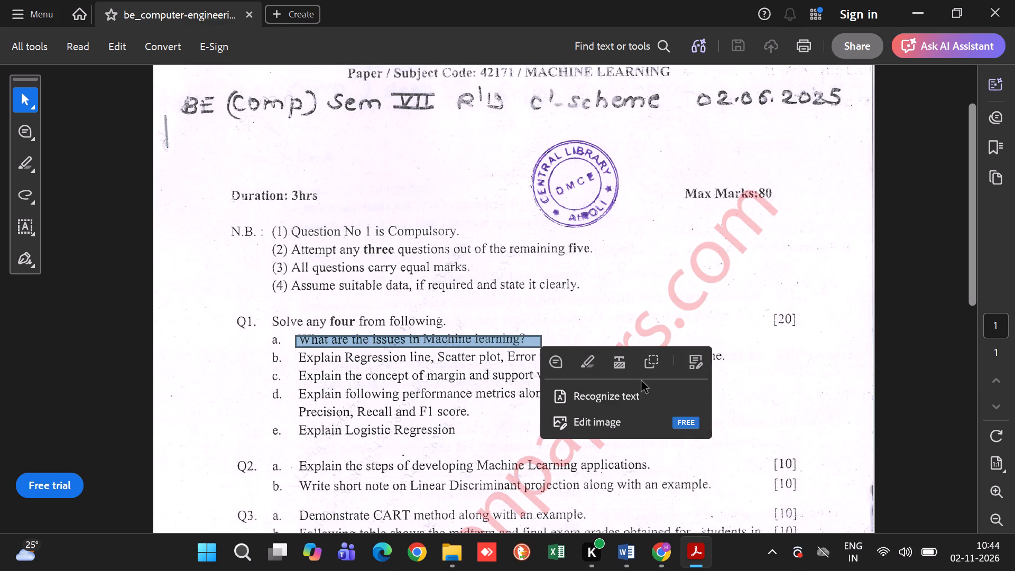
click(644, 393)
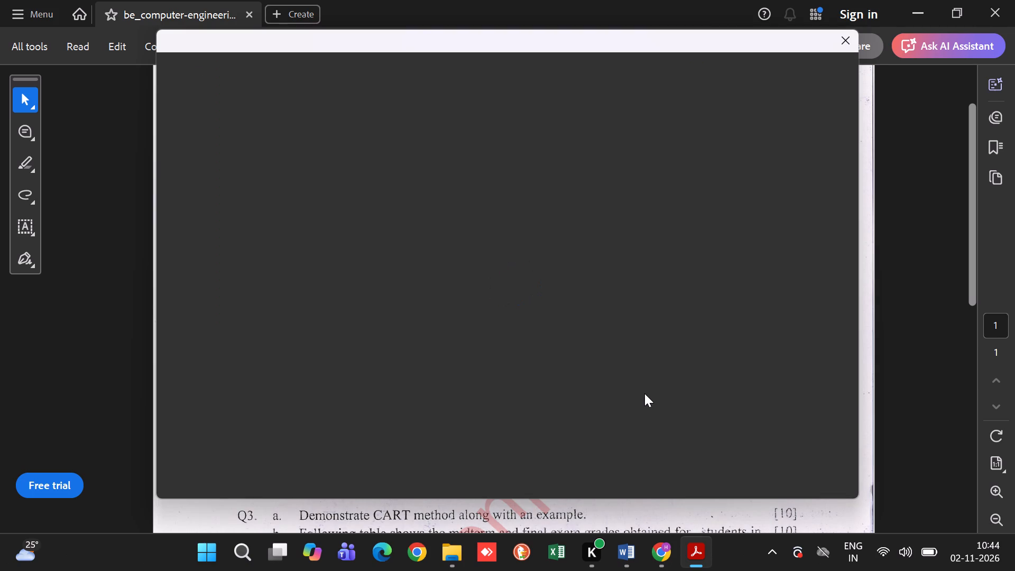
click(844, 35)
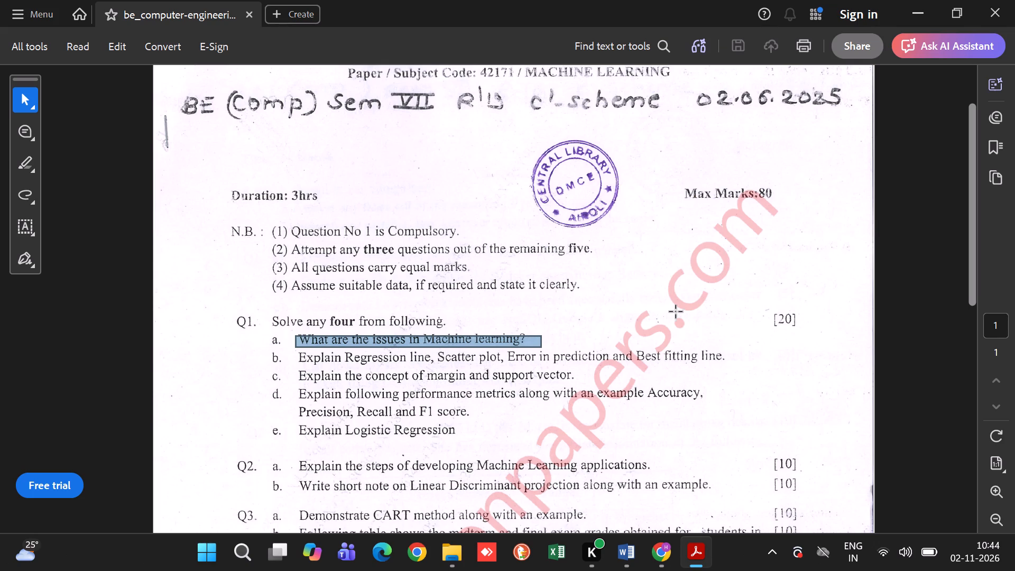
Clear the selection on question Q1a and look through the paper's questions down to Q5.
click(650, 319)
click(650, 319)
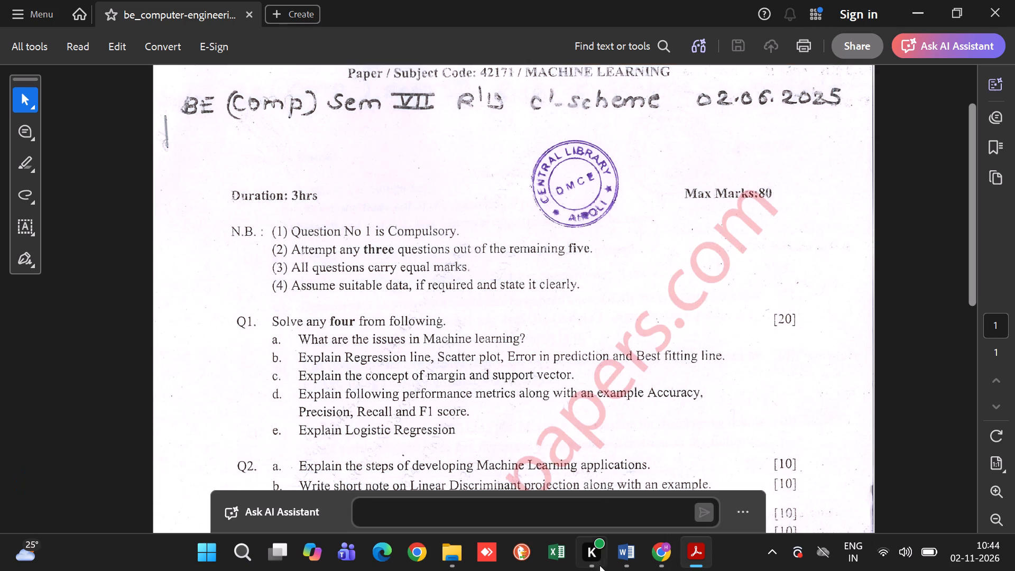
scroll(680, 262, down, 1)
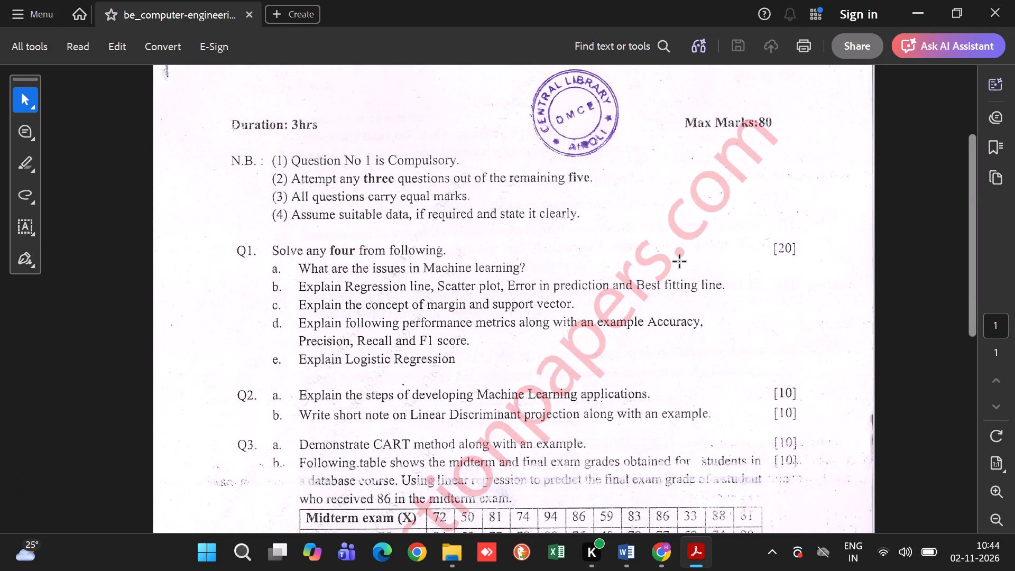
scroll(680, 262, down, 3)
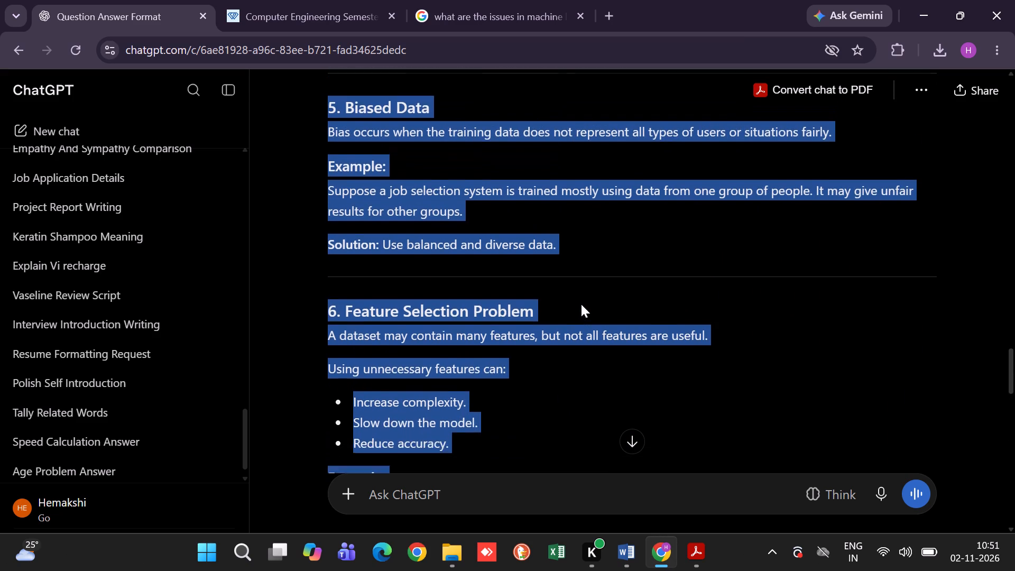
scroll(581, 304, down, 2)
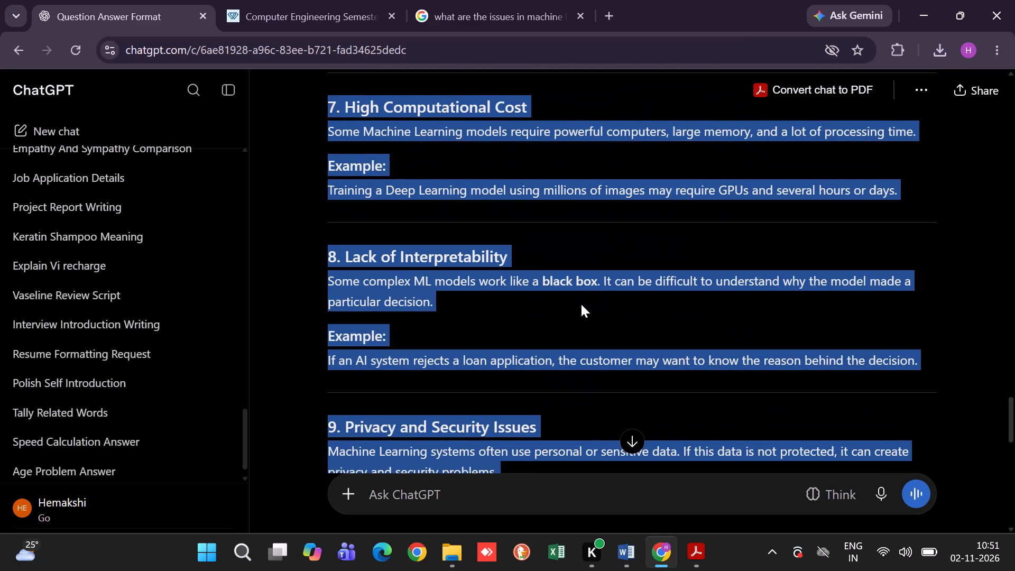
scroll(581, 304, down, 1)
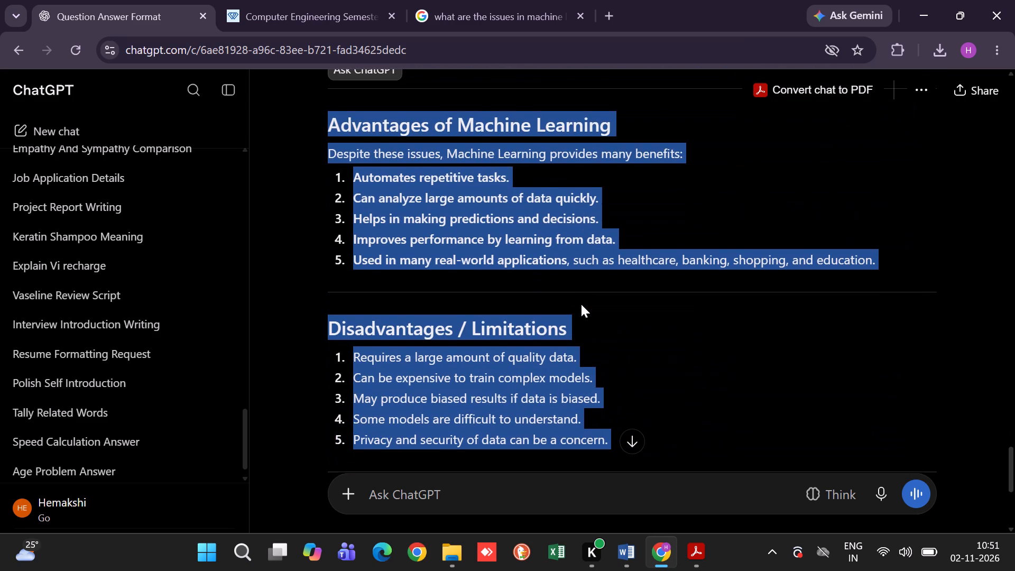
scroll(581, 304, down, 2)
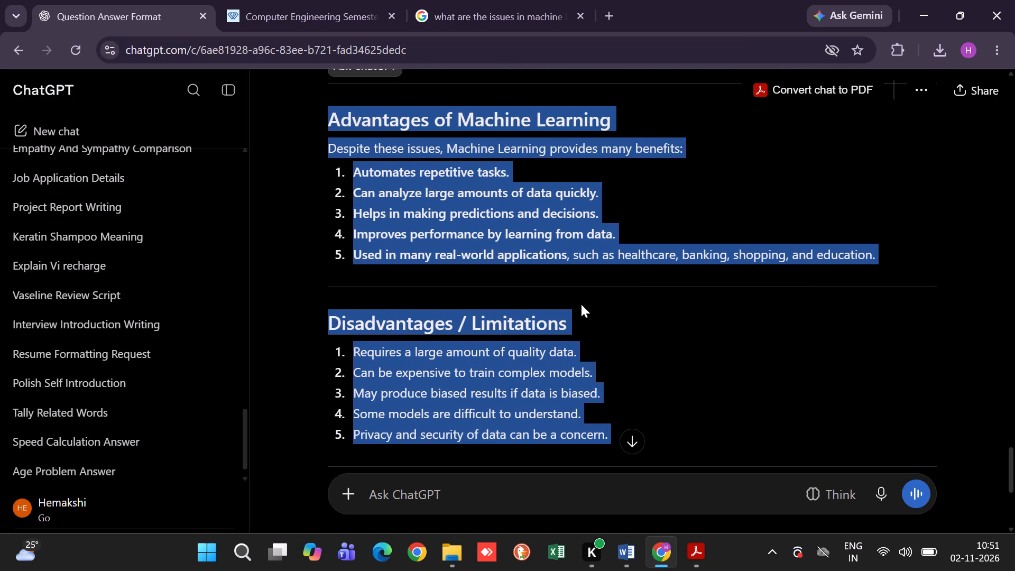
key(ctrl+c)
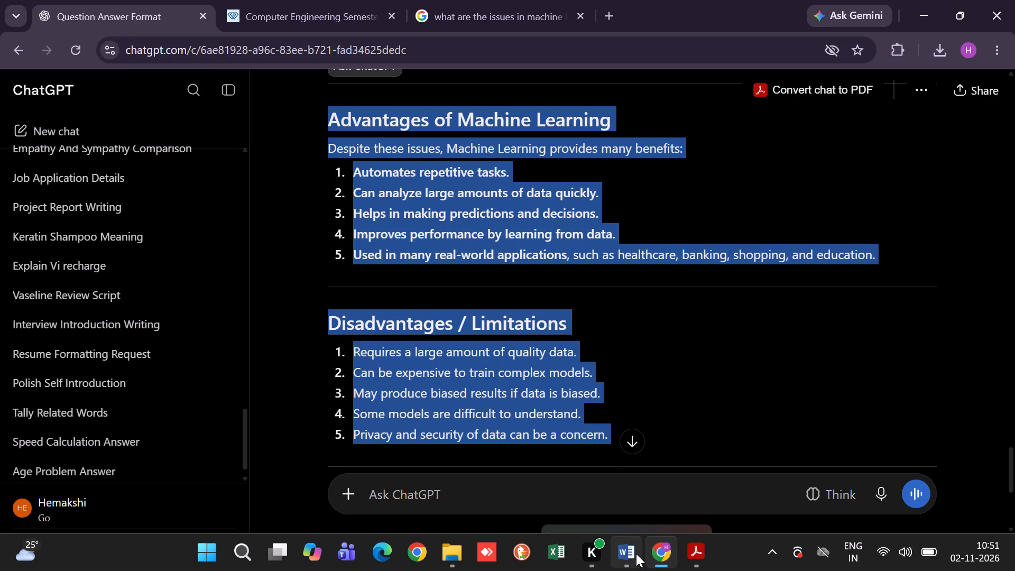
Switch to the ML UT 2 IMP document in Word and paste the copied answer below question Q.1.
click(636, 554)
key(ctrl+v)
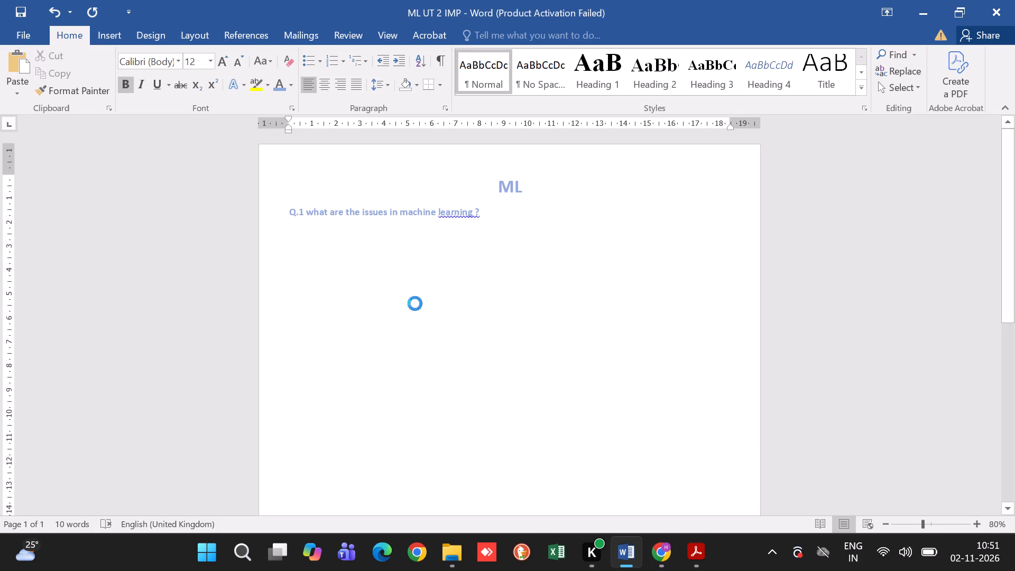
scroll(398, 270, up, 9)
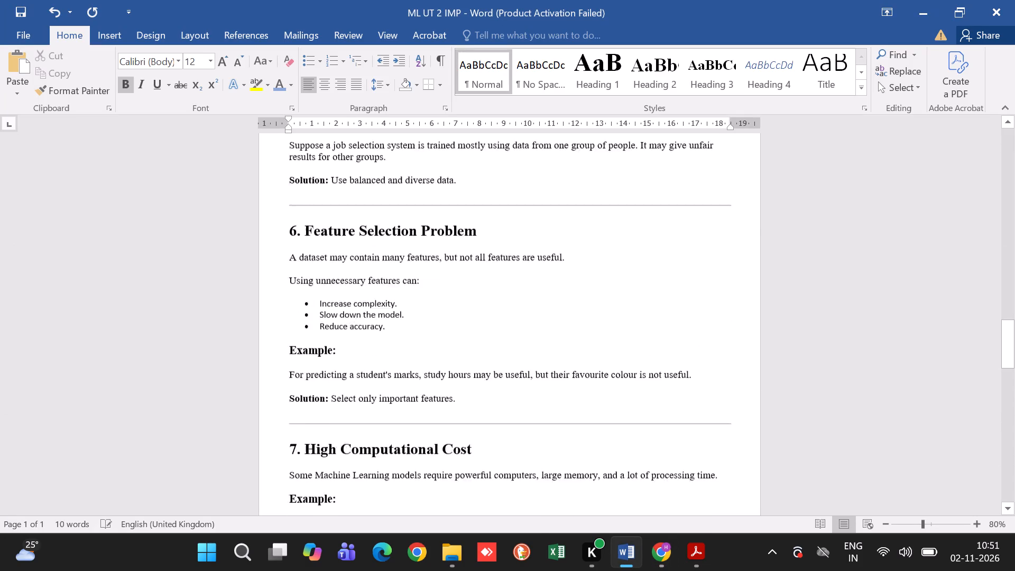
scroll(398, 270, up, 4)
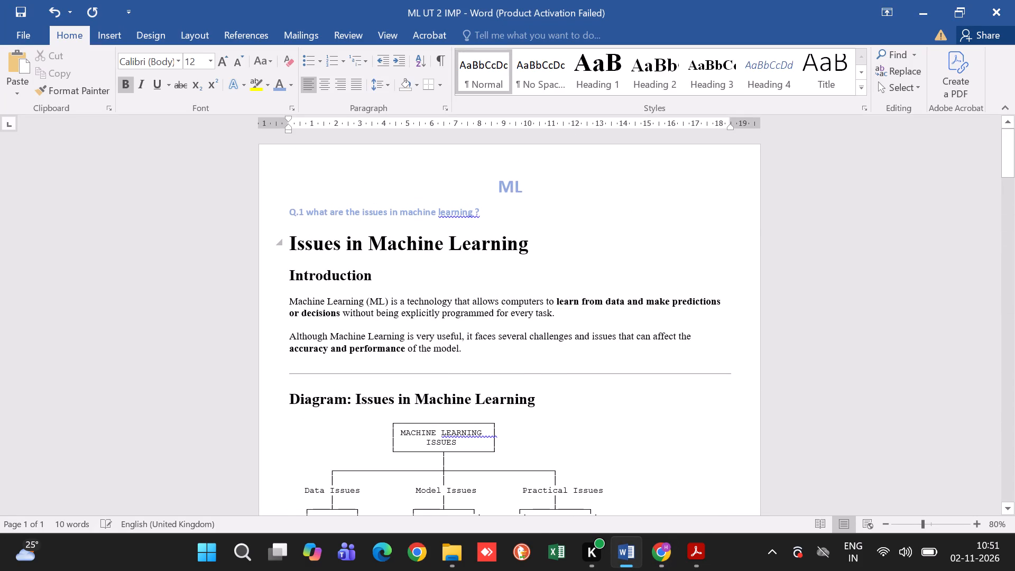
Remove the space before and after paragraphs throughout the pasted answer, from "Issues in Machine Learning" to its last line.
drag(288, 245, 456, 570)
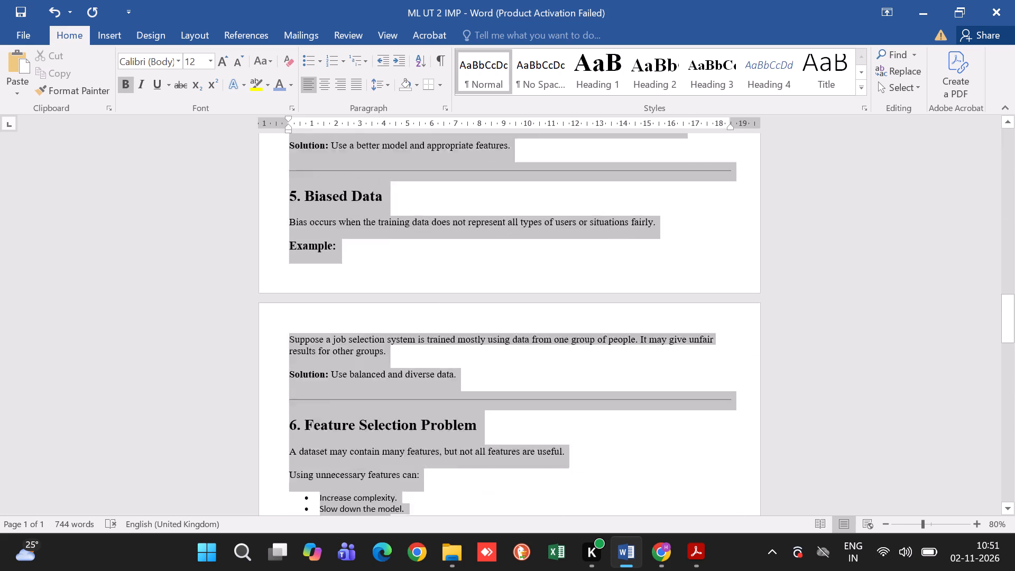
drag(456, 570, 455, 570)
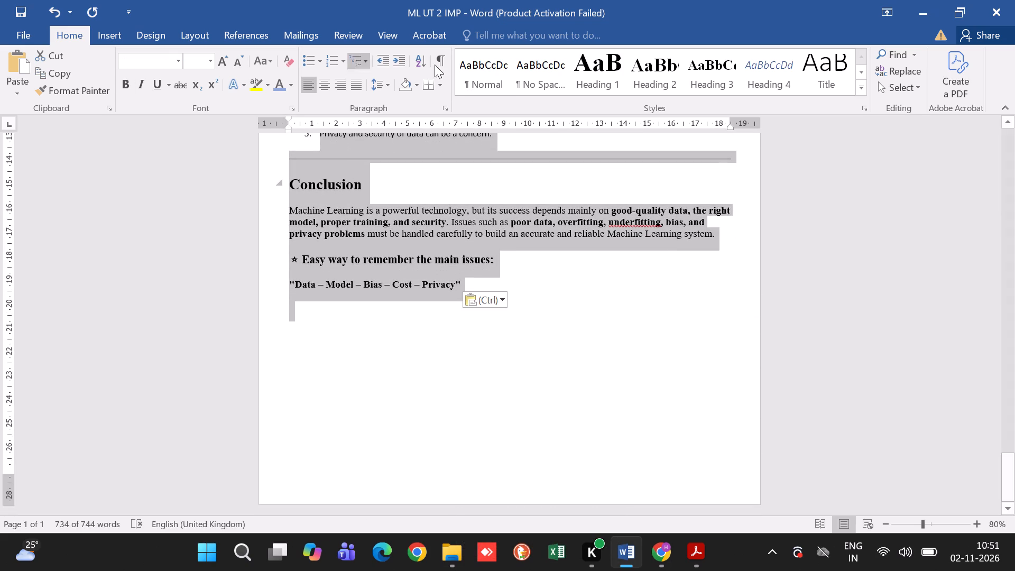
click(392, 84)
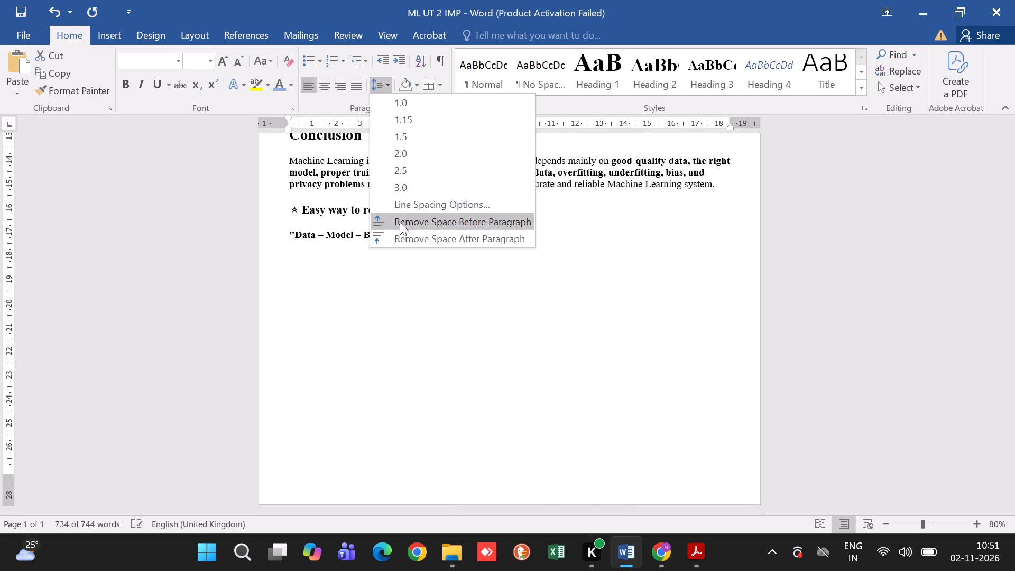
click(400, 223)
scroll(400, 223, up, 3)
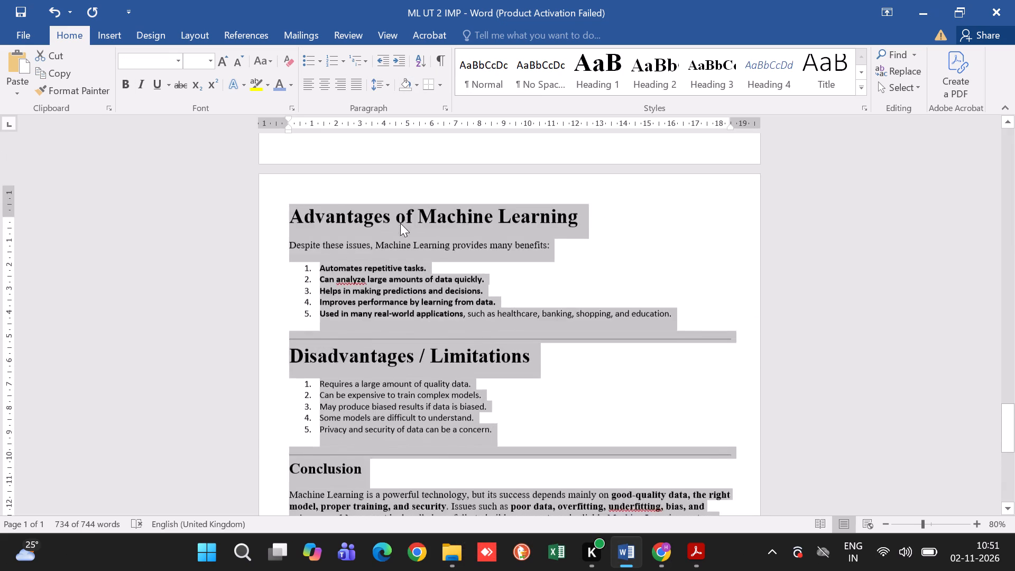
scroll(400, 223, up, 6)
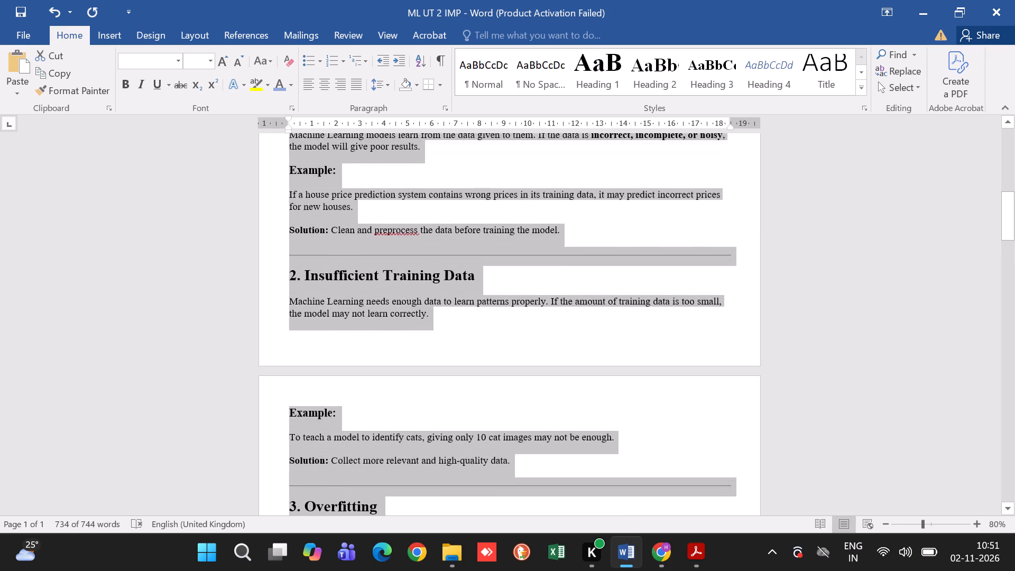
scroll(400, 223, up, 1)
click(388, 86)
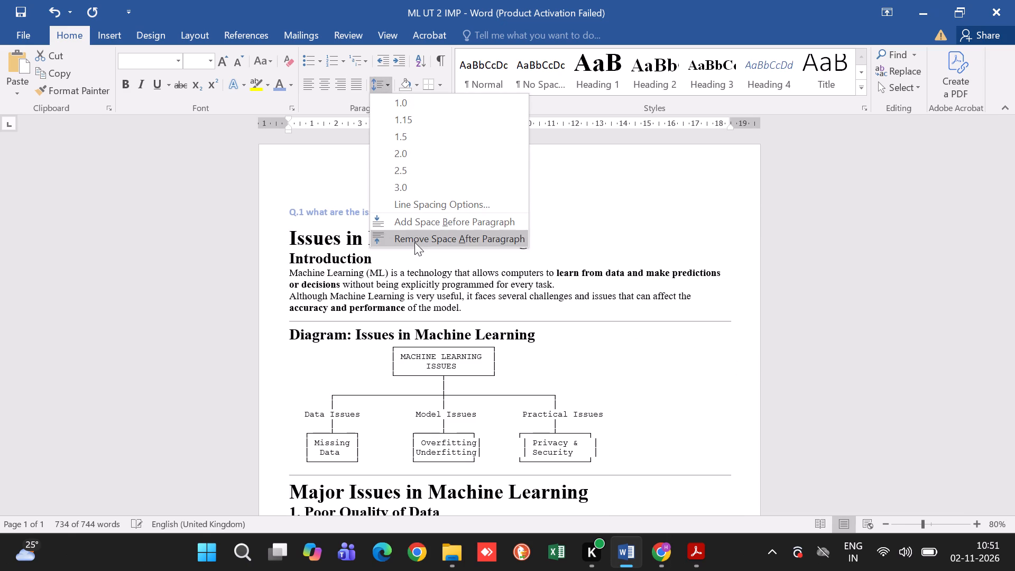
click(414, 242)
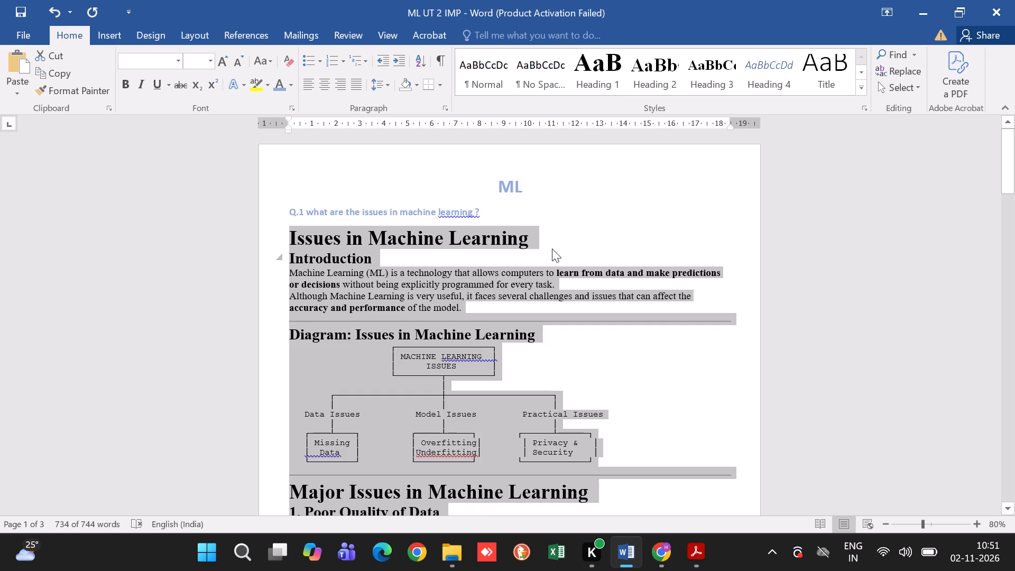
click(552, 248)
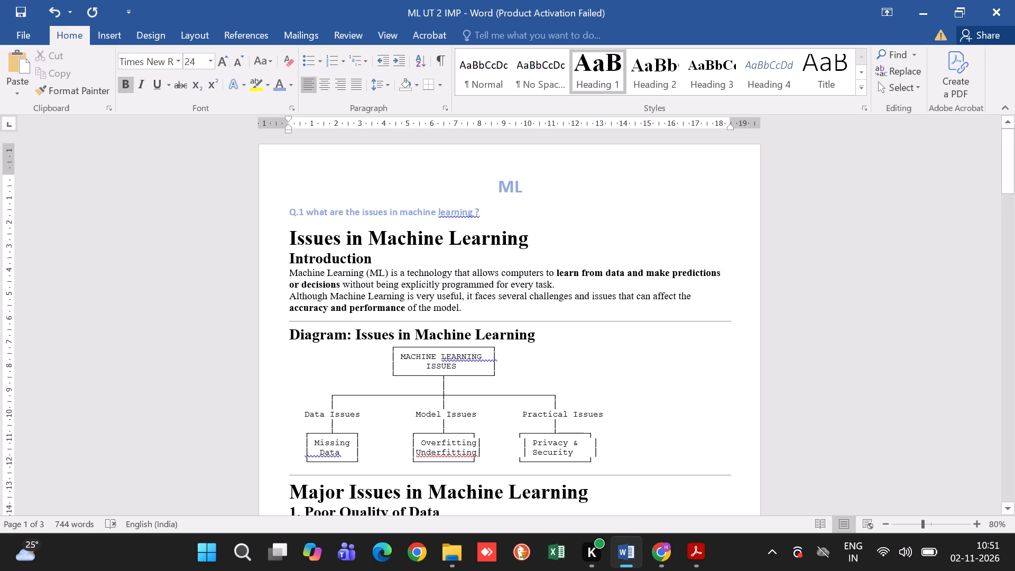
Set the font size to 12 for all text below the ML title, from question Q.1 to the end of the answer.
scroll(386, 356, down, 1)
scroll(386, 356, up, 1)
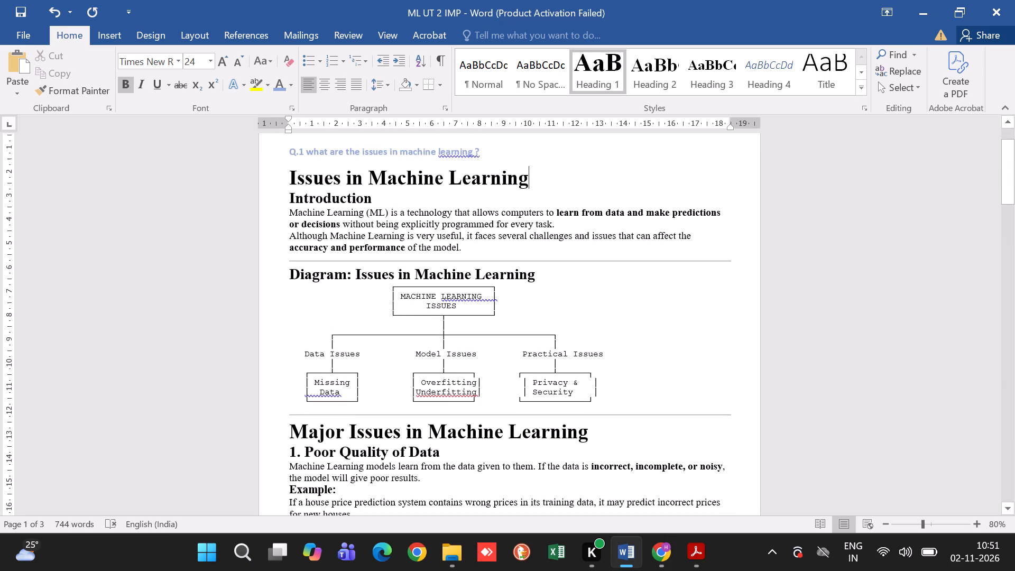
scroll(386, 356, up, 1)
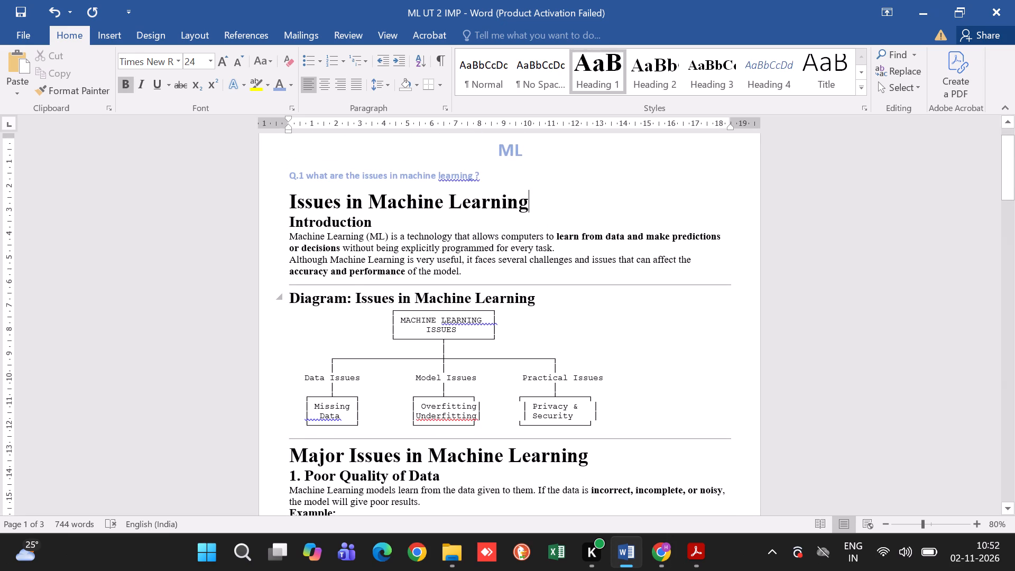
key(ctrl+a)
click(575, 156)
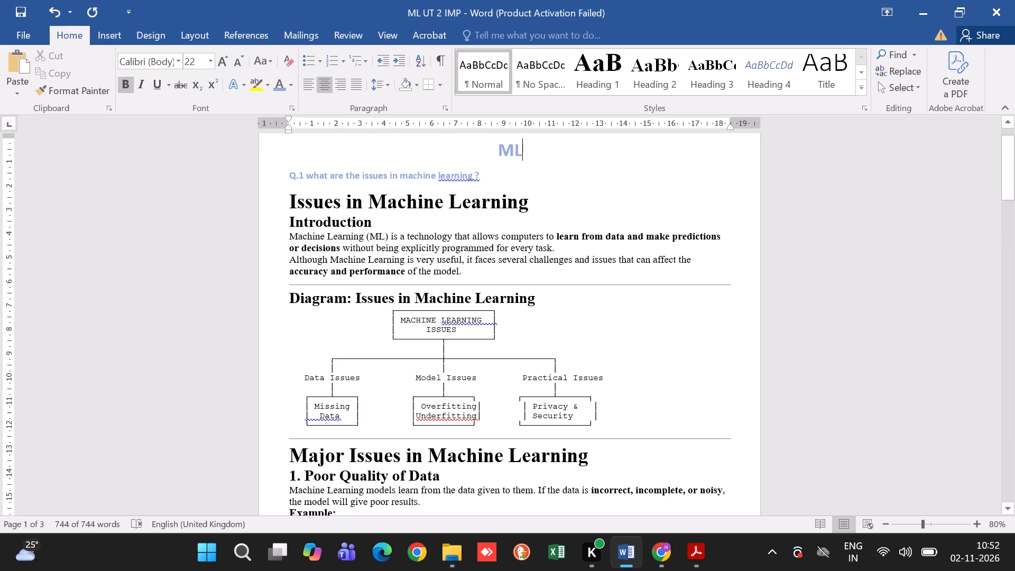
drag(287, 172, 401, 300)
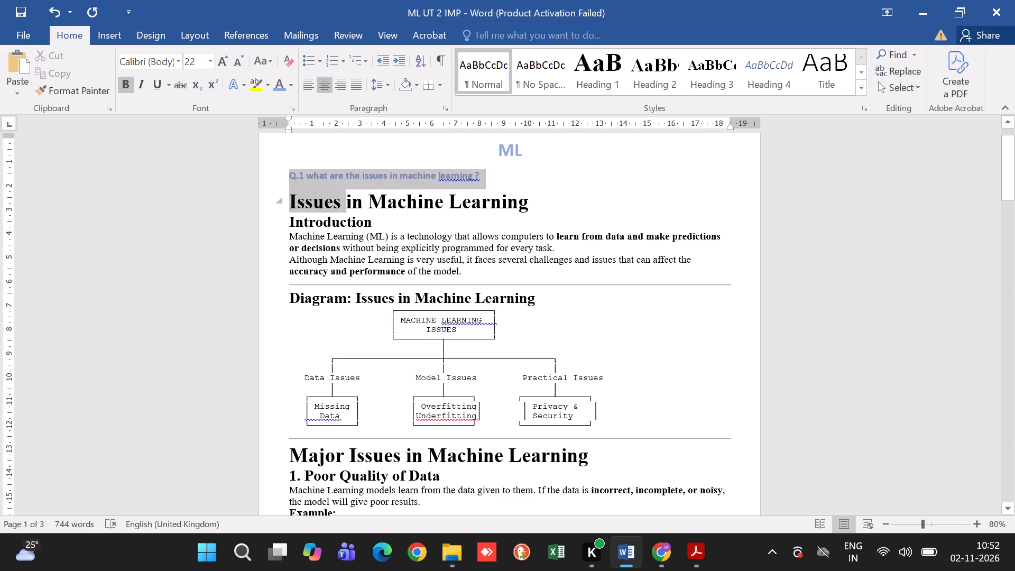
drag(401, 300, 458, 297)
click(204, 65)
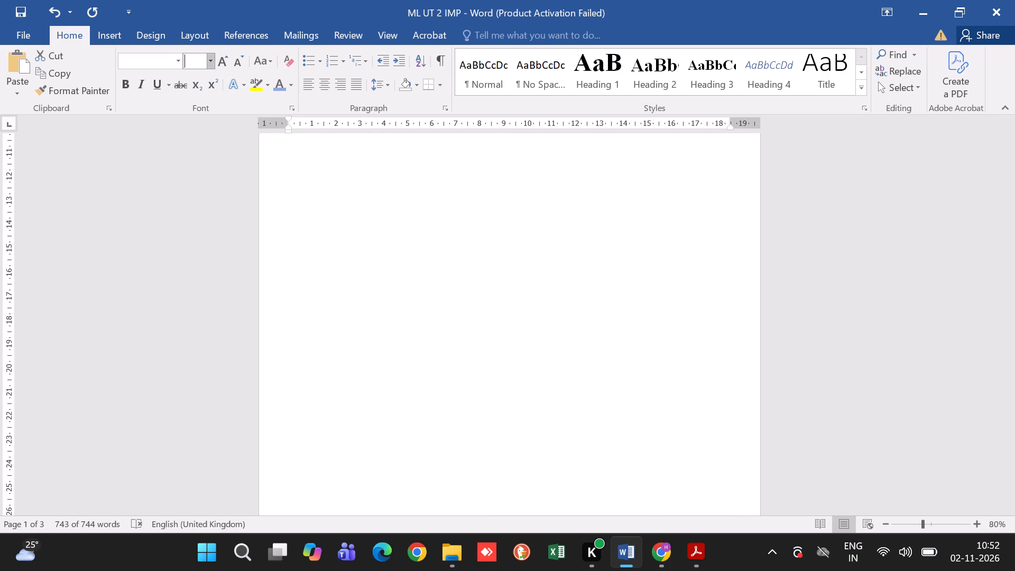
text(12)
key(Return)
scroll(204, 65, up, 2)
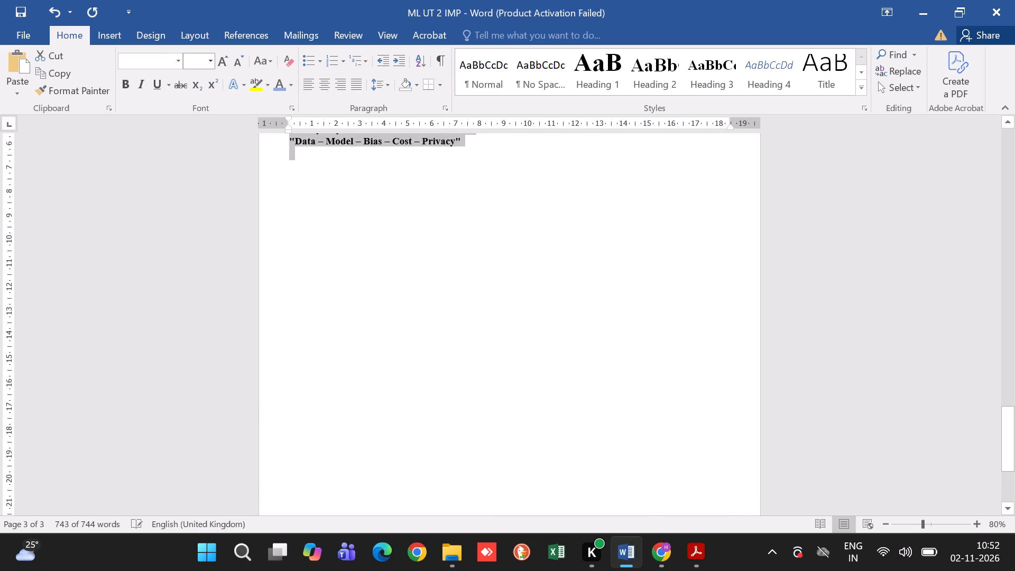
scroll(204, 65, up, 2)
click(386, 250)
scroll(386, 250, up, 3)
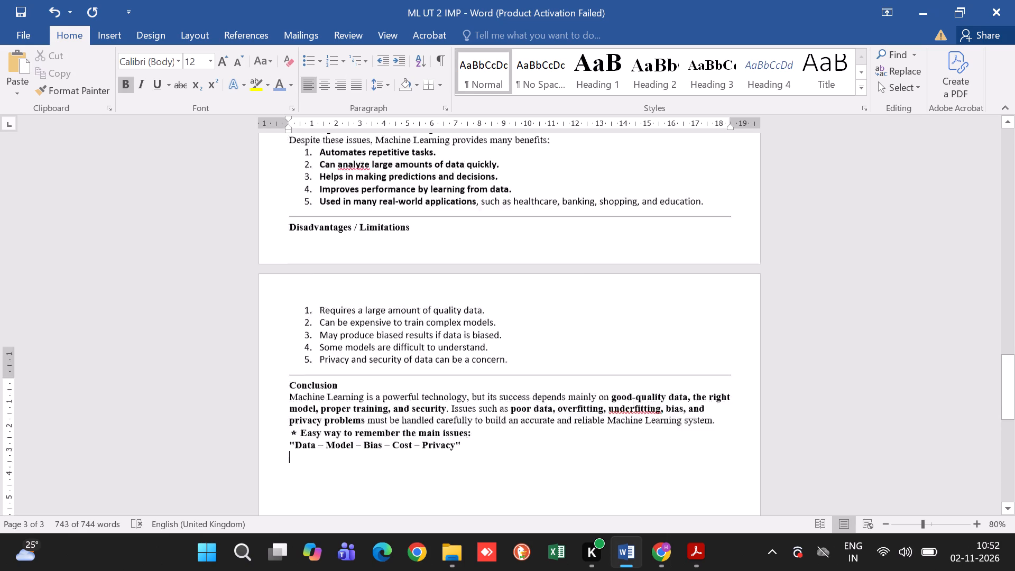
Insert a blank line below the "Issues in Machine Learning" heading and below the "Major Issues in Machine Learning" heading.
scroll(386, 250, up, 5)
click(418, 236)
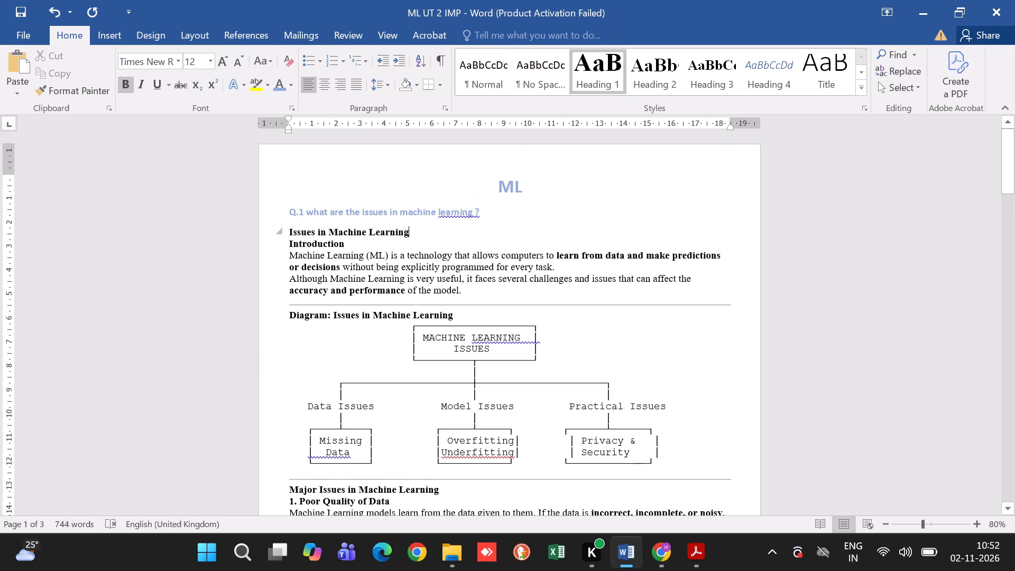
key(Return)
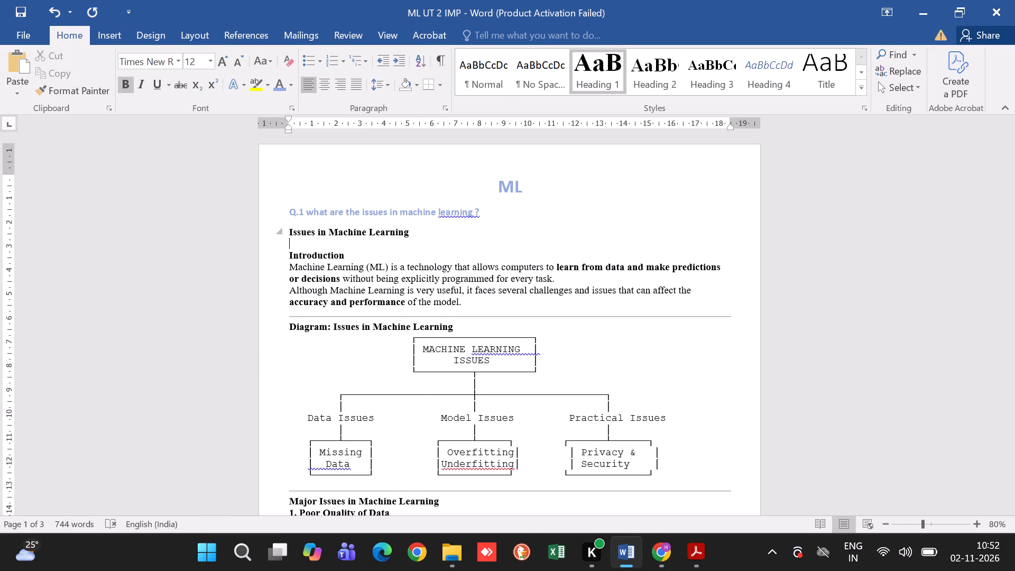
scroll(418, 236, down, 4)
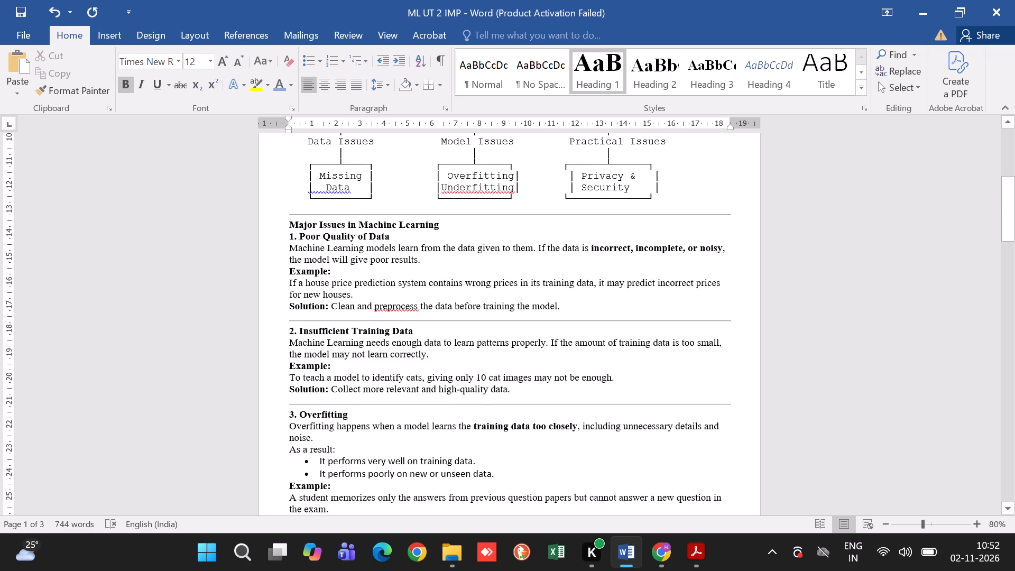
click(446, 222)
key(Return)
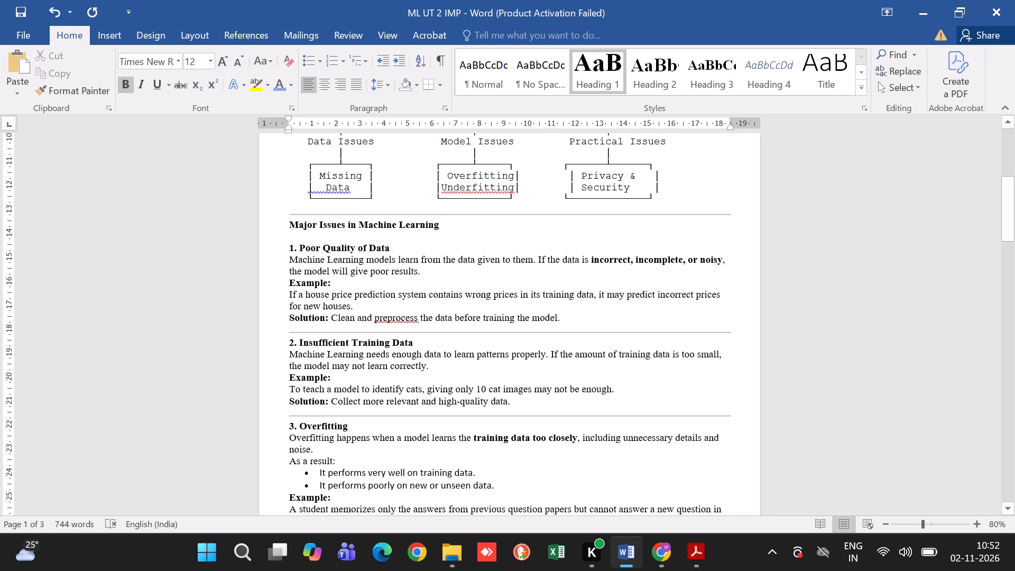
Insert a single blank line between the "Advantages of Machine Learning" heading and its introductory sentence.
scroll(402, 259, down, 2)
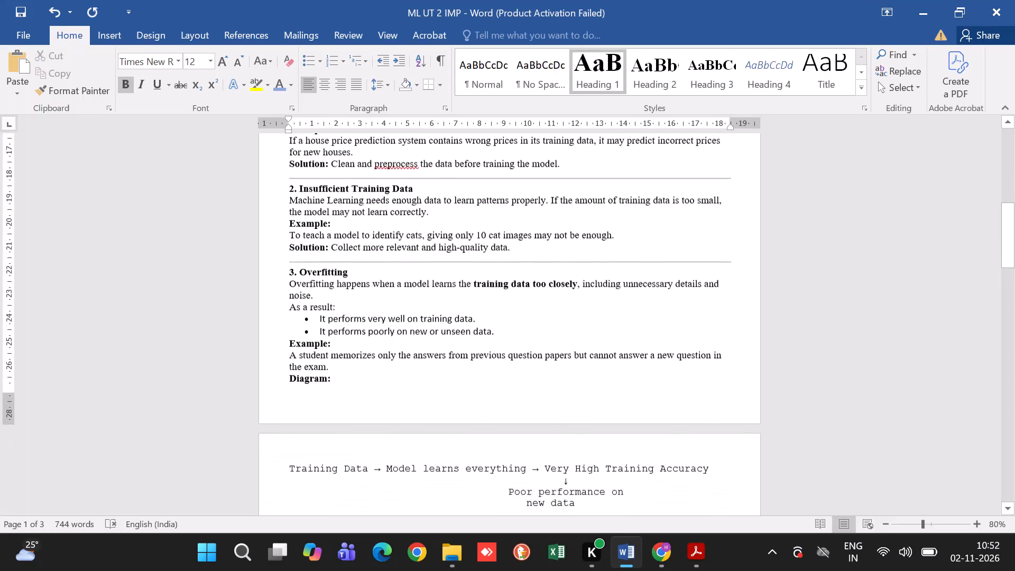
scroll(402, 259, down, 5)
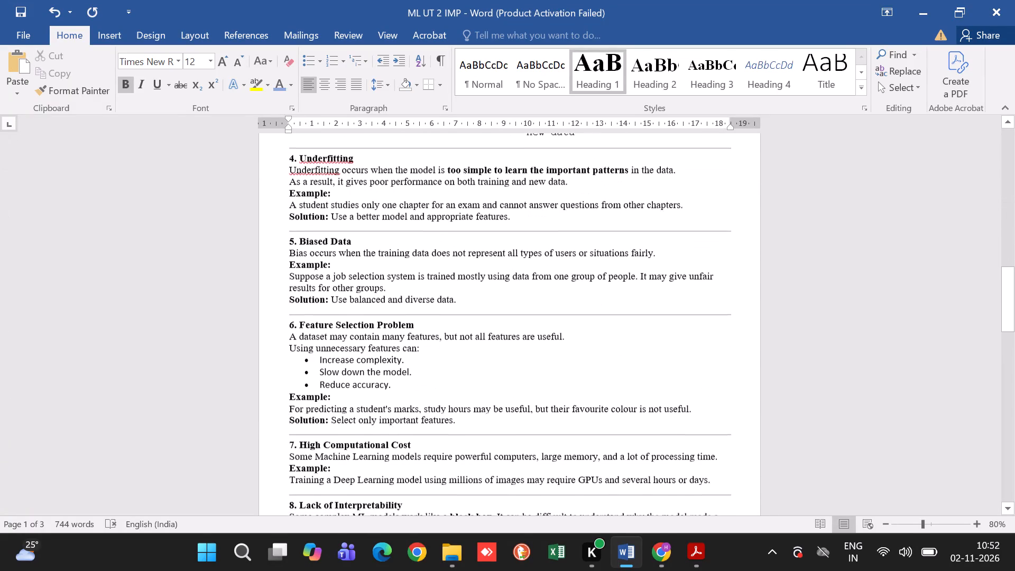
scroll(402, 259, down, 3)
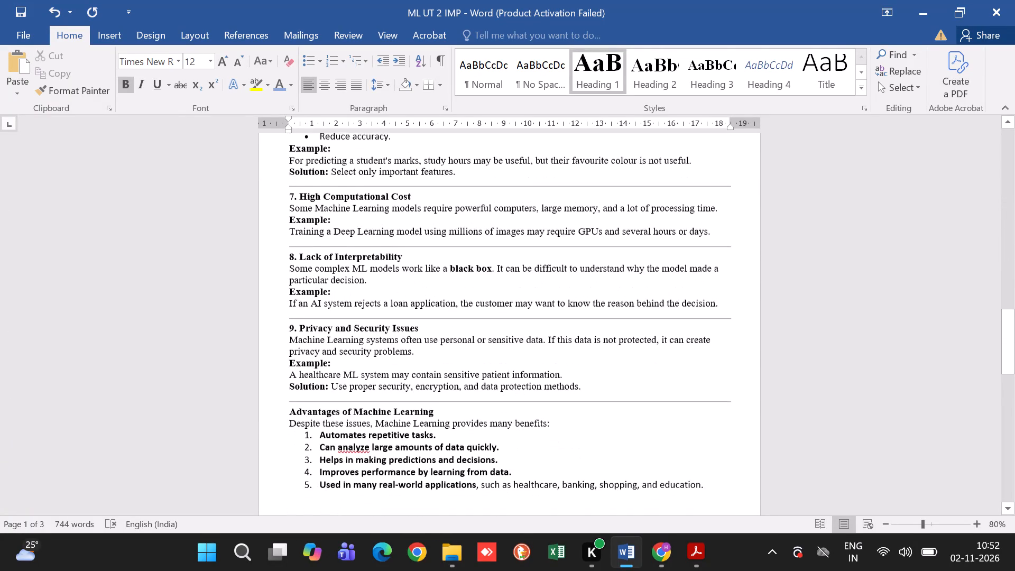
scroll(402, 259, down, 3)
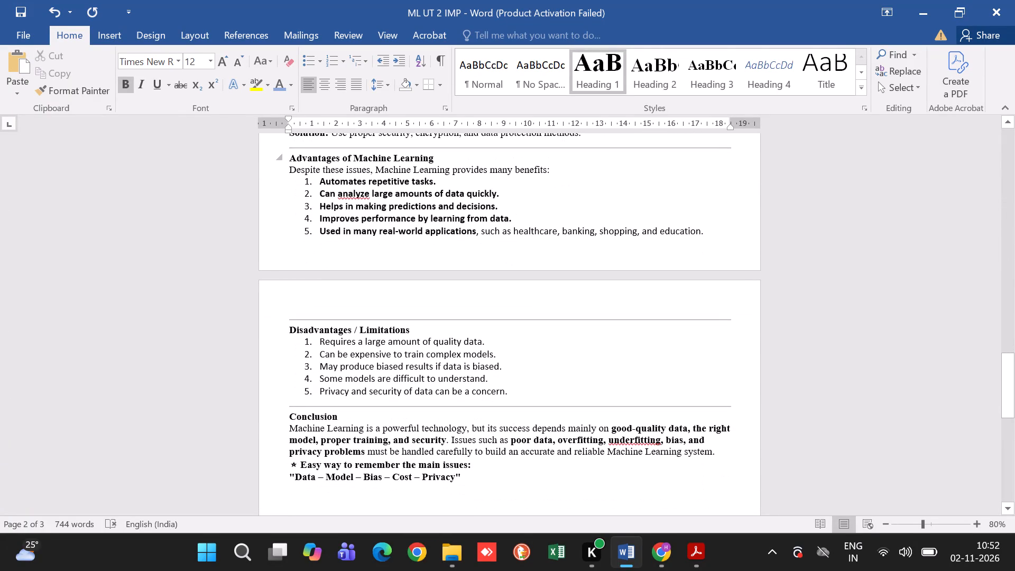
click(445, 158)
key(Return)
key(Return)
right_click(445, 158)
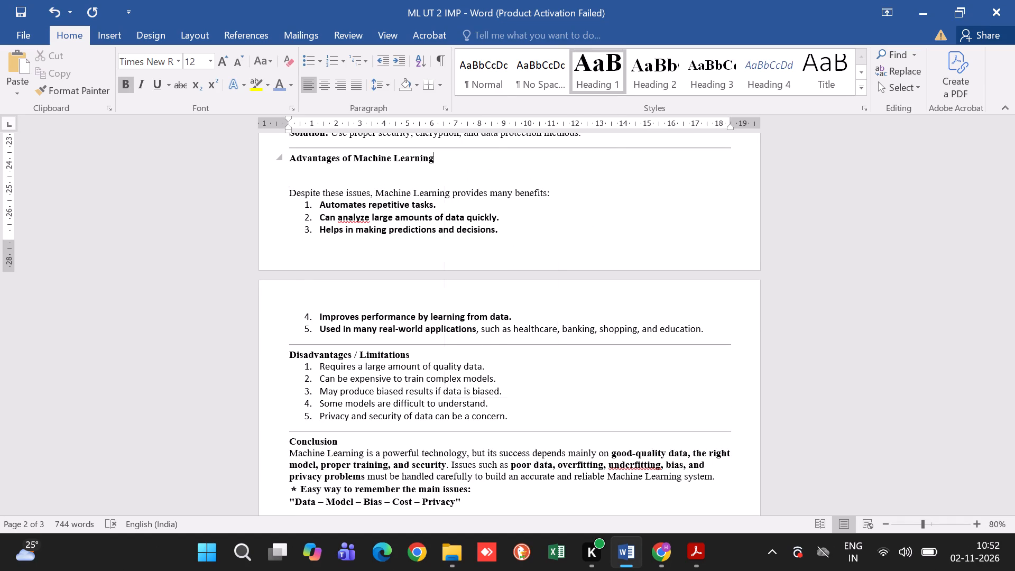
key(BackSpace)
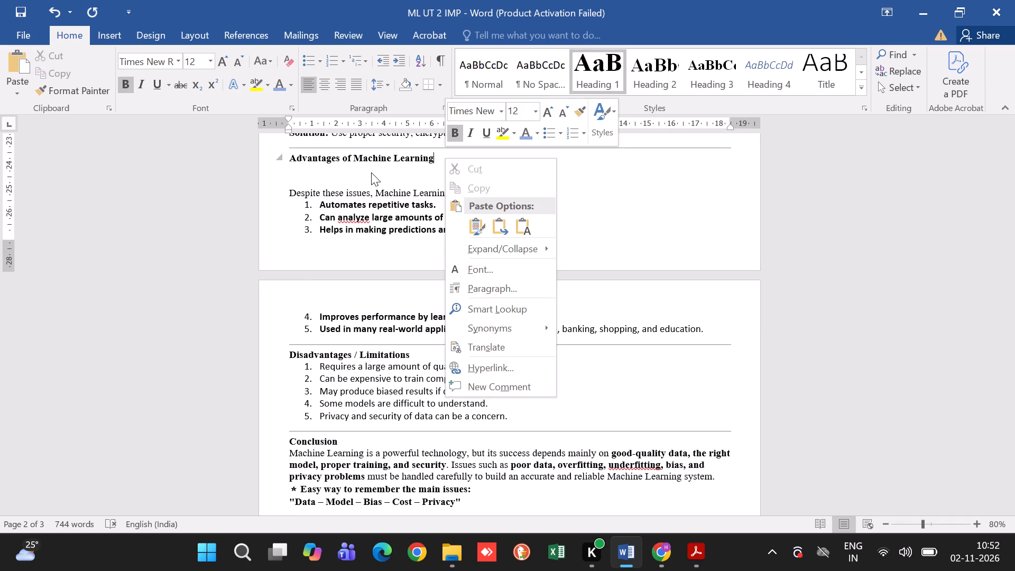
click(373, 172)
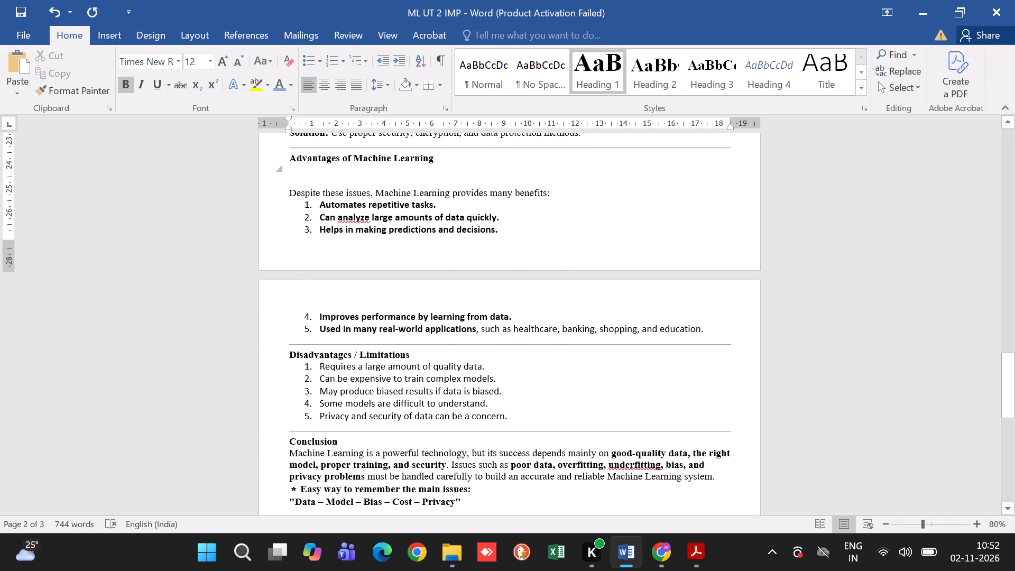
click(373, 172)
key(BackSpace)
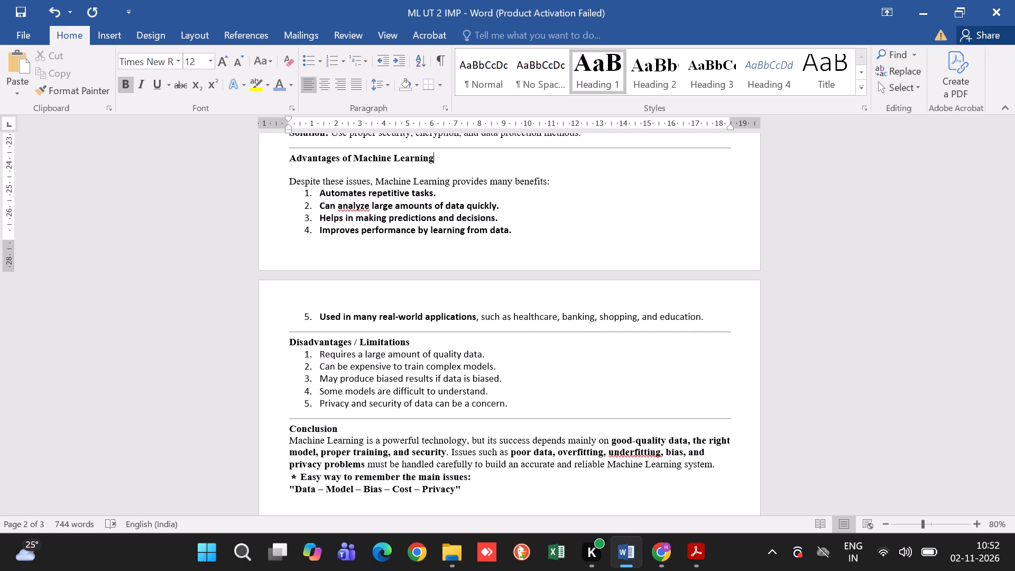
key(Down)
Start the next question label "Q.2" after a blank line at the end of the Q.1 answer.
scroll(348, 184, down, 1)
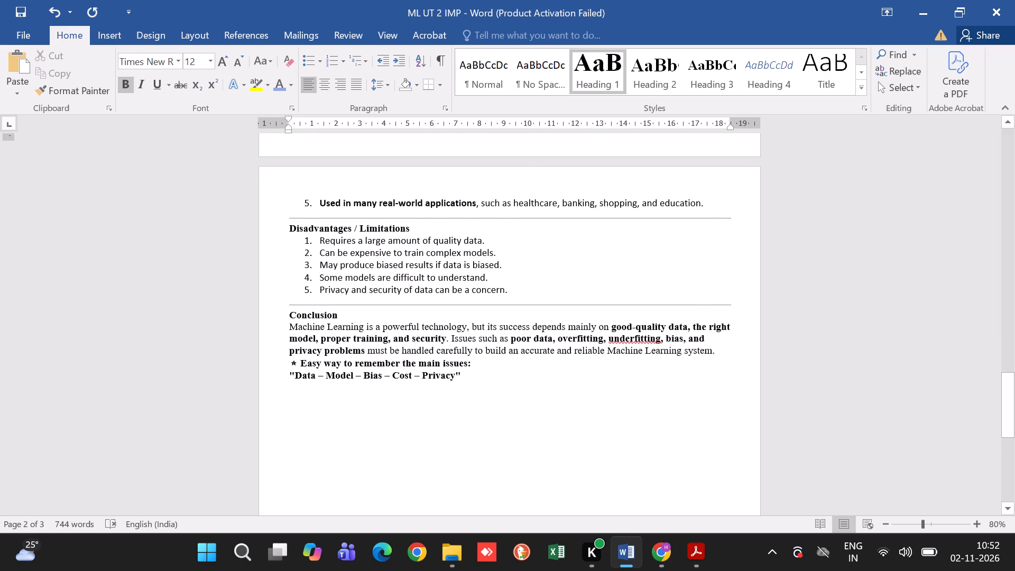
scroll(348, 184, down, 2)
scroll(348, 184, up, 1)
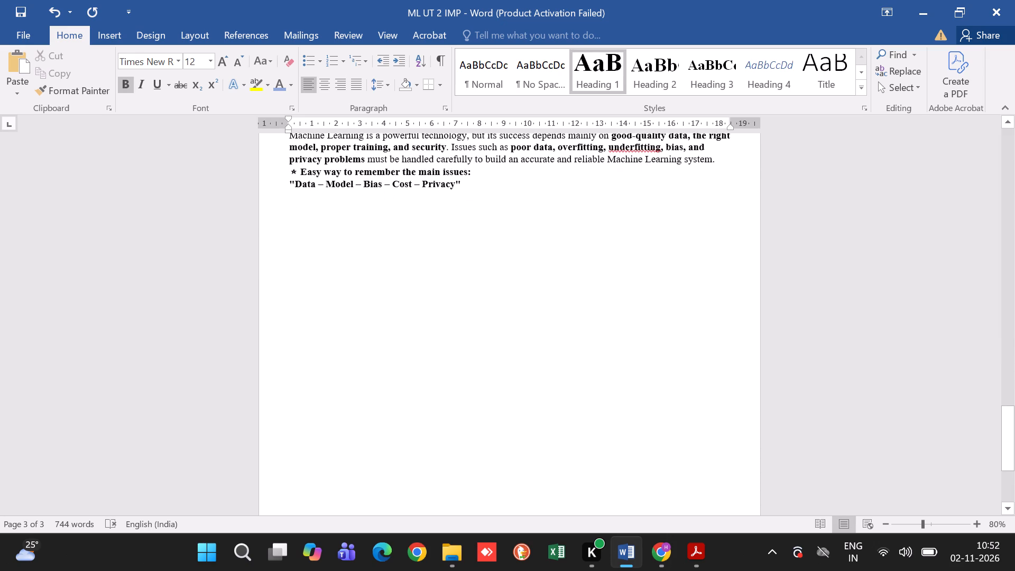
scroll(348, 184, up, 5)
scroll(348, 184, down, 5)
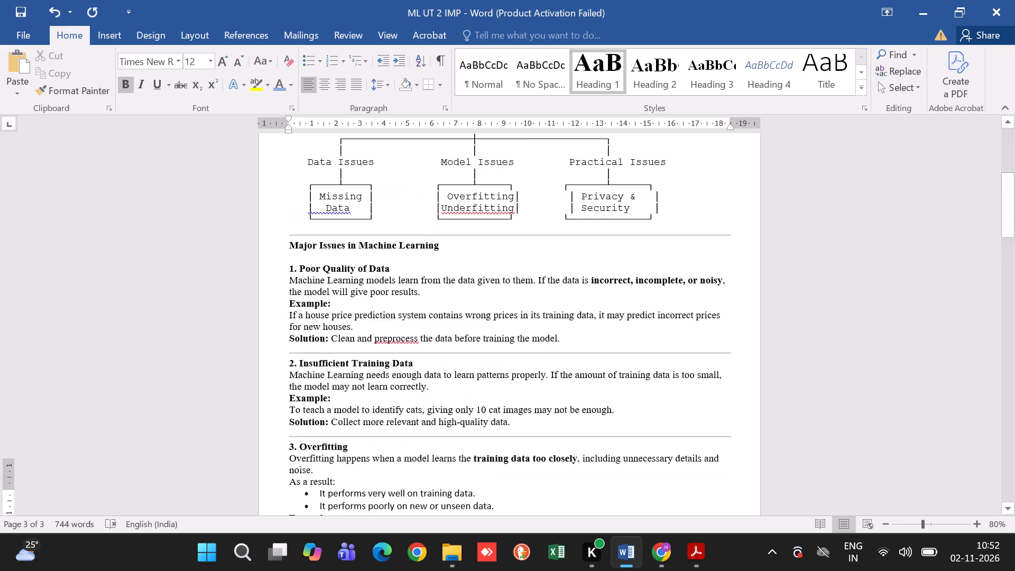
scroll(348, 184, down, 6)
scroll(348, 184, up, 2)
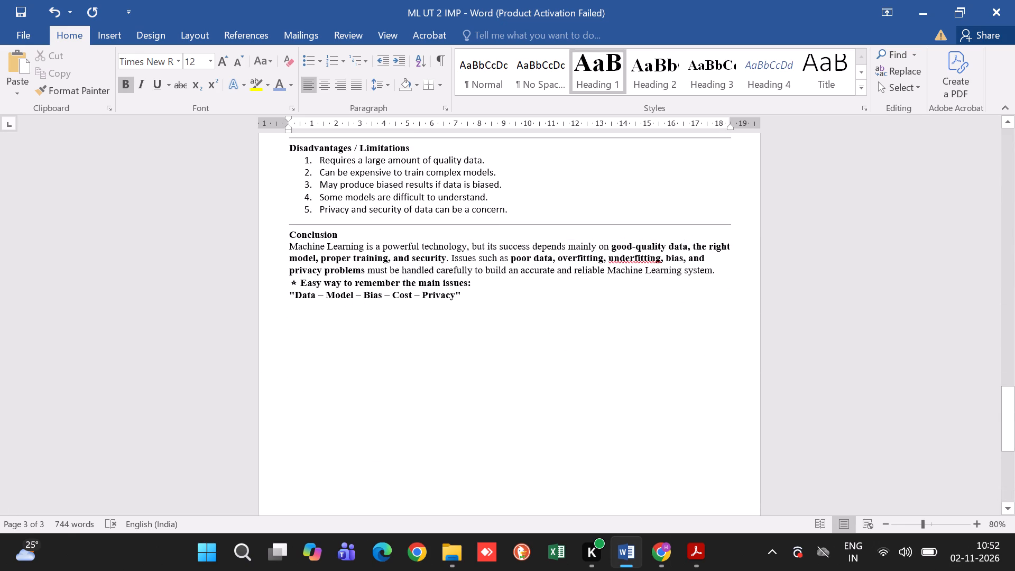
click(292, 330)
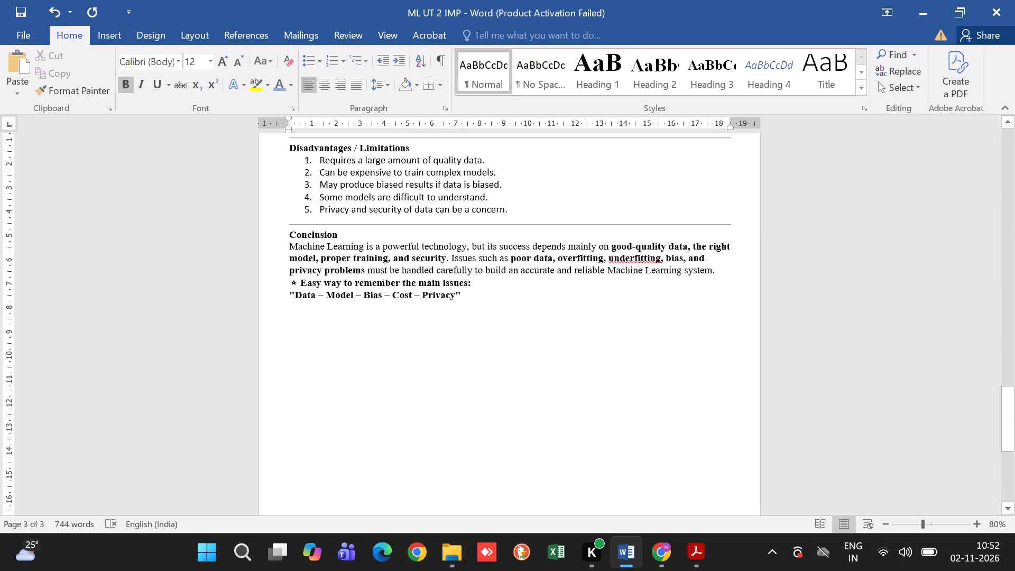
key(Return)
key(q)
text(.2)
key(space)
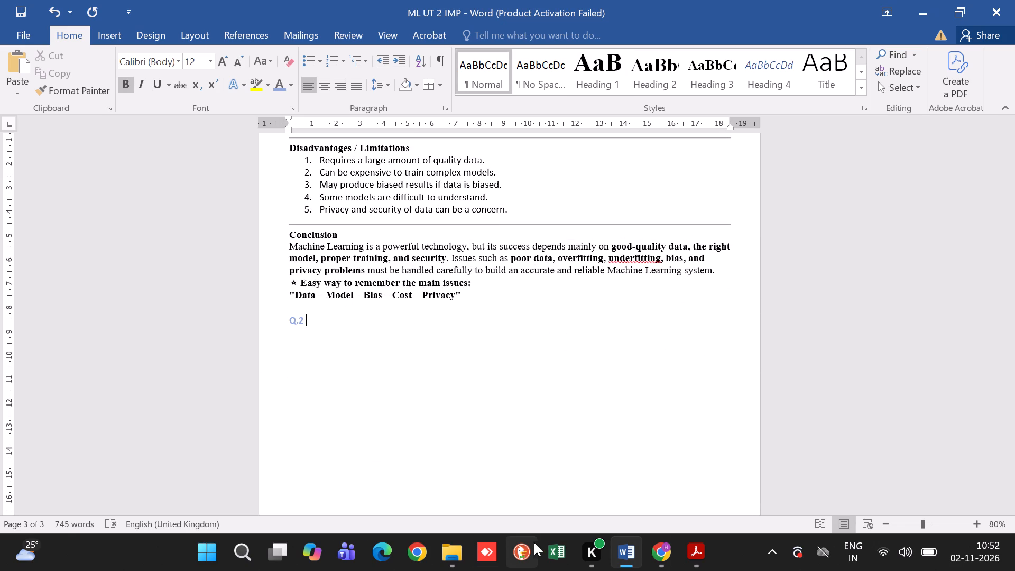
Switch to the Google image results in Chrome and copy the LinkedIn "Challenges in ML" wheel diagram.
click(425, 555)
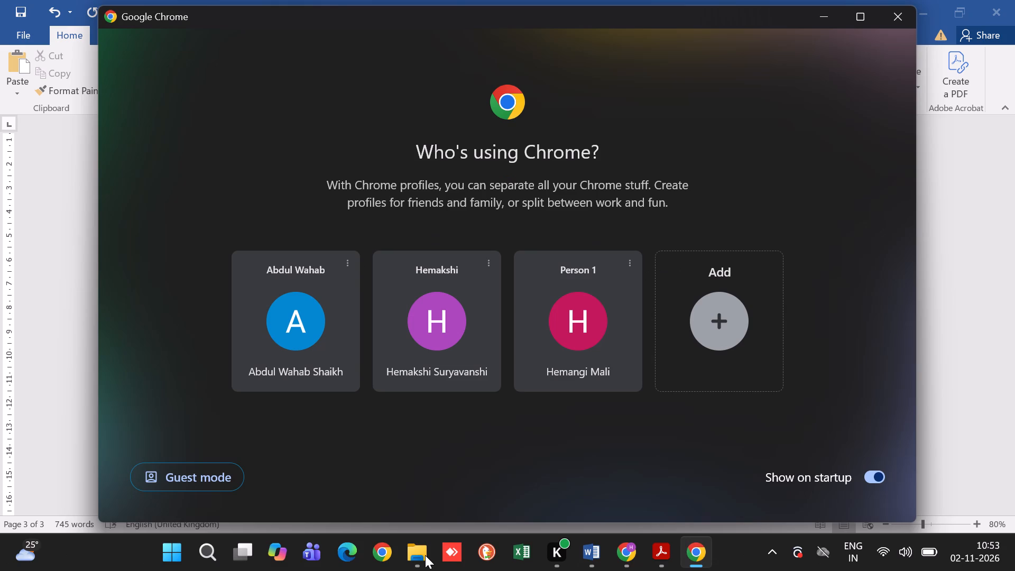
click(902, 17)
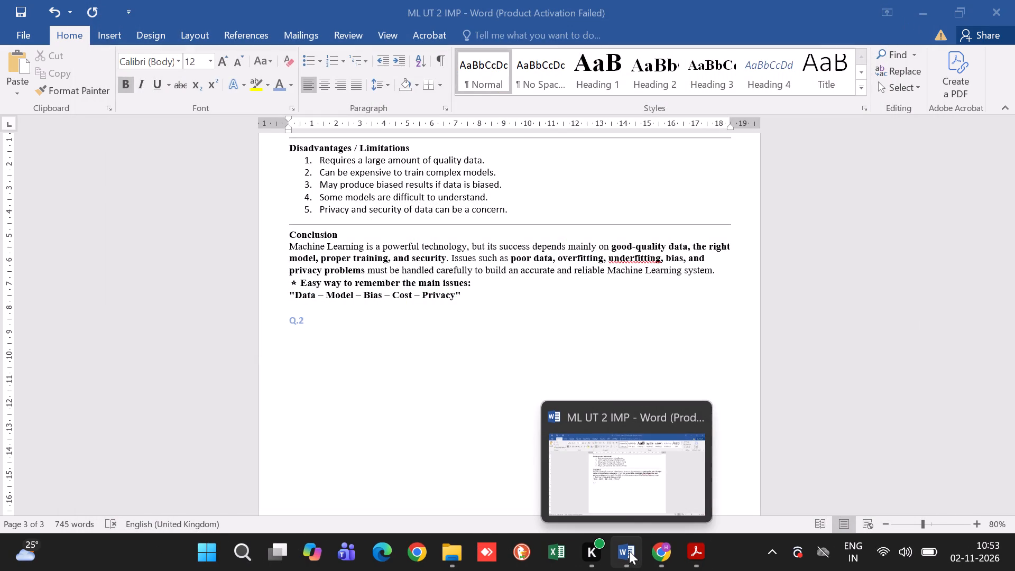
click(651, 552)
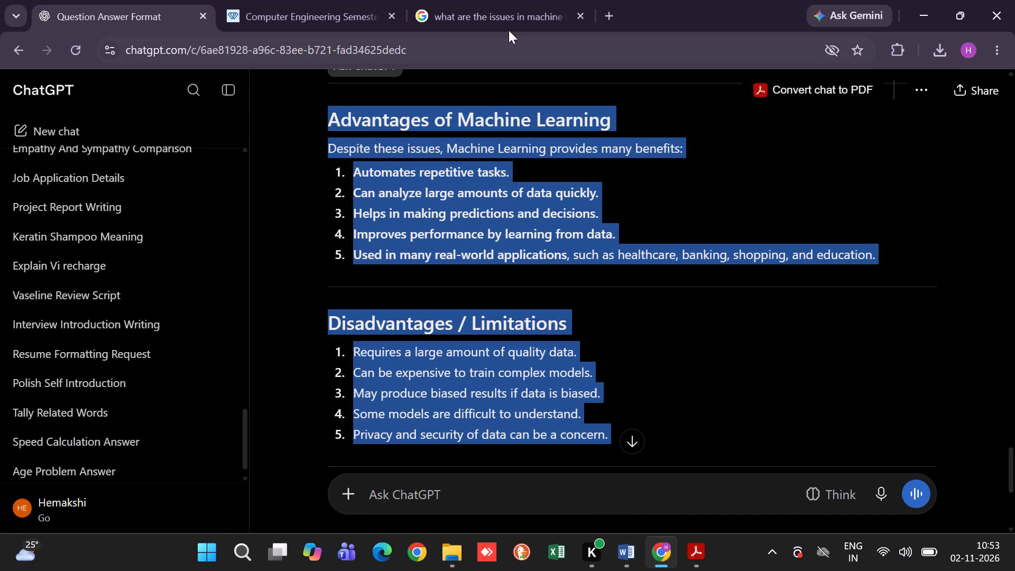
click(509, 25)
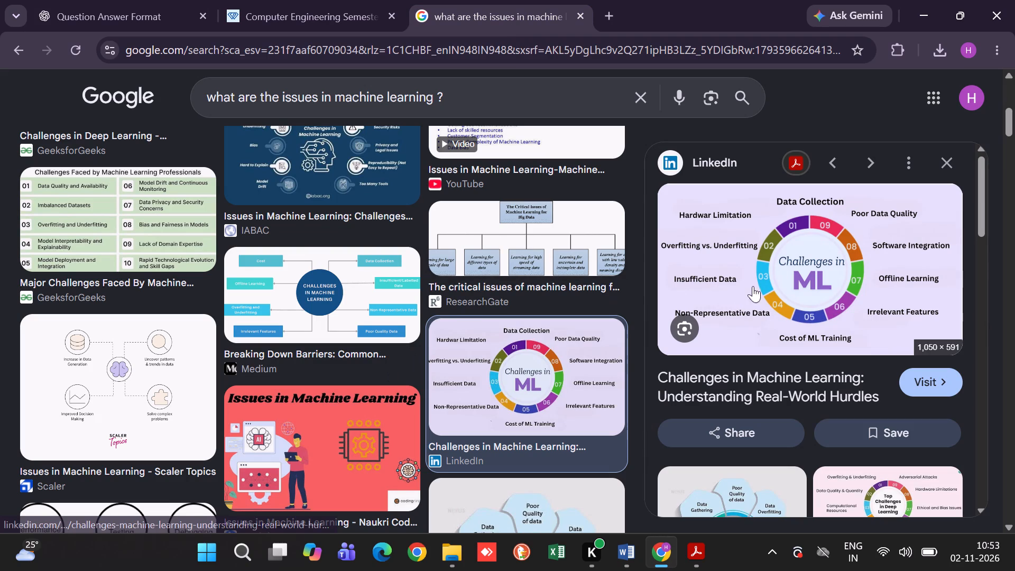
right_click(775, 263)
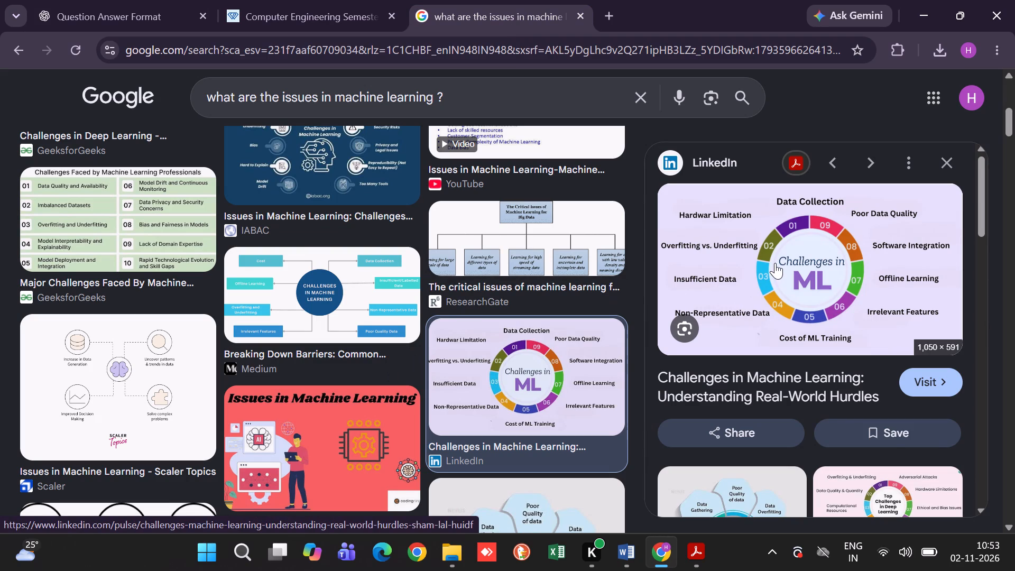
click(830, 398)
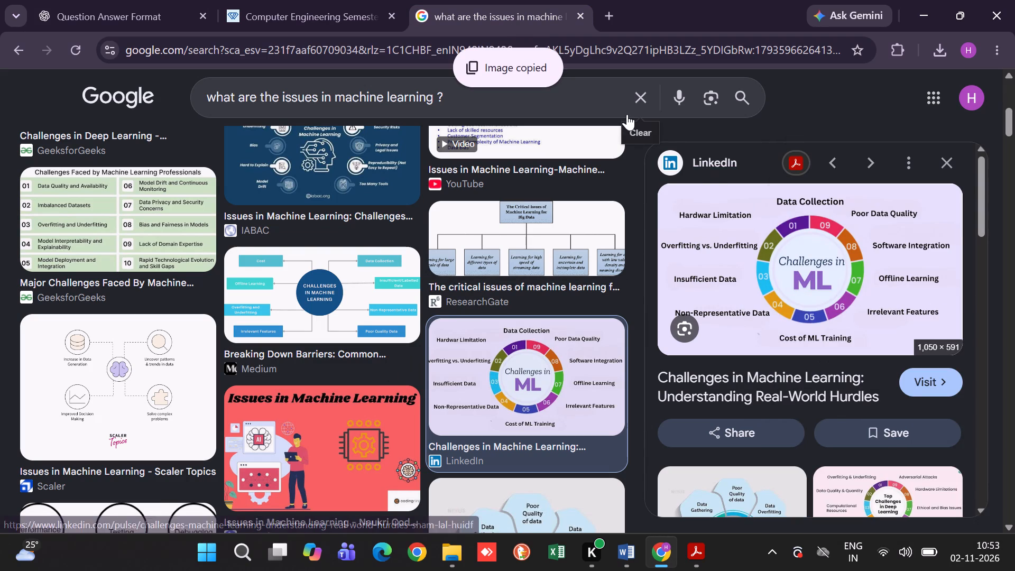
Paste the diagram after the Q.2 label in the Word document and shrink it to a little over half the text width.
click(619, 570)
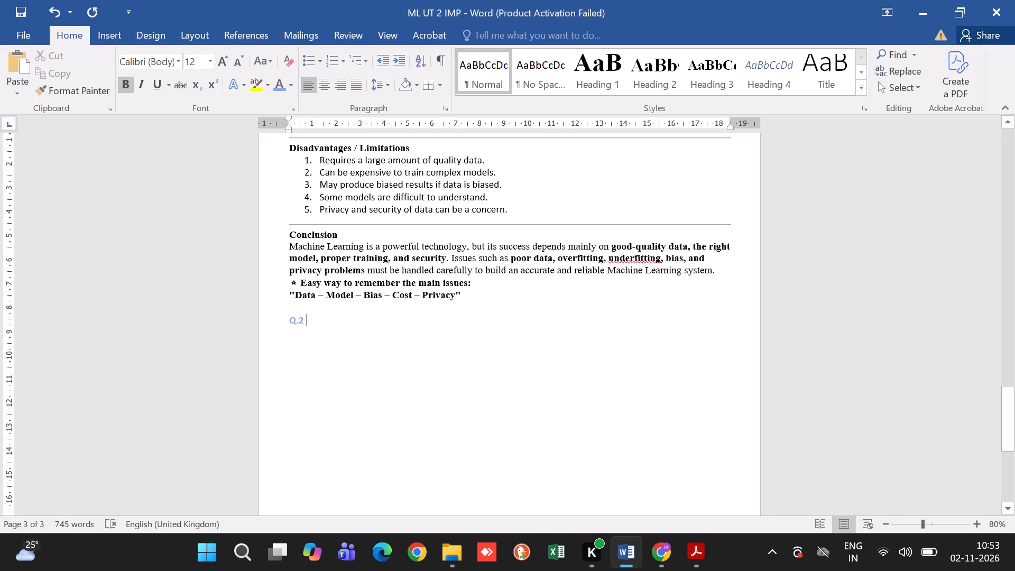
key(ctrl+v)
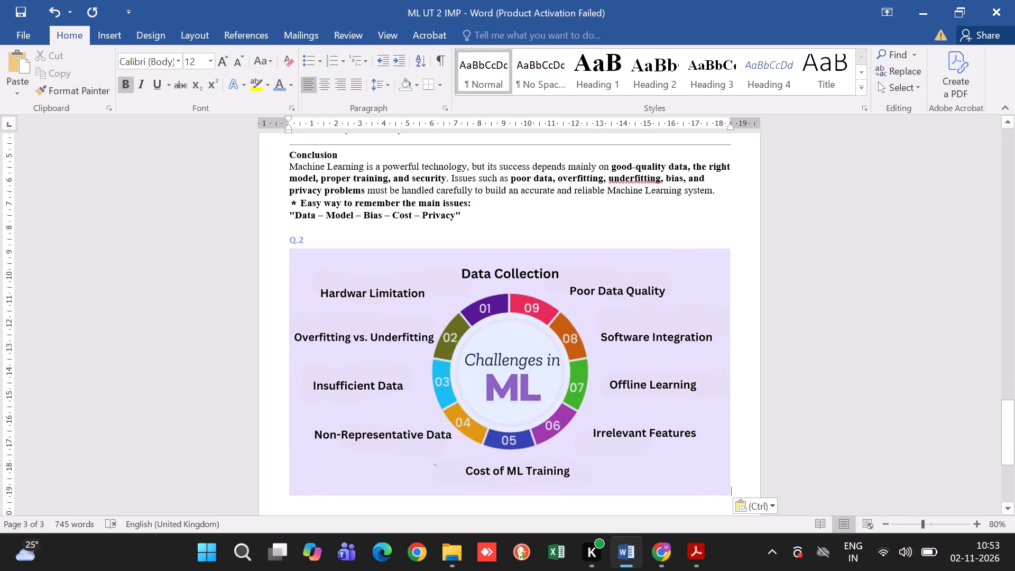
click(584, 410)
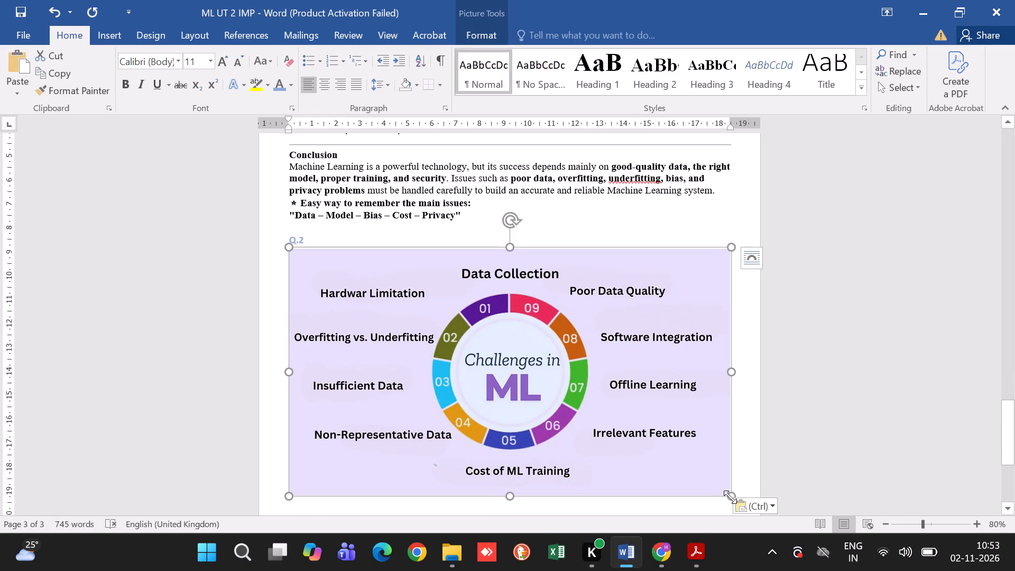
drag(731, 497, 522, 393)
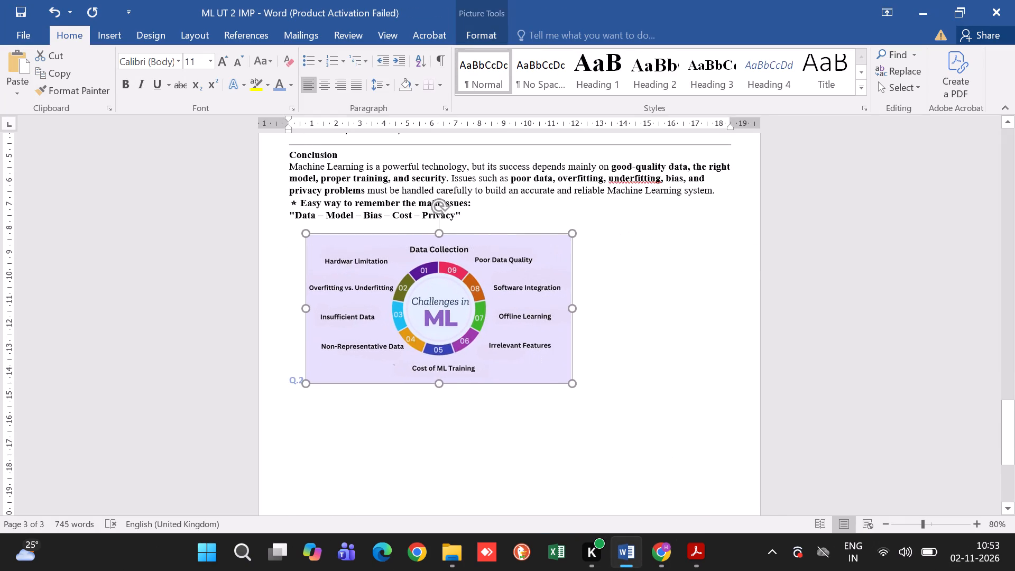
drag(522, 393, 516, 391)
scroll(516, 391, up, 1)
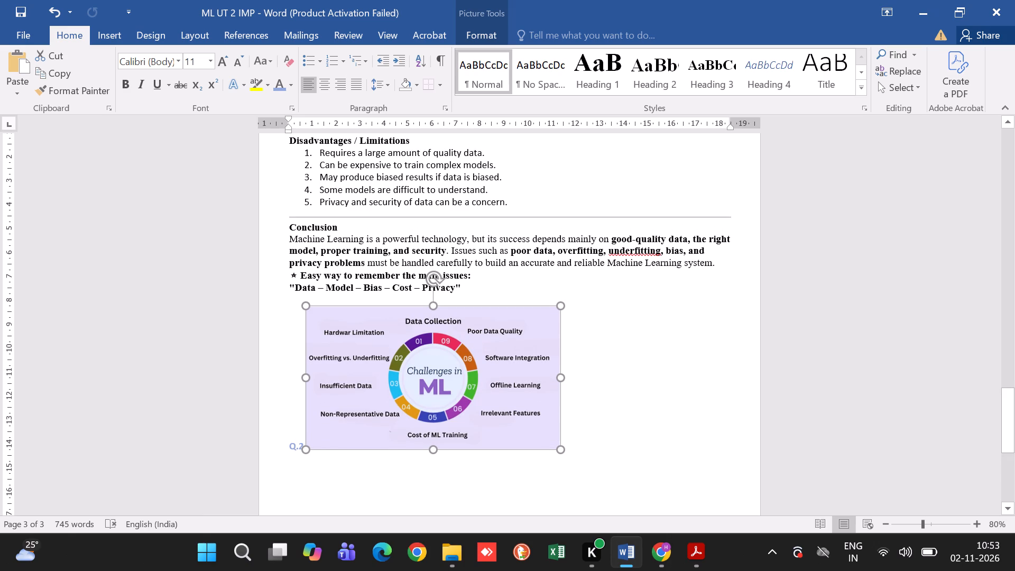
Set the diagram's text wrapping to Through and move it sideways so it sits clear of the Q.2 label, toward the page's right margin.
click(581, 319)
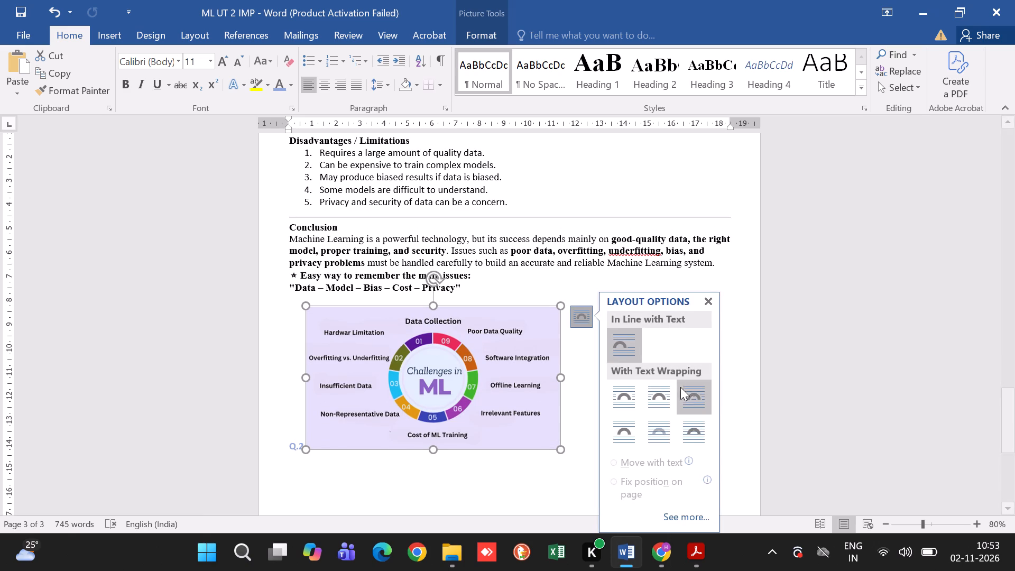
click(683, 391)
drag(490, 372, 617, 379)
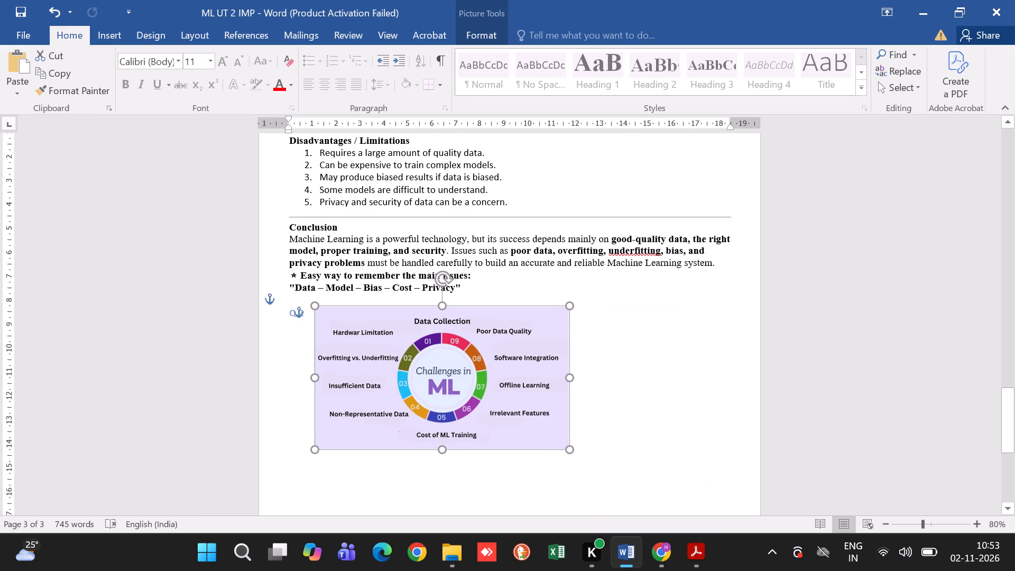
drag(617, 379, 623, 380)
scroll(623, 380, up, 2)
scroll(623, 380, down, 2)
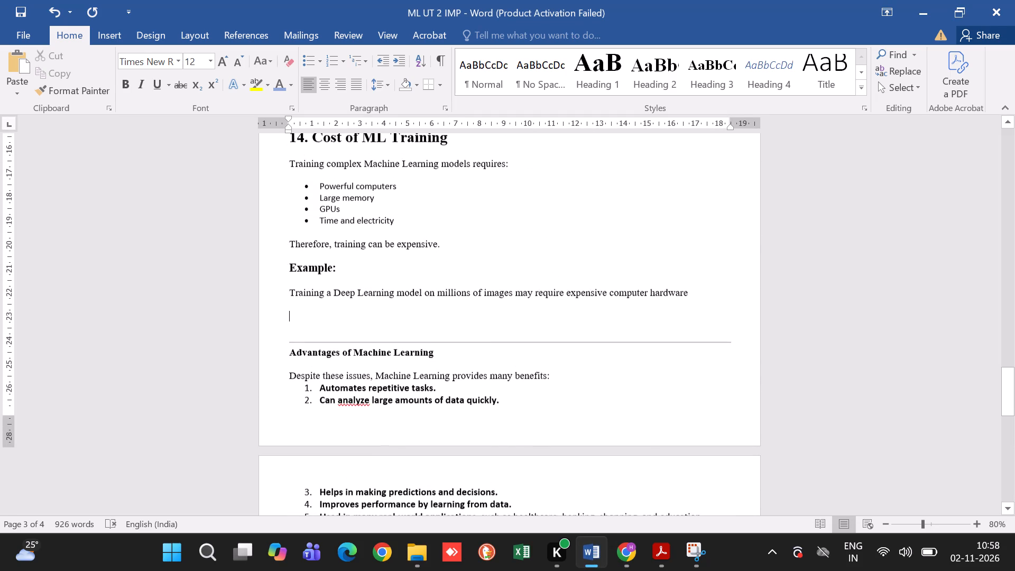
drag(350, 333, 342, 320)
click(342, 320)
drag(342, 320, 259, 102)
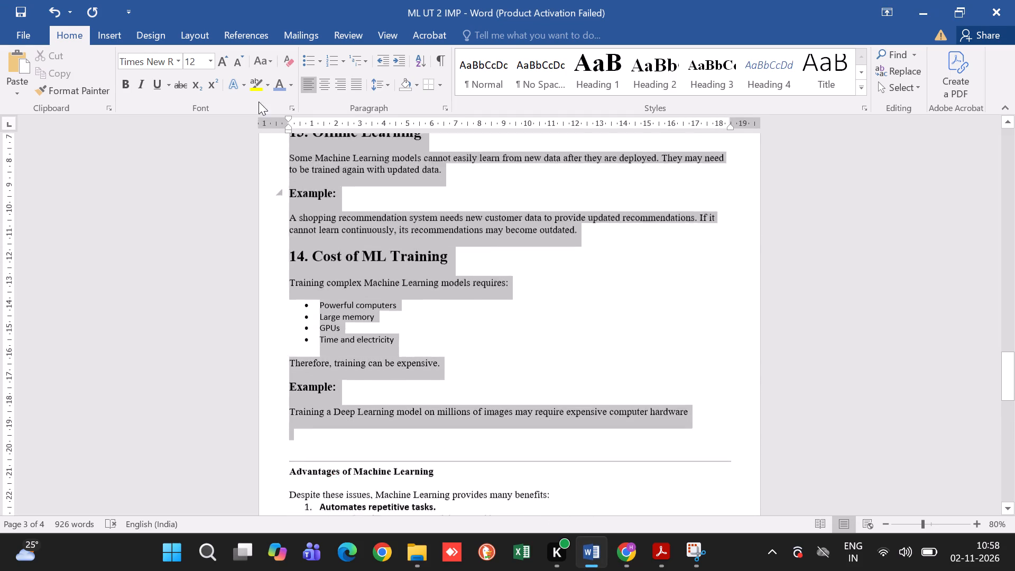
drag(259, 102, 297, 336)
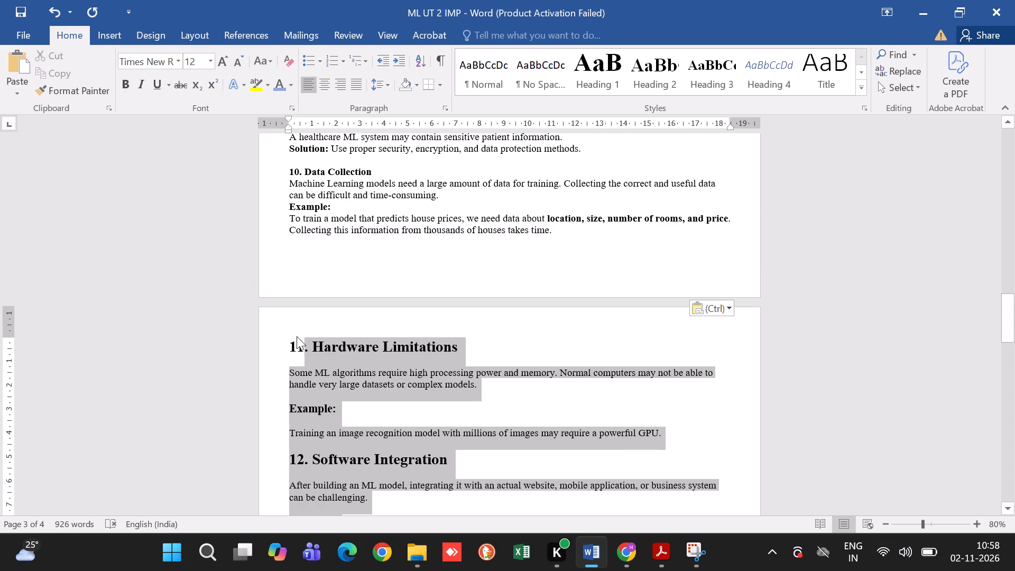
drag(297, 336, 285, 334)
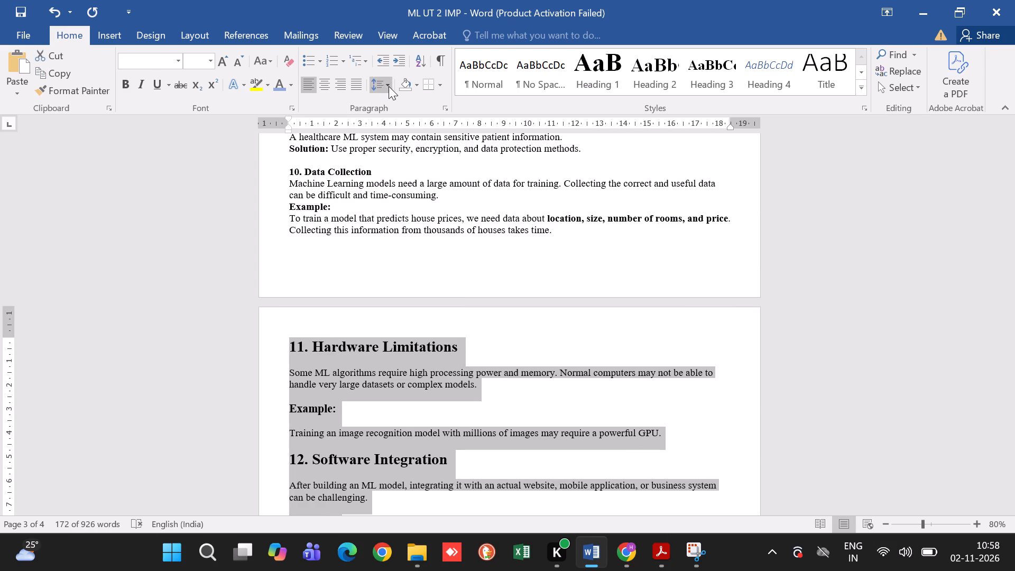
click(390, 86)
click(413, 220)
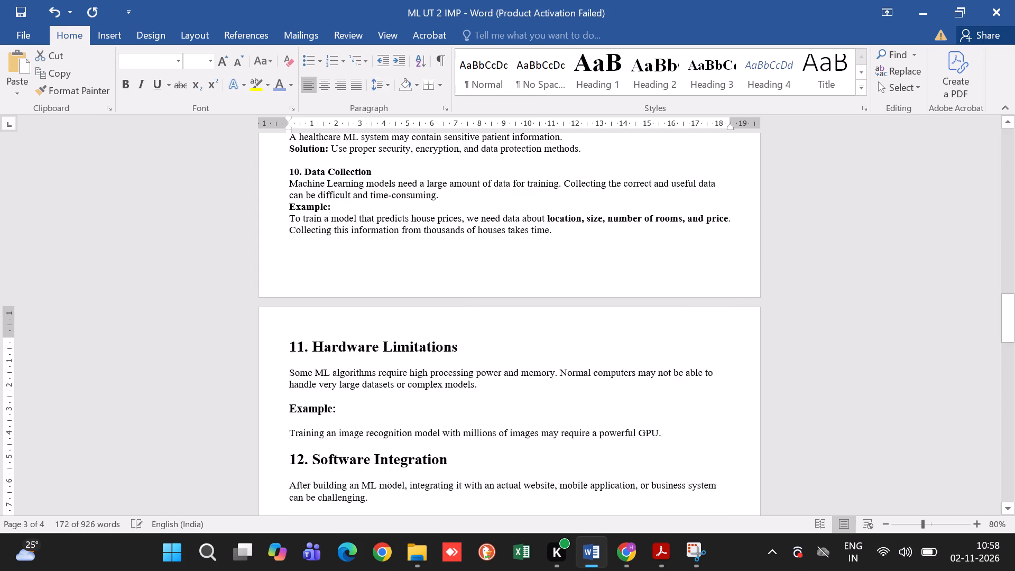
click(386, 85)
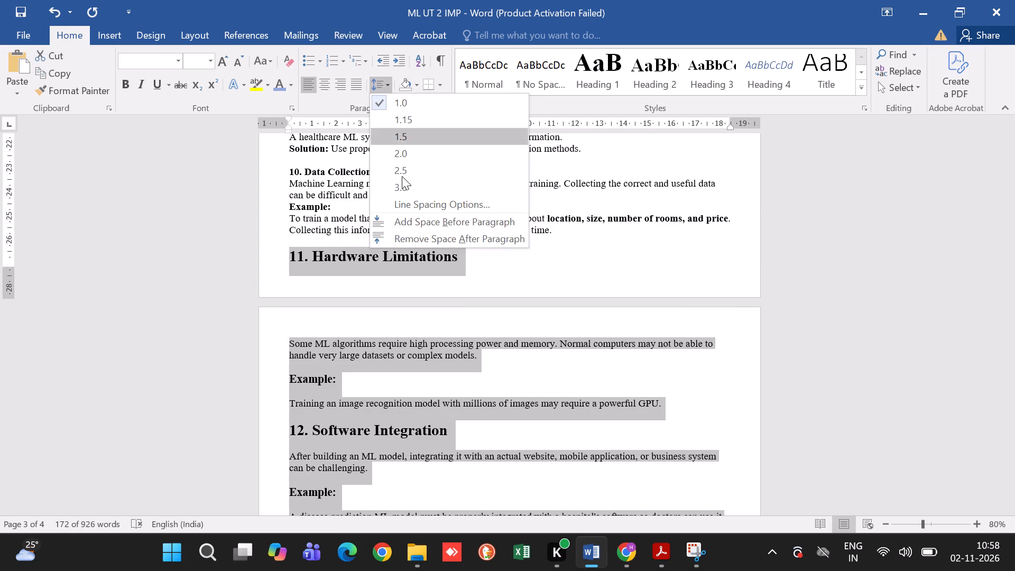
click(410, 237)
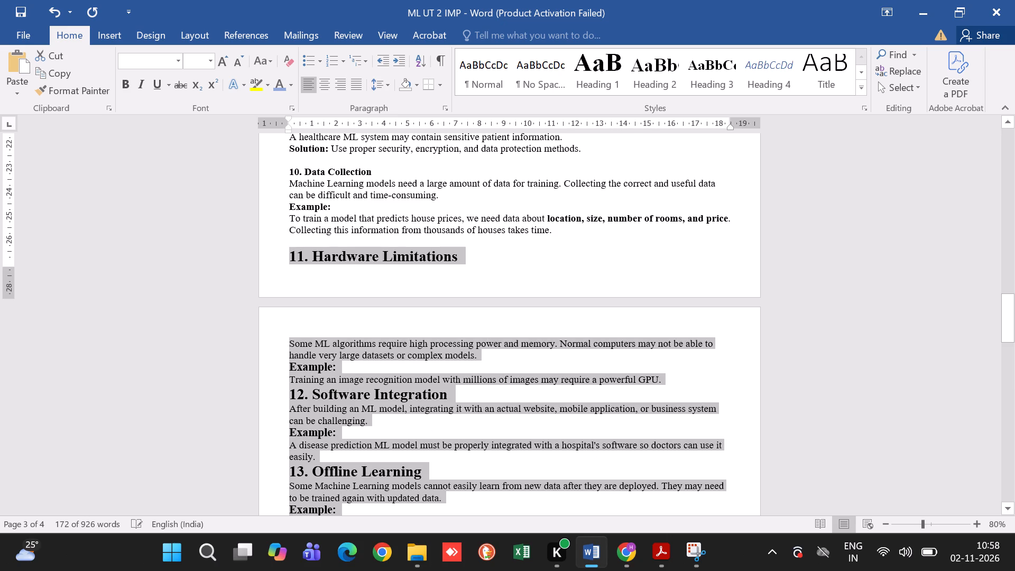
Set the font size of the selected items 11 to 14 to 12.
click(190, 60)
text(12)
key(Return)
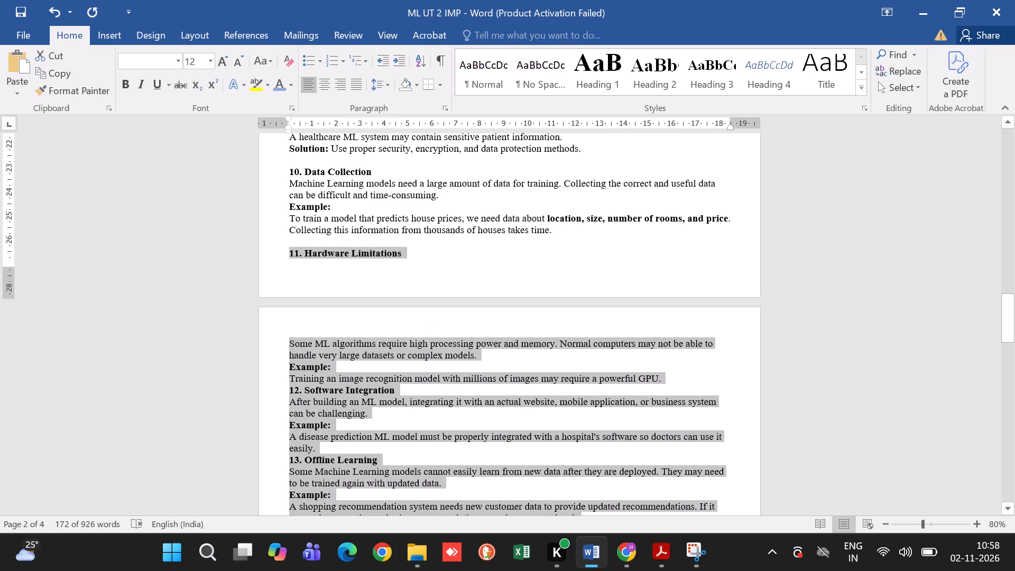
Insert a blank line above the "11. Hardware Limitations" heading and another between its GPU example and item 12.
scroll(422, 288, down, 1)
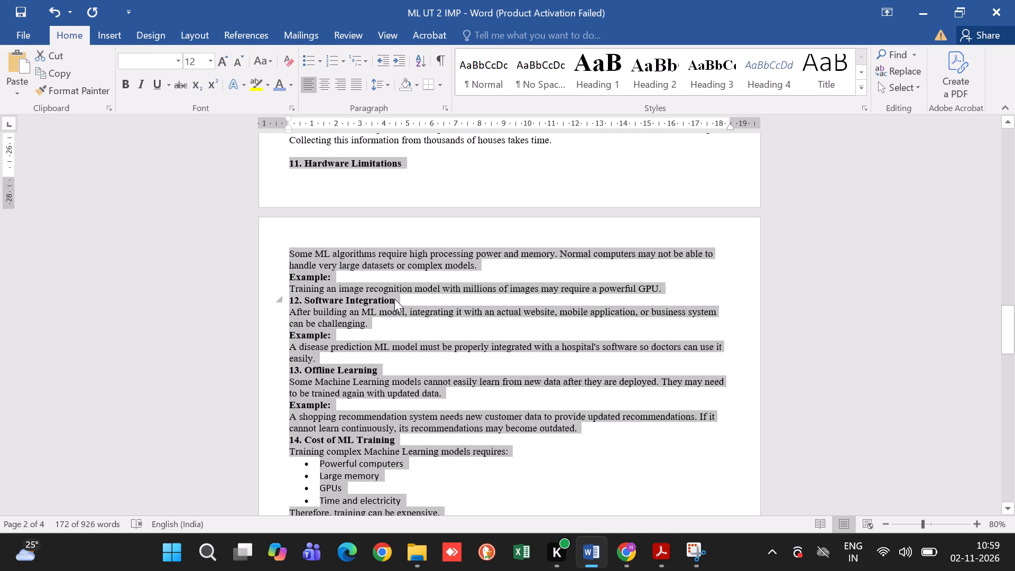
scroll(516, 320, up, 2)
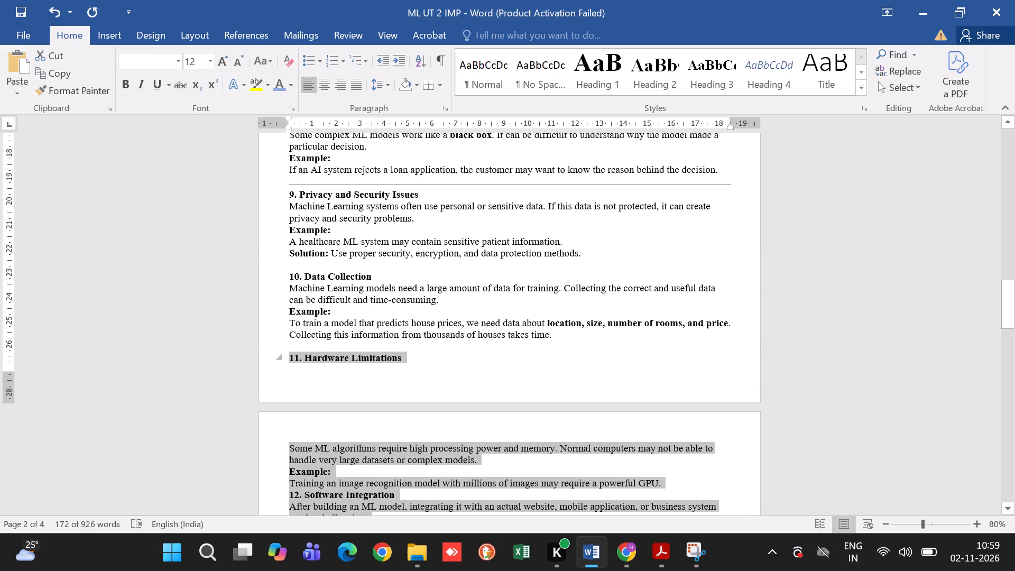
click(290, 364)
key(Return)
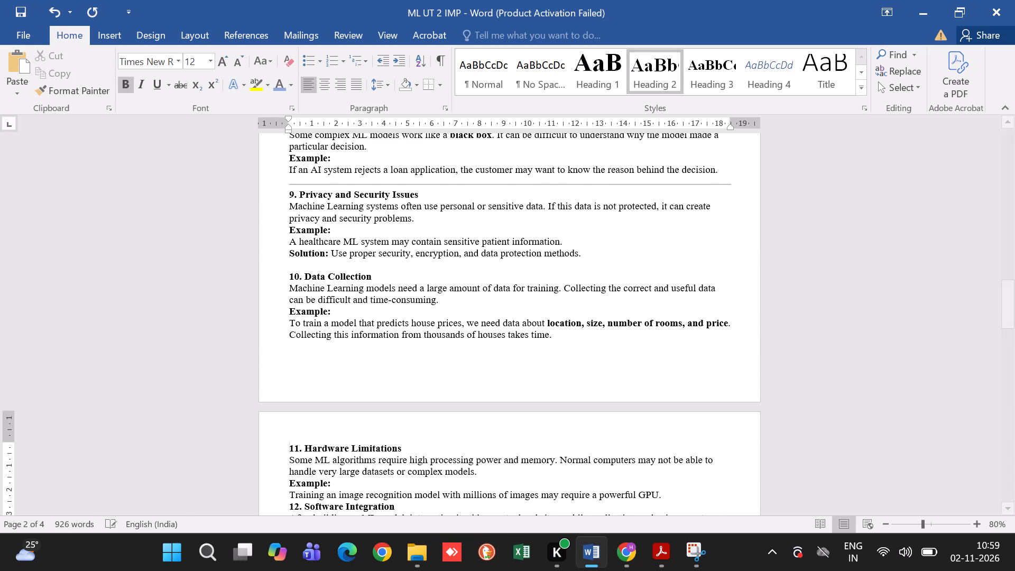
scroll(291, 367, down, 2)
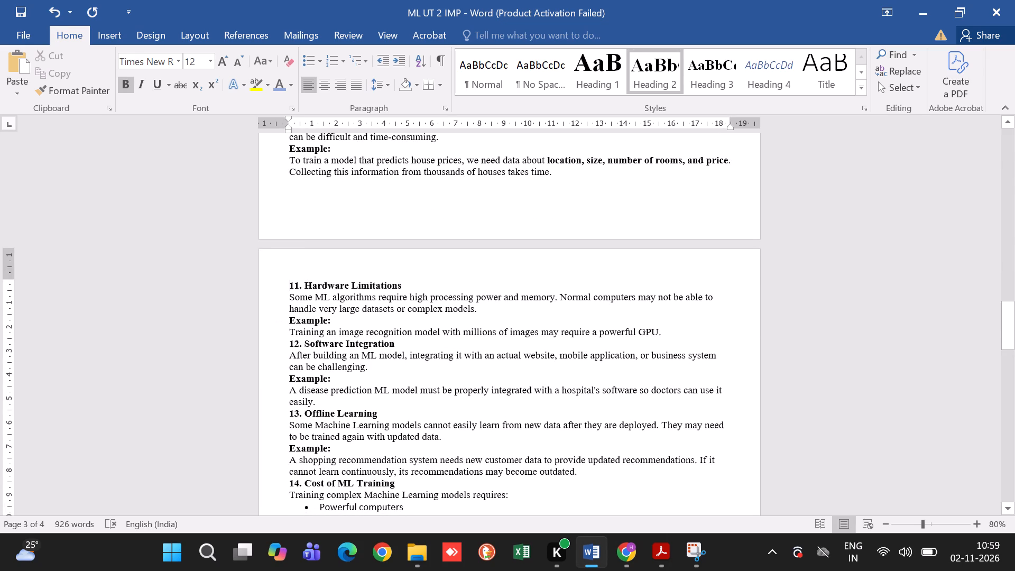
click(666, 334)
key(Return)
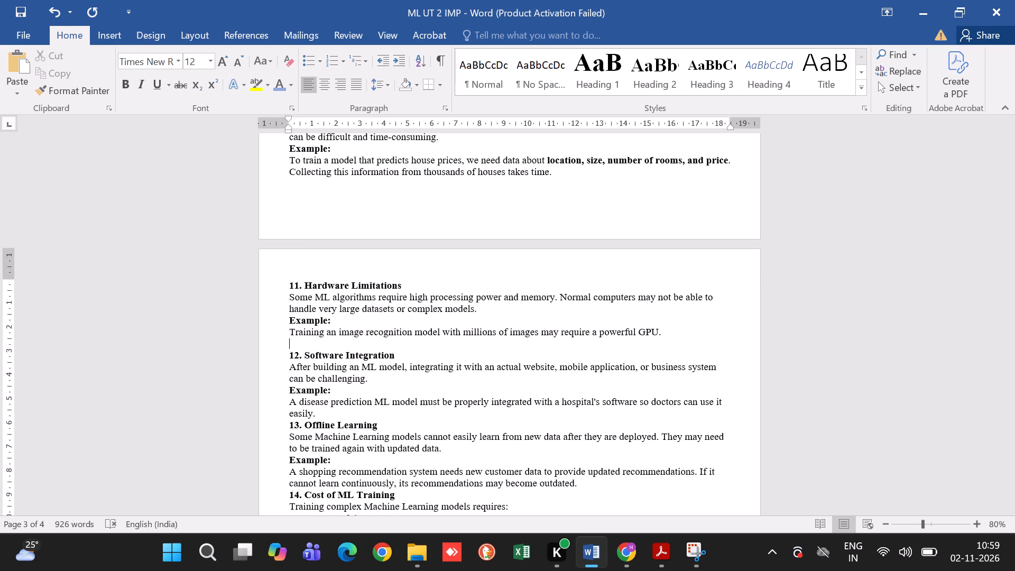
Insert a blank line above the "13. Offline Learning" heading and another above the "14. Cost of ML Training" heading.
scroll(666, 334, down, 2)
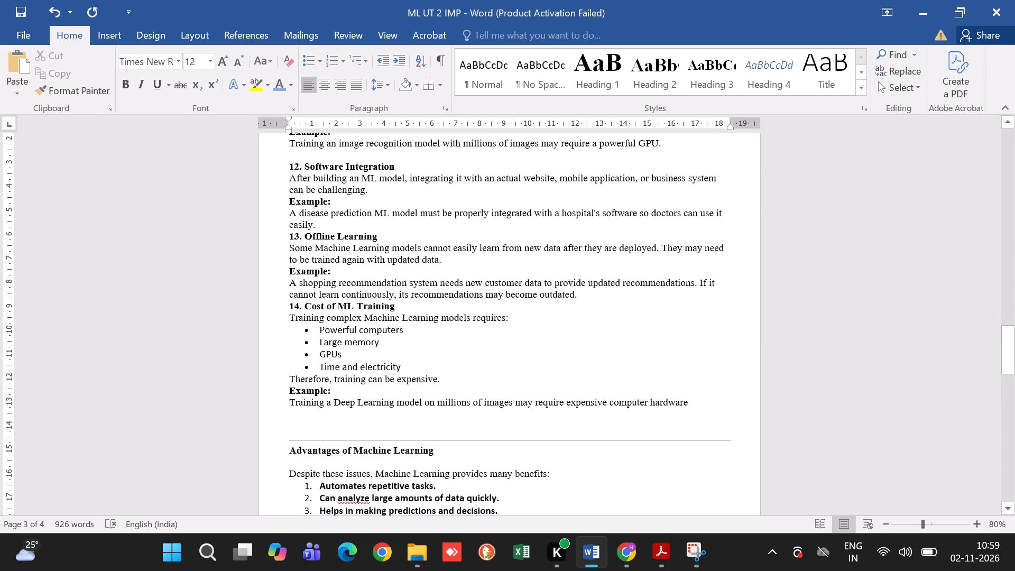
click(334, 225)
key(Return)
scroll(334, 225, down, 1)
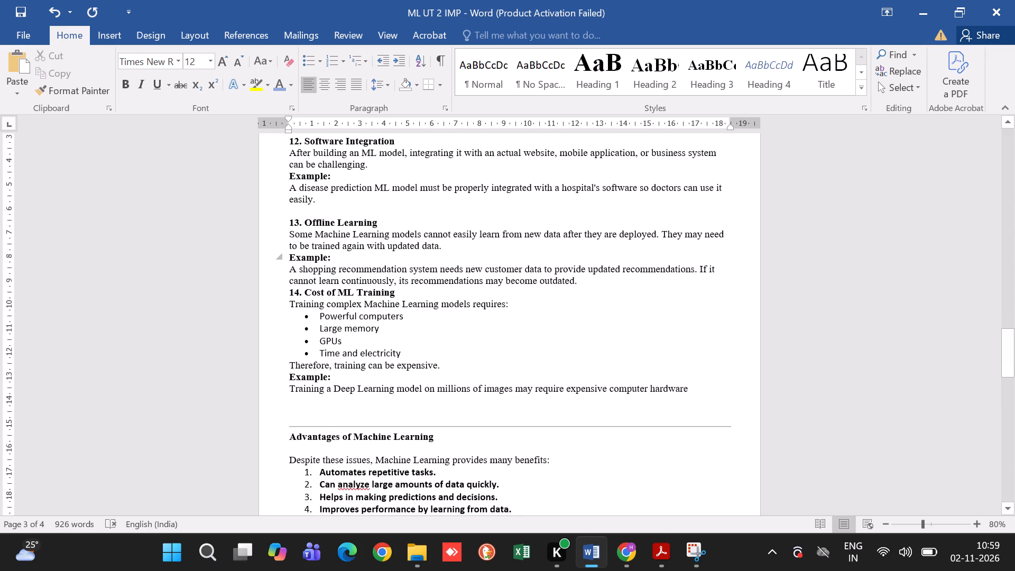
click(588, 279)
key(Return)
Shrink the Challenges in ML picture beside the Q.2 label to about 9 cm wide, keeping its proportions.
scroll(588, 279, down, 1)
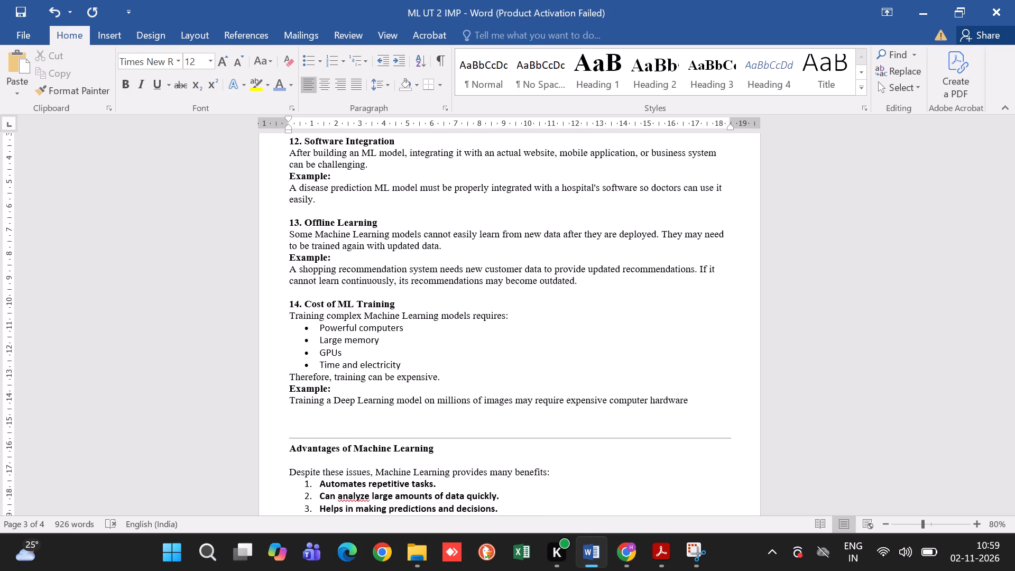
scroll(588, 279, down, 2)
scroll(588, 279, up, 1)
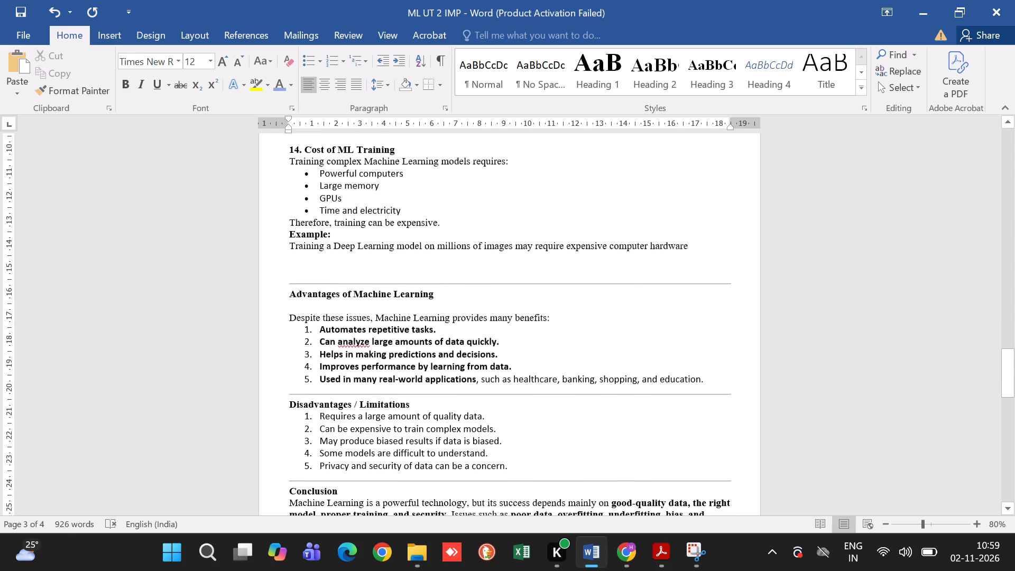
scroll(588, 279, up, 10)
scroll(588, 279, down, 1)
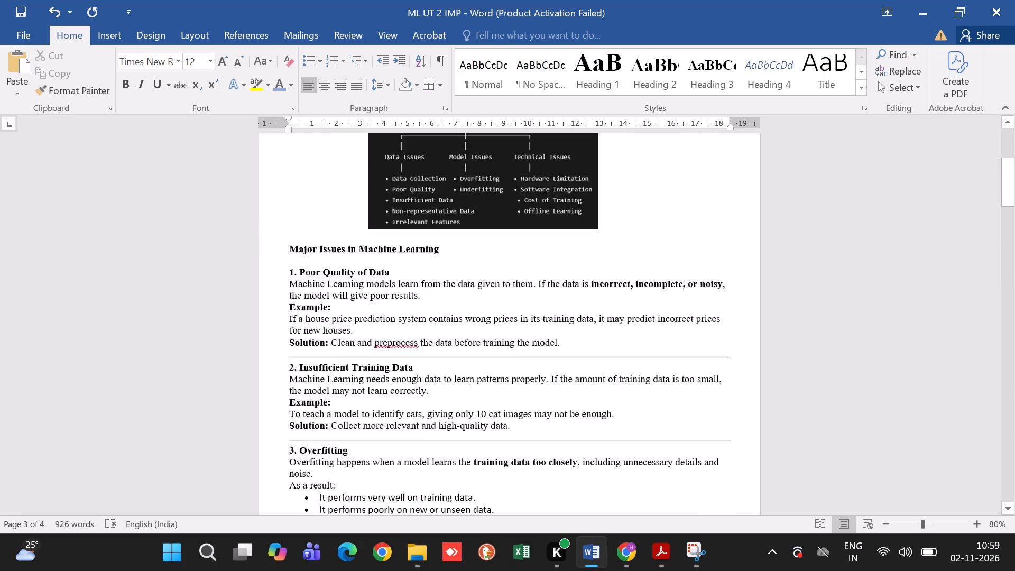
scroll(588, 279, down, 2)
scroll(588, 279, up, 4)
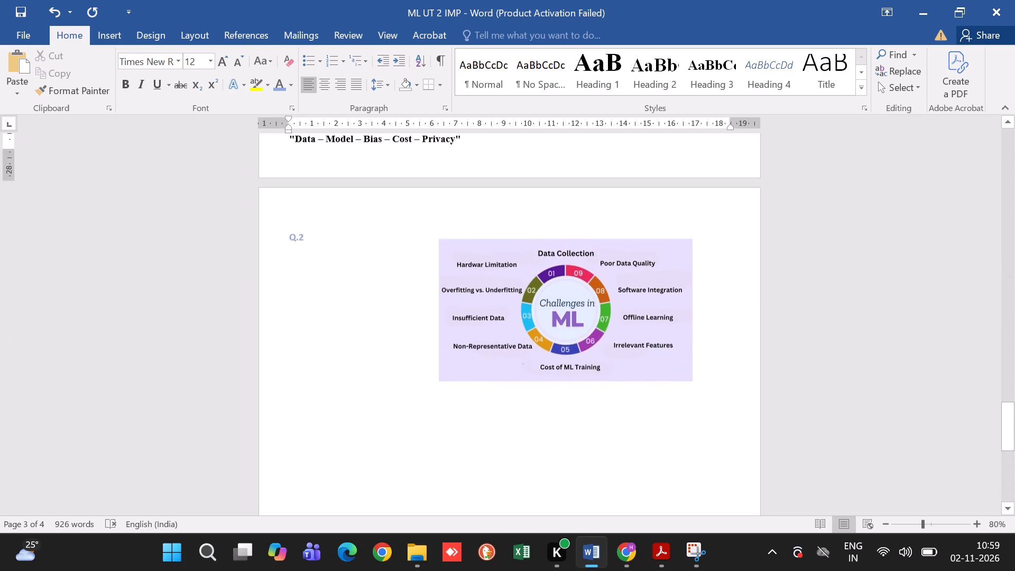
scroll(588, 279, up, 1)
click(646, 394)
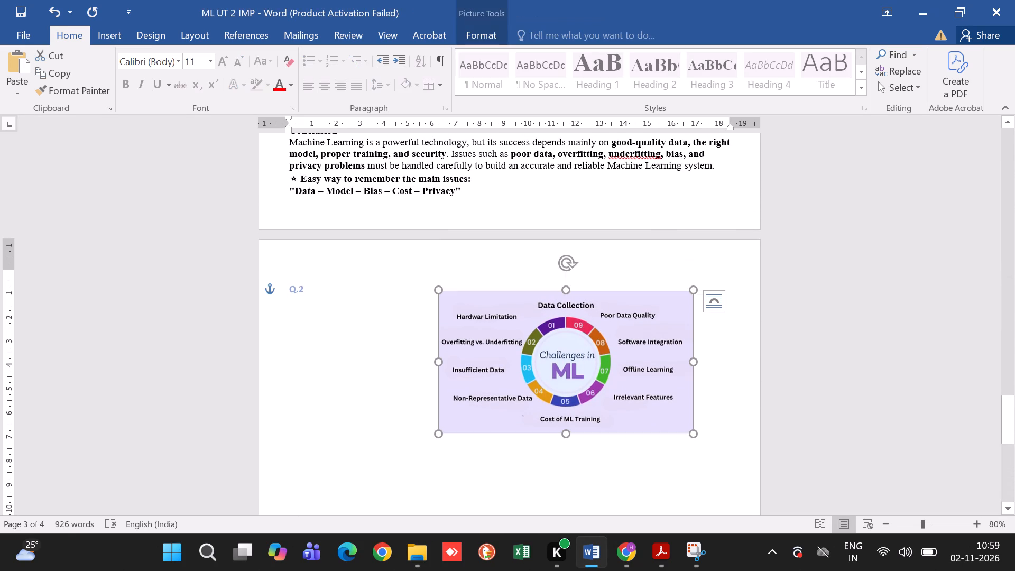
drag(694, 437, 655, 404)
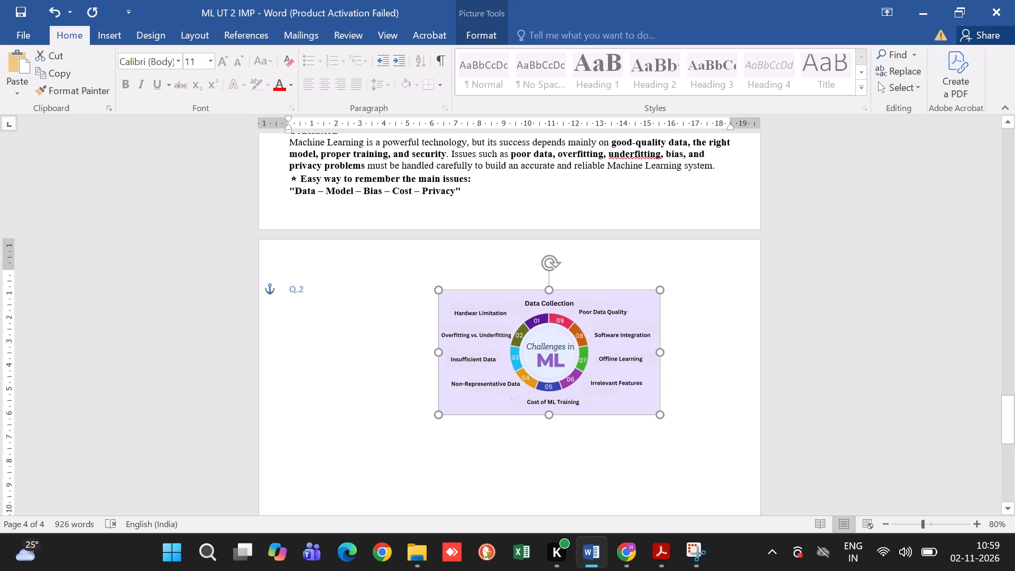
drag(655, 404, 649, 401)
Move the Challenges in ML picture up from the Q.2 page to the space right of the item 14 Cost of ML Training text.
scroll(649, 401, up, 2)
scroll(544, 469, down, 1)
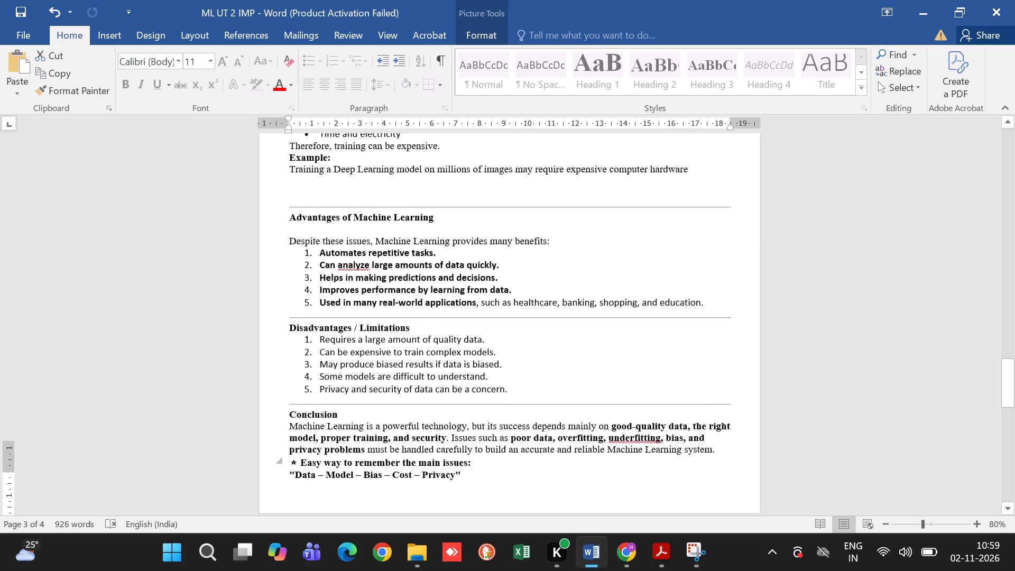
scroll(544, 469, down, 1)
drag(542, 415, 582, 303)
scroll(582, 303, up, 1)
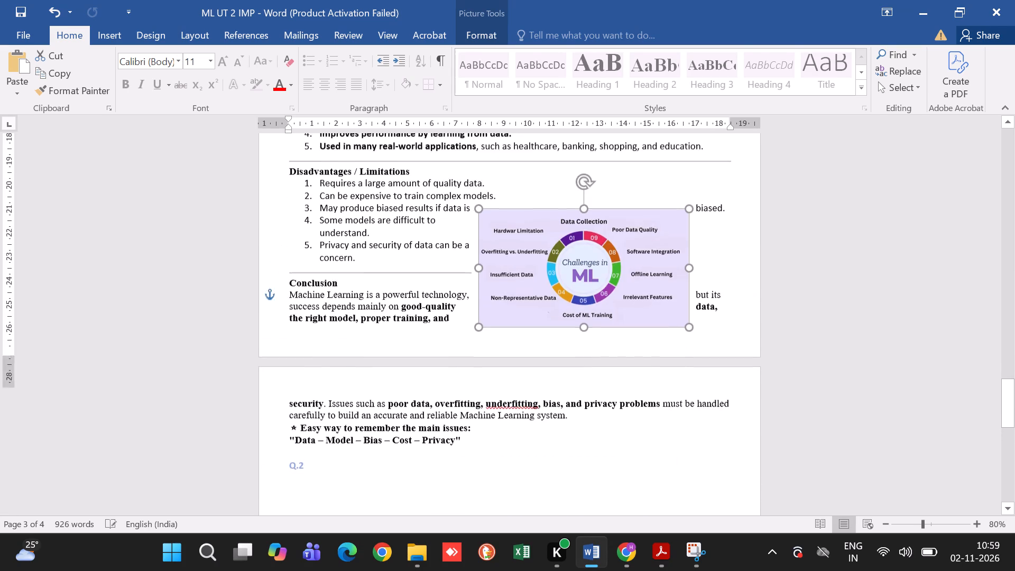
scroll(582, 303, up, 2)
drag(589, 465, 624, 309)
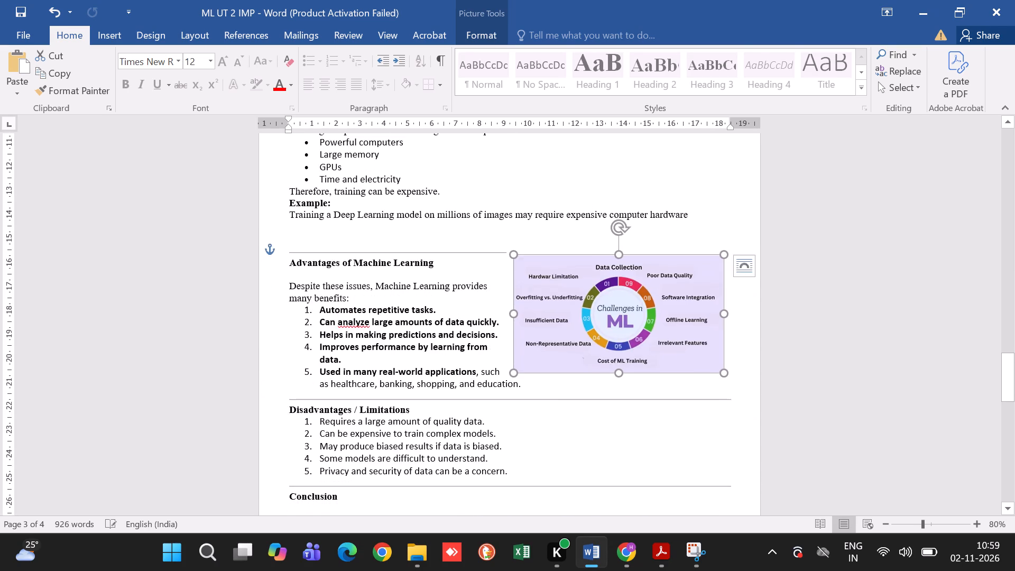
scroll(624, 309, up, 2)
drag(636, 471, 641, 460)
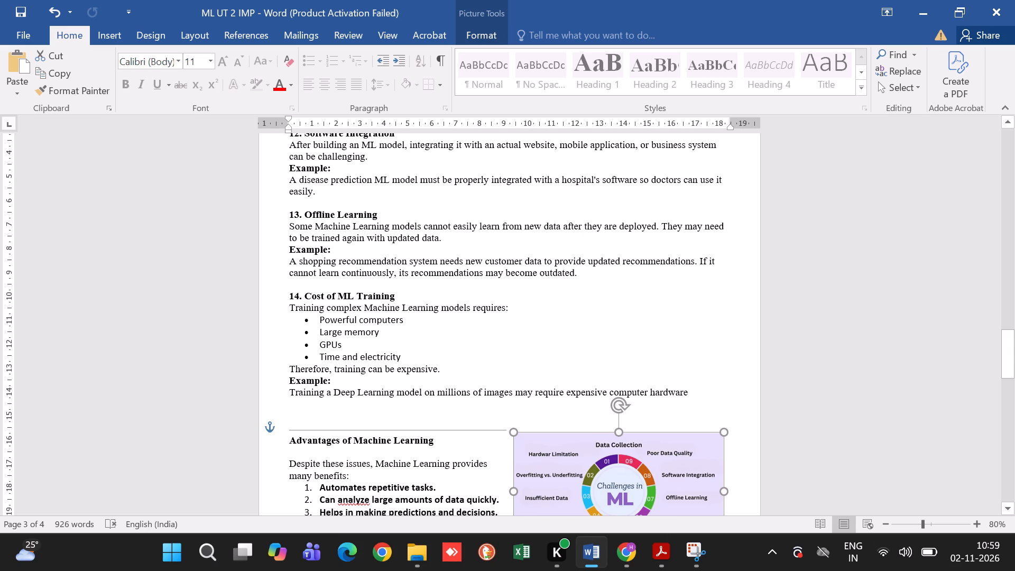
drag(641, 460, 658, 366)
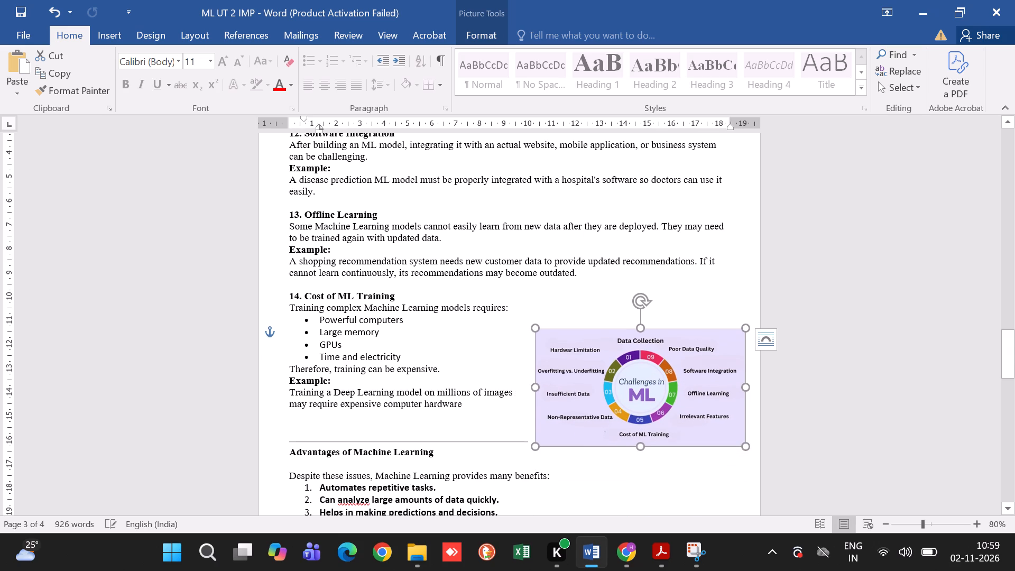
Reduce the Challenges in ML picture to about 8 cm wide and align its top with the item 14 heading, near the right margin.
drag(743, 450, 736, 424)
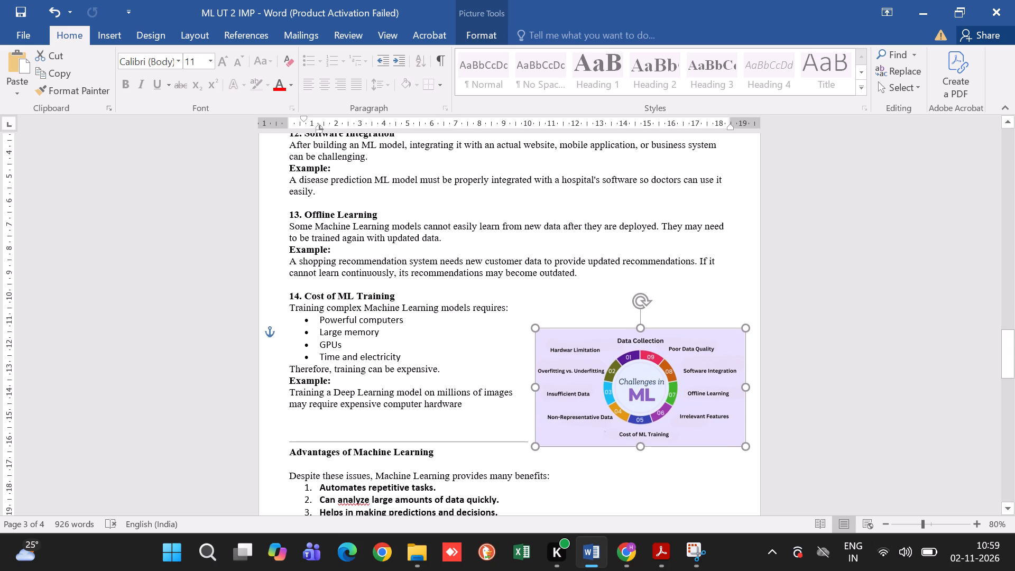
drag(736, 424, 726, 400)
drag(654, 373, 665, 347)
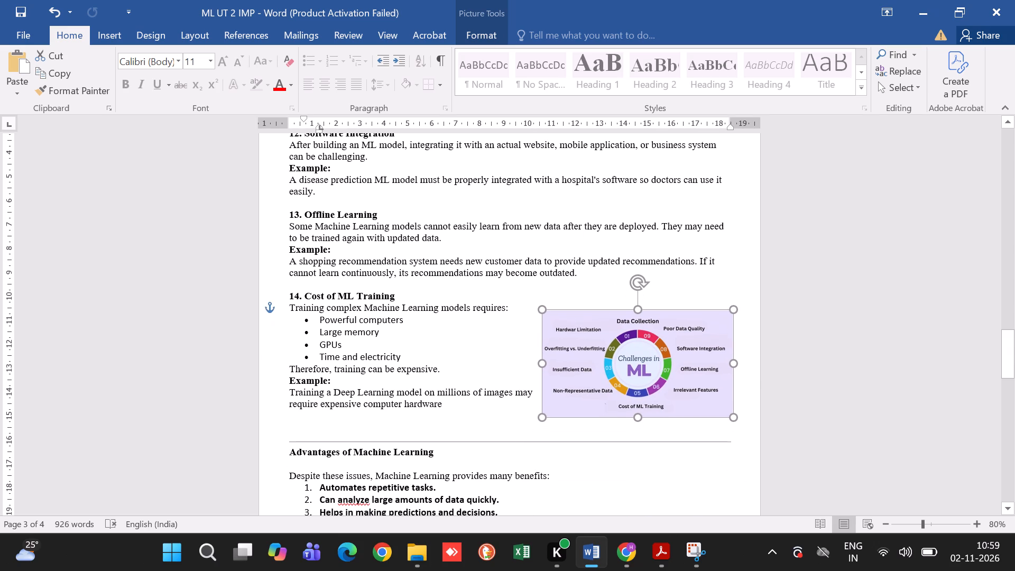
drag(665, 347, 687, 338)
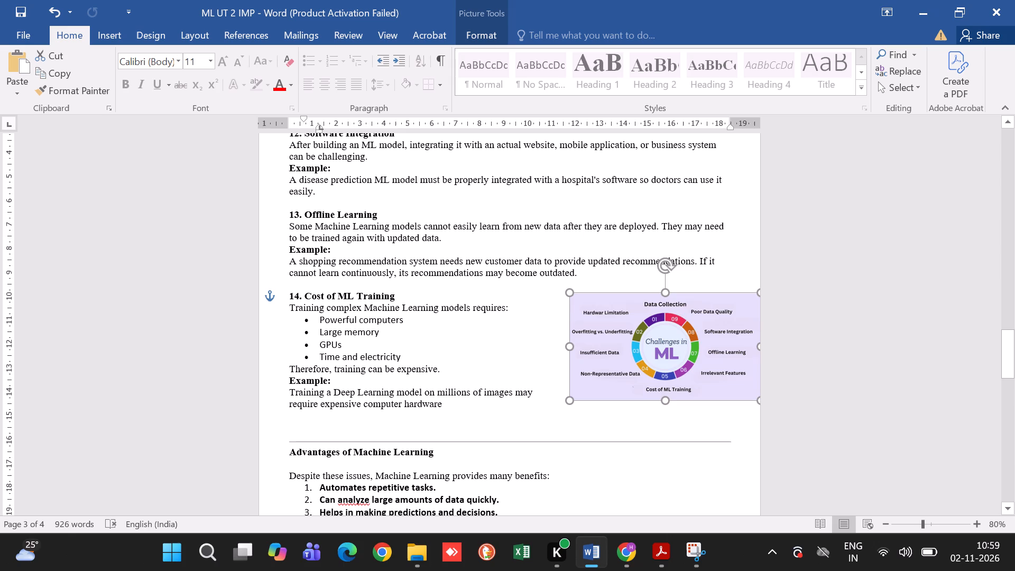
drag(687, 338, 677, 338)
Look over the pages around items 9 to 14 and place the text cursor after the Q.2 label on the last page.
scroll(677, 338, up, 3)
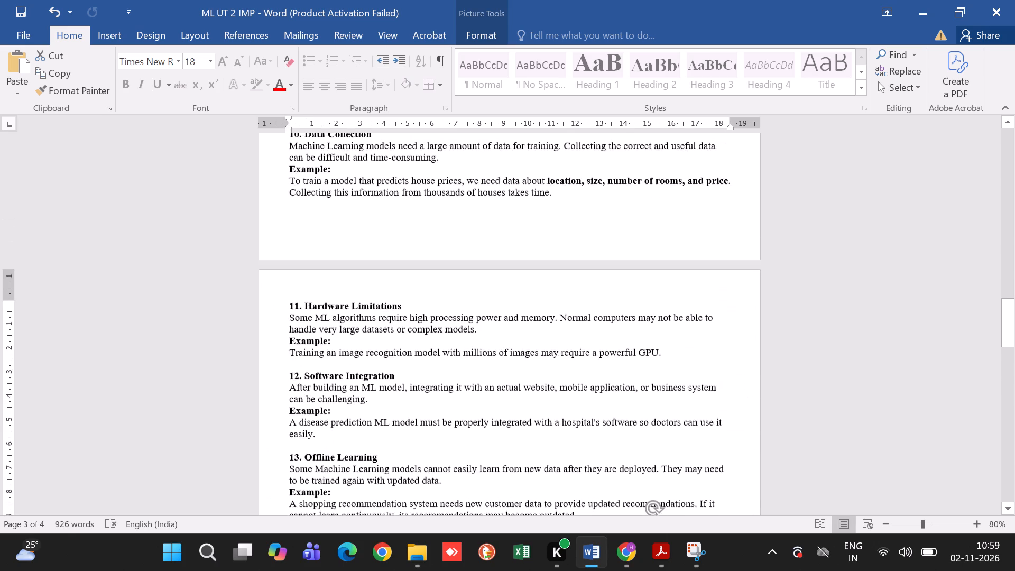
scroll(677, 338, up, 3)
scroll(677, 338, down, 8)
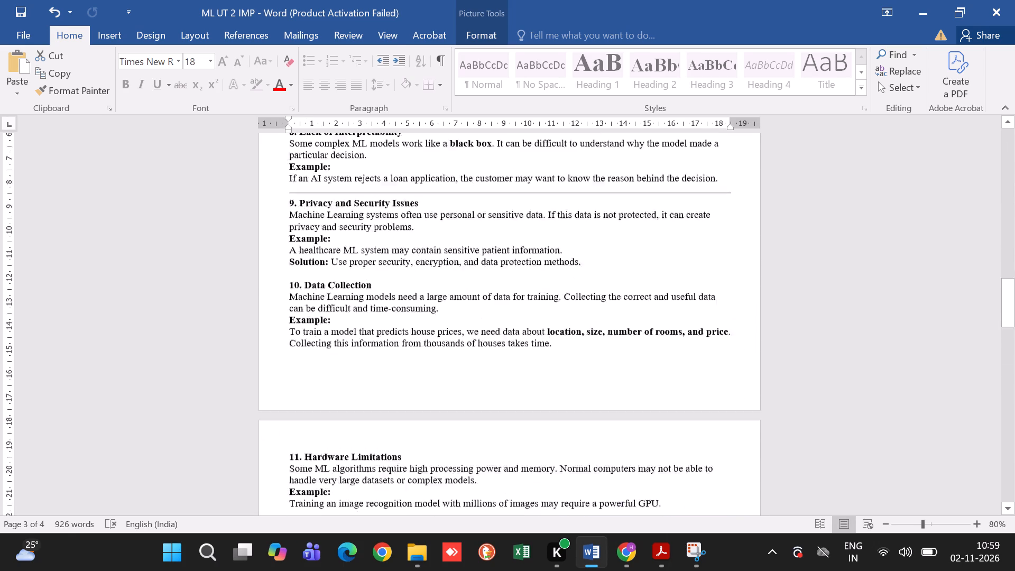
scroll(677, 338, down, 6)
scroll(677, 338, up, 3)
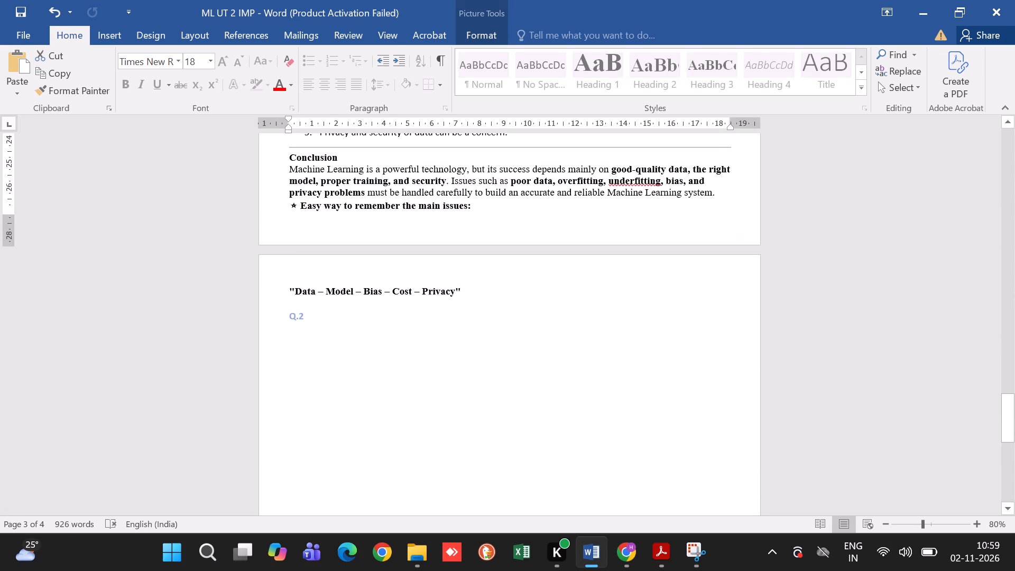
click(331, 325)
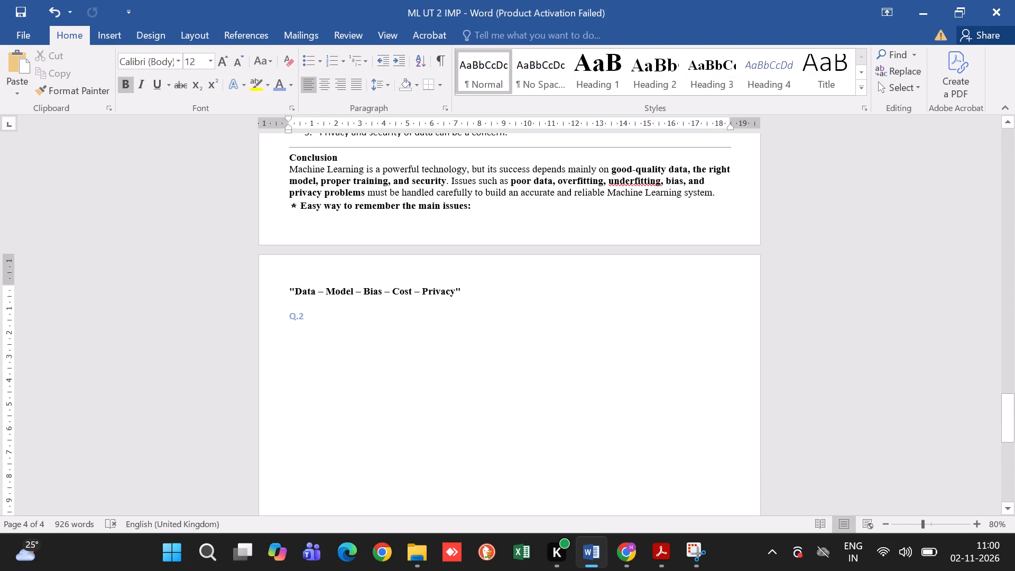
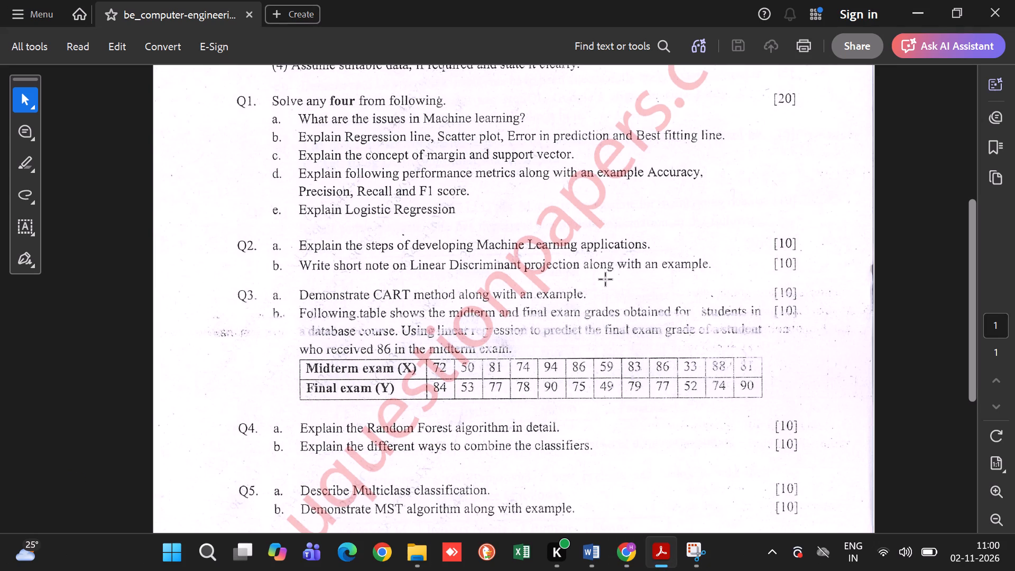
scroll(606, 280, up, 1)
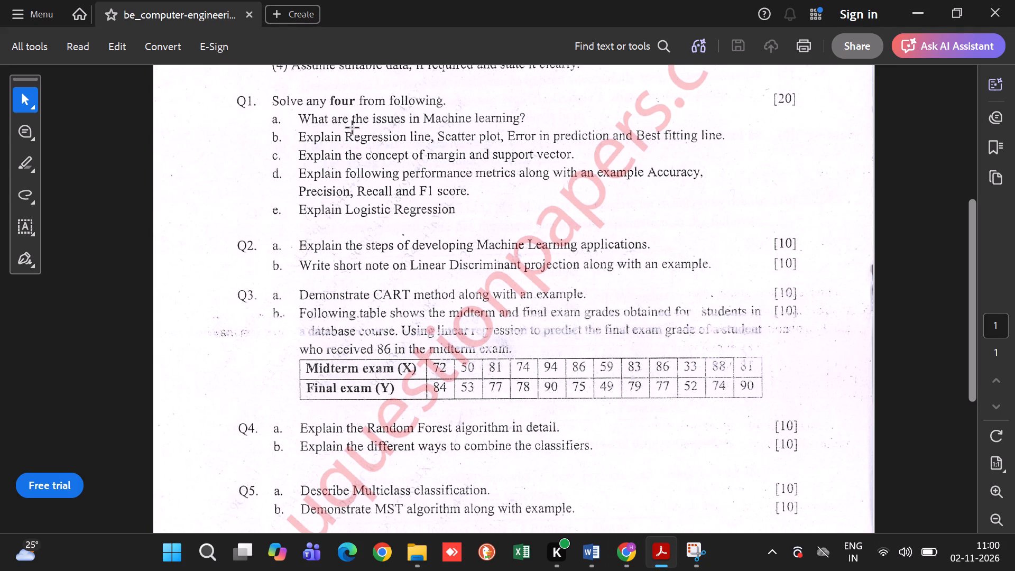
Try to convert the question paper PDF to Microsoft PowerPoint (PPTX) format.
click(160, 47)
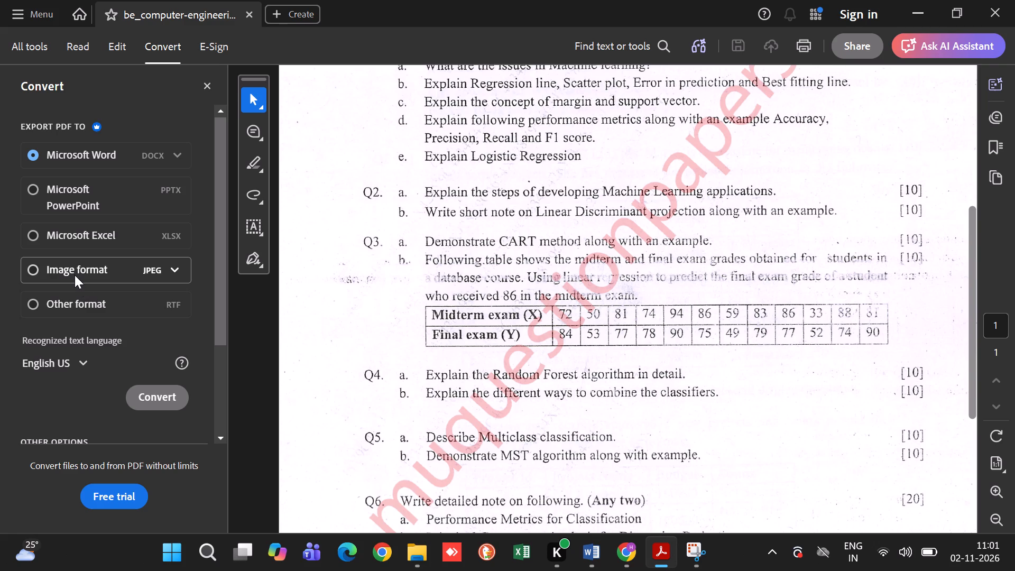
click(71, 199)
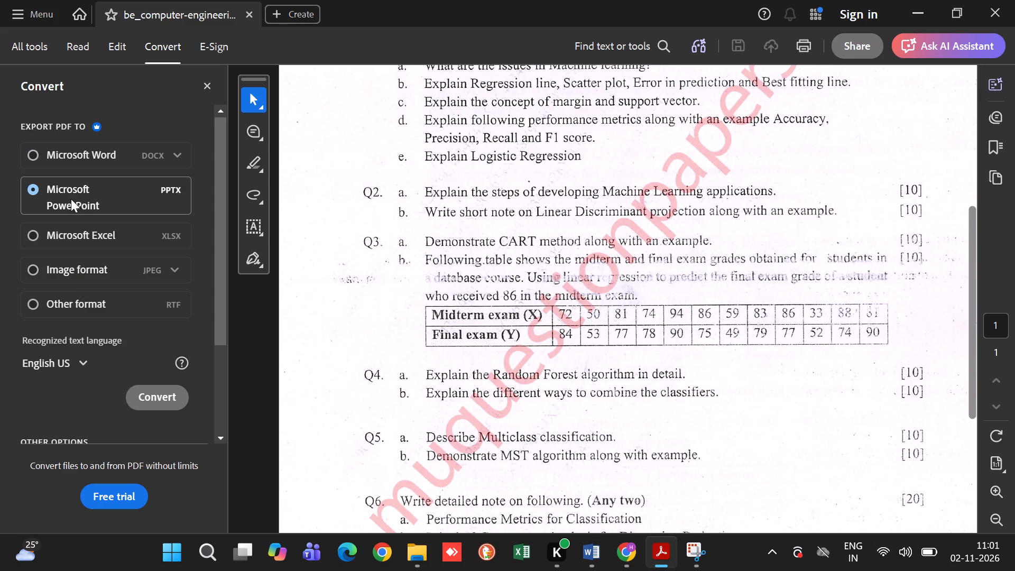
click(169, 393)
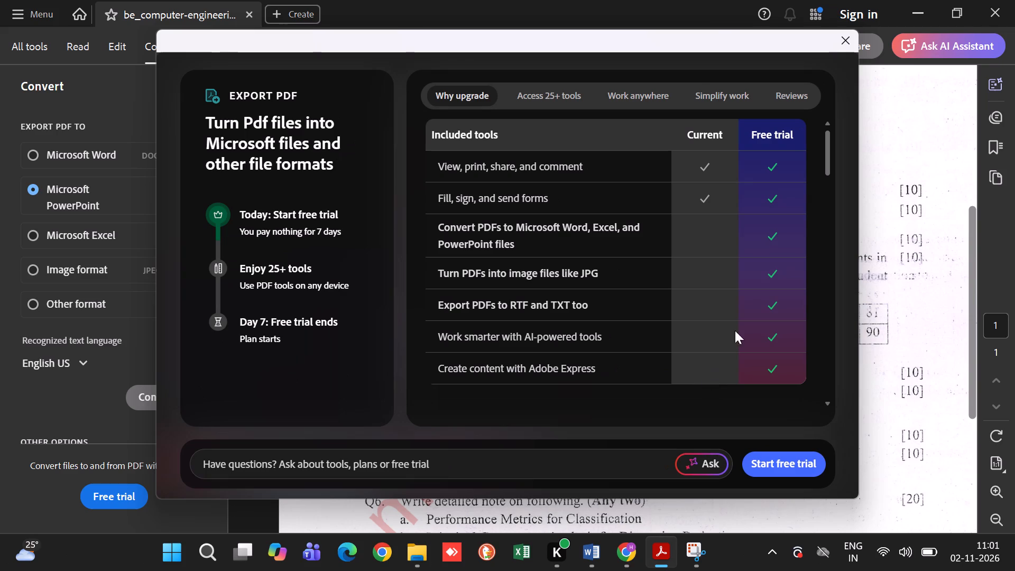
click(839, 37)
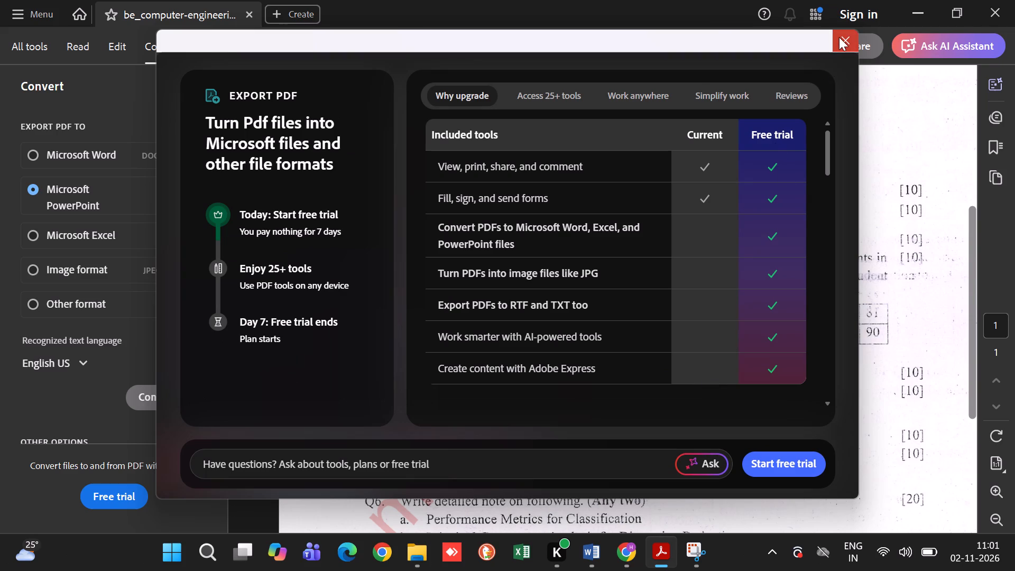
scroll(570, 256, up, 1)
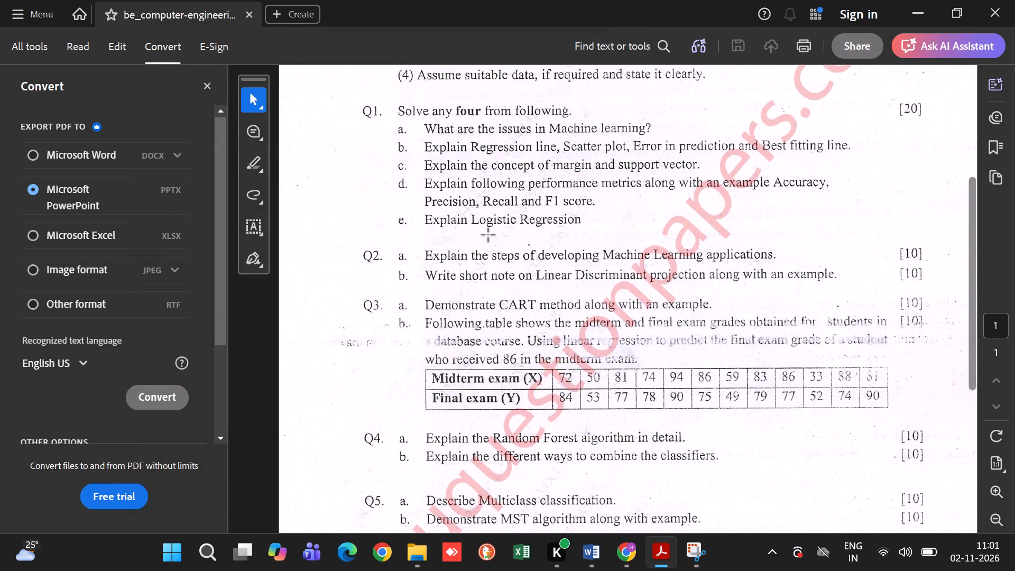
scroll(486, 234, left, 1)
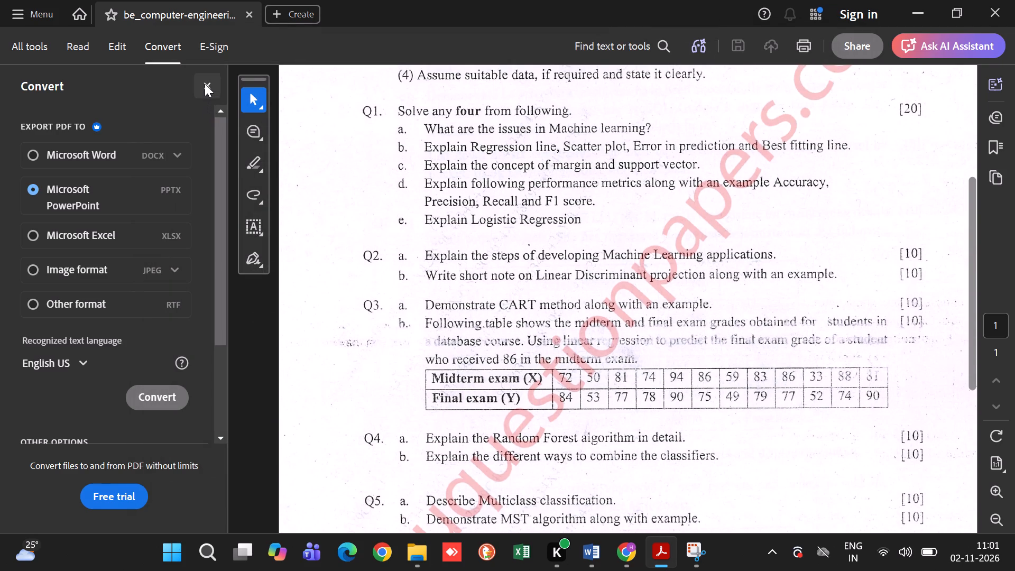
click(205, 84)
Review the Q1 sub-questions in the question paper to find the one that follows the issues in Machine Learning.
scroll(538, 233, left, 1)
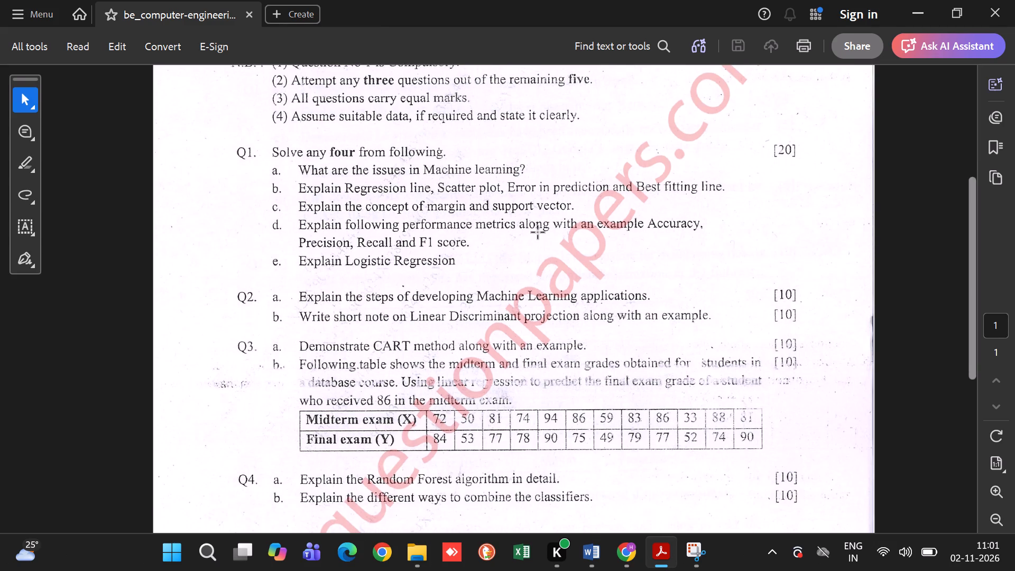
scroll(538, 233, up, 1)
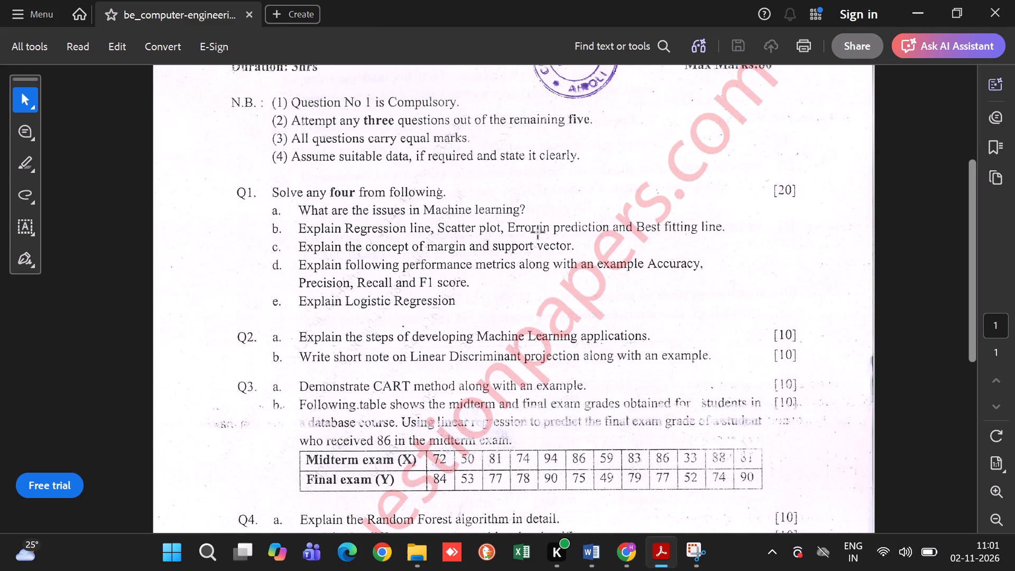
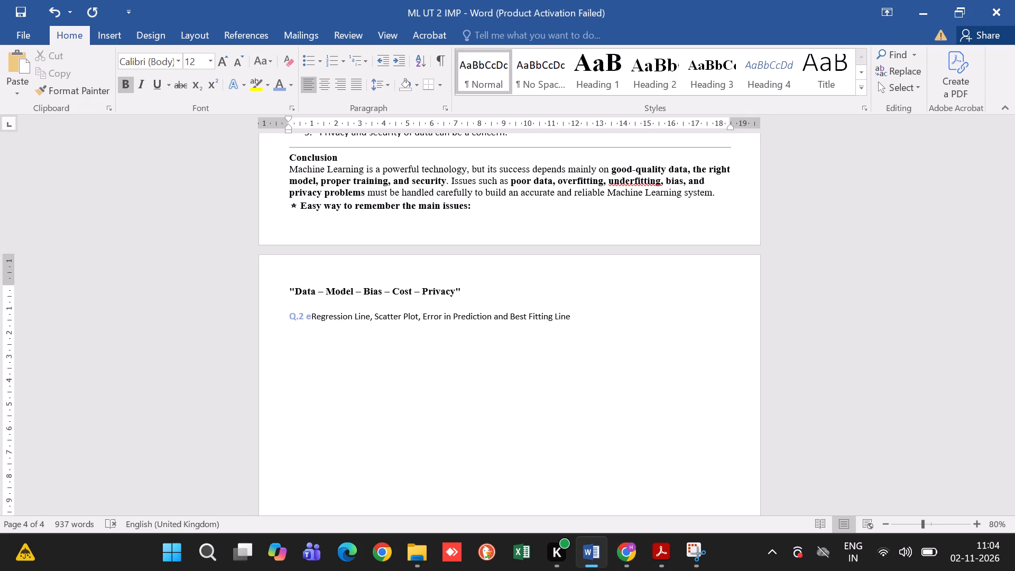
key(BackSpace)
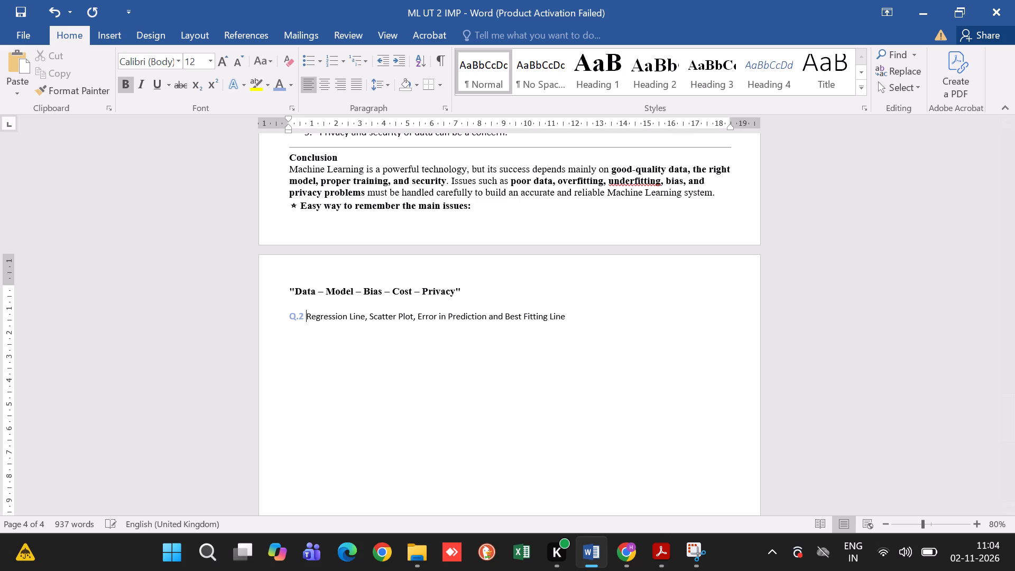
key(e)
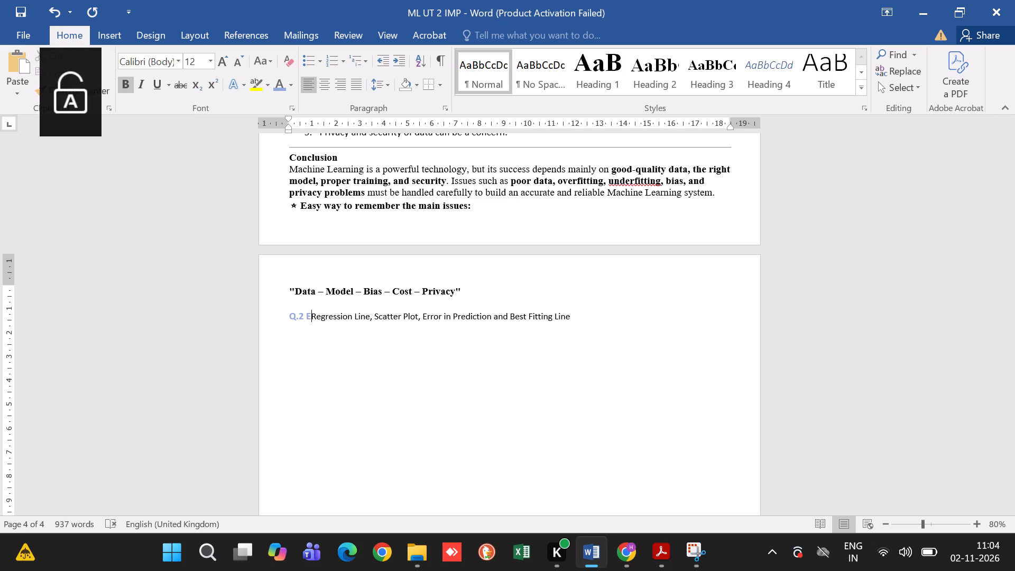
text(xplain)
key(space)
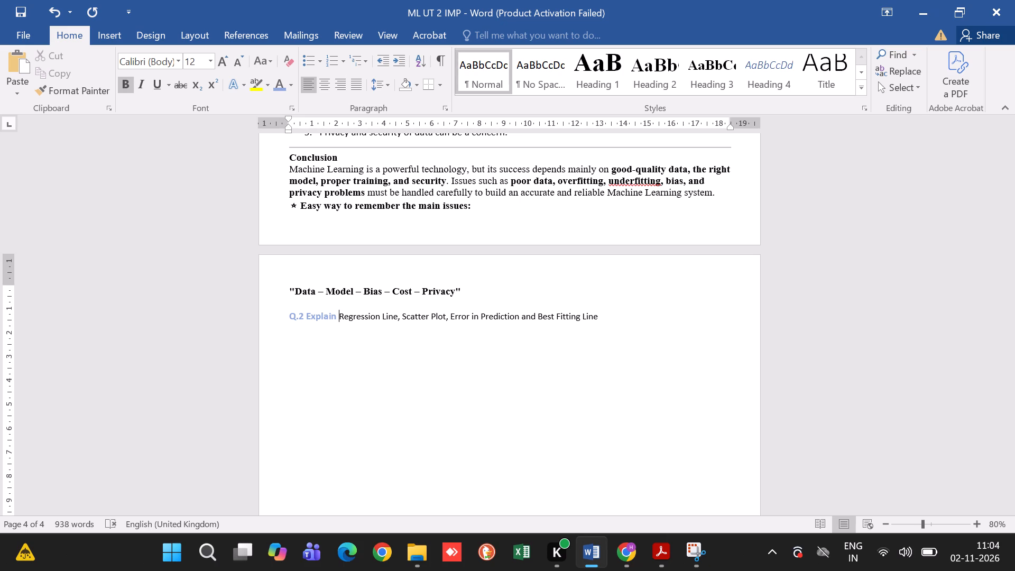
click(609, 316)
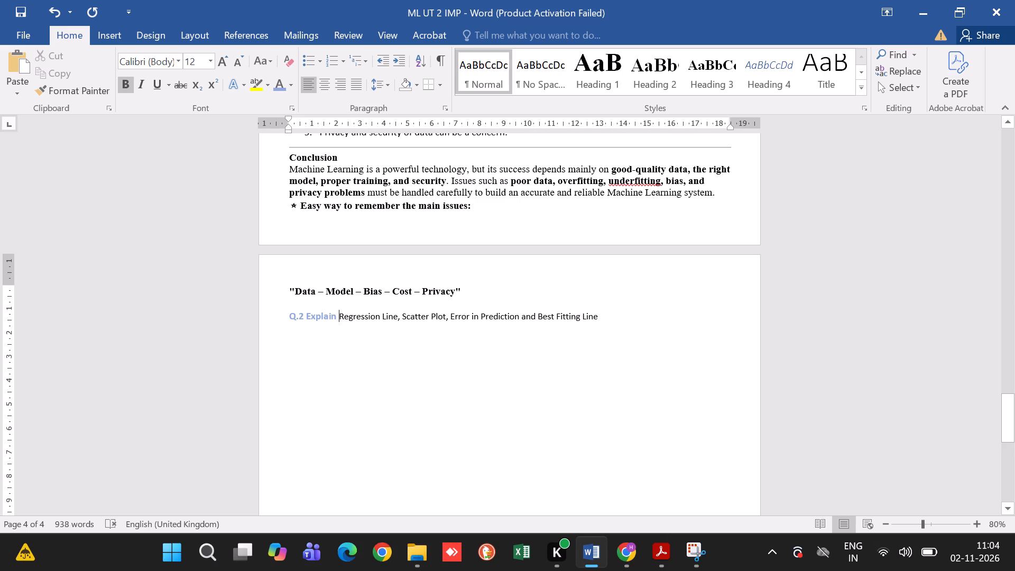
key(period)
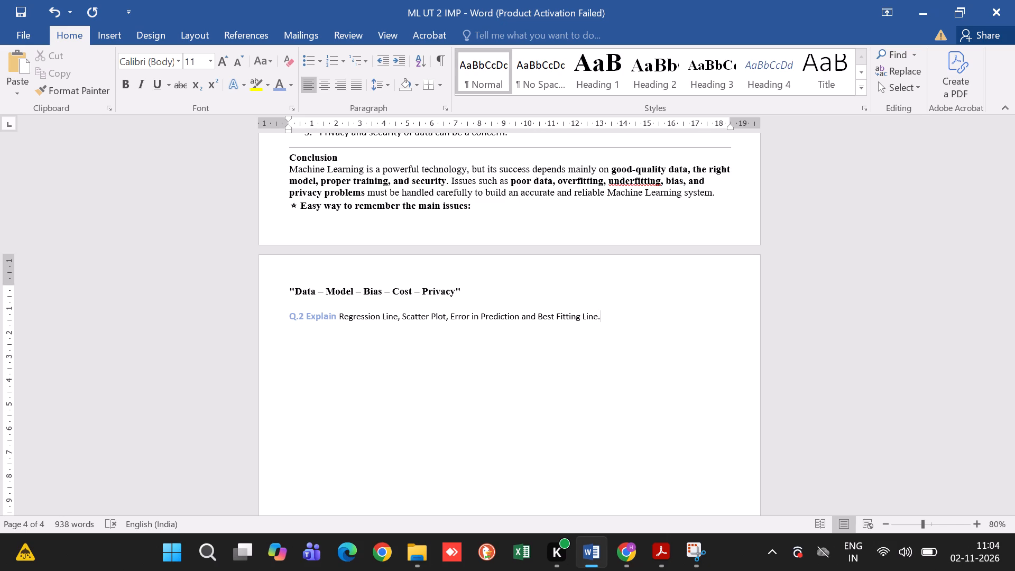
Make the whole Q.2 question line bold and set its font size to 12.
drag(603, 312, 290, 318)
double_click(122, 81)
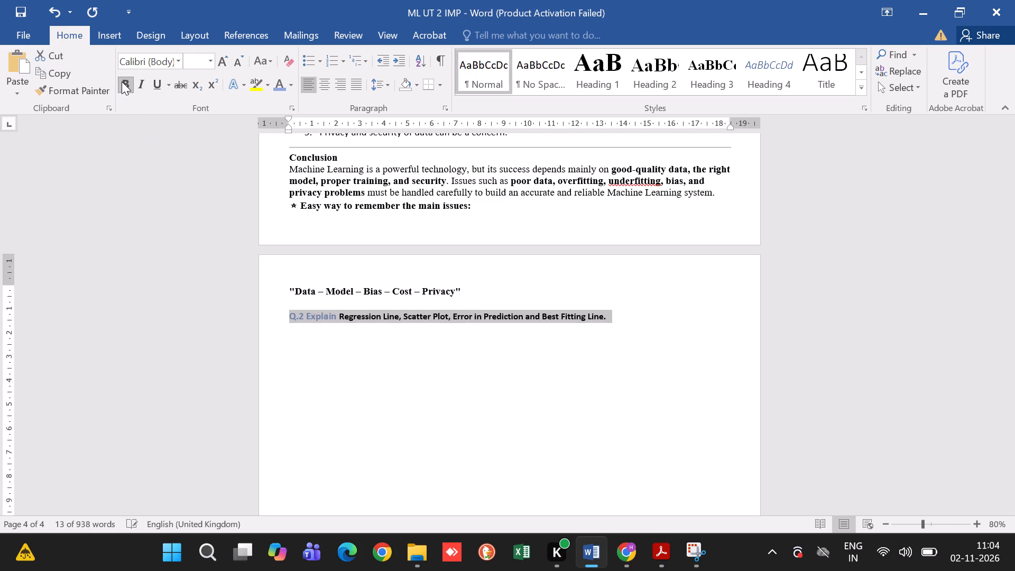
click(122, 81)
click(122, 81)
click(198, 60)
text(12)
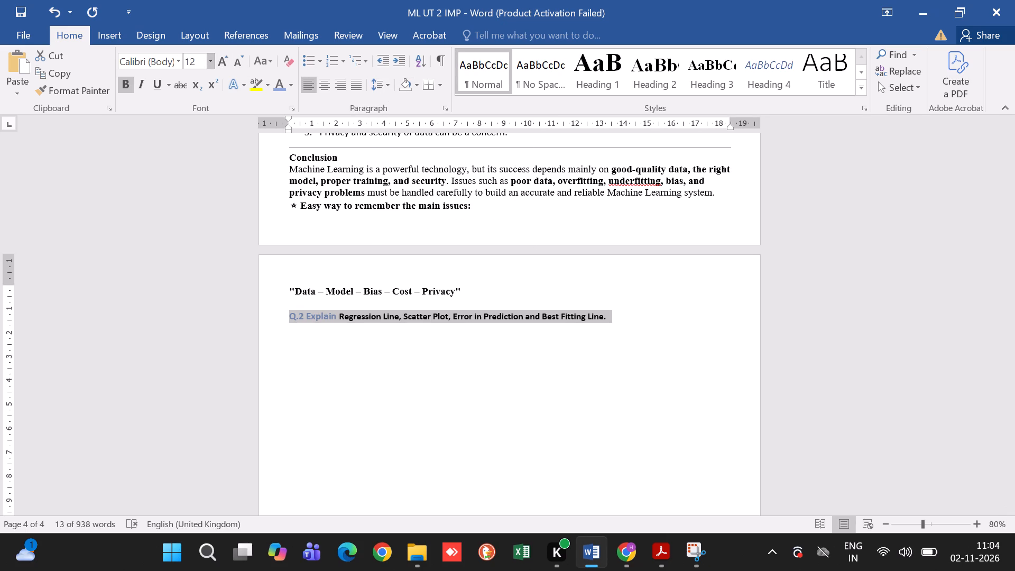
key(Return)
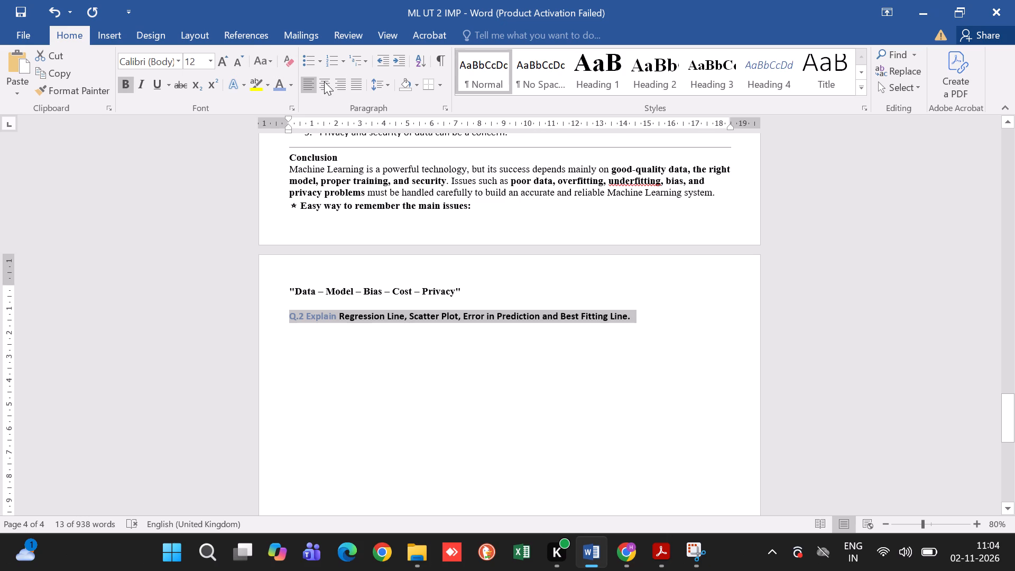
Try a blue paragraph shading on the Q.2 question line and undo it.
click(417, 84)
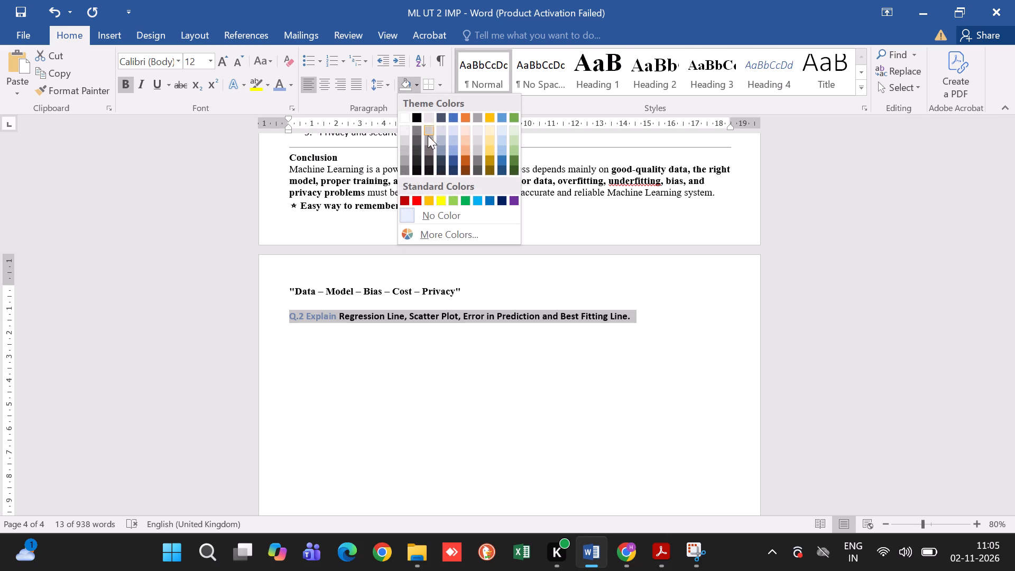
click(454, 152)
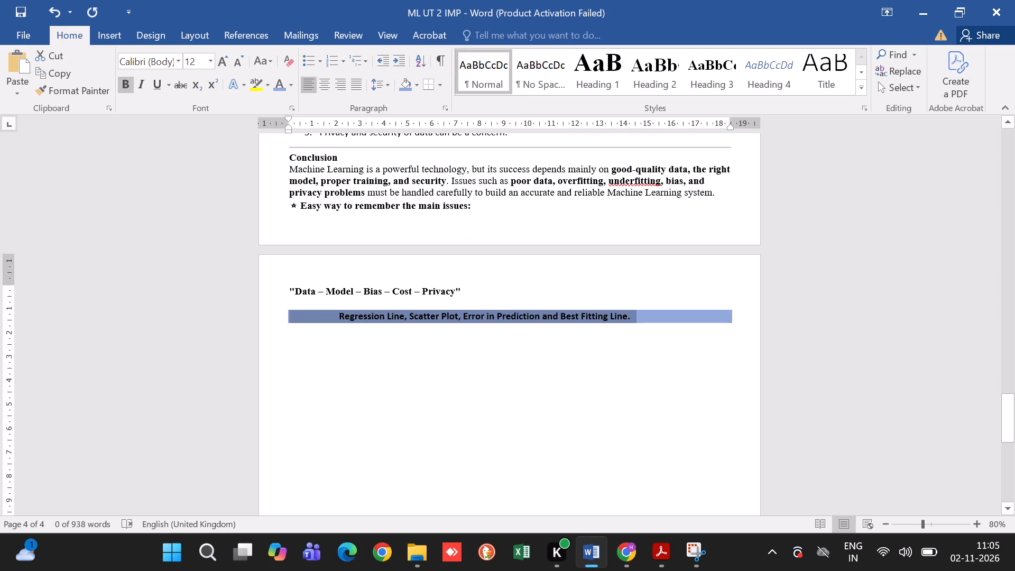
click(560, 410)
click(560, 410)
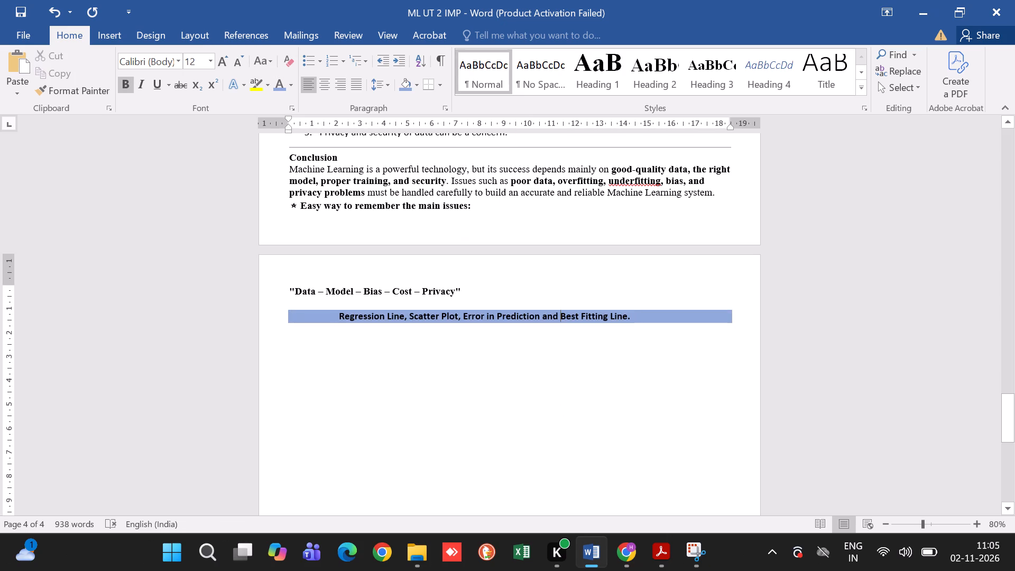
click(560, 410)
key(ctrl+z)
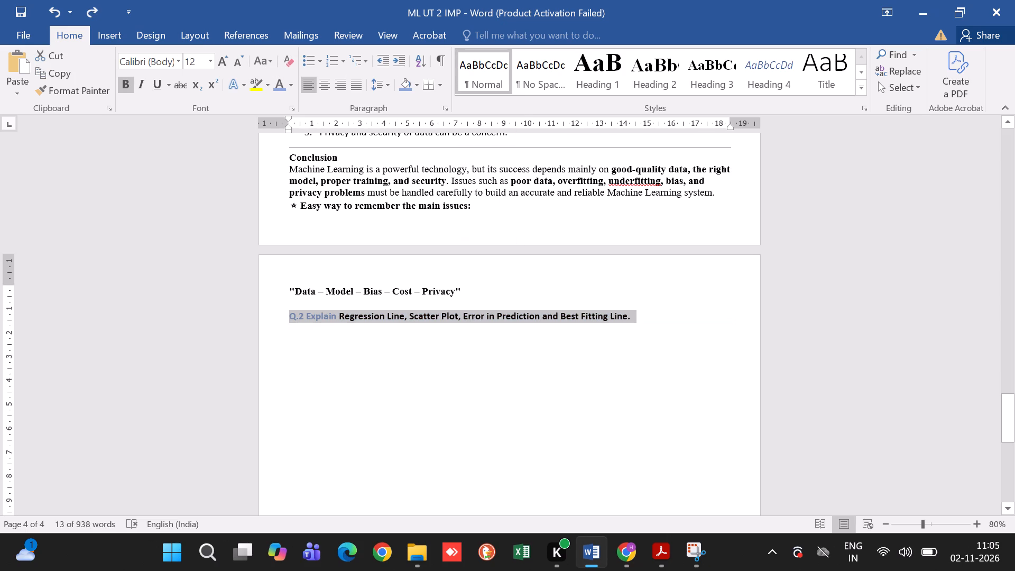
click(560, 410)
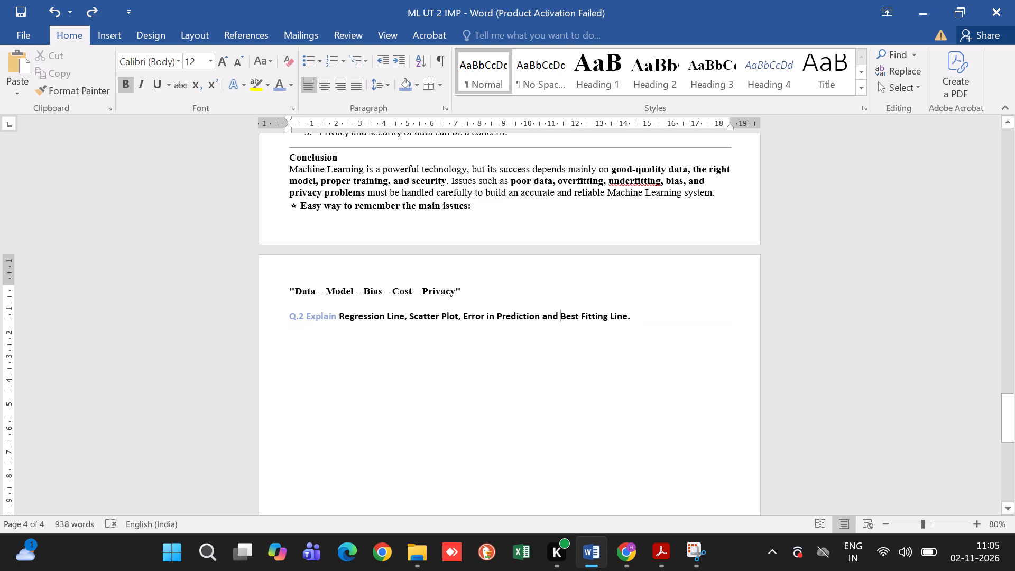
Start a new line below the Q.2 question line in the Word document.
click(643, 317)
key(Return)
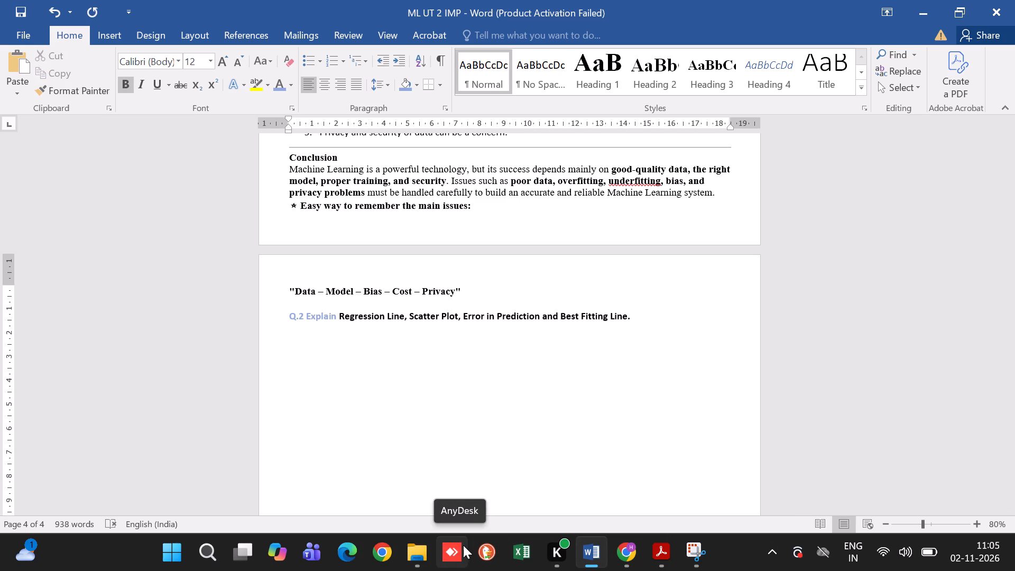
Switch to Chrome and search Google Images for "Regression Line, Scatter Plot, Error in Prediction and Best Fitting Line".
click(620, 546)
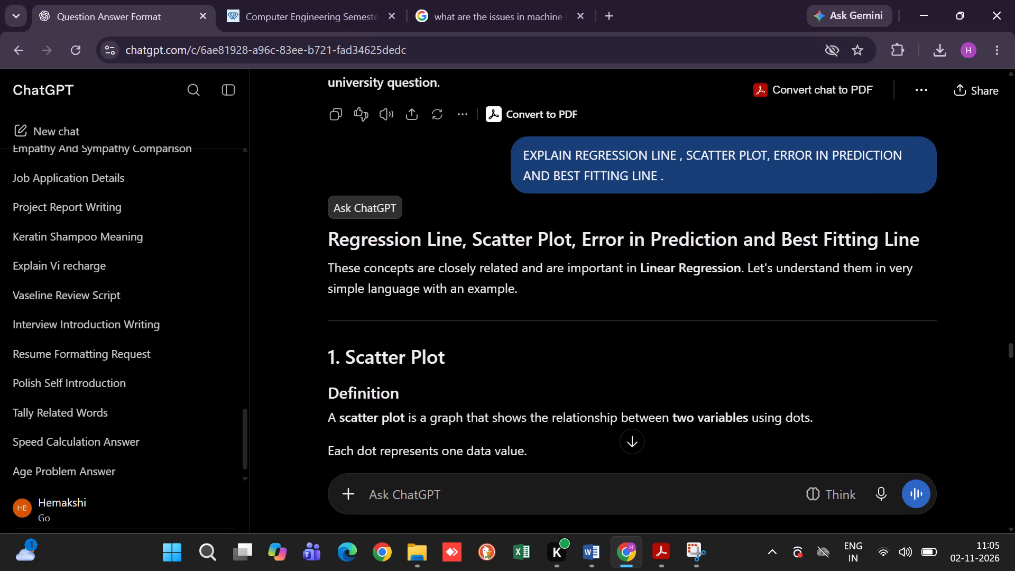
click(472, 19)
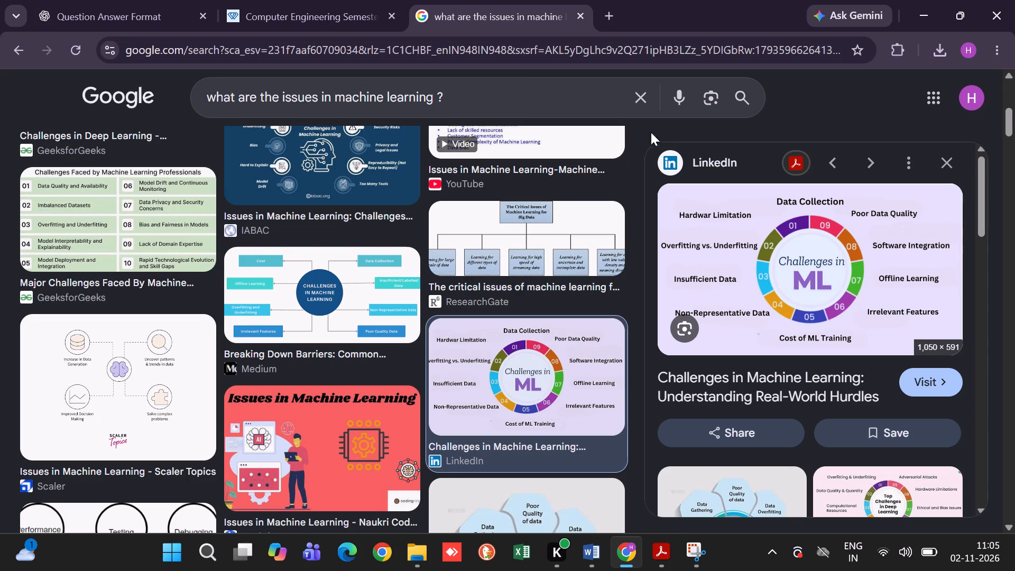
click(635, 97)
key(ctrl+v)
key(Return)
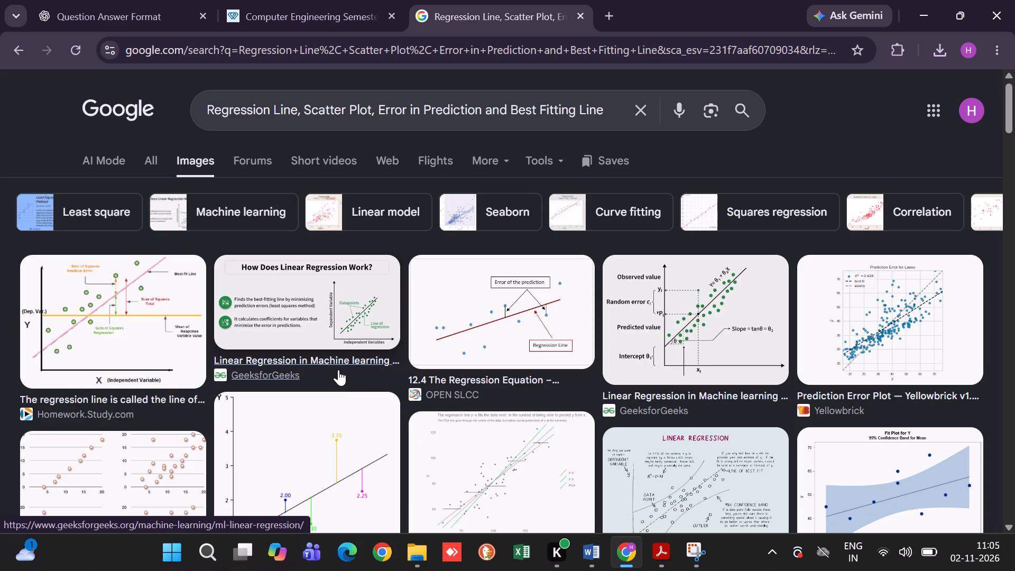
Browse the image results for a diagram that suits the regression line and scatter plot answer.
scroll(338, 370, down, 1)
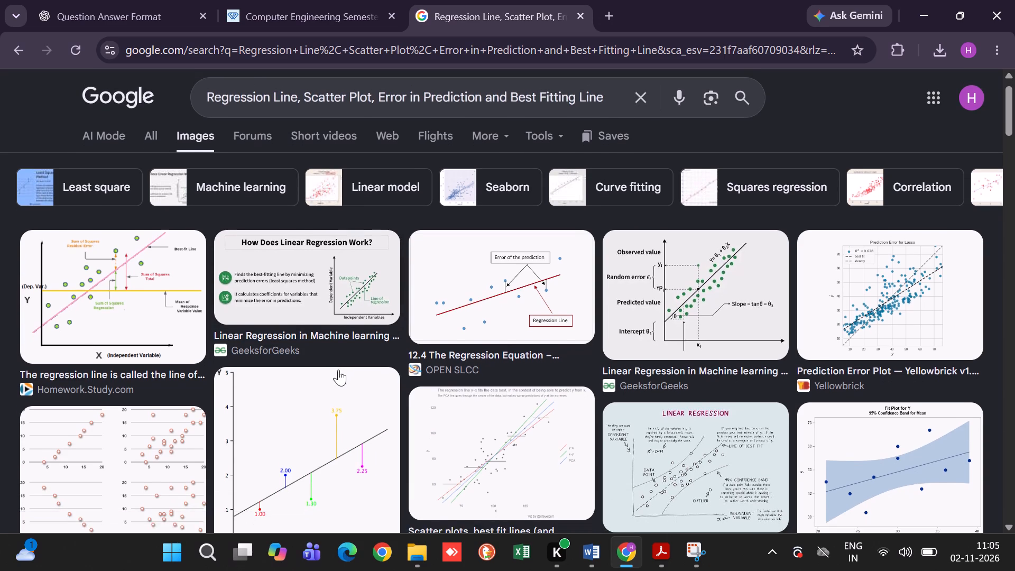
scroll(338, 370, down, 2)
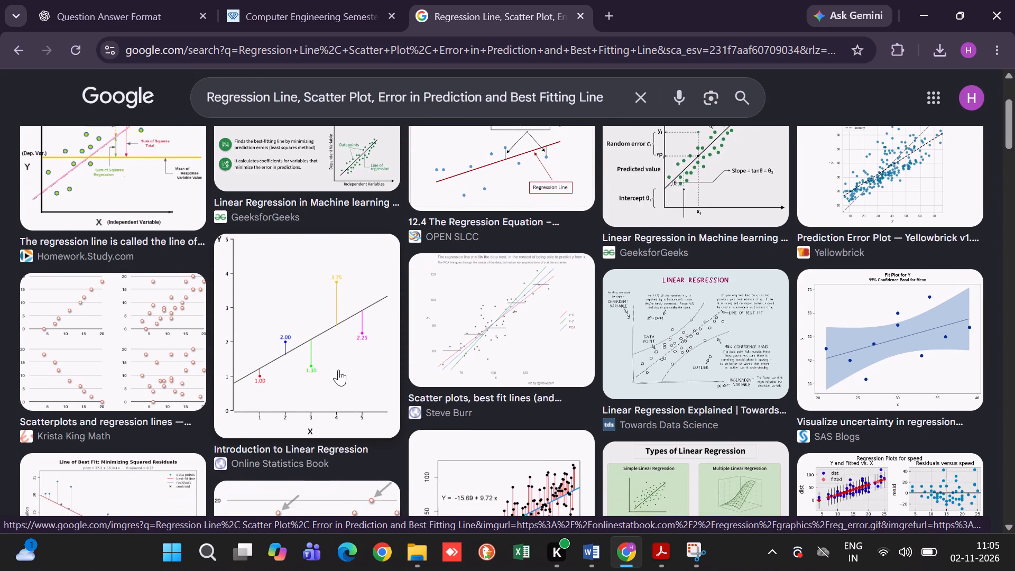
scroll(338, 370, down, 3)
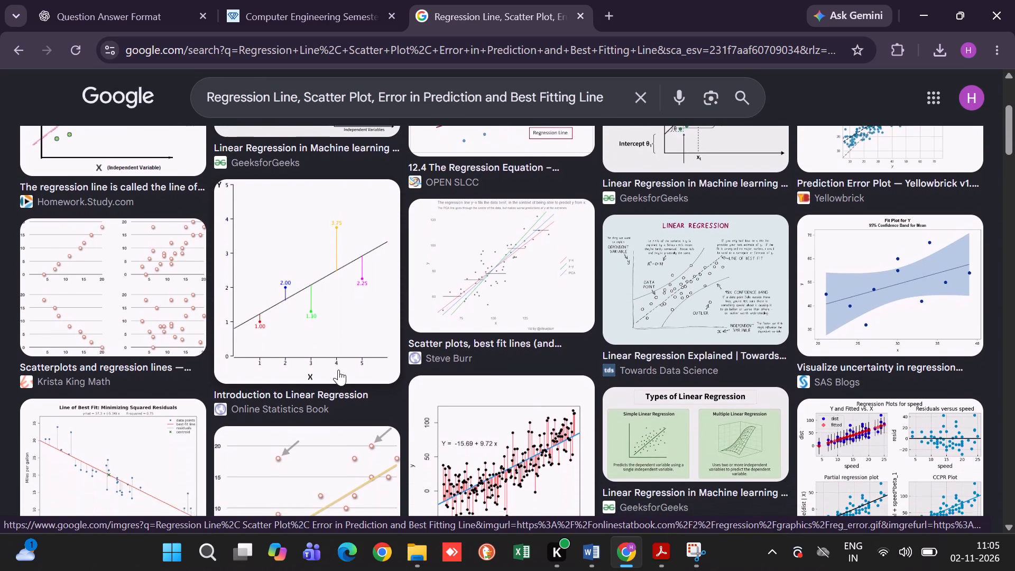
scroll(338, 370, down, 3)
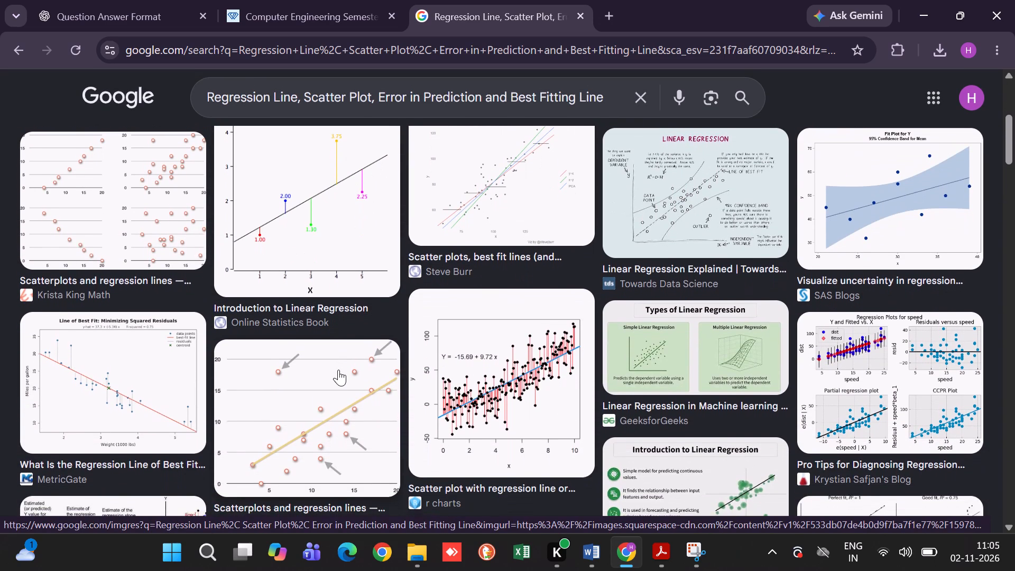
scroll(338, 370, down, 1)
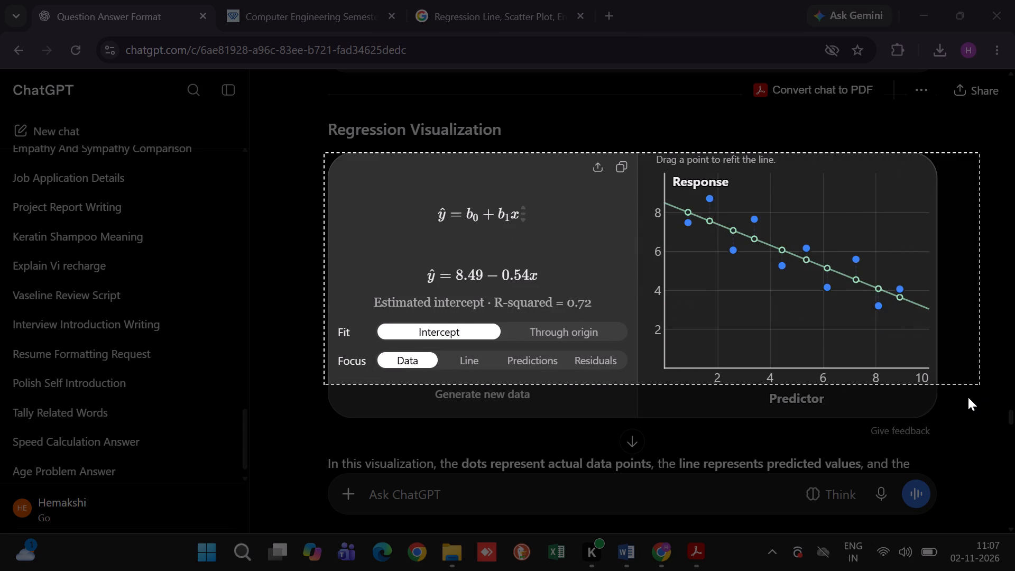
drag(968, 397, 933, 411)
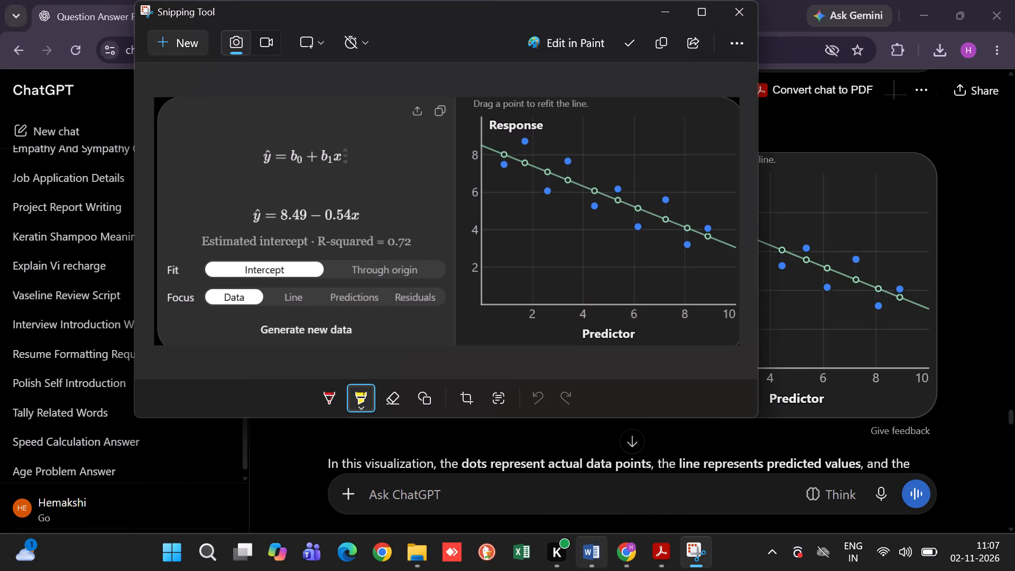
Paste the captured snip below the Regression Visualization heading in Word and shrink it proportionally to about 15 cm wide.
click(594, 565)
click(594, 565)
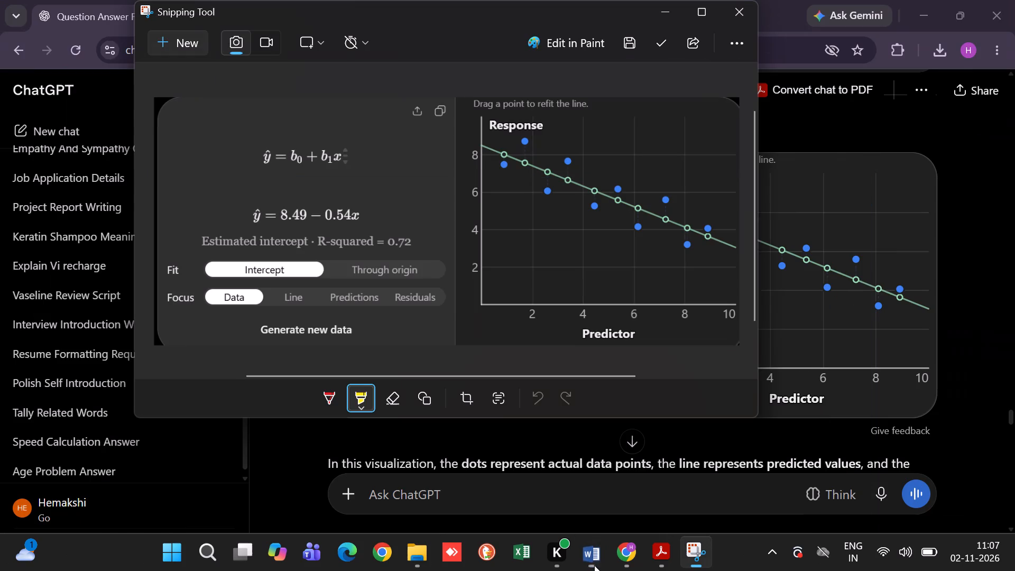
click(594, 565)
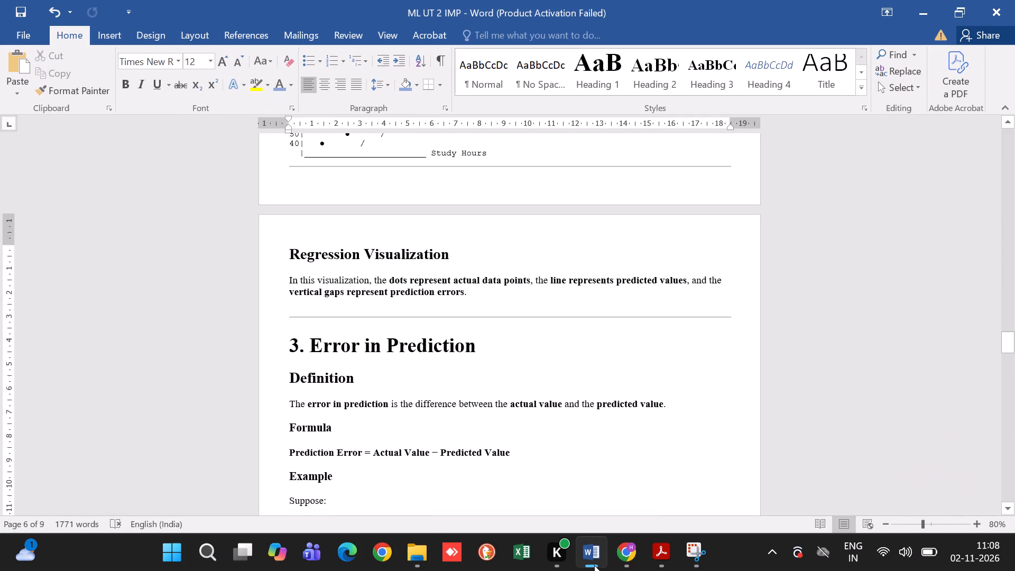
key(ctrl+v)
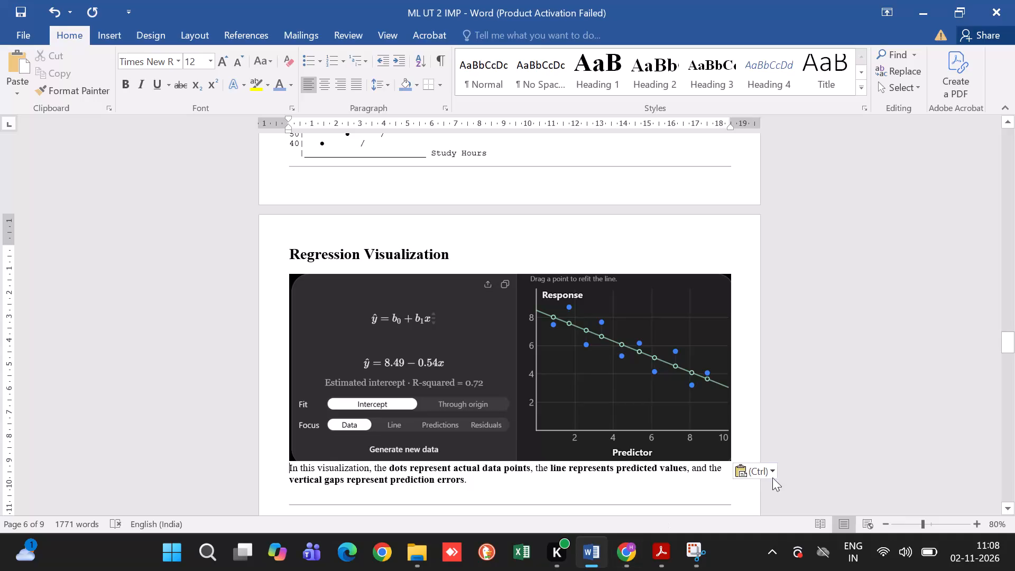
click(712, 428)
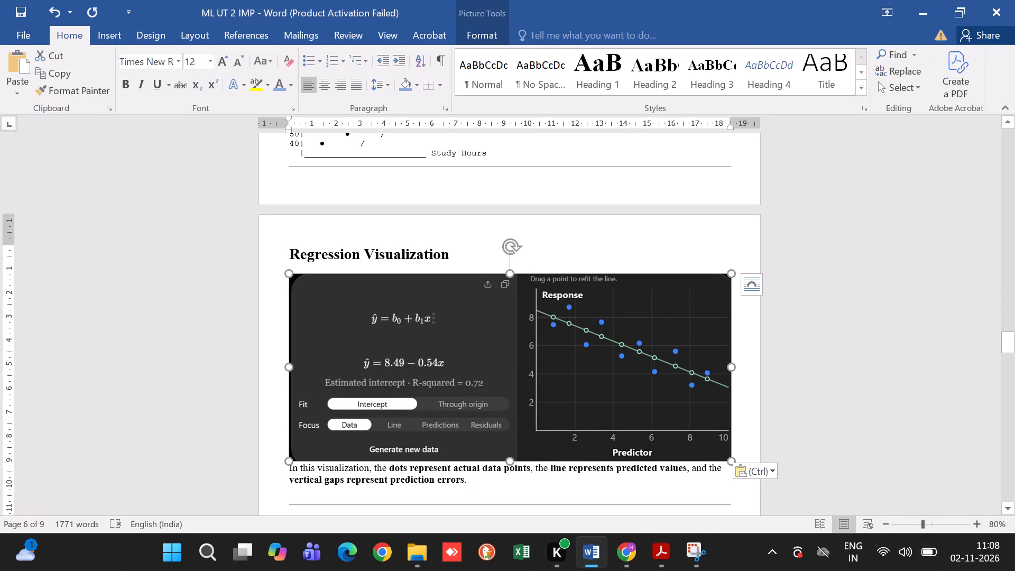
drag(730, 462, 662, 401)
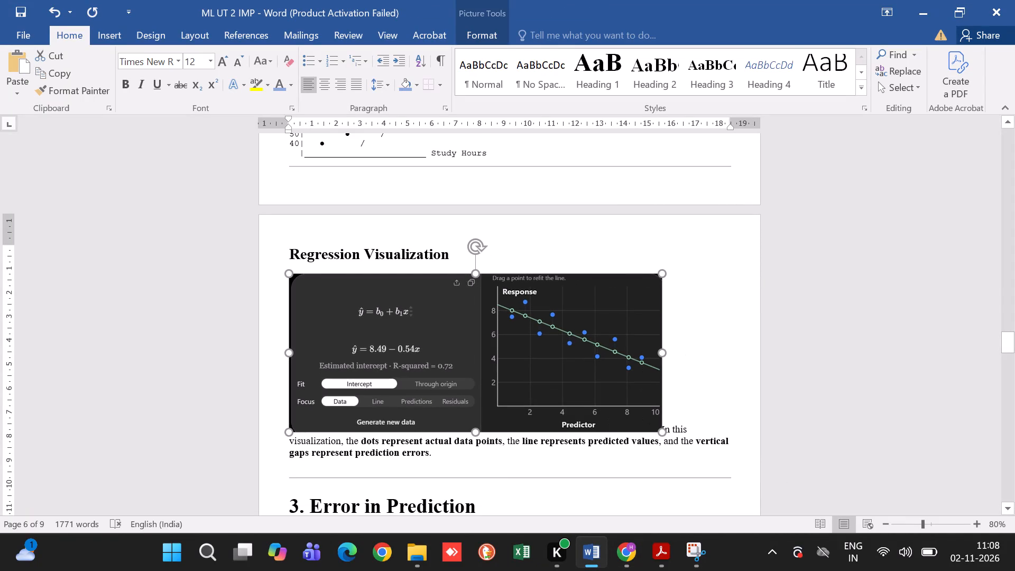
drag(662, 401, 653, 393)
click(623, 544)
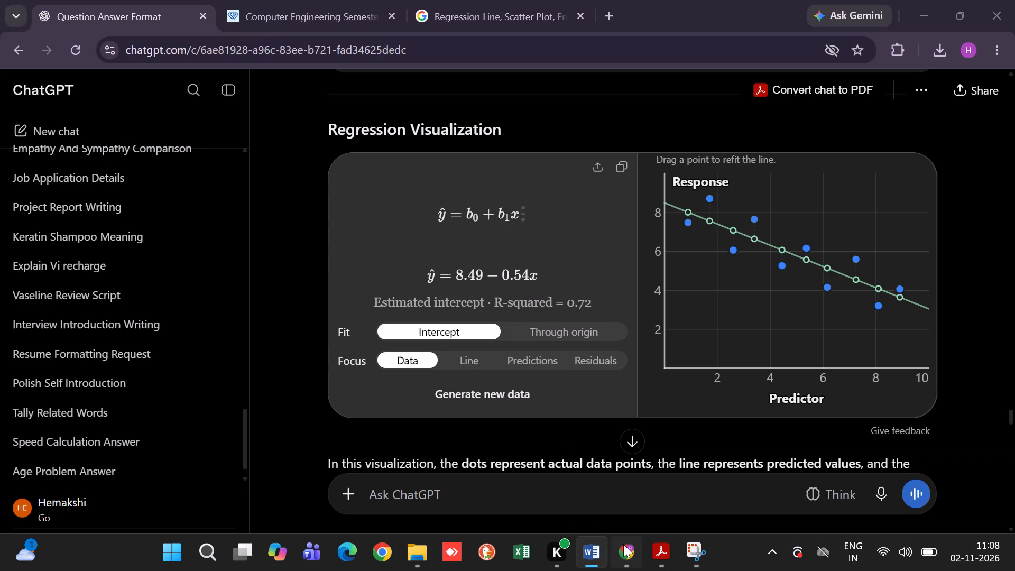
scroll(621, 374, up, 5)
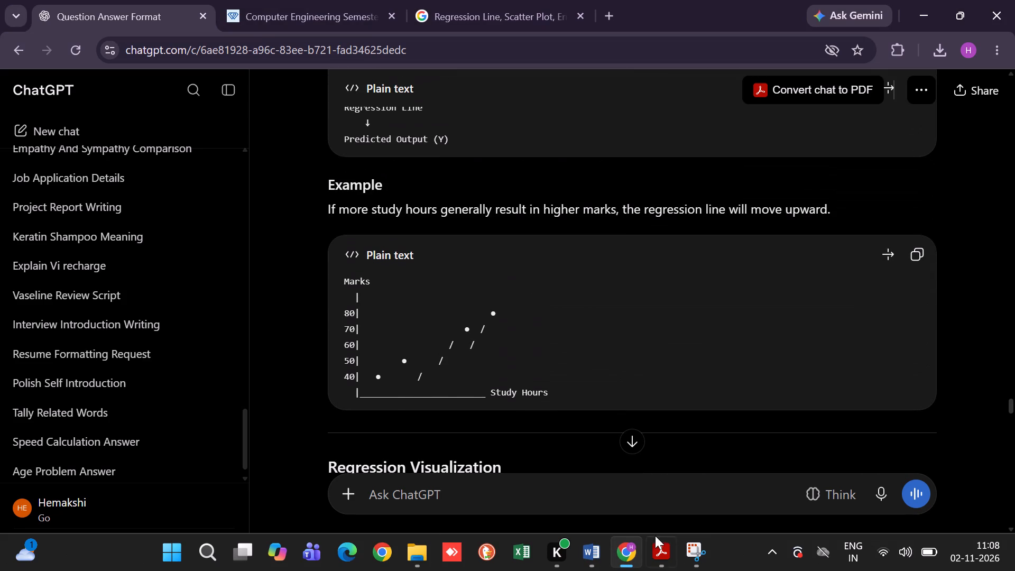
Apply all borders to the Study Hours and Marks table under the Scatter Plot section in Word.
click(602, 560)
scroll(611, 372, up, 1)
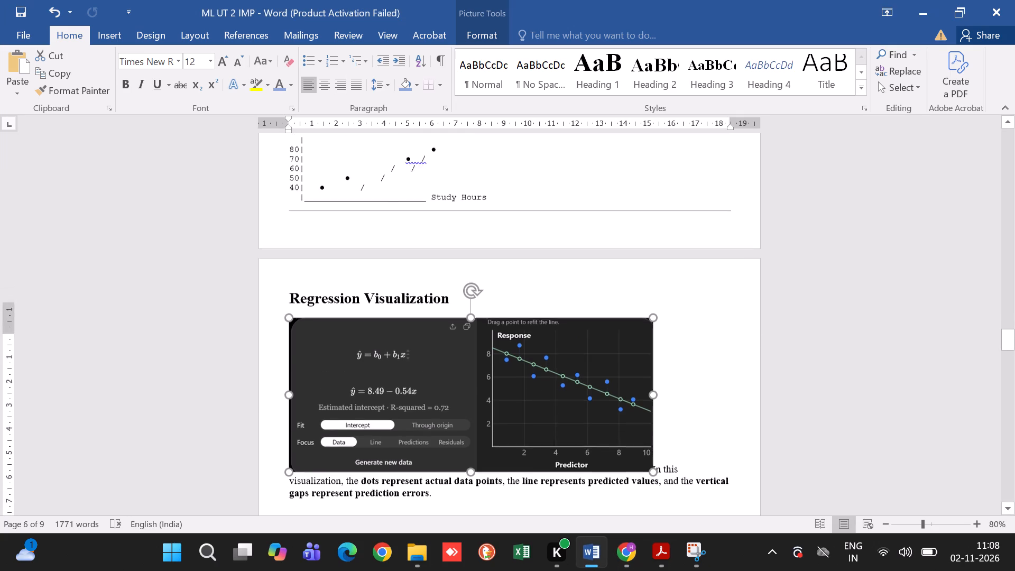
scroll(611, 372, up, 4)
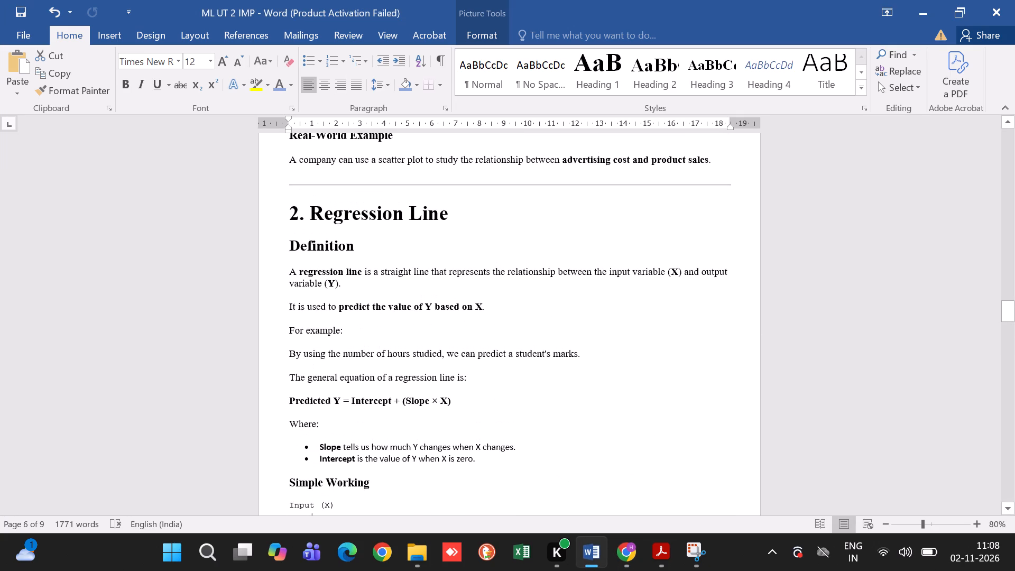
scroll(611, 372, up, 3)
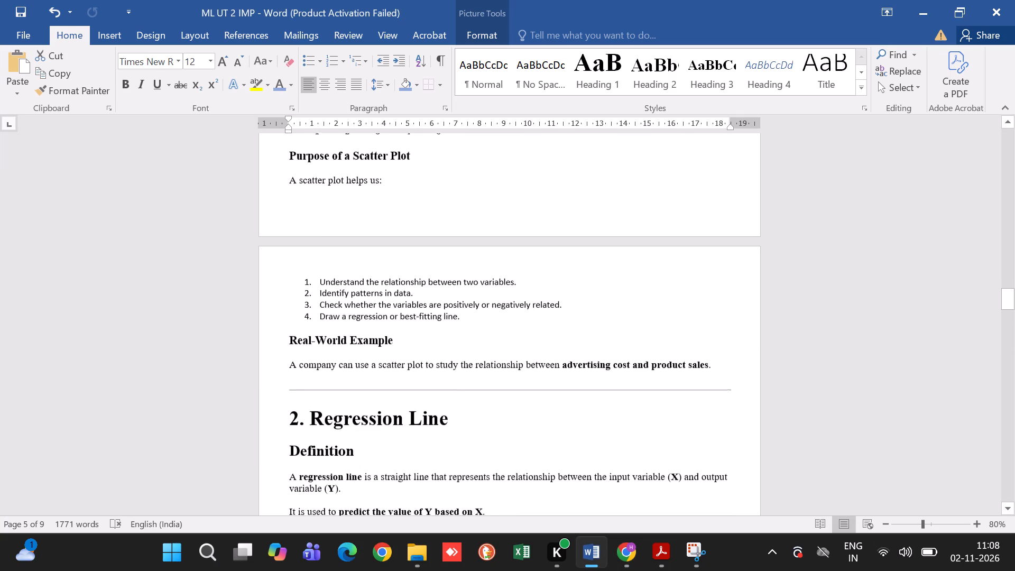
scroll(611, 372, up, 2)
scroll(611, 372, down, 1)
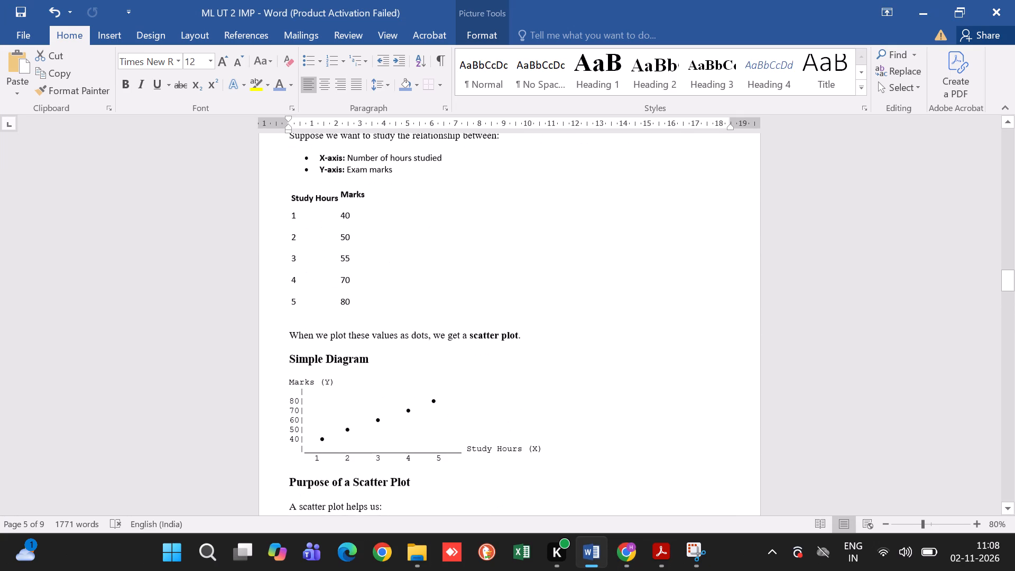
click(284, 179)
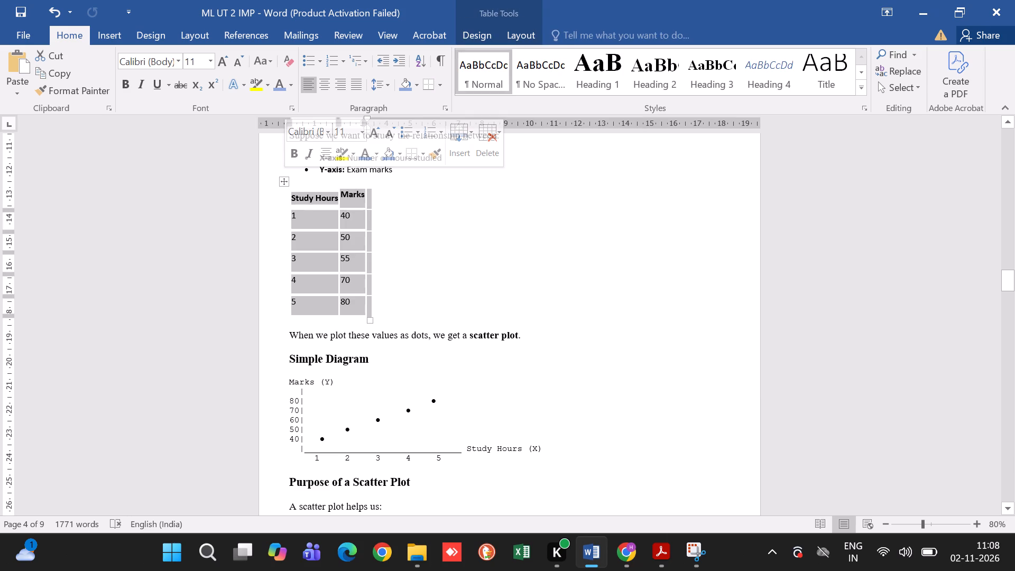
click(282, 184)
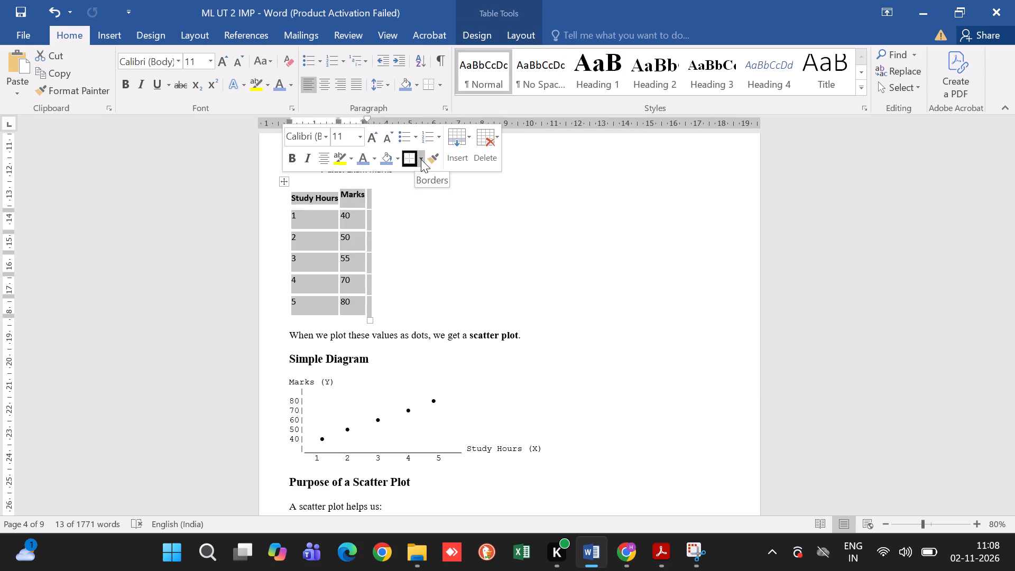
click(419, 158)
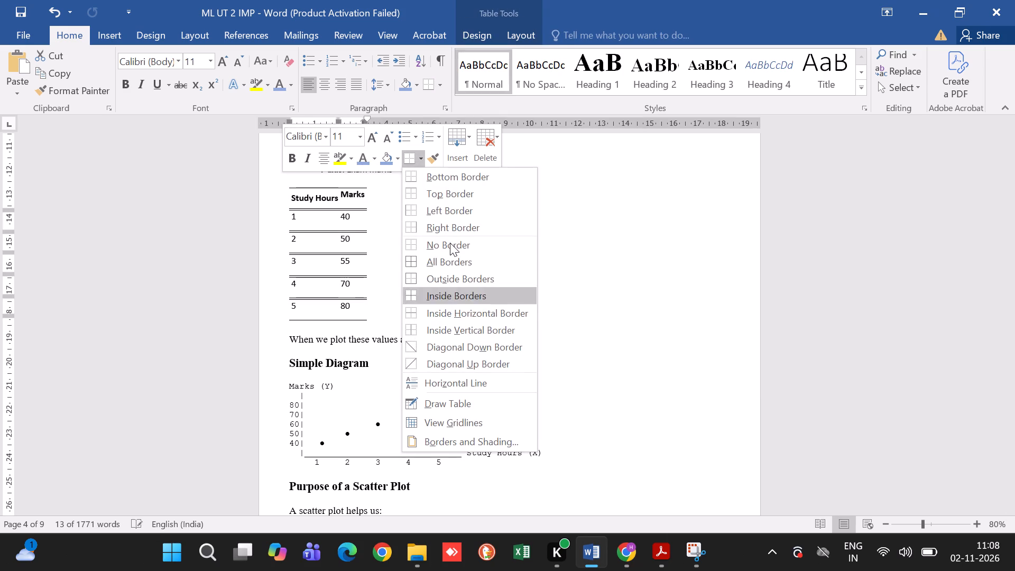
click(444, 257)
Set the font size of the whole Q.2 answer, from "These concepts are closely related" to the document's end, to 12.
scroll(444, 257, up, 2)
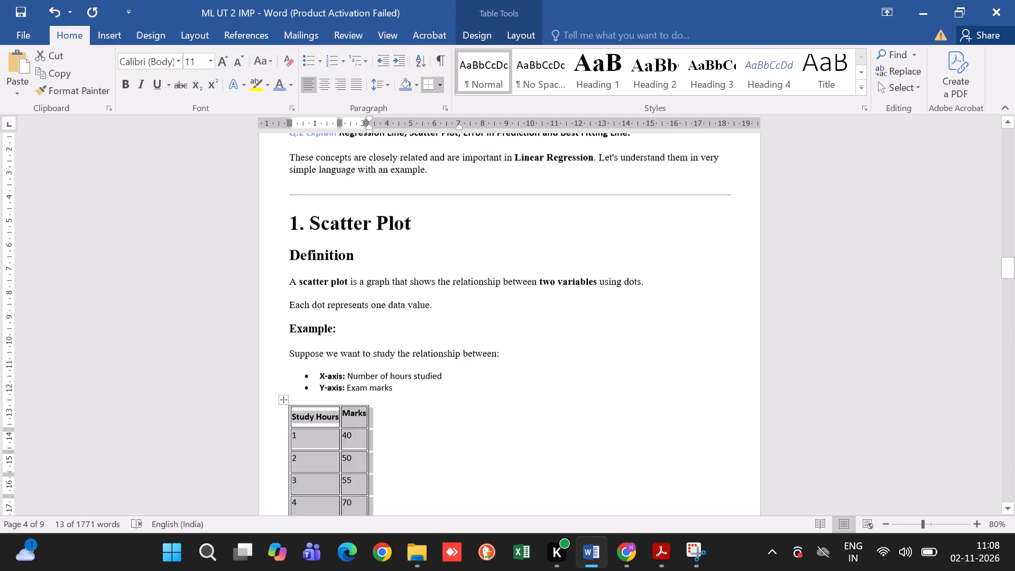
scroll(444, 257, up, 1)
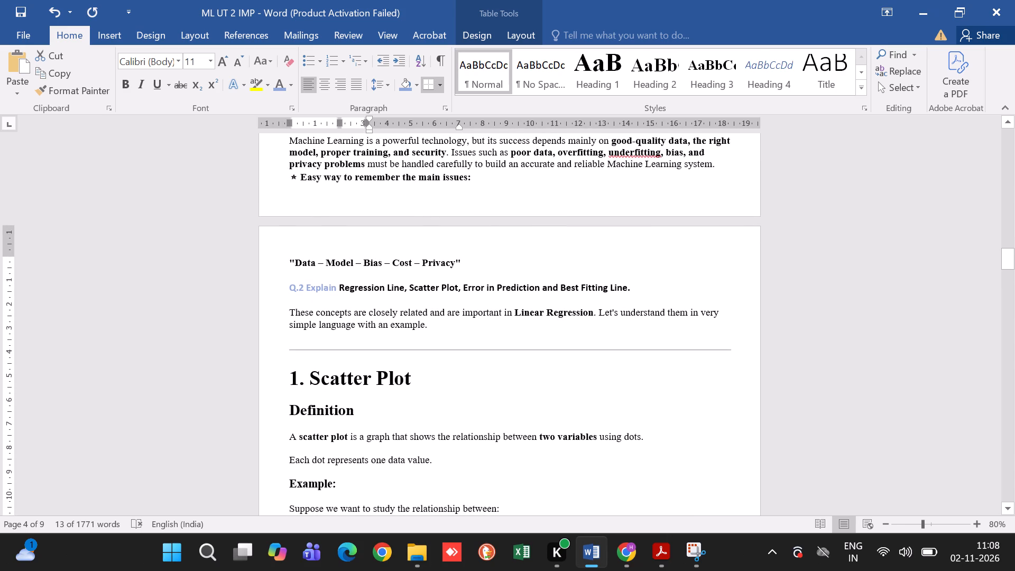
drag(285, 311, 429, 570)
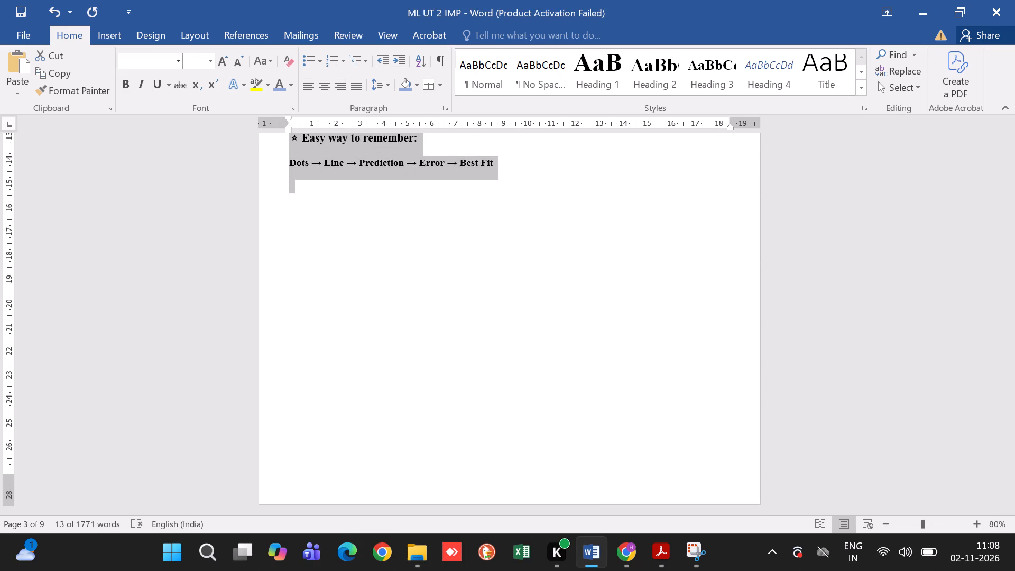
click(193, 61)
text(12)
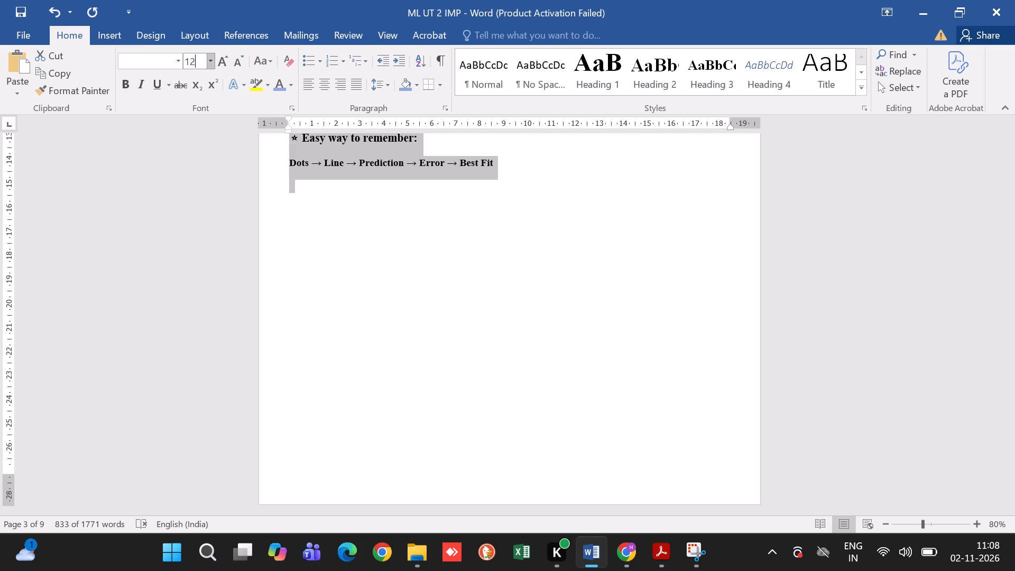
key(Return)
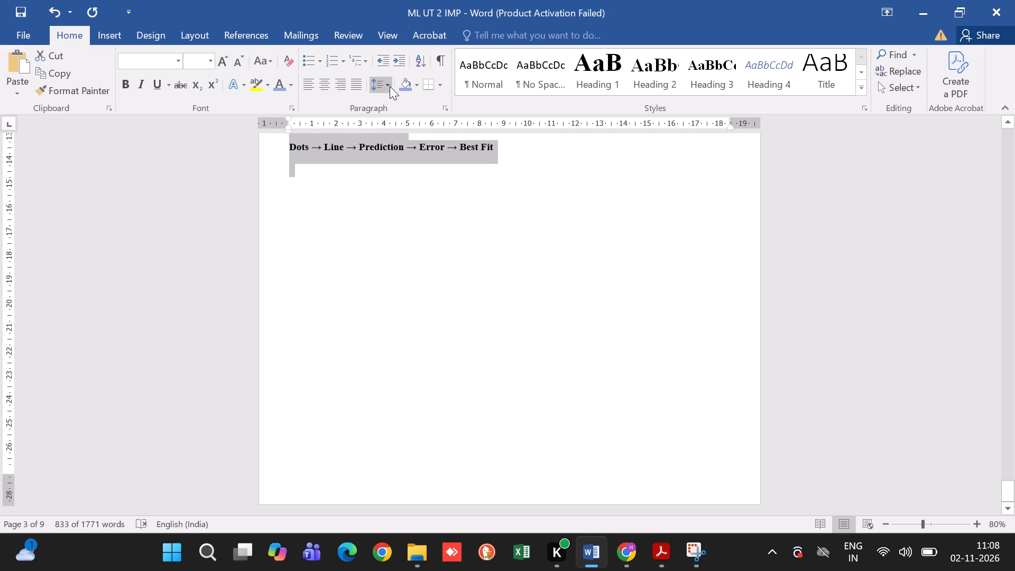
Remove the space before paragraphs throughout the selected Q.2 answer.
click(390, 86)
click(412, 227)
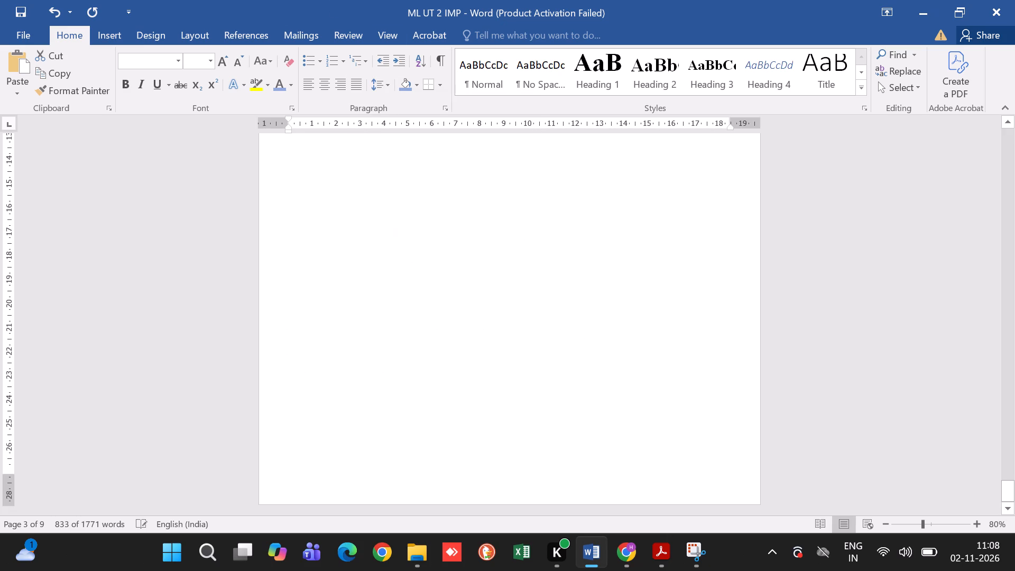
Review the formatting of the Q.2 answer, from its closing sections back to the Scatter Plot table and Simple Diagram.
scroll(412, 227, up, 7)
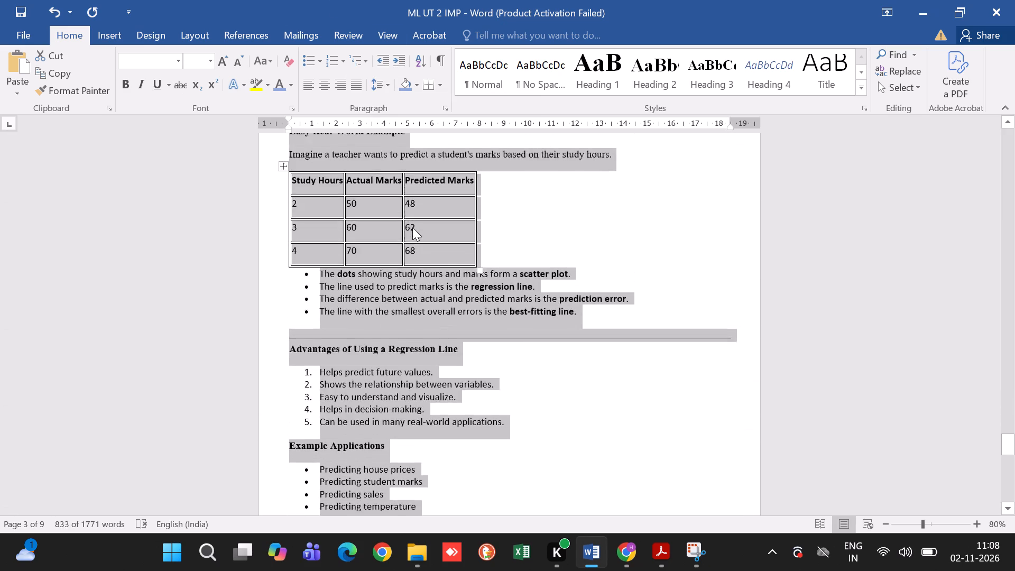
scroll(412, 227, up, 3)
click(585, 403)
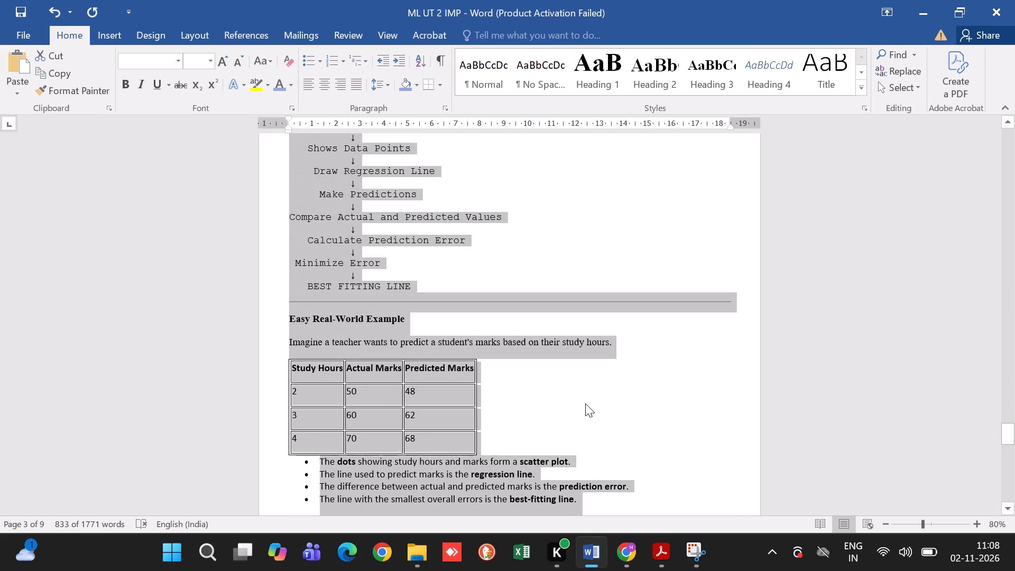
scroll(585, 403, up, 6)
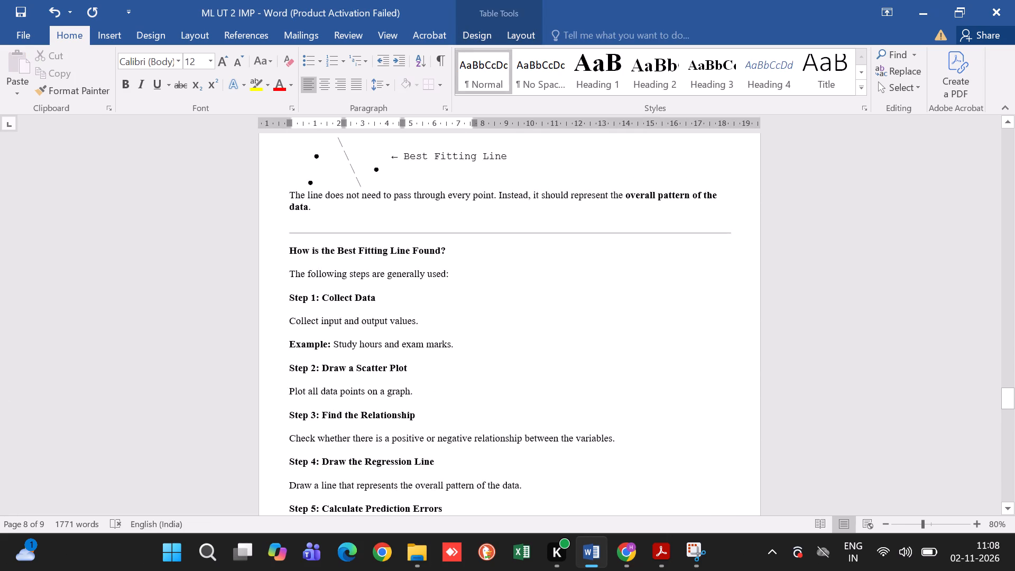
scroll(585, 403, up, 13)
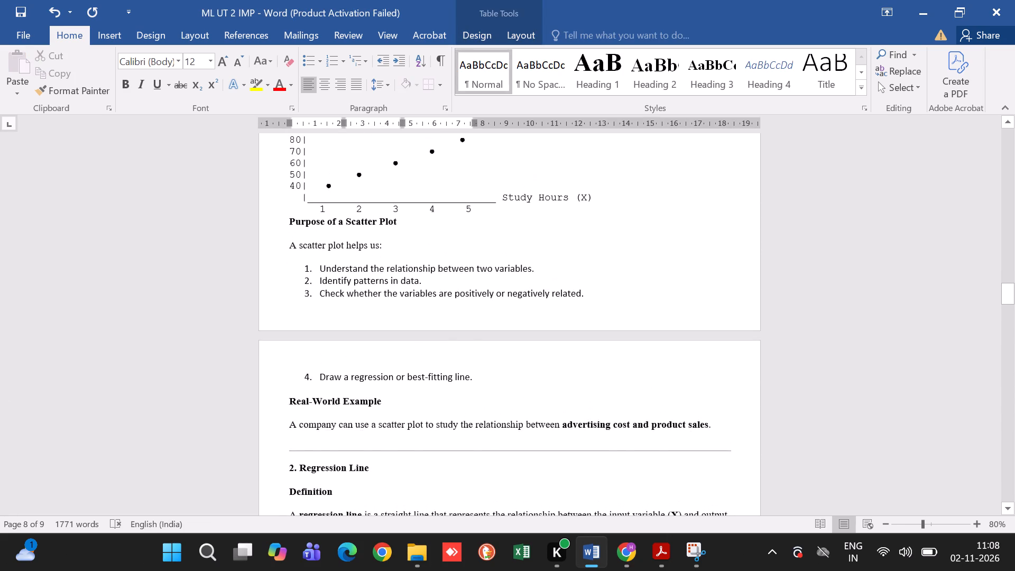
scroll(585, 403, up, 3)
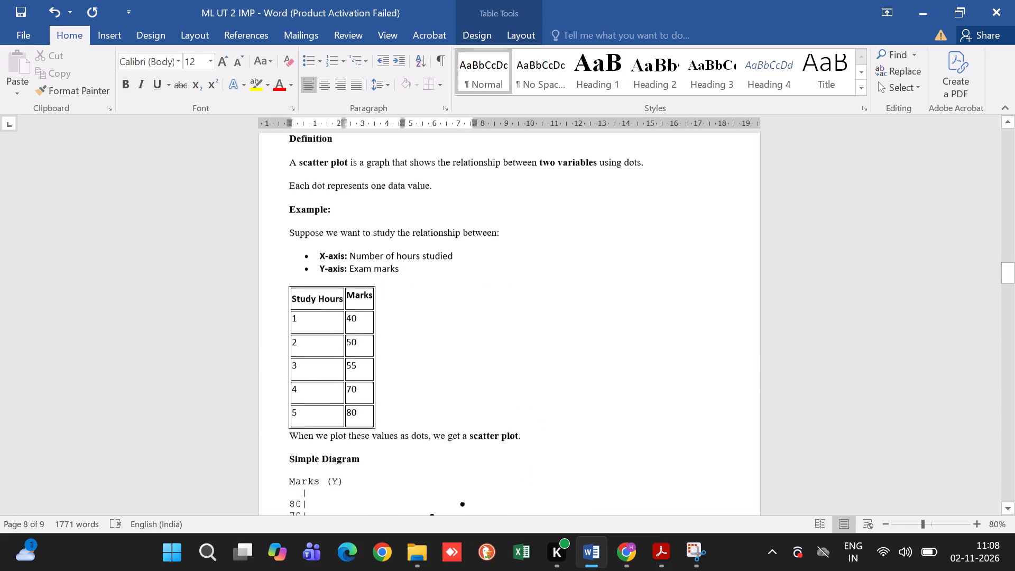
scroll(585, 403, up, 1)
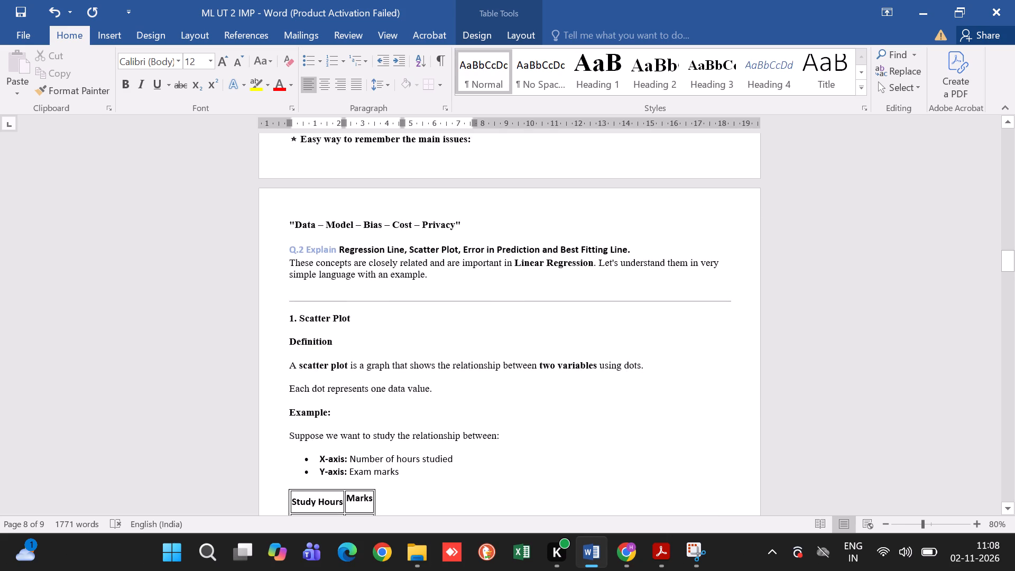
scroll(585, 403, down, 1)
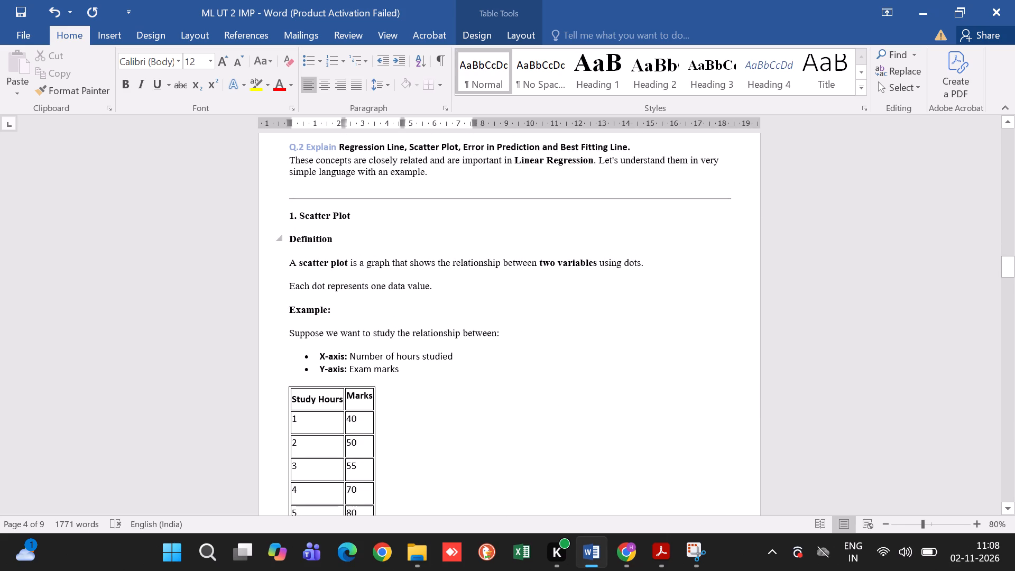
click(306, 253)
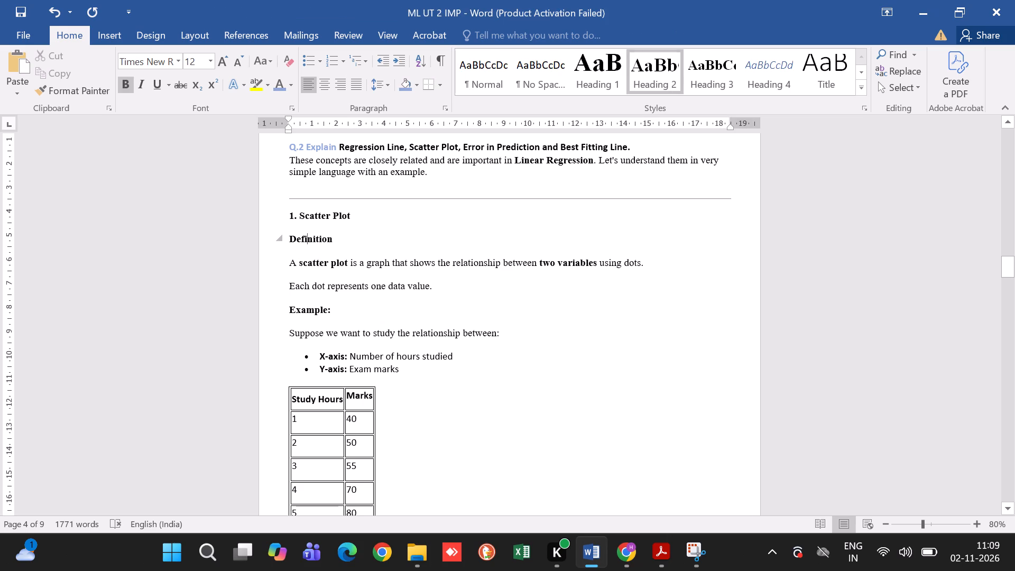
scroll(497, 335, down, 2)
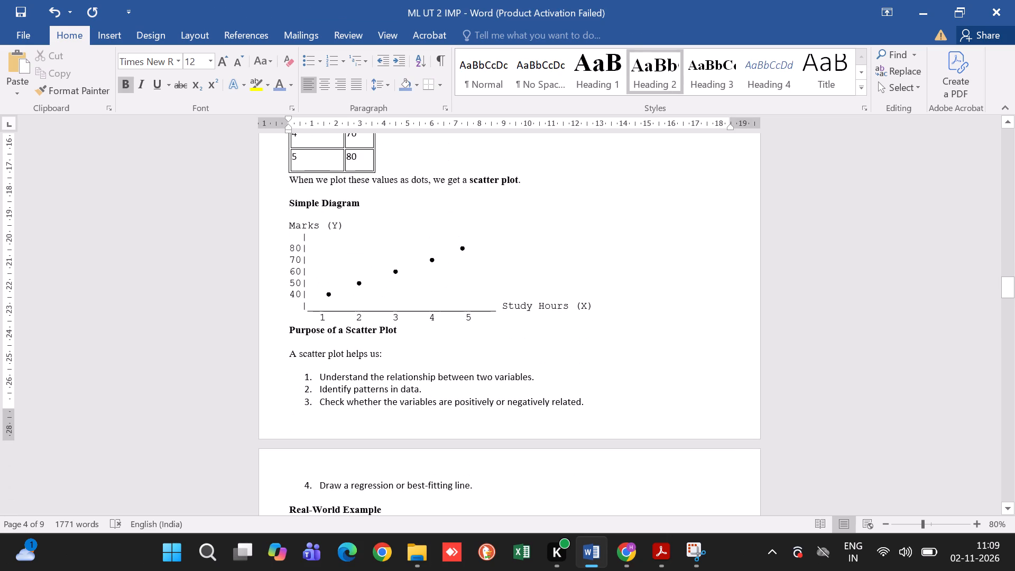
Undo the removal of the space before paragraphs throughout the Q.2 answer.
scroll(497, 335, down, 3)
ctrl+scroll(497, 335, down, 2)
scroll(497, 335, down, 1)
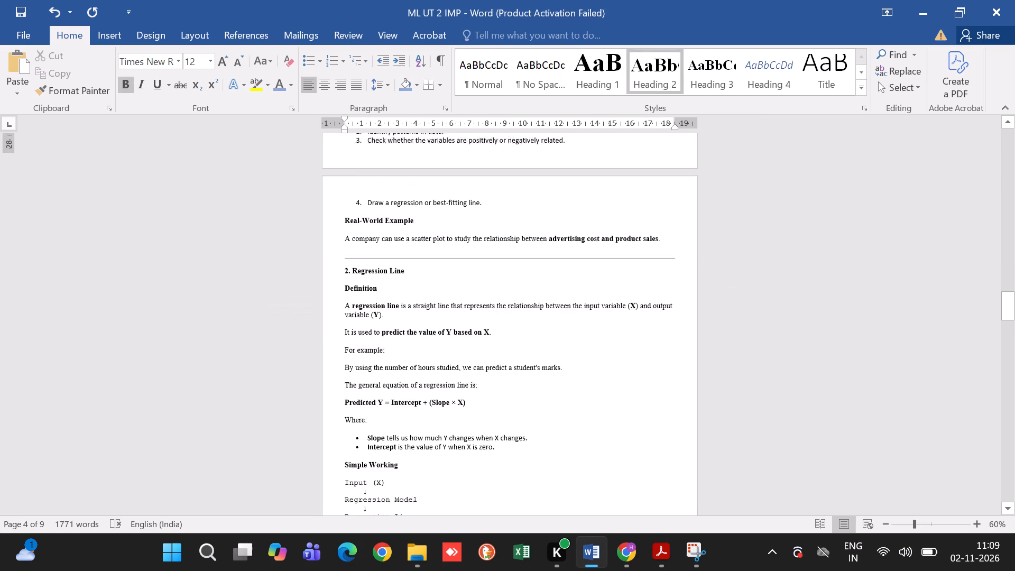
scroll(497, 335, down, 3)
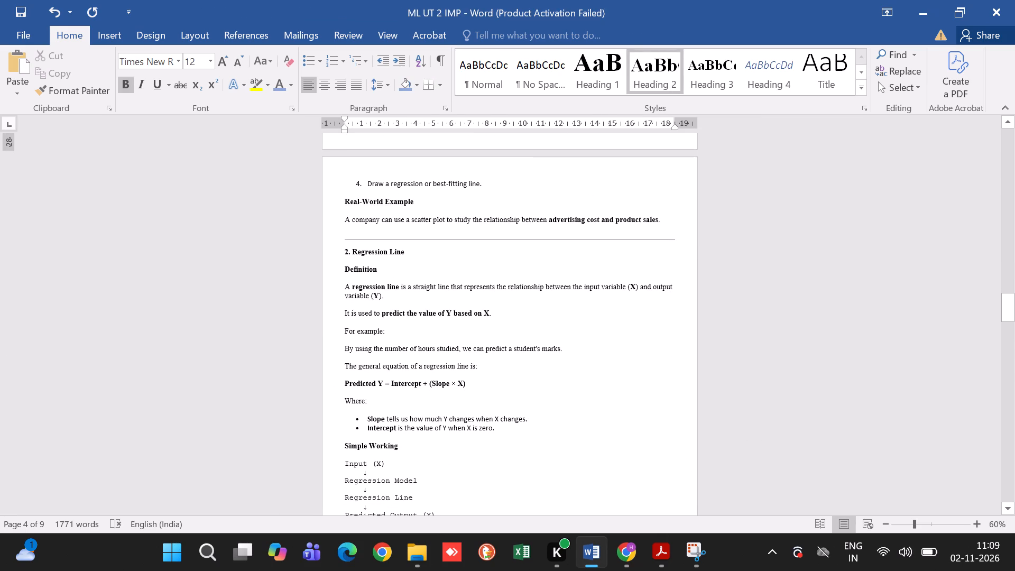
scroll(497, 335, down, 1)
key(ctrl+z)
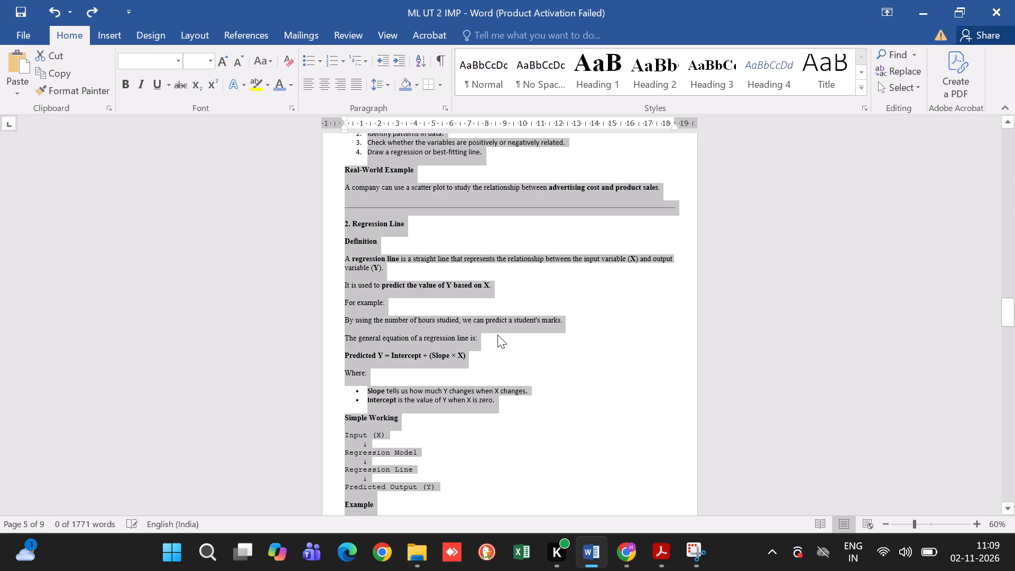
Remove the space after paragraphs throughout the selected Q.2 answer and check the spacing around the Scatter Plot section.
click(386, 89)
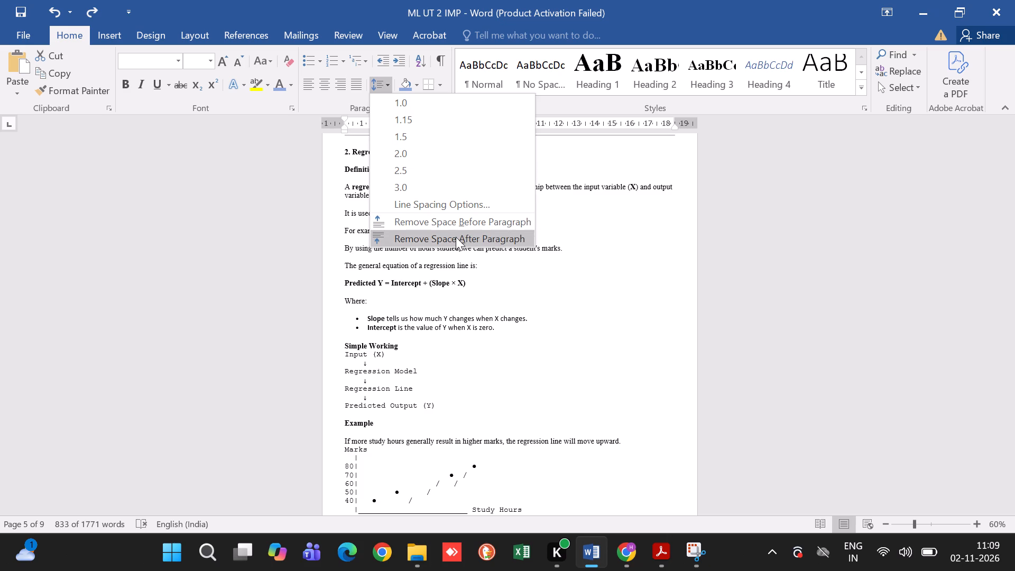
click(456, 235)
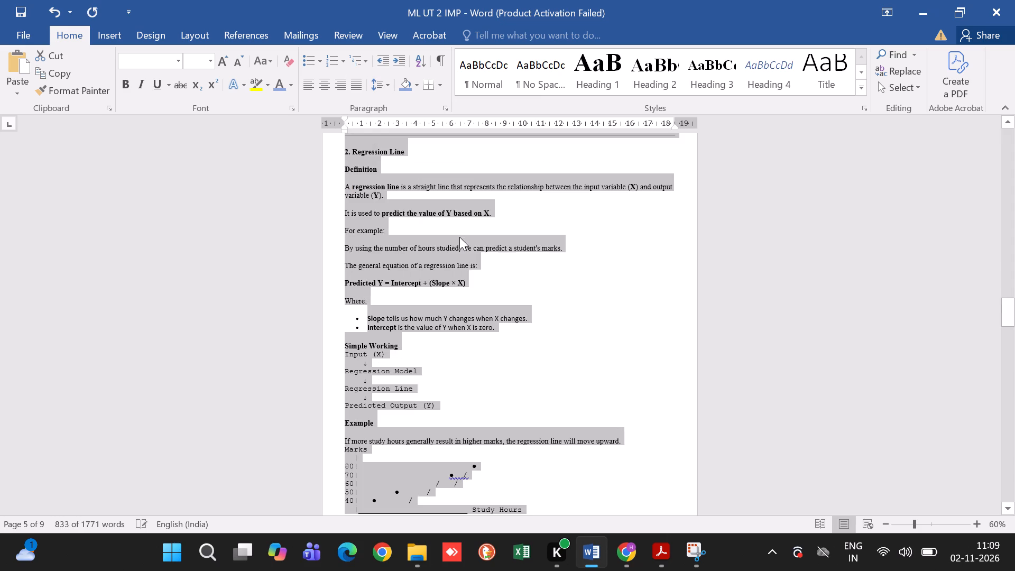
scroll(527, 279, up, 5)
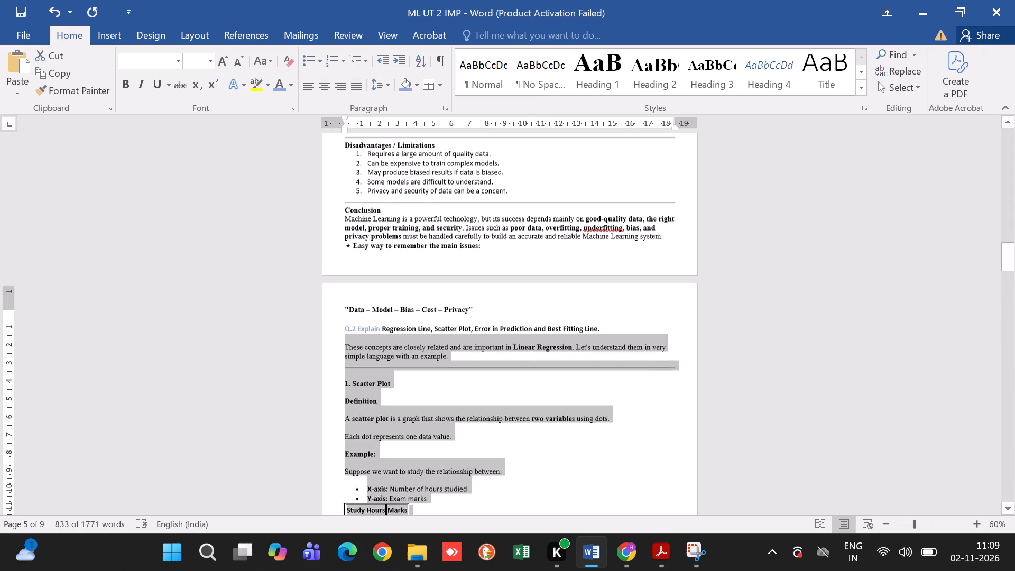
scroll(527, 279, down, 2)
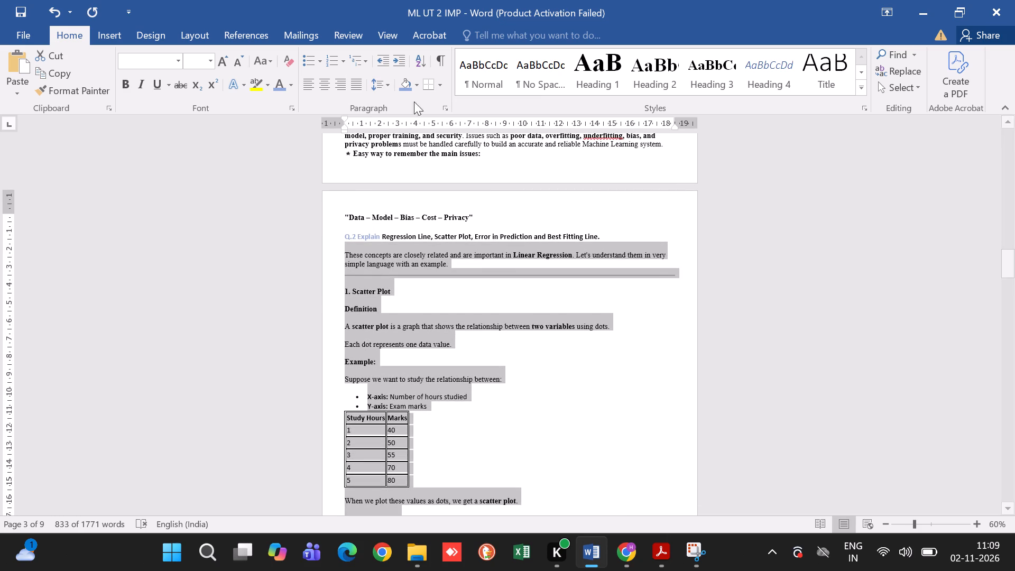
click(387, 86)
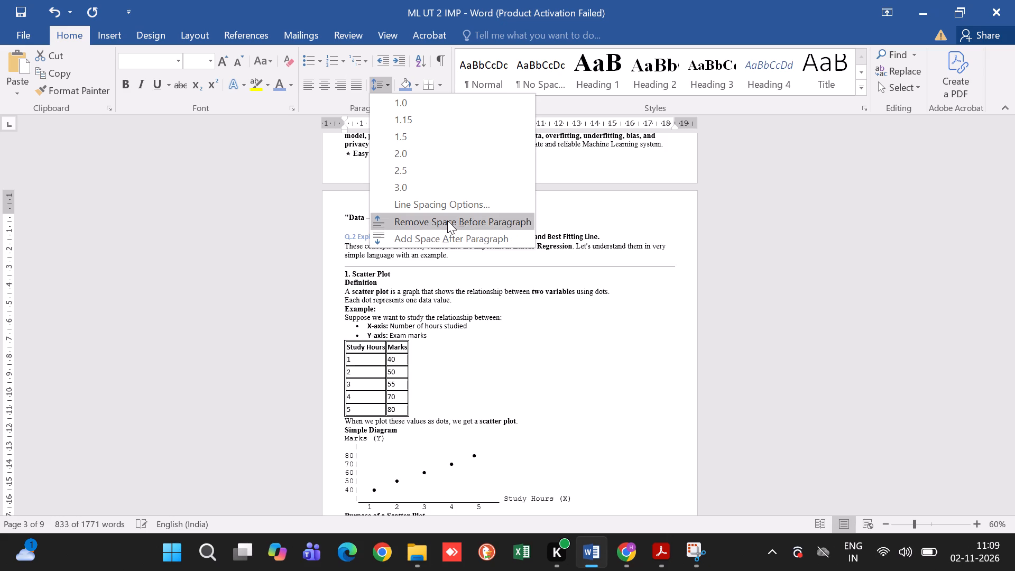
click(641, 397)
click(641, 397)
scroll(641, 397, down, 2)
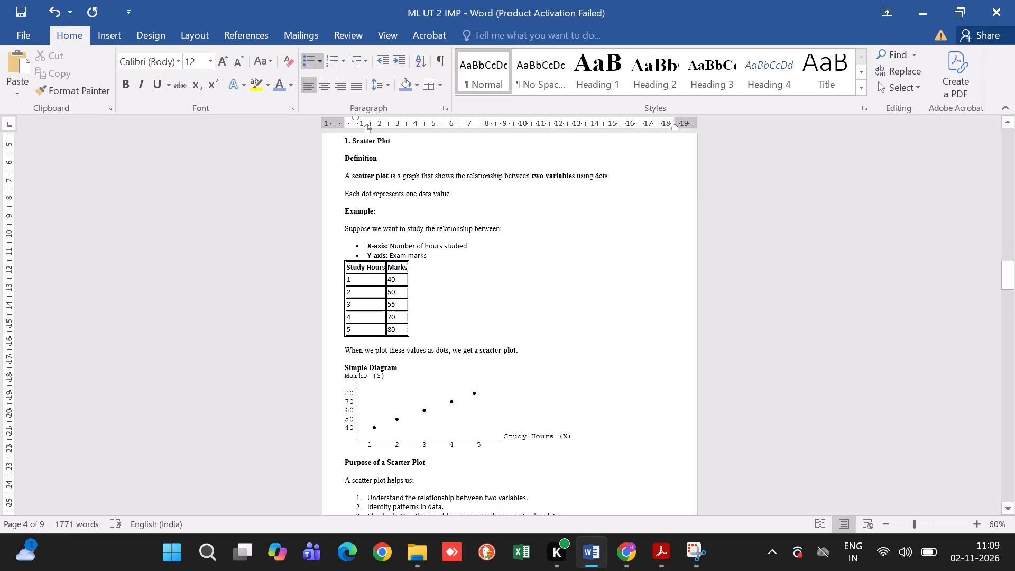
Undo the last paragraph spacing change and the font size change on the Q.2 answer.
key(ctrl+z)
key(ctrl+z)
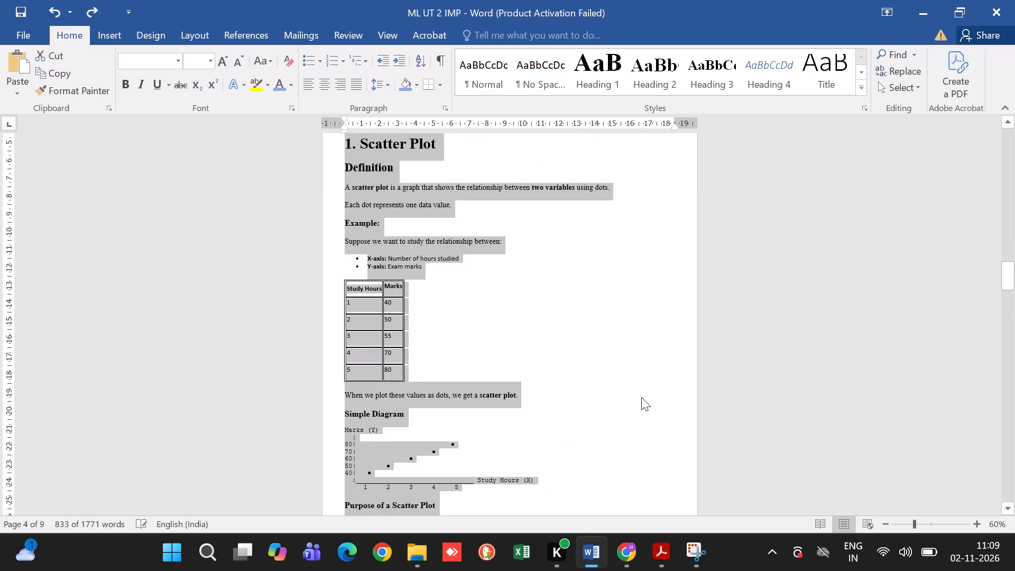
Set the font size of the whole selected Q.2 answer to 12.
click(195, 57)
text(12)
key(Return)
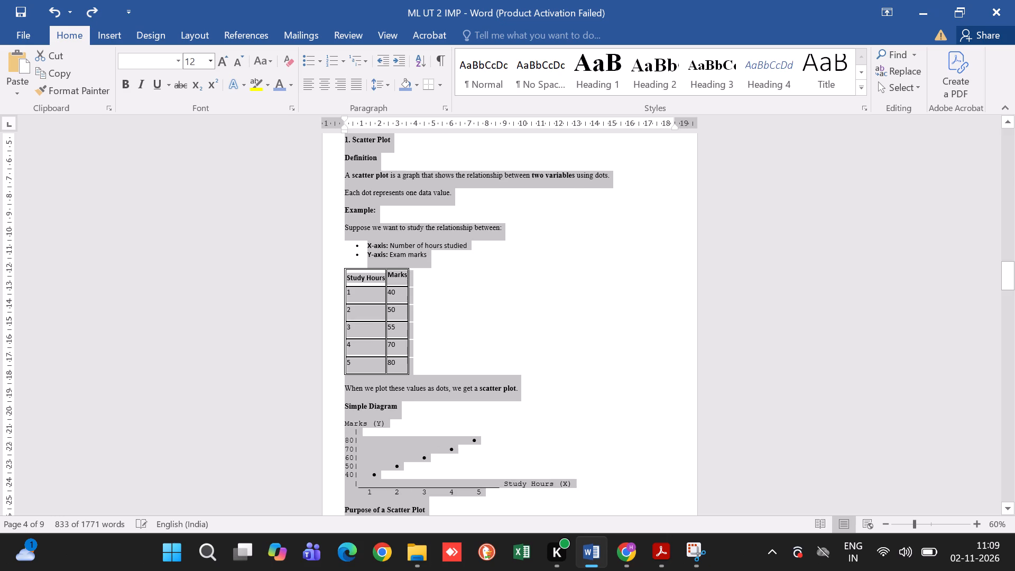
Remove the space after paragraphs throughout the selected Q.2 answer.
click(387, 81)
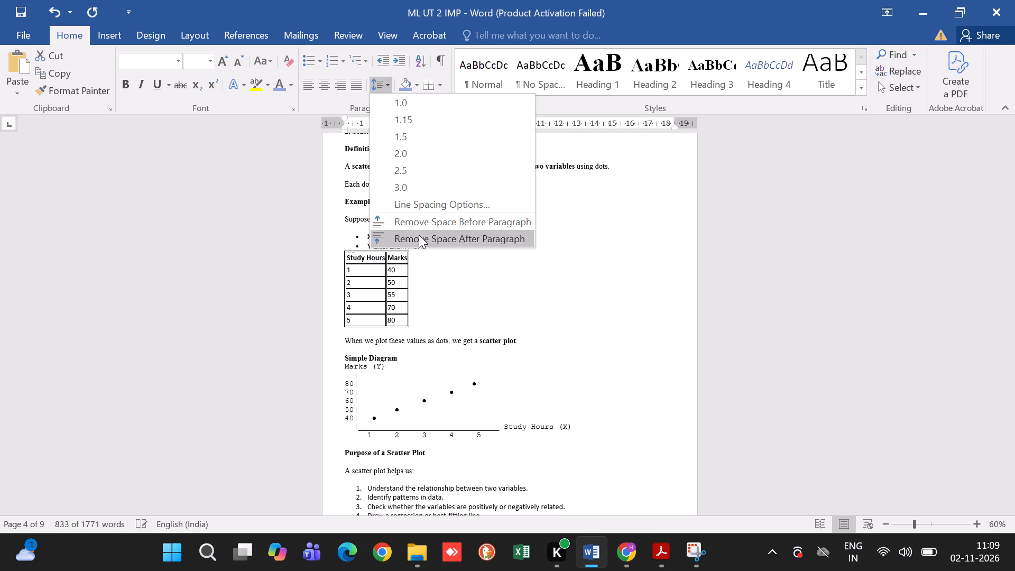
click(419, 234)
scroll(576, 295, up, 1)
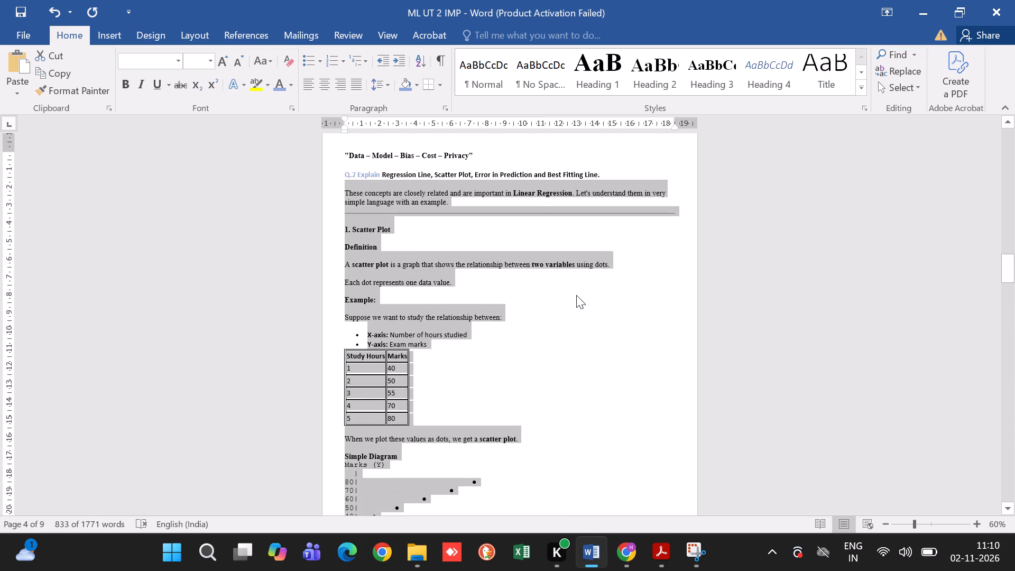
click(390, 82)
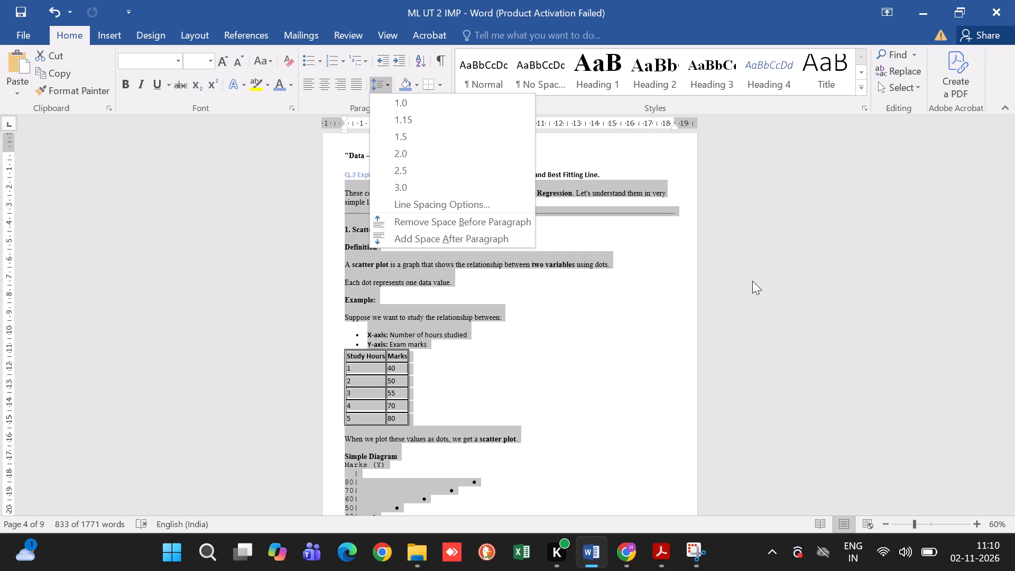
click(594, 376)
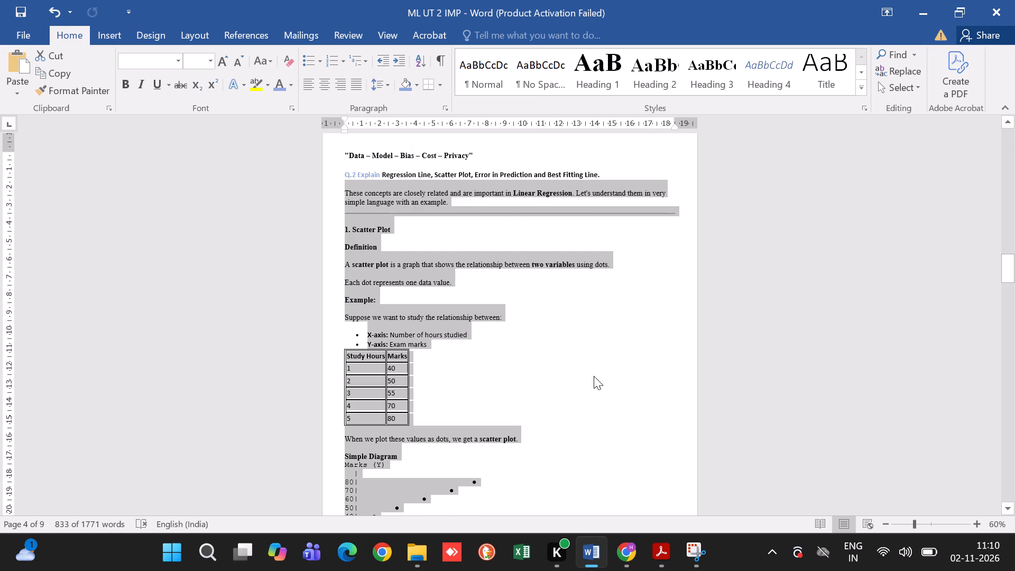
Review the formatting of the Q.2 answer from the Scatter Plot section down to the closing "Easy way to remember" lines.
scroll(597, 366, down, 1)
click(597, 365)
scroll(597, 365, down, 1)
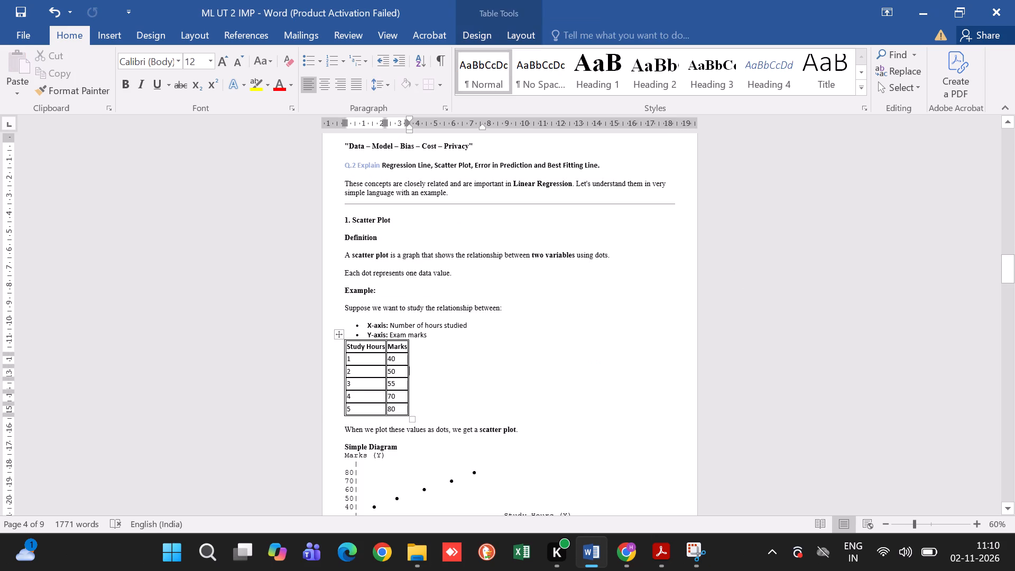
scroll(597, 365, down, 5)
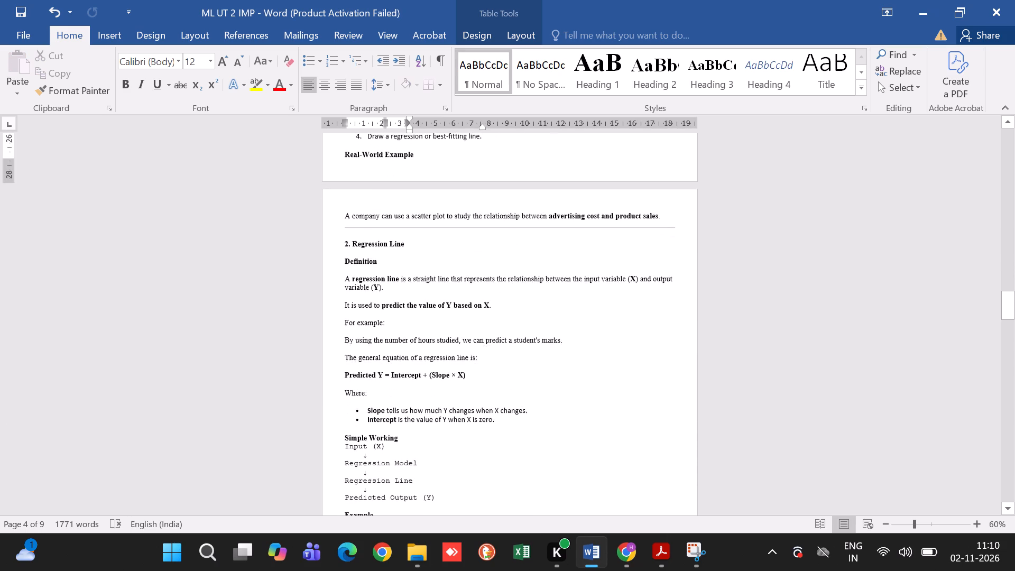
scroll(597, 365, down, 3)
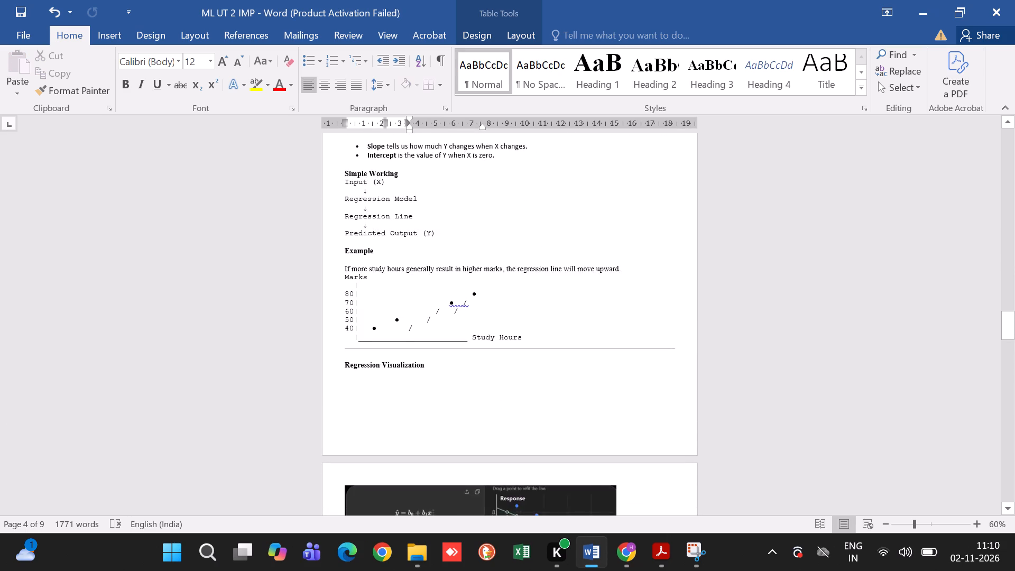
scroll(597, 365, down, 8)
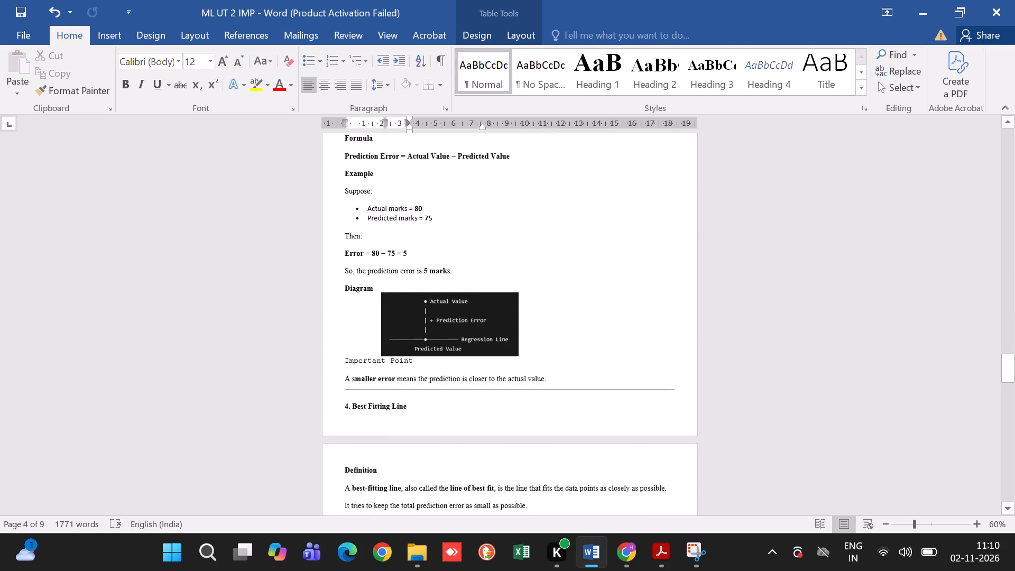
scroll(597, 365, down, 6)
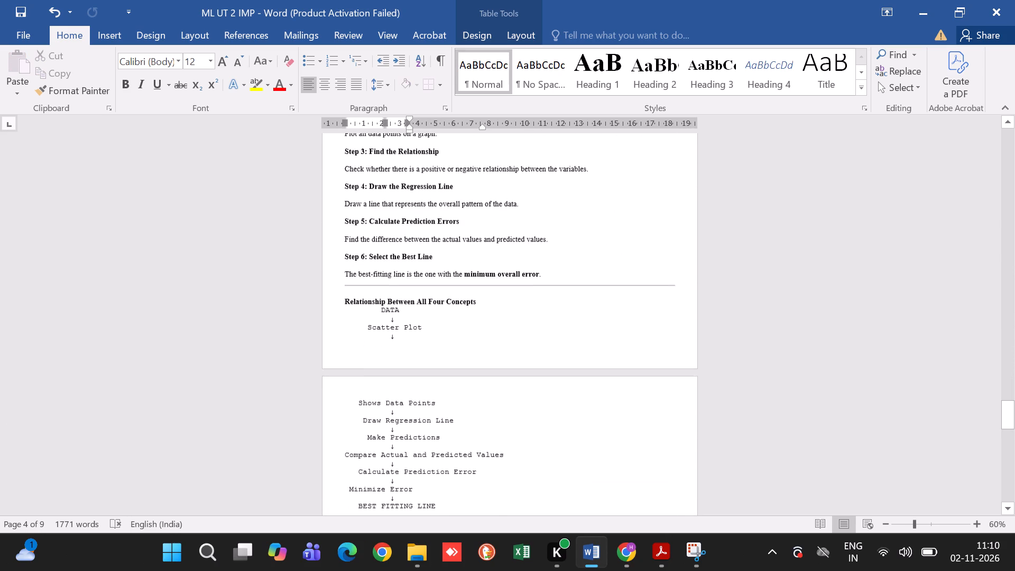
scroll(597, 365, down, 5)
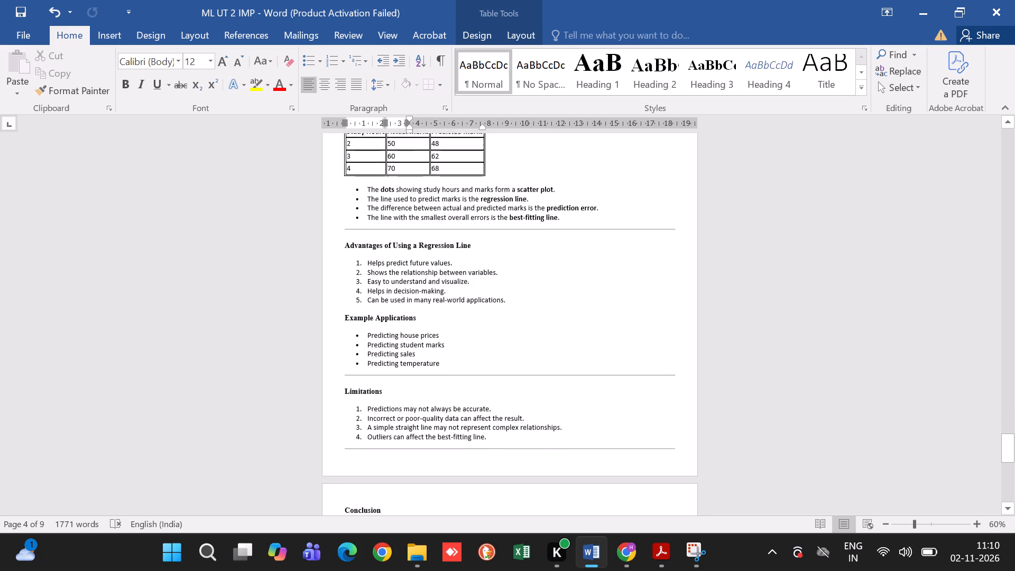
scroll(597, 365, down, 3)
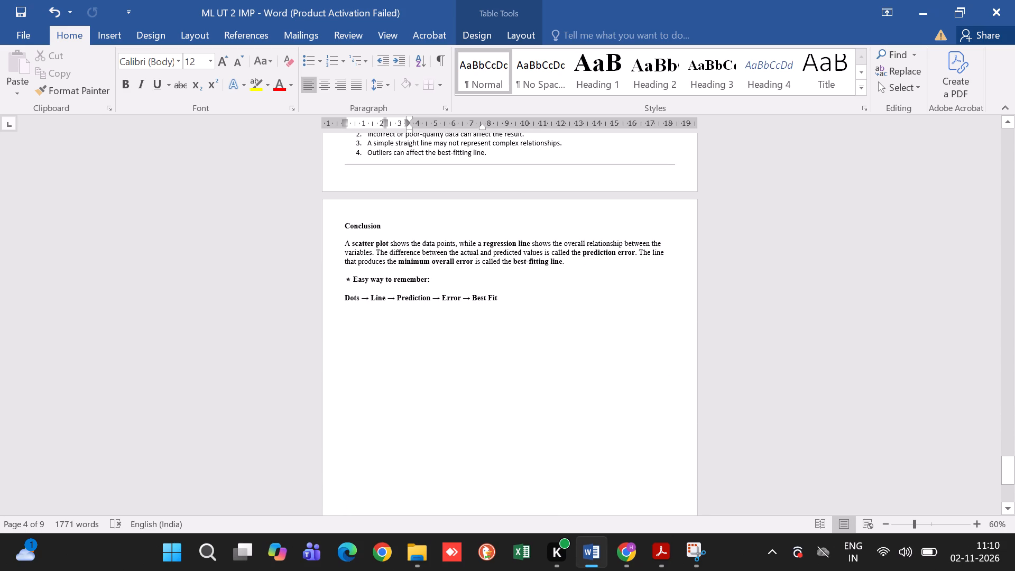
Start a new "Q.3" question line below the "Dots → Line → Prediction → Error → Best Fit" line.
click(530, 311)
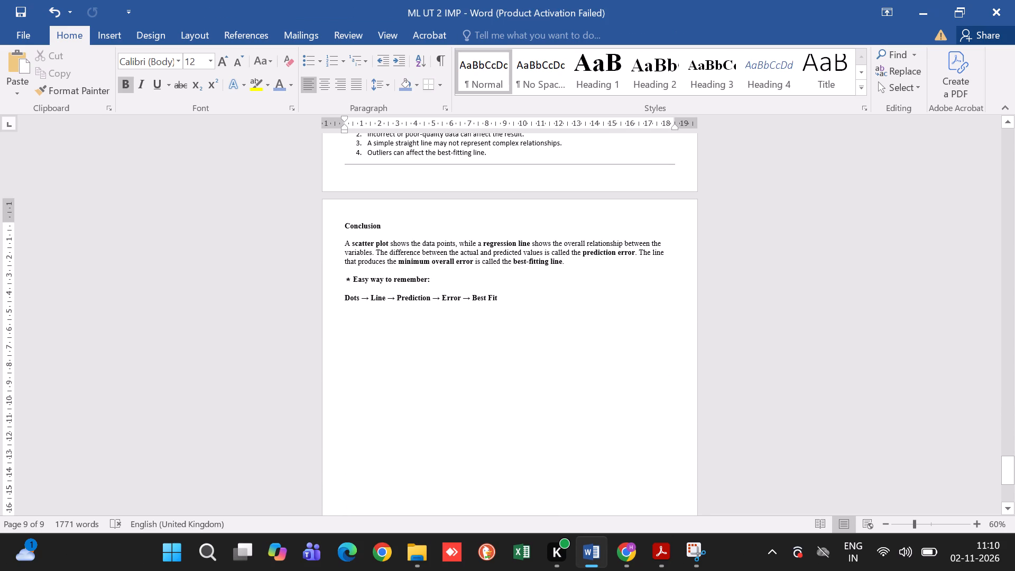
key(Return)
text(q,)
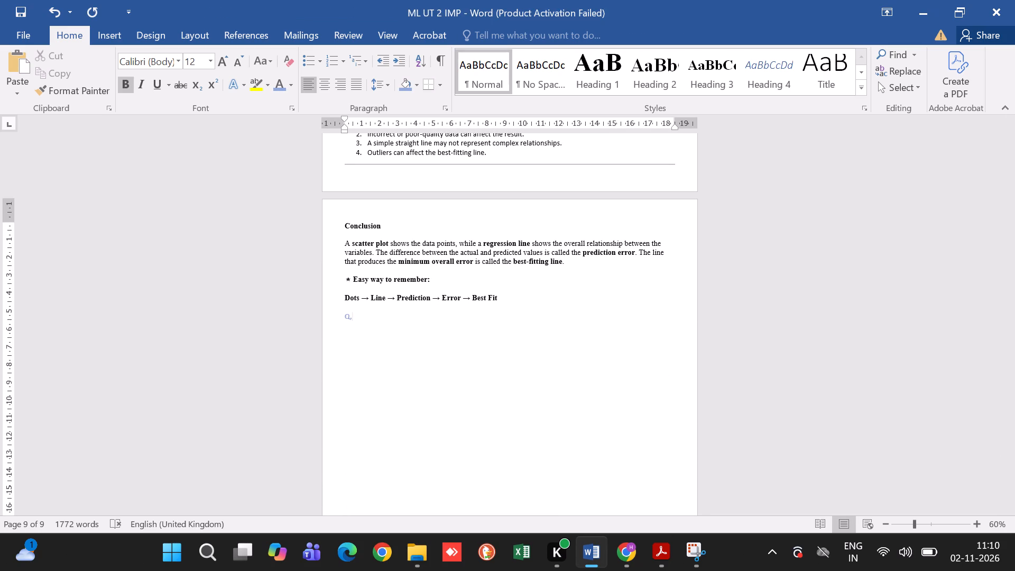
key(BackSpace)
text(.3)
key(space)
Switch to Chrome and browse the Google image results for Regression Line, Scatter Plot, Error in Prediction and Best Fitting Line.
click(612, 564)
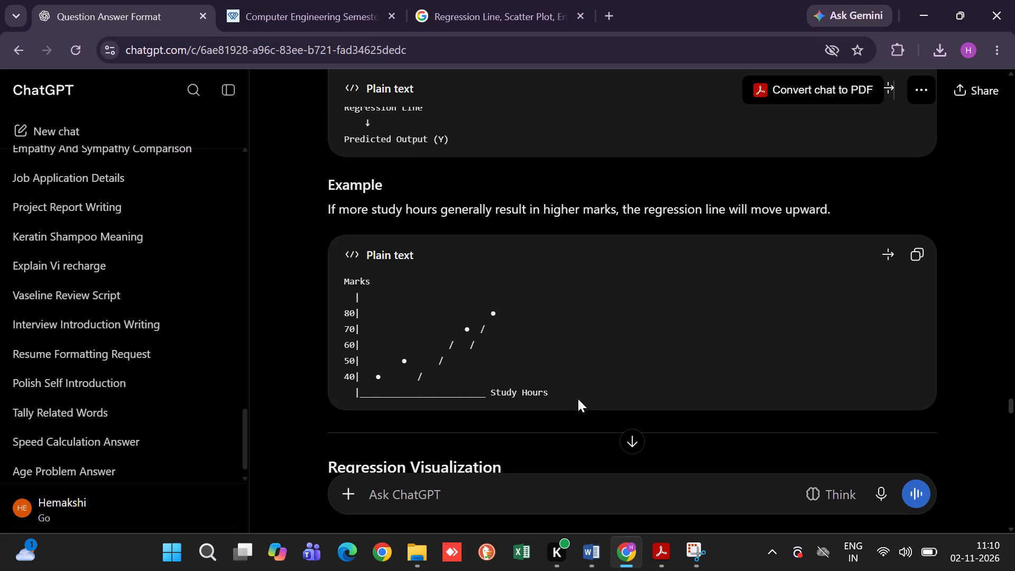
click(484, 19)
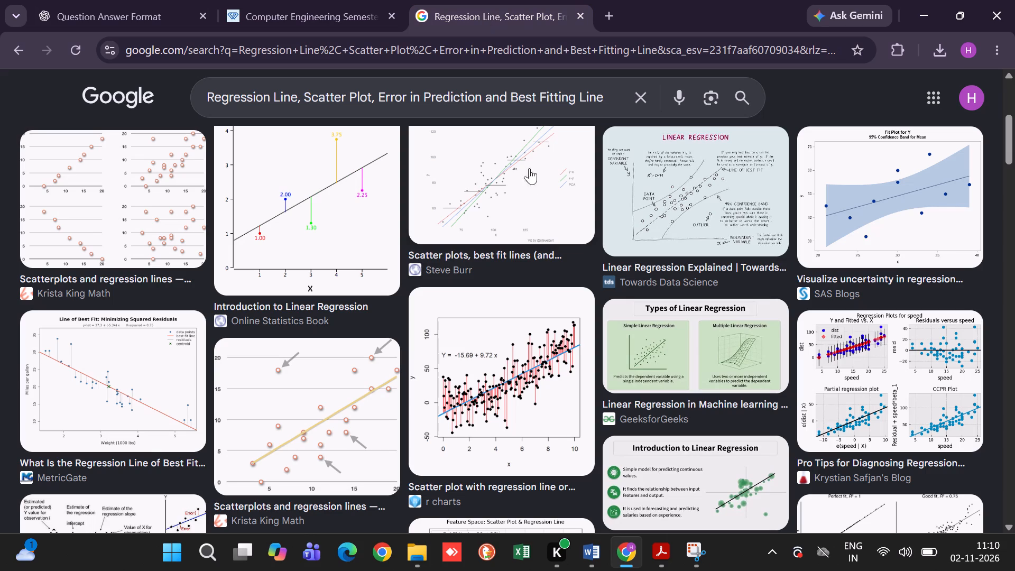
scroll(506, 216, down, 1)
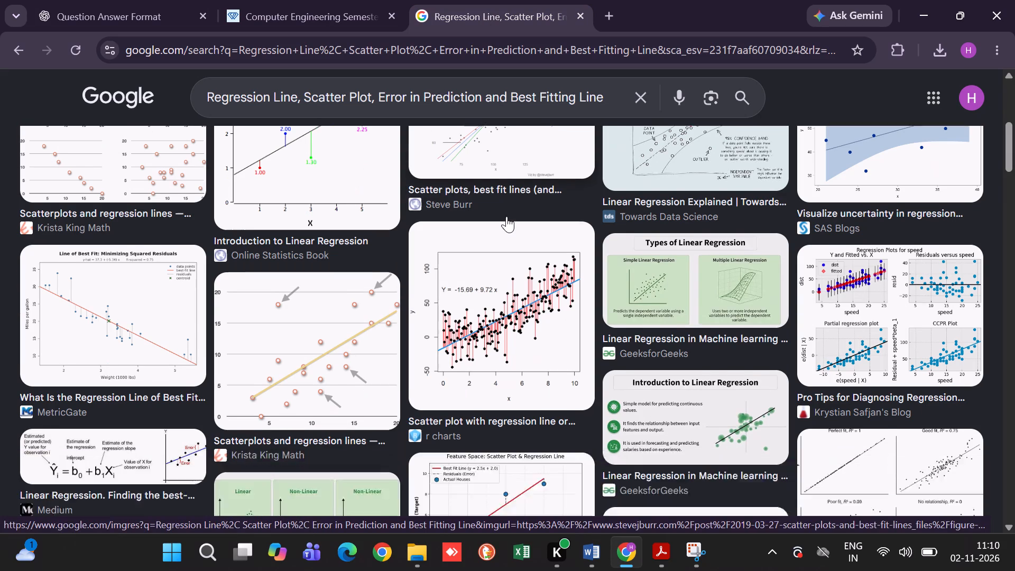
scroll(506, 216, down, 3)
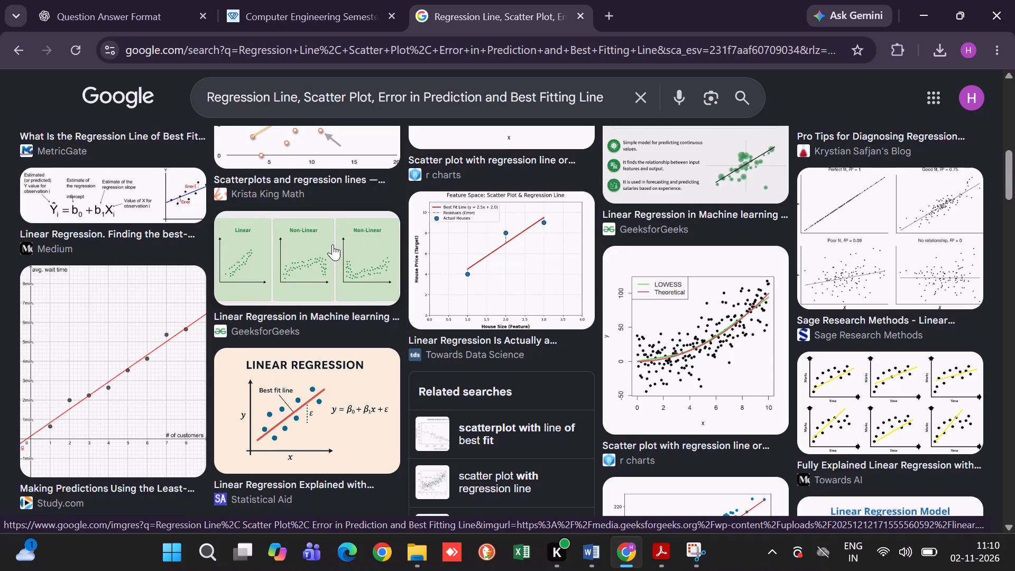
scroll(333, 244, down, 2)
scroll(333, 244, up, 1)
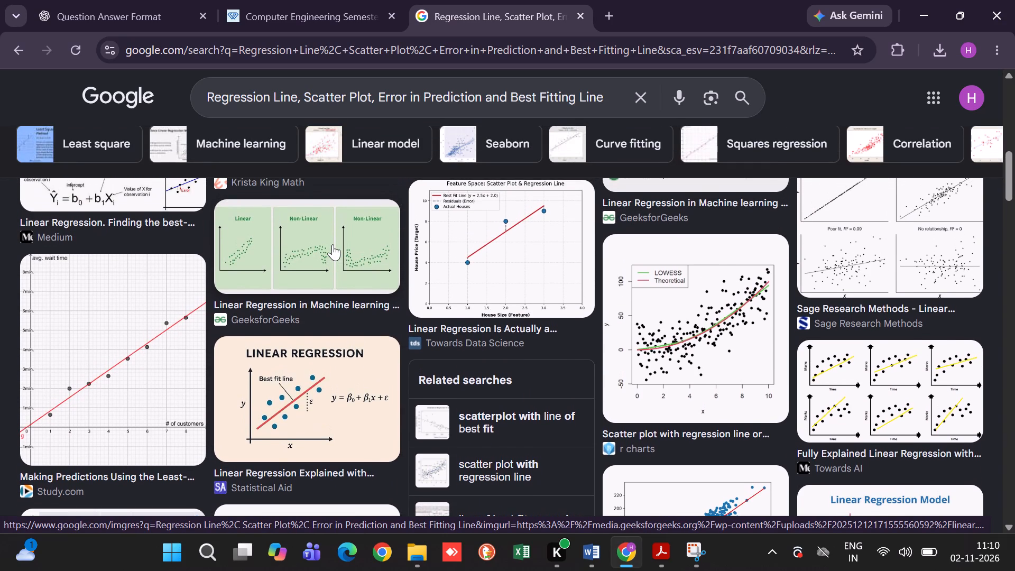
scroll(333, 244, up, 4)
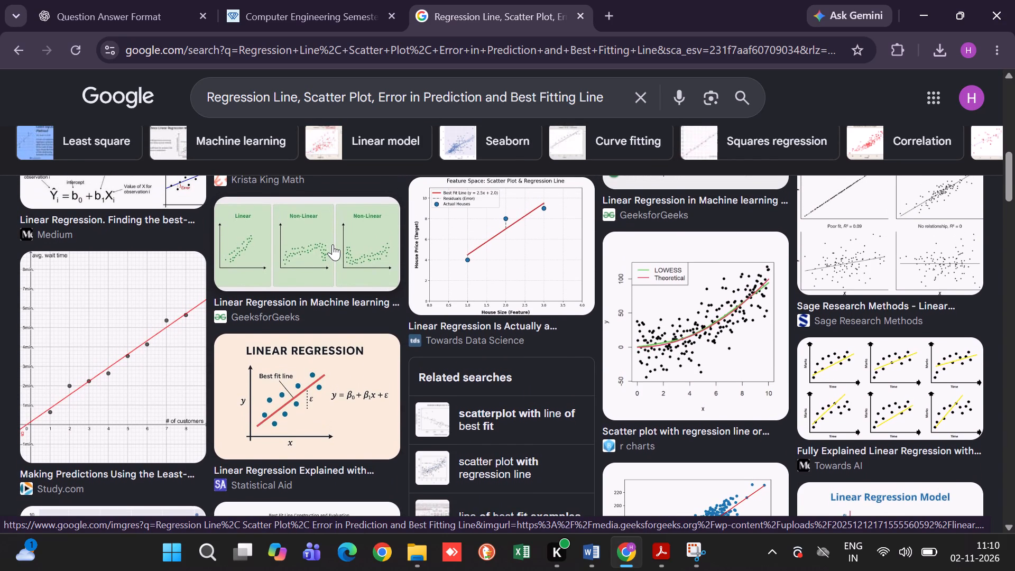
scroll(333, 244, up, 1)
scroll(333, 244, down, 2)
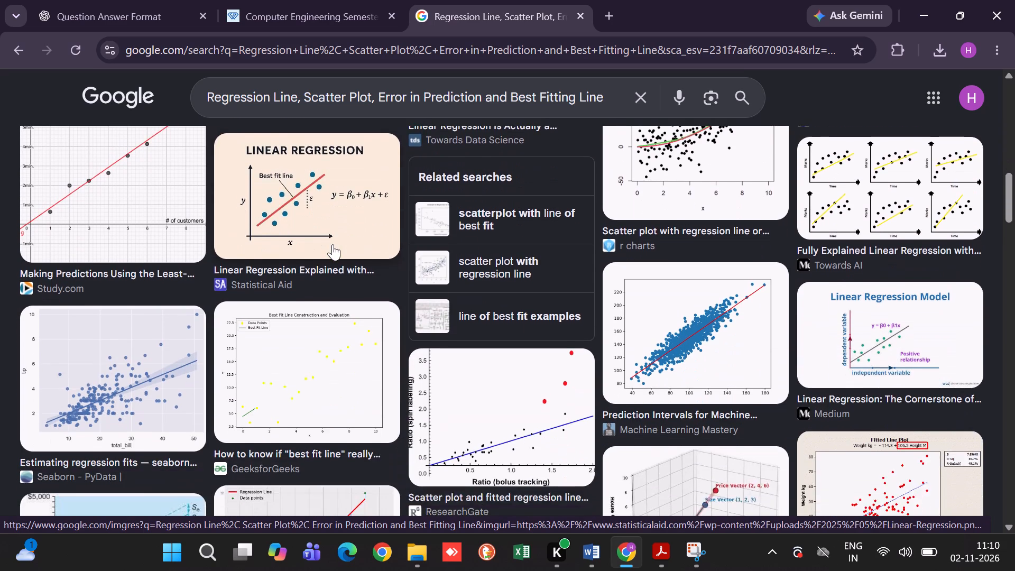
scroll(333, 244, down, 3)
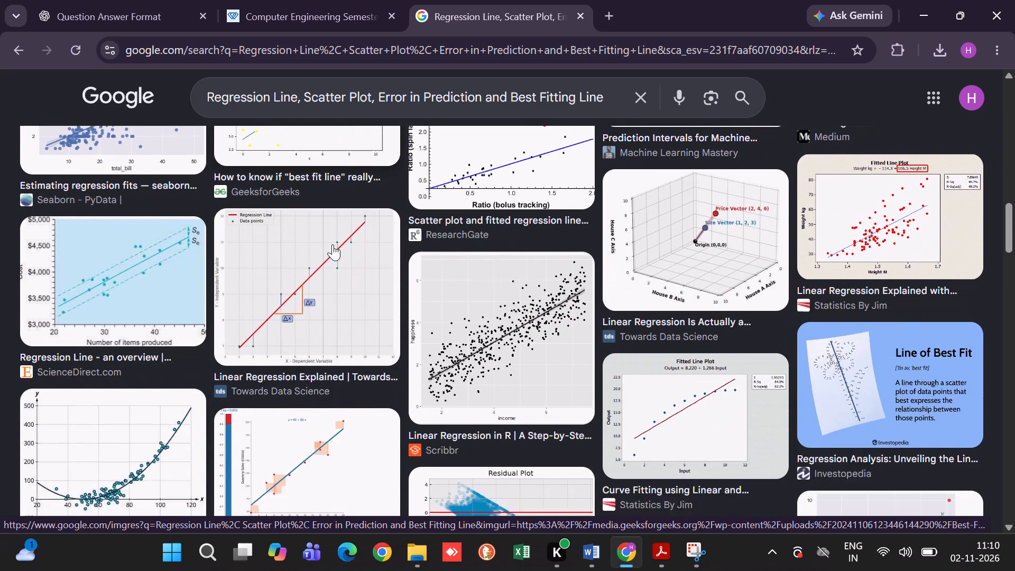
scroll(333, 244, down, 2)
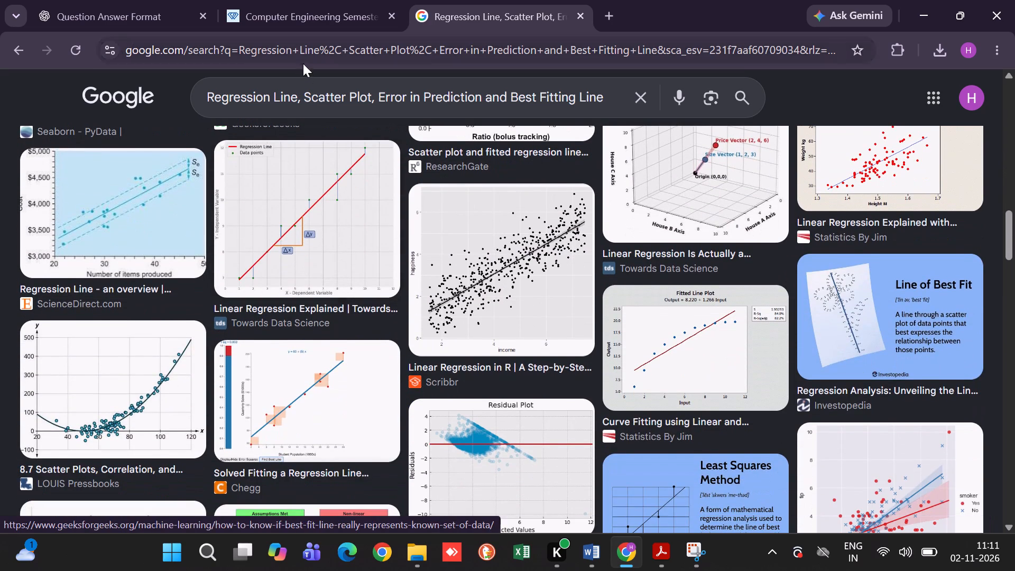
Remove "Regression Line" from the image search query and search for ", Scatter Plot, Error in Prediction and Best Fitting Line".
click(296, 93)
key(BackSpace)
key(BackSpace)
key(BackSpace)
key(BackSpace)
key(BackSpace)
key(BackSpace)
key(BackSpace)
key(BackSpace)
key(BackSpace)
key(BackSpace)
key(BackSpace)
key(BackSpace)
key(BackSpace)
key(BackSpace)
key(BackSpace)
key(BackSpace)
key(BackSpace)
key(BackSpace)
key(BackSpace)
key(BackSpace)
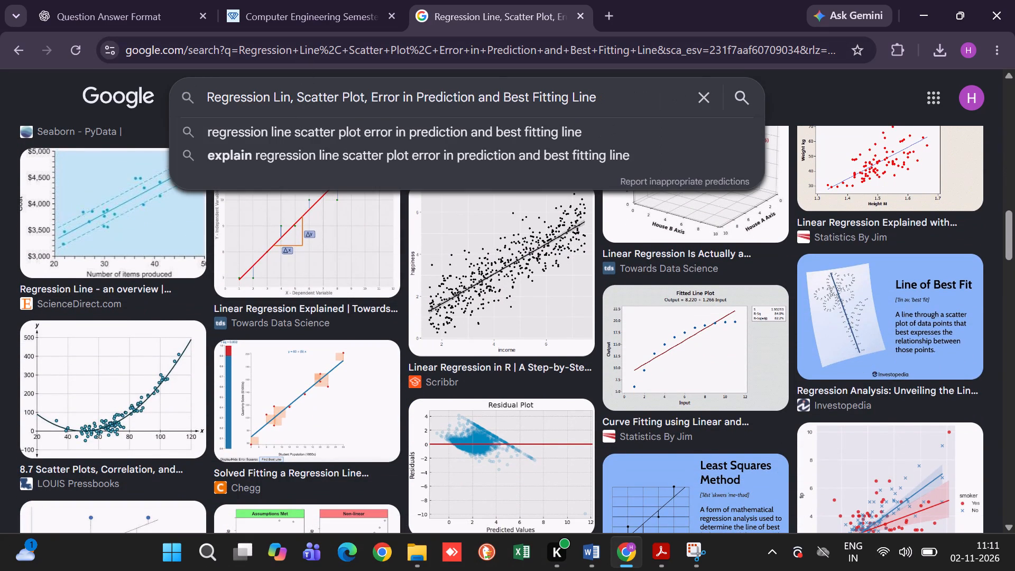
key(Return)
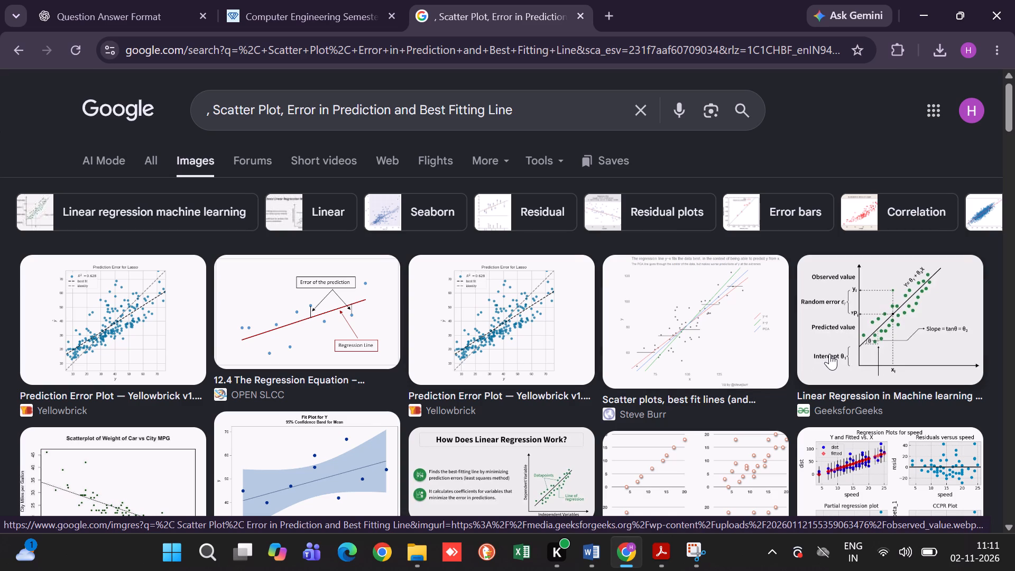
Copy the "Scatterplot of Weight of Car vs City MPG" image from the results and paste it at the Q.3 line in Word.
scroll(829, 354, down, 1)
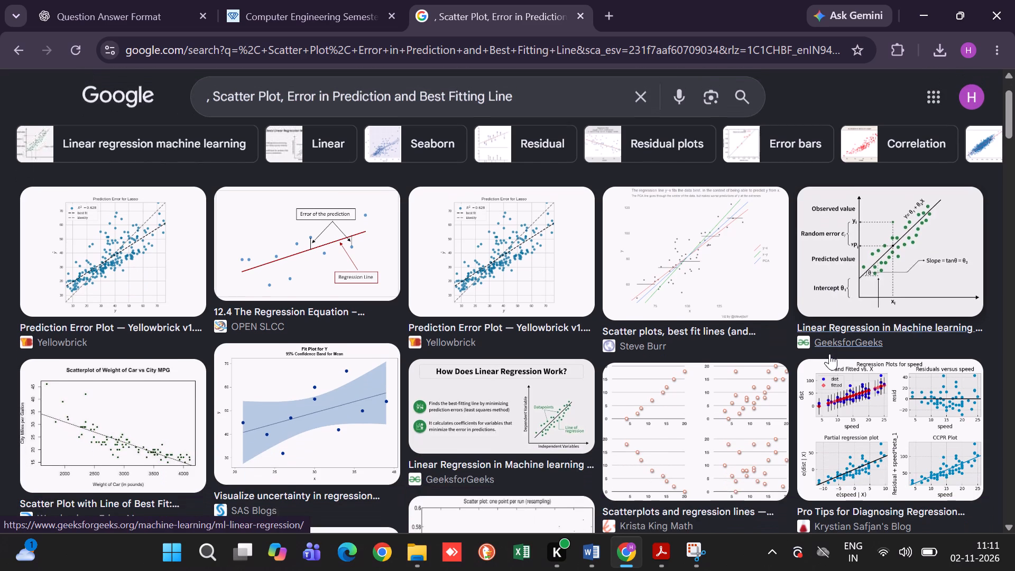
scroll(829, 354, down, 1)
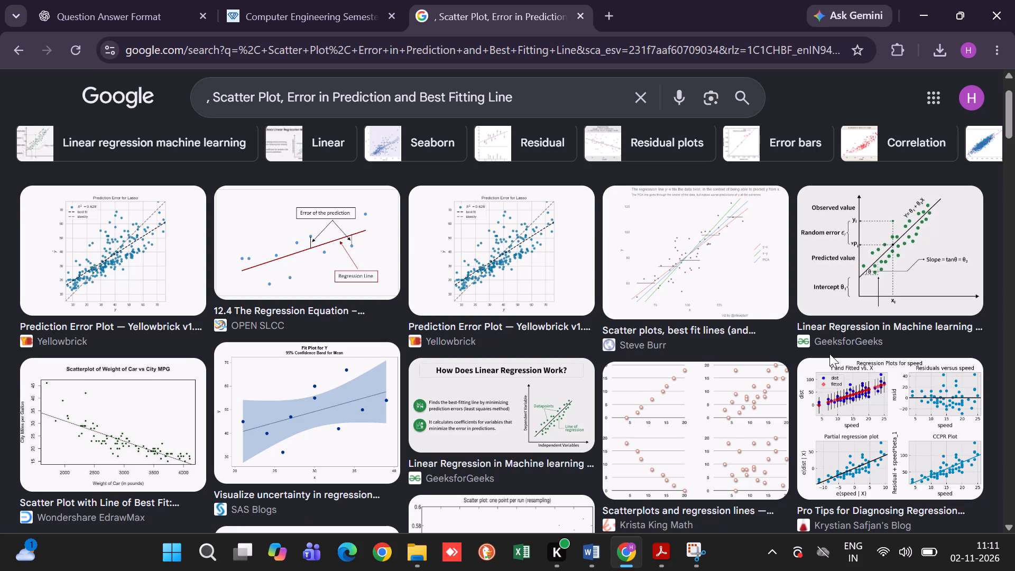
right_click(81, 426)
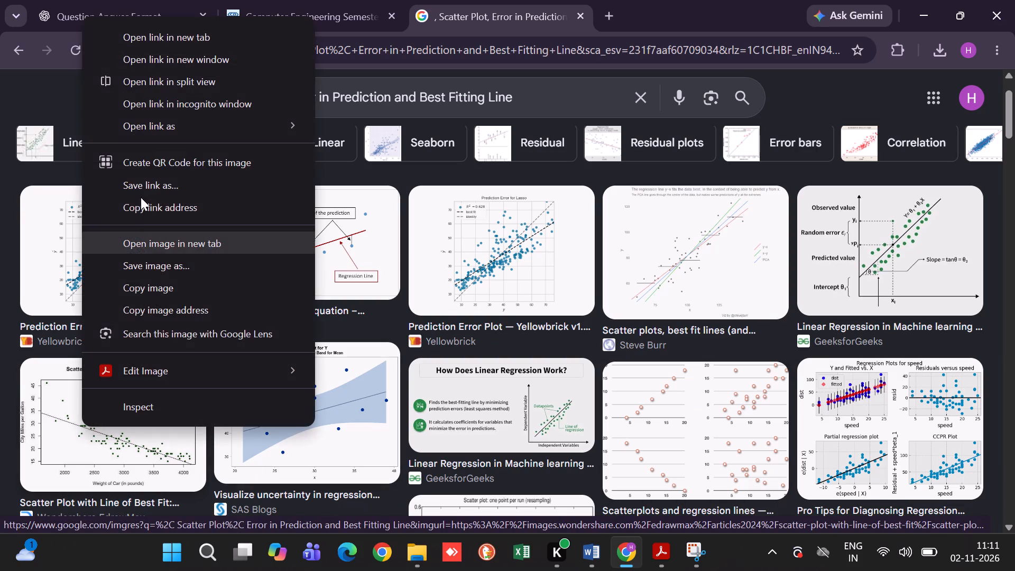
click(142, 278)
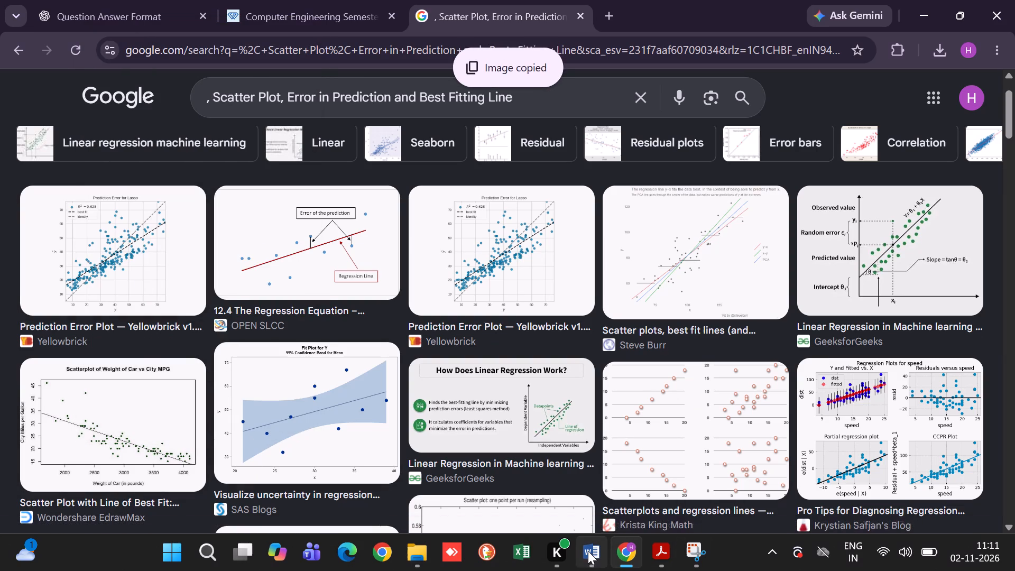
click(588, 551)
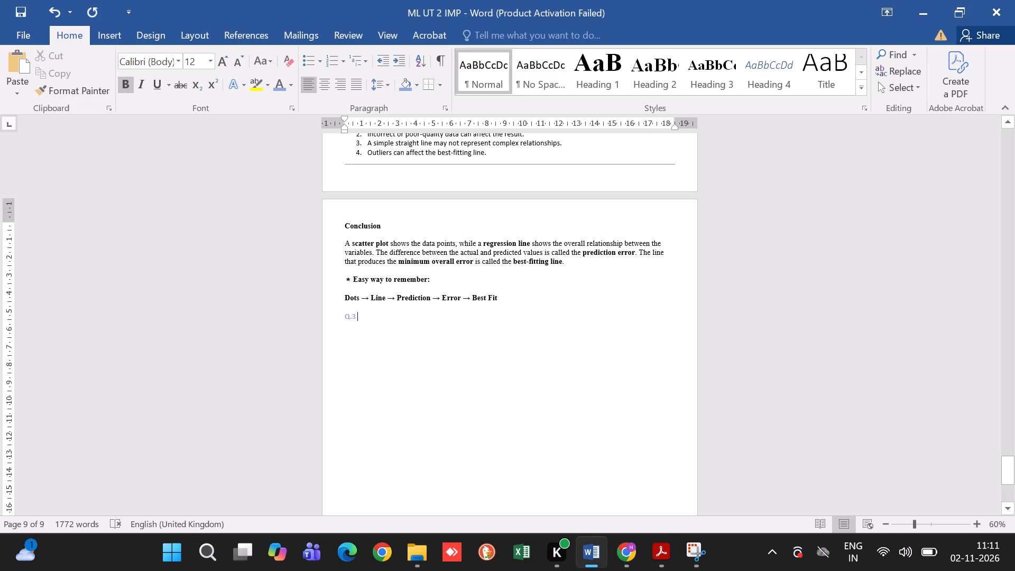
key(ctrl+v)
Copy the Yellowbrick "Prediction Error for Lasso" plot from Chrome's image results and paste it after the car scatterplot in Word.
click(631, 565)
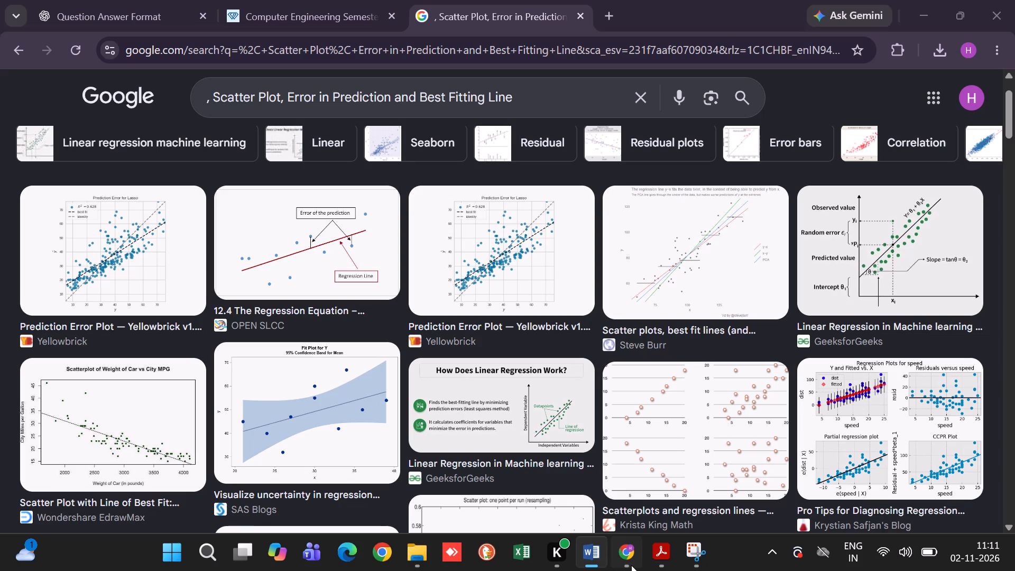
right_click(509, 262)
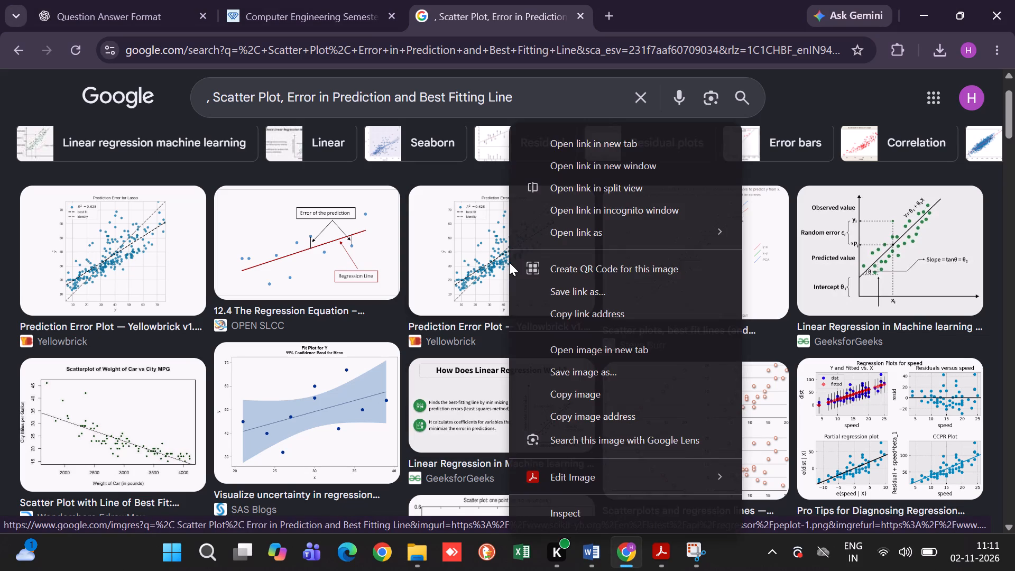
click(564, 390)
scroll(564, 390, down, 1)
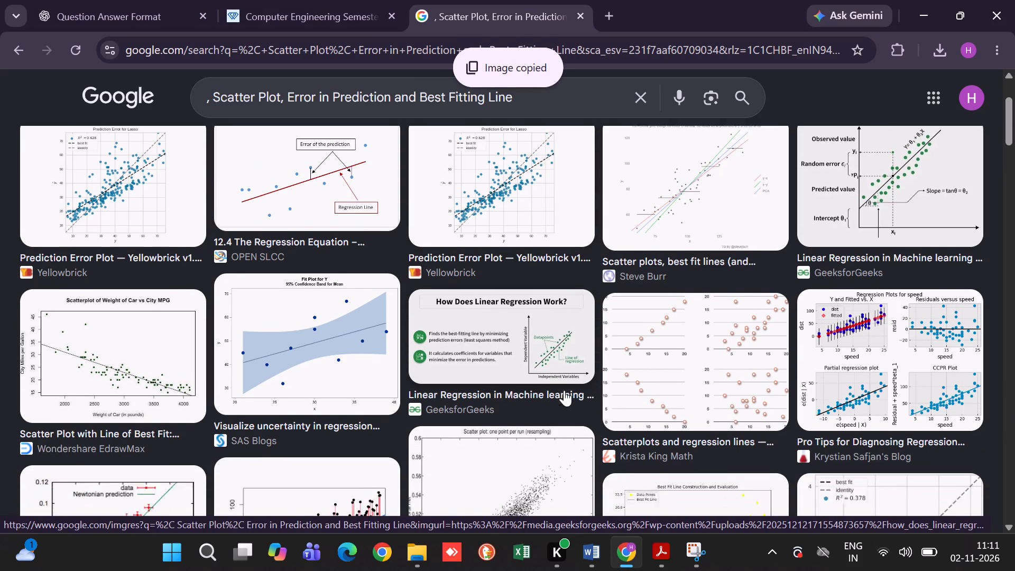
scroll(564, 390, down, 1)
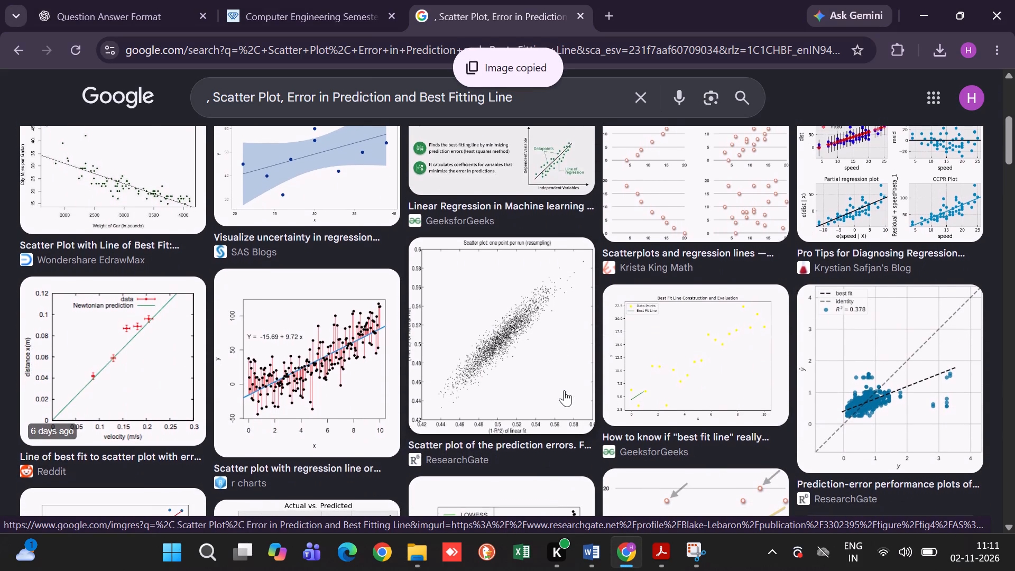
scroll(564, 390, down, 2)
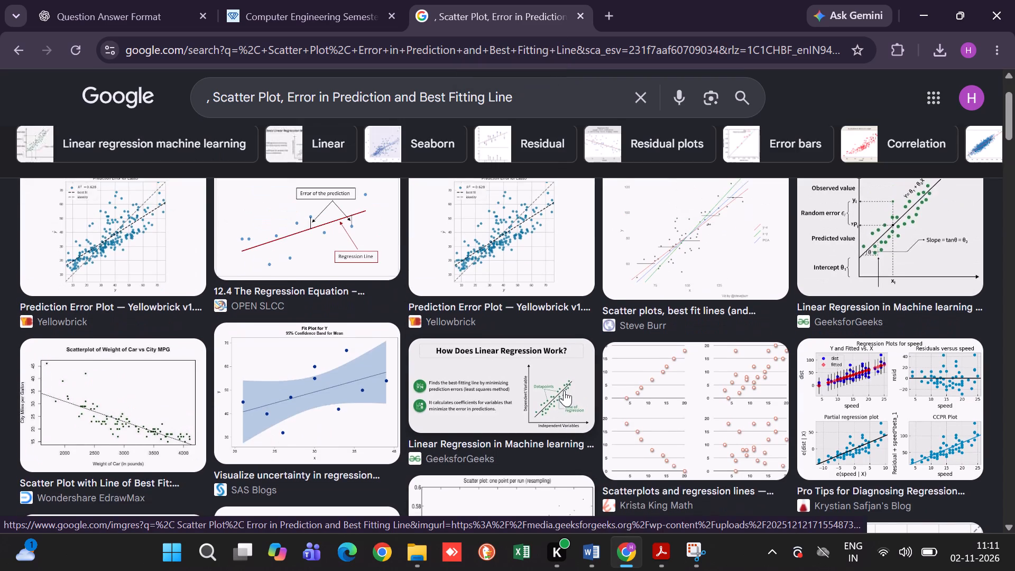
scroll(564, 390, down, 1)
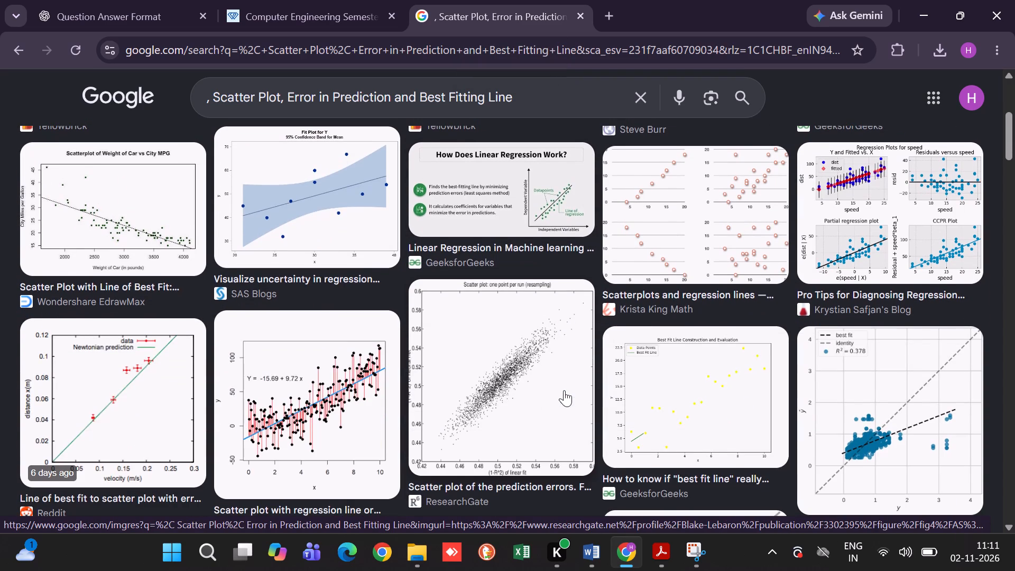
scroll(564, 390, down, 2)
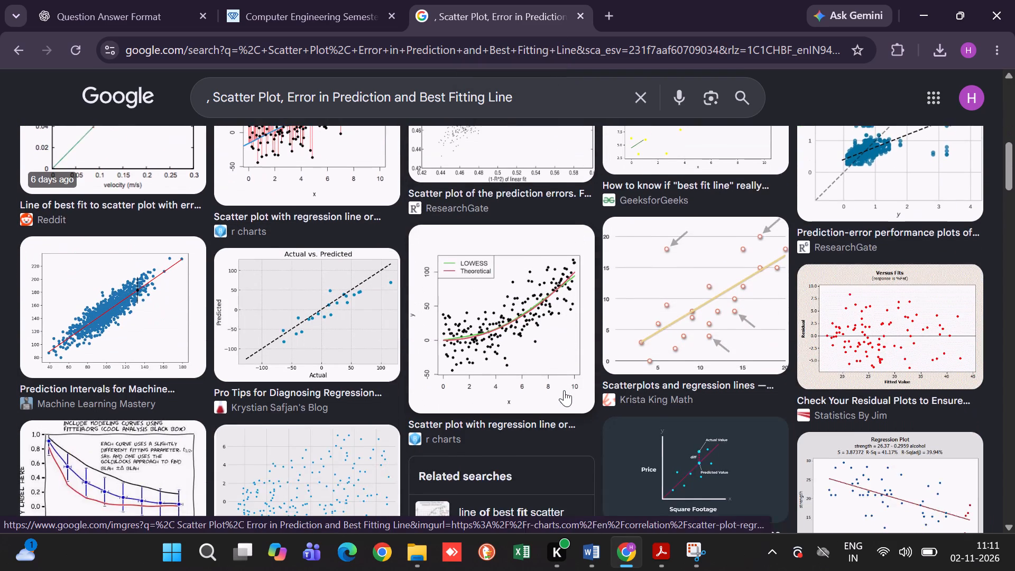
scroll(564, 390, down, 3)
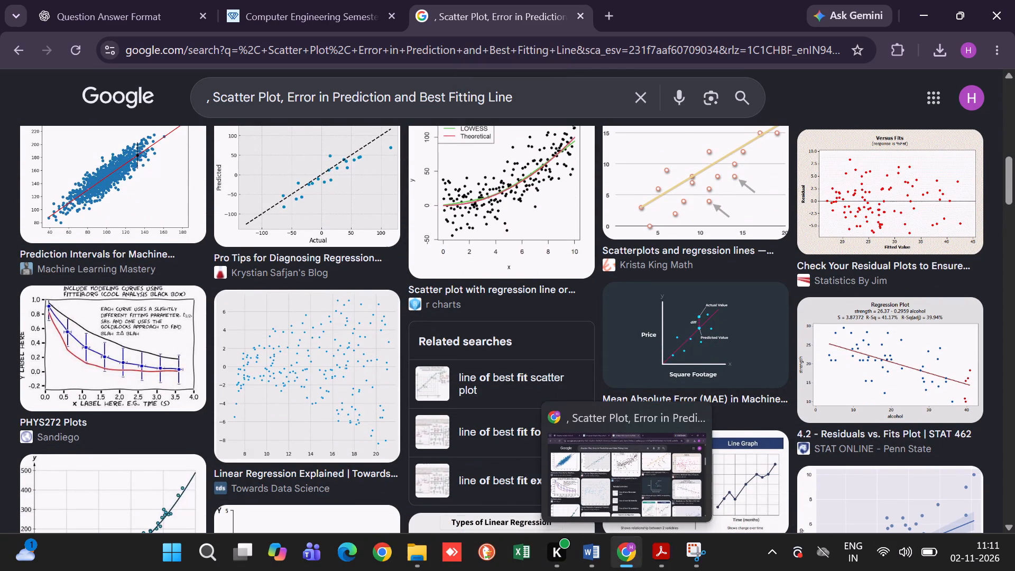
click(599, 554)
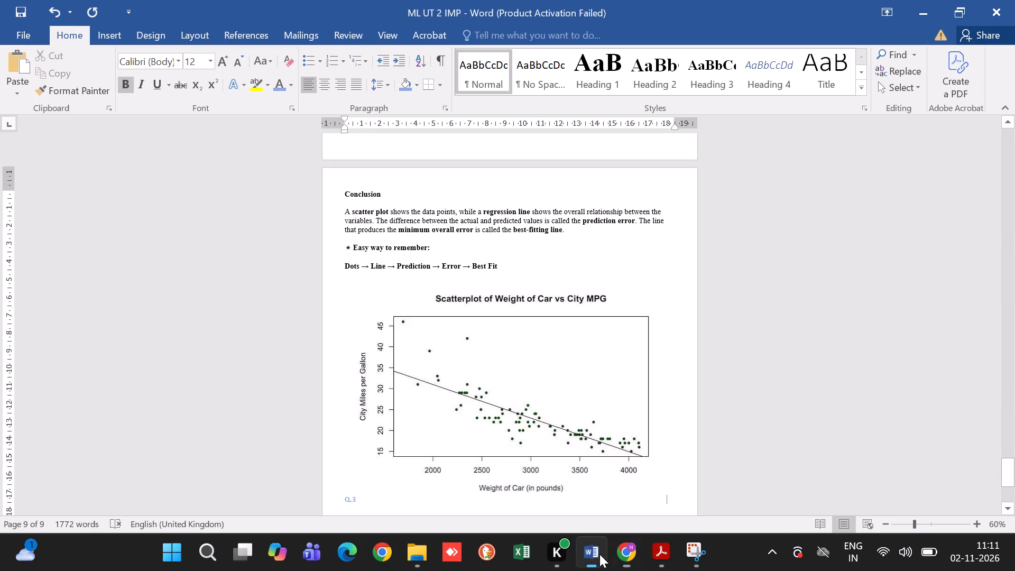
key(ctrl+v)
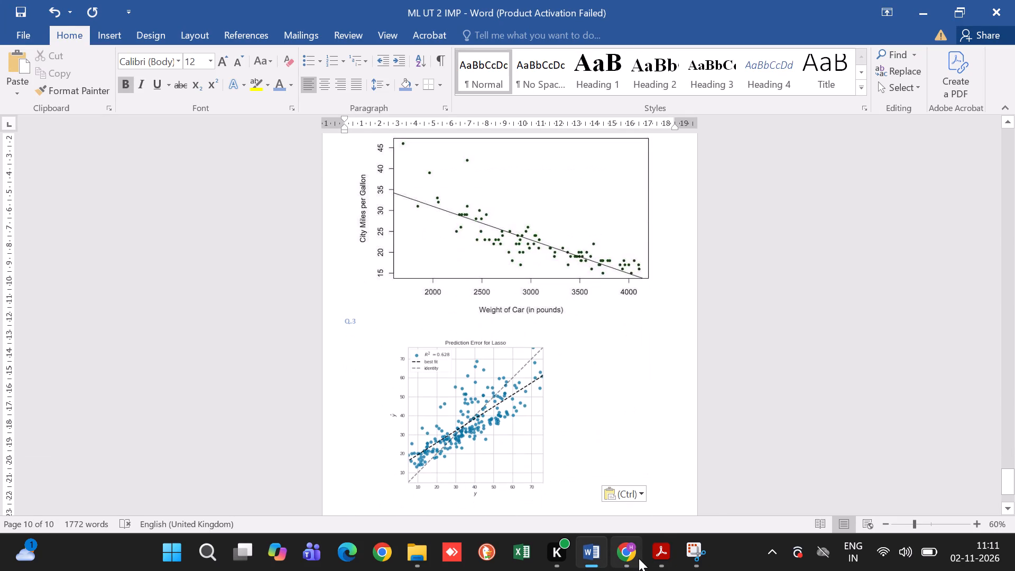
Switch to Chrome, reduce the image search query to "Best Fitting Line" and run the search.
click(639, 558)
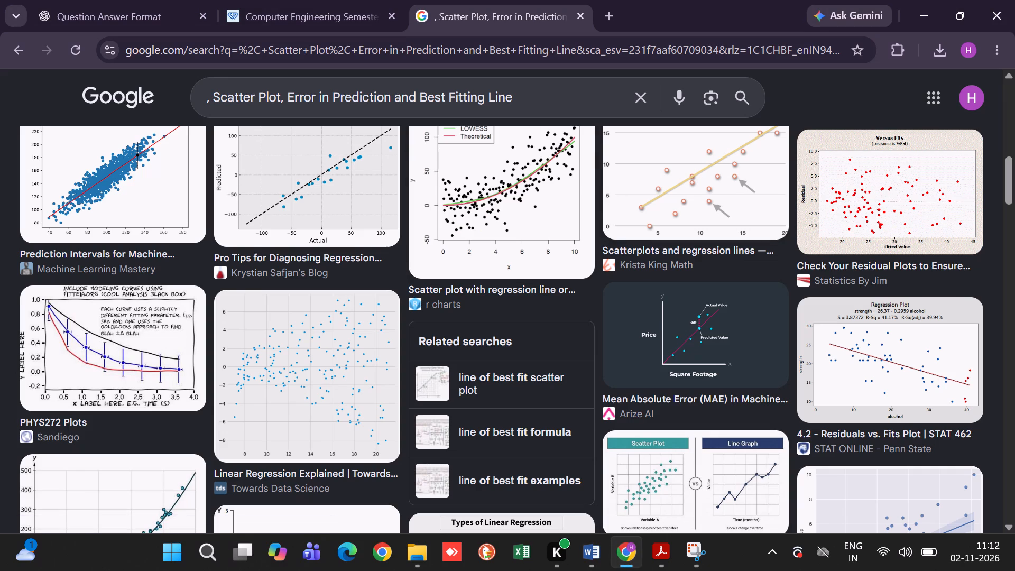
click(418, 96)
key(BackSpace)
key(BackSpace)
key(BackSpace)
key(BackSpace)
key(BackSpace)
key(BackSpace)
key(BackSpace)
key(BackSpace)
key(BackSpace)
key(BackSpace)
key(BackSpace)
key(BackSpace)
key(BackSpace)
key(BackSpace)
key(BackSpace)
key(BackSpace)
key(BackSpace)
key(BackSpace)
key(BackSpace)
key(BackSpace)
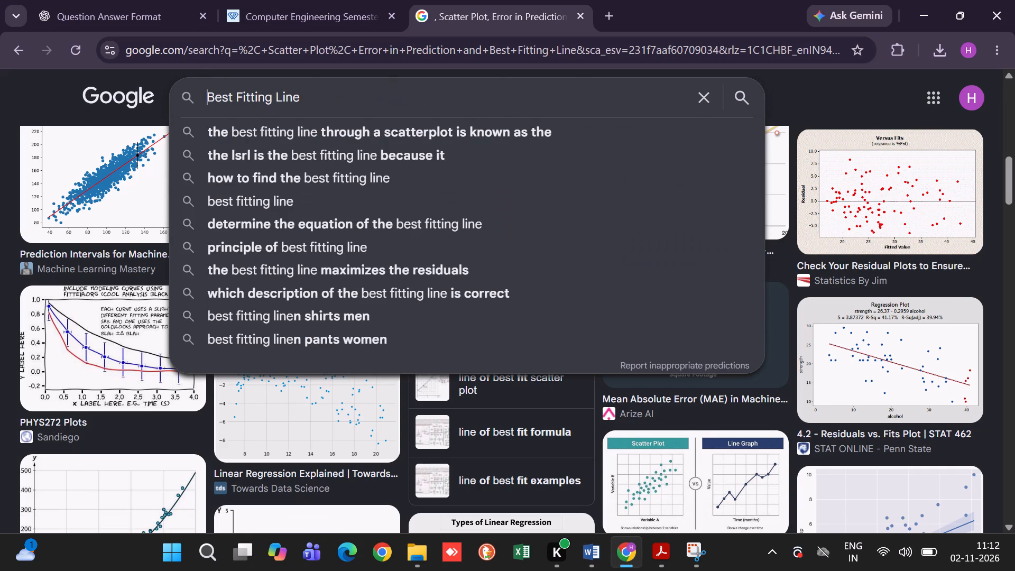
key(Return)
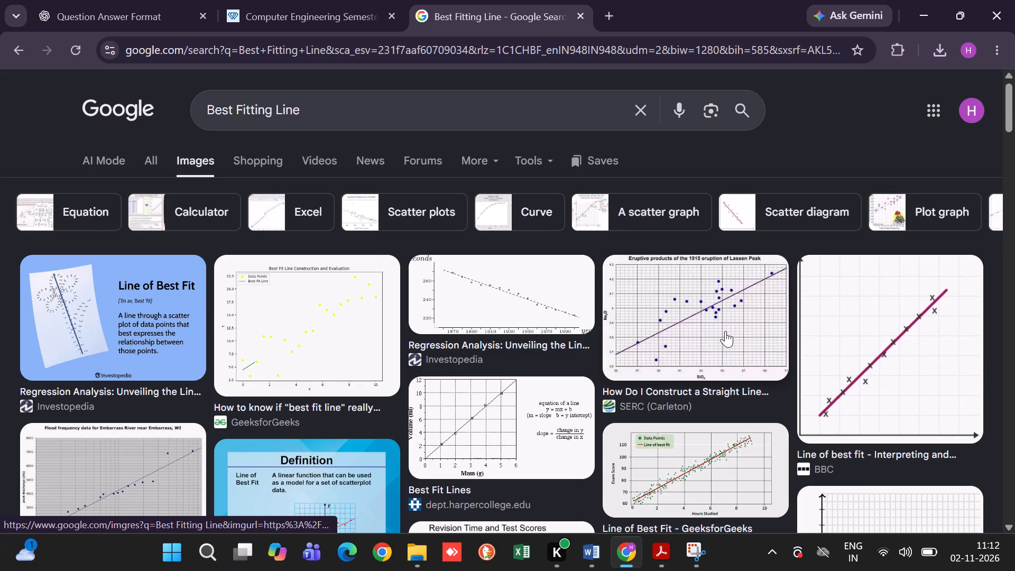
Copy the GeeksforGeeks "Line of Best Fit" graph of exam score against hours studied and paste it after the Lasso plot in Word.
scroll(725, 331, down, 1)
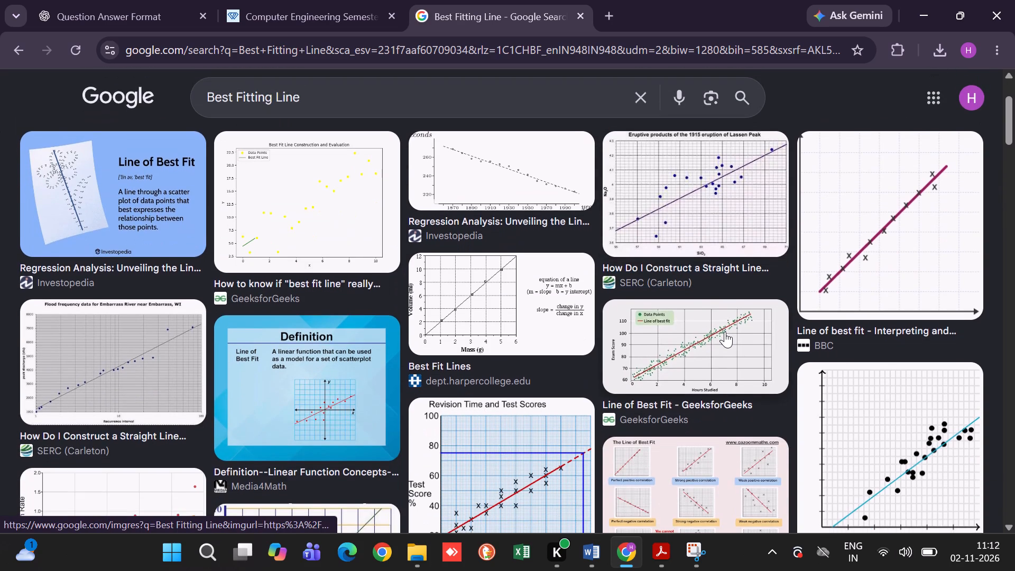
scroll(725, 331, down, 1)
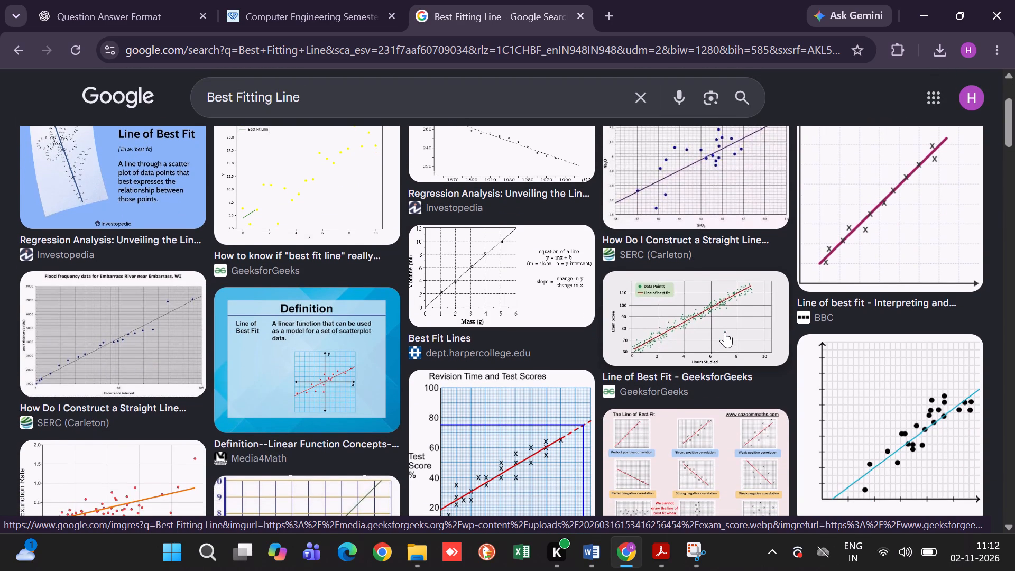
right_click(725, 331)
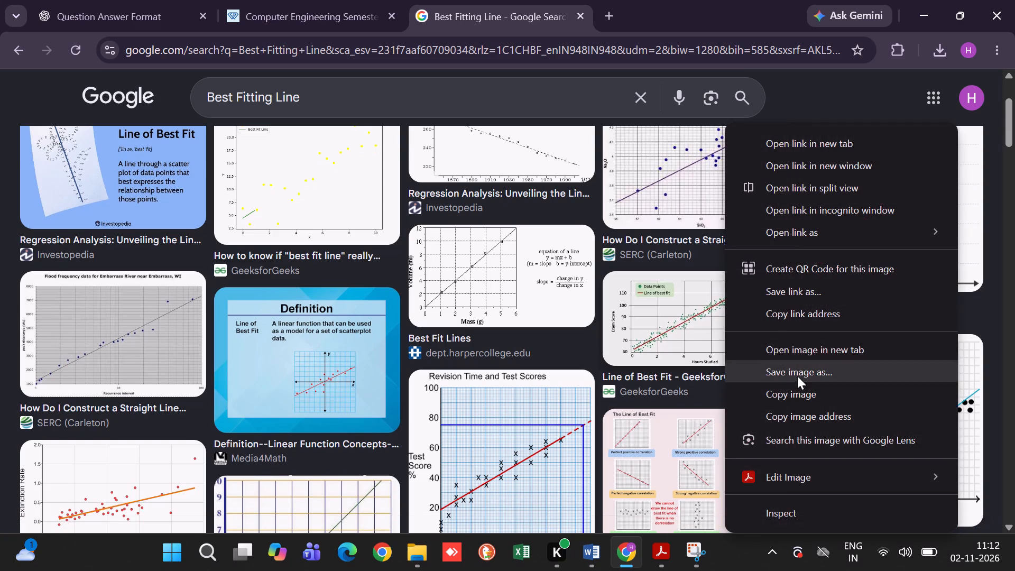
click(789, 391)
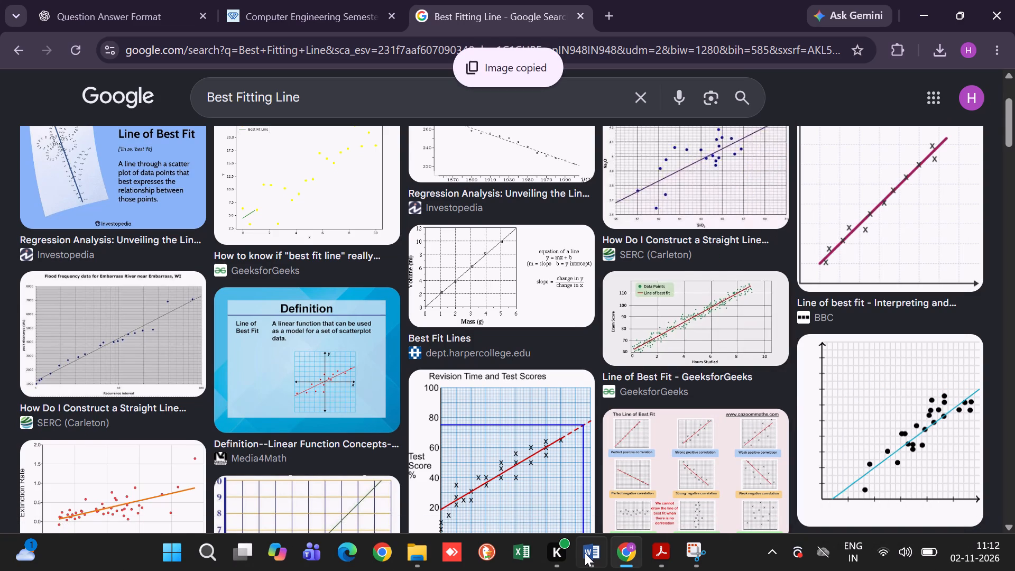
click(585, 553)
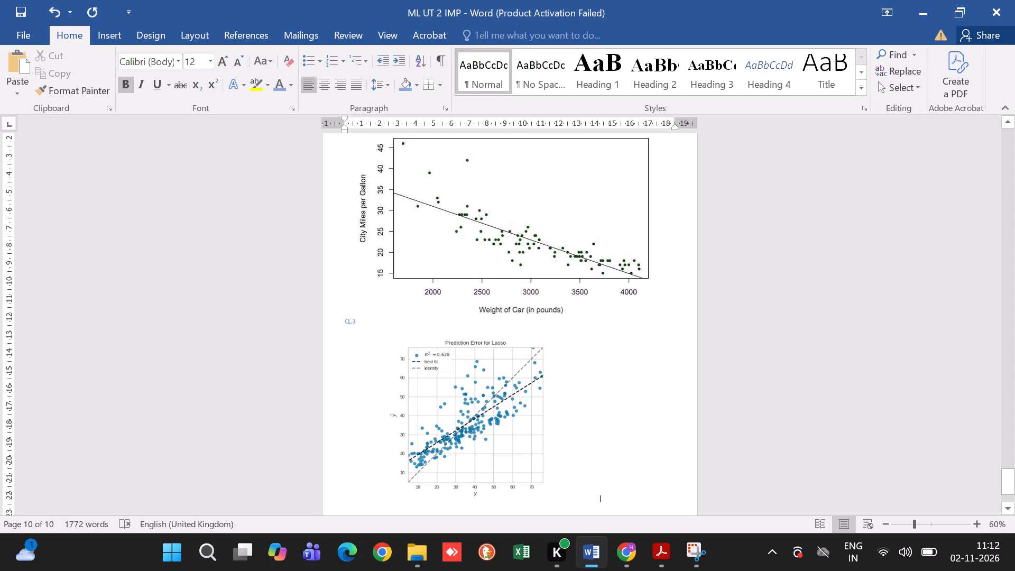
key(ctrl+v)
Shrink the pasted exam-score line-of-best-fit picture proportionally to about two-thirds of the text width.
click(583, 439)
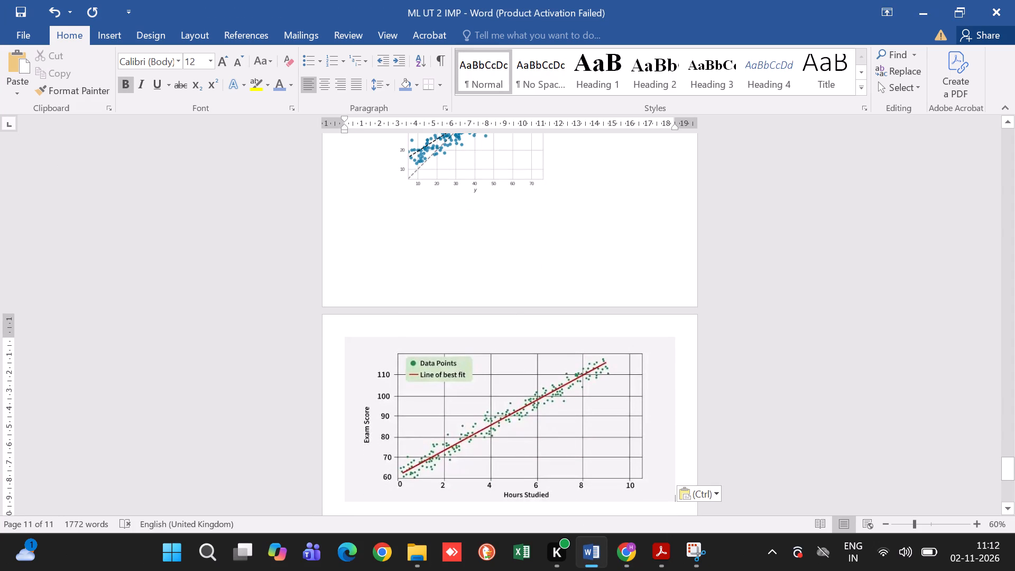
drag(678, 504, 501, 385)
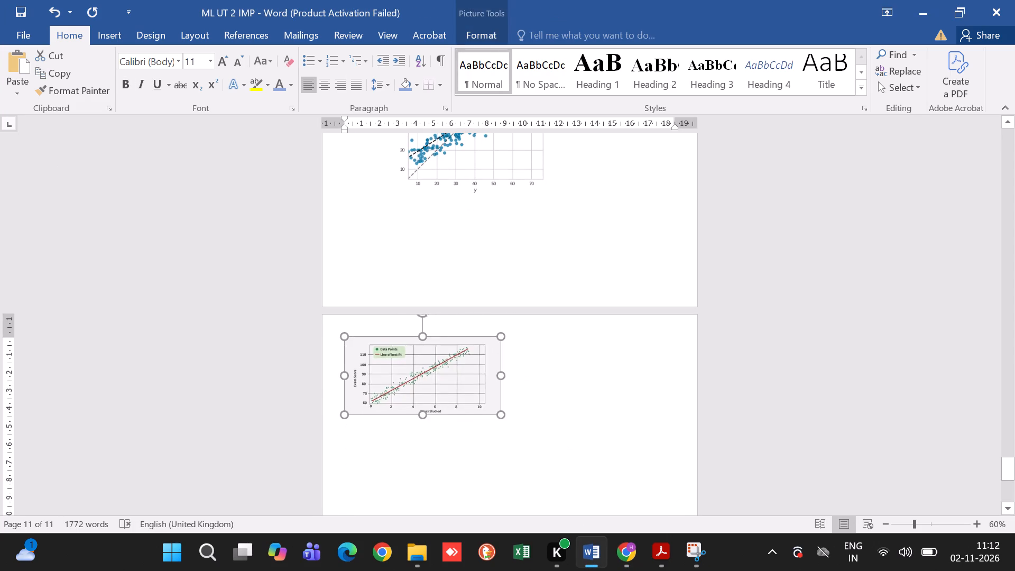
drag(501, 385, 562, 443)
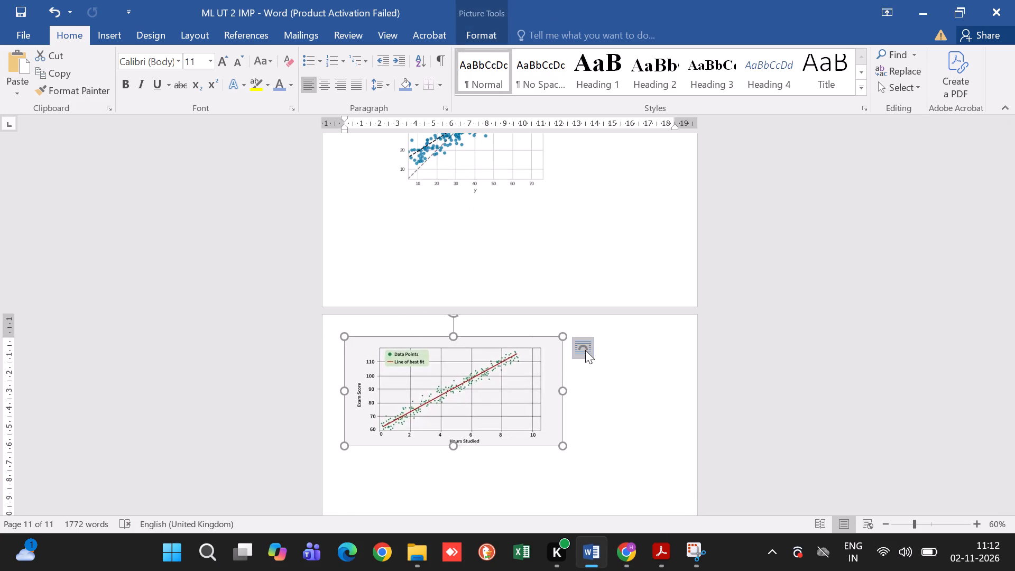
Apply Through text wrapping to the line-of-best-fit picture and move it upward in the document.
click(585, 350)
click(693, 398)
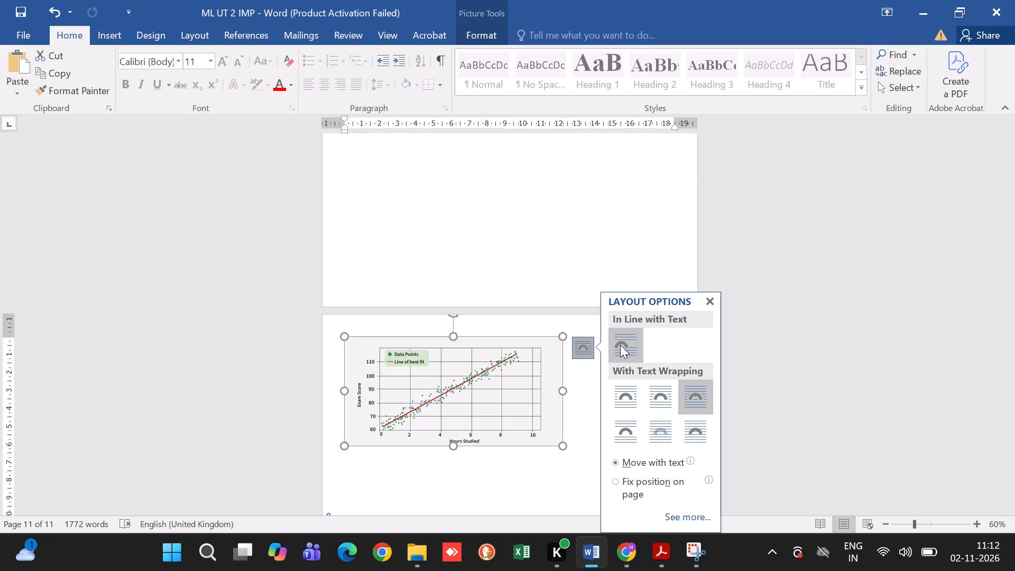
drag(486, 358, 541, 258)
Apply Through text wrapping to the car weight scatterplot and shrink it to about two-thirds of its size.
scroll(541, 258, up, 4)
click(541, 258)
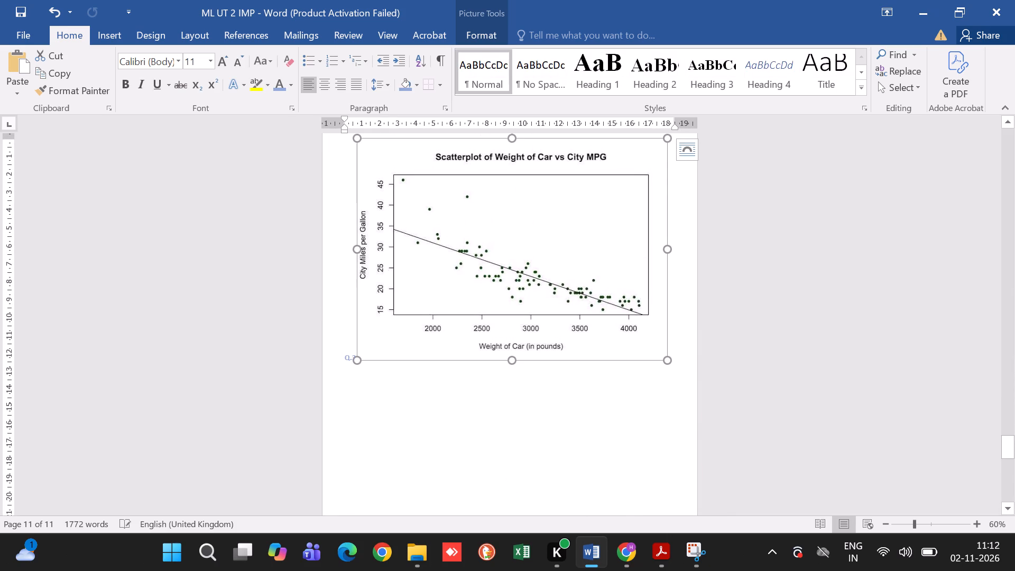
click(685, 155)
click(803, 257)
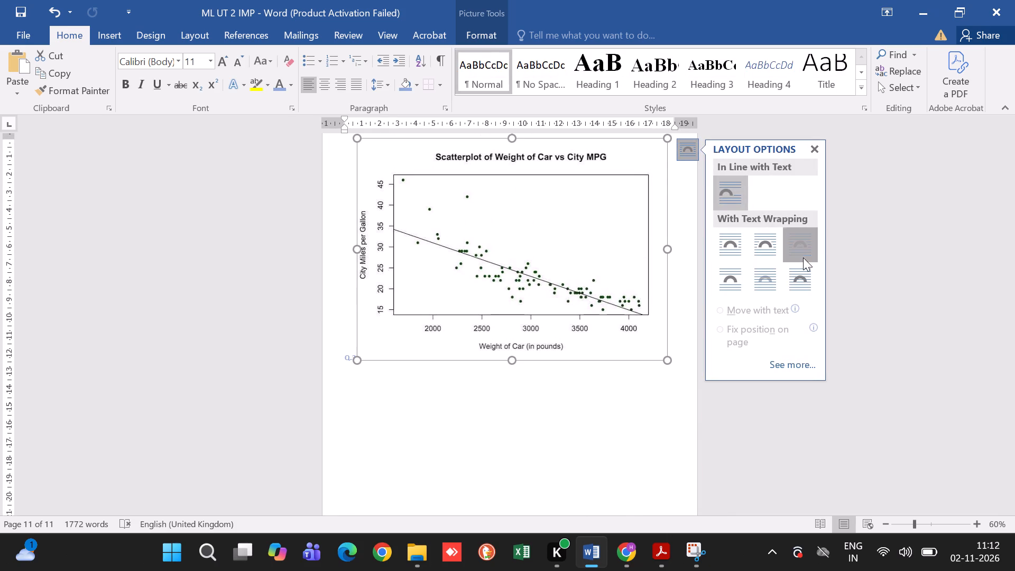
drag(669, 363, 564, 258)
Move the car weight scatterplot up beside the Advantages of Using a Regression Line and Example Applications lists.
scroll(564, 258, up, 1)
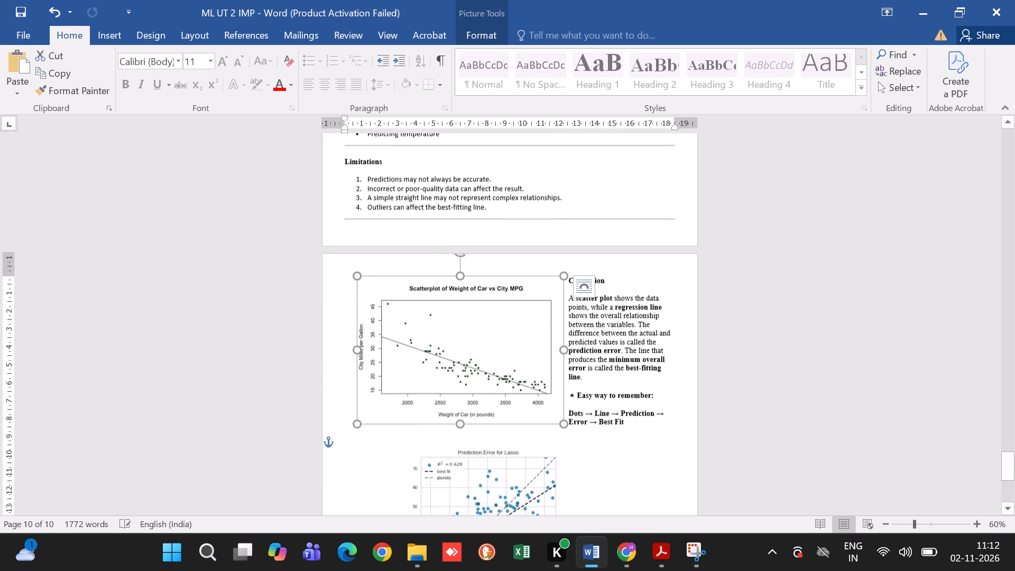
drag(487, 317, 546, 288)
scroll(546, 288, up, 1)
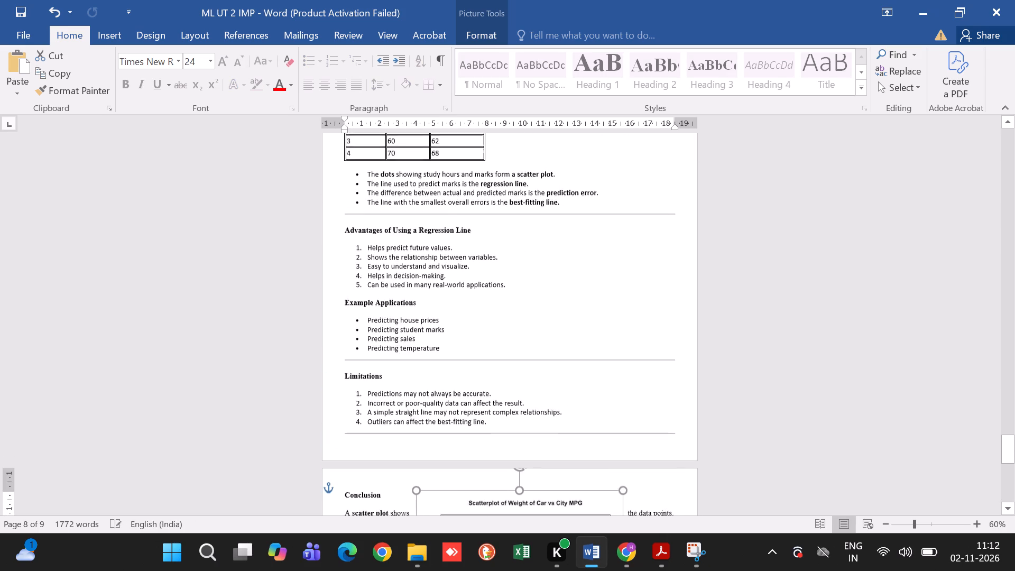
scroll(546, 288, up, 1)
drag(513, 487, 604, 256)
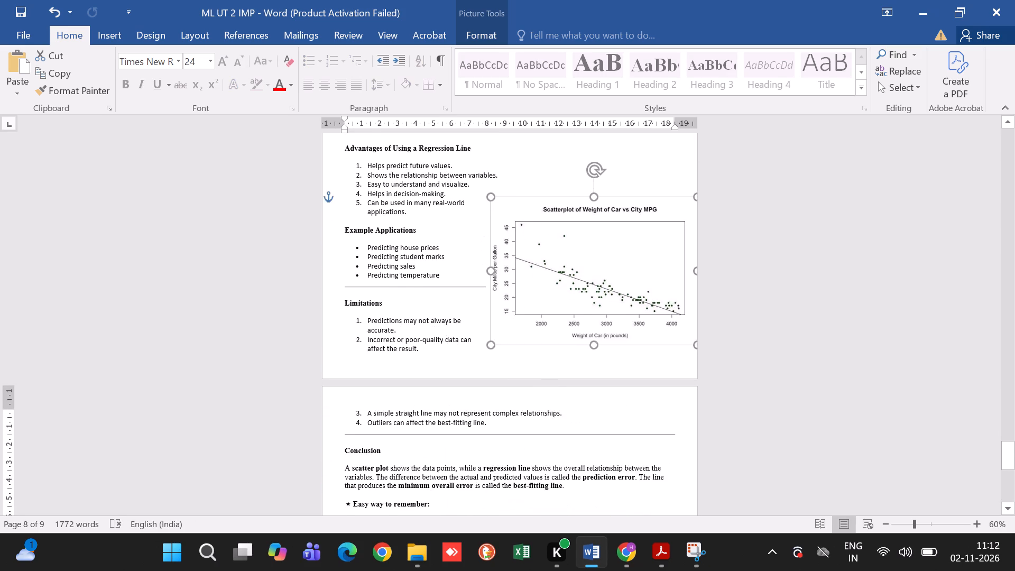
drag(604, 256, 603, 252)
scroll(590, 270, up, 1)
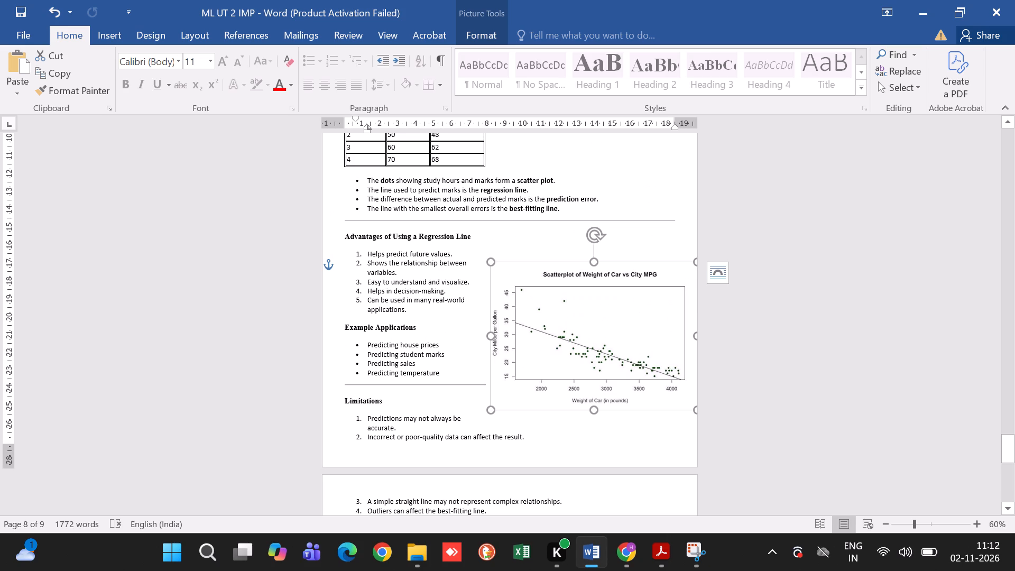
Shrink the car weight scatterplot further and move it slightly up beside the Advantages of Using a Regression Line list.
drag(489, 413, 536, 368)
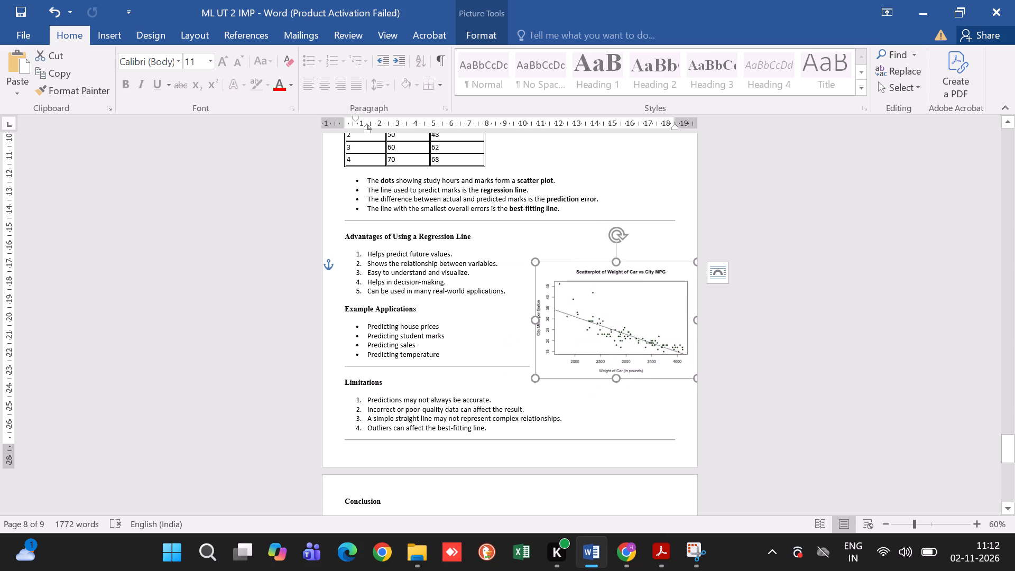
drag(596, 321, 585, 289)
Apply Through text wrapping to the Prediction Error for Lasso plot and shrink it proportionally to about three-fifths of its size.
scroll(585, 289, down, 1)
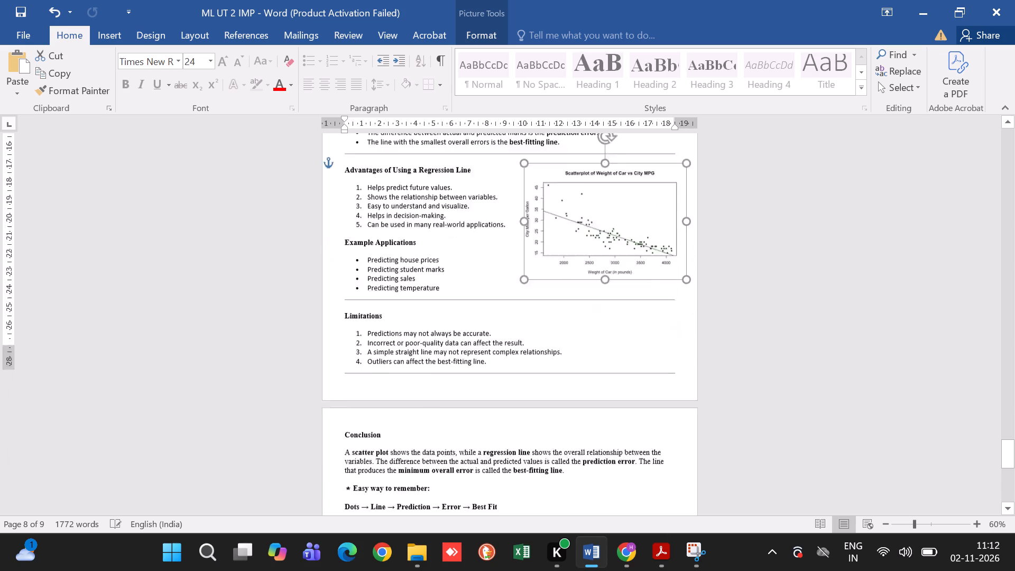
scroll(585, 289, down, 2)
click(492, 306)
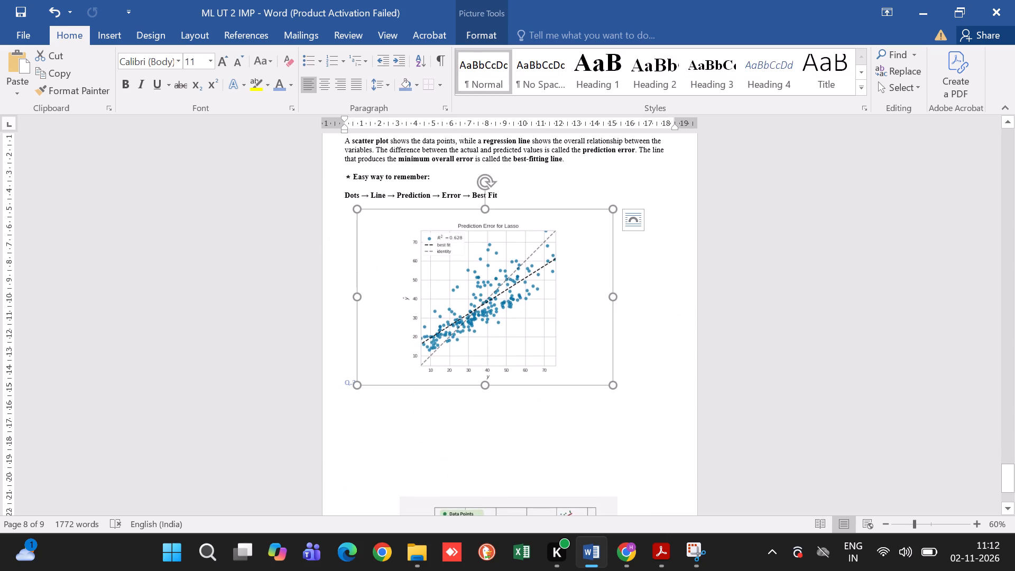
click(628, 231)
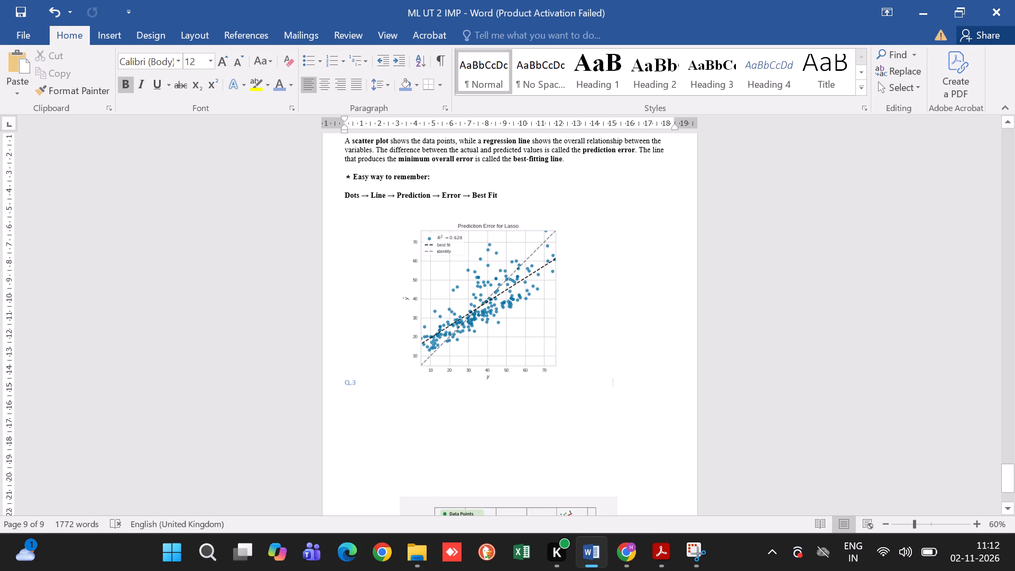
click(508, 290)
click(633, 215)
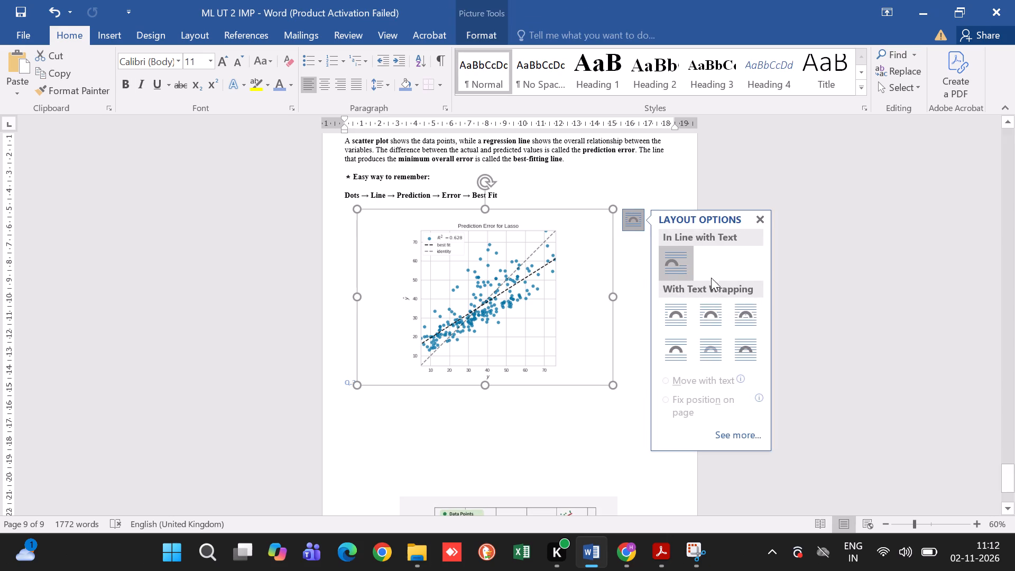
click(731, 306)
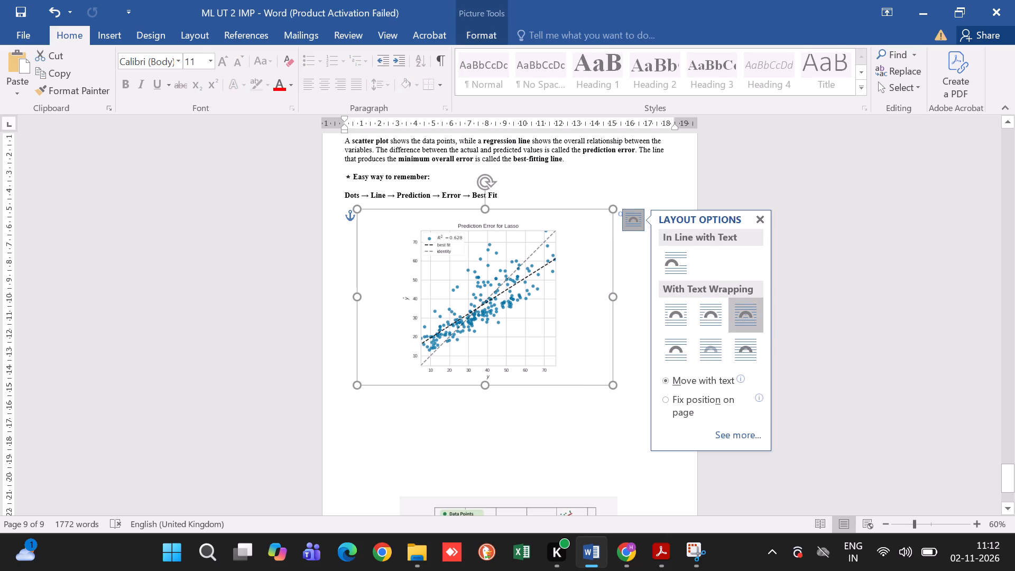
drag(615, 387, 514, 275)
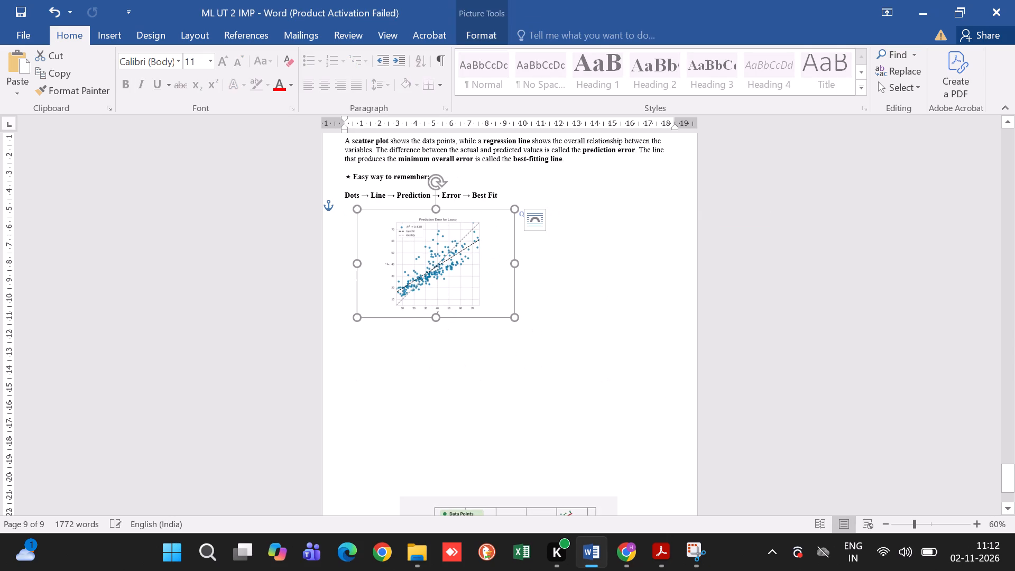
Move the Prediction Error for Lasso plot up beside the flow from Shows Data Points to BEST FITTING LINE.
drag(458, 270, 540, 272)
scroll(540, 272, up, 2)
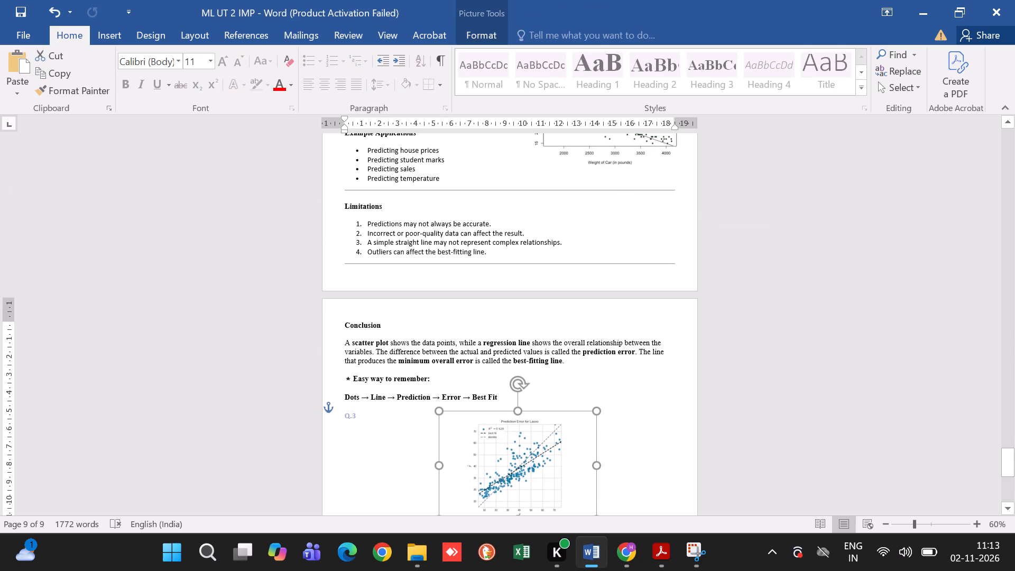
drag(527, 452, 528, 250)
scroll(528, 250, up, 3)
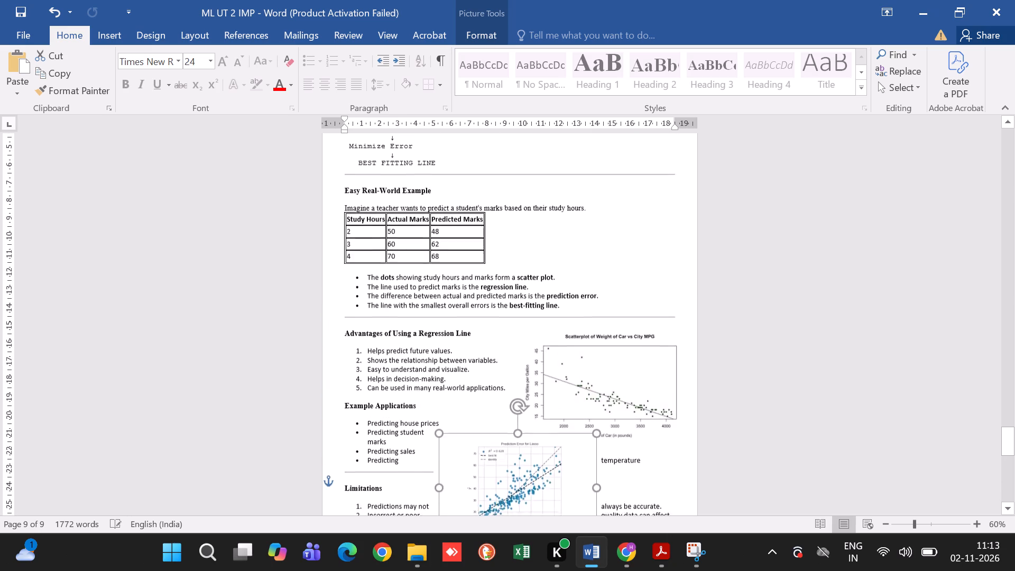
drag(529, 470, 594, 247)
scroll(594, 247, up, 1)
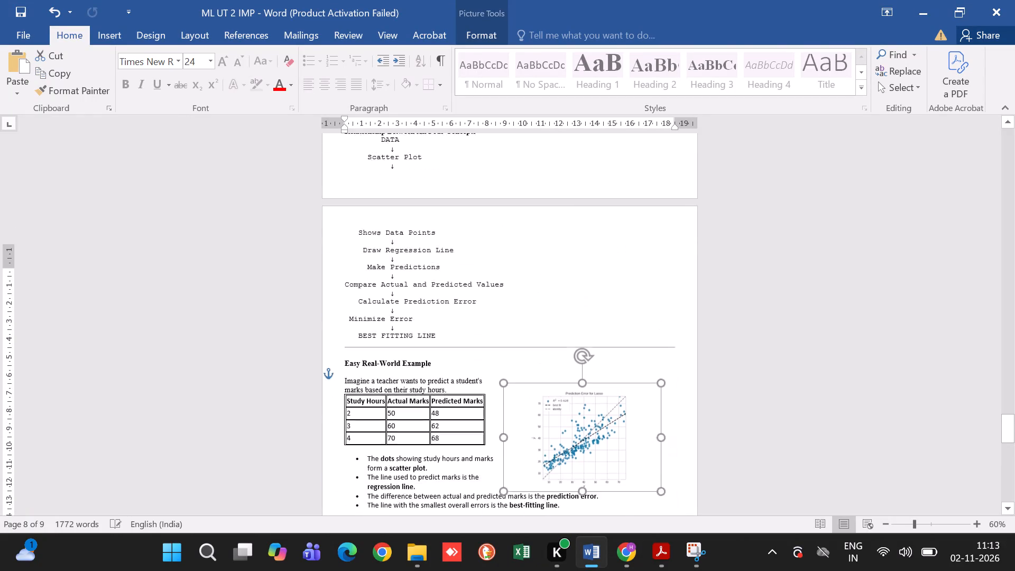
scroll(594, 247, up, 1)
drag(616, 471, 644, 300)
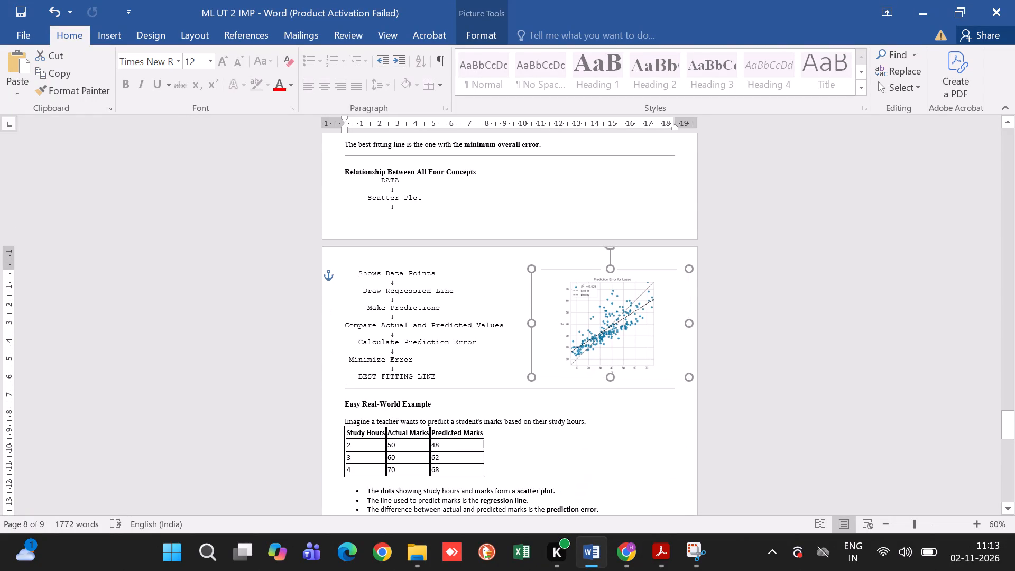
drag(644, 300, 644, 300)
Enlarge the Prediction Error for Lasso plot slightly and shift it toward the page's outer margin, clear of the flow text.
drag(527, 268, 499, 243)
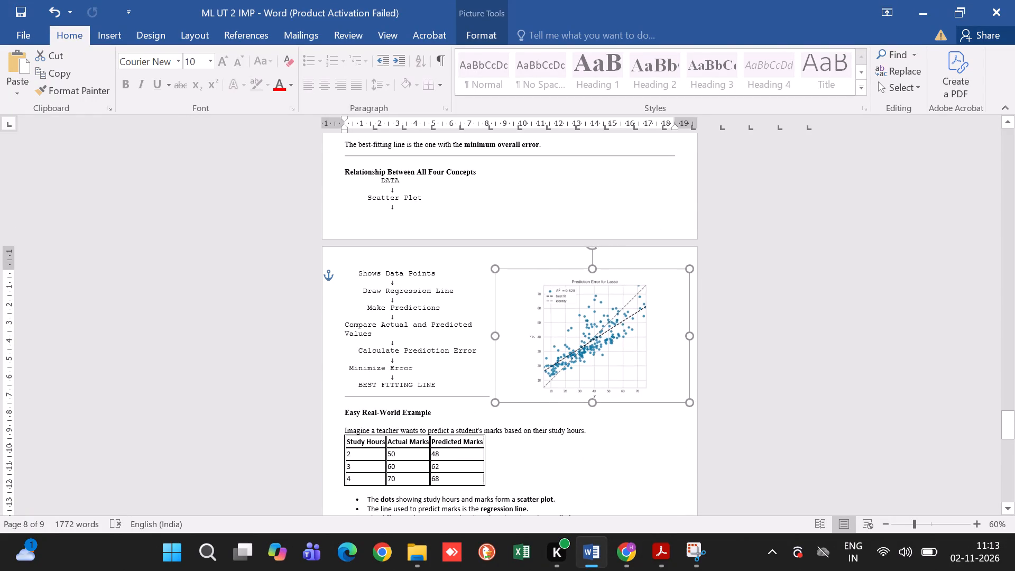
drag(499, 243, 520, 247)
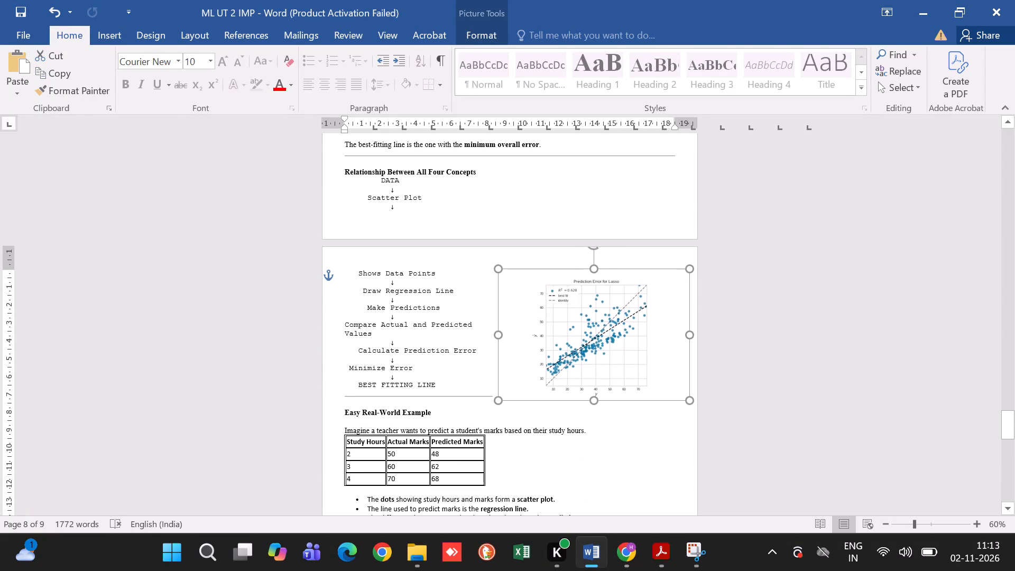
drag(520, 247, 530, 253)
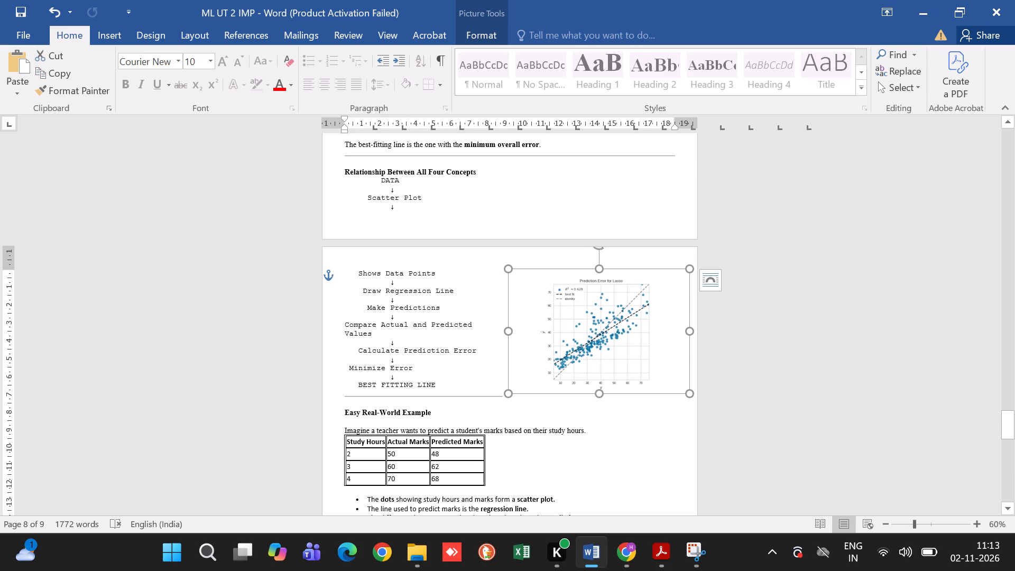
drag(621, 356, 653, 352)
Move the exam-score line-of-best-fit picture from the last page up beside the How is the Best Fitting Line Found? steps.
scroll(653, 352, right, 1)
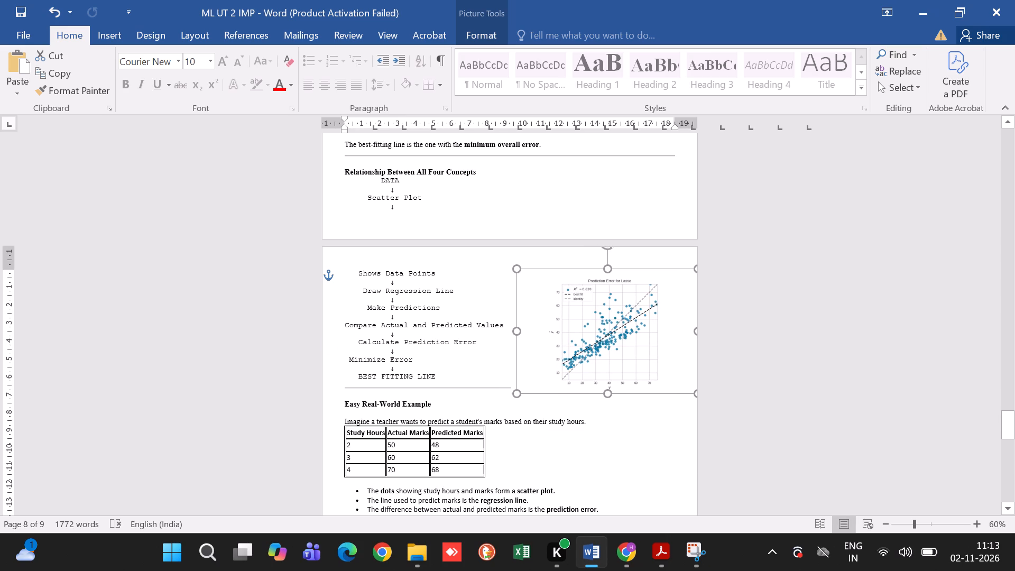
scroll(653, 352, right, 1)
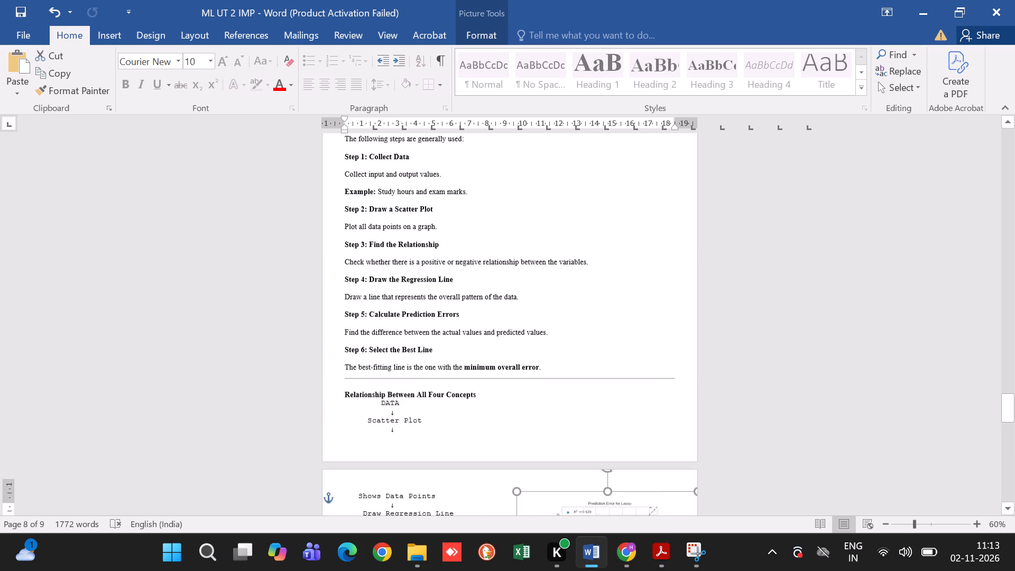
scroll(653, 352, right, 1)
scroll(653, 352, down, 2)
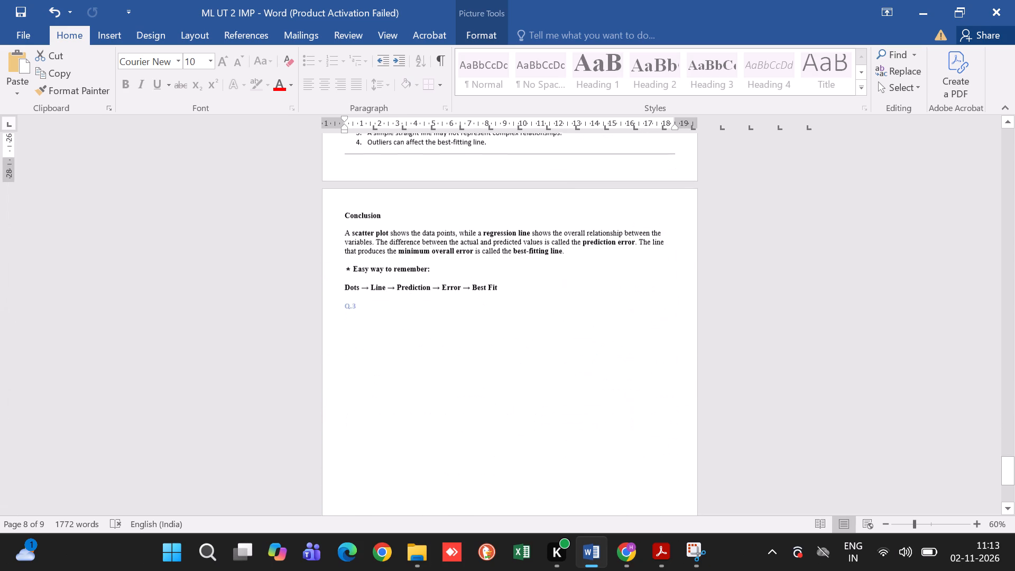
scroll(559, 436, down, 2)
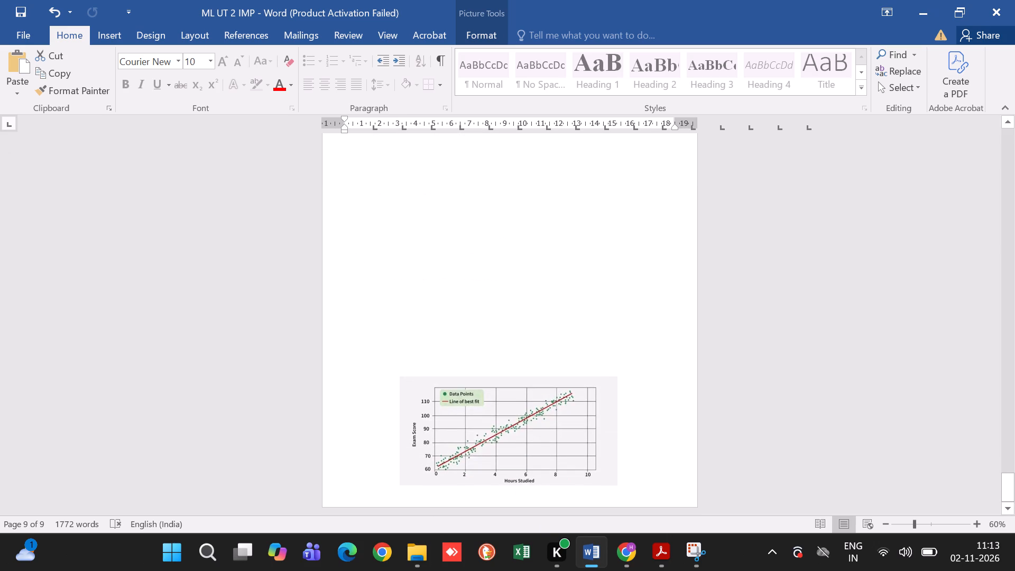
drag(530, 425, 577, 175)
scroll(577, 175, up, 4)
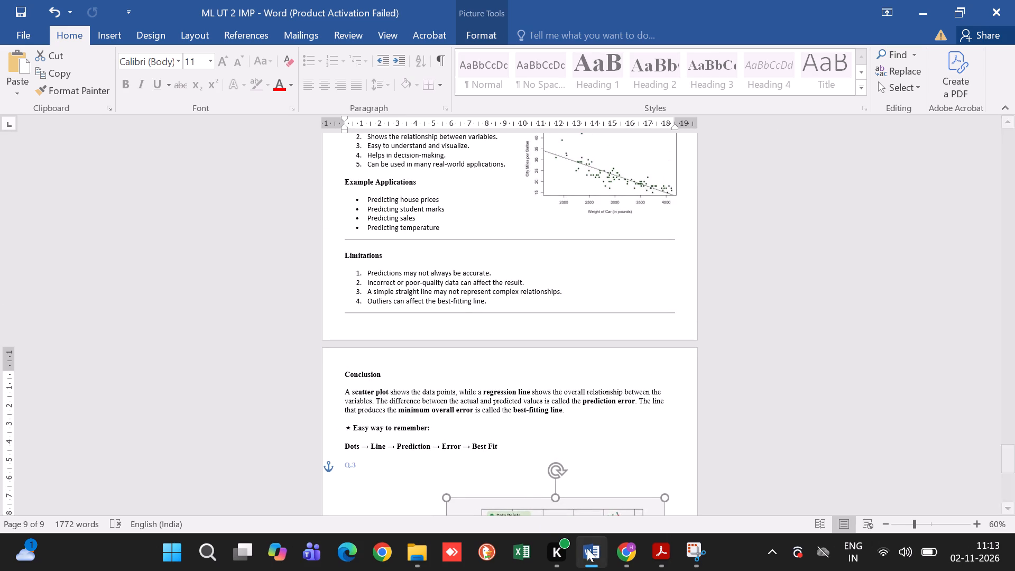
drag(577, 504, 491, 218)
scroll(491, 218, up, 1)
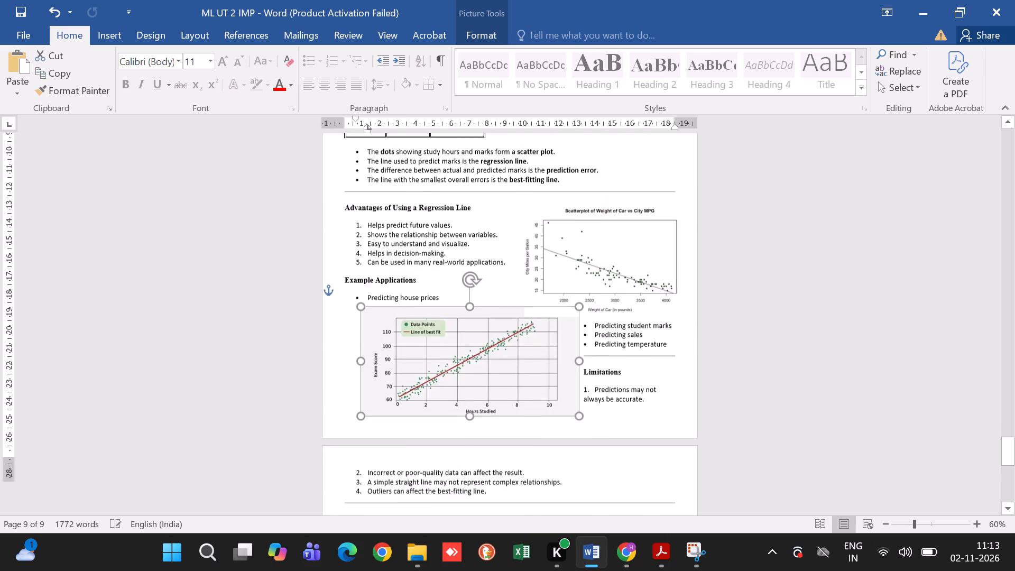
scroll(491, 218, up, 1)
drag(507, 489, 602, 220)
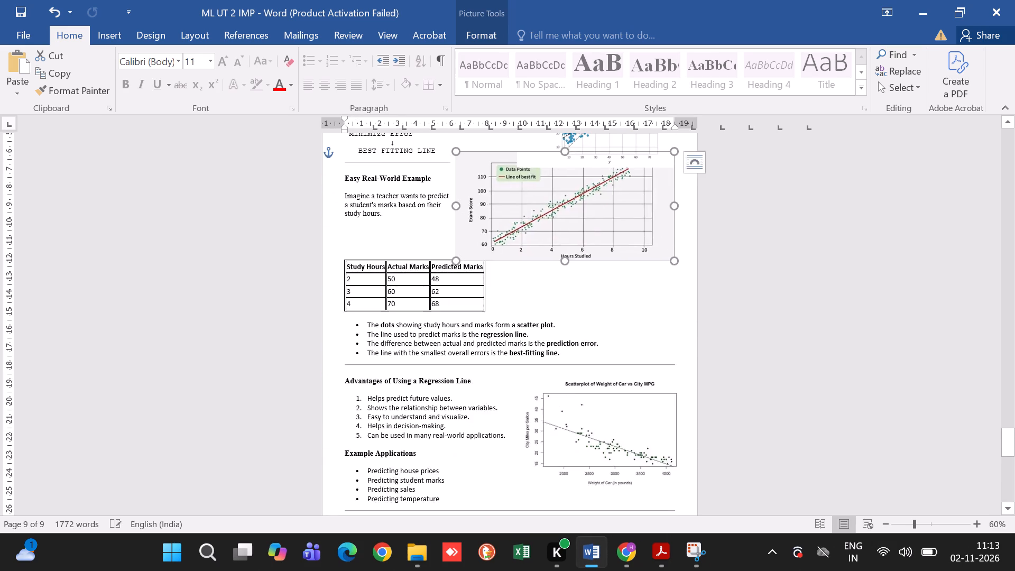
scroll(602, 220, up, 2)
drag(578, 450, 620, 205)
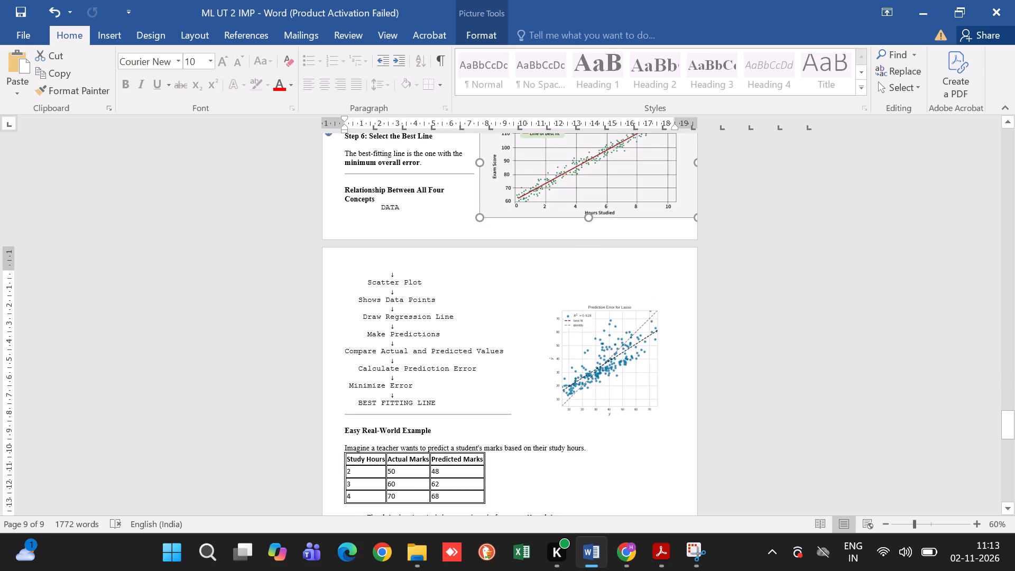
drag(620, 205, 616, 211)
scroll(616, 211, up, 2)
drag(622, 393, 642, 237)
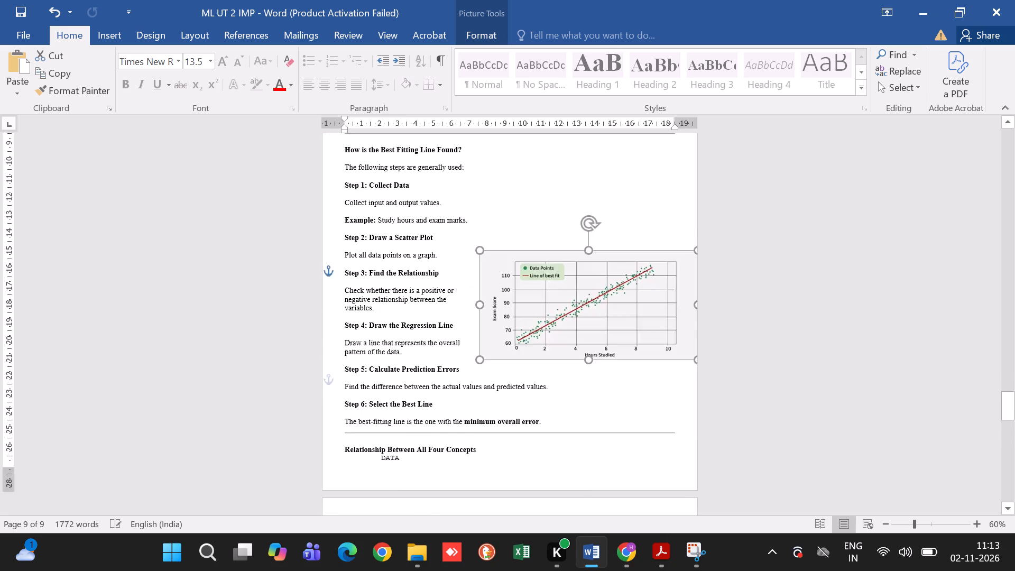
drag(642, 237, 639, 183)
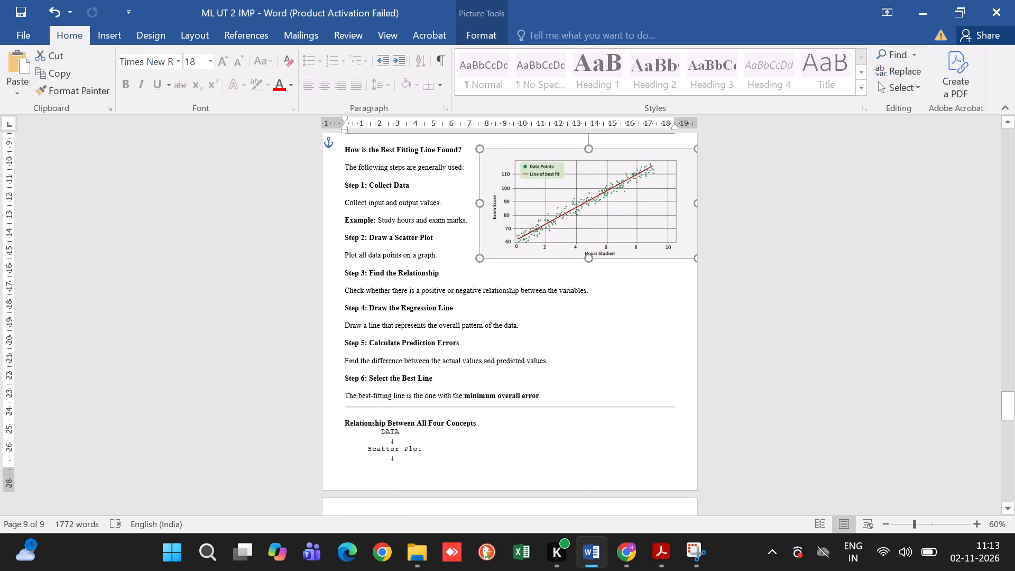
Shrink the exam-score line-of-best-fit picture slightly and nudge it up level with the How is the Best Fitting Line Found? heading.
drag(482, 151, 499, 155)
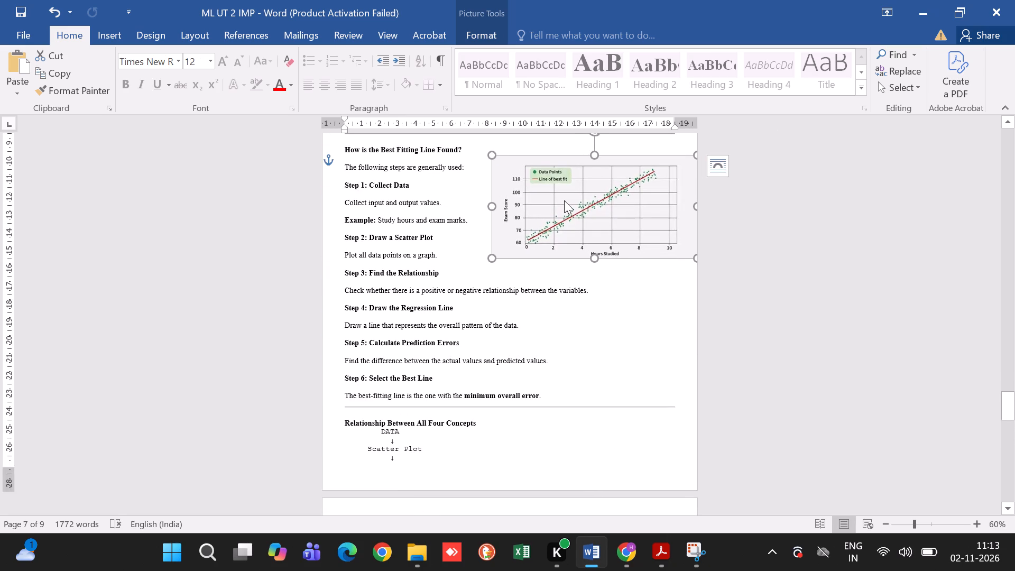
drag(564, 200, 563, 187)
Go to the document's Q.3 heading, and switch to the question paper PDF in Acrobat to read the next question.
scroll(534, 278, down, 4)
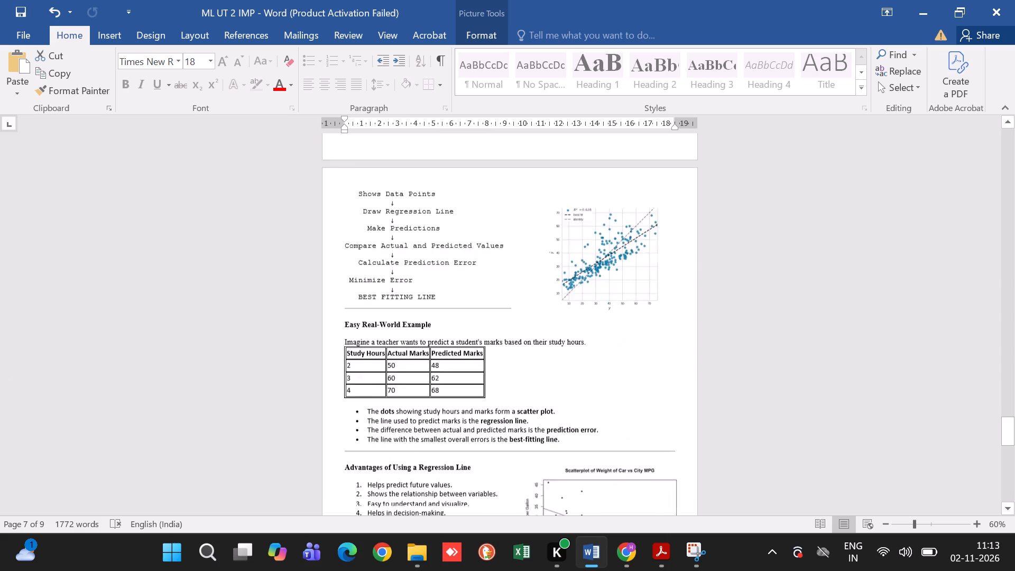
scroll(534, 278, down, 5)
scroll(534, 278, up, 3)
ctrl+scroll(534, 278, up, 2)
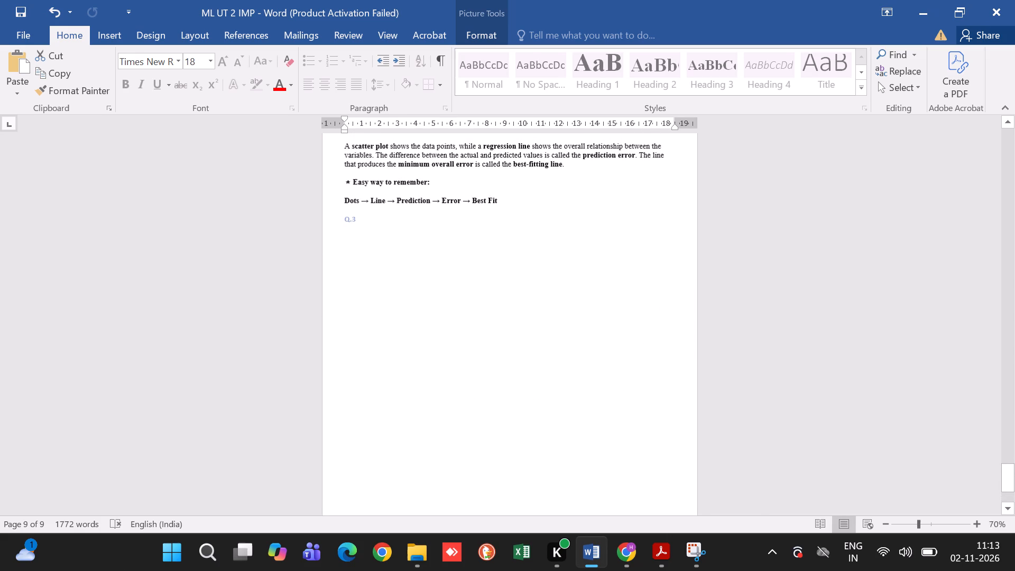
ctrl+scroll(534, 278, up, 5)
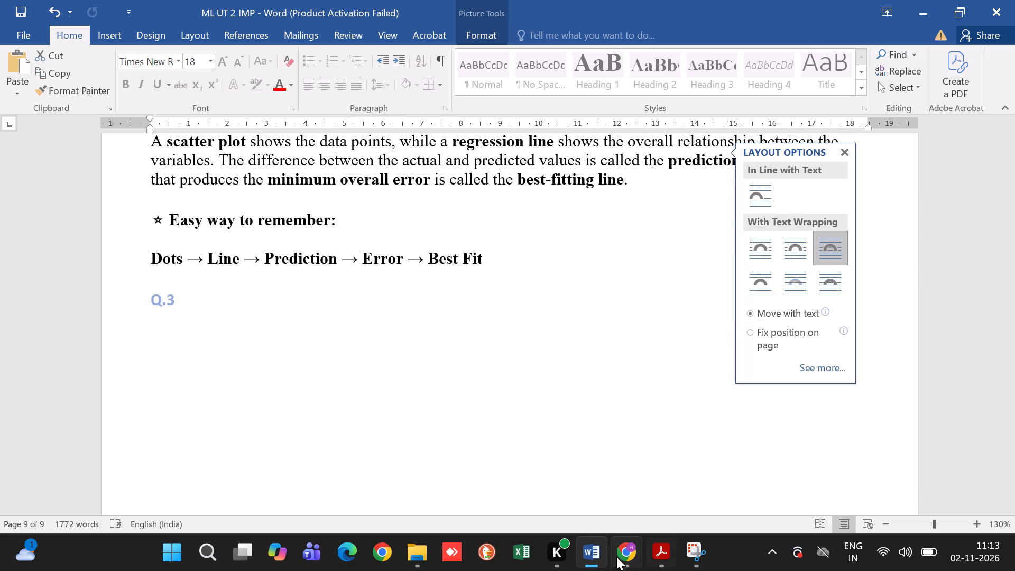
click(666, 551)
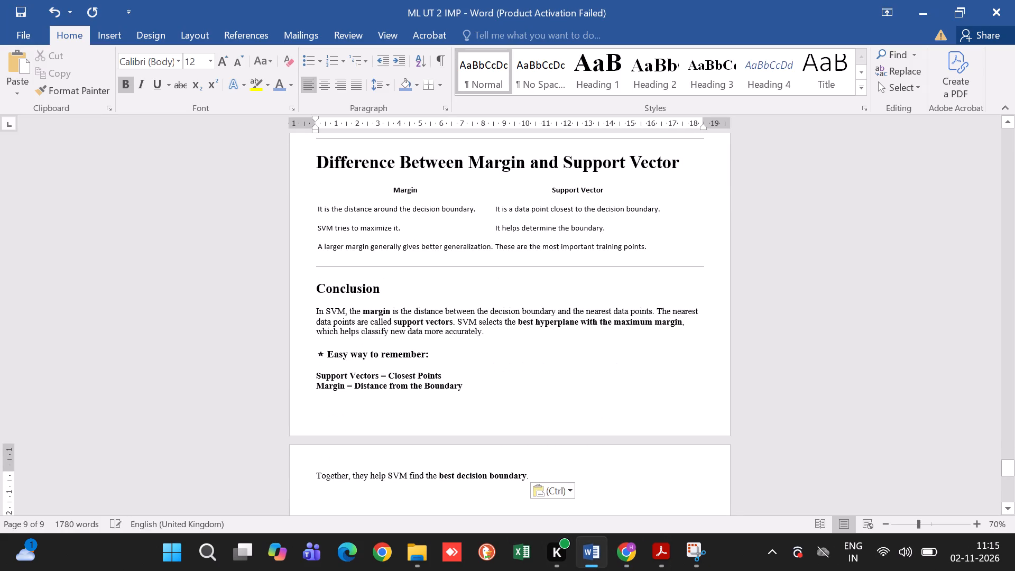
Apply all borders to the table under Difference Between Margin and Support Vector.
click(309, 178)
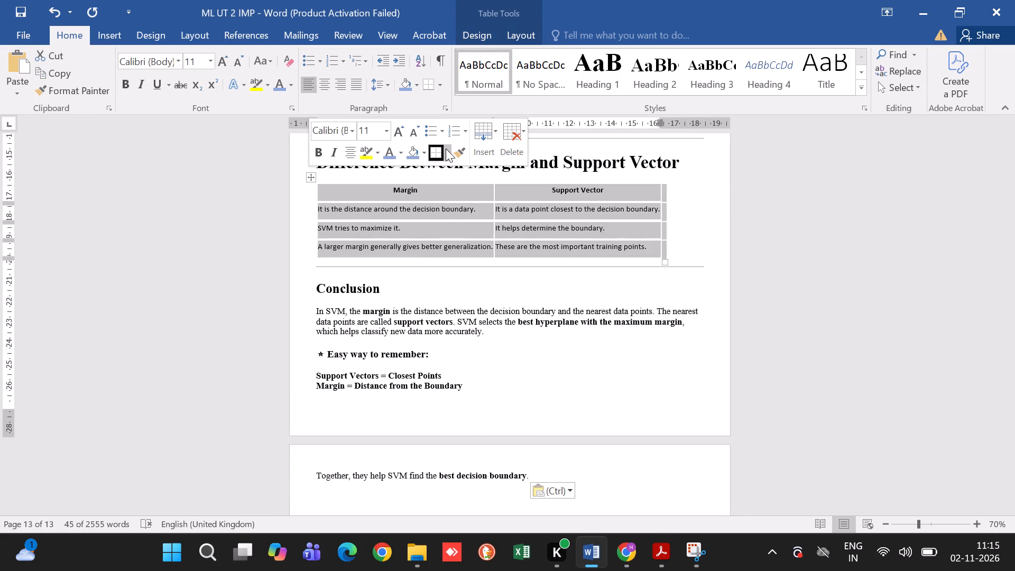
click(446, 149)
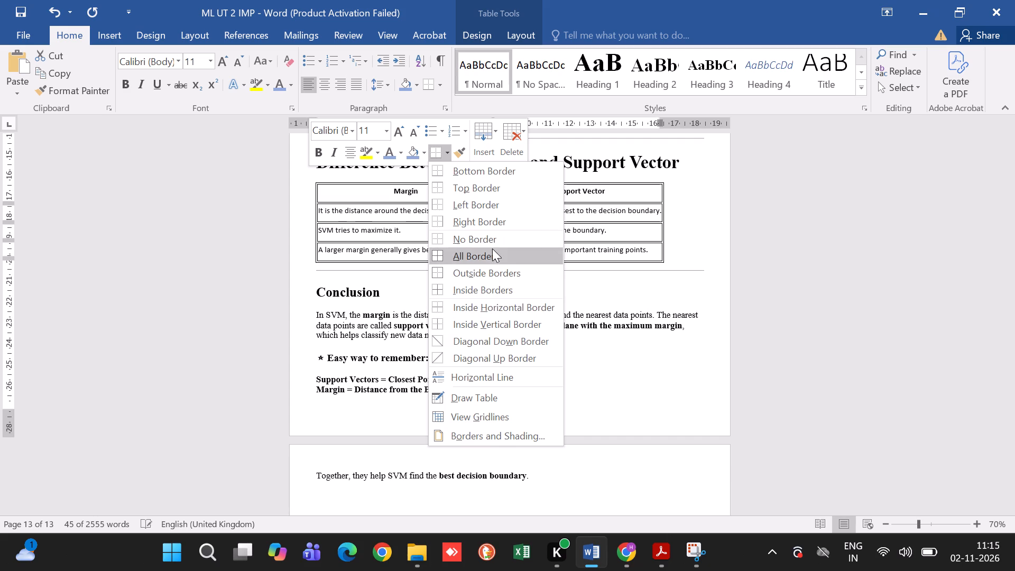
click(492, 248)
Look back through the pasted Q.3 answer, from the comparison table up to its Introduction heading.
scroll(492, 248, up, 7)
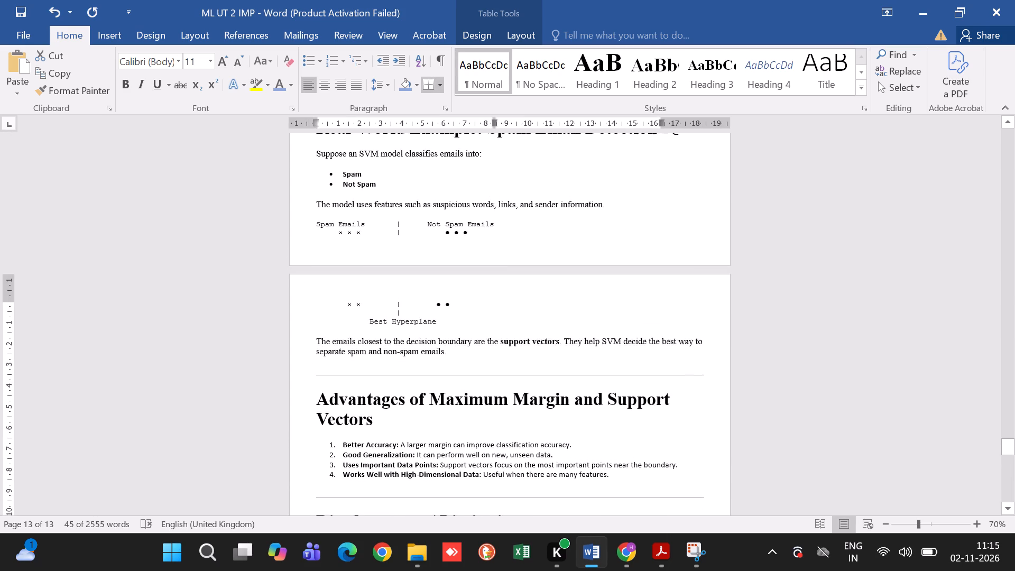
scroll(492, 248, up, 3)
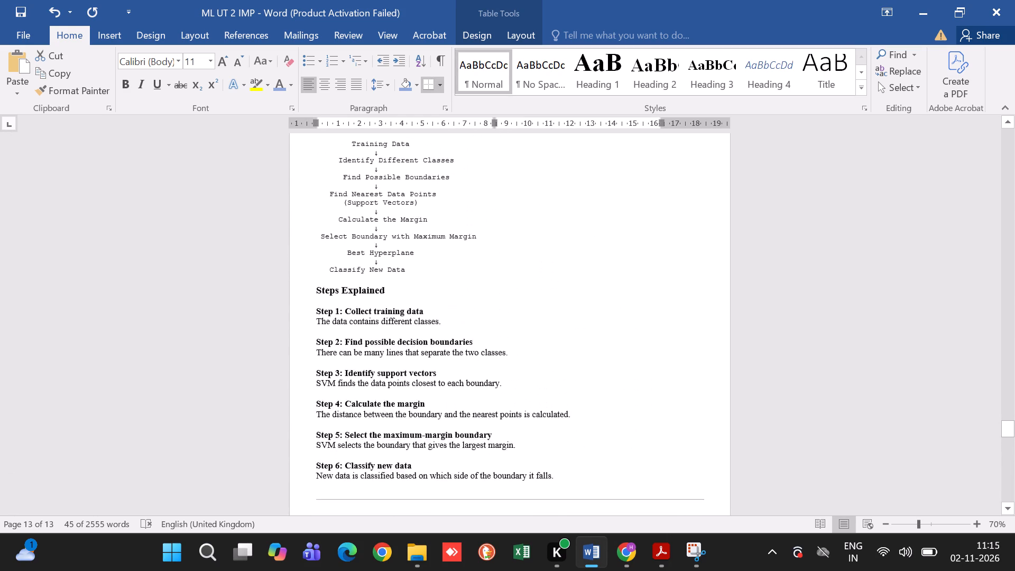
scroll(492, 248, up, 4)
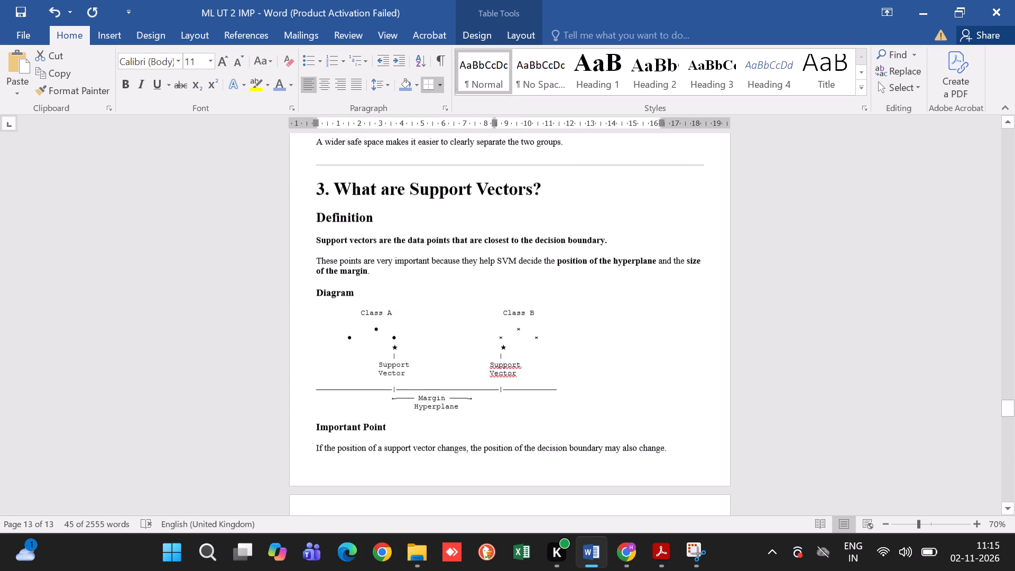
scroll(492, 248, up, 3)
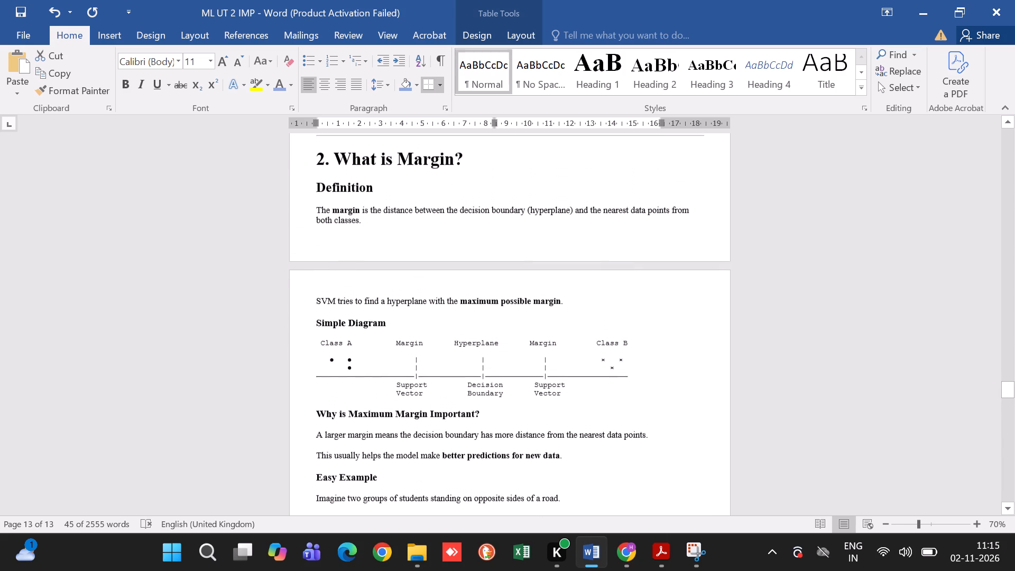
scroll(492, 248, up, 6)
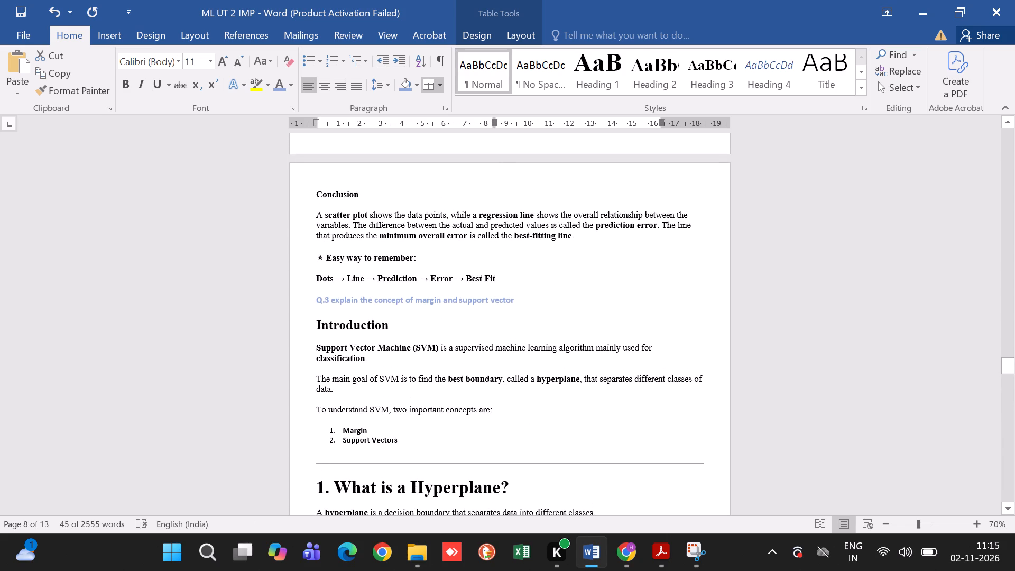
Select the whole Q.3 answer from the Introduction heading to its last line and set its font size to 12.
drag(317, 324, 517, 567)
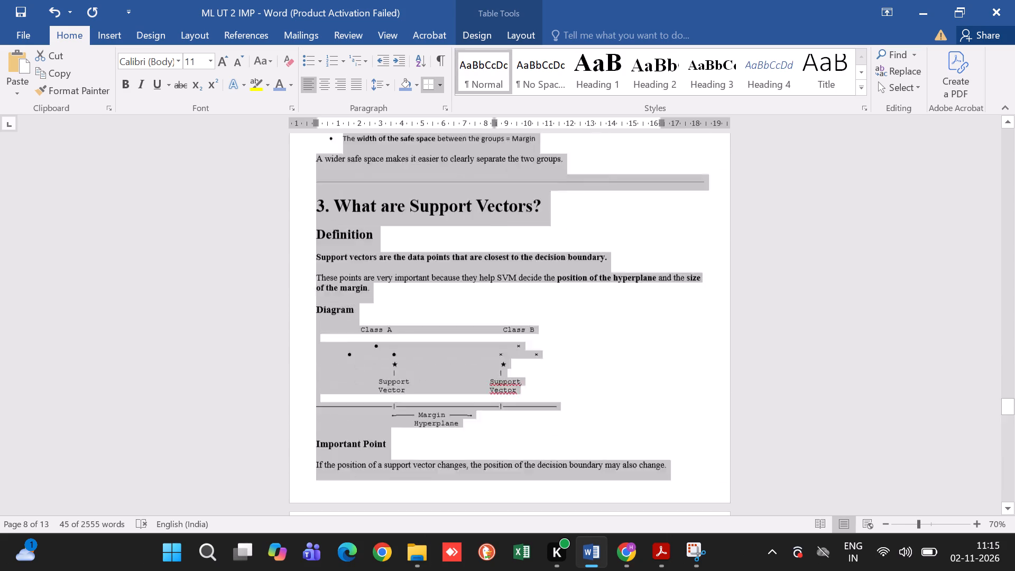
drag(517, 567, 529, 342)
scroll(529, 342, up, 1)
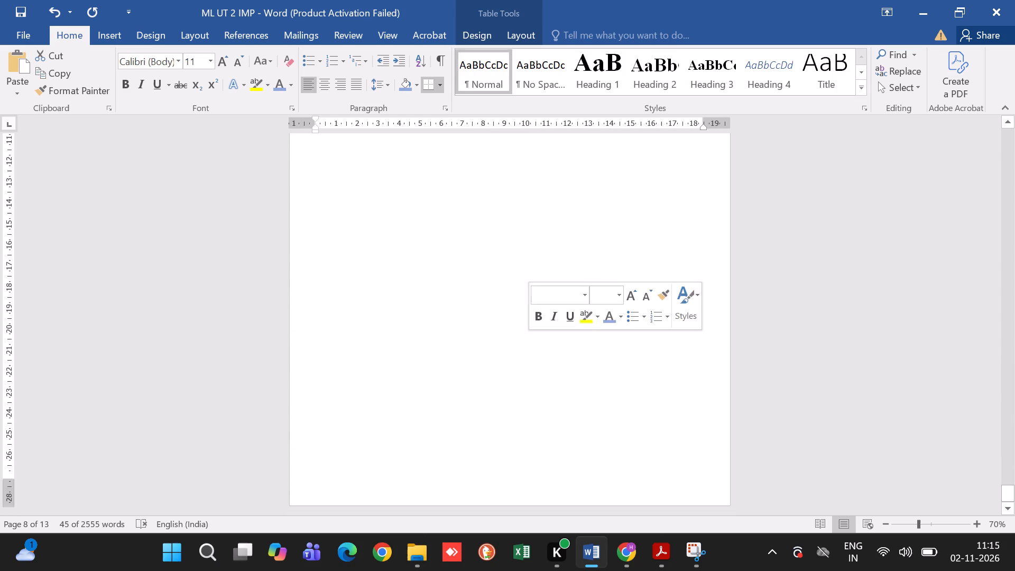
scroll(529, 342, up, 5)
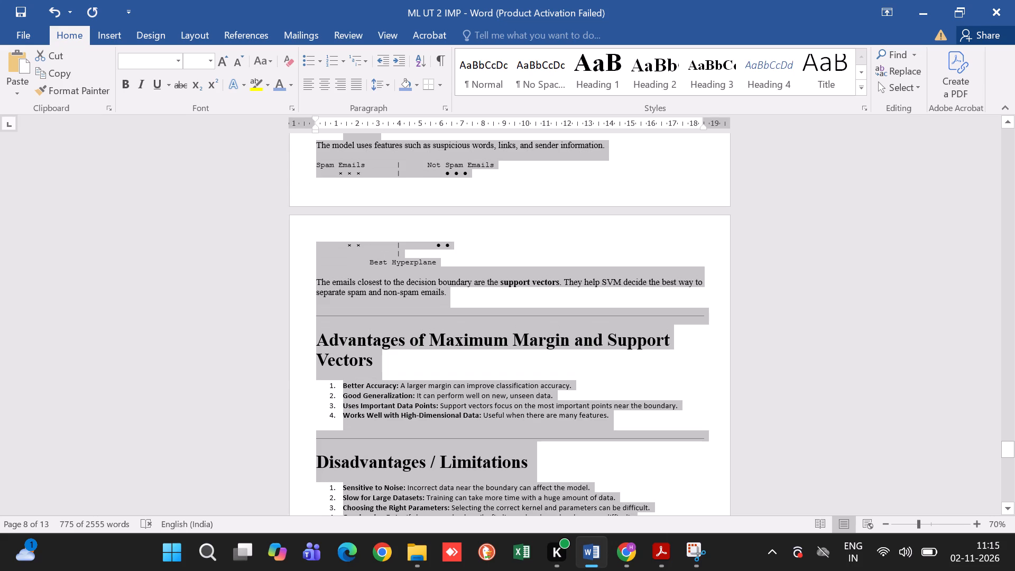
click(191, 60)
text(12)
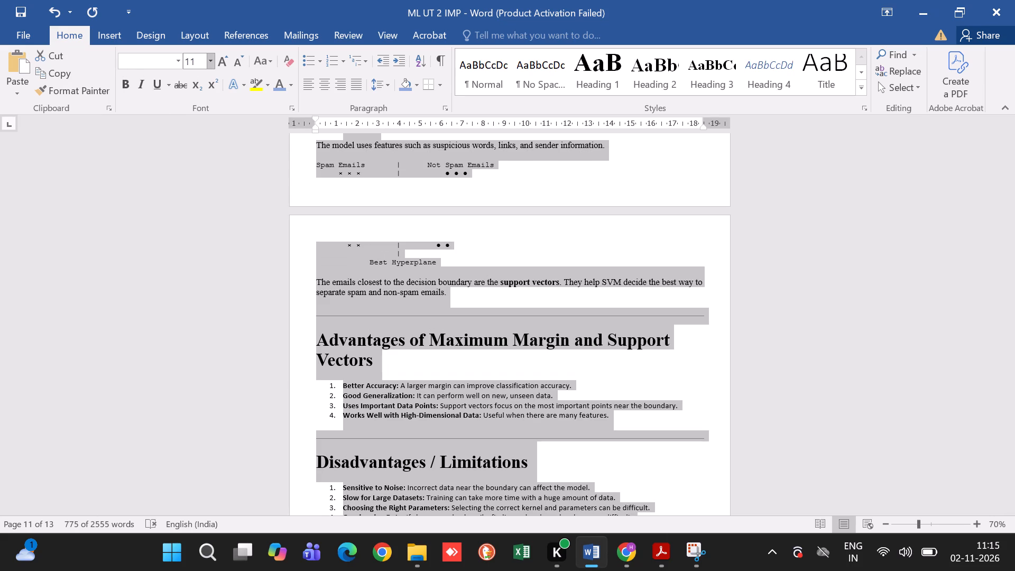
key(BackSpace)
key(BackSpace)
key(BackSpace)
key(2)
key(Return)
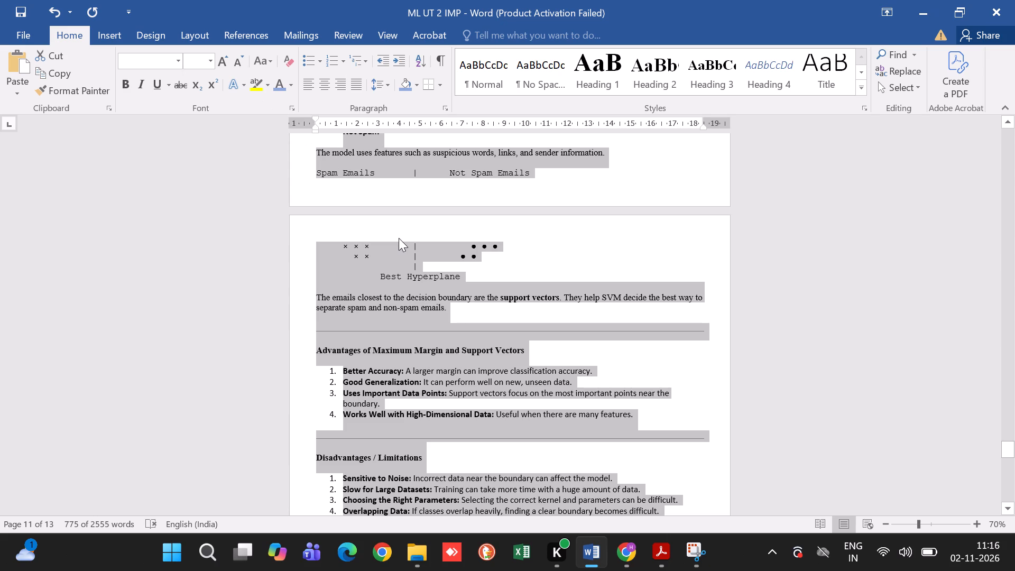
Remove the space after paragraphs throughout the selected Q.3 answer.
scroll(399, 238, down, 2)
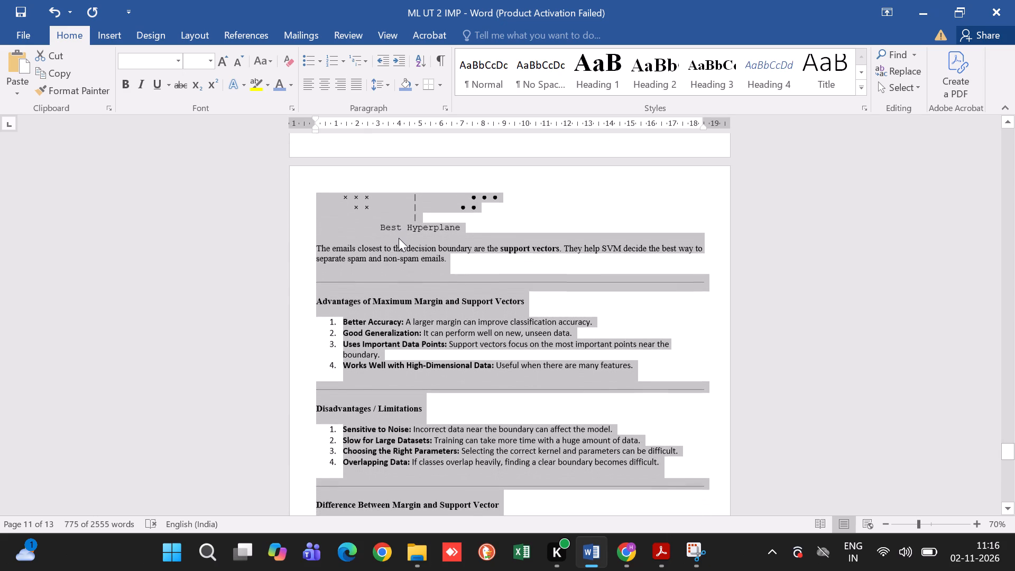
scroll(399, 238, down, 2)
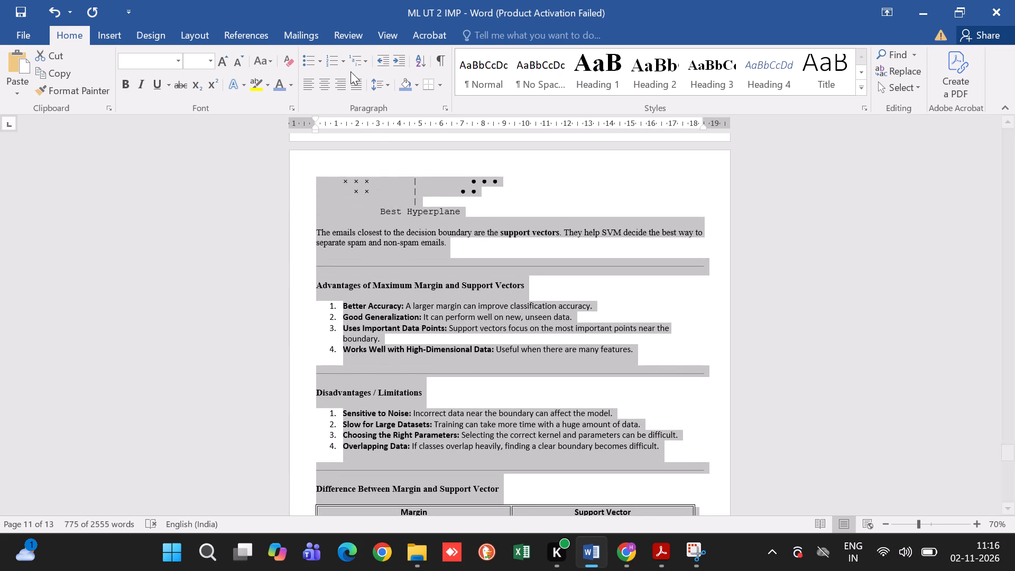
click(386, 88)
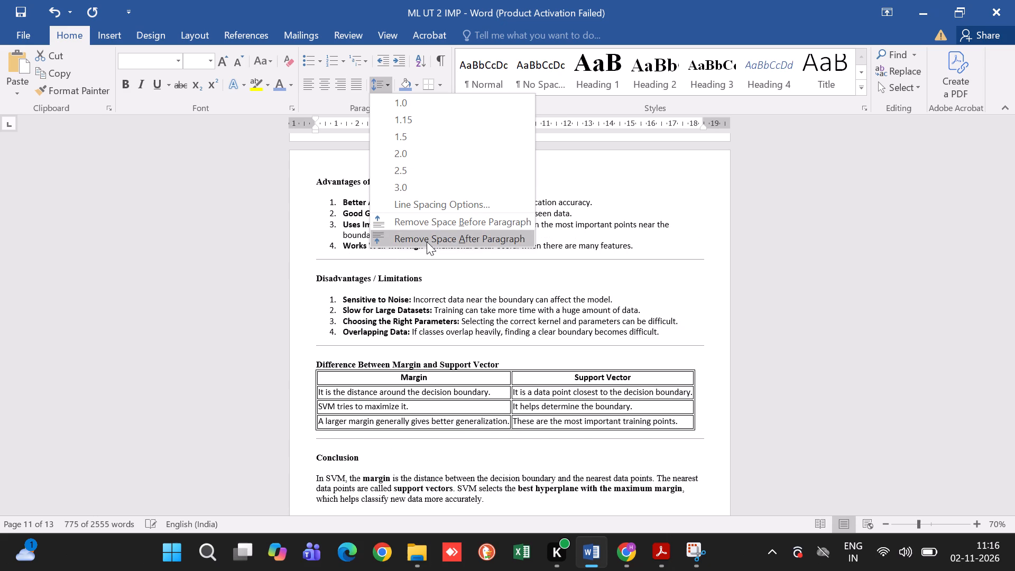
click(427, 242)
Look through the reformatted Q.3 answer, up to its Introduction and back down to the closing line.
scroll(454, 340, up, 3)
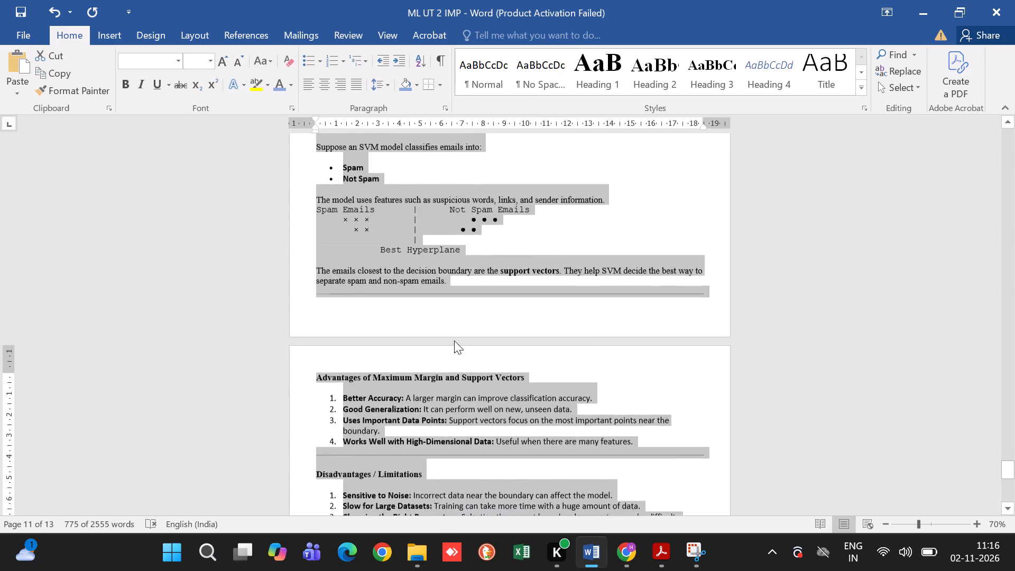
scroll(454, 340, up, 3)
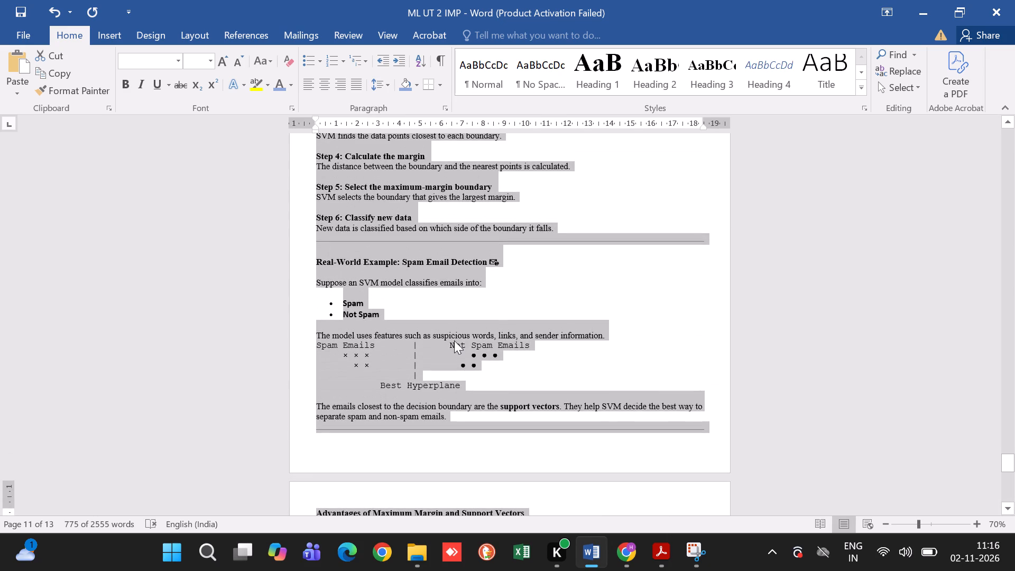
scroll(501, 318, up, 4)
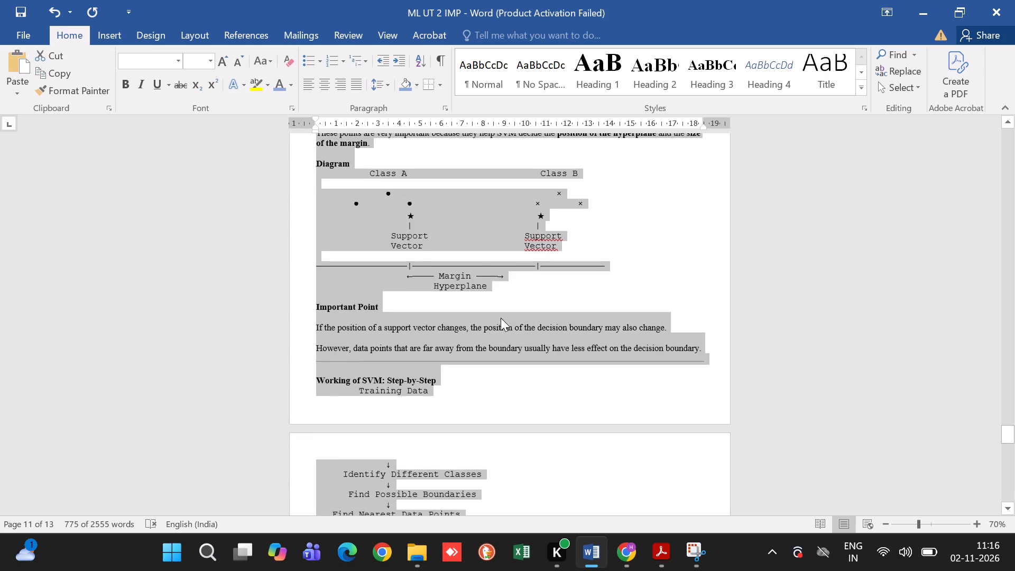
scroll(501, 318, up, 3)
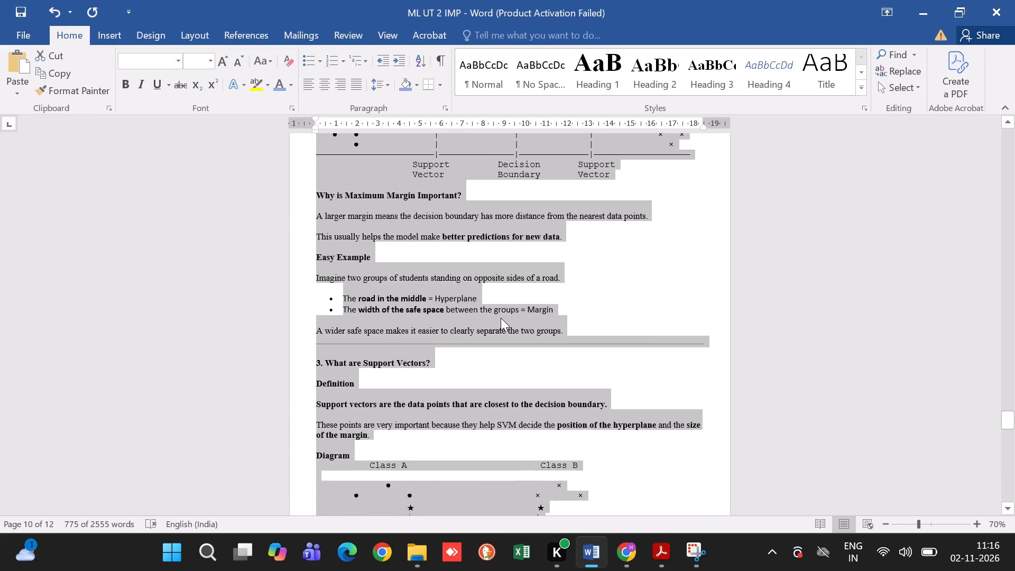
scroll(501, 318, up, 5)
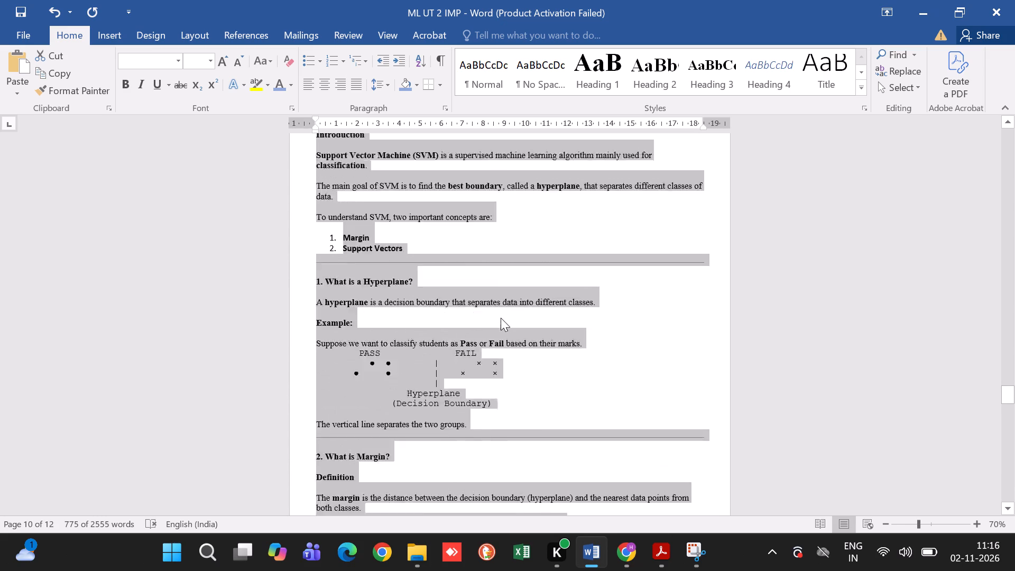
scroll(501, 318, up, 1)
scroll(501, 318, down, 18)
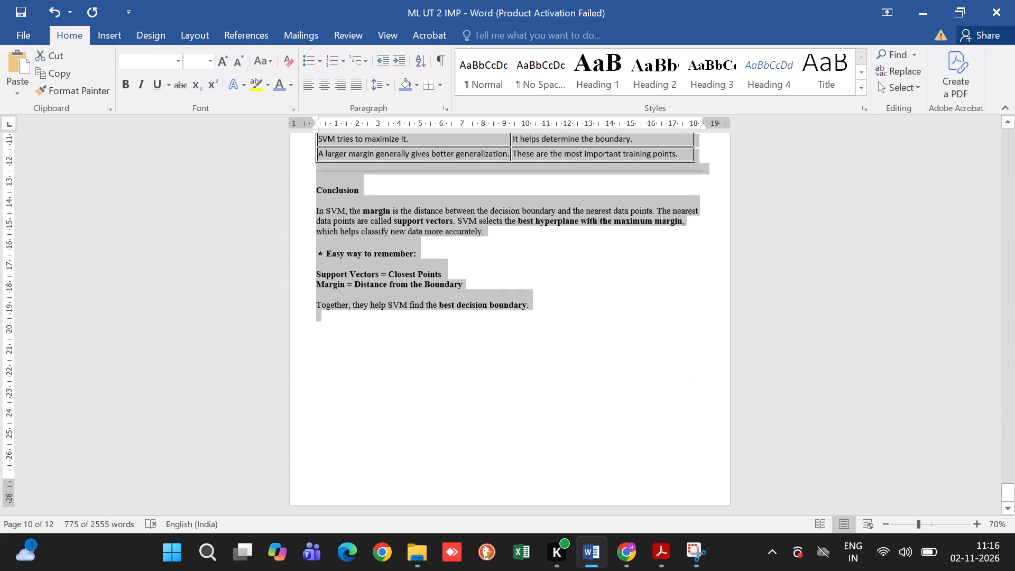
scroll(501, 318, down, 2)
scroll(501, 318, up, 4)
scroll(501, 318, down, 10)
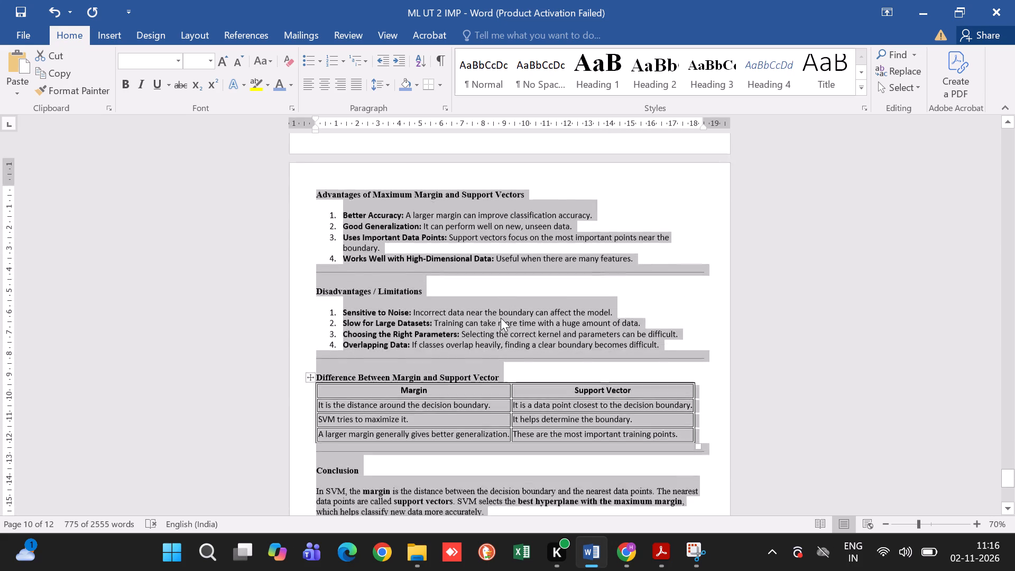
scroll(501, 318, down, 3)
click(518, 402)
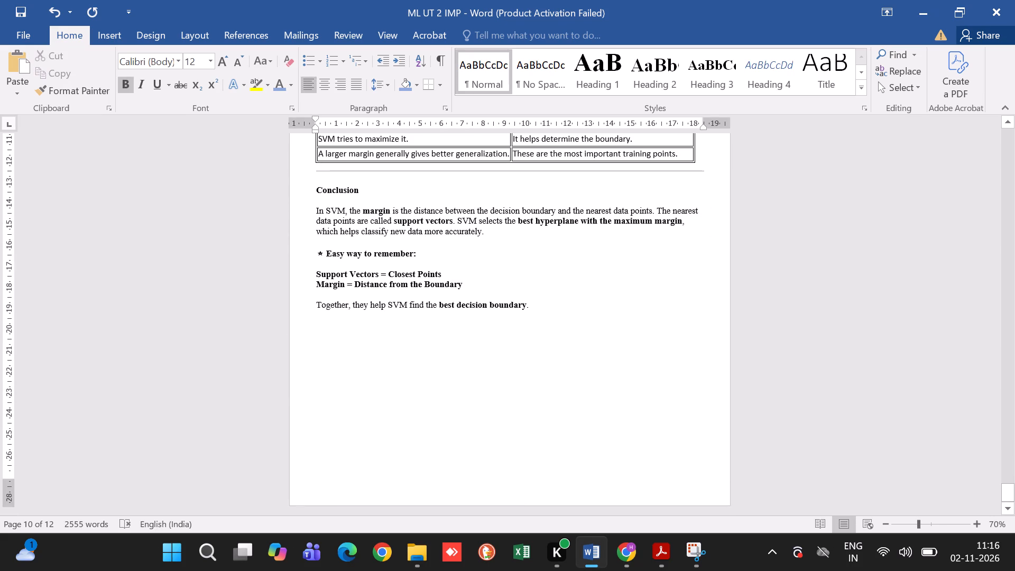
key(Return)
text(q.4)
key(space)
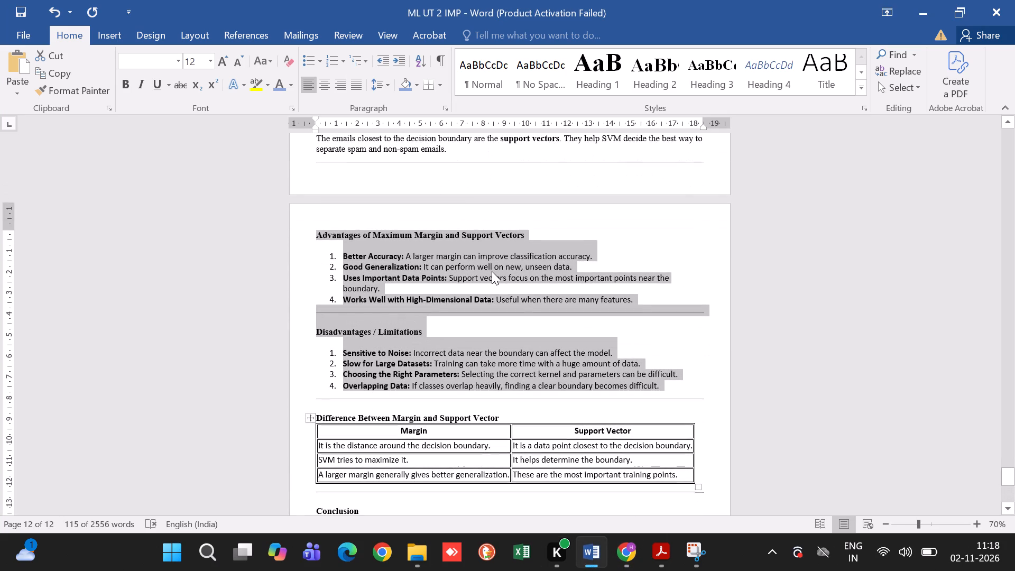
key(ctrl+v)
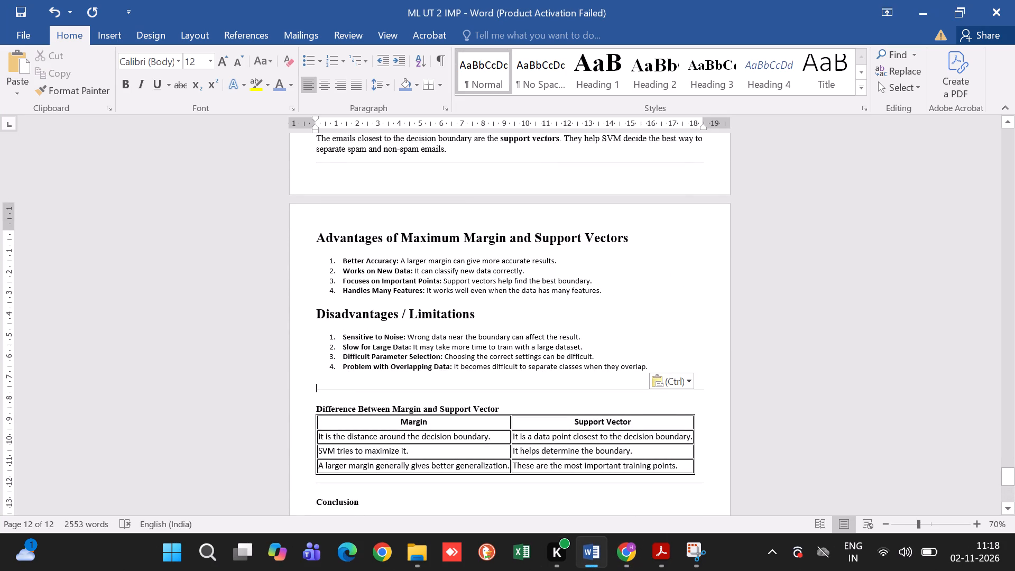
Set the font size of the replaced Advantages and Disadvantages / Limitations sections to 12.
drag(649, 370, 300, 214)
click(196, 59)
text(12)
key(Return)
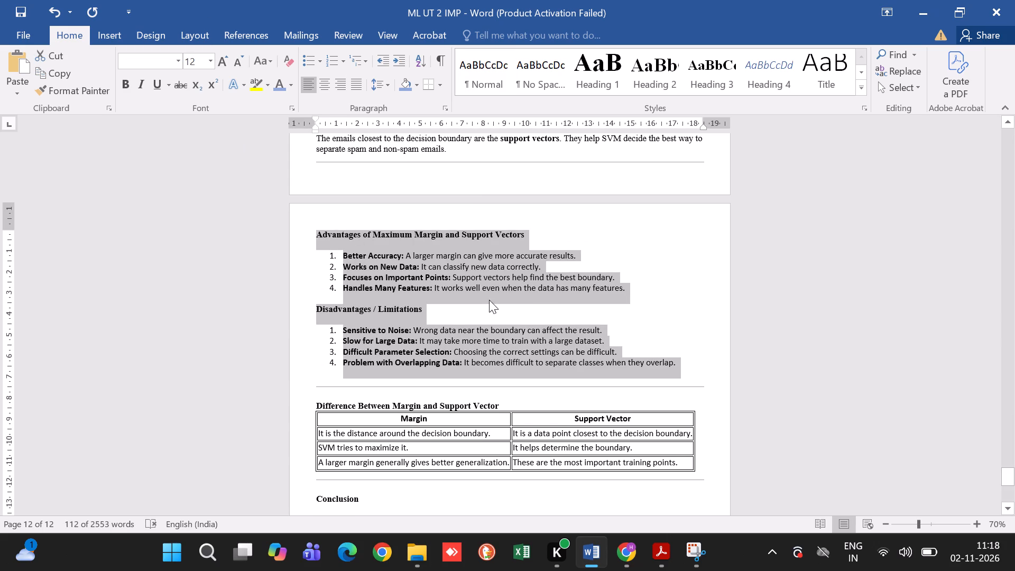
click(636, 307)
Copy the GeeksforGeeks "Support Vectors & Hyperplane" image from the Google results in Chrome and paste it after Q.4 in Word.
scroll(636, 307, down, 5)
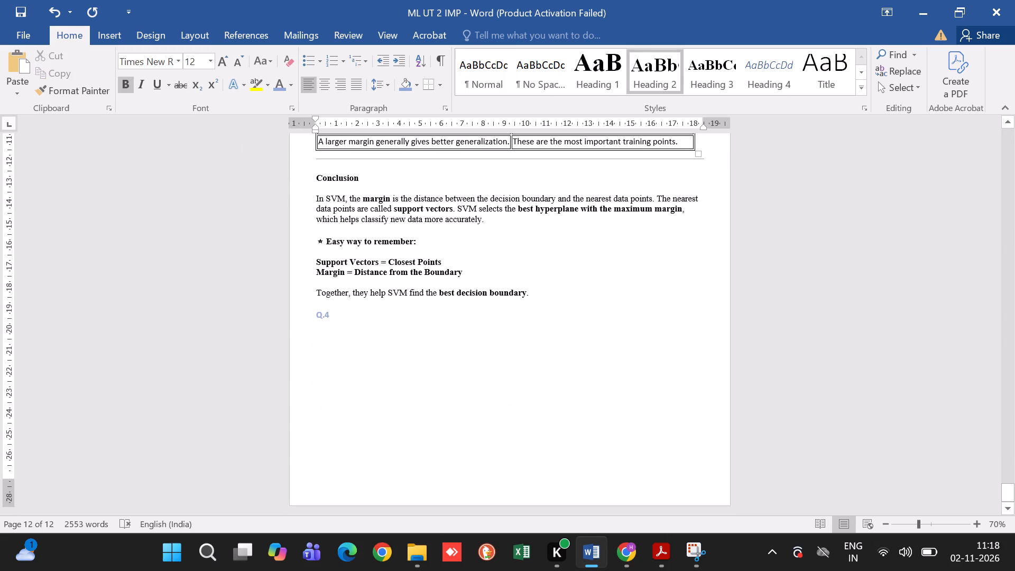
click(637, 551)
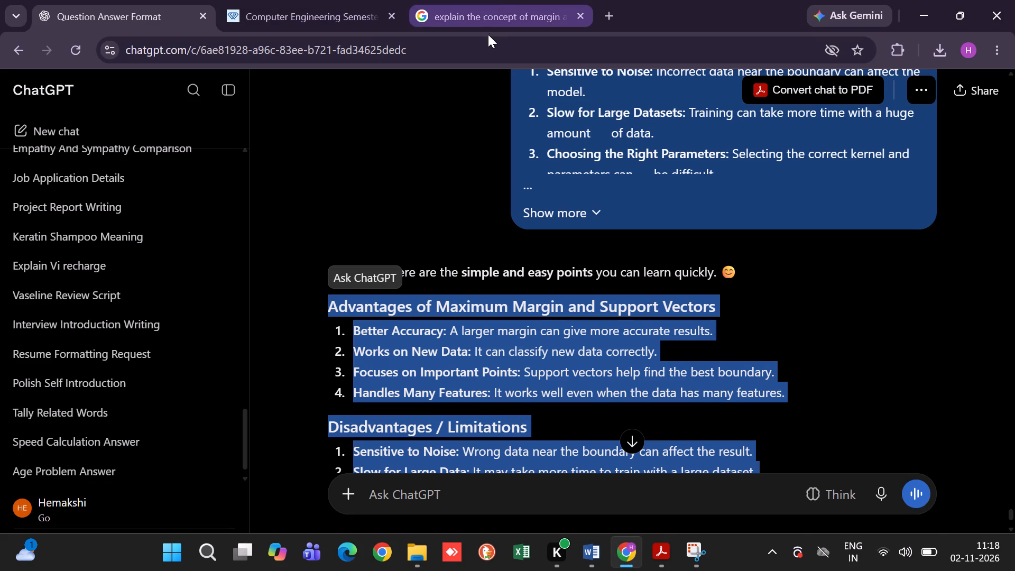
click(488, 34)
click(494, 27)
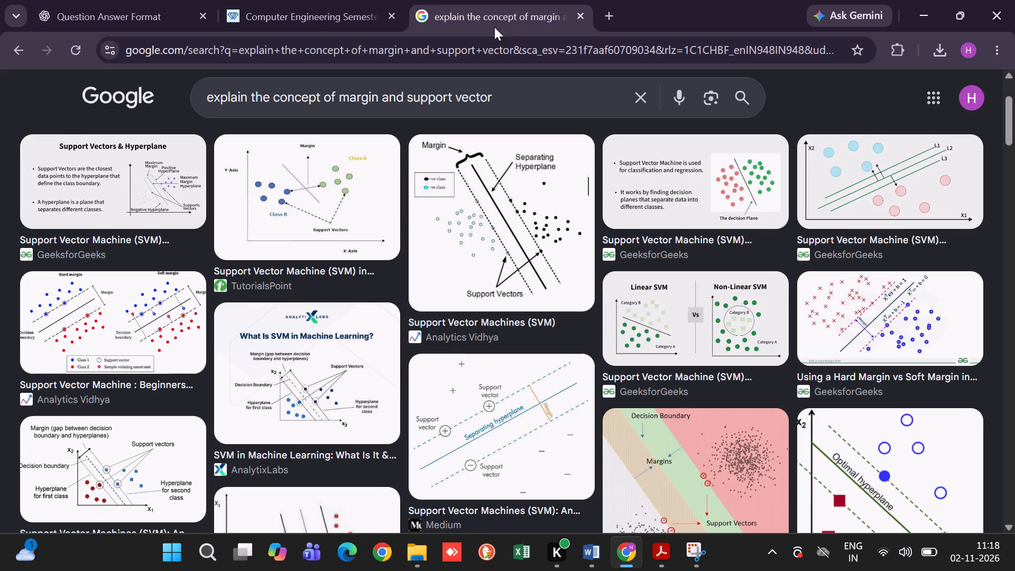
right_click(138, 195)
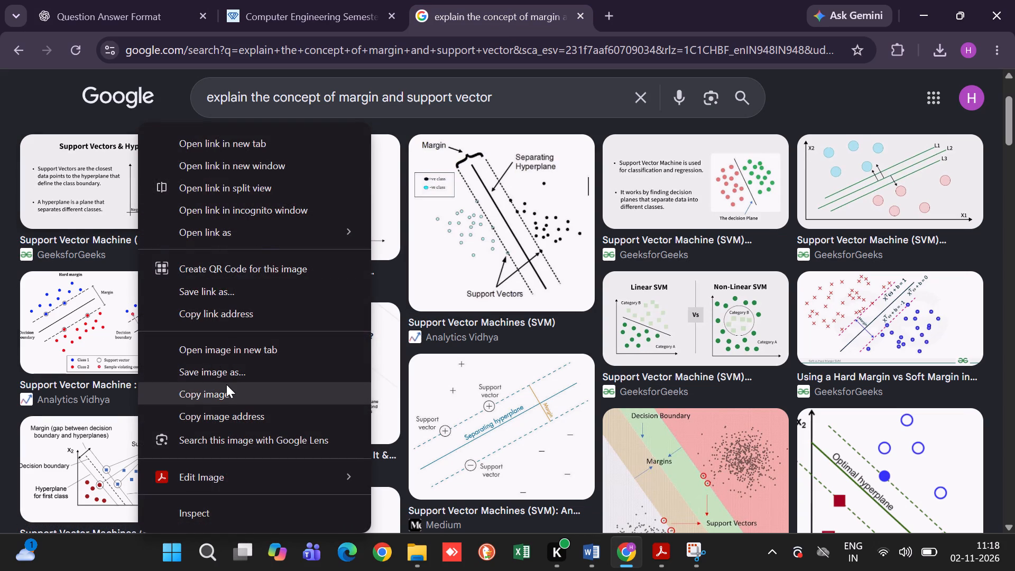
click(226, 384)
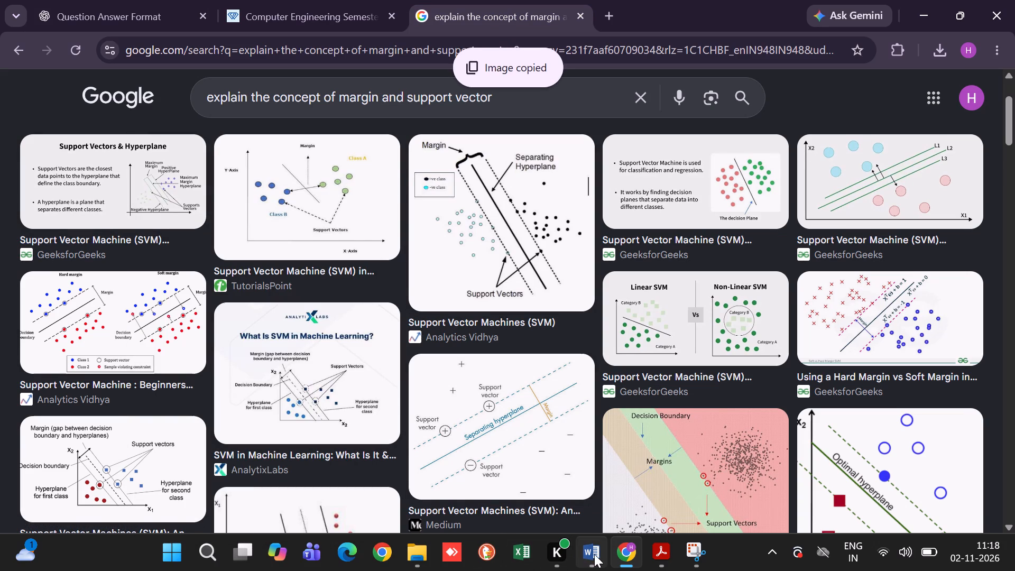
click(594, 554)
click(511, 410)
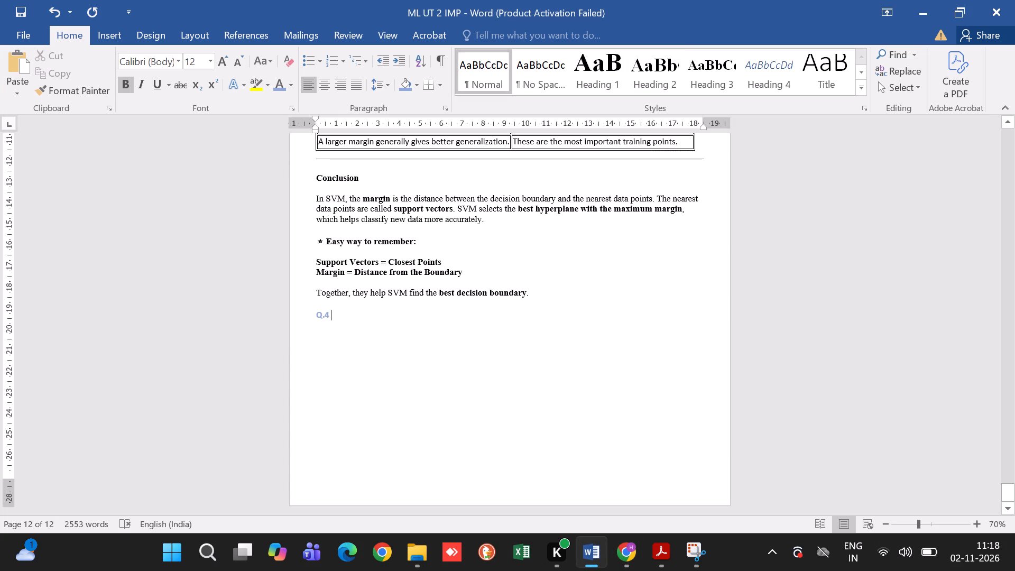
key(ctrl+v)
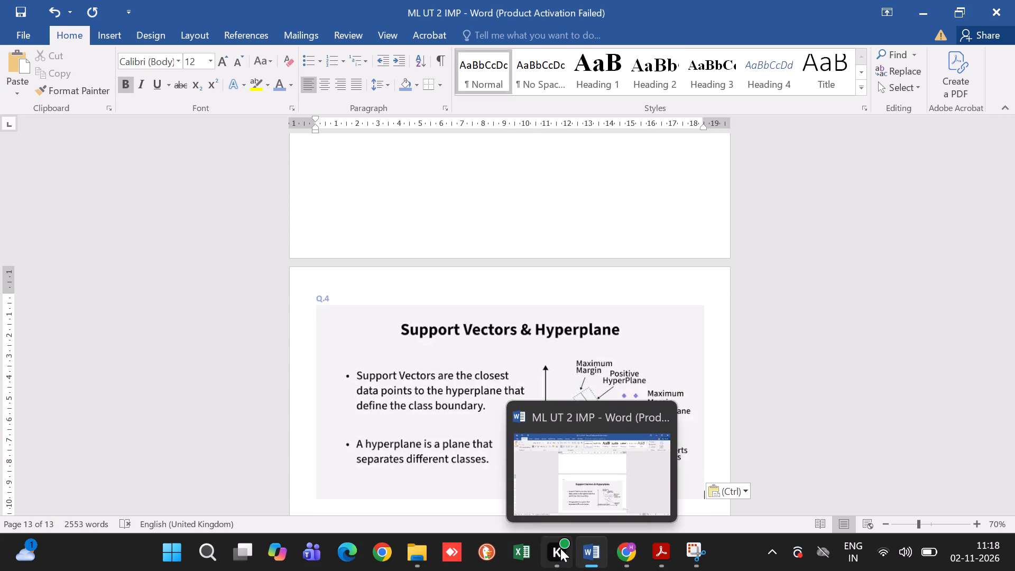
Copy the GeeksforGeeks Linear SVM vs Non-Linear SVM image from Chrome and paste it below the Support Vectors & Hyperplane picture in Word.
click(633, 543)
scroll(566, 345, down, 1)
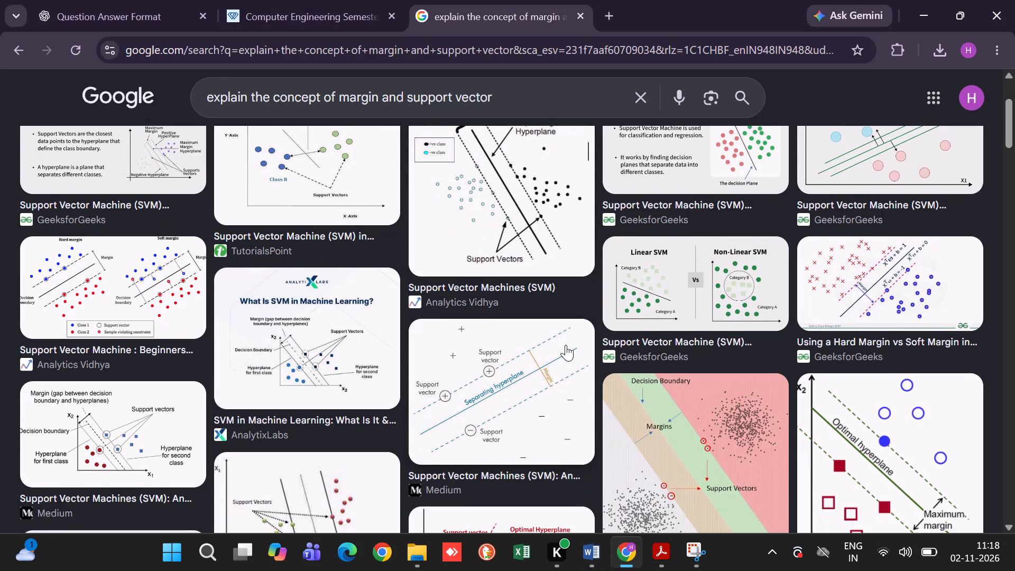
right_click(696, 262)
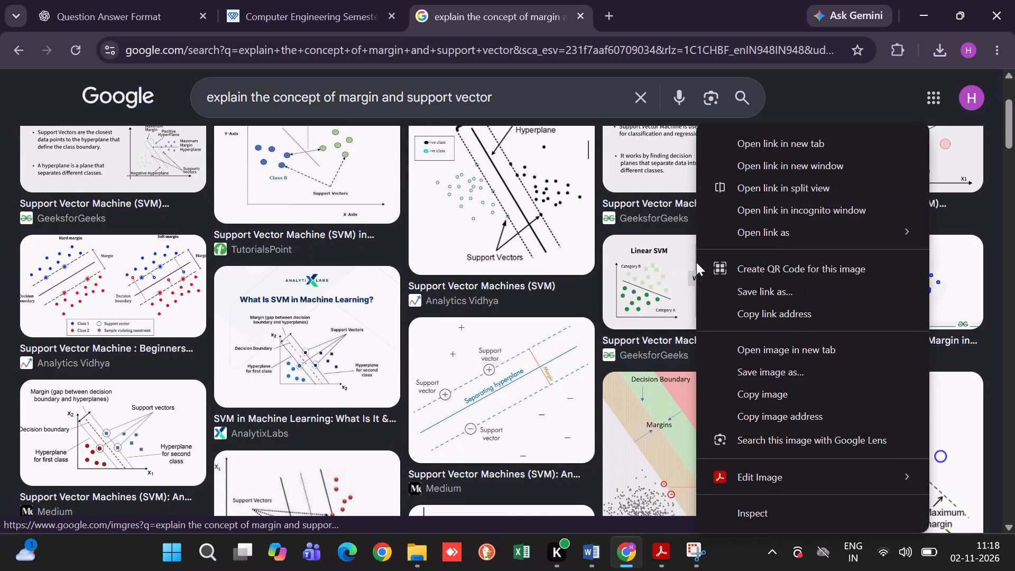
click(765, 394)
scroll(765, 394, down, 2)
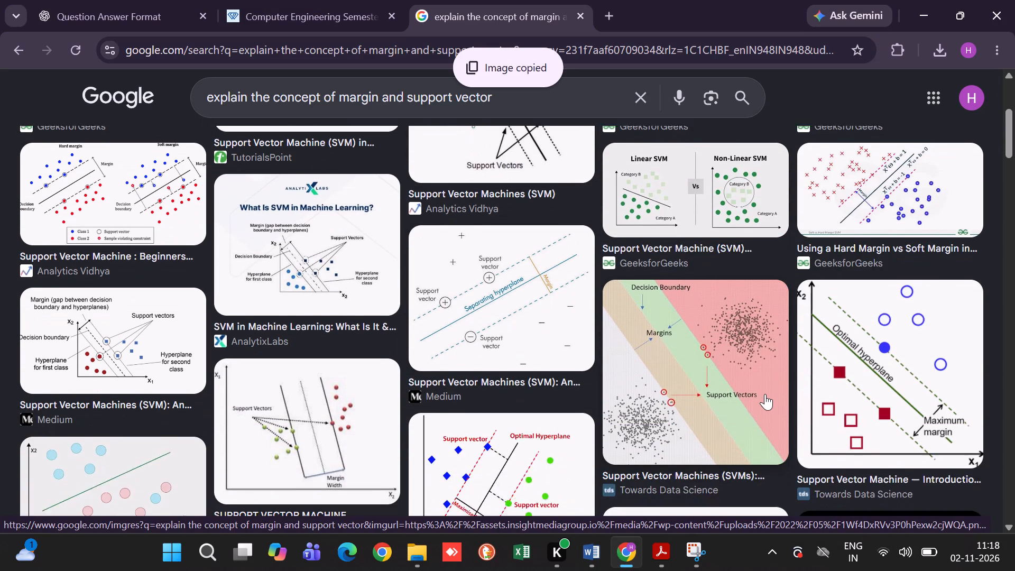
scroll(765, 394, down, 3)
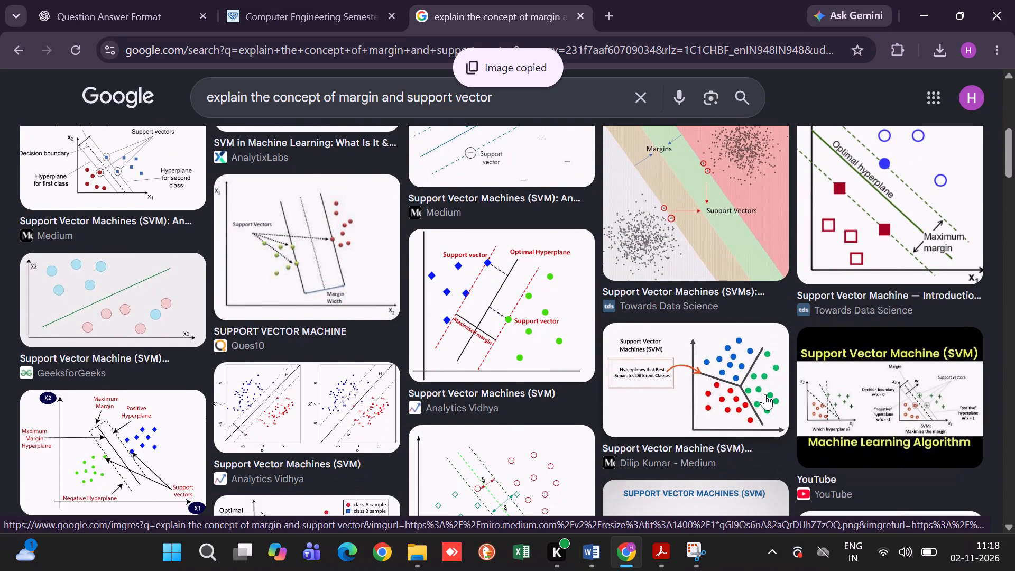
scroll(765, 394, down, 1)
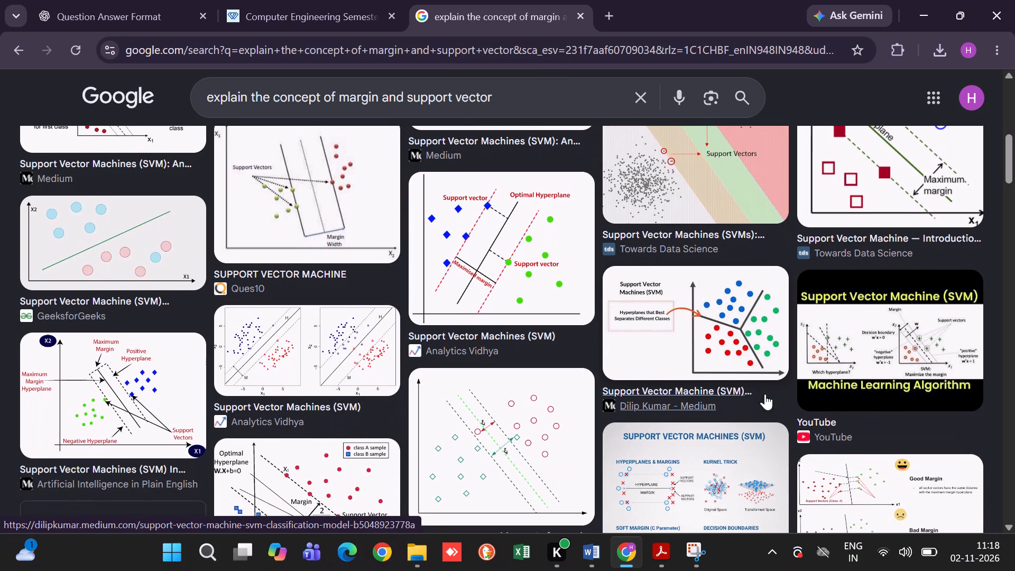
scroll(776, 370, down, 2)
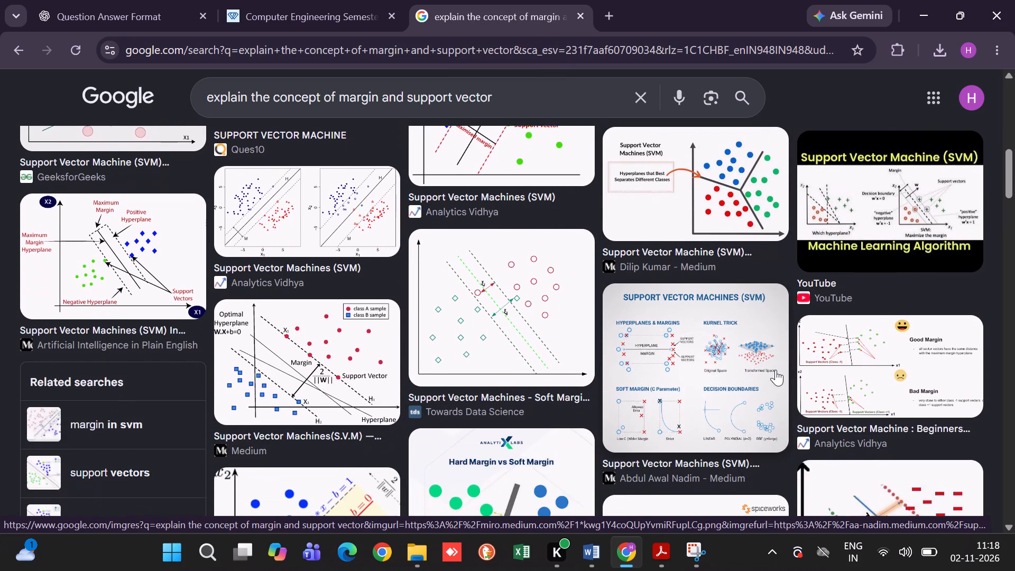
scroll(776, 370, down, 3)
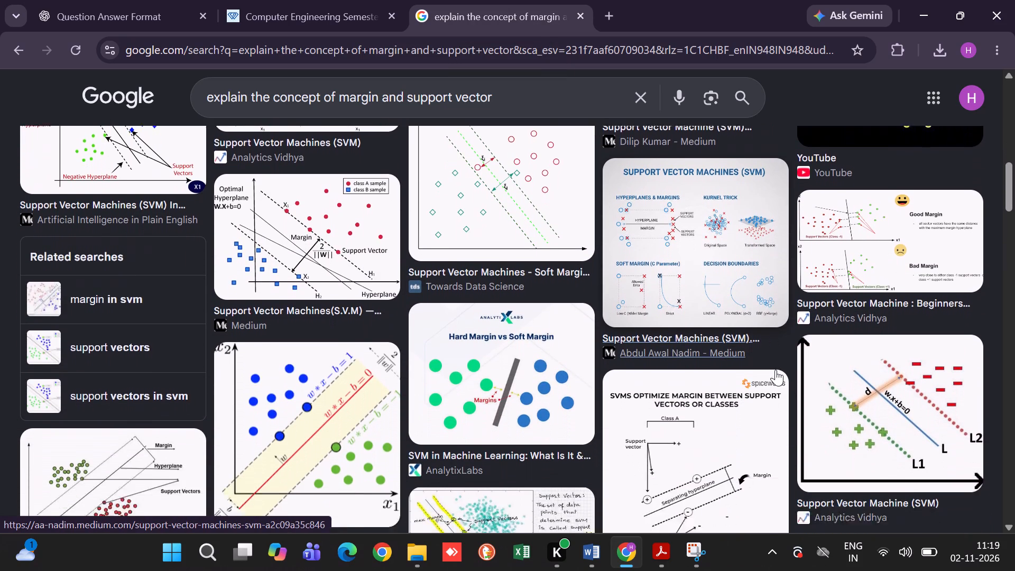
scroll(776, 370, down, 1)
scroll(631, 439, down, 3)
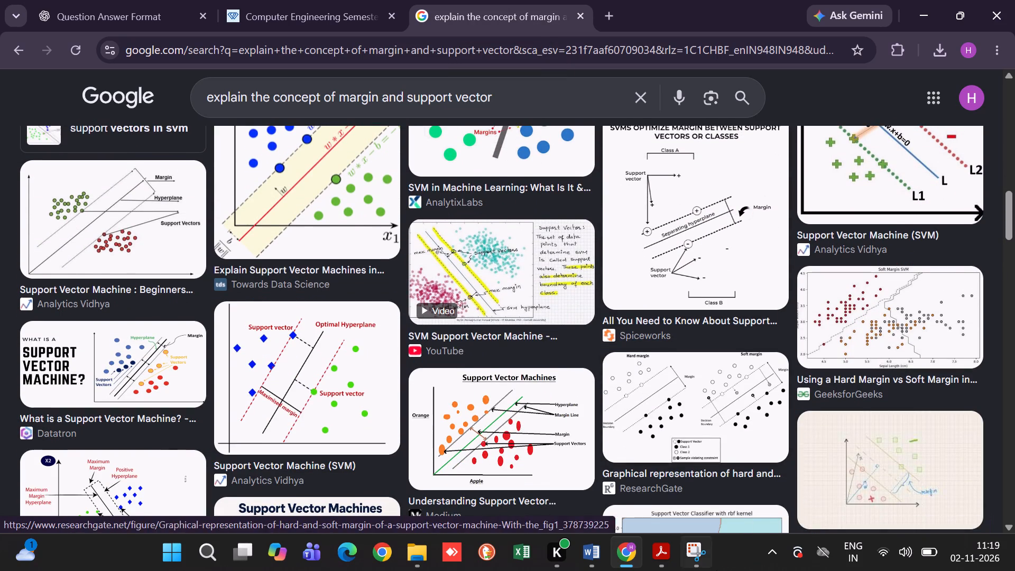
click(588, 545)
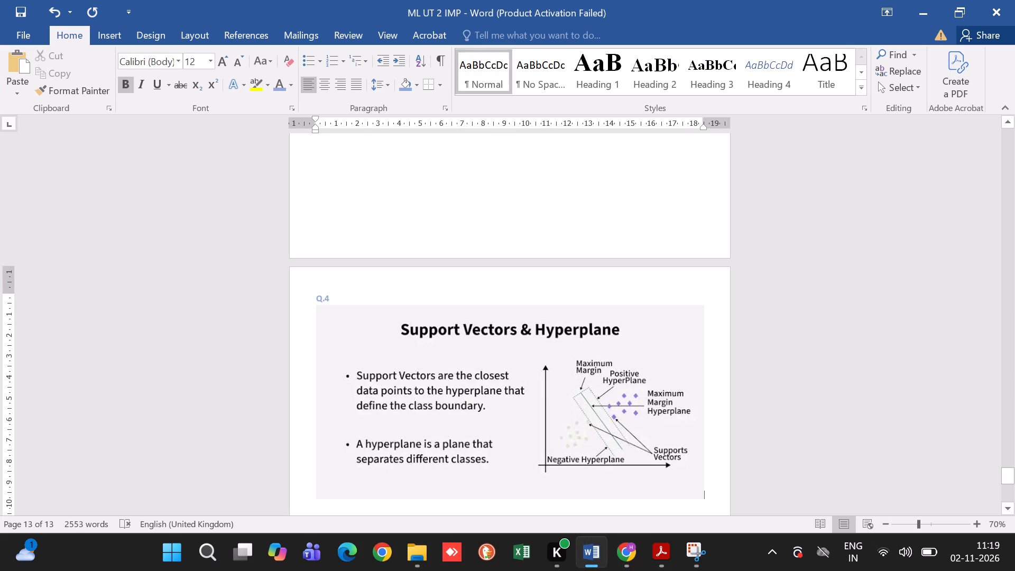
key(ctrl+v)
Set the Linear SVM vs Non-Linear SVM picture to Through text wrapping and shrink it to about 60% of the text width.
click(612, 394)
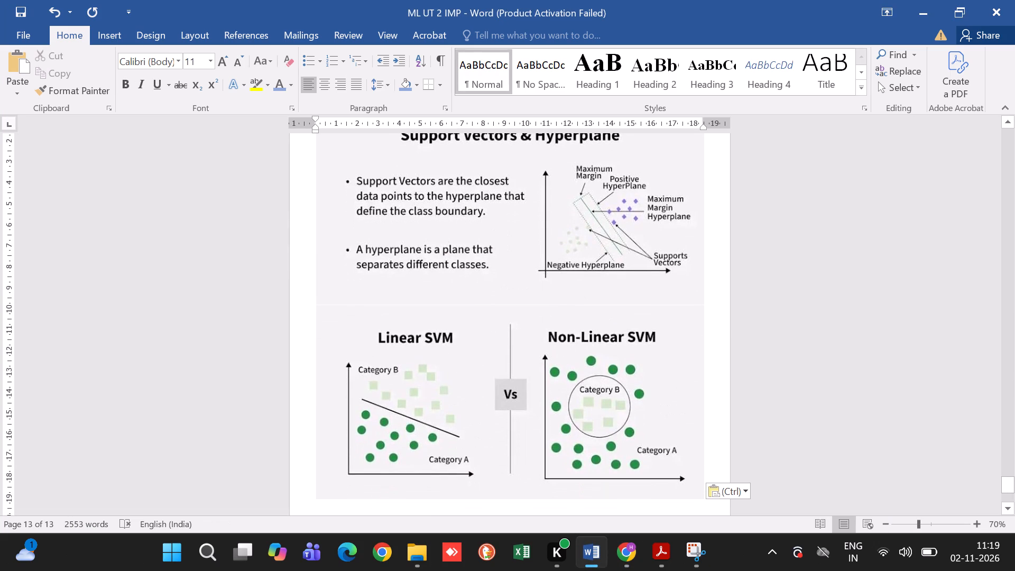
click(718, 312)
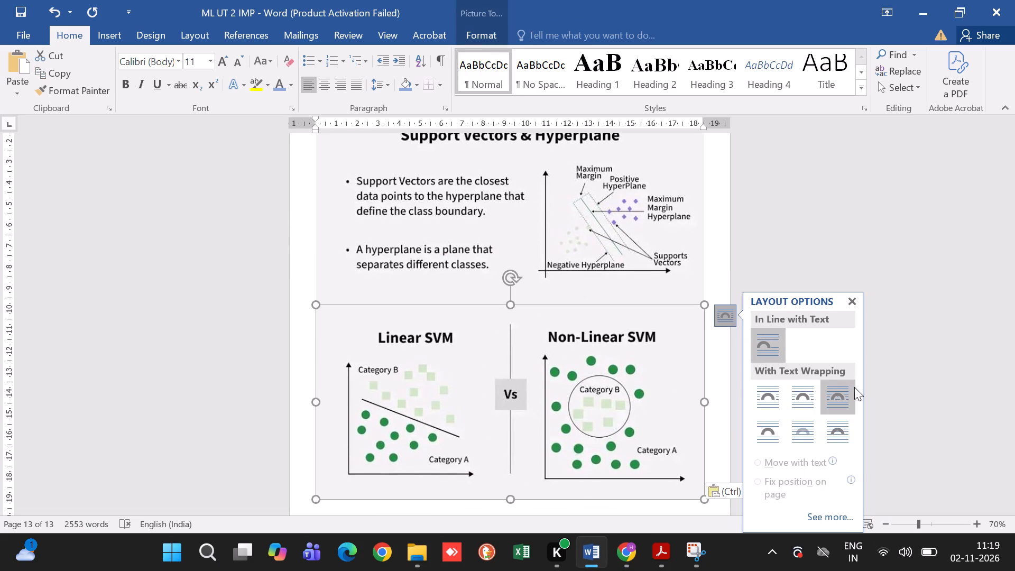
click(854, 387)
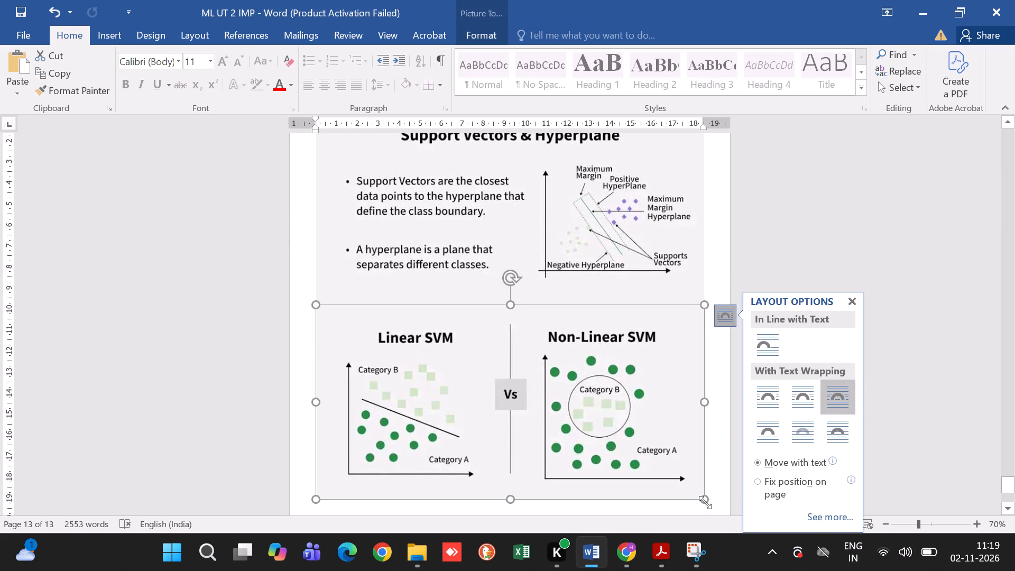
drag(703, 499, 543, 419)
Set the Support Vectors & Hyperplane picture to Through text wrapping and shrink it to about half the text width.
scroll(543, 419, up, 1)
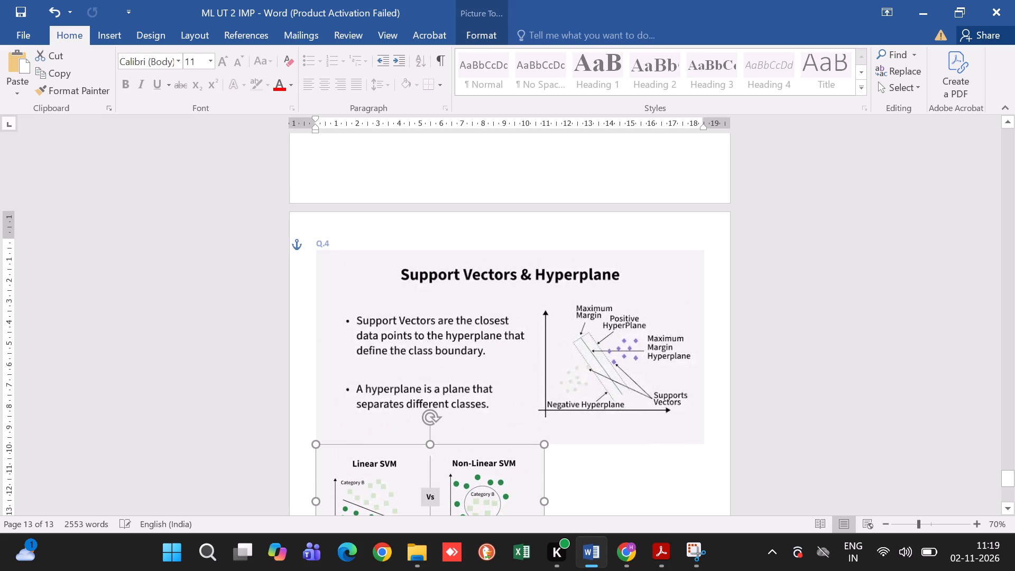
click(628, 349)
click(728, 257)
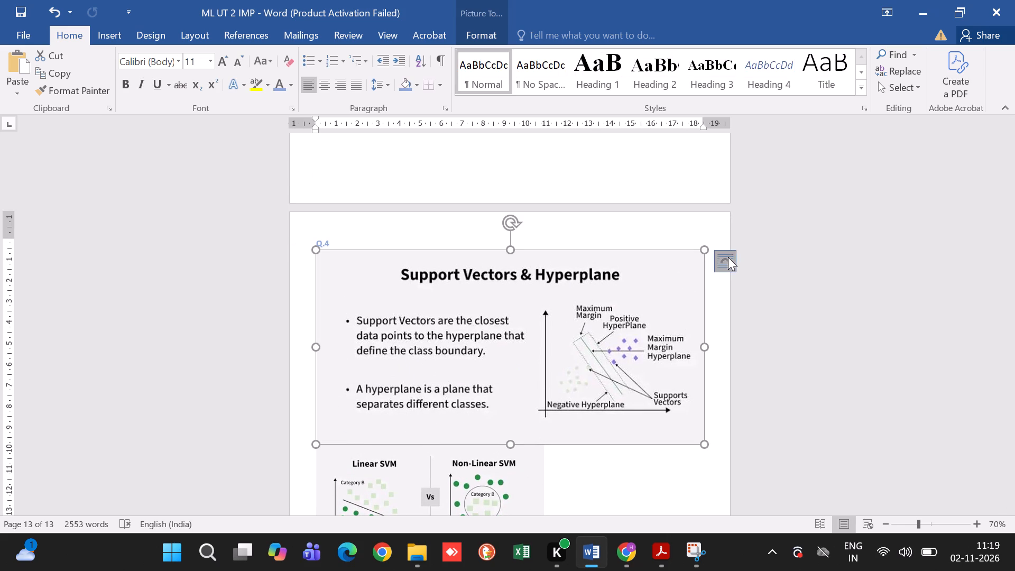
click(835, 353)
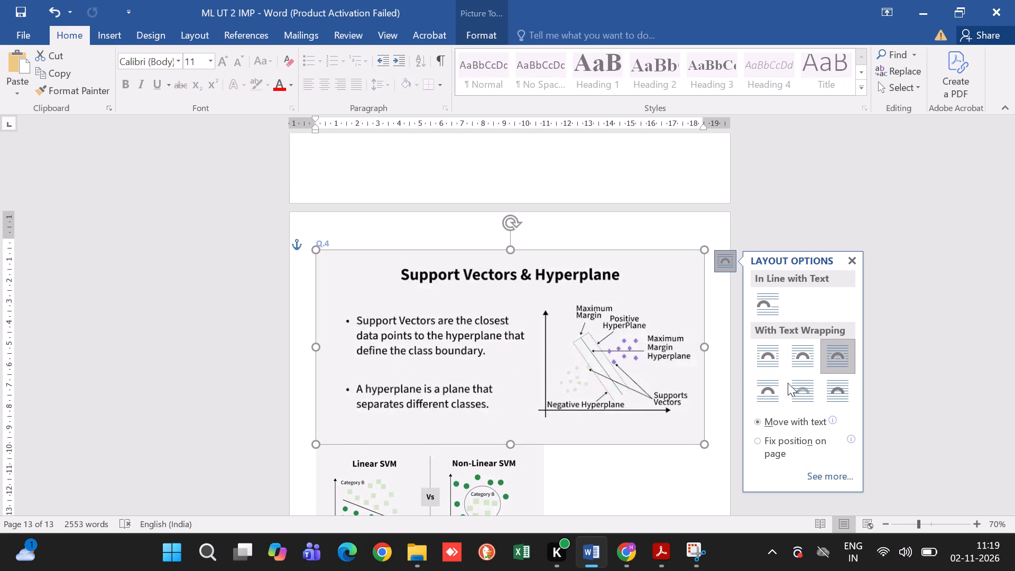
drag(704, 441, 513, 338)
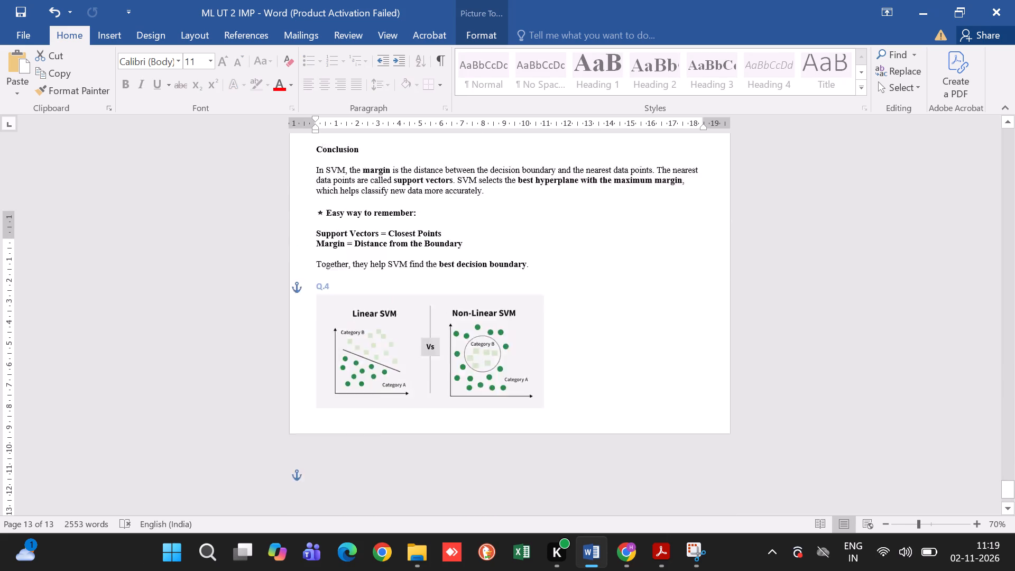
Move the Linear SVM vs Non-Linear SVM picture near Q.4 across to the page's right edge.
scroll(513, 338, right, 1)
scroll(513, 338, down, 2)
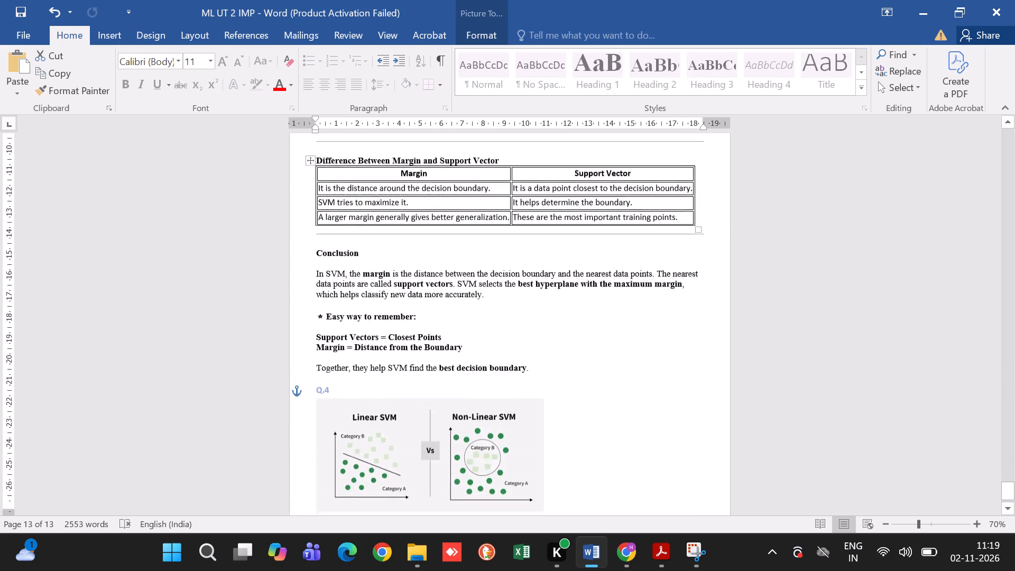
scroll(513, 338, down, 1)
drag(471, 426, 699, 366)
Move the Support Vectors & Hyperplane picture up to the right of the "Working of SVM: Step-by-Step" flow.
scroll(699, 366, up, 4)
scroll(459, 425, down, 1)
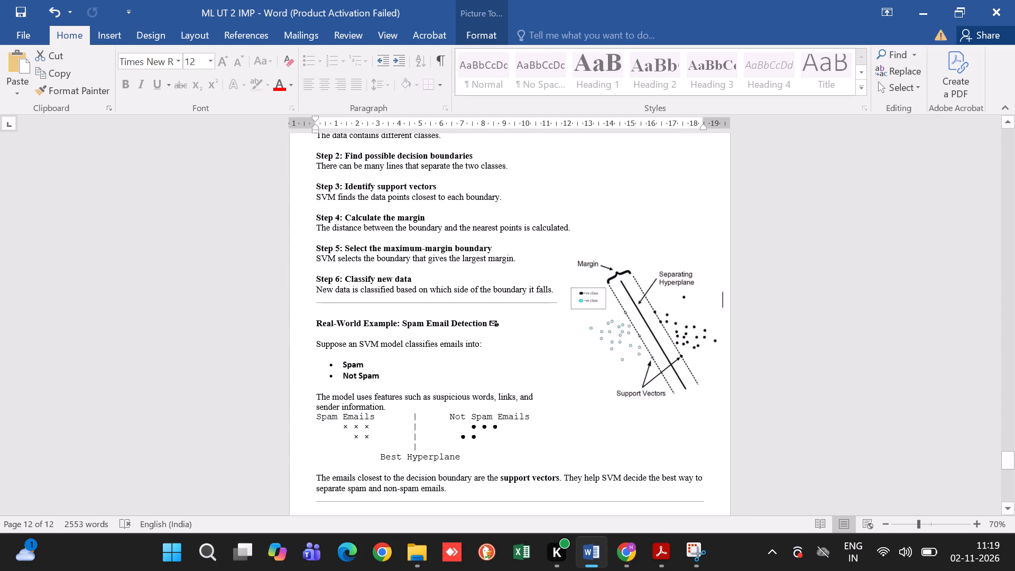
scroll(459, 425, down, 1)
drag(446, 404, 450, 255)
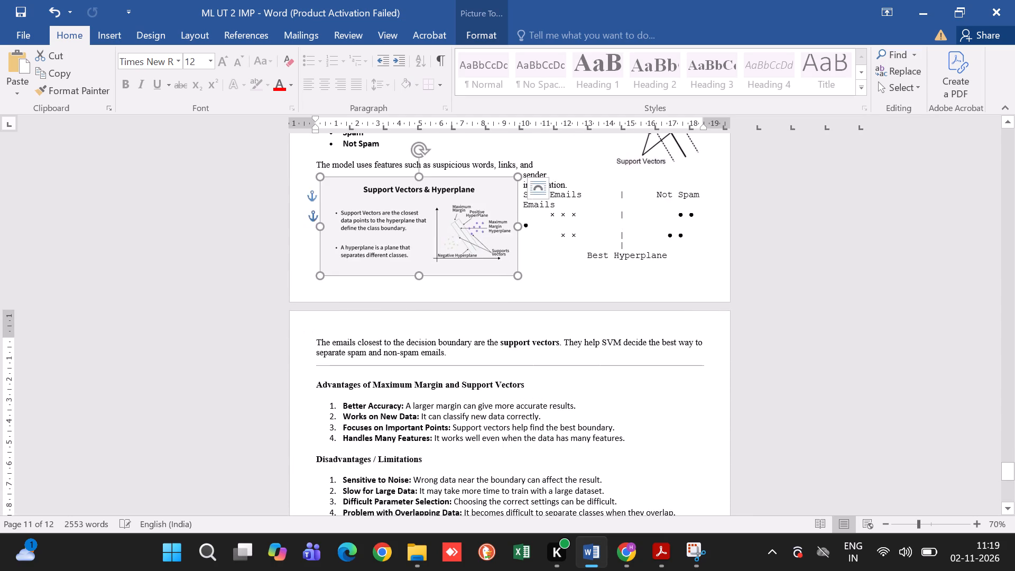
scroll(450, 255, up, 2)
drag(462, 439, 515, 255)
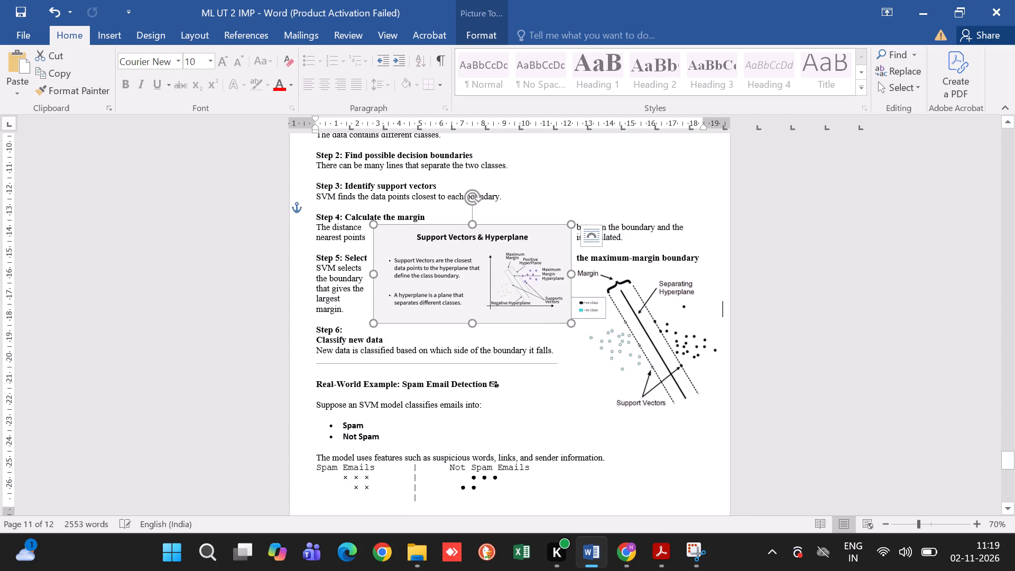
scroll(515, 255, up, 1)
drag(519, 462, 673, 145)
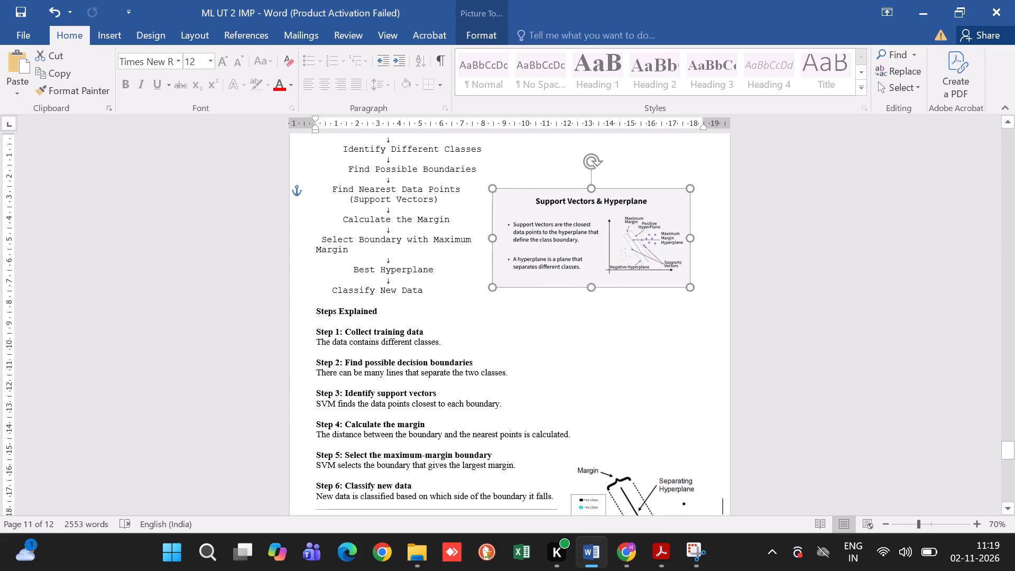
drag(673, 145, 674, 182)
scroll(674, 182, up, 1)
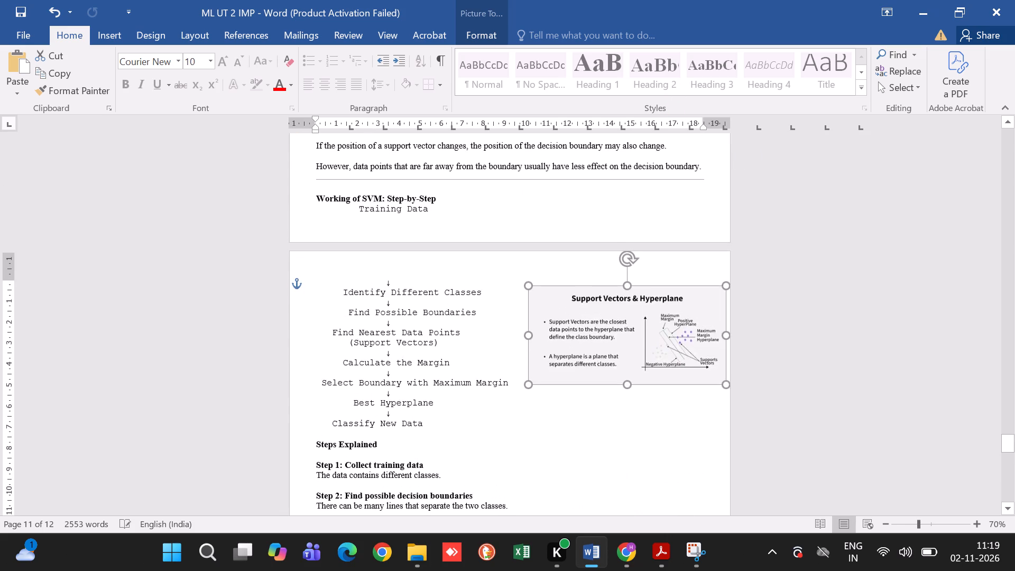
Move the Margin and Separating Hyperplane diagram up beside Steps 1 to 4 of Steps Explained, below the Support Vectors & Hyperplane picture.
scroll(648, 354, down, 3)
drag(648, 322, 646, 223)
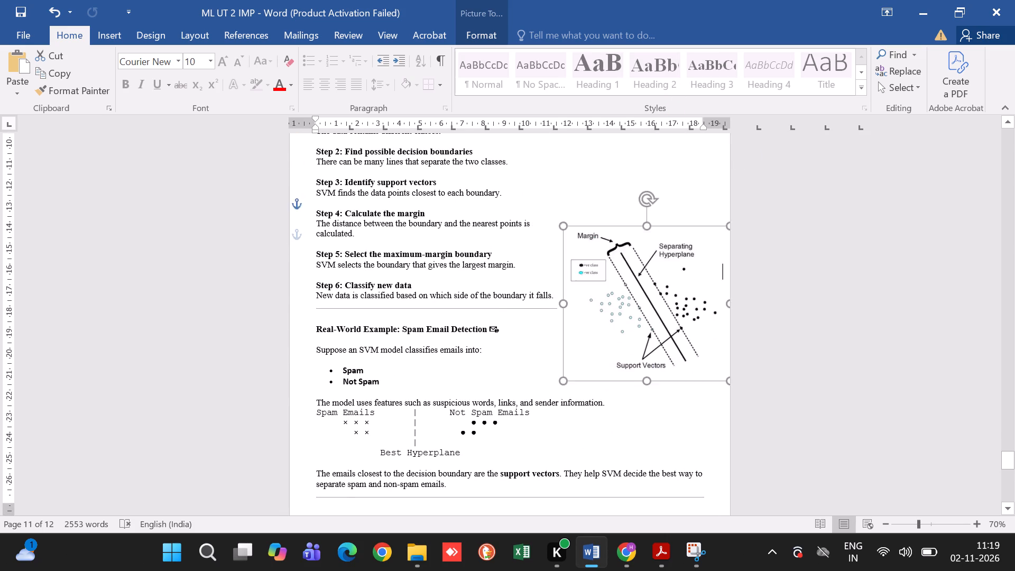
drag(646, 223, 643, 188)
scroll(643, 188, up, 1)
drag(646, 373, 637, 302)
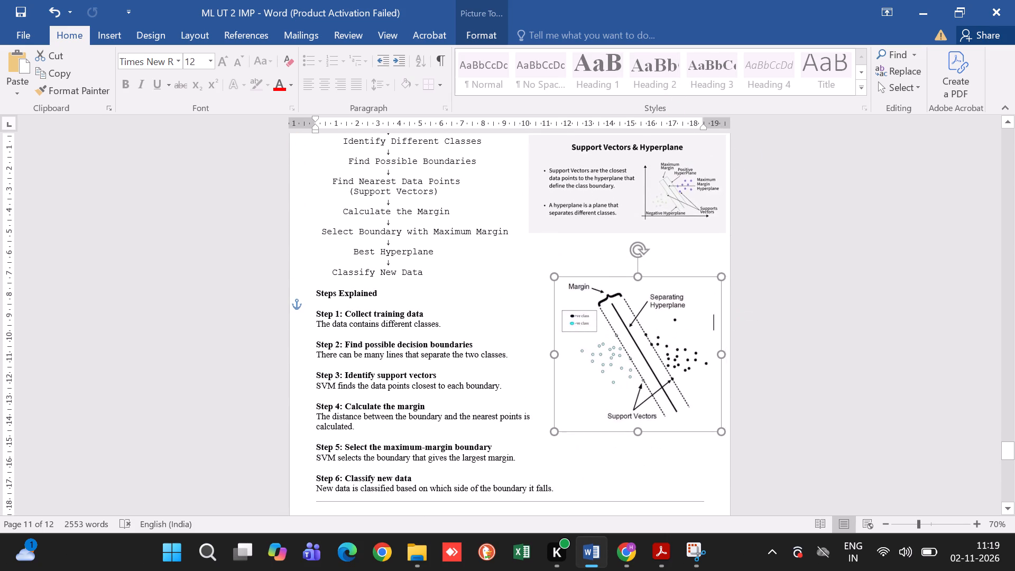
drag(637, 302, 638, 299)
Move the Linear SVM vs Non-Linear SVM picture from near Q.4 up to page 11, beside Step 6 and the Real-World Example heading.
scroll(638, 299, down, 4)
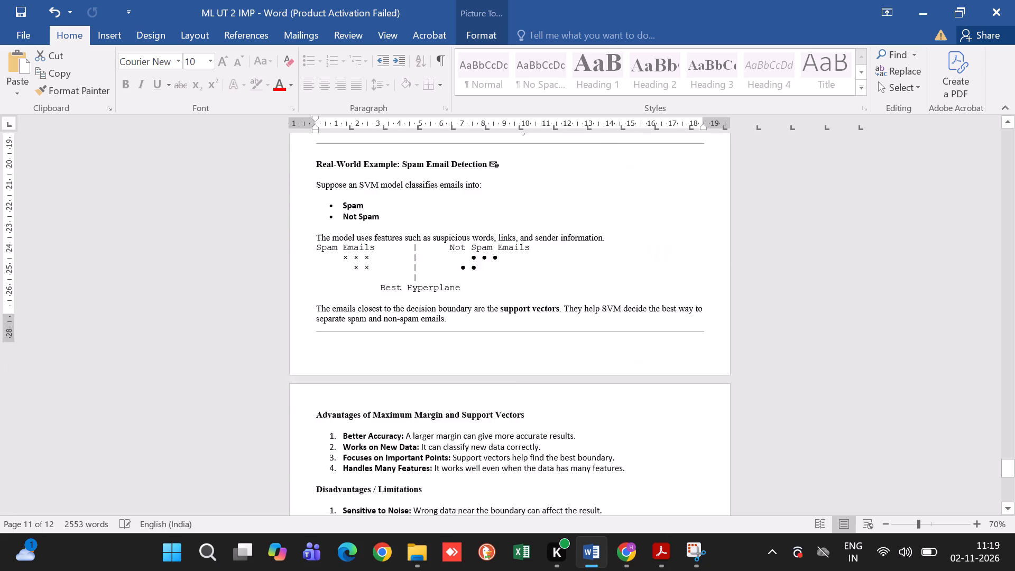
scroll(638, 299, down, 3)
drag(601, 434, 584, 275)
scroll(584, 275, up, 1)
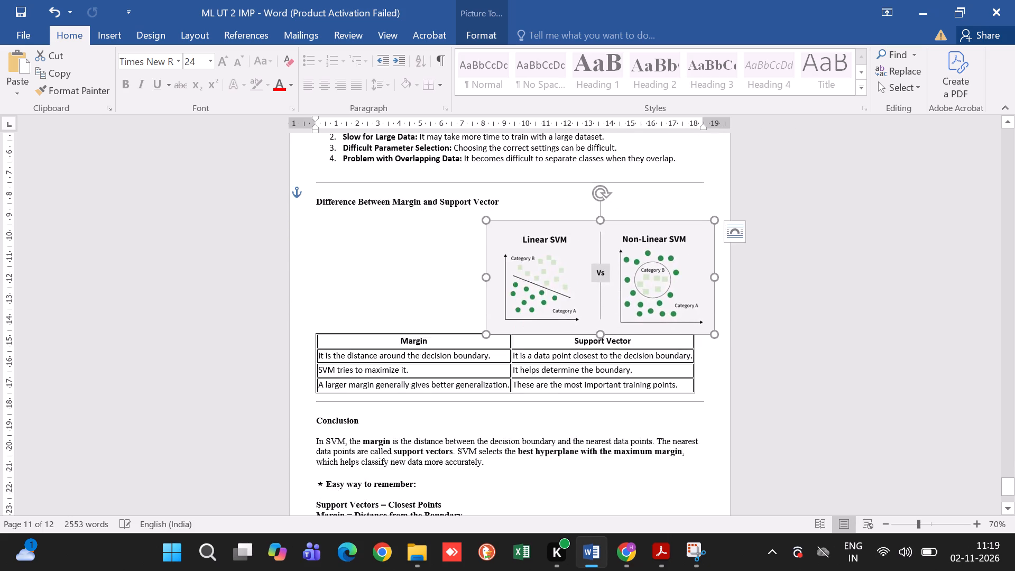
scroll(584, 275, up, 1)
drag(590, 466, 597, 279)
scroll(597, 279, up, 1)
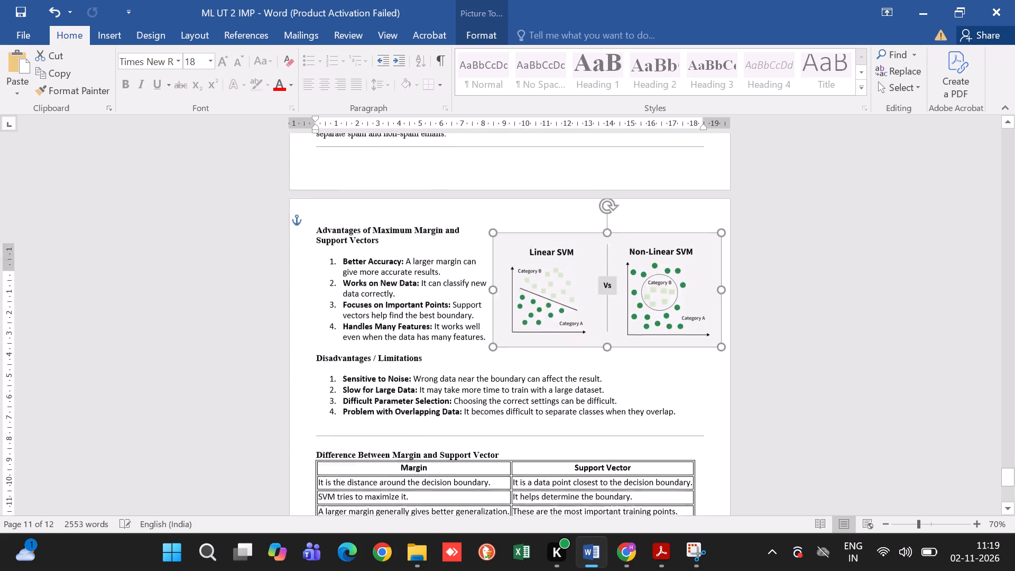
scroll(597, 279, up, 1)
drag(596, 413, 588, 283)
scroll(588, 283, up, 1)
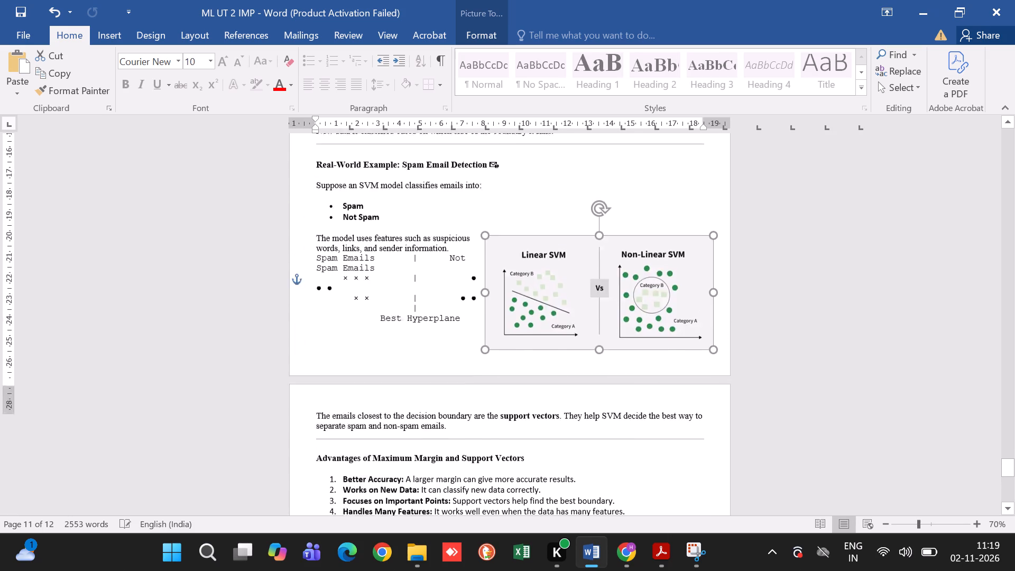
scroll(588, 283, up, 1)
drag(605, 376, 622, 252)
scroll(622, 252, up, 1)
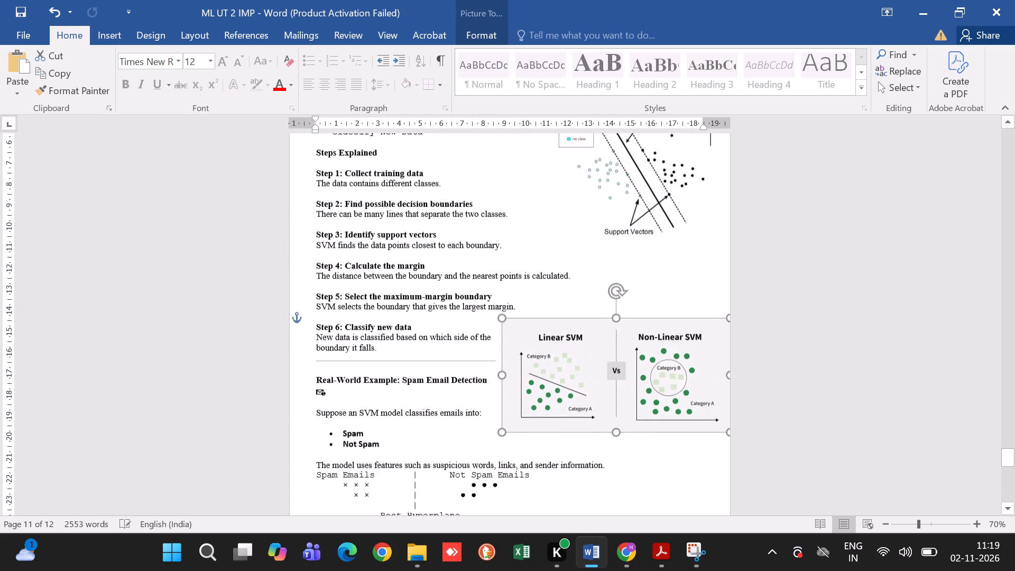
Shrink the Linear SVM vs Non-Linear SVM picture slightly and place it beside the Real-World Example: Spam Email Detection text, below Step 6.
scroll(622, 252, up, 1)
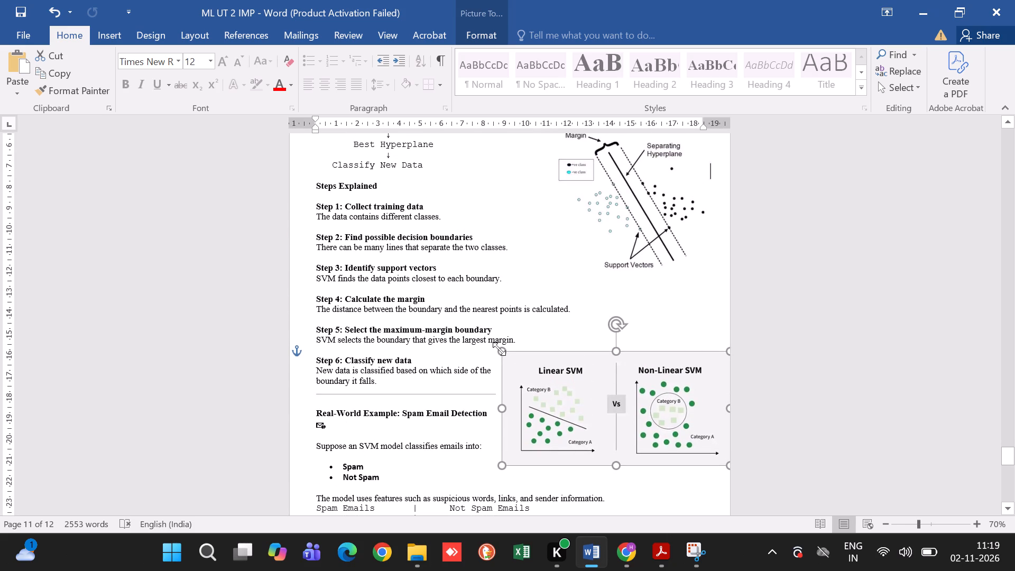
drag(499, 349, 579, 374)
drag(608, 411, 637, 420)
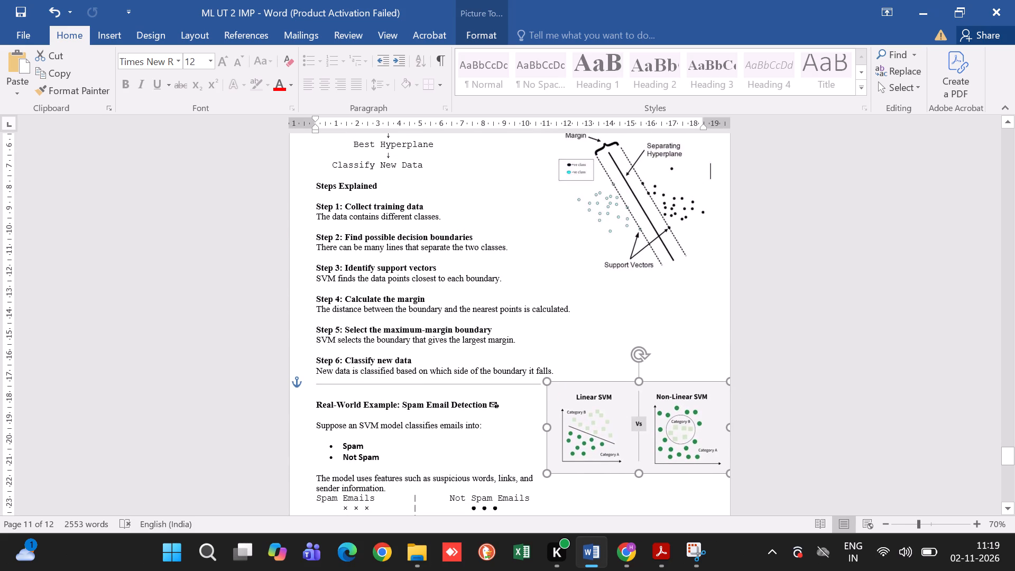
drag(637, 420, 637, 418)
Place the insertion point at the Q.4 line at the end of the document.
scroll(637, 418, down, 5)
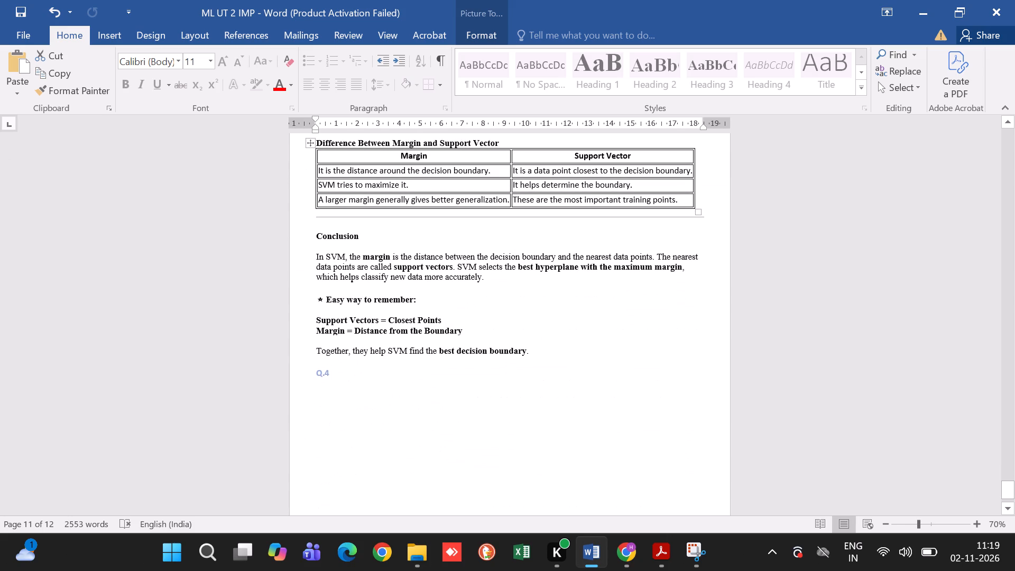
click(372, 392)
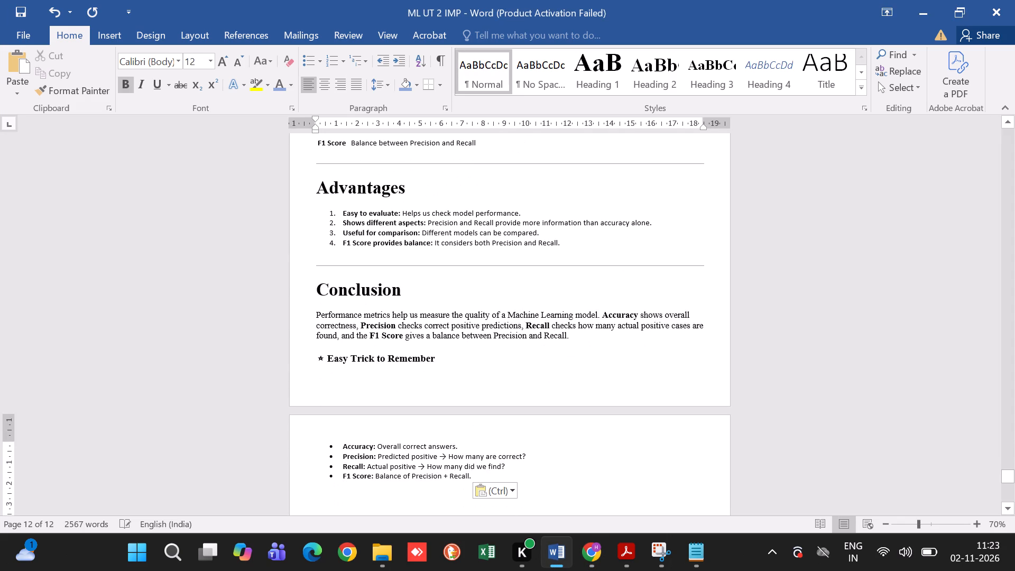
Apply all borders to the whole table under the Difference Between Performance Metrics heading.
scroll(418, 300, up, 4)
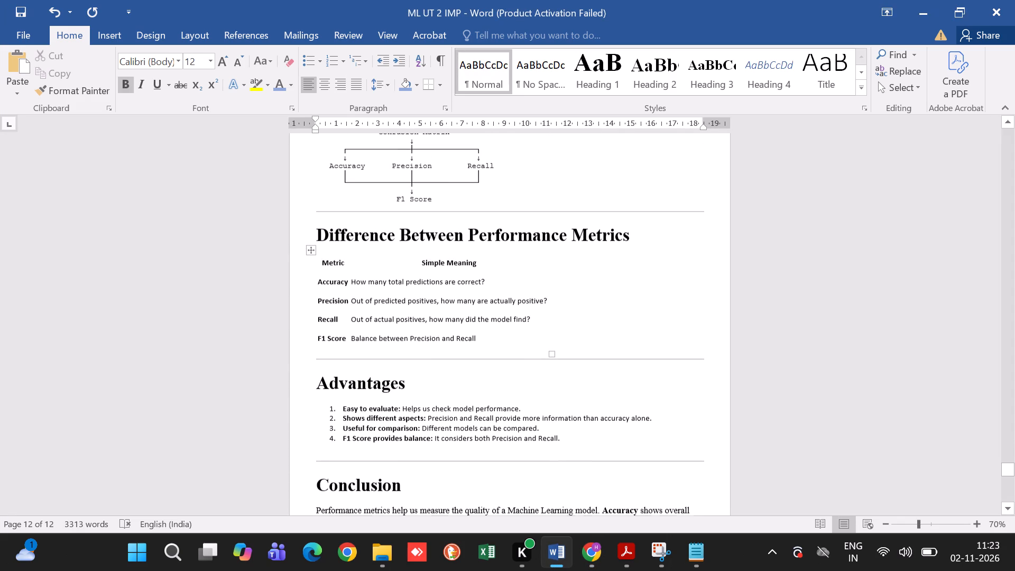
click(311, 252)
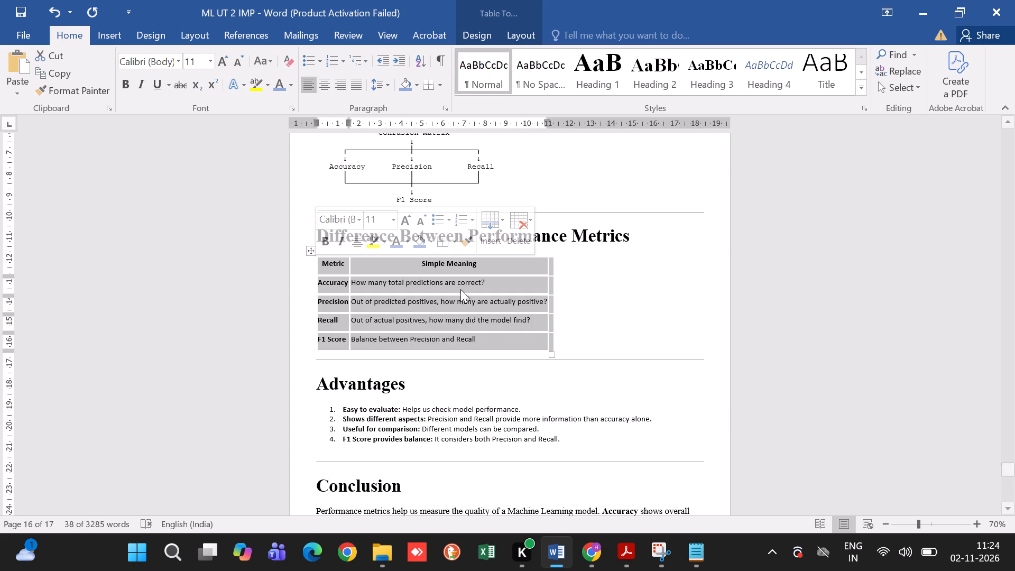
click(309, 251)
click(453, 243)
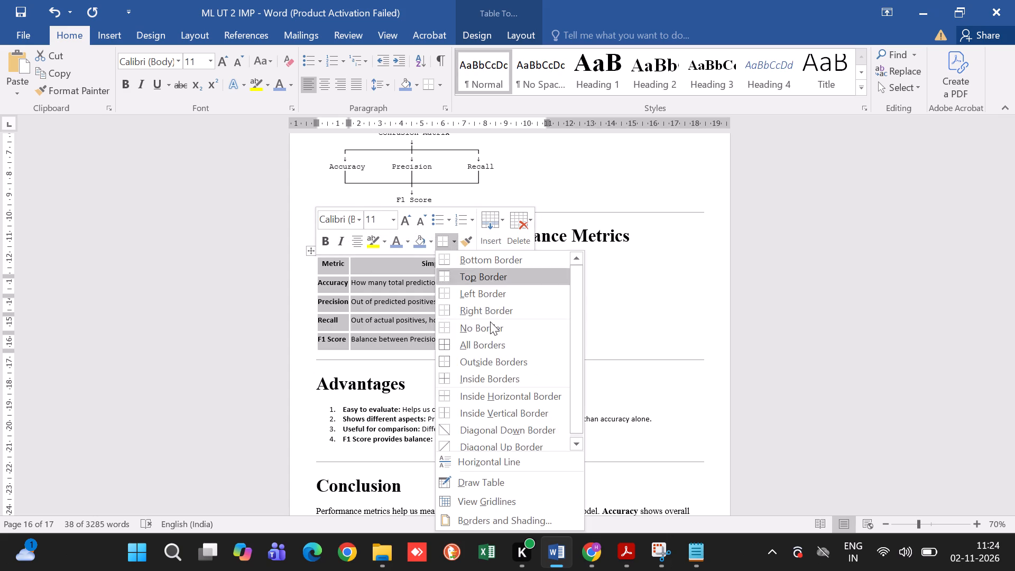
click(497, 346)
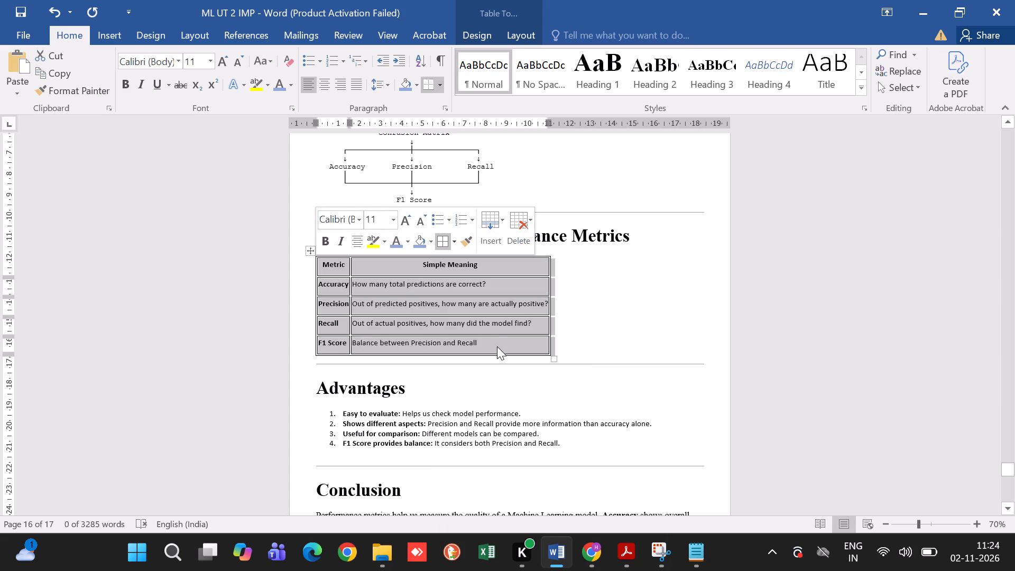
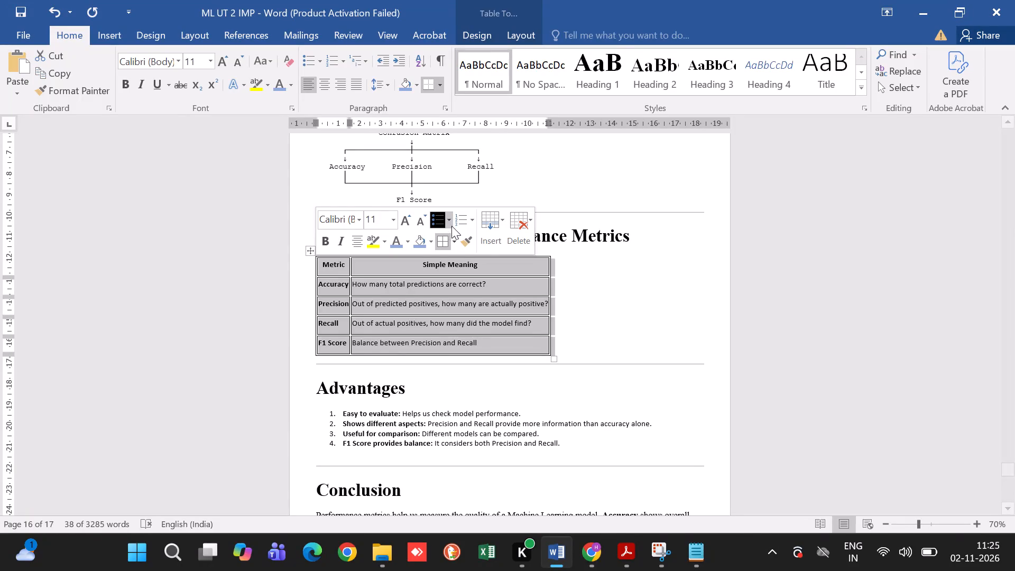
Use the All Borders option on the whole table under Difference Between Performance Metrics.
click(456, 242)
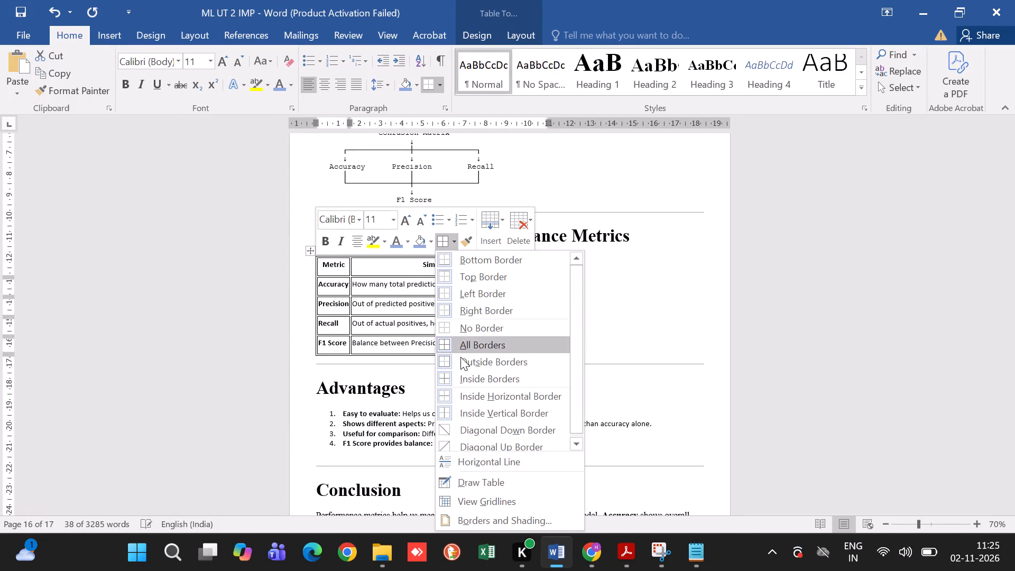
click(463, 352)
click(605, 329)
Apply All Borders to the Result and Number table under the Example for Calculation heading.
scroll(605, 329, up, 3)
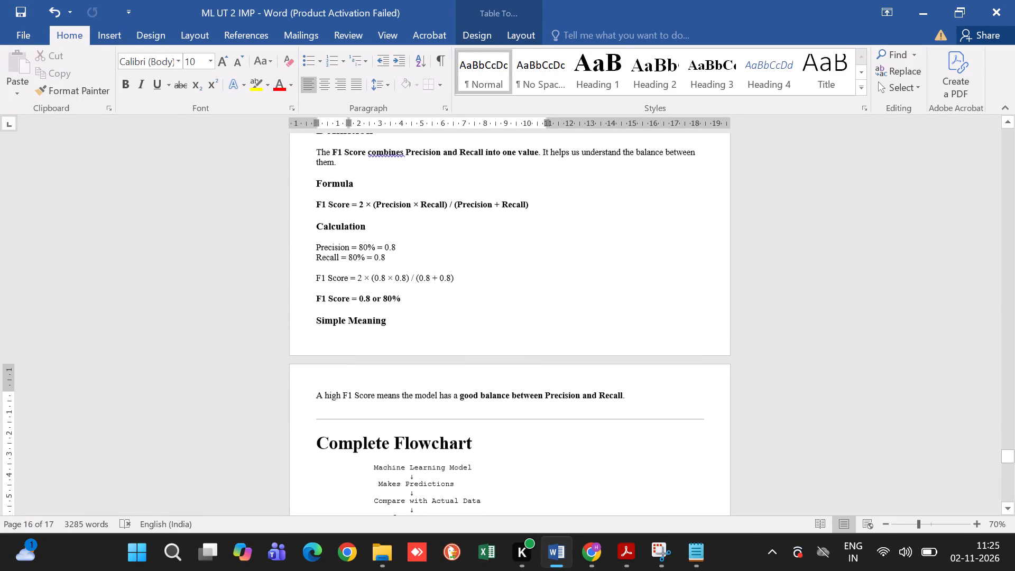
scroll(605, 329, up, 4)
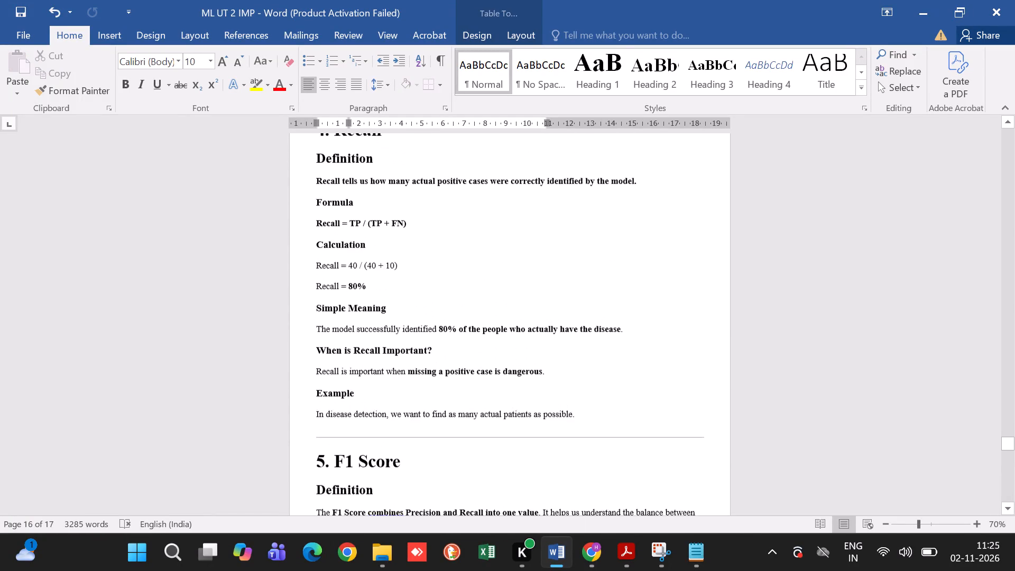
scroll(605, 329, up, 3)
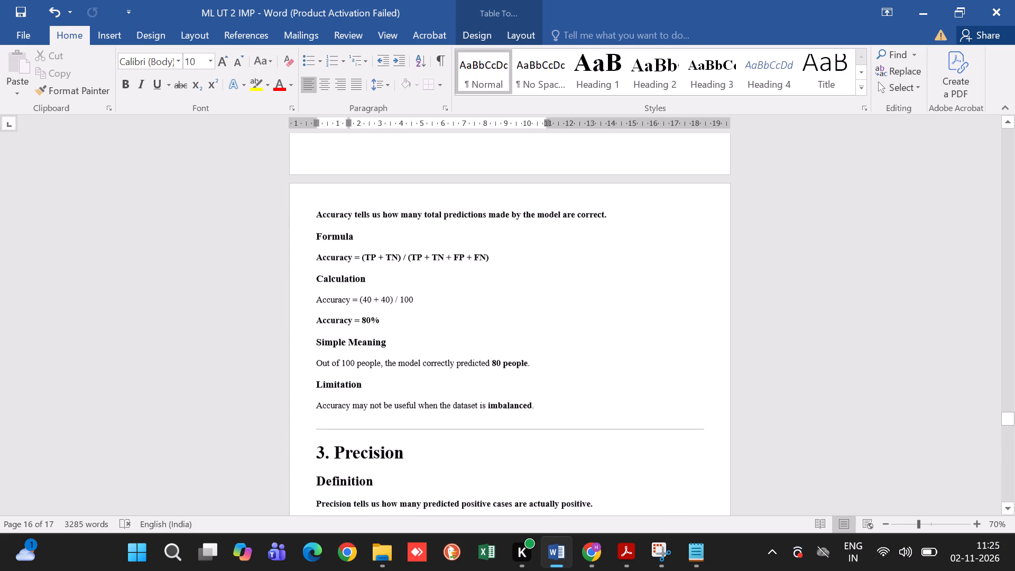
scroll(605, 329, up, 4)
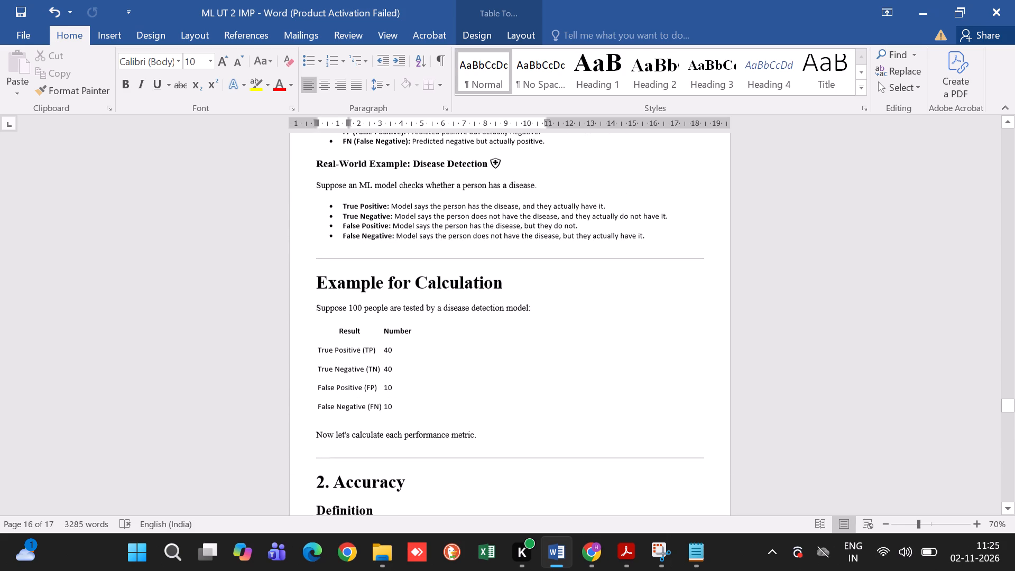
click(331, 330)
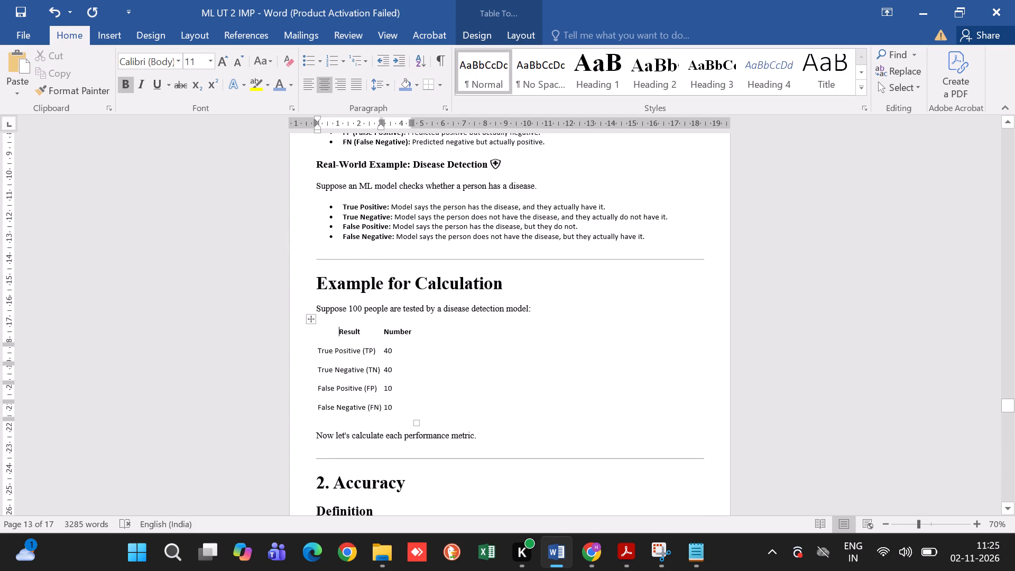
click(308, 321)
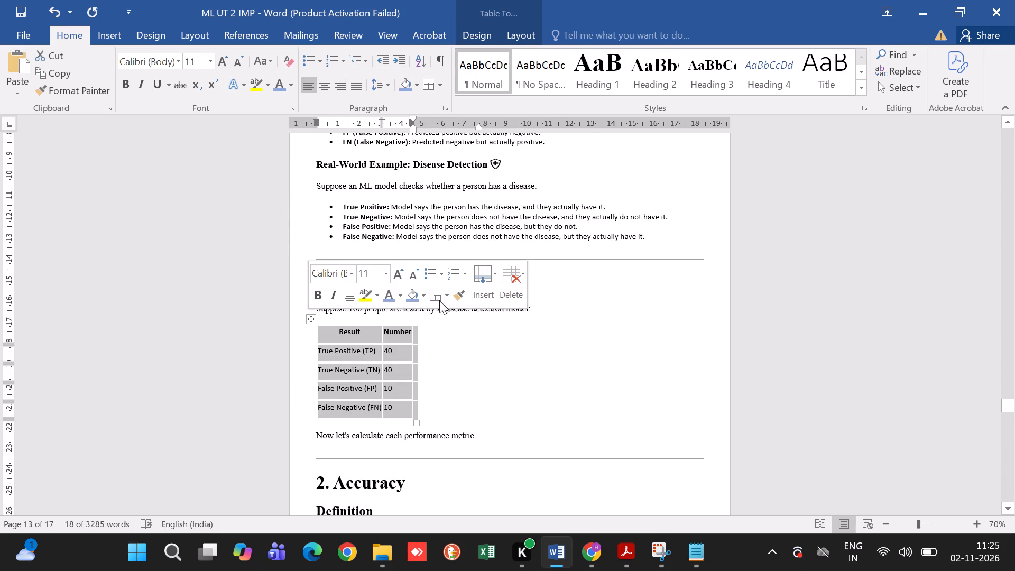
click(448, 296)
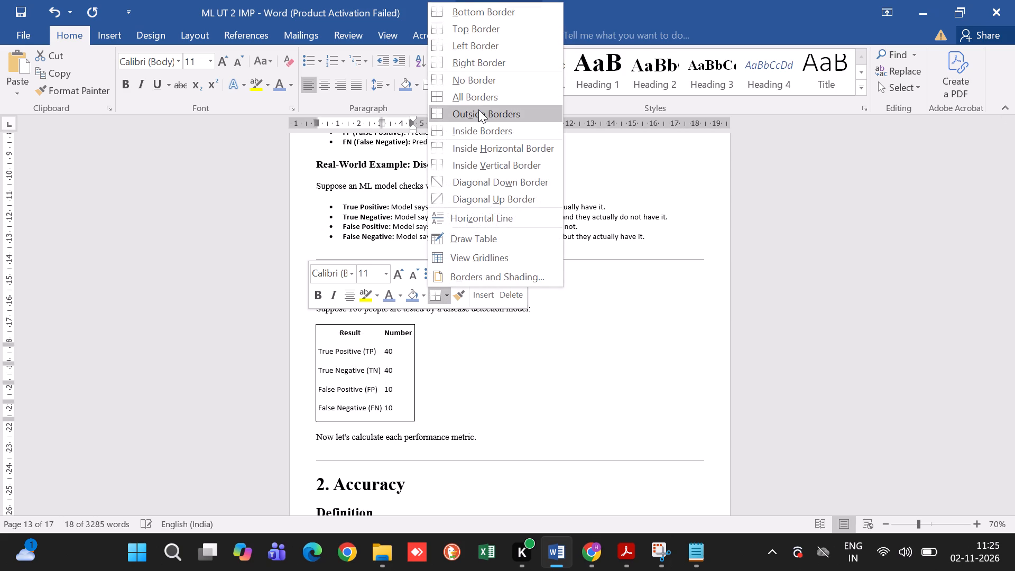
click(482, 100)
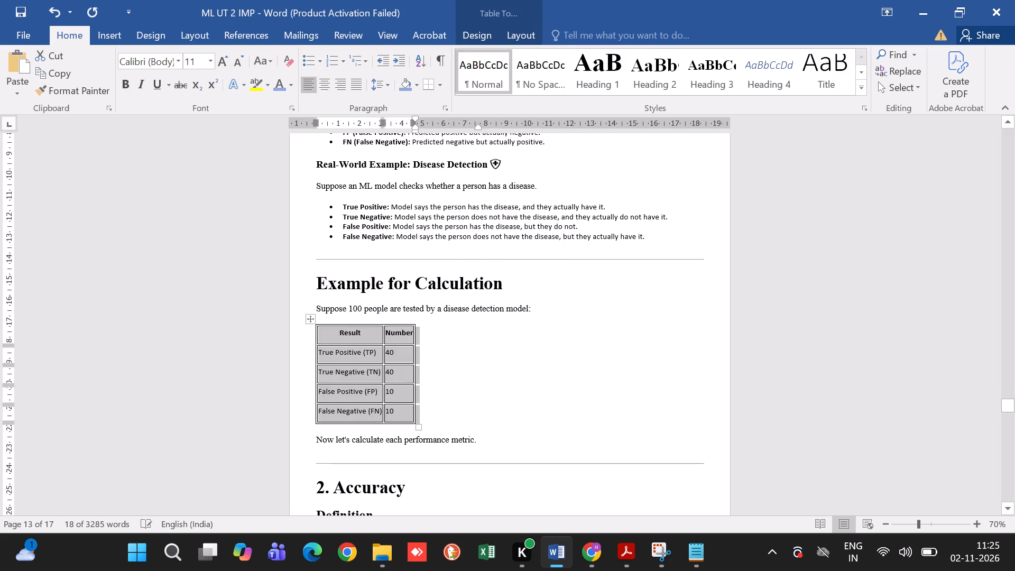
Set the font size to 12 for the whole Q.4 question and answer, through to the document's end.
scroll(532, 318, up, 6)
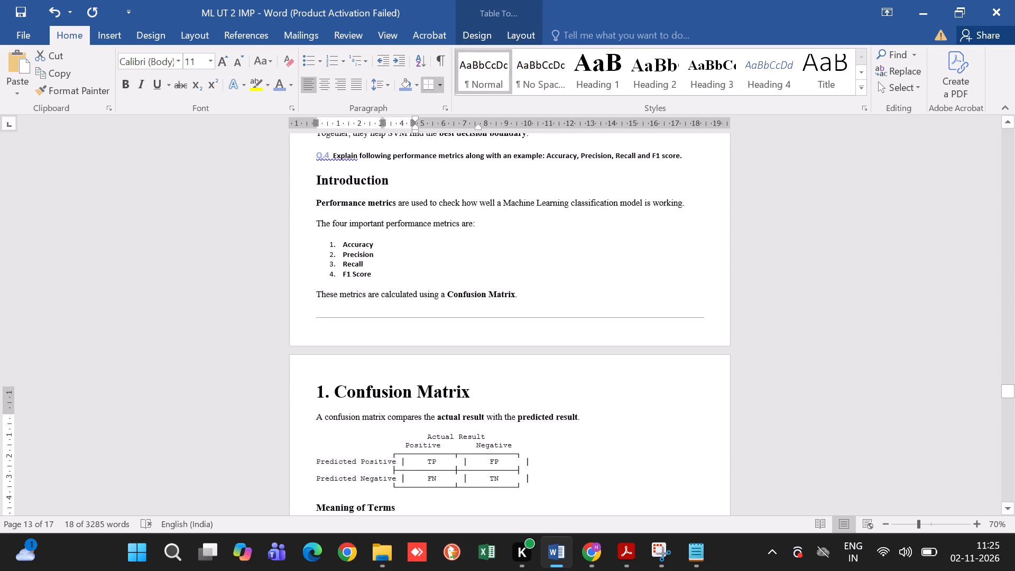
scroll(532, 318, up, 1)
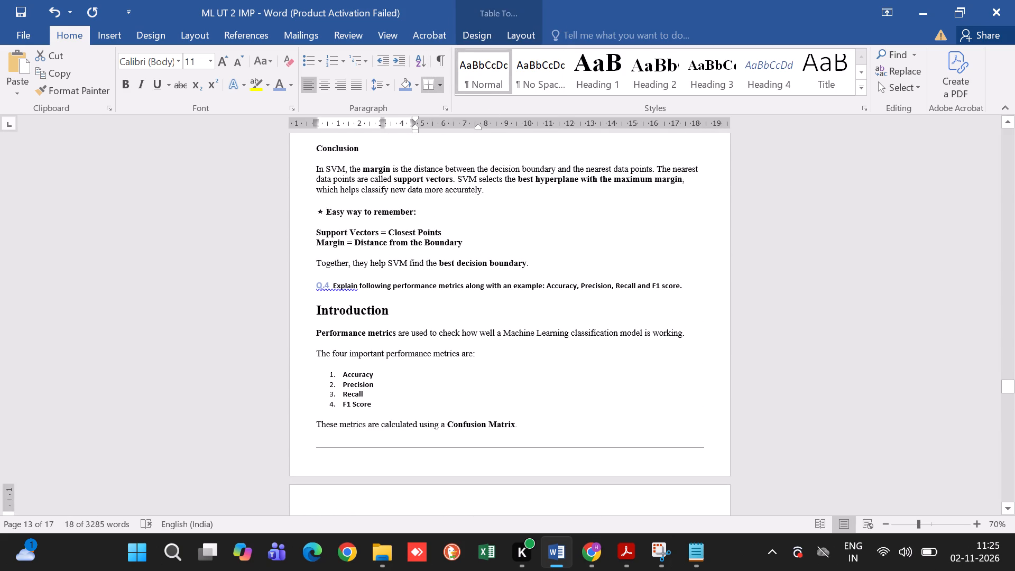
drag(307, 285, 470, 570)
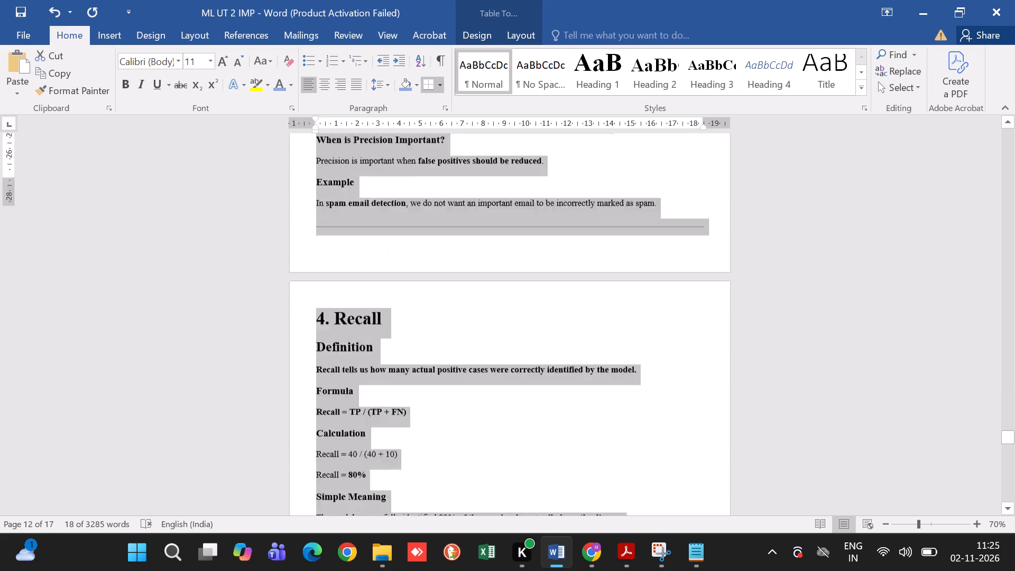
drag(470, 570, 474, 338)
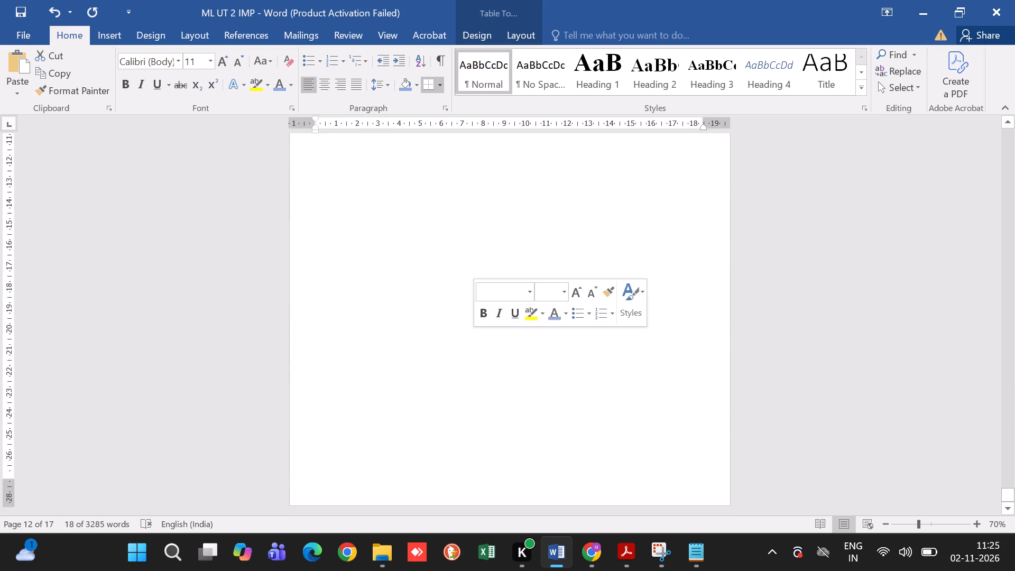
scroll(474, 338, up, 4)
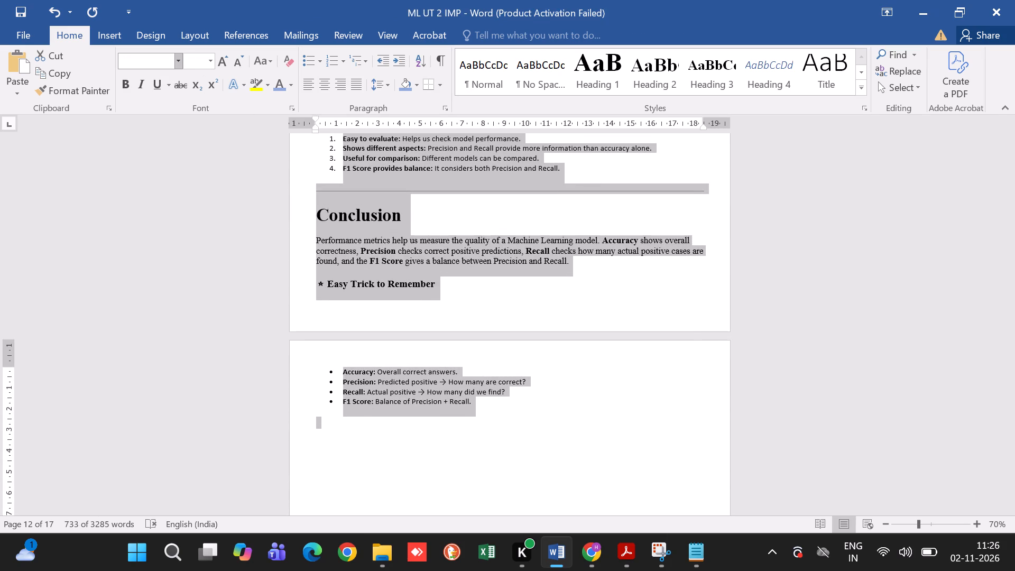
click(191, 61)
text(12)
key(Return)
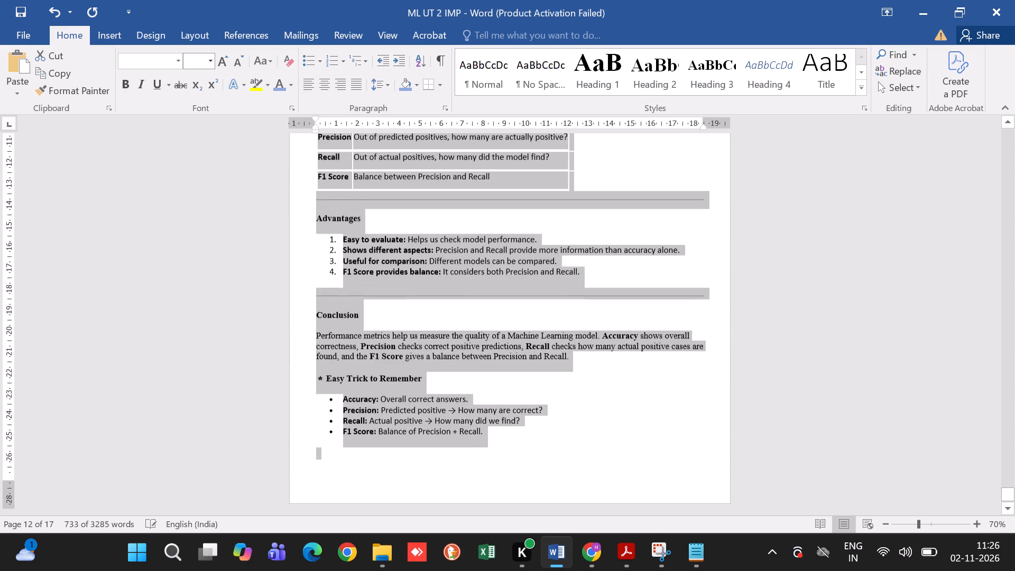
Add space after the paragraphs of the entire Q.4 question and answer, and then remove that space again.
click(385, 88)
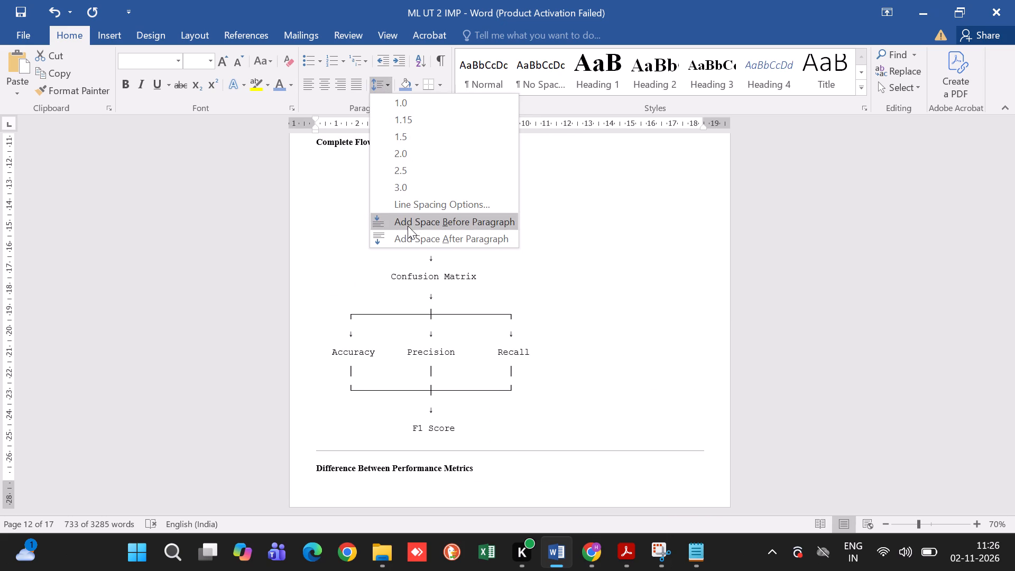
click(408, 238)
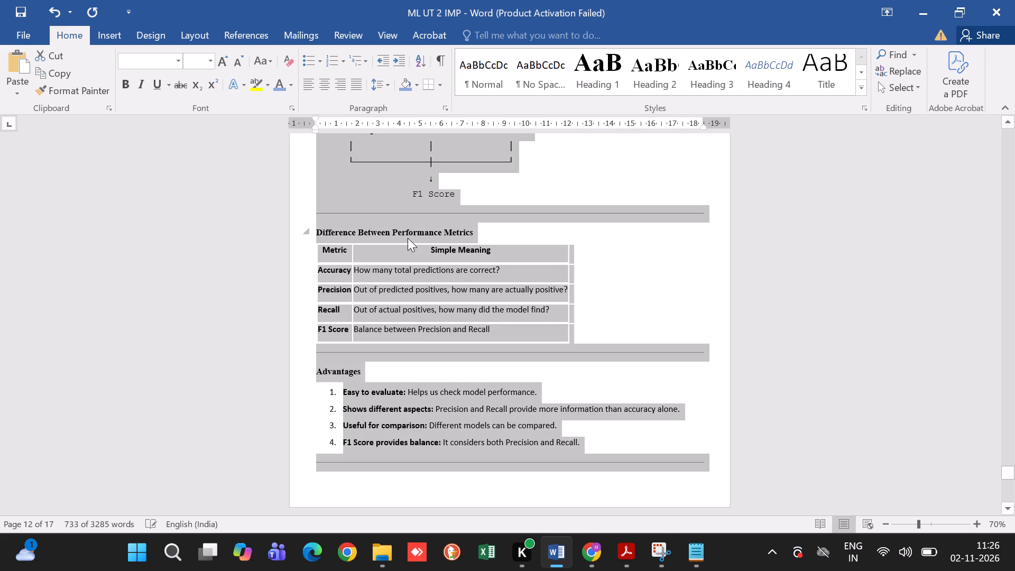
click(387, 90)
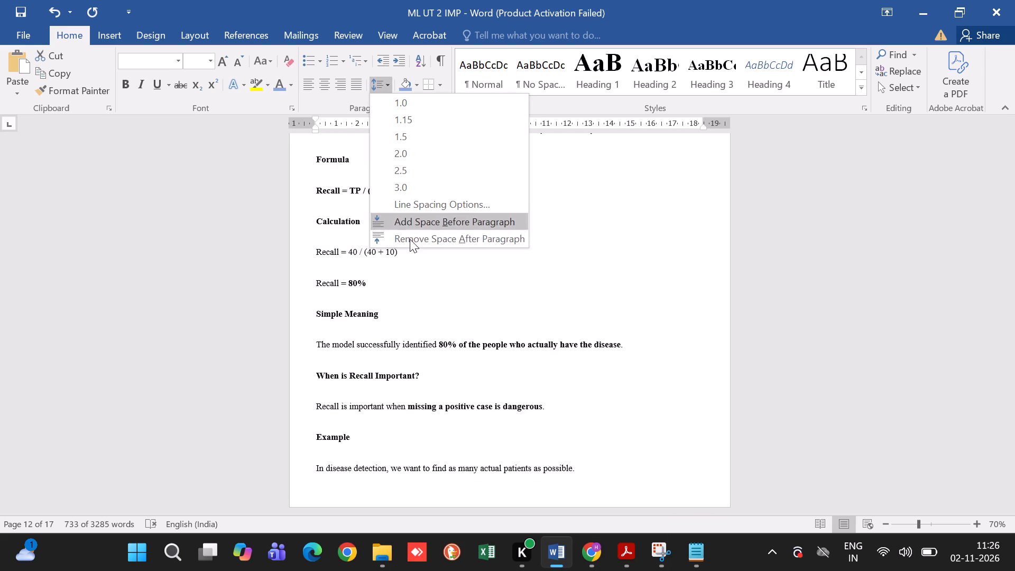
click(414, 230)
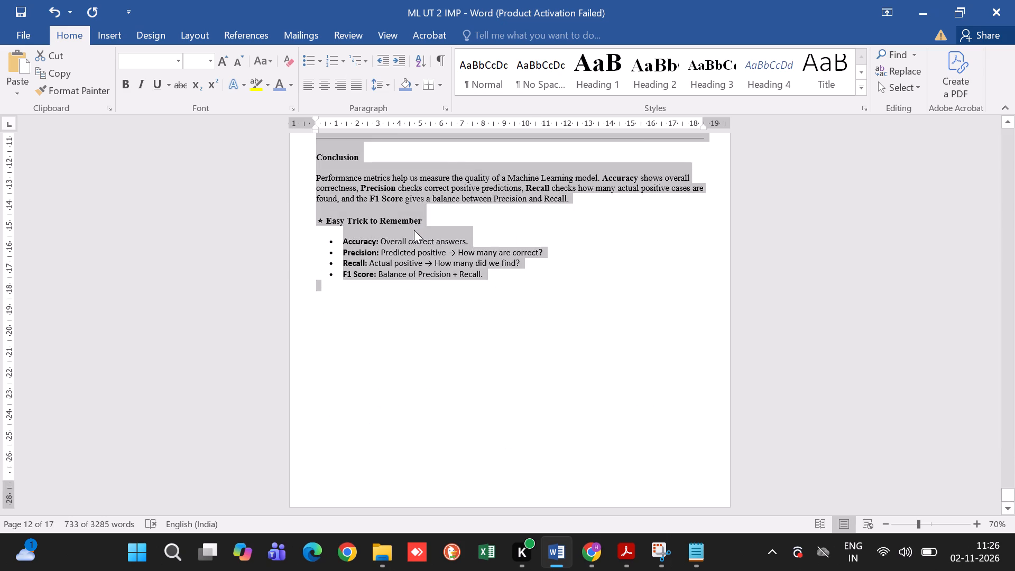
scroll(414, 230, up, 8)
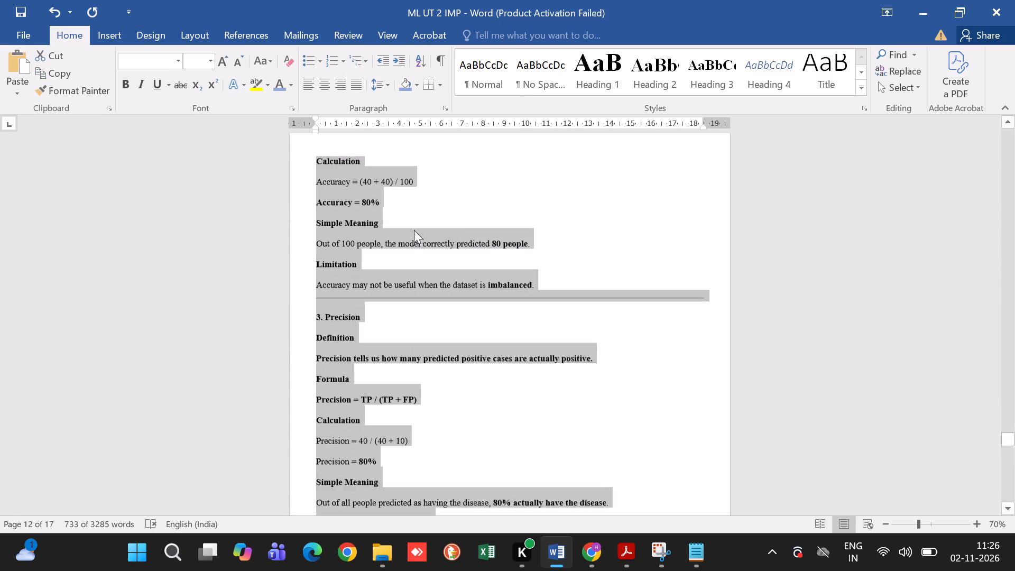
scroll(414, 230, up, 1)
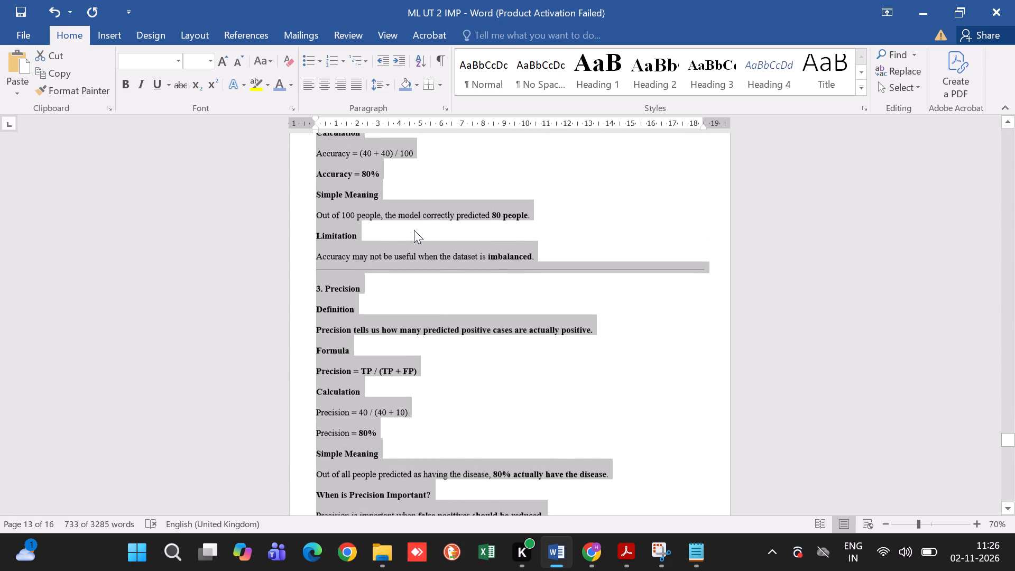
click(591, 202)
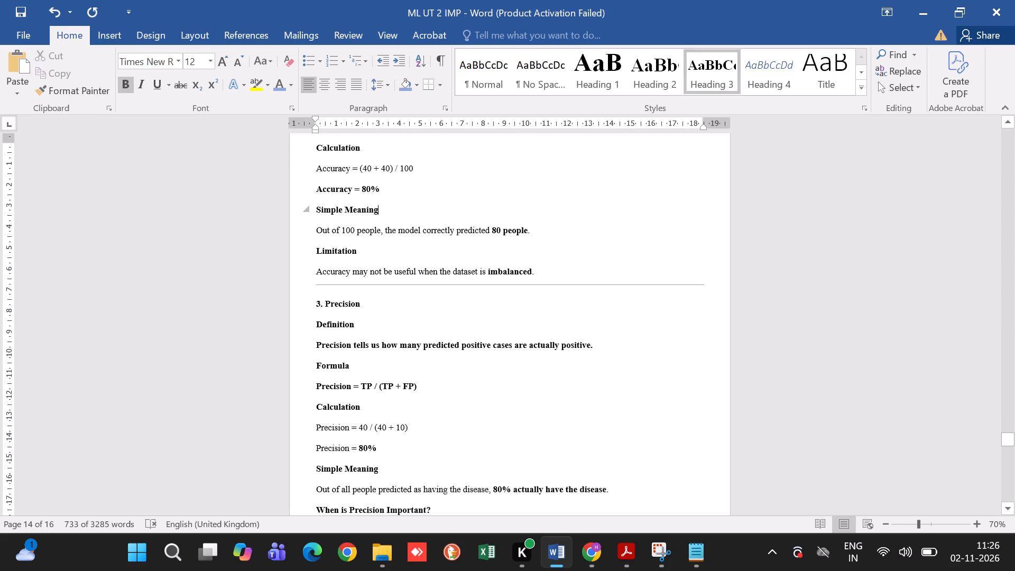
Remove the space before the paragraphs in section 3, from the Precision definition sentence through the spam email detection example.
scroll(591, 202, down, 2)
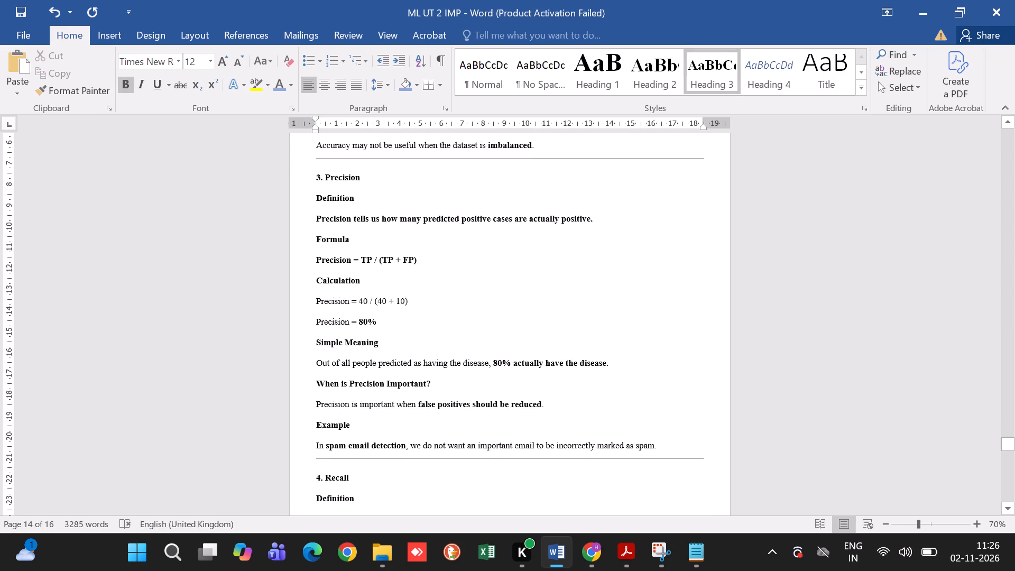
drag(663, 440, 309, 206)
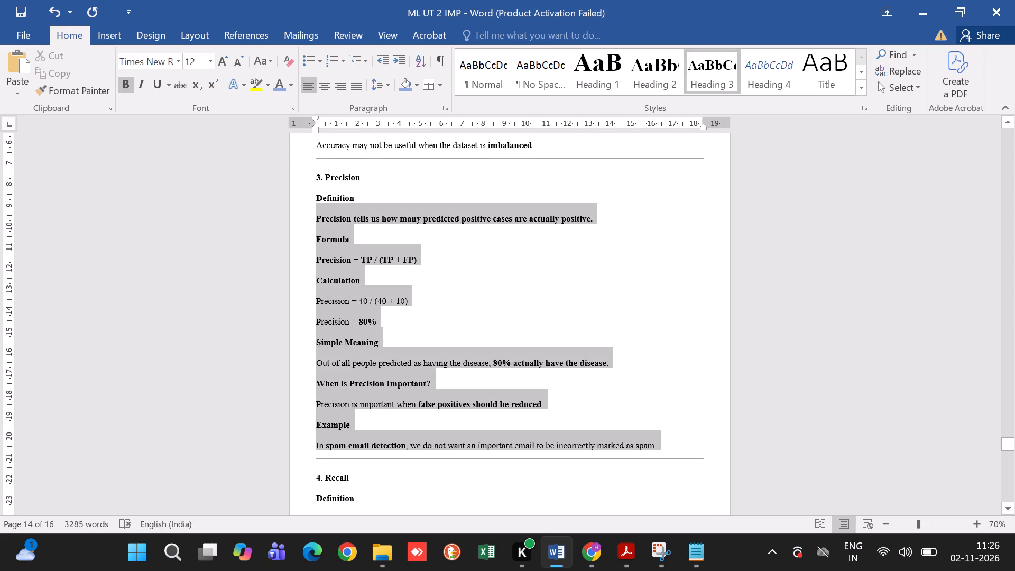
drag(309, 206, 309, 207)
click(389, 84)
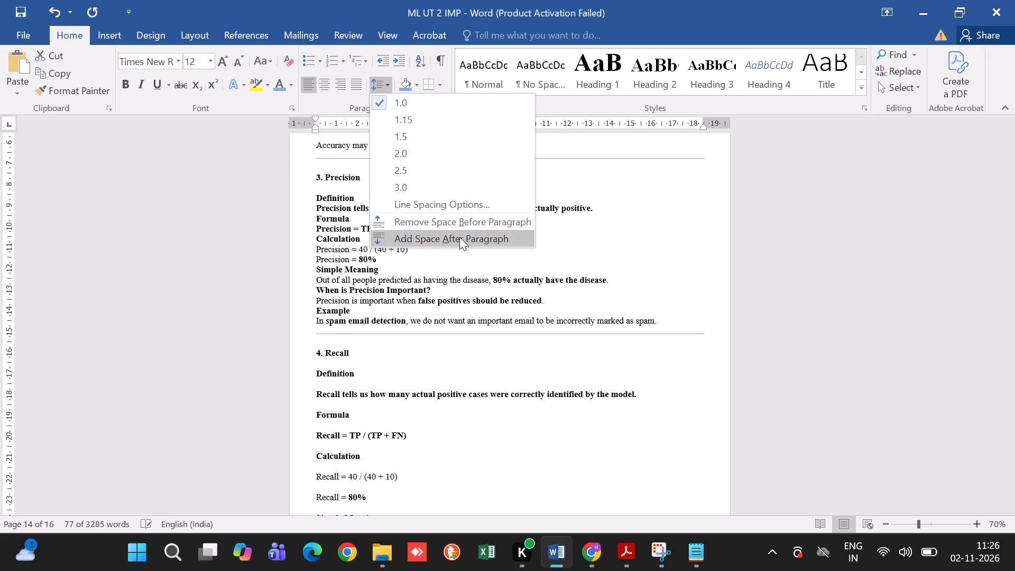
click(460, 222)
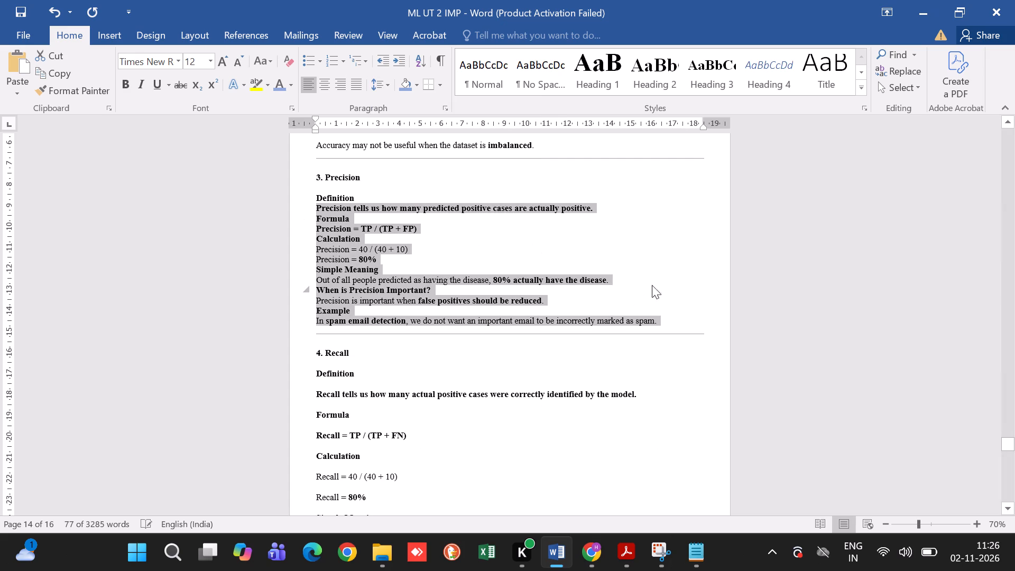
click(658, 279)
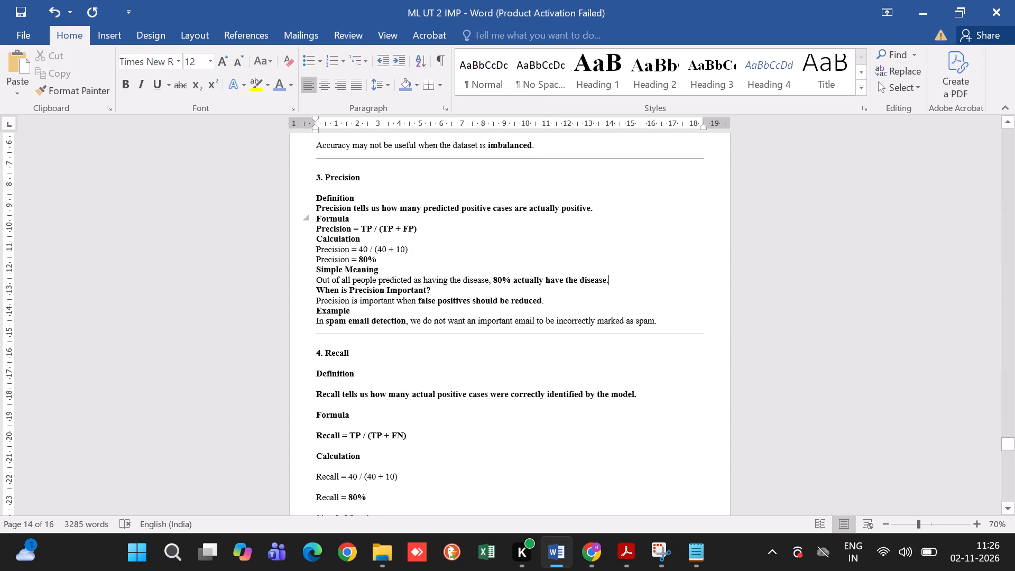
Insert a blank line after the sentence defining Precision, before the Formula heading.
click(597, 212)
key(Return)
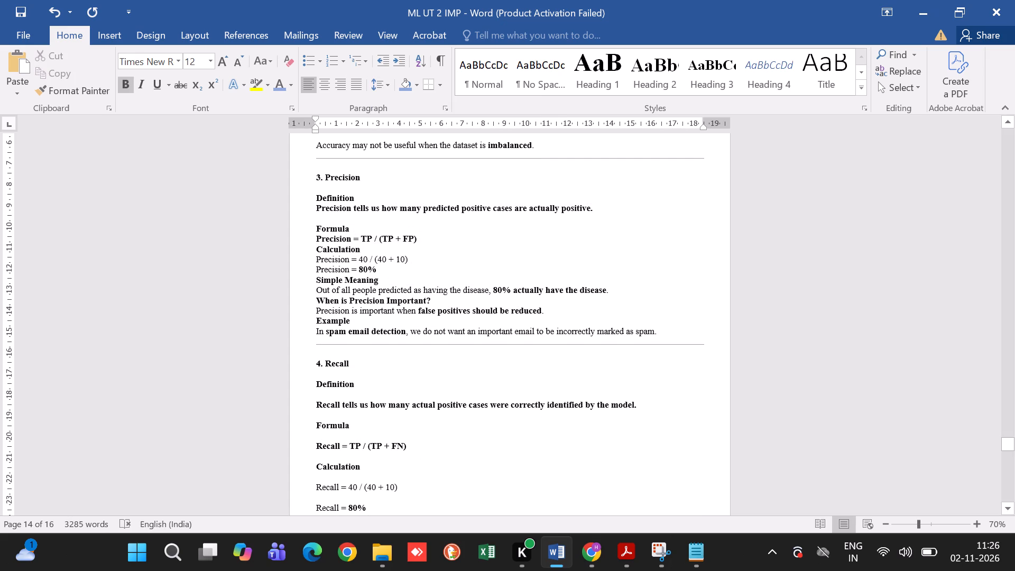
Remove the space before the paragraphs in section 4, from the Recall Definition heading through the "When is Recall Important?" heading.
scroll(470, 261, down, 2)
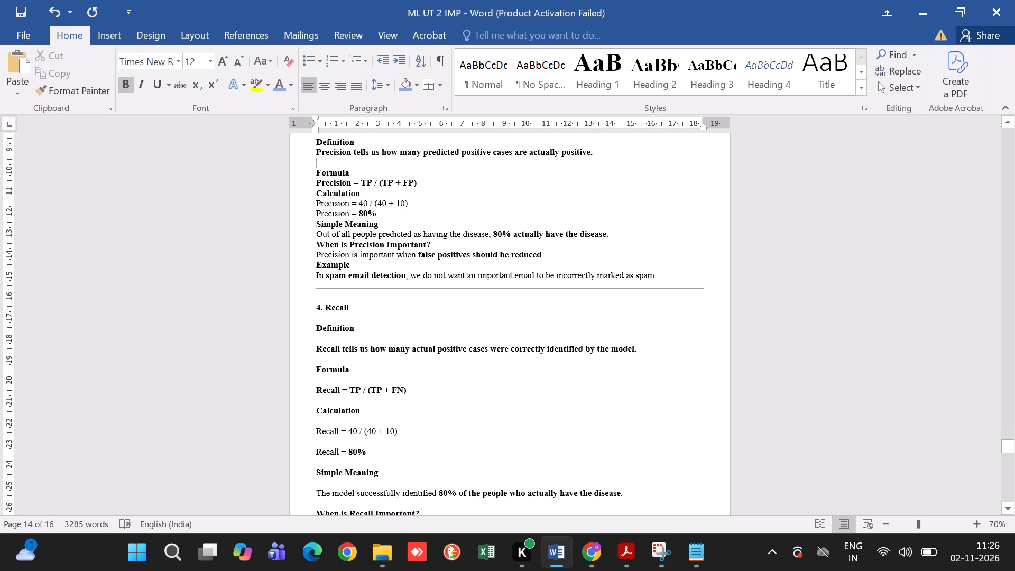
scroll(470, 261, down, 1)
scroll(470, 261, up, 1)
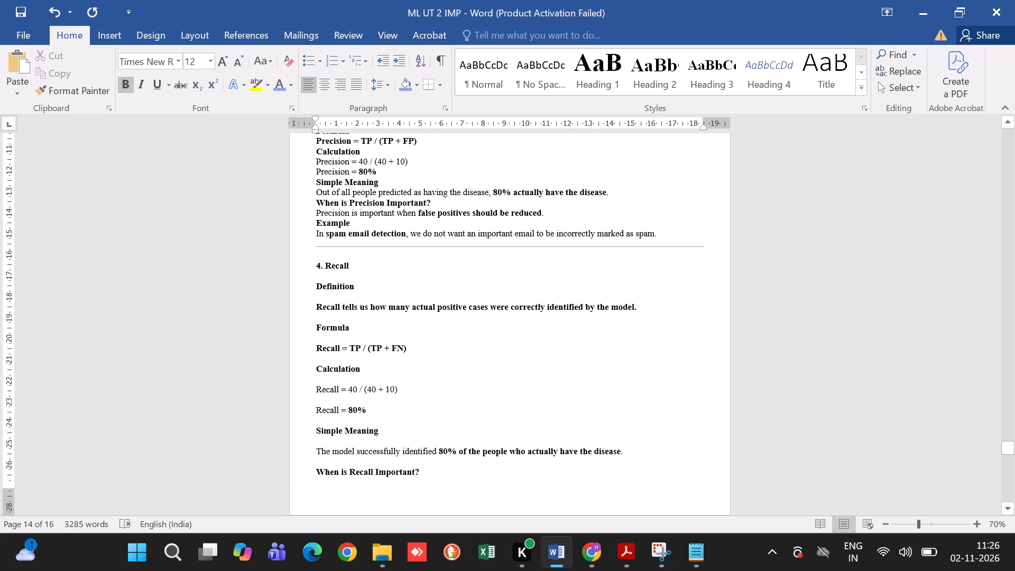
scroll(470, 261, up, 3)
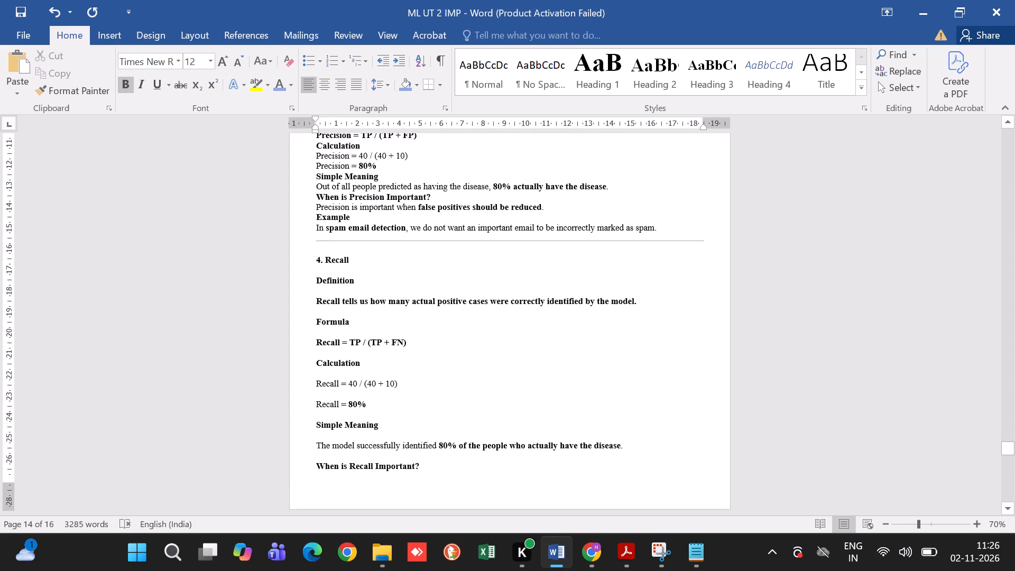
drag(434, 465, 391, 465)
drag(391, 465, 302, 283)
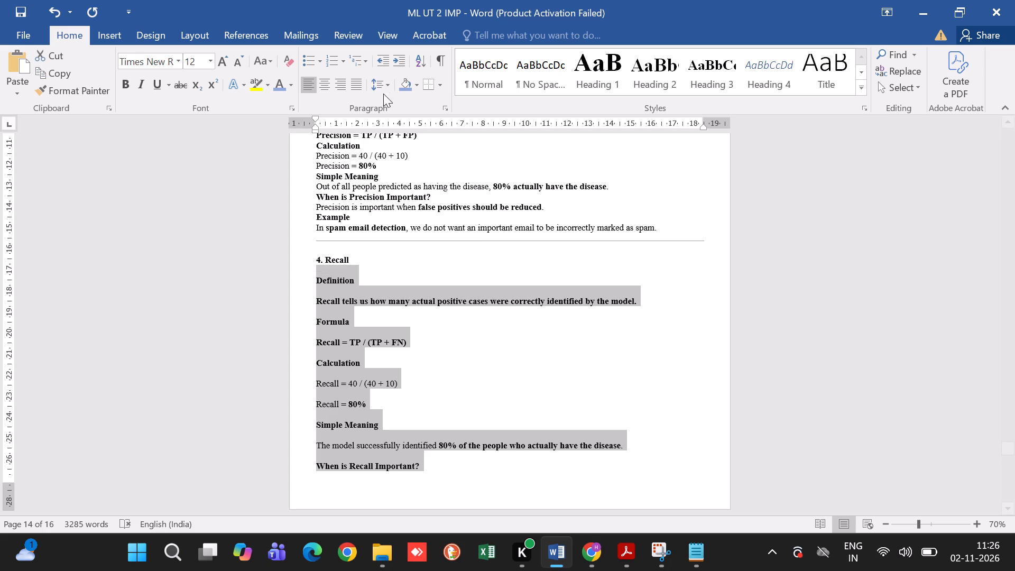
click(386, 84)
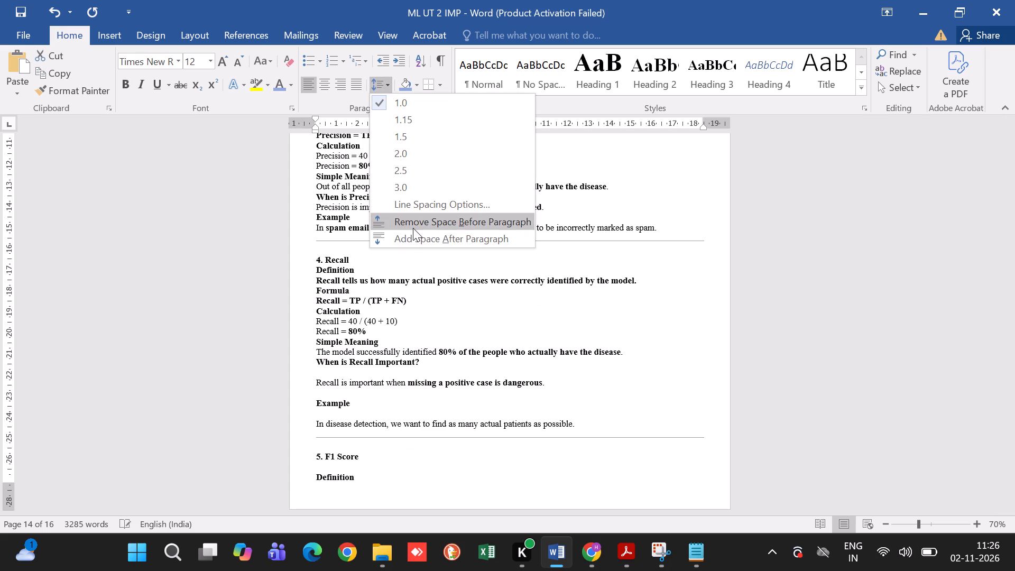
click(413, 227)
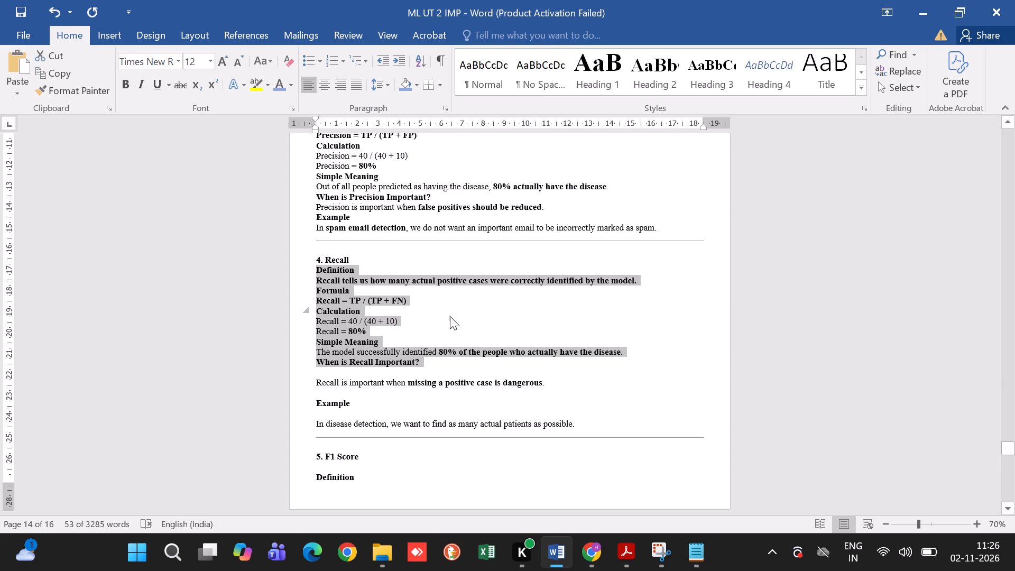
click(450, 316)
Remove the space before the paragraphs in section 5, from the F1 Score Definition heading through the Simple Meaning sentence.
scroll(450, 316, down, 2)
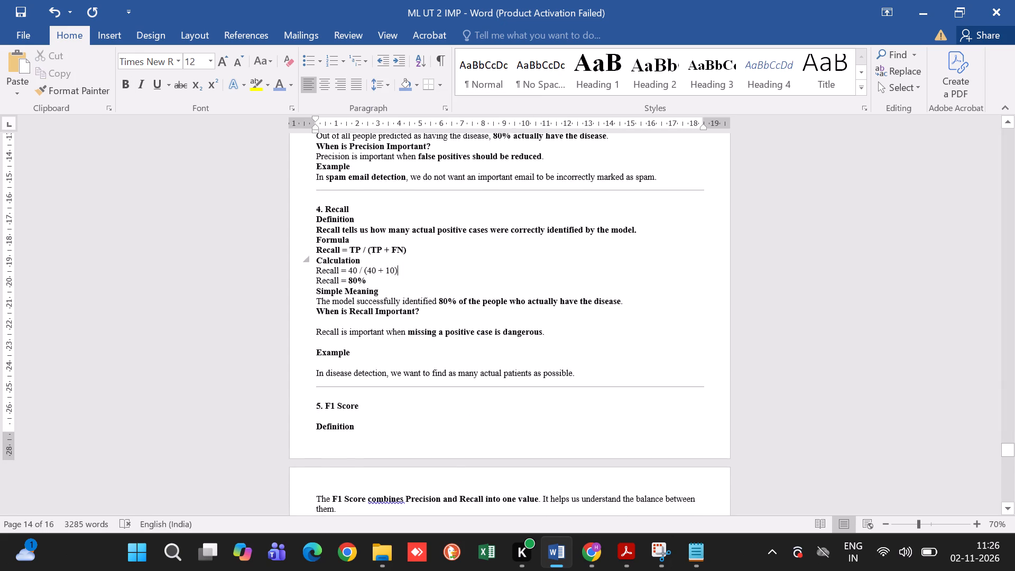
scroll(450, 316, down, 3)
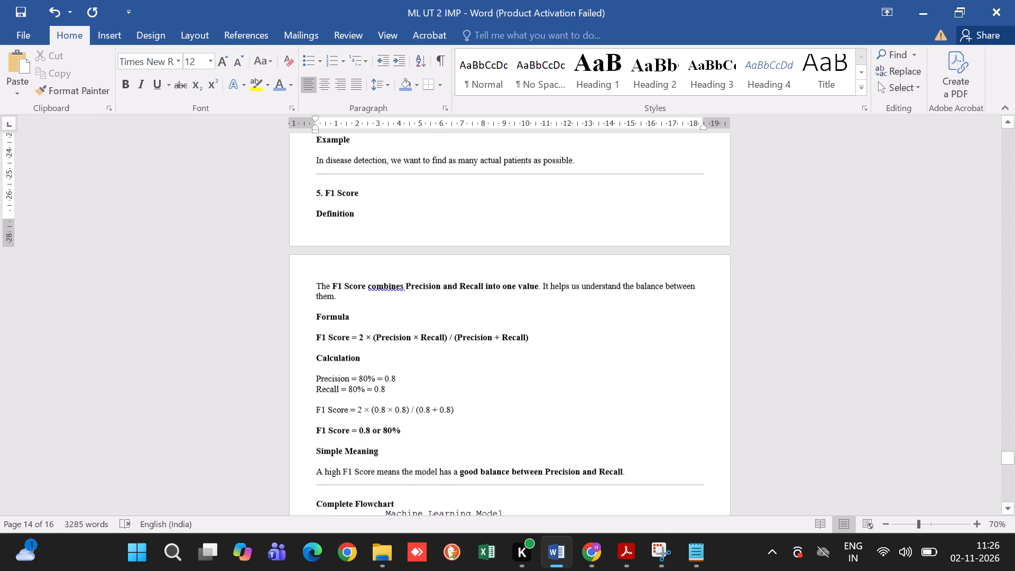
scroll(450, 316, down, 1)
drag(642, 434, 574, 434)
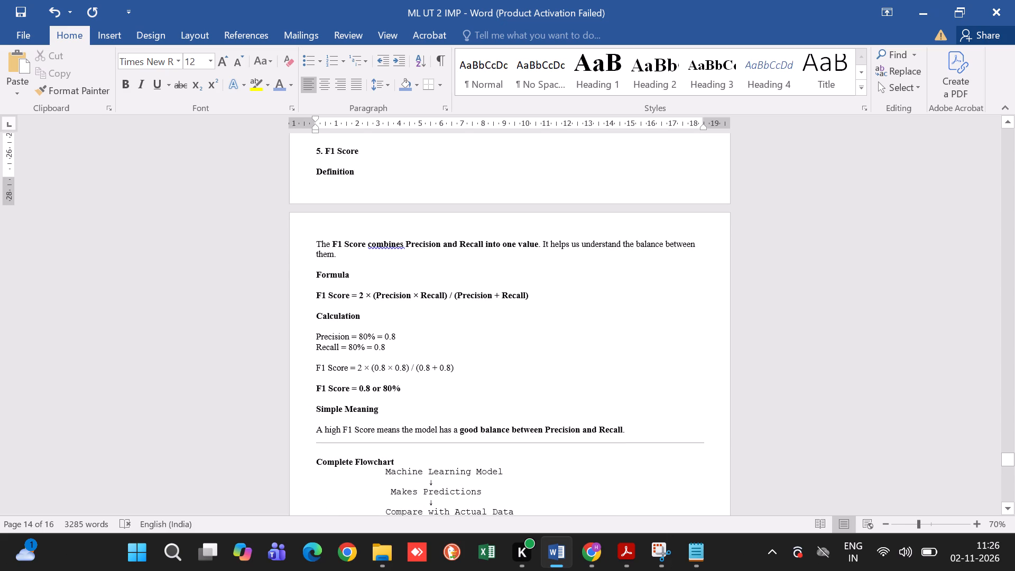
drag(574, 434, 311, 223)
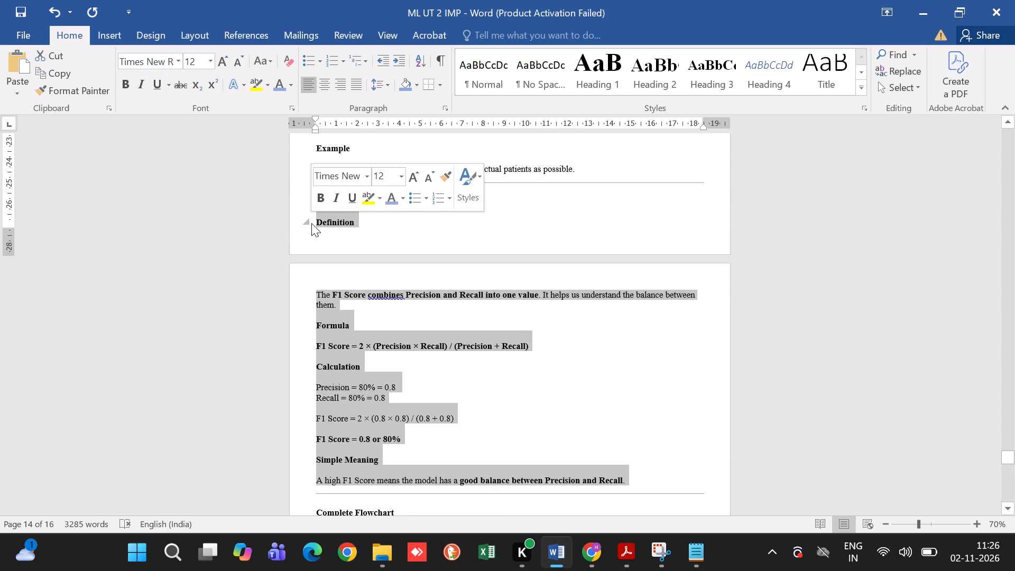
click(388, 85)
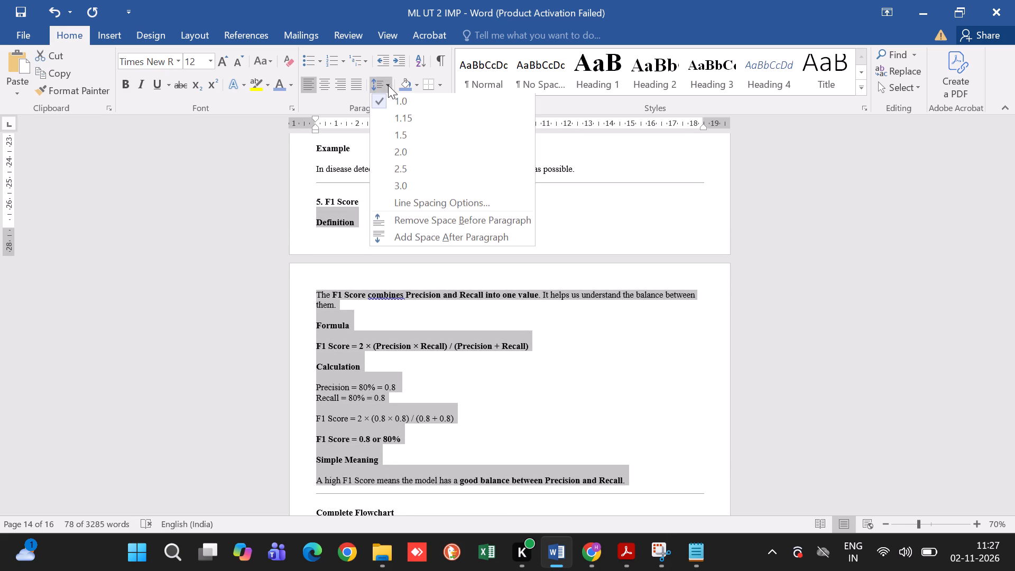
click(409, 227)
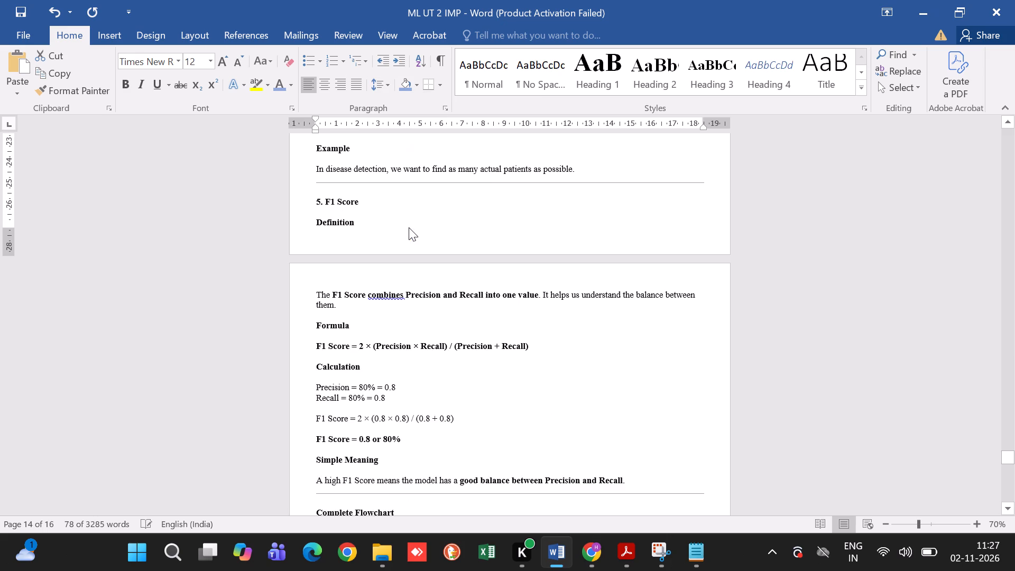
click(465, 247)
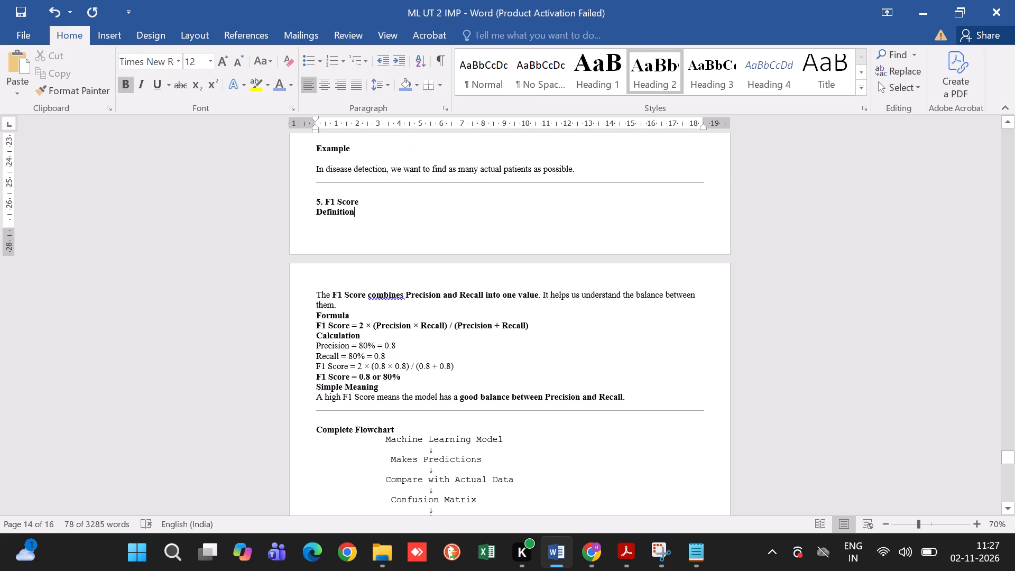
Look through the rest of the Q.4 answer to the document's end and back over the earlier pages.
scroll(465, 247, down, 6)
scroll(465, 247, up, 14)
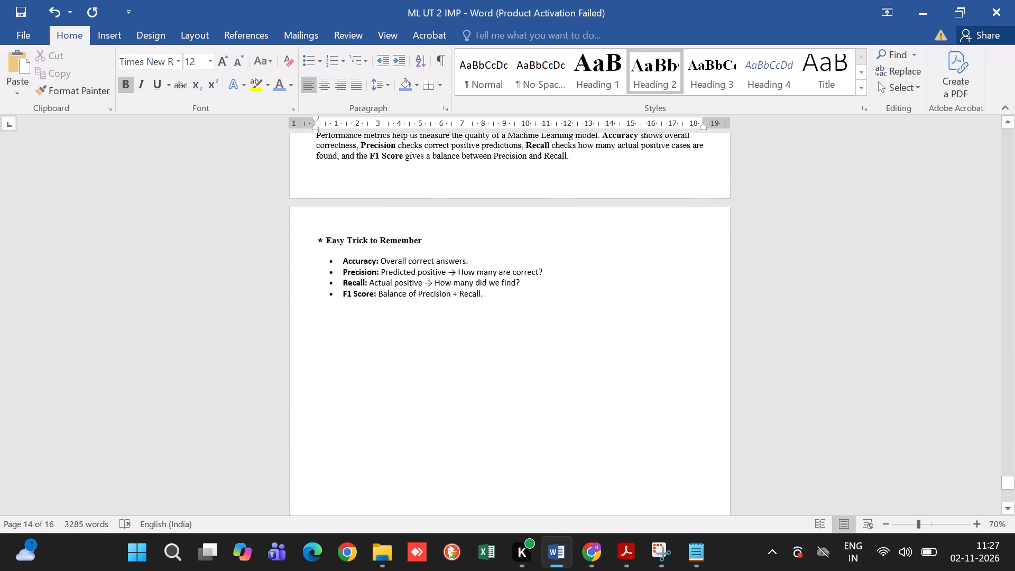
scroll(465, 247, up, 20)
scroll(465, 247, up, 20)
scroll(465, 247, up, 20)
scroll(465, 247, down, 6)
scroll(465, 247, down, 20)
scroll(465, 247, down, 10)
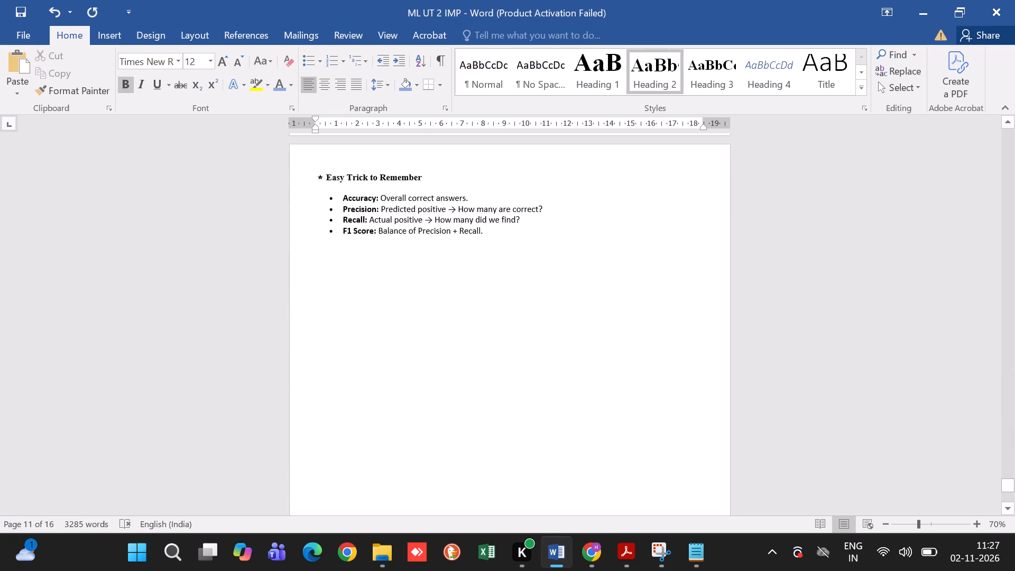
scroll(522, 402, up, 1)
click(398, 386)
key(ctrl+v)
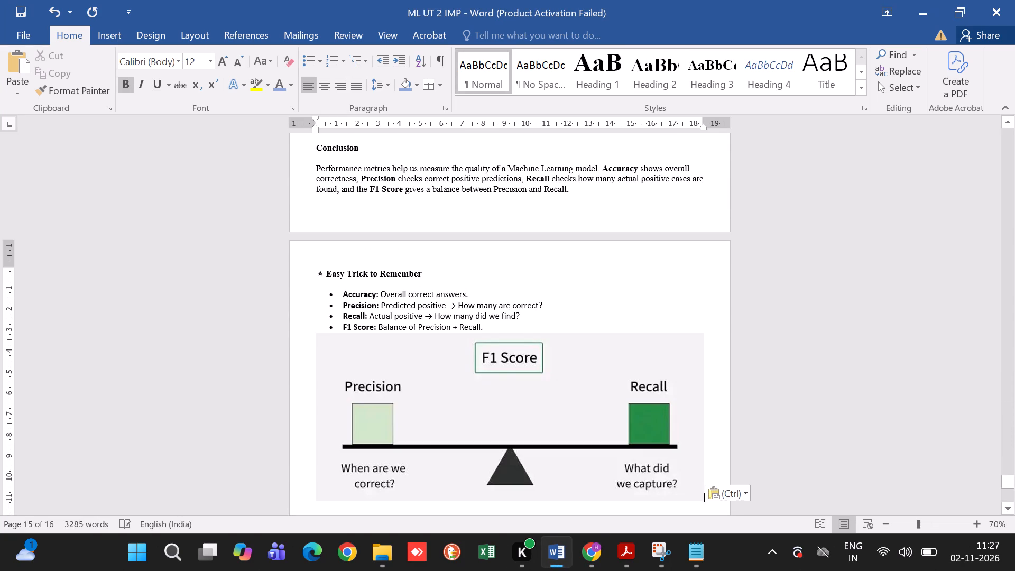
Copy the ACTE Technologies confusion matrix and formulas image from the Chrome image results and paste it below the F1 Score image in Word.
click(585, 564)
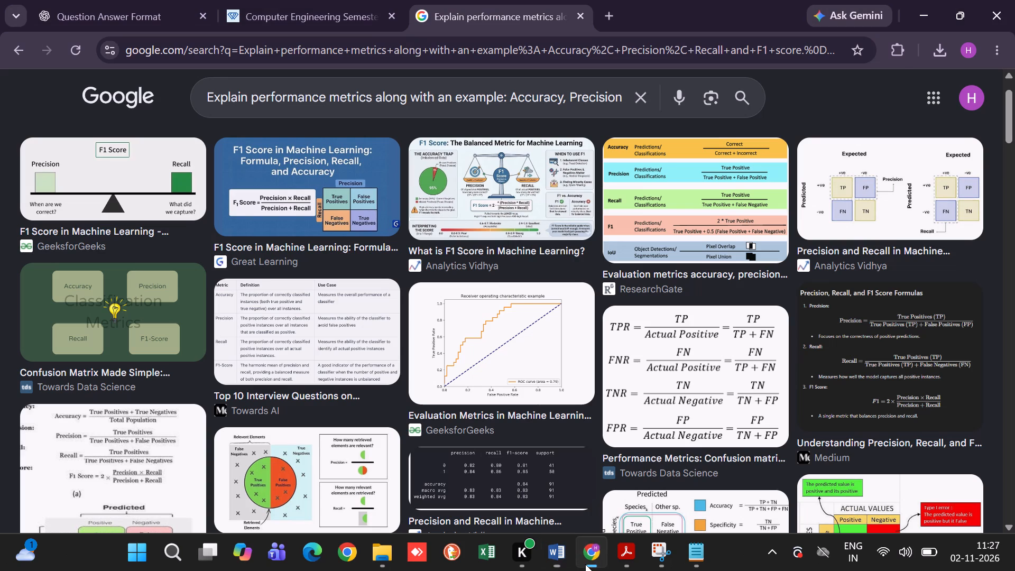
scroll(640, 244, down, 1)
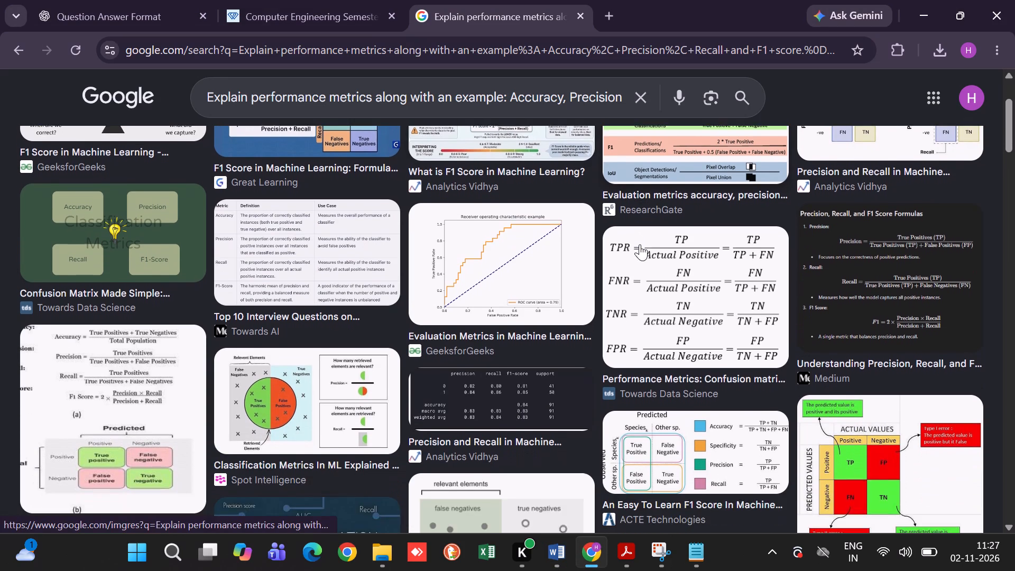
scroll(640, 244, down, 3)
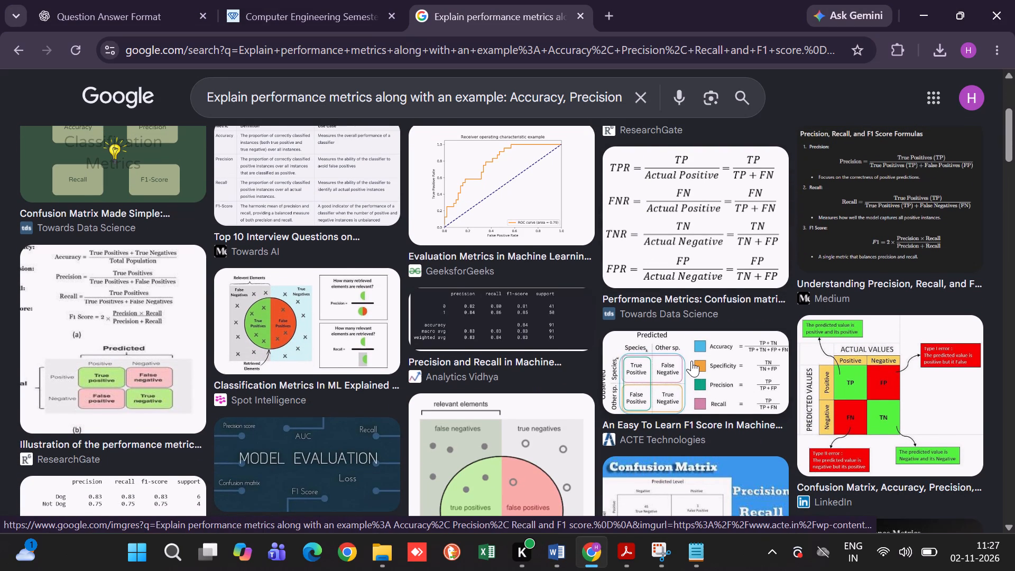
right_click(691, 361)
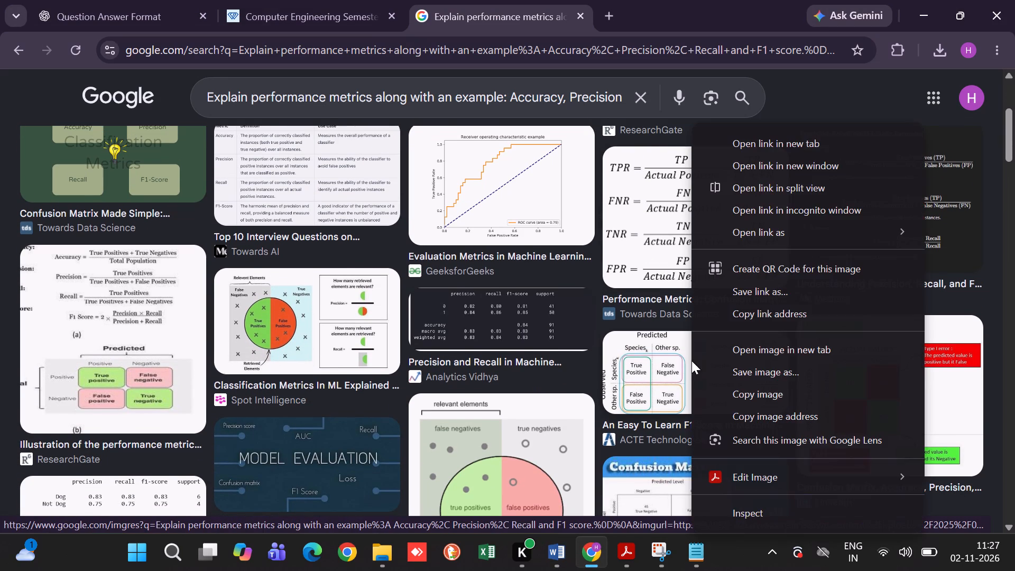
click(767, 384)
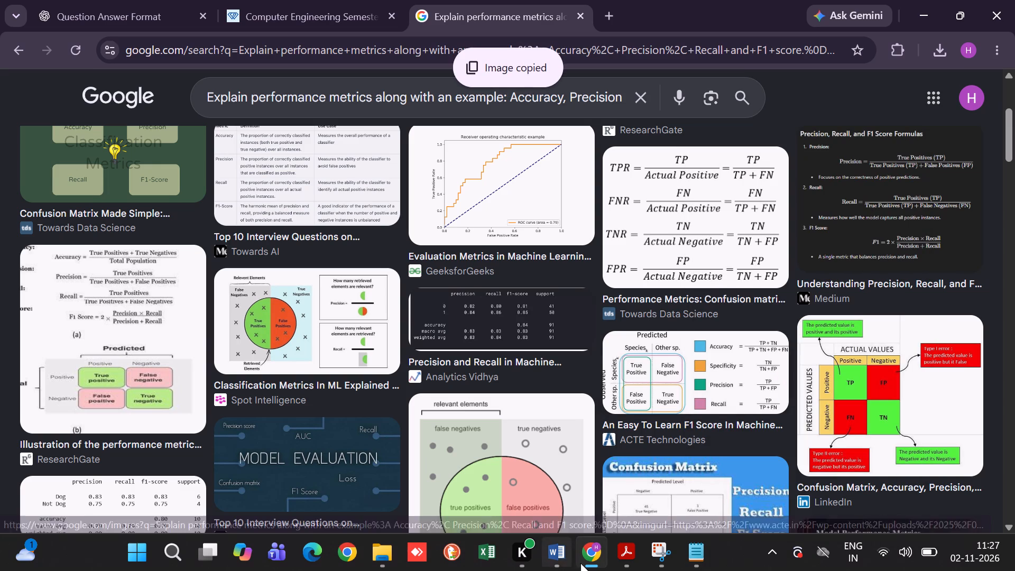
click(547, 557)
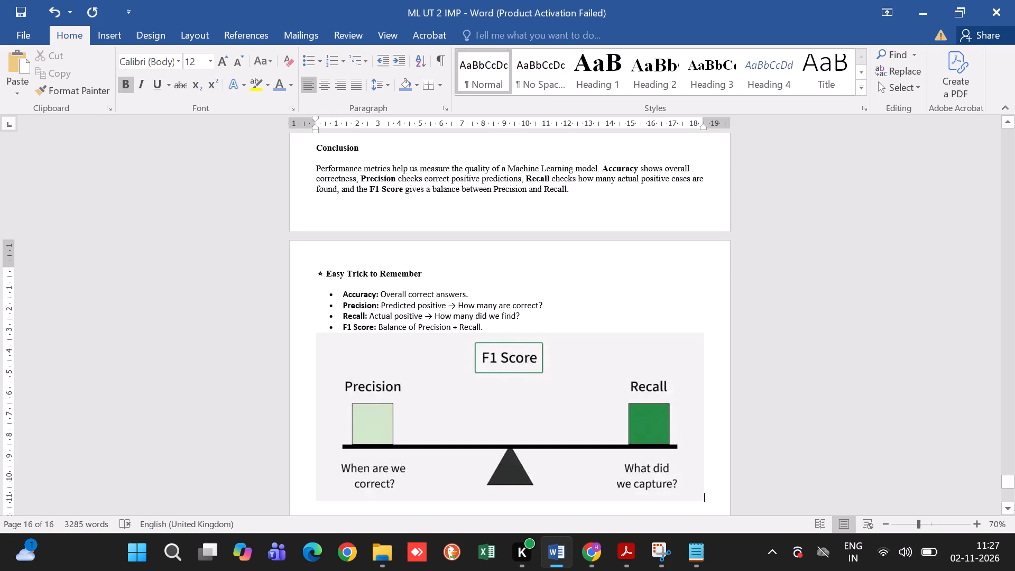
key(ctrl+v)
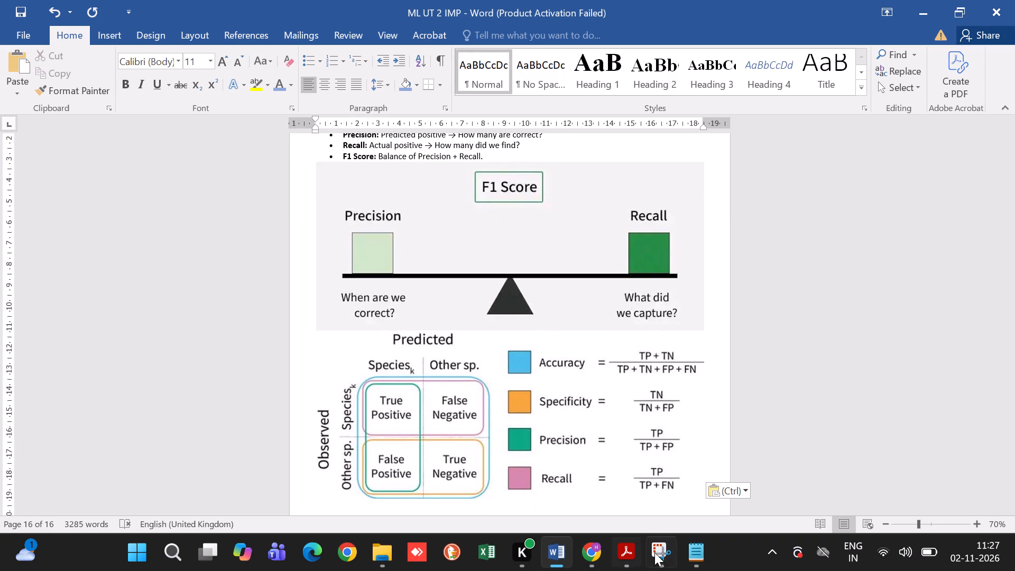
Copy the Analytics Vidhya precision and recall matrices image from the Chrome image results and paste it below the formulas image in Word.
click(588, 550)
scroll(587, 319, up, 2)
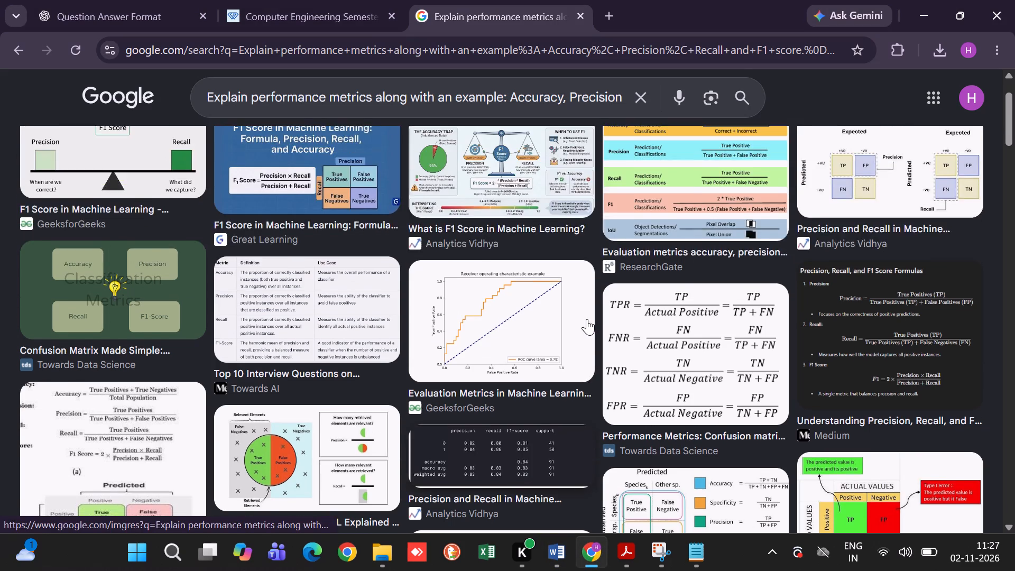
scroll(587, 319, up, 4)
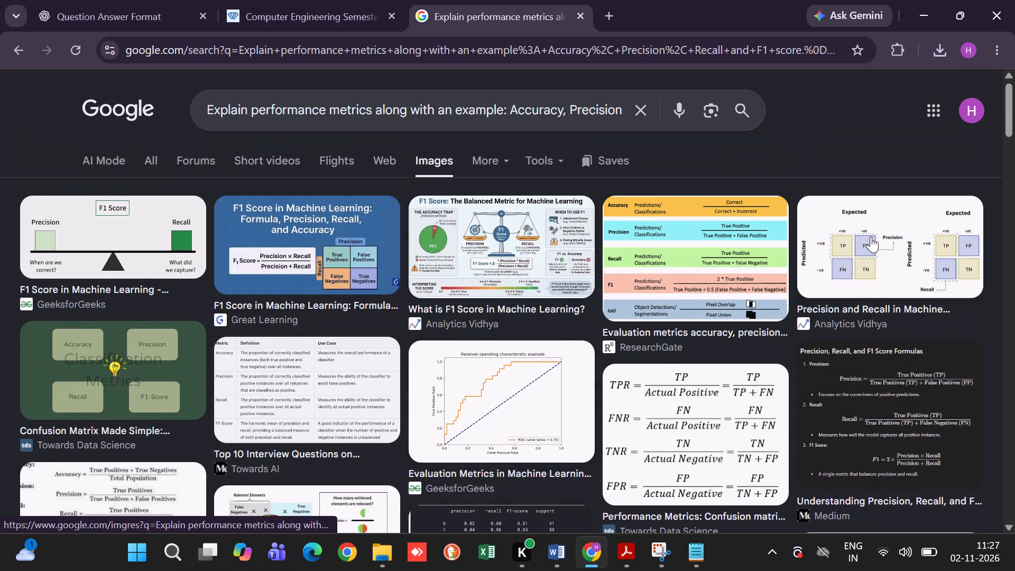
right_click(869, 238)
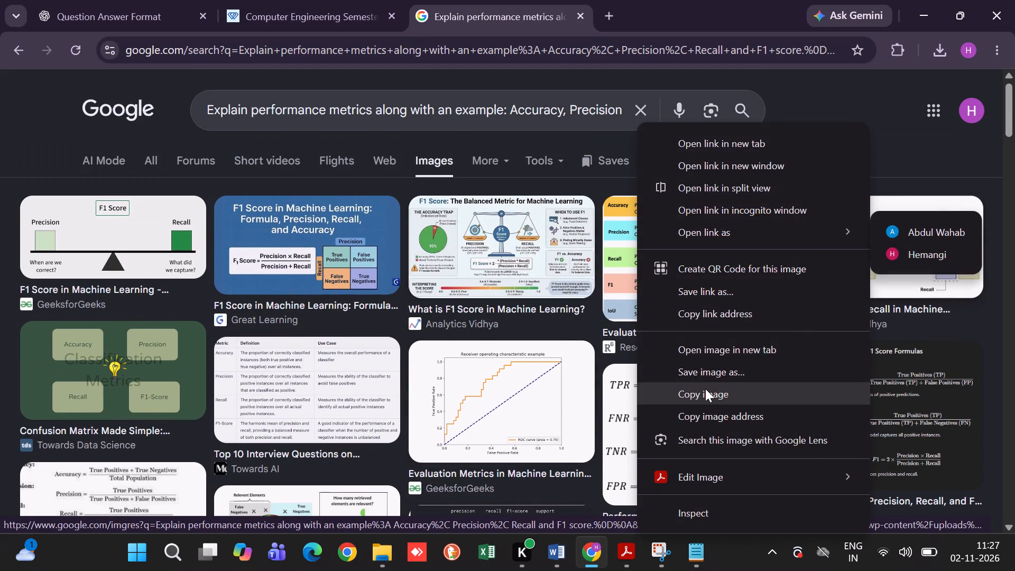
click(705, 390)
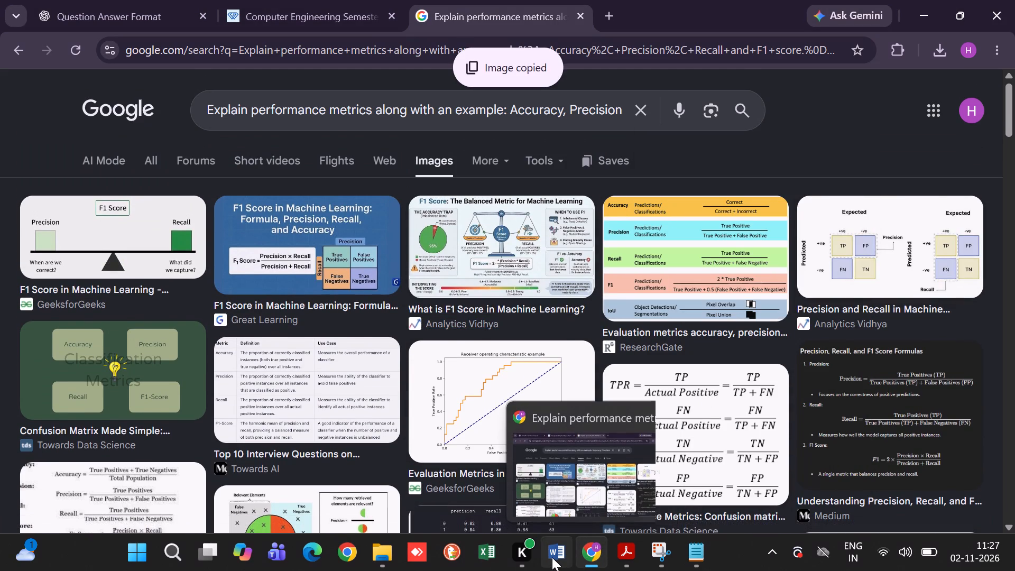
click(552, 557)
key(ctrl+v)
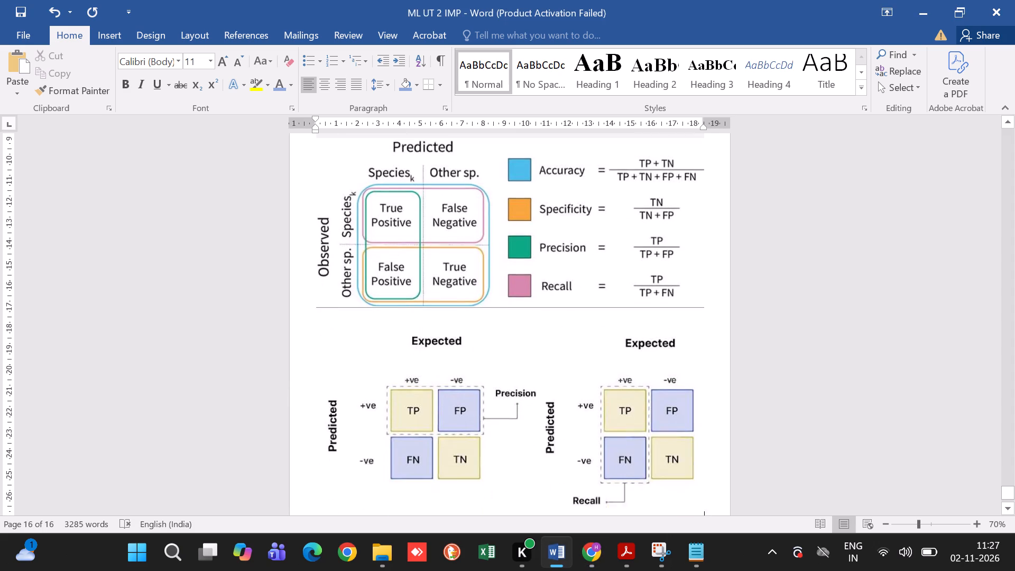
Apply Through text wrapping to the three pasted images: the precision and recall matrices, the F1 Score balance, and the confusion matrix with formulas.
click(598, 408)
click(722, 299)
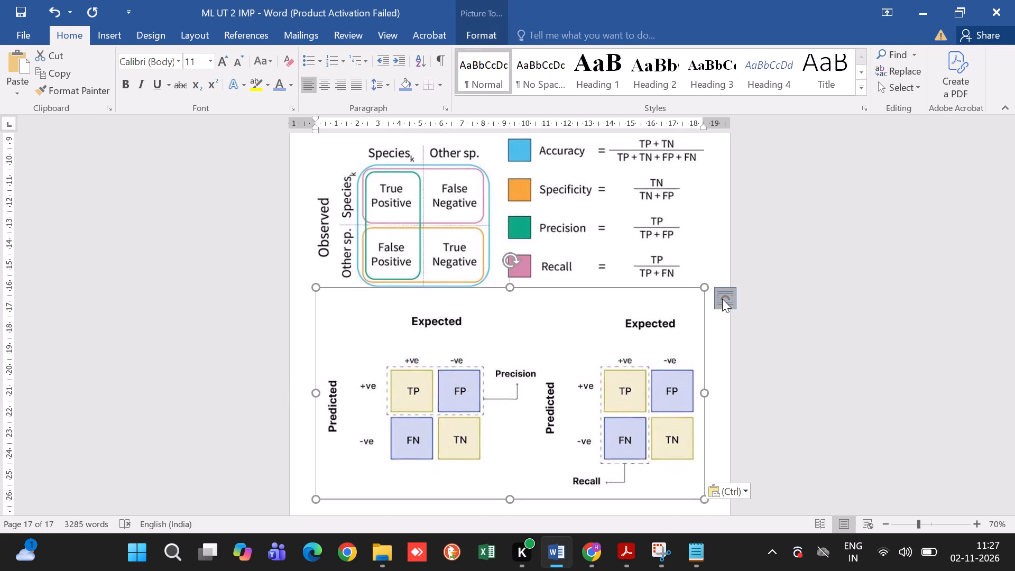
click(850, 384)
scroll(619, 273, up, 2)
click(628, 289)
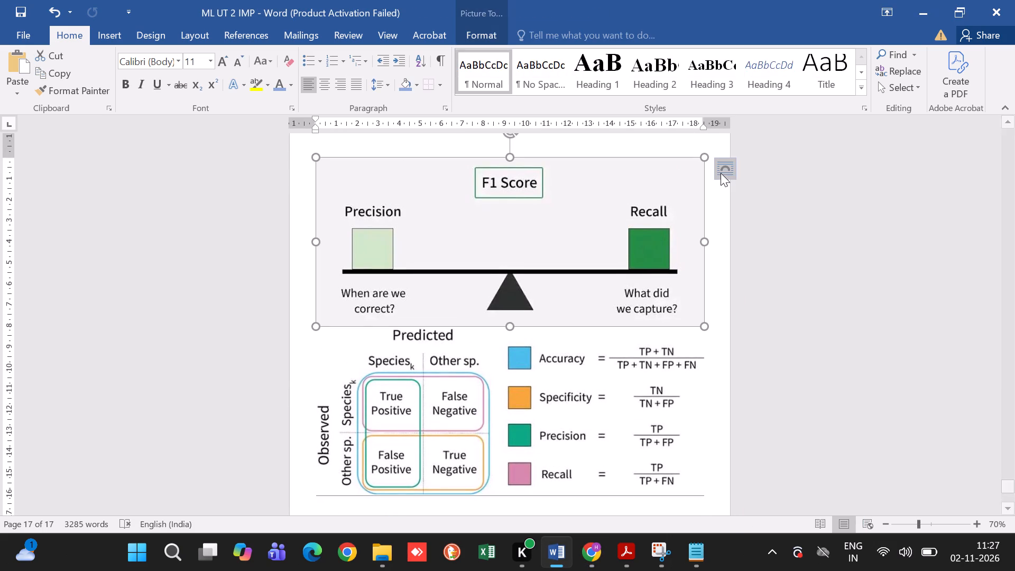
click(721, 173)
click(842, 260)
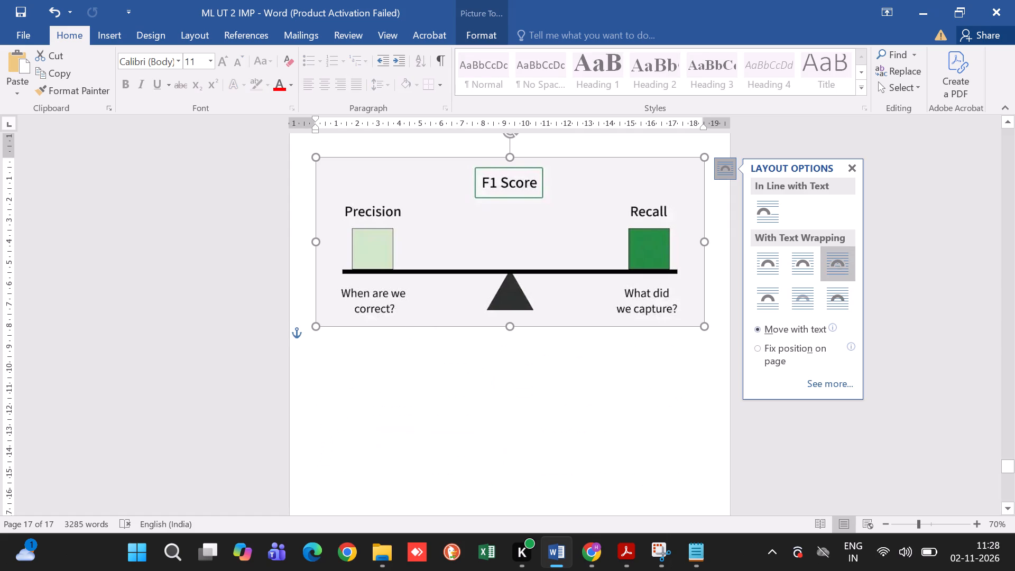
scroll(604, 407, down, 7)
scroll(604, 407, up, 1)
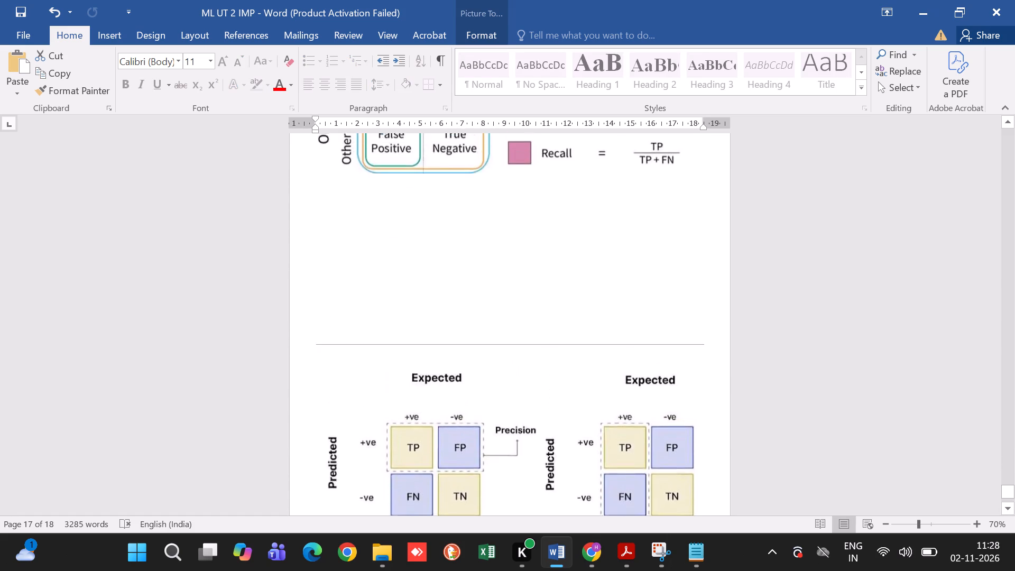
scroll(604, 407, up, 1)
click(572, 194)
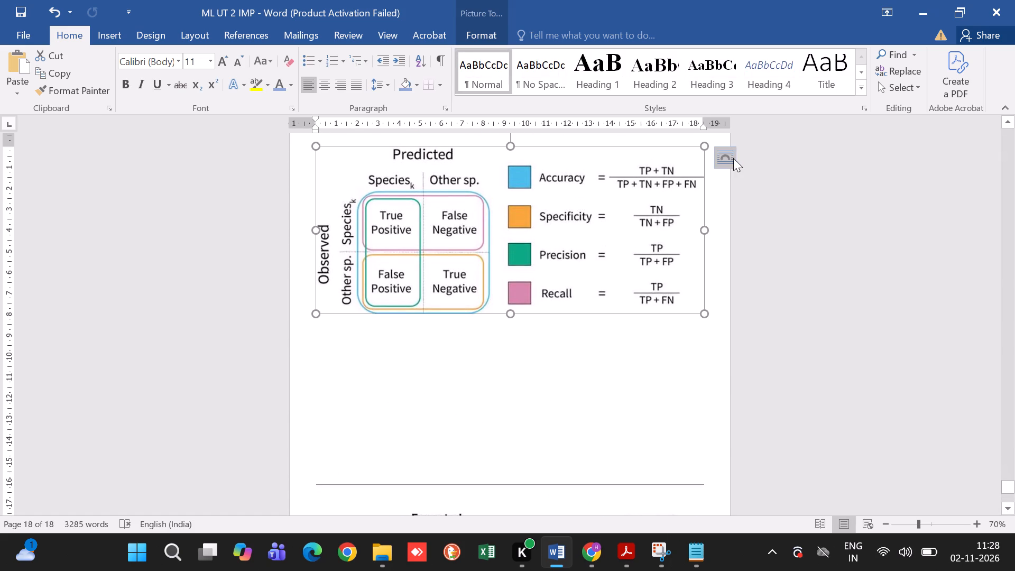
click(732, 158)
click(840, 256)
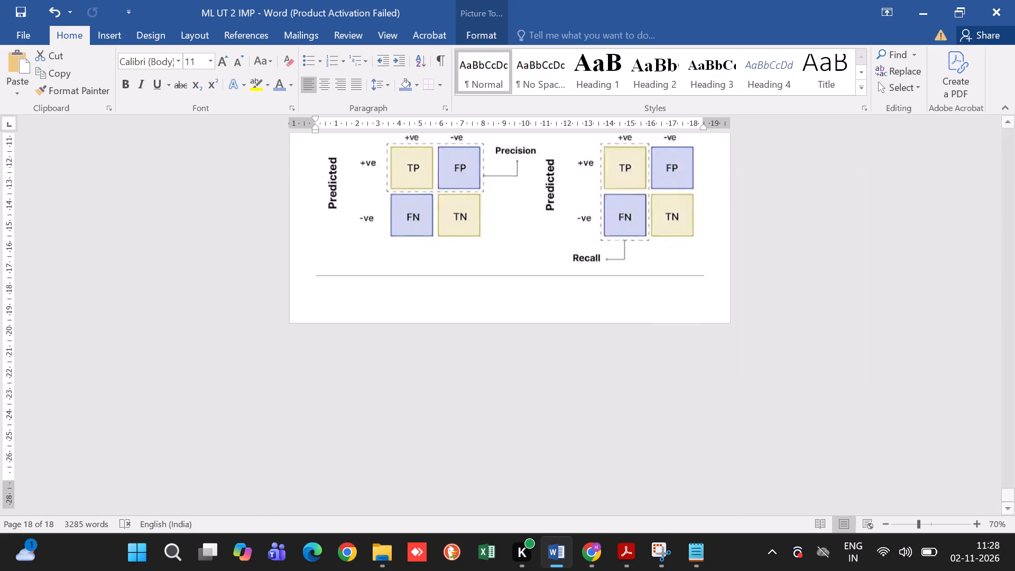
Shrink the precision and recall matrices image at the end of the document to about two-thirds of its size.
scroll(625, 323, up, 2)
scroll(652, 483, up, 1)
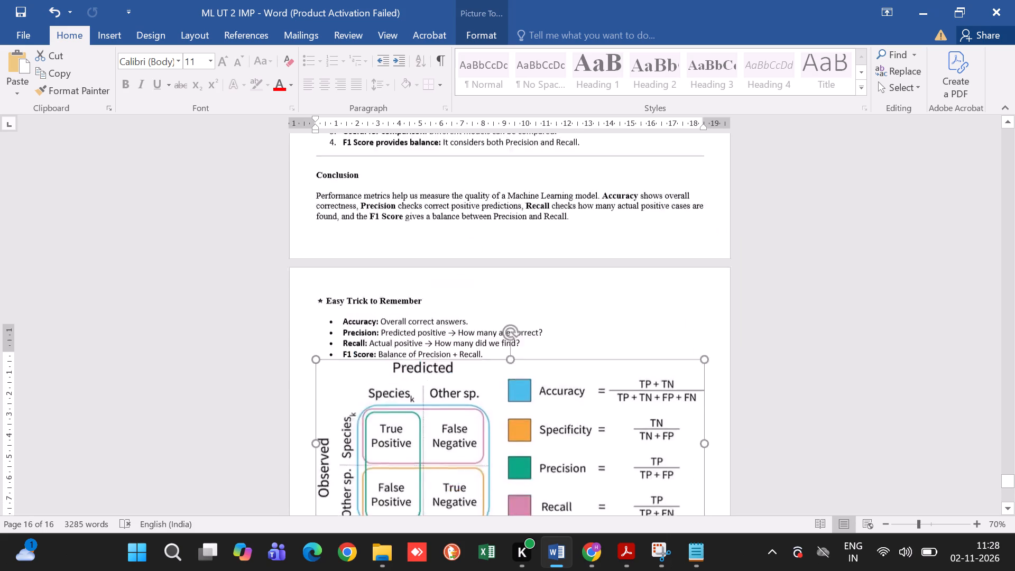
scroll(652, 483, up, 6)
scroll(665, 514, down, 2)
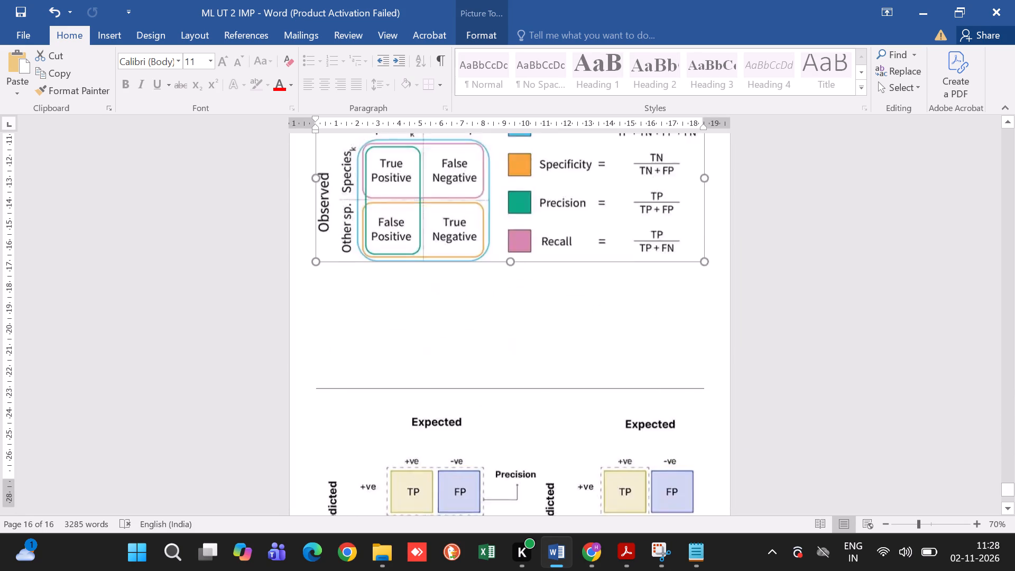
scroll(665, 514, down, 11)
scroll(640, 270, down, 5)
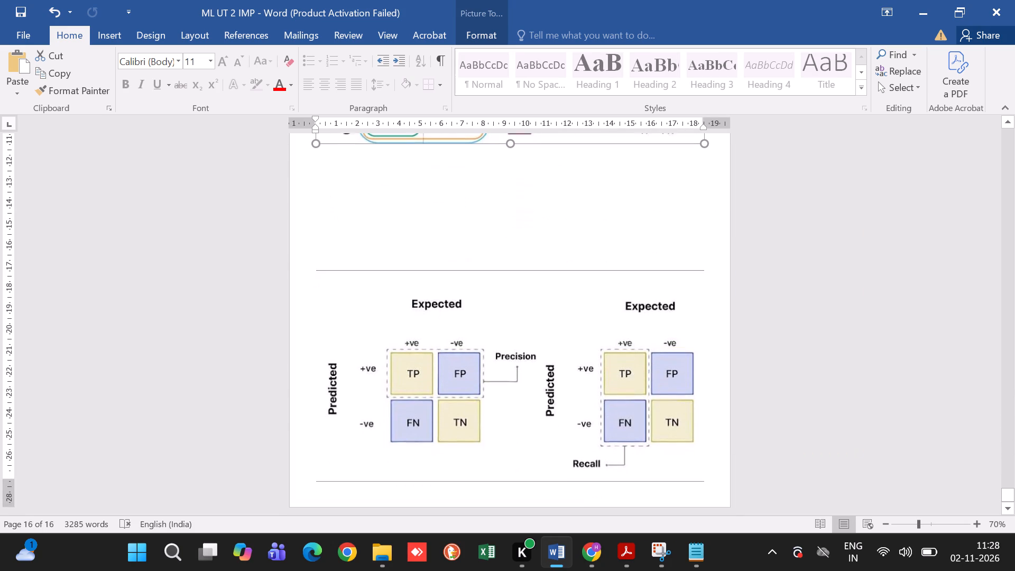
click(595, 301)
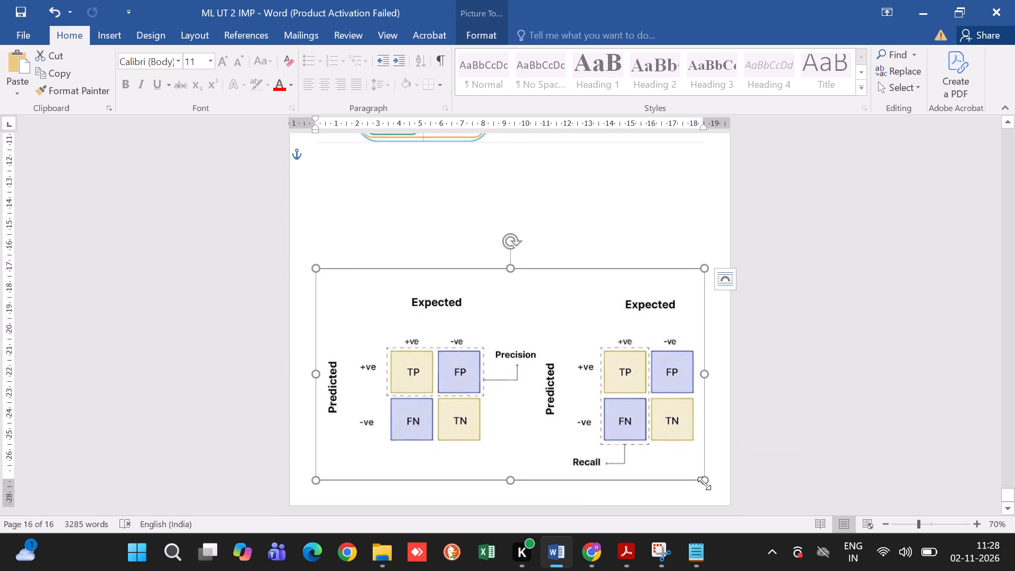
drag(704, 483, 577, 401)
Shrink the confusion matrix and formulas image to just over half its width and move it beside the upper part of the Complete Flowchart.
scroll(577, 401, up, 2)
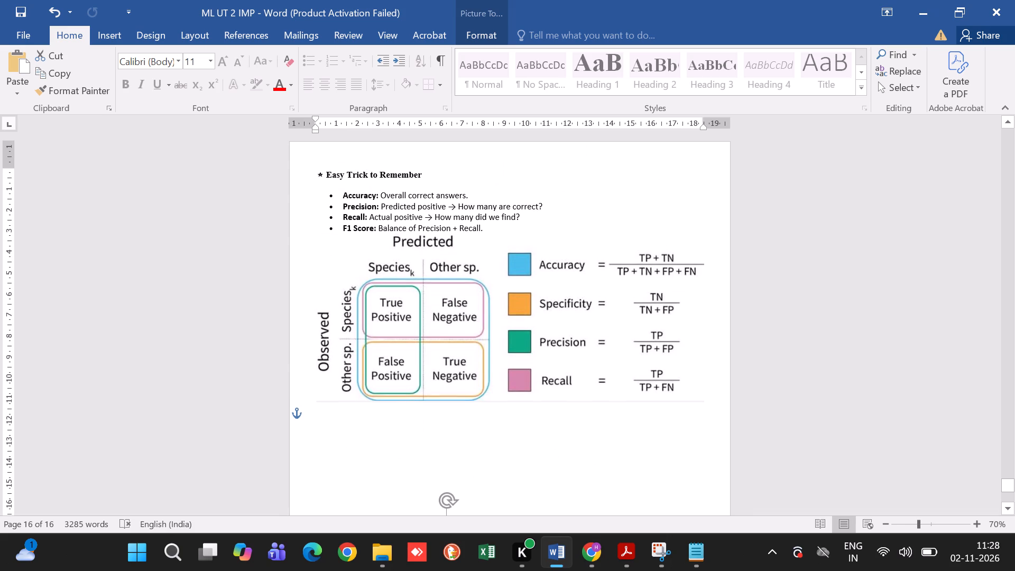
click(581, 349)
drag(706, 398, 672, 371)
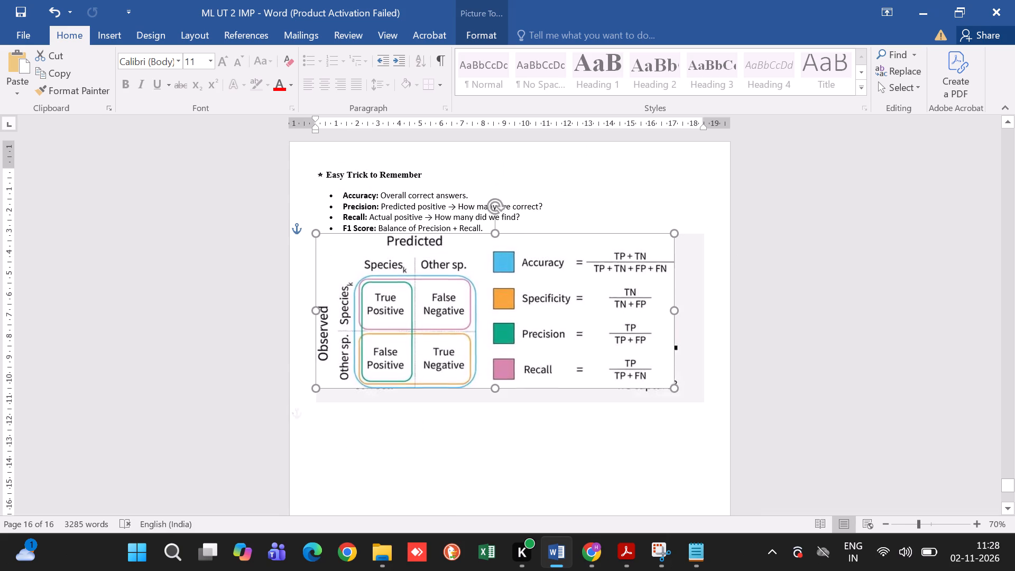
drag(672, 371, 558, 321)
scroll(558, 321, up, 2)
drag(522, 468, 629, 282)
scroll(629, 282, up, 1)
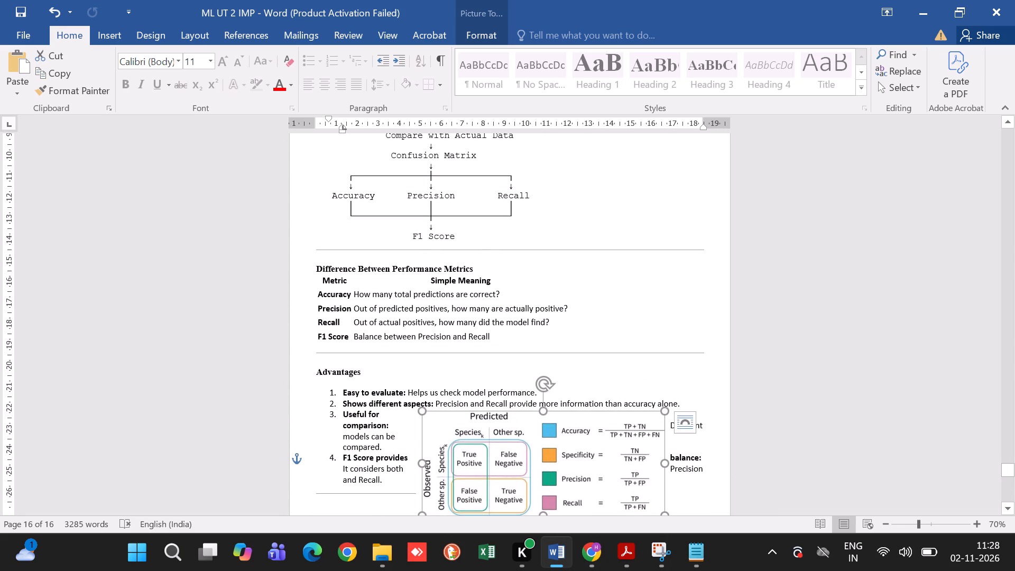
drag(612, 447, 659, 326)
scroll(659, 326, up, 1)
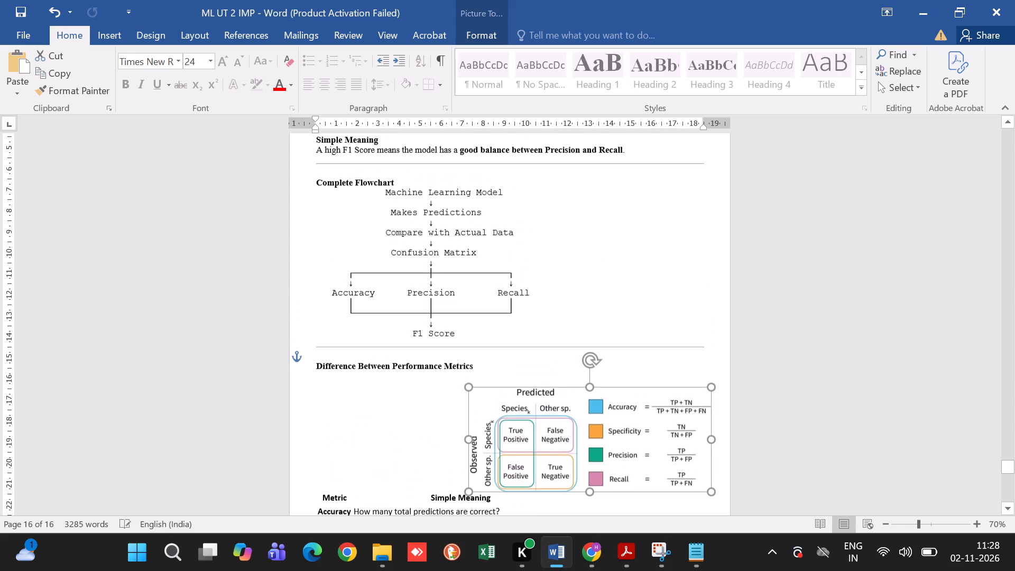
scroll(659, 326, up, 1)
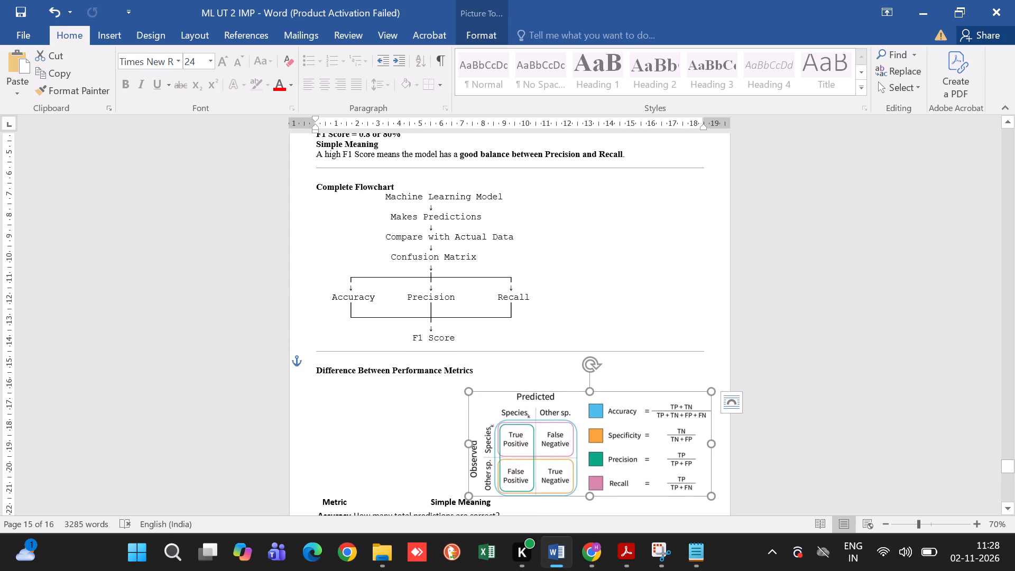
drag(712, 496, 685, 473)
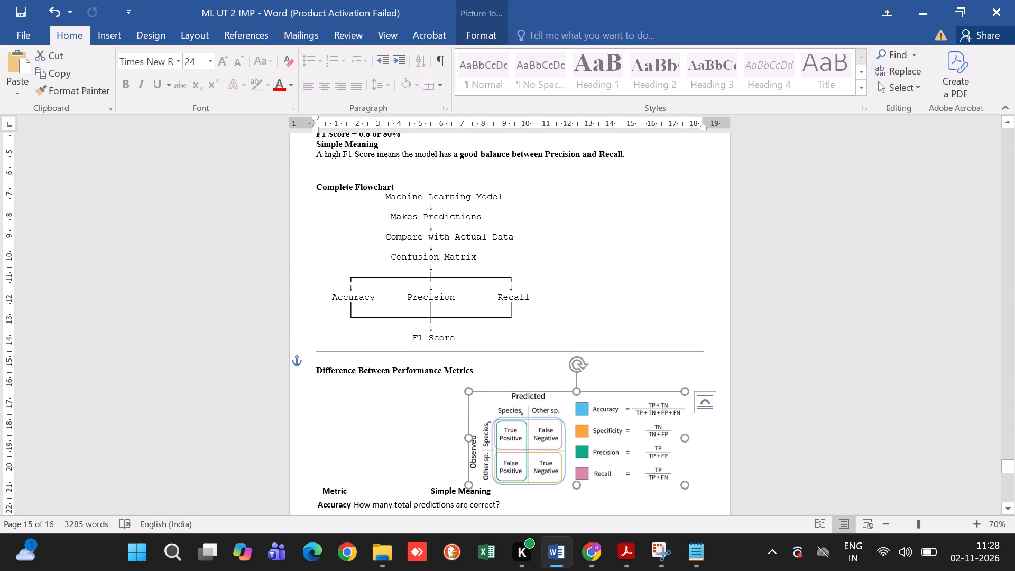
drag(641, 445, 710, 234)
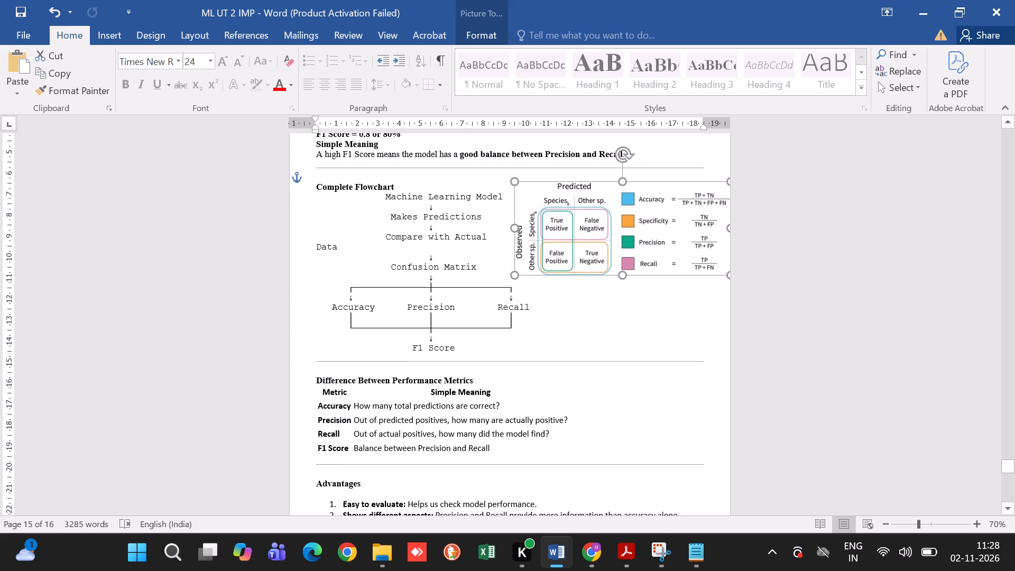
drag(710, 234, 710, 233)
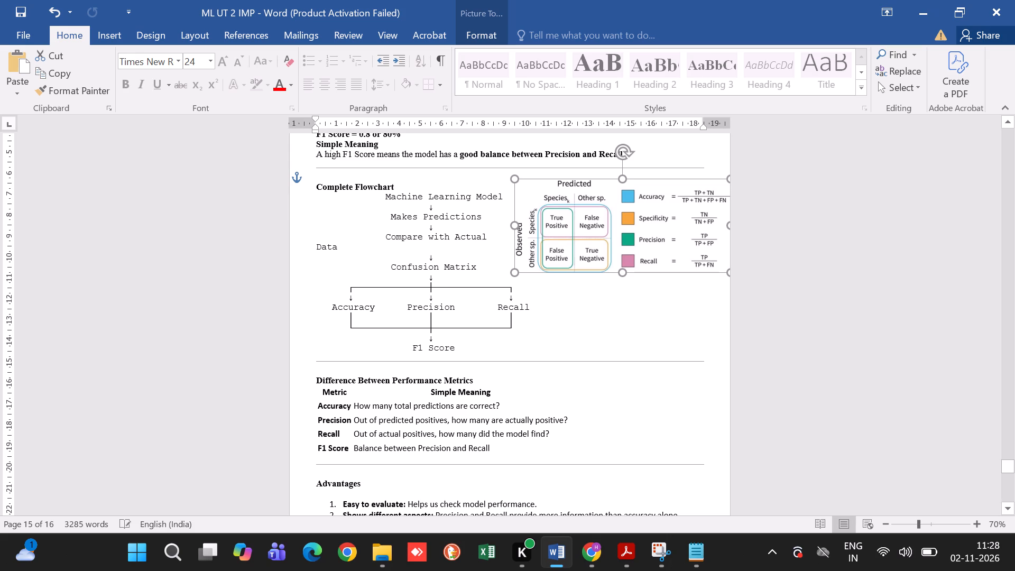
click(704, 387)
Shrink the precision and recall matrices image to about half its original width and move it up over the F1 Score image's lower edge.
scroll(704, 387, down, 5)
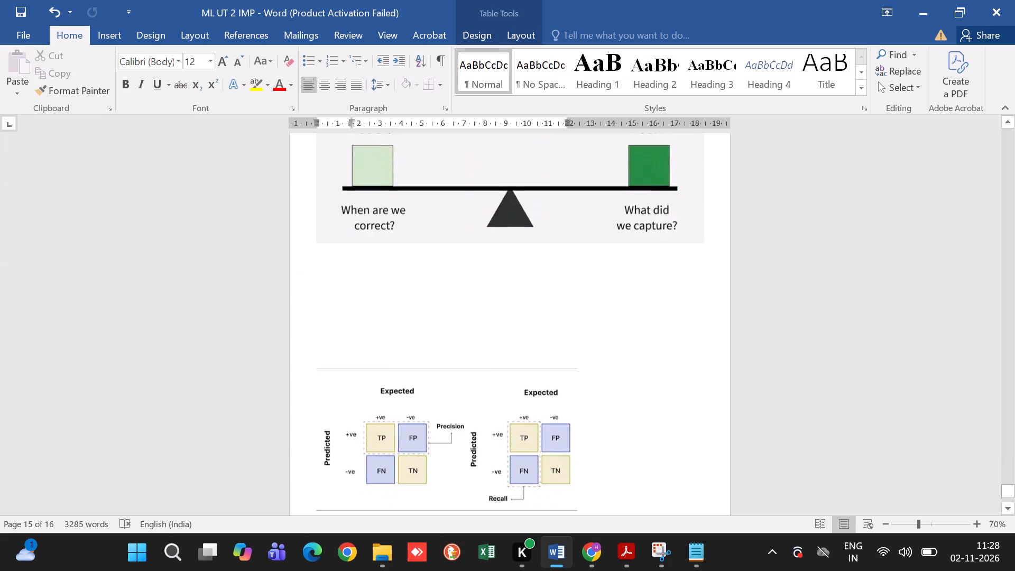
scroll(704, 387, down, 1)
click(502, 339)
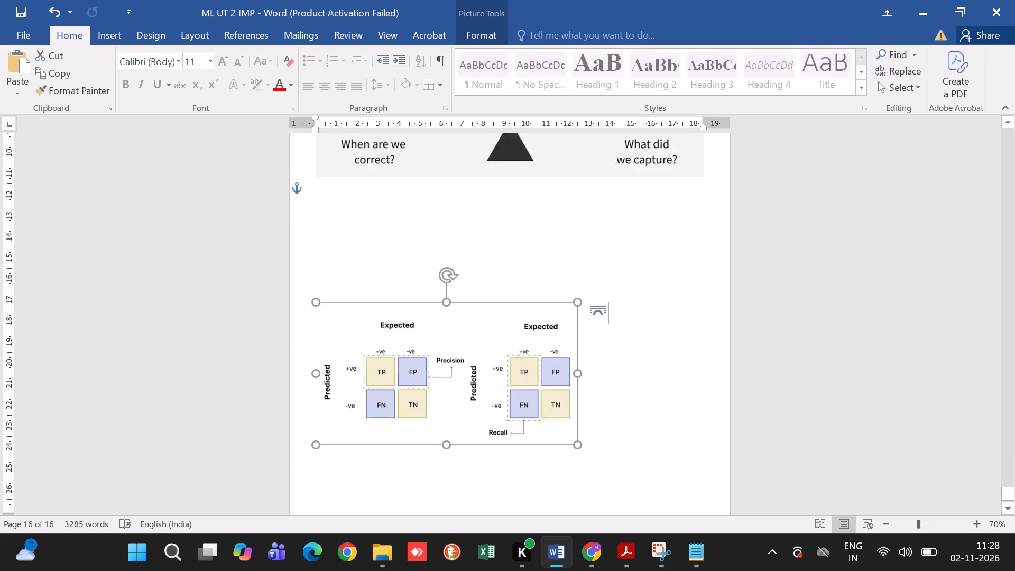
drag(576, 448, 513, 404)
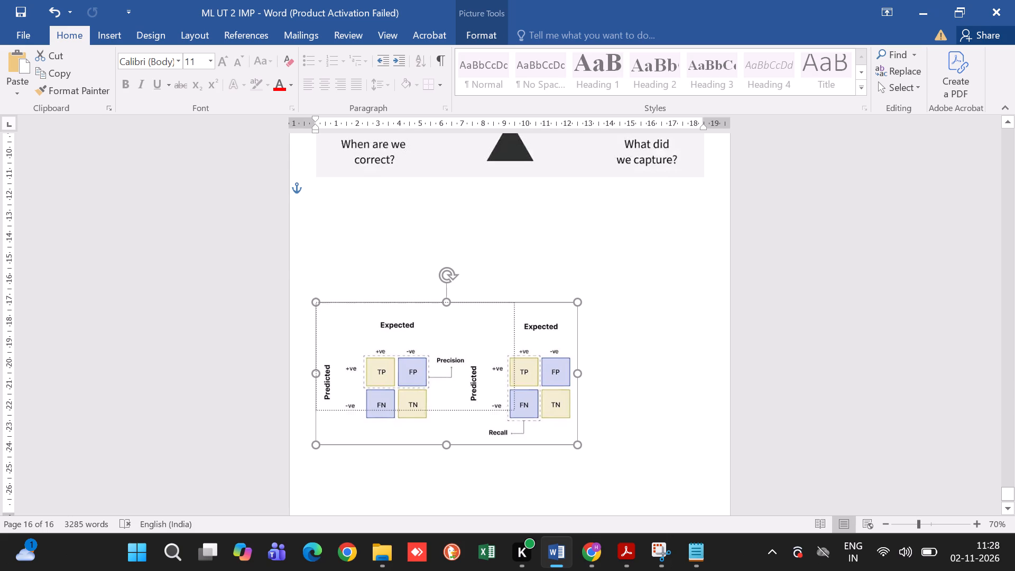
drag(513, 404, 506, 398)
scroll(506, 398, up, 1)
drag(461, 480, 570, 330)
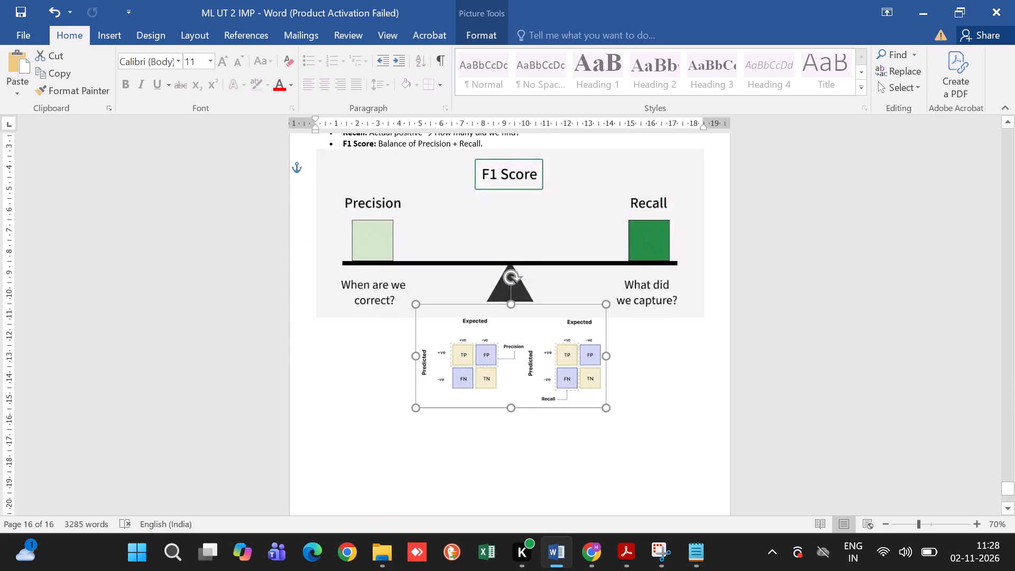
drag(570, 330, 580, 317)
Shrink the F1 Score balance image to just under half its width and move it up beside the Complete Flowchart.
scroll(580, 317, up, 2)
drag(562, 505, 603, 293)
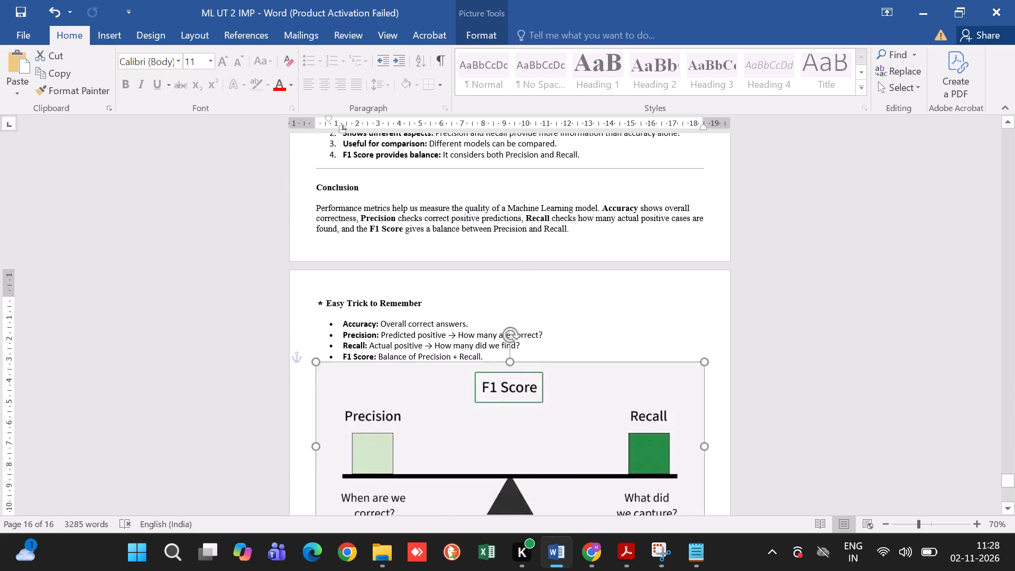
drag(603, 293, 611, 270)
scroll(611, 270, up, 1)
click(607, 480)
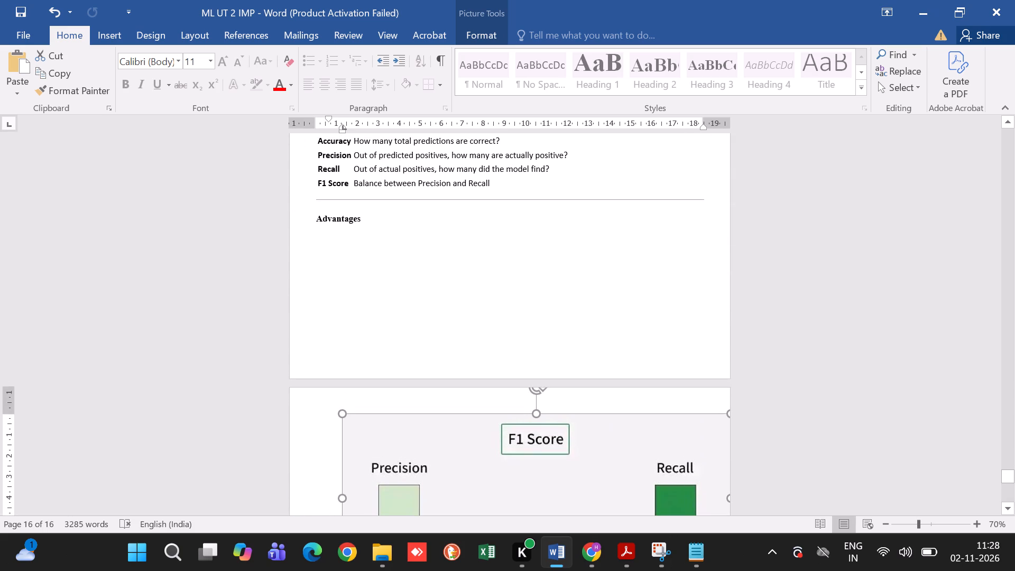
drag(340, 413, 531, 476)
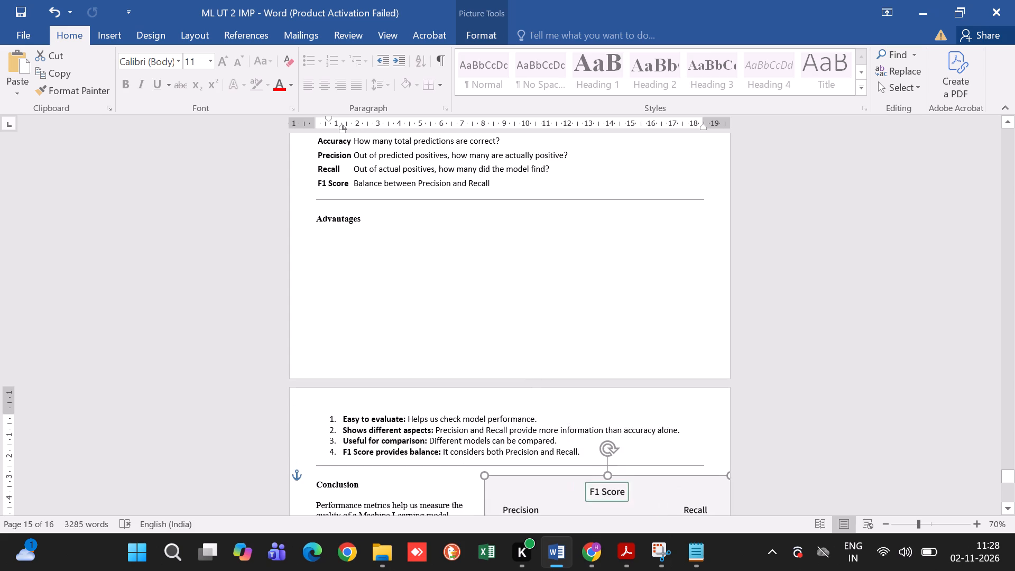
drag(599, 454, 596, 278)
scroll(596, 278, up, 1)
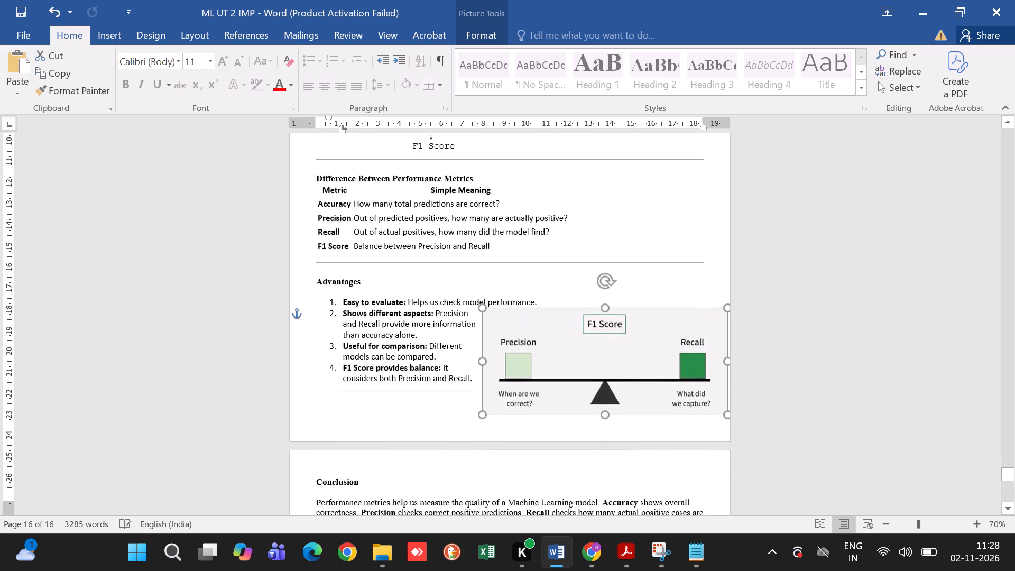
scroll(596, 278, up, 1)
drag(595, 466, 617, 290)
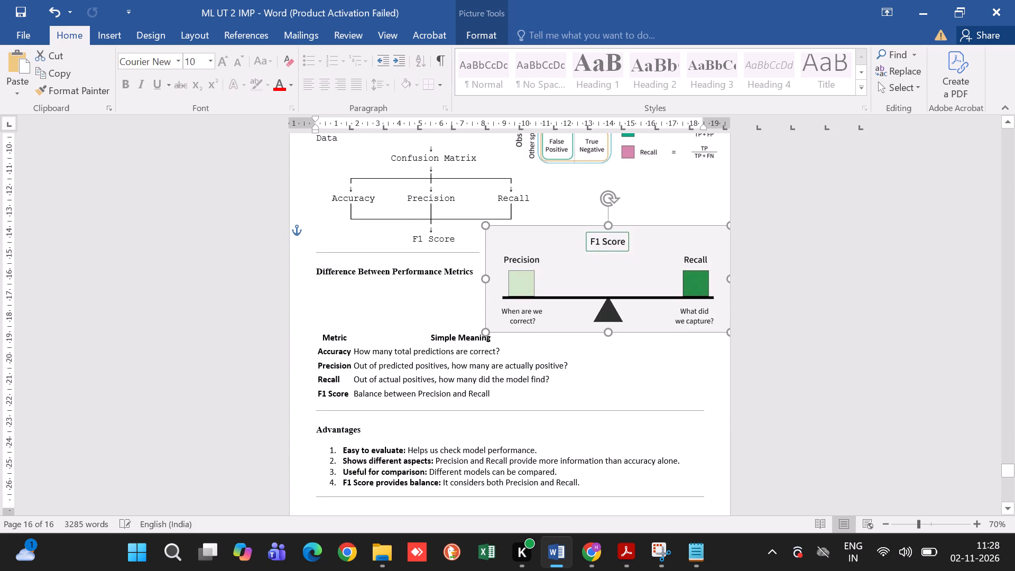
drag(483, 226, 605, 260)
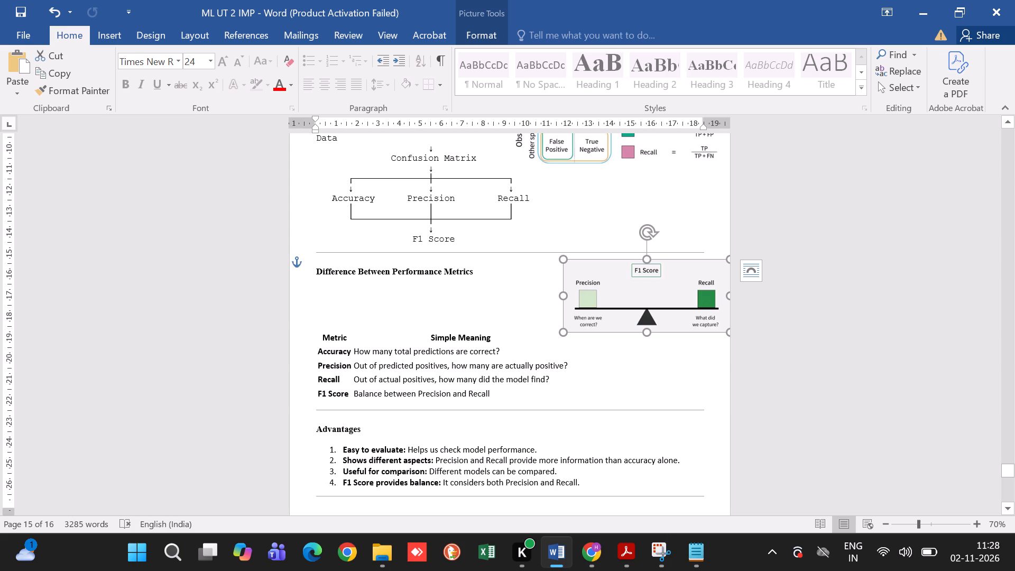
scroll(625, 296, up, 2)
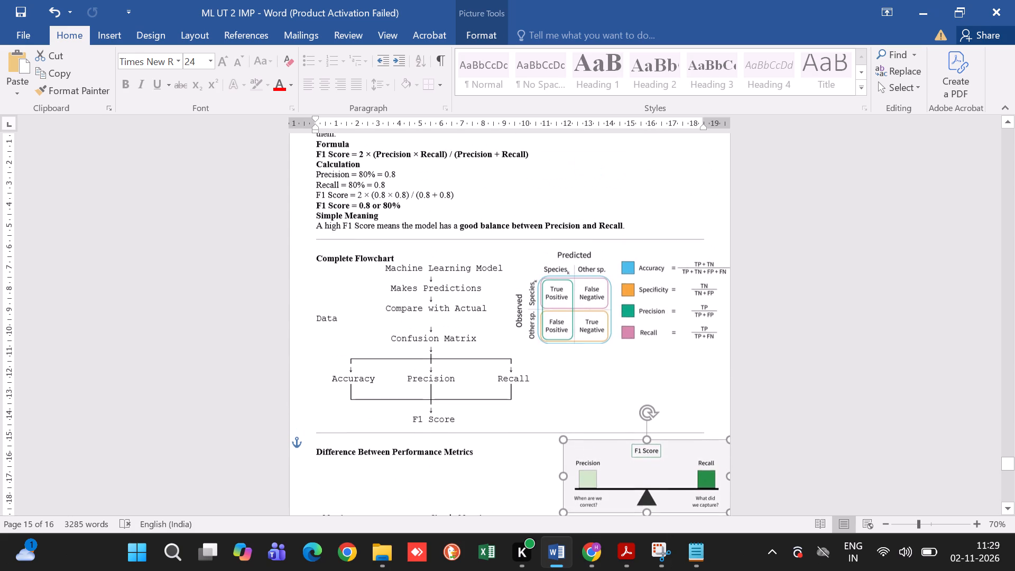
drag(644, 480, 626, 320)
Move the confusion matrix and formulas image up beside the F1 Score formula and calculation text.
scroll(626, 320, up, 1)
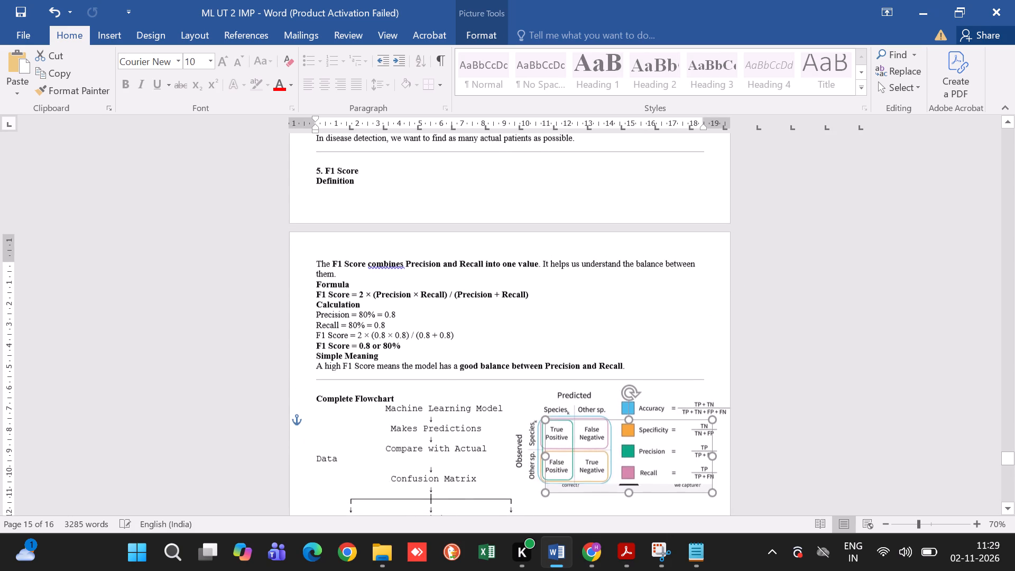
scroll(626, 320, up, 1)
drag(644, 469, 647, 297)
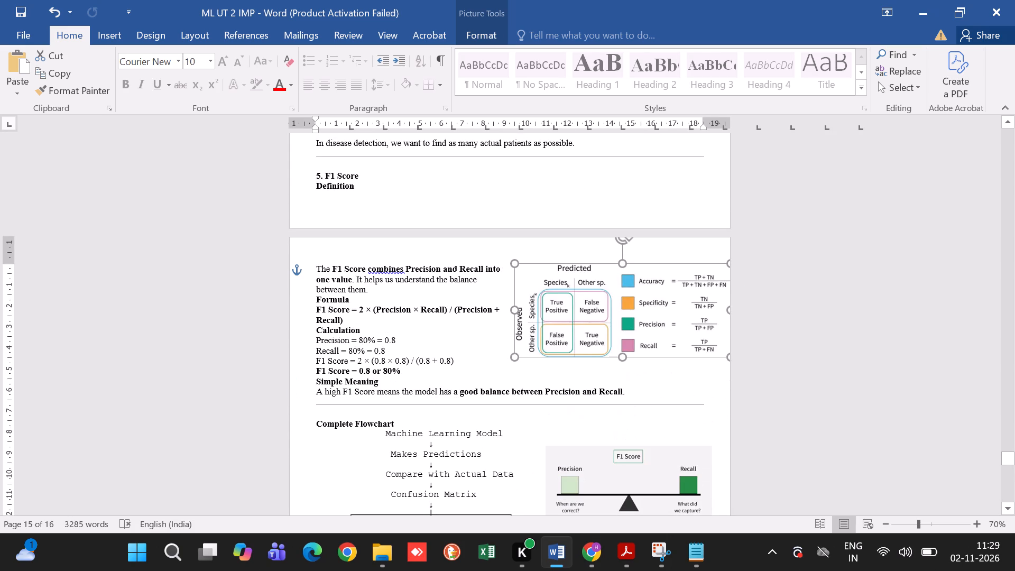
drag(647, 297, 653, 354)
Move the precision and recall matrices image up beside the Easy Trick to Remember list, inside the page edge.
scroll(653, 354, down, 1)
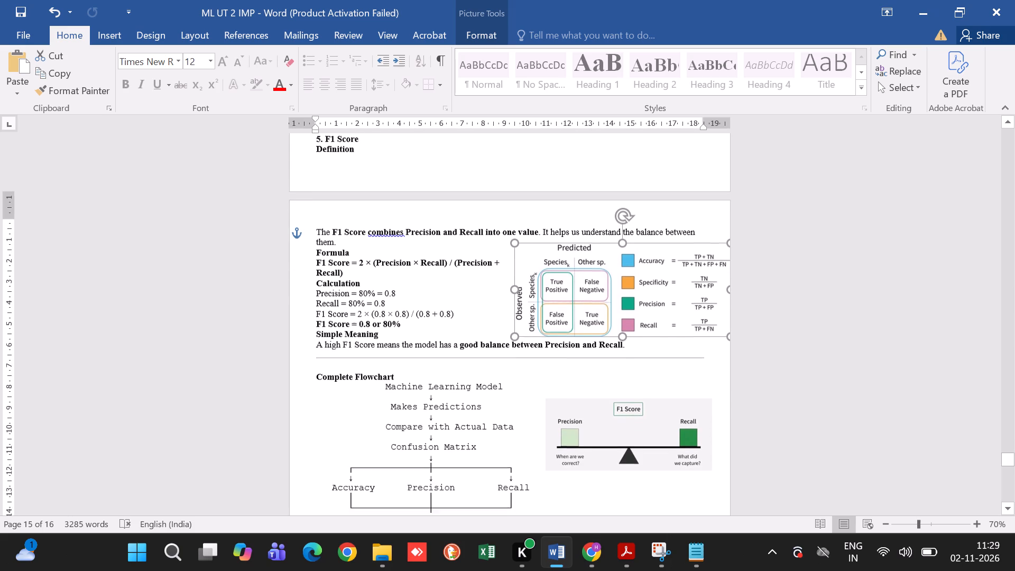
scroll(653, 354, down, 7)
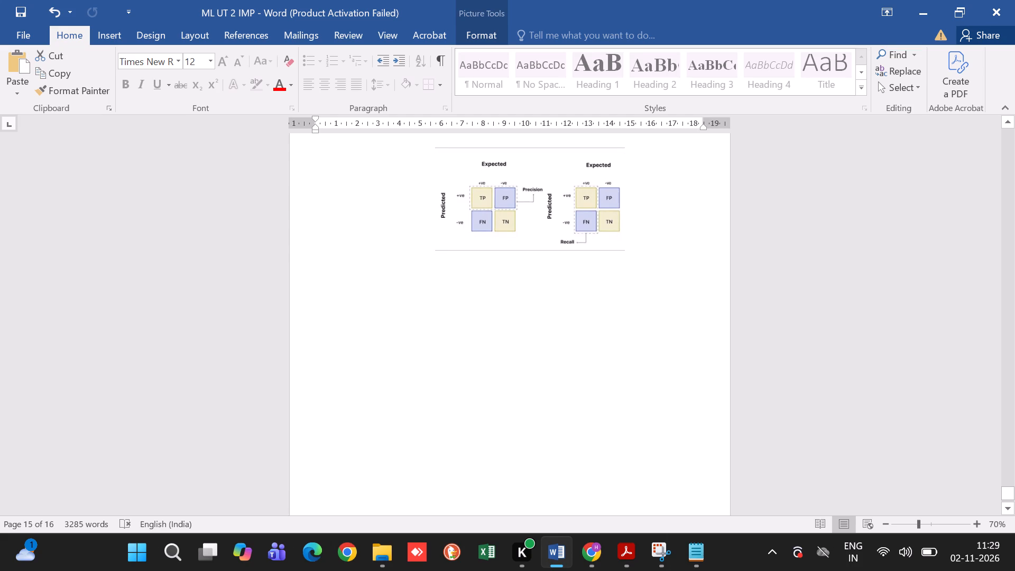
drag(575, 223, 594, 170)
scroll(594, 170, up, 1)
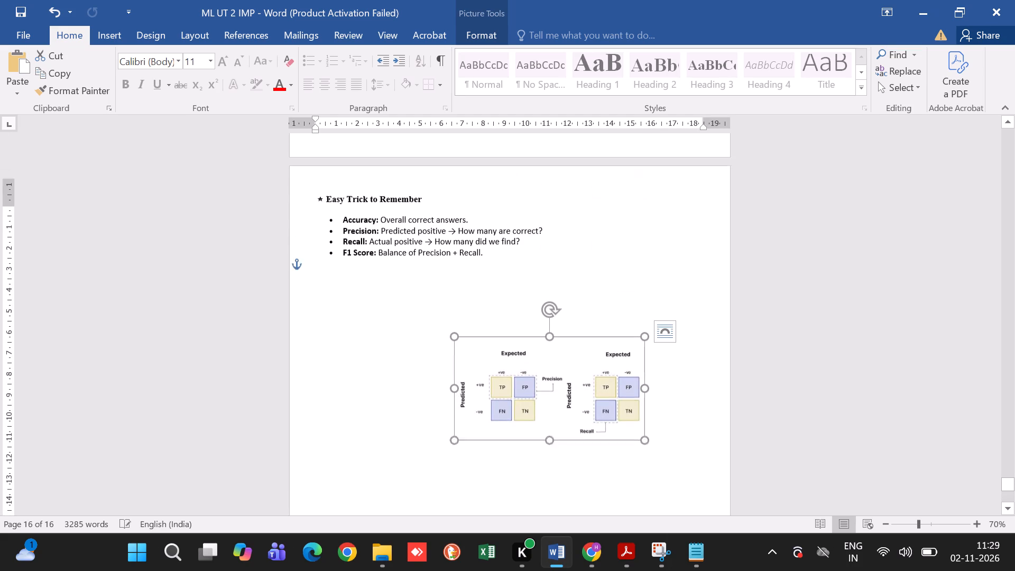
scroll(594, 170, up, 1)
drag(595, 429, 685, 268)
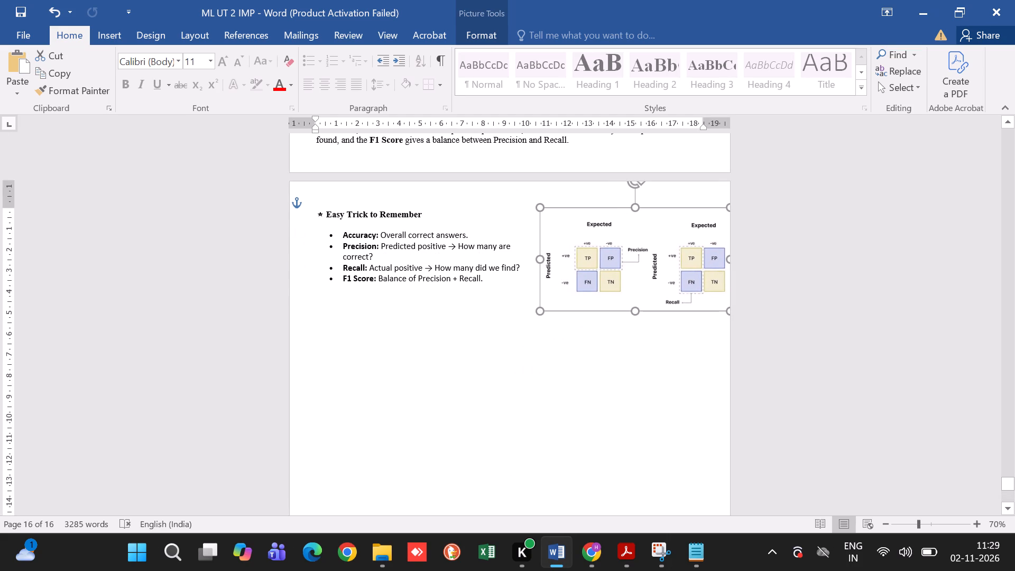
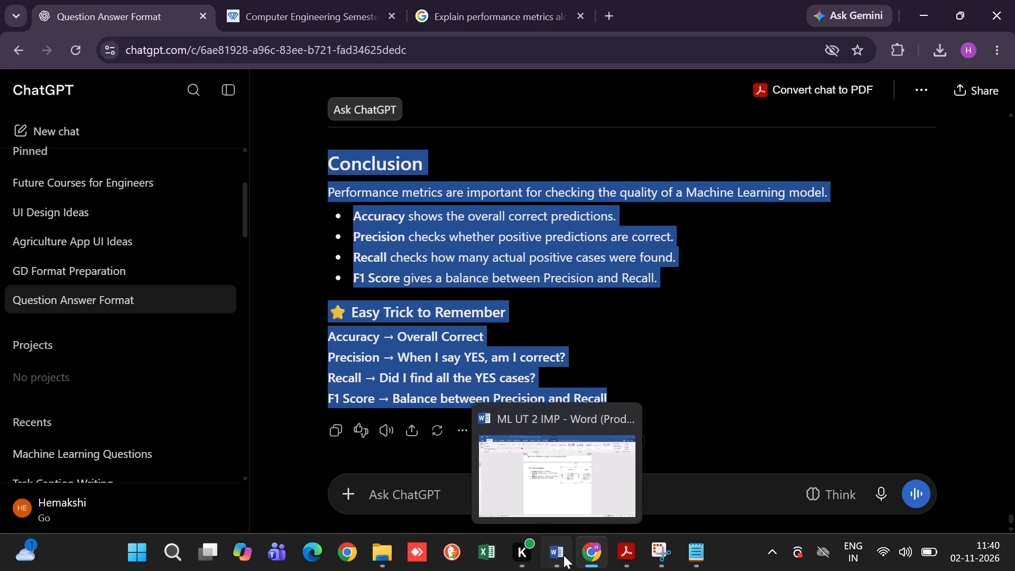
scroll(557, 355, up, 3)
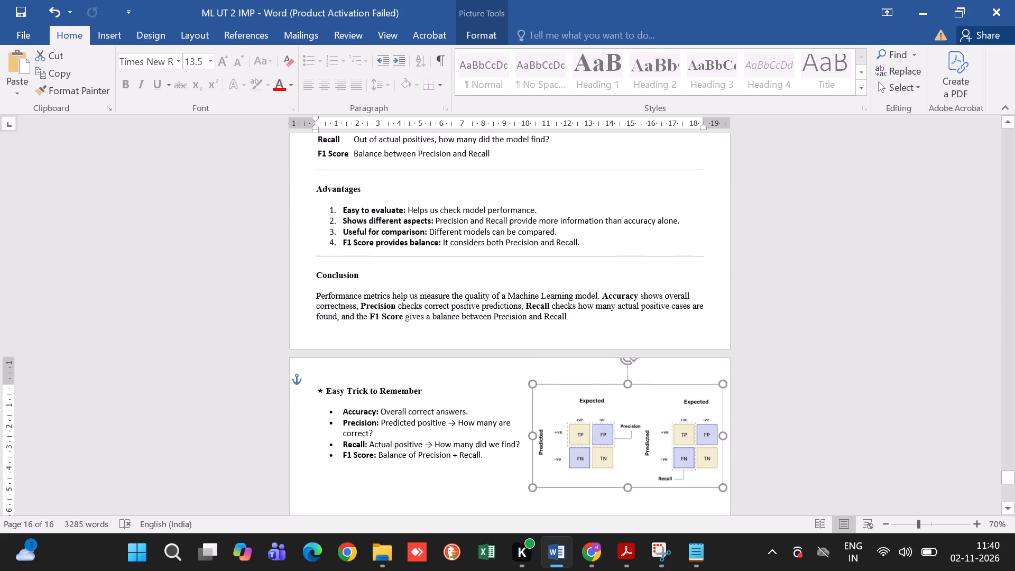
scroll(557, 355, up, 3)
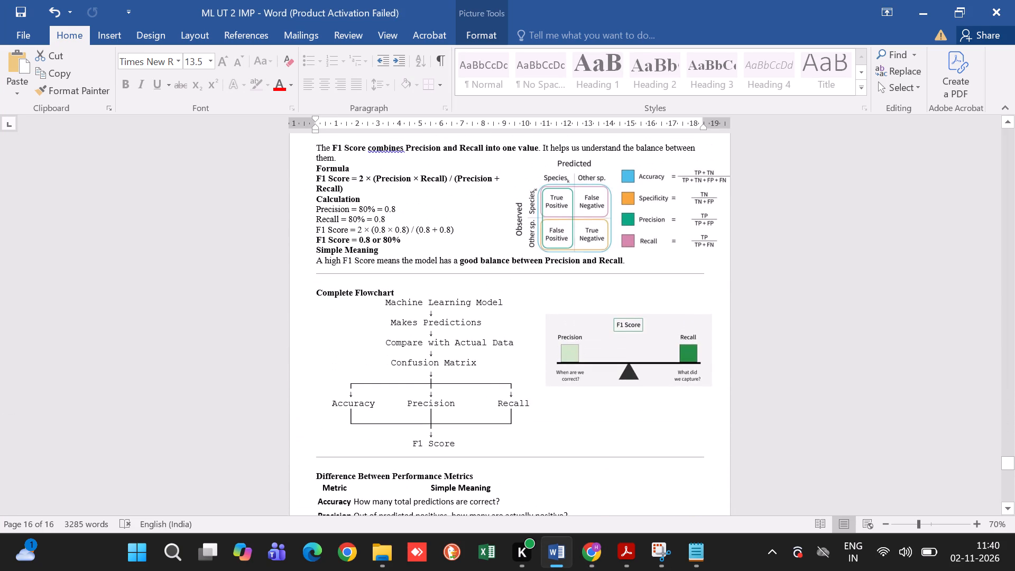
scroll(557, 355, up, 5)
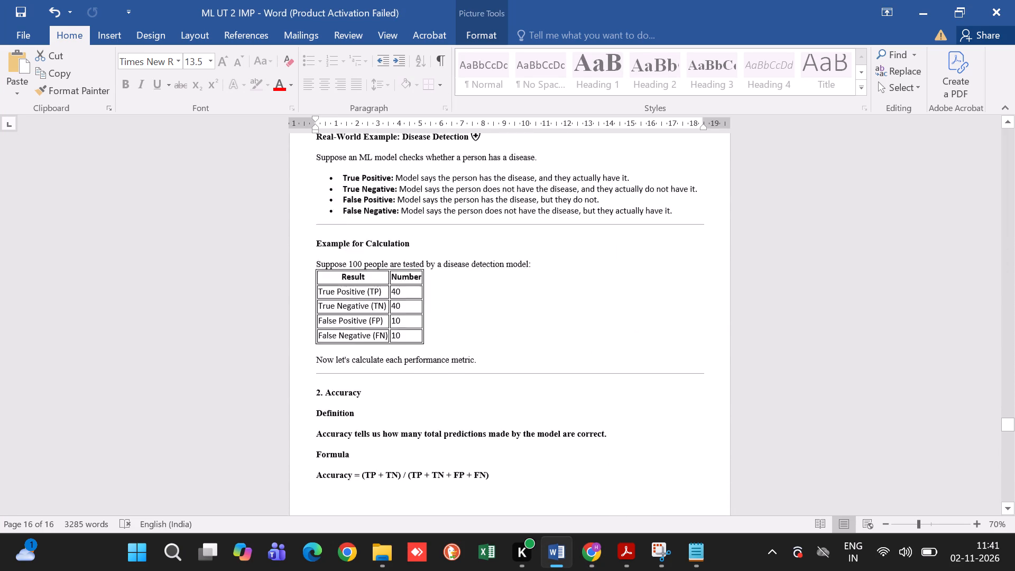
scroll(557, 355, up, 5)
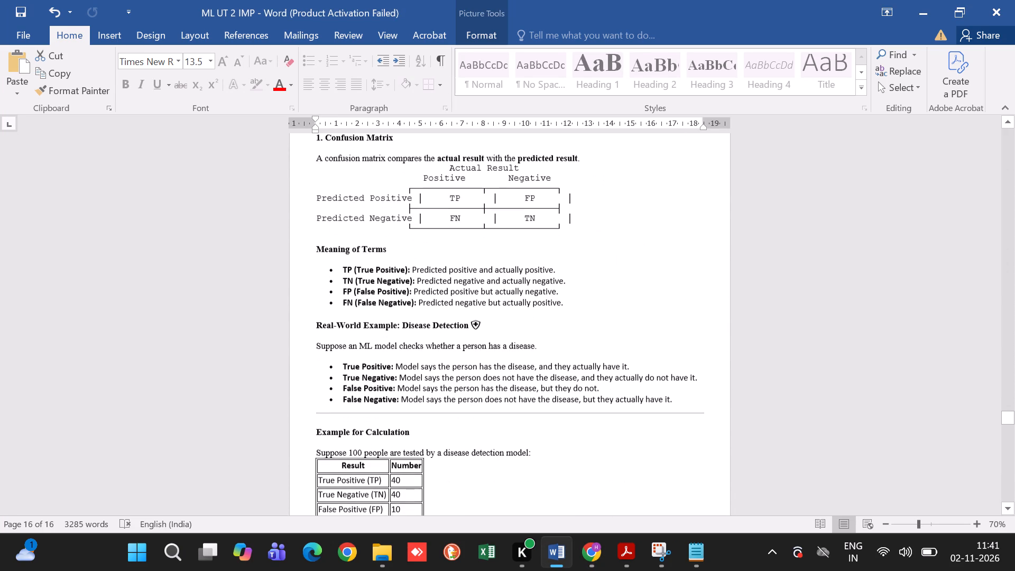
scroll(557, 355, up, 5)
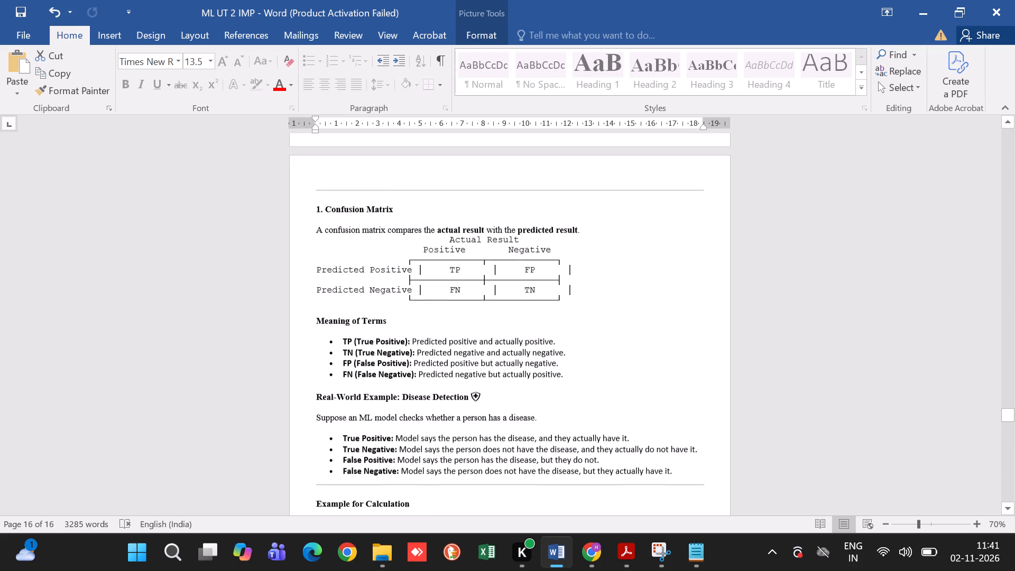
scroll(557, 355, up, 2)
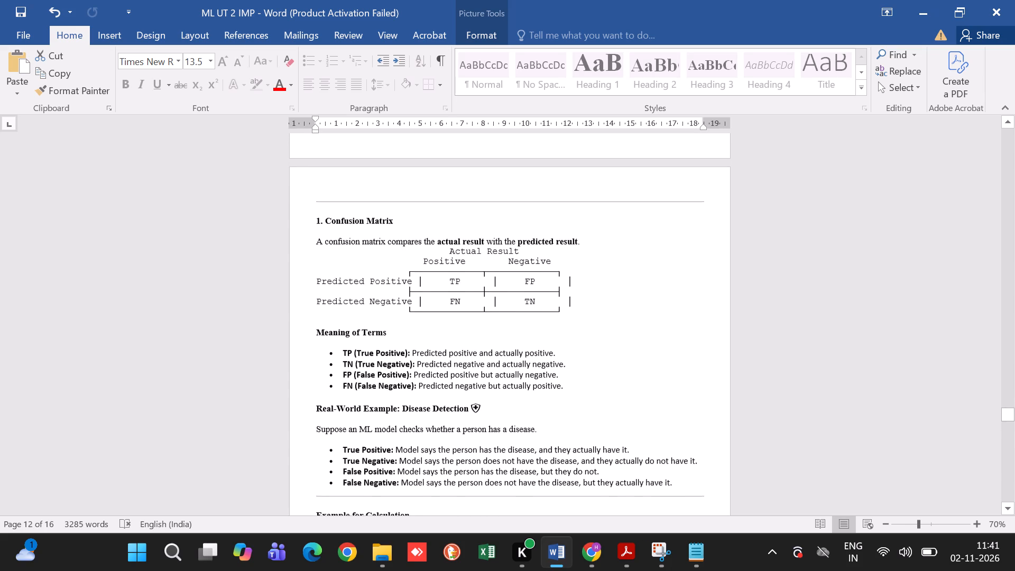
scroll(557, 355, up, 1)
scroll(557, 355, down, 1)
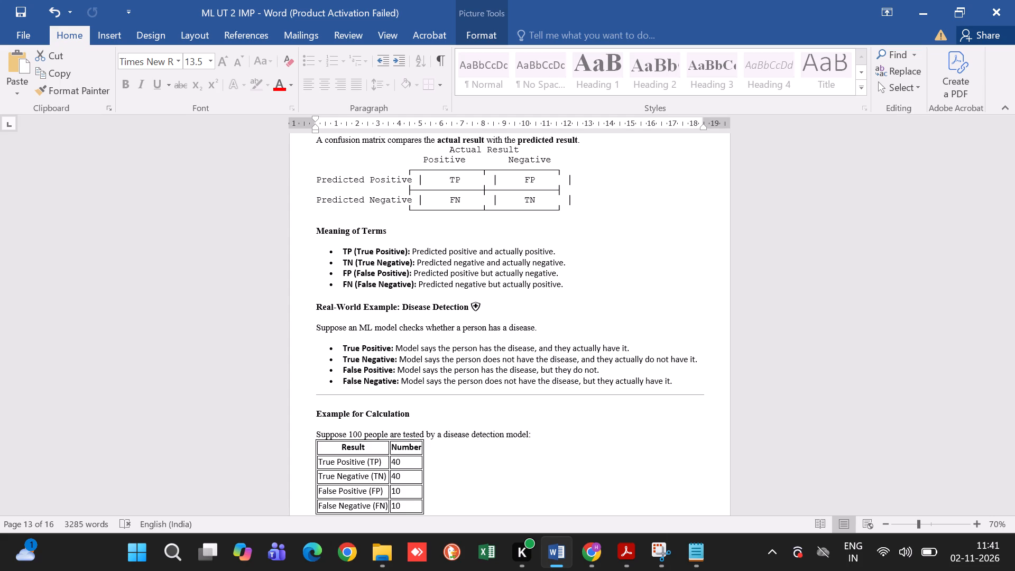
scroll(557, 355, up, 3)
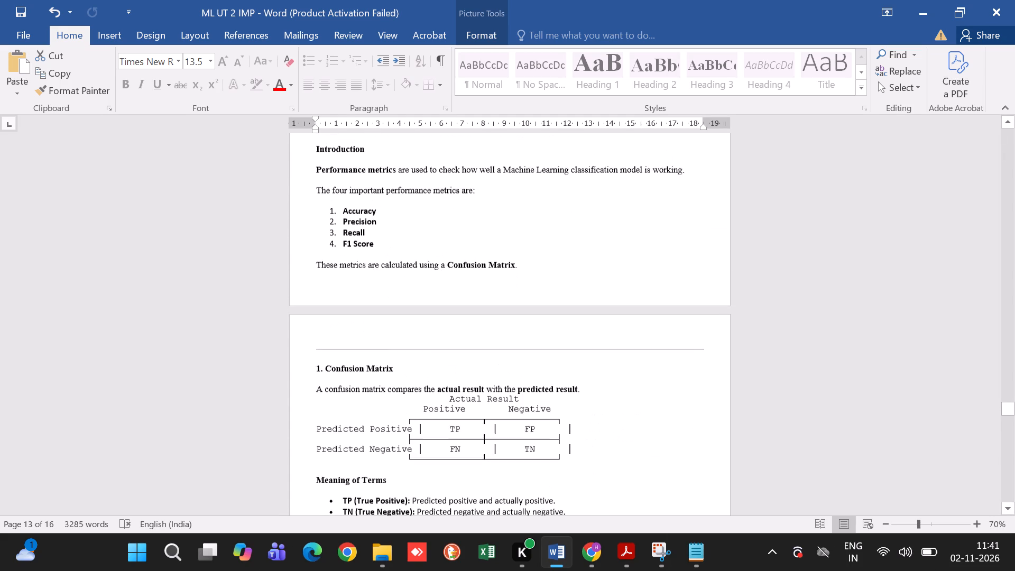
scroll(557, 355, up, 2)
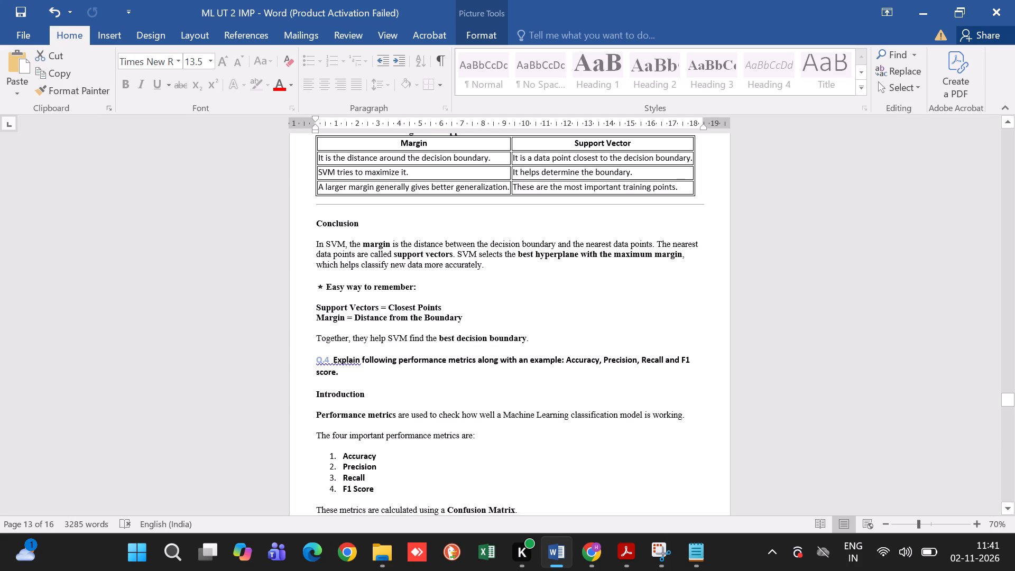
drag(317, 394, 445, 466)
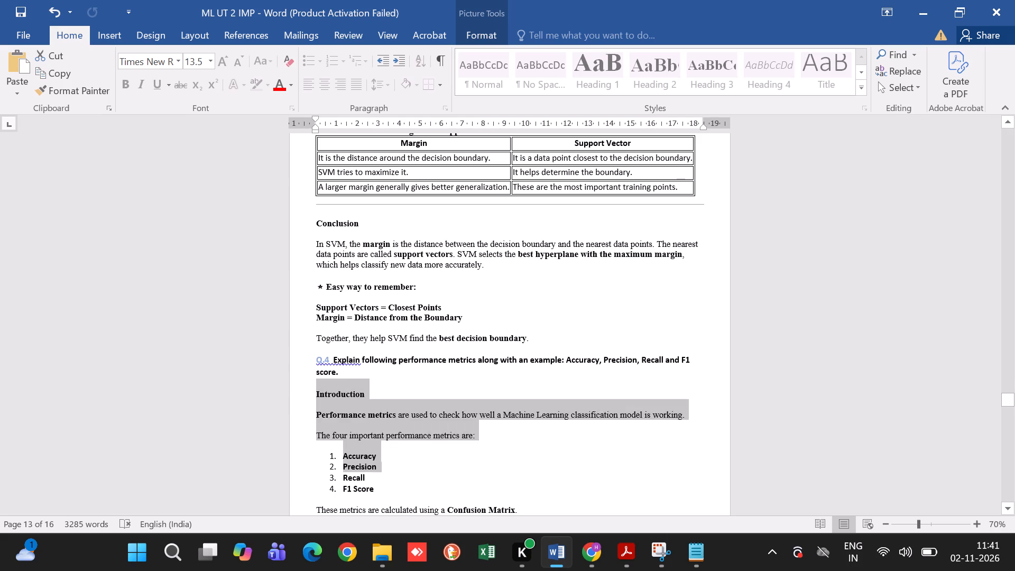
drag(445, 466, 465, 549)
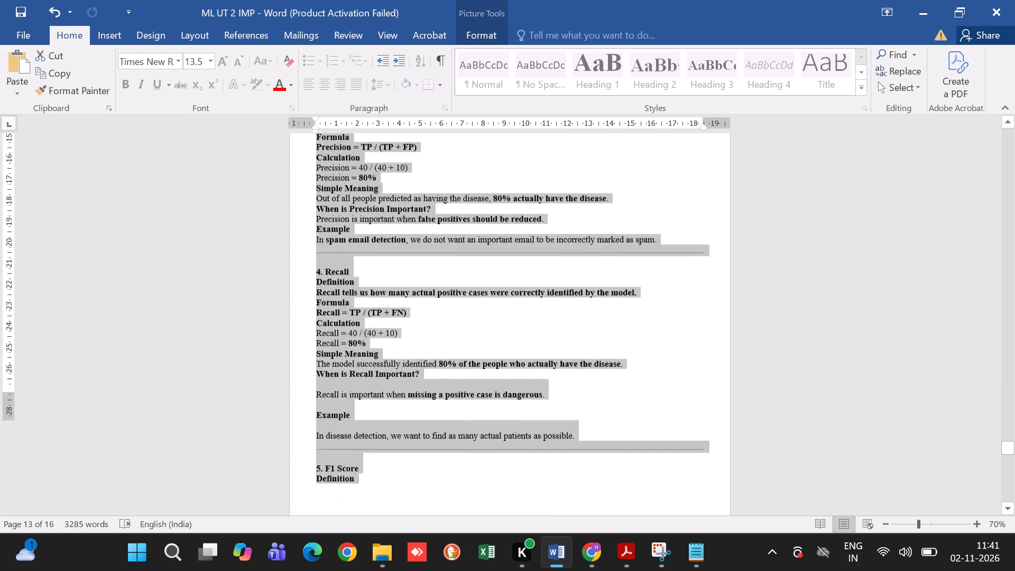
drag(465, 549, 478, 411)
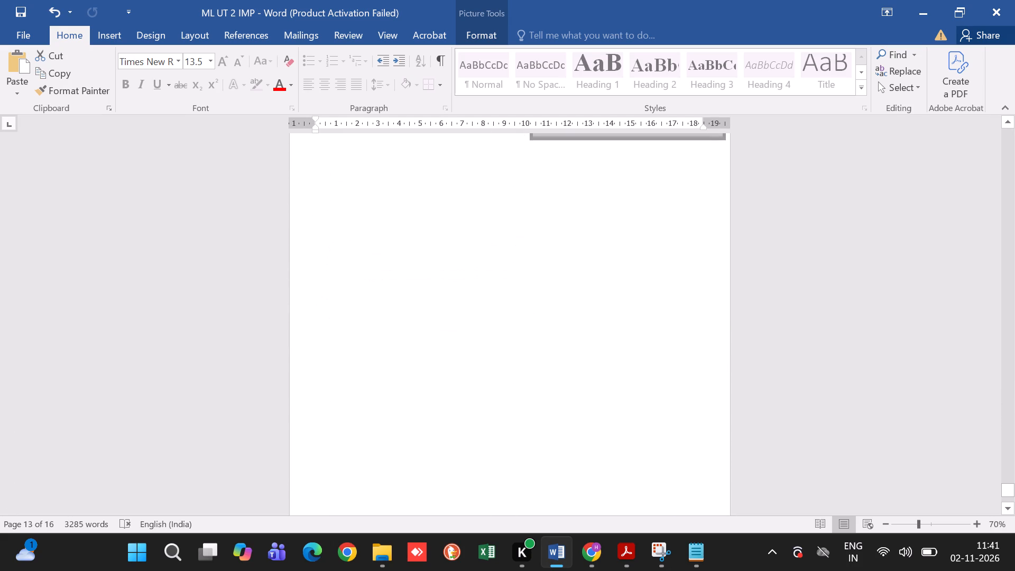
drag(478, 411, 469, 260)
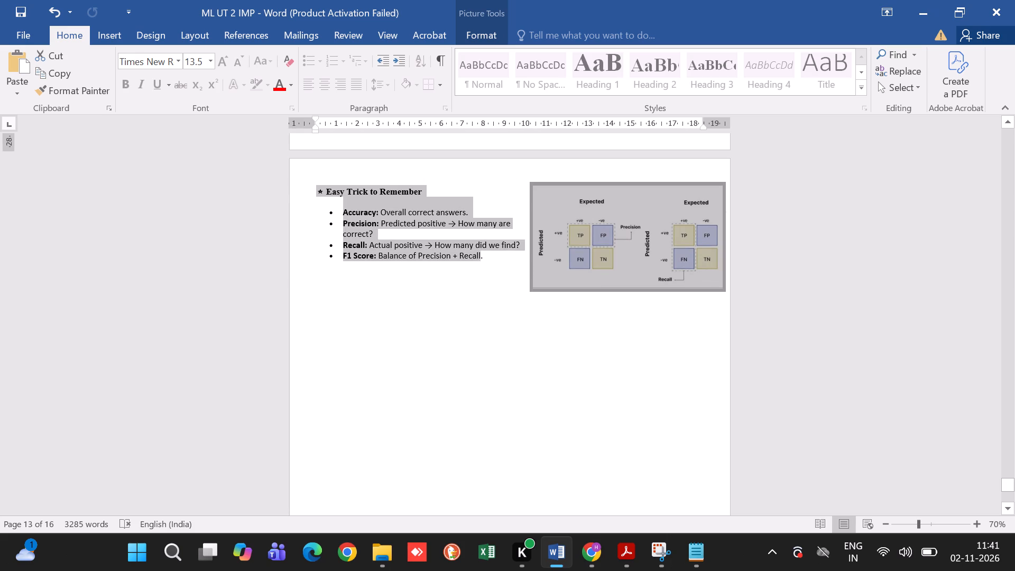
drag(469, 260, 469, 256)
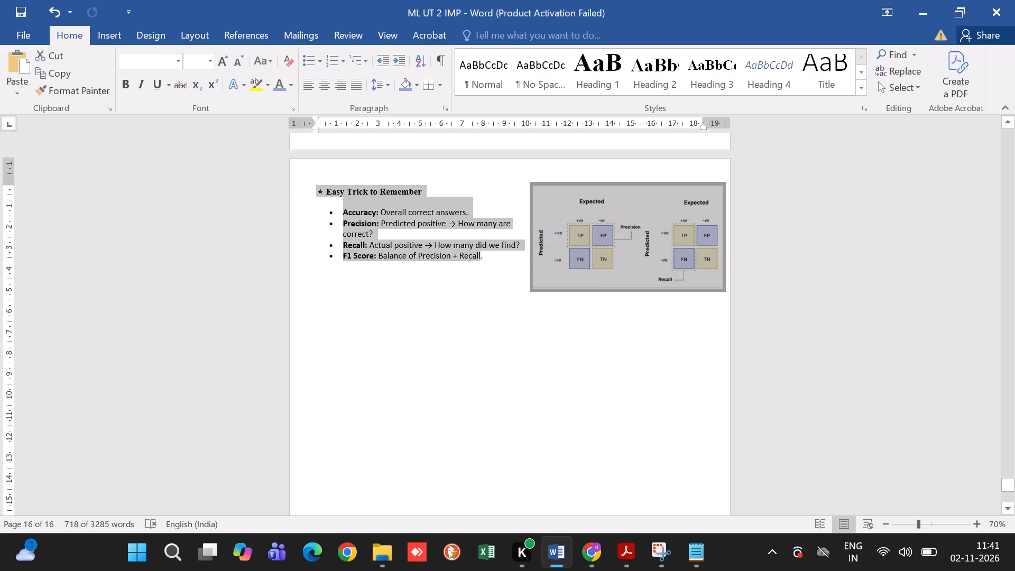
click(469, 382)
Move the precision-recall matrices, F1 Score balance and metric formulas pictures to the blank area below the last page's Easy Trick to Remember list.
drag(626, 228, 530, 454)
scroll(530, 454, up, 3)
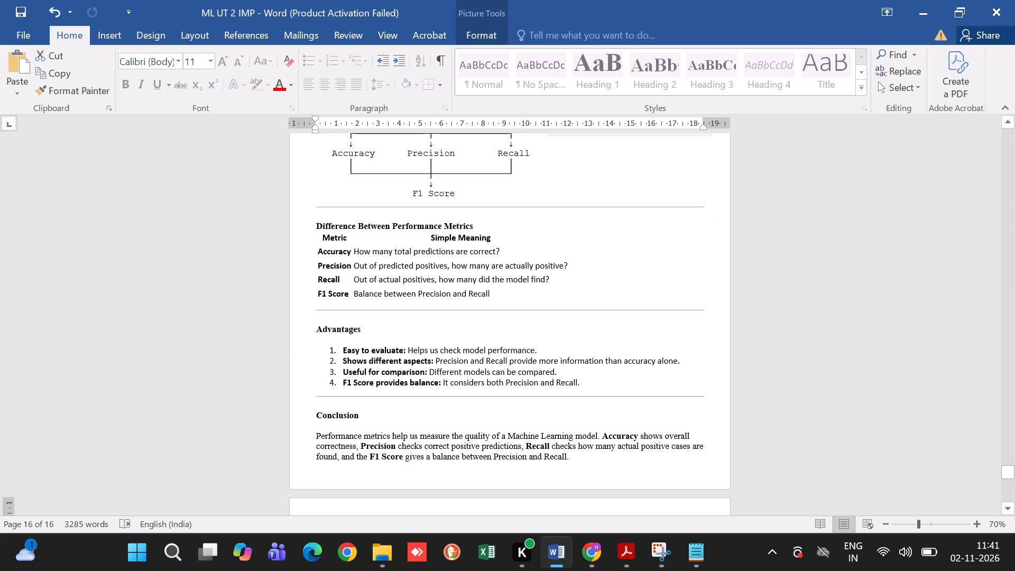
ctrl+scroll(588, 288, down, 4)
scroll(588, 288, up, 1)
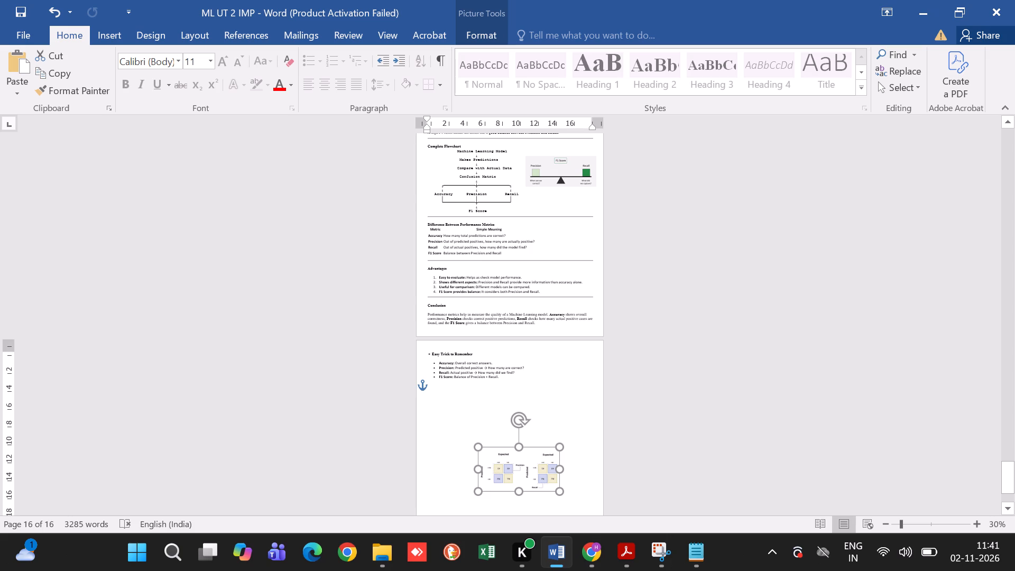
drag(560, 170, 474, 461)
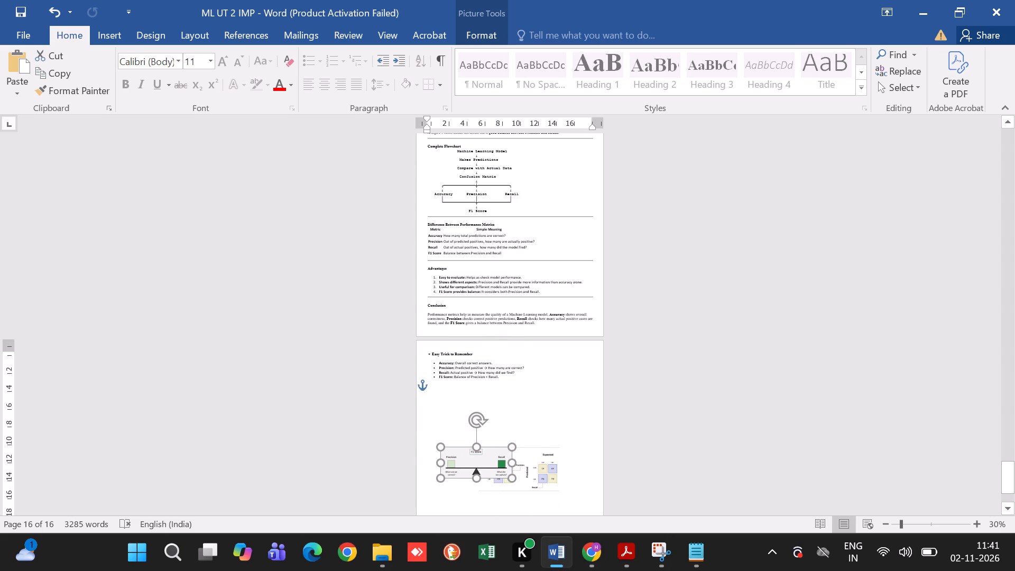
scroll(474, 461, up, 2)
drag(571, 248, 534, 570)
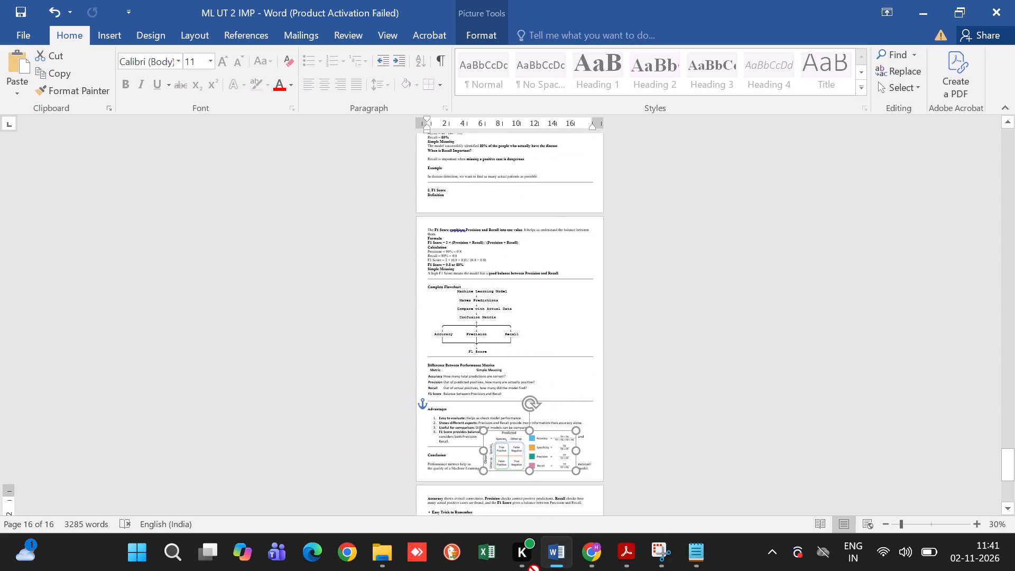
drag(534, 570, 543, 540)
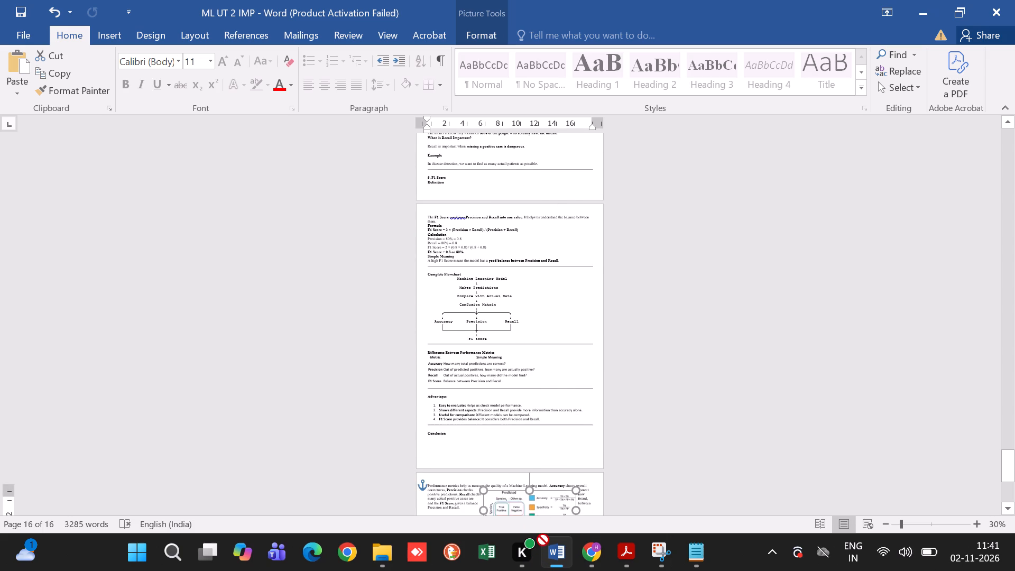
drag(543, 540, 543, 441)
scroll(543, 441, down, 3)
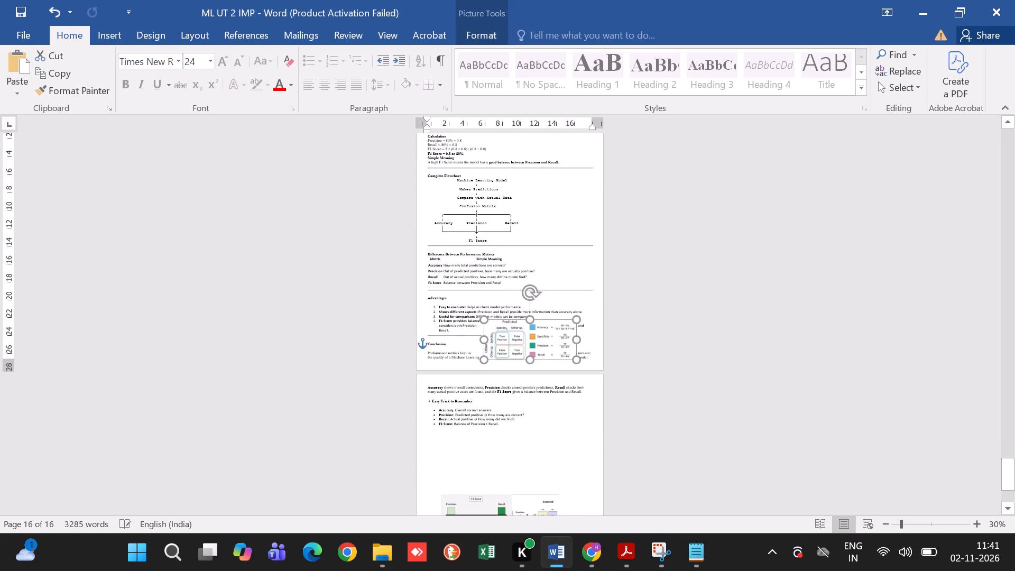
drag(545, 340, 530, 502)
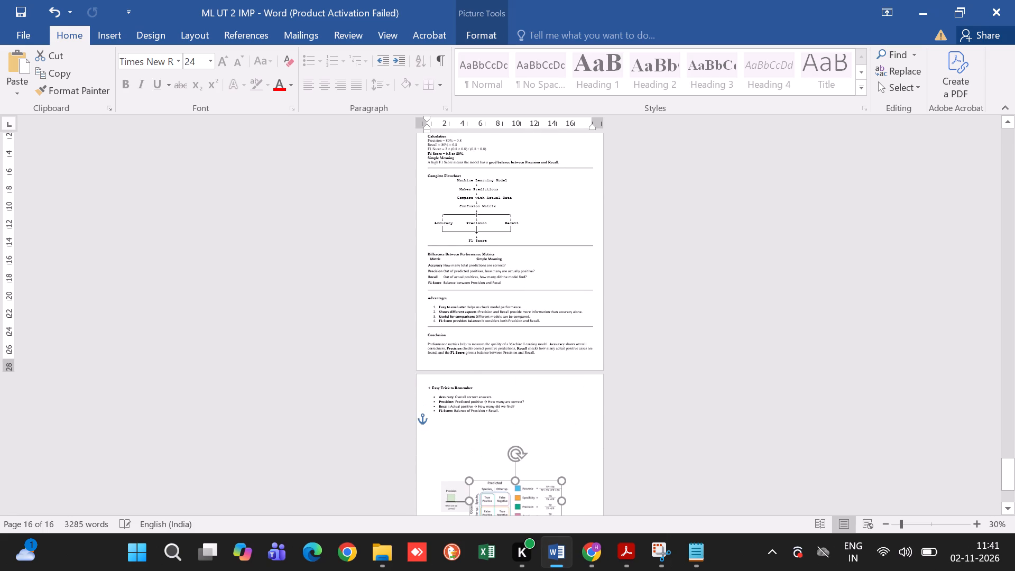
Delete the old Q.4 answer from its end back to the False Negative row of the Example for Calculation table.
drag(504, 413, 413, 208)
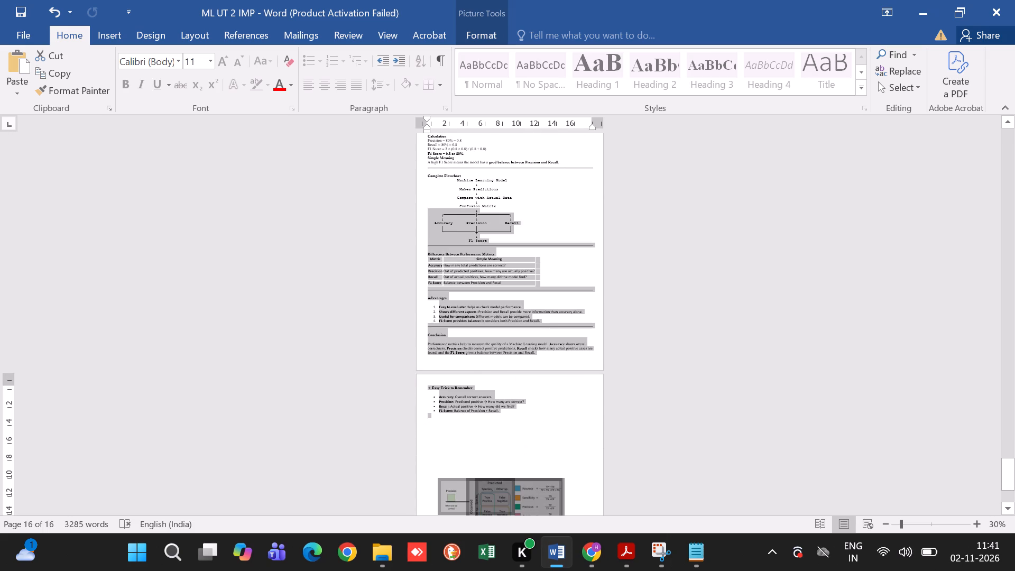
drag(413, 208, 425, 313)
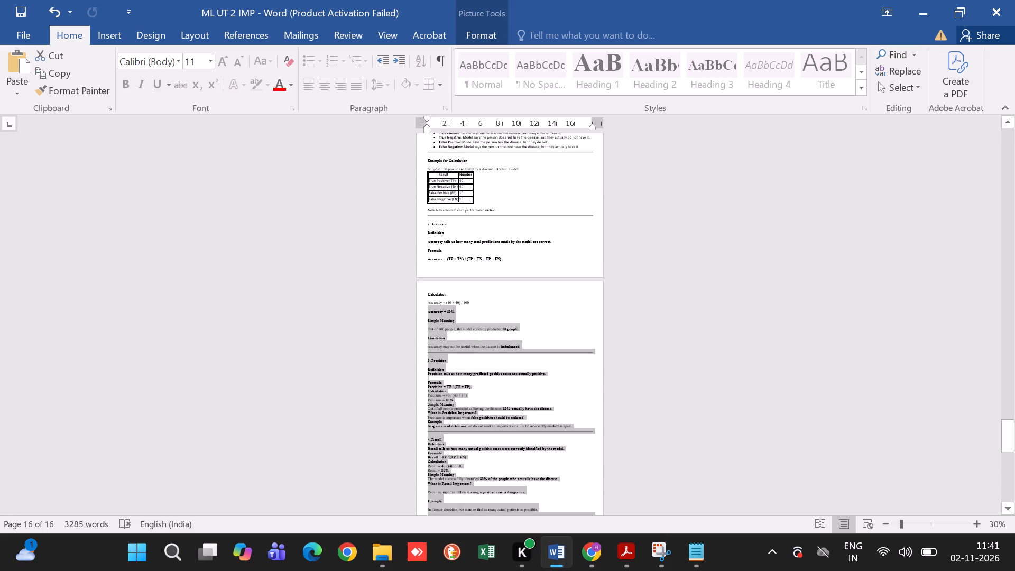
drag(425, 313, 422, 215)
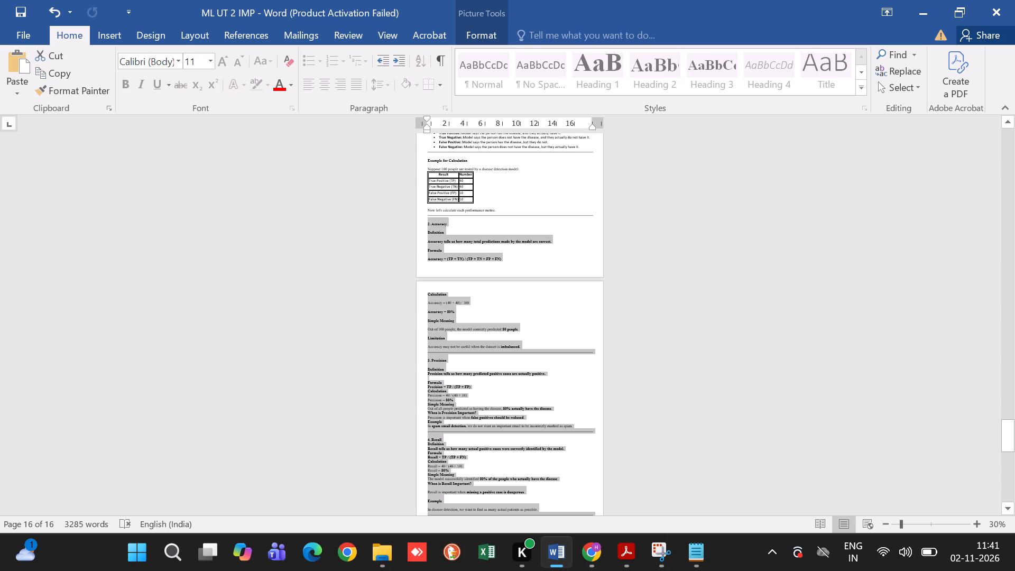
drag(422, 215, 411, 198)
ctrl+scroll(411, 198, up, 2)
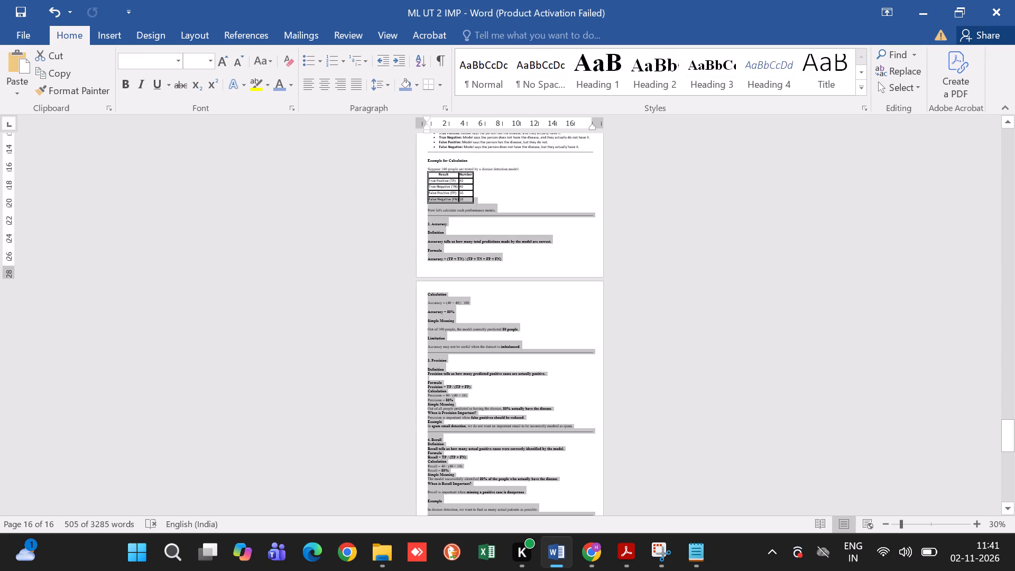
ctrl+scroll(411, 198, up, 7)
ctrl+scroll(411, 198, down, 5)
scroll(411, 198, up, 1)
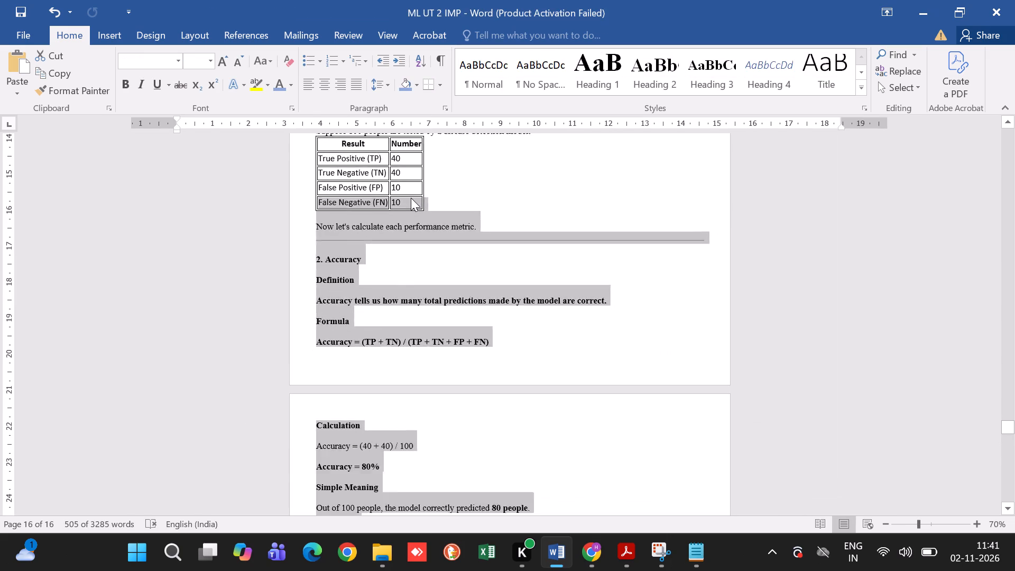
scroll(411, 198, up, 1)
key(BackSpace)
Replace the remaining old Q.4 answer, from the Introduction through the Result and Number table, with the copied combined answer.
scroll(411, 198, up, 2)
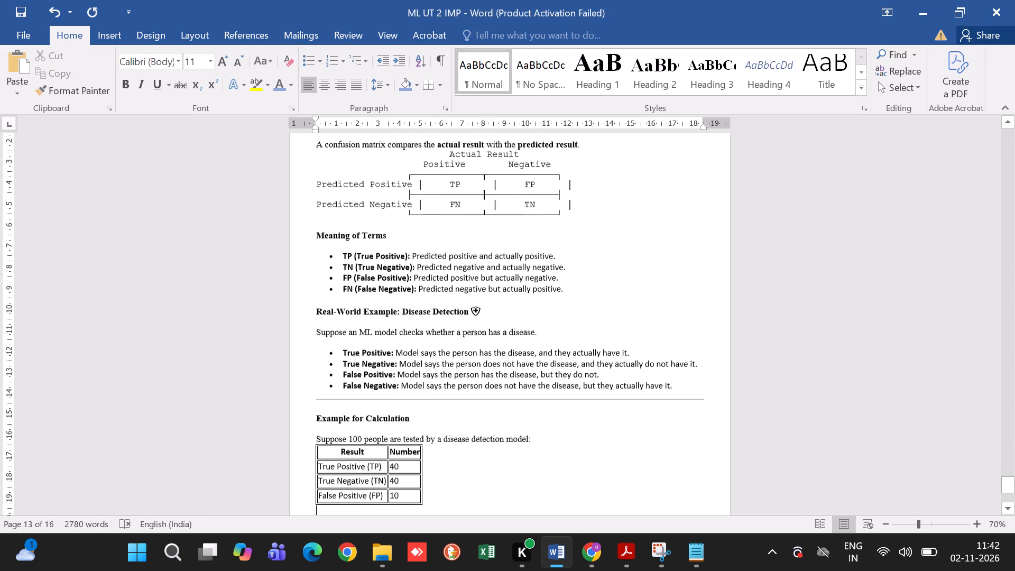
drag(444, 491, 315, 191)
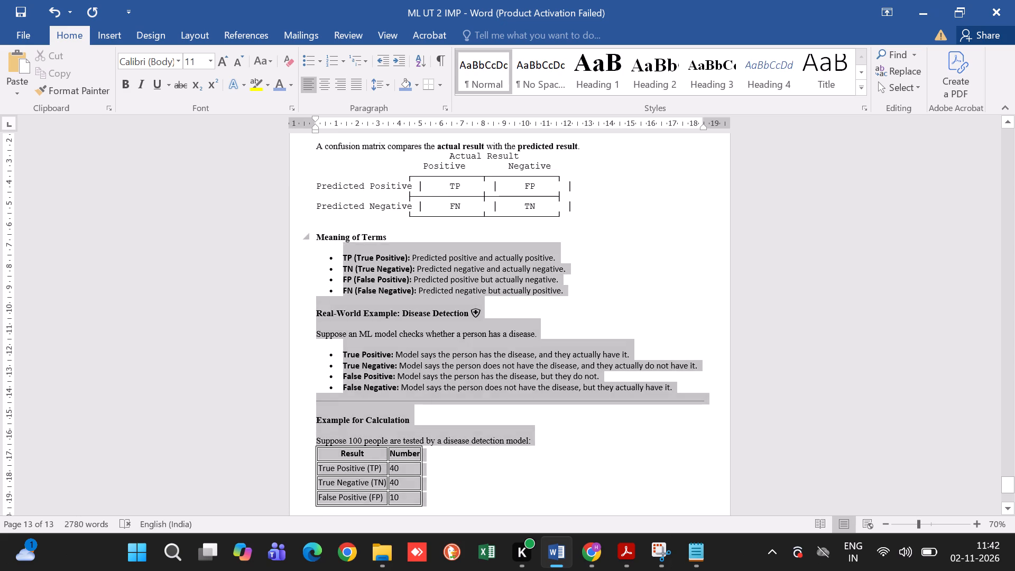
drag(315, 191, 325, 281)
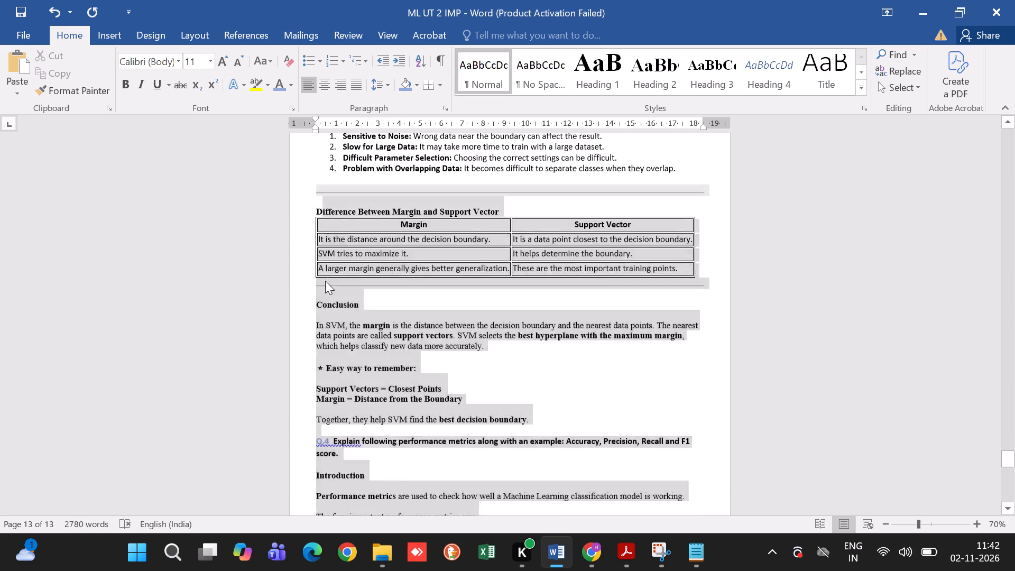
drag(325, 281, 318, 478)
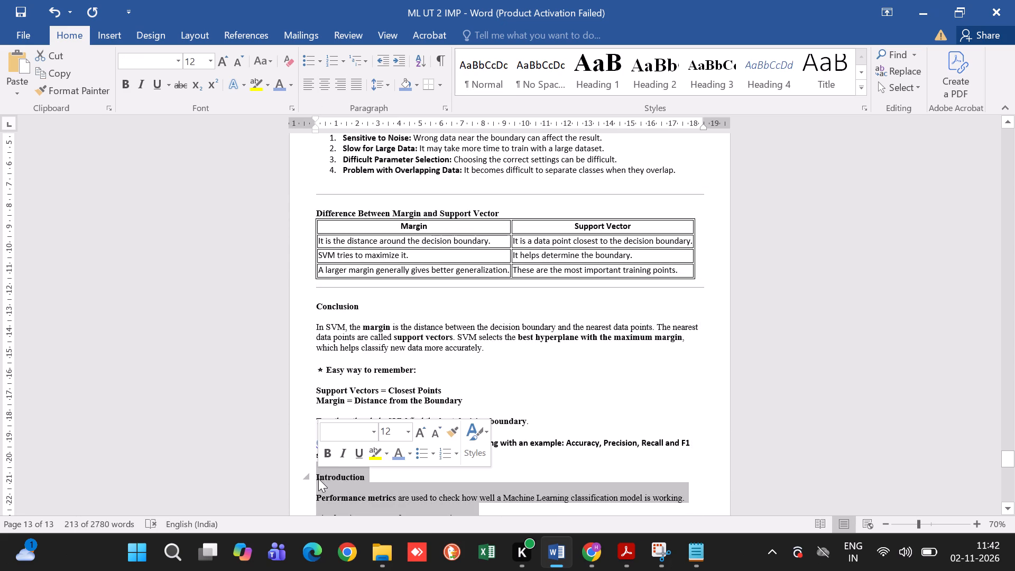
key(ctrl+v)
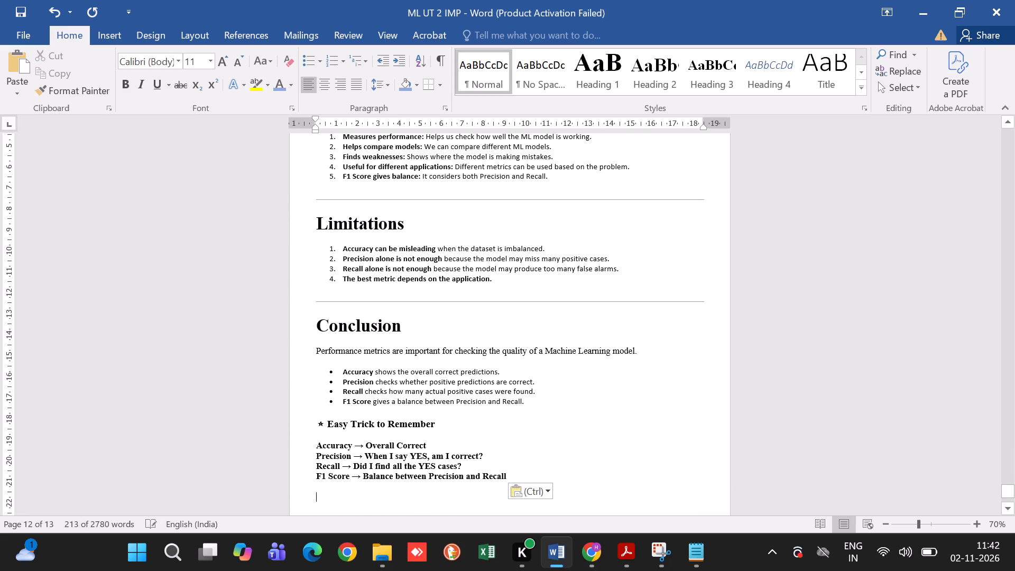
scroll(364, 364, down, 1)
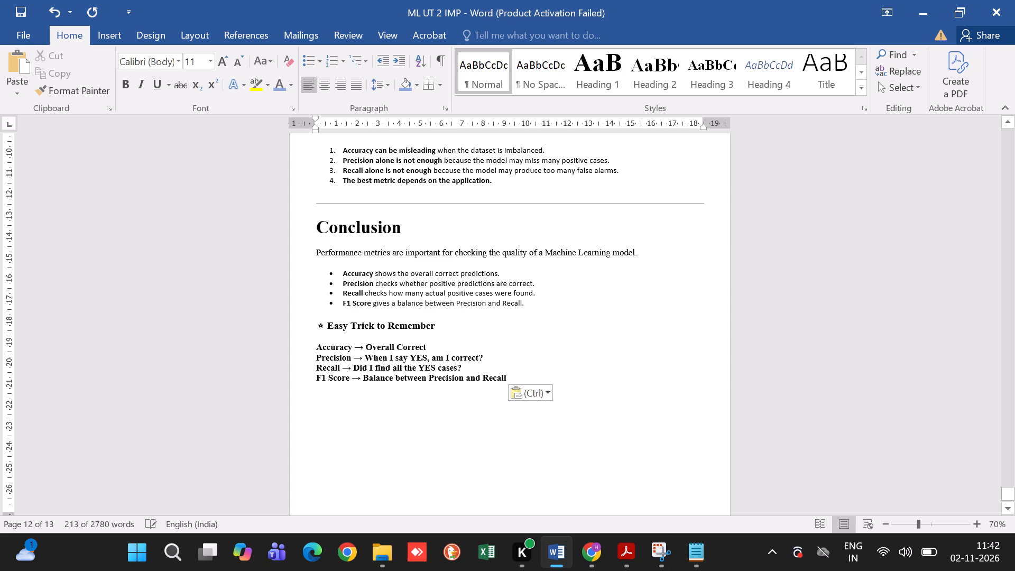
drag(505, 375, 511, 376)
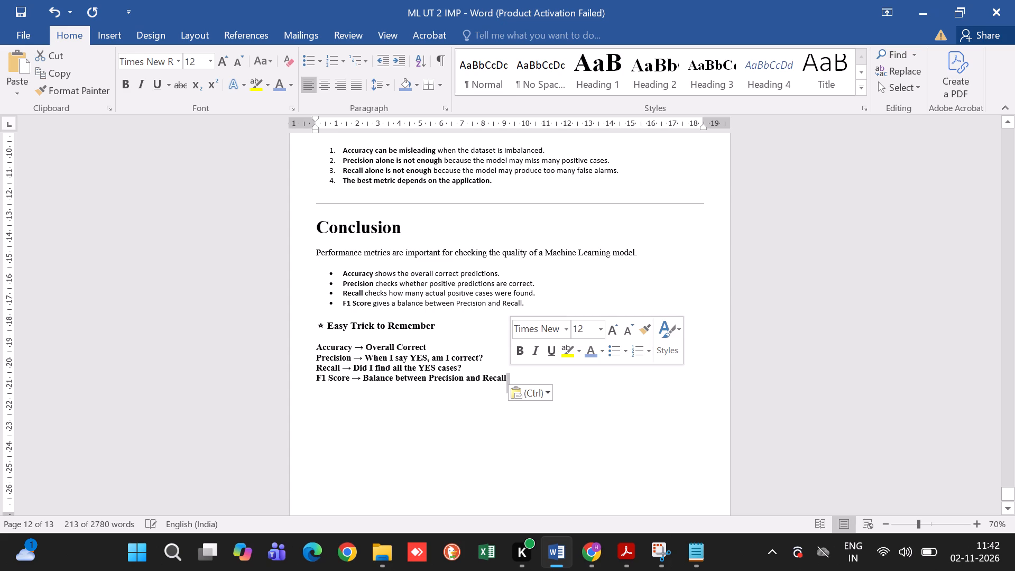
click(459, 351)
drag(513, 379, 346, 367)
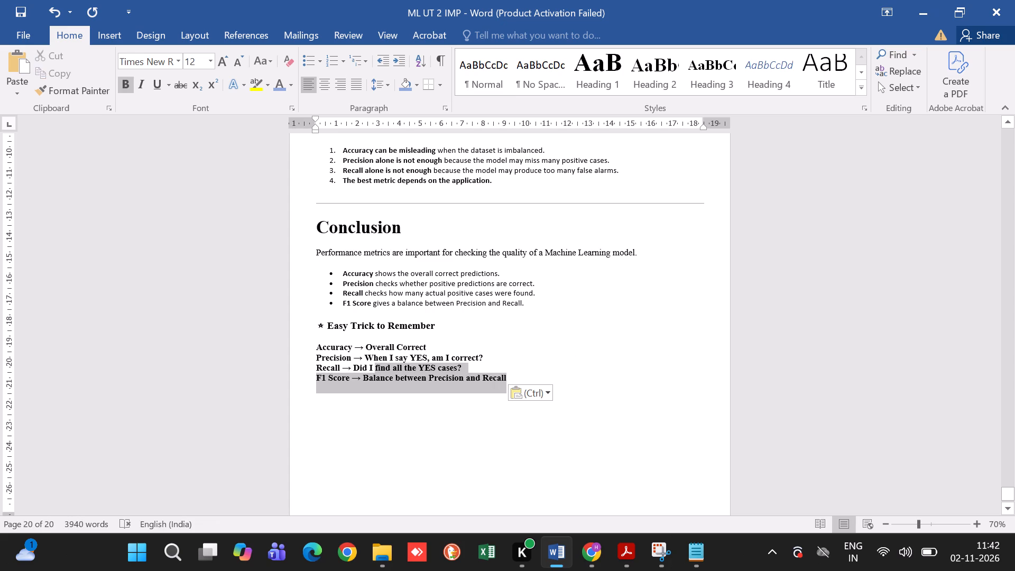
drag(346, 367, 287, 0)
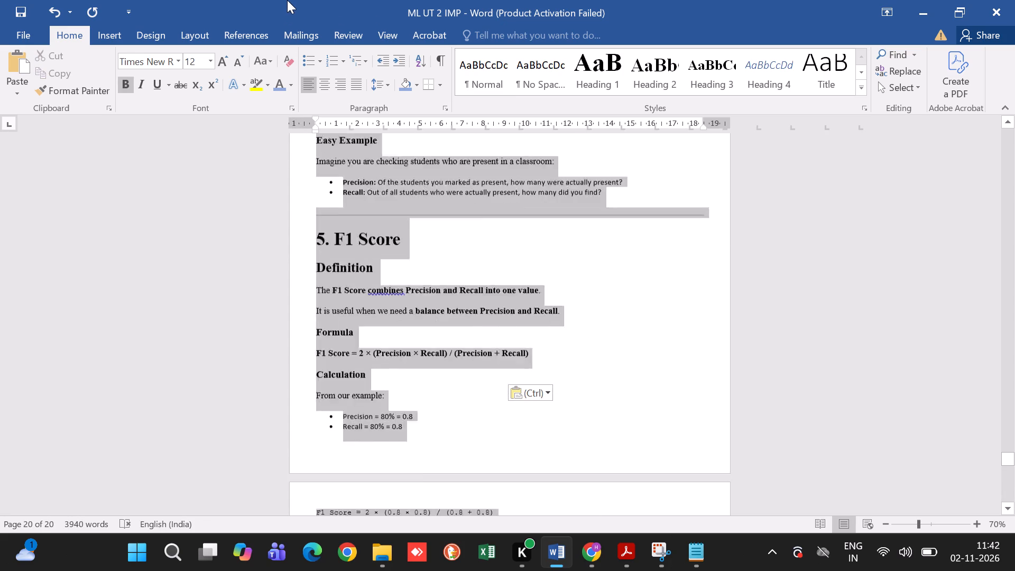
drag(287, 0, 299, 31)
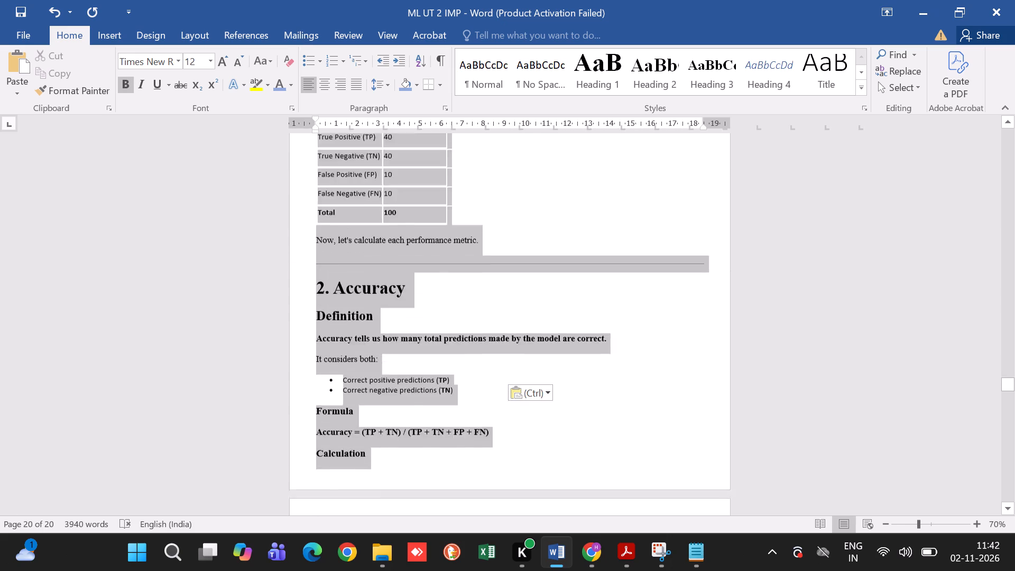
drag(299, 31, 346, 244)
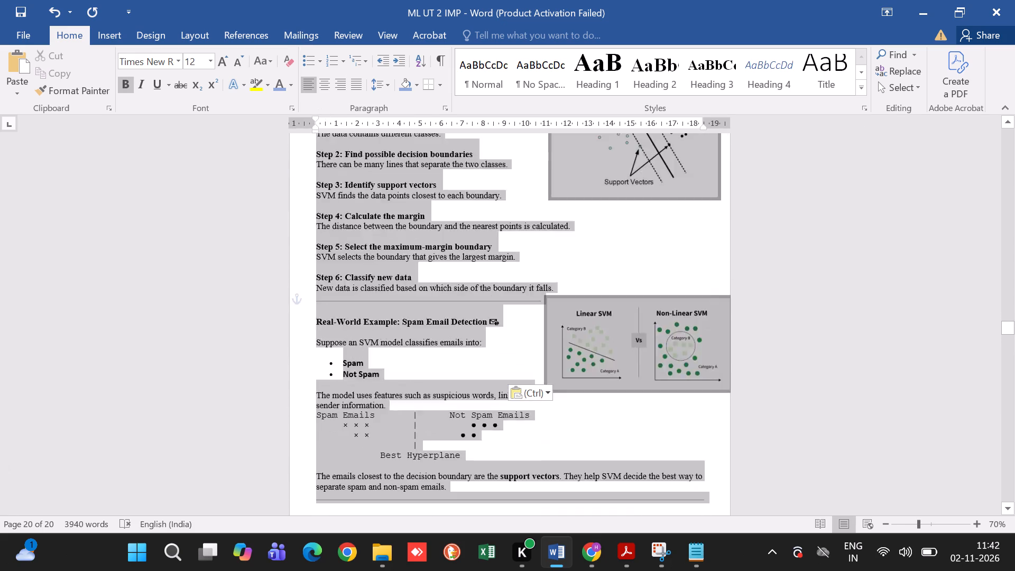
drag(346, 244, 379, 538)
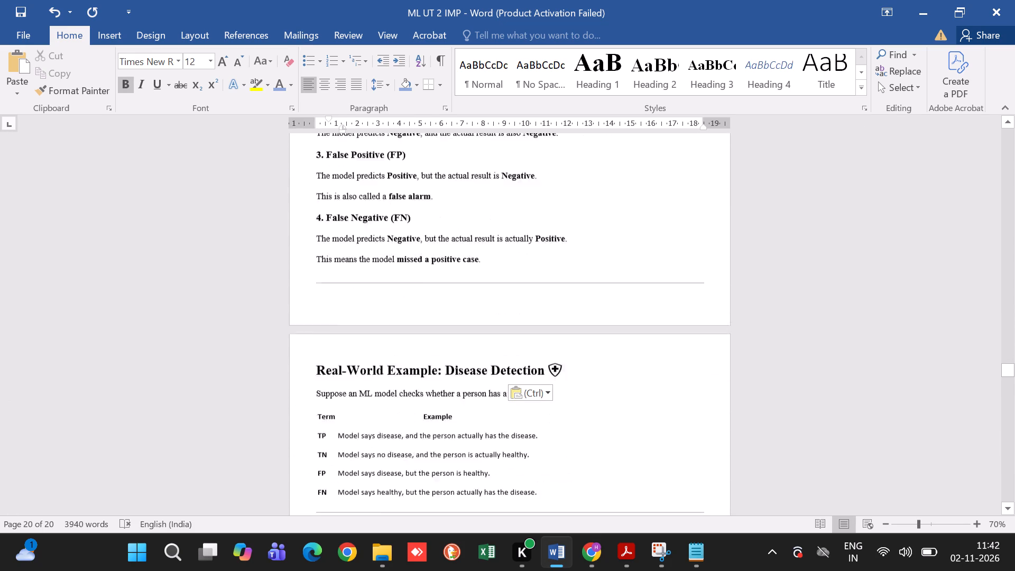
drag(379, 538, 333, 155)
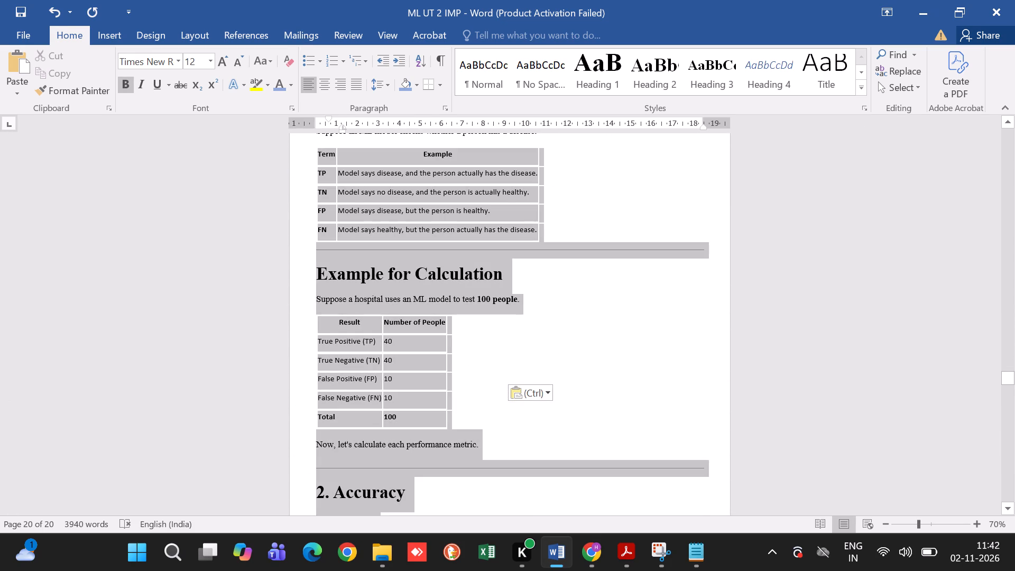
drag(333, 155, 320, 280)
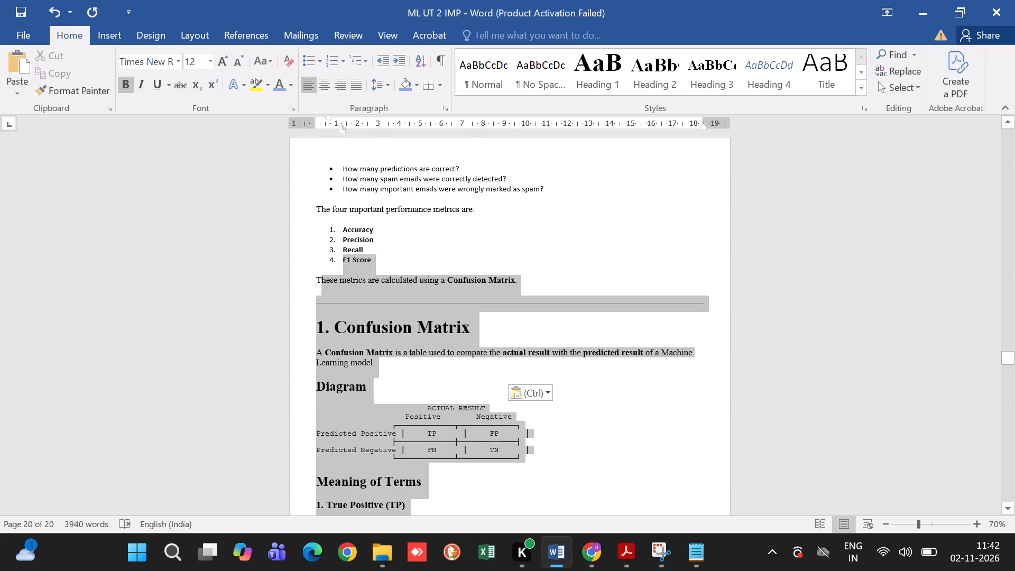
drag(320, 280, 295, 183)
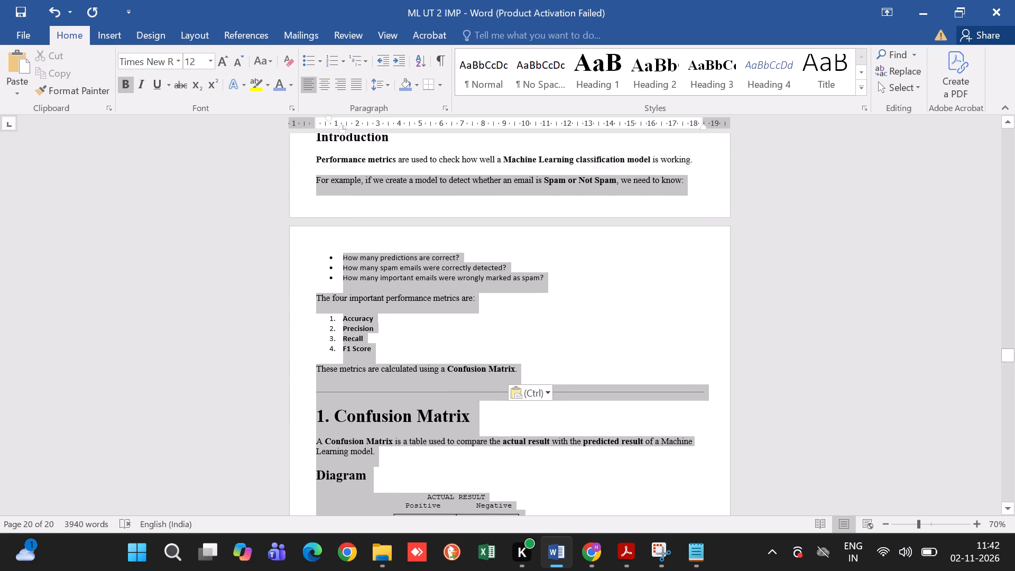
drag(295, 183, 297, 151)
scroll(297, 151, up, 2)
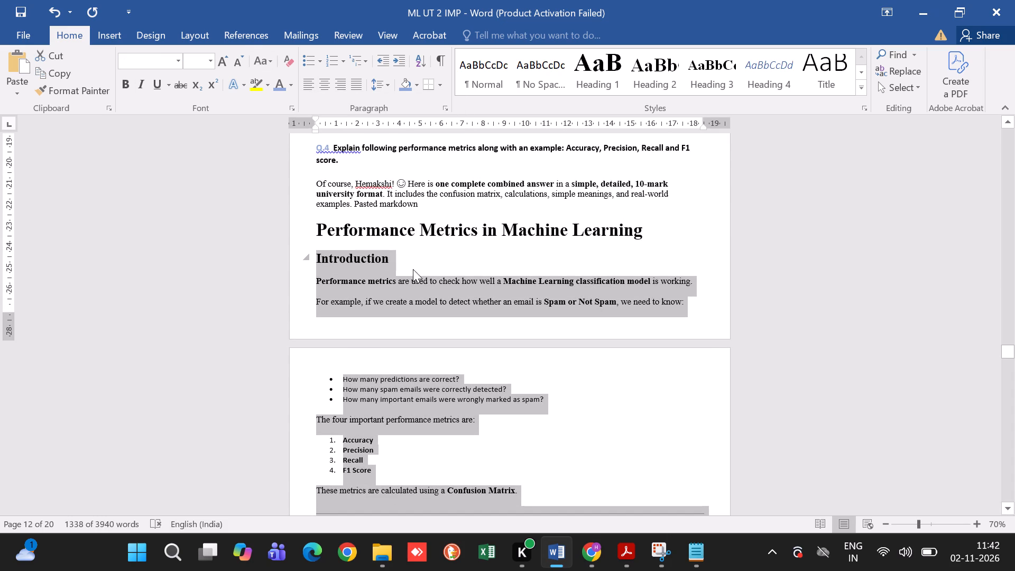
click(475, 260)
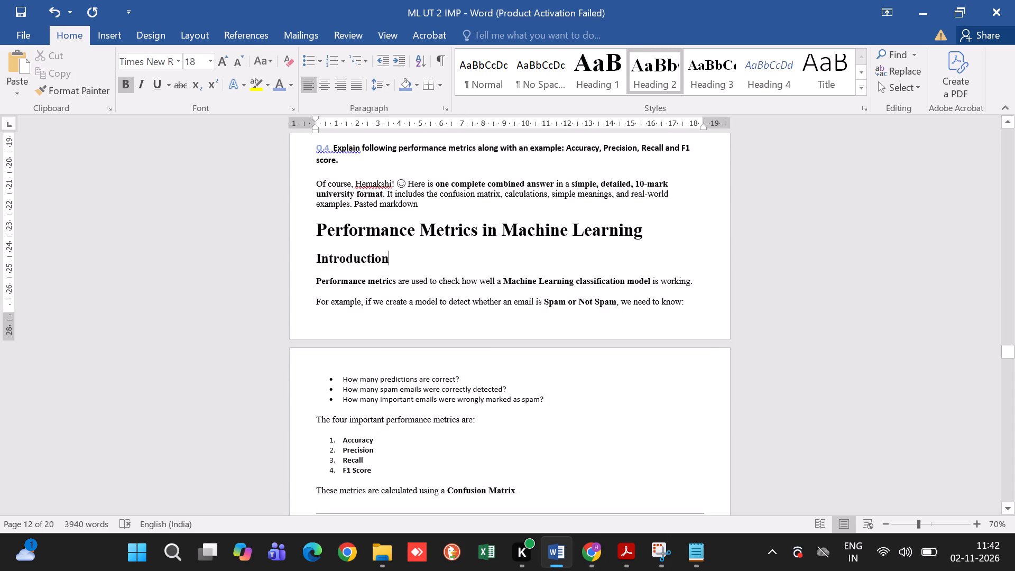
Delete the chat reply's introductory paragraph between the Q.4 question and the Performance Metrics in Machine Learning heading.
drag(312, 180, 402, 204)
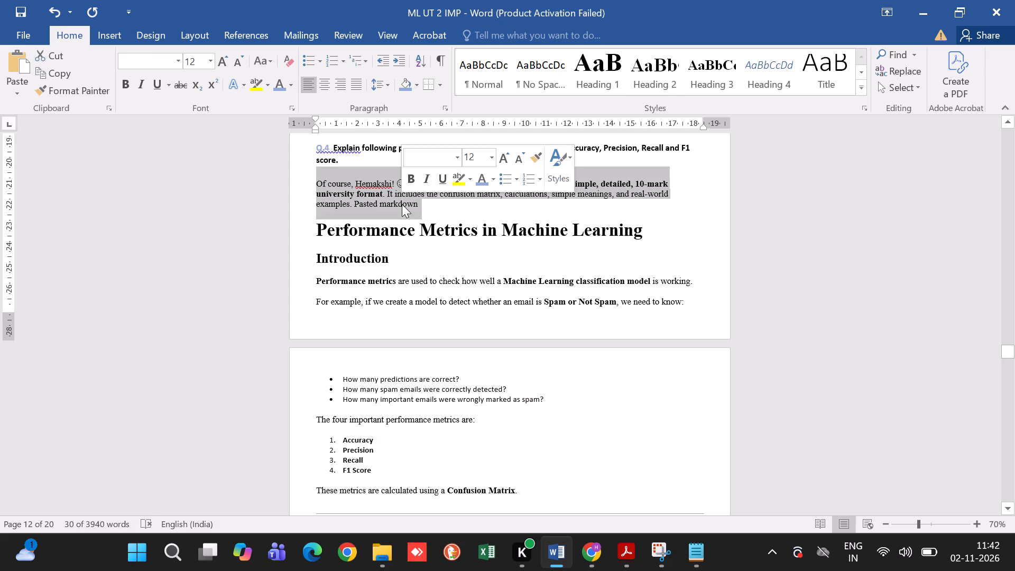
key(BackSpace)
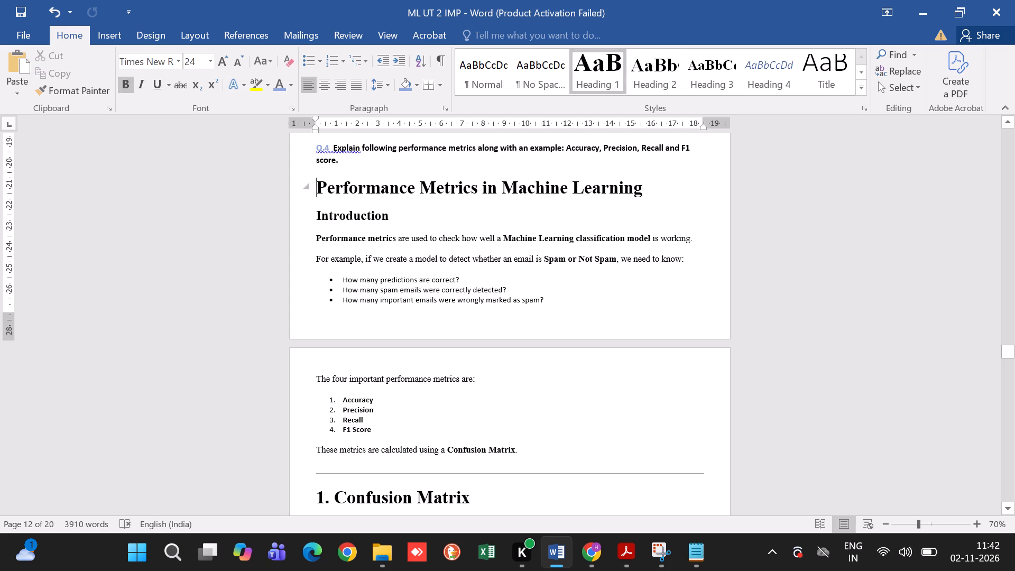
Select the pasted Q.4 answer from its Performance Metrics heading through Easy Trick to Remember and review its closing sections.
drag(316, 180, 539, 570)
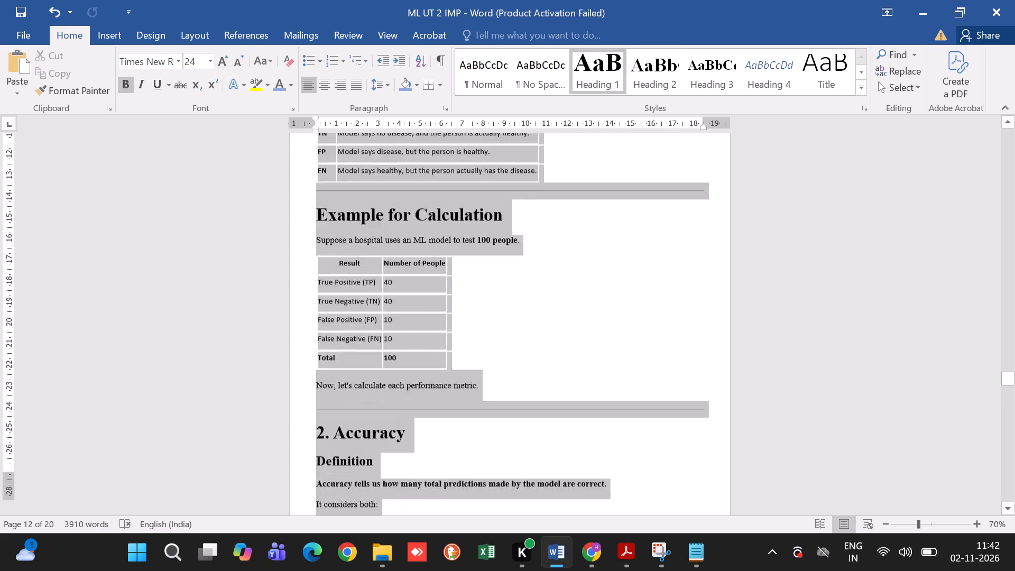
drag(539, 570, 525, 570)
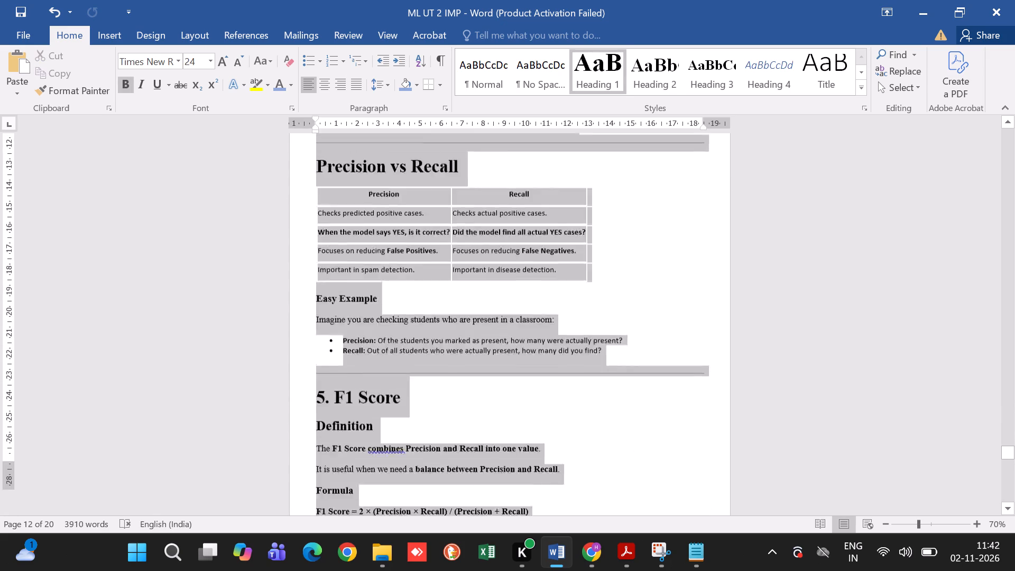
drag(525, 570, 523, 252)
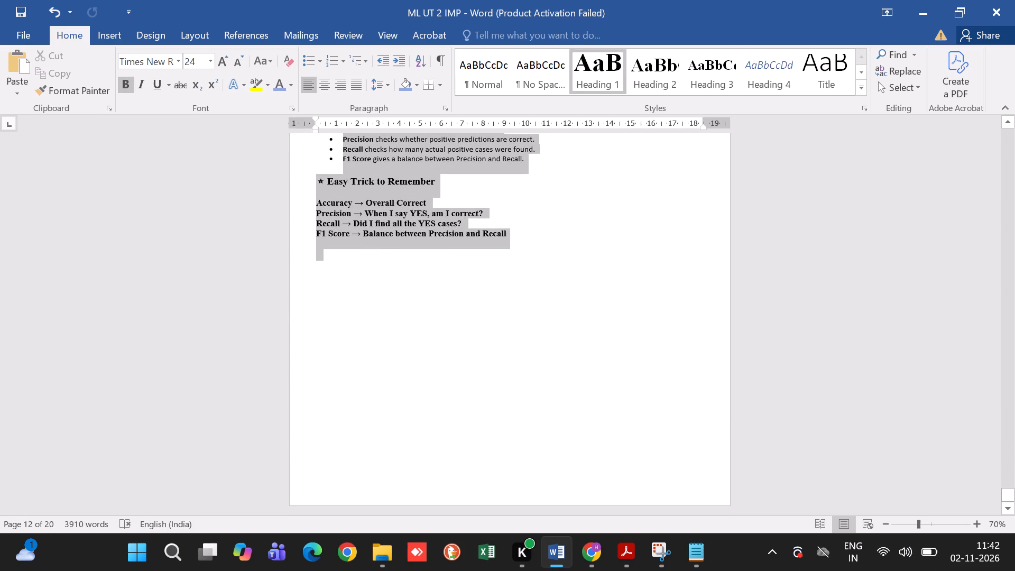
drag(523, 252, 521, 251)
scroll(521, 251, down, 1)
scroll(521, 251, up, 2)
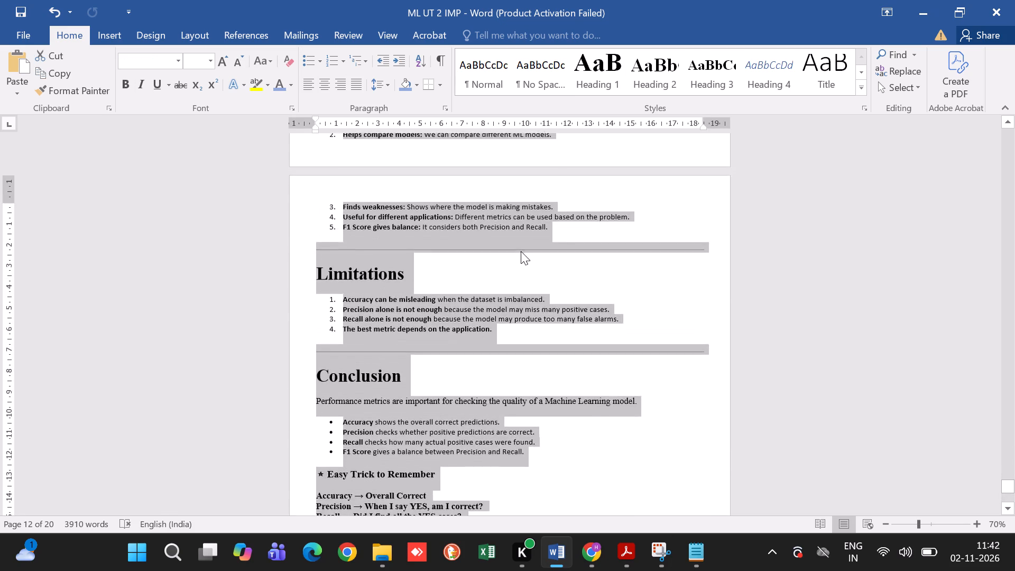
scroll(521, 251, up, 10)
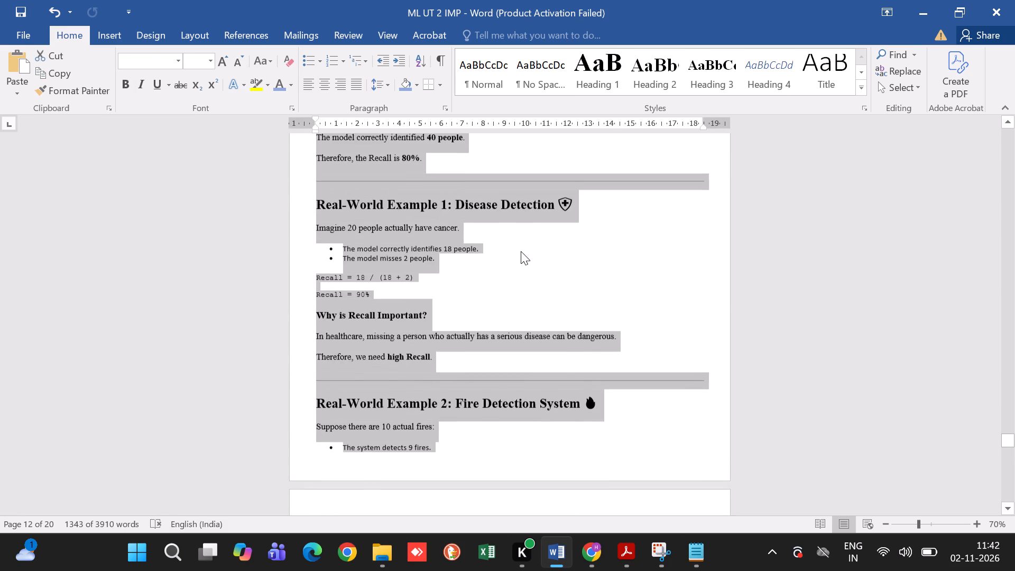
Undo the introductory paragraph deletion, the combined answer paste and the earlier deletion of the old Q.4 answer.
key(ctrl+z)
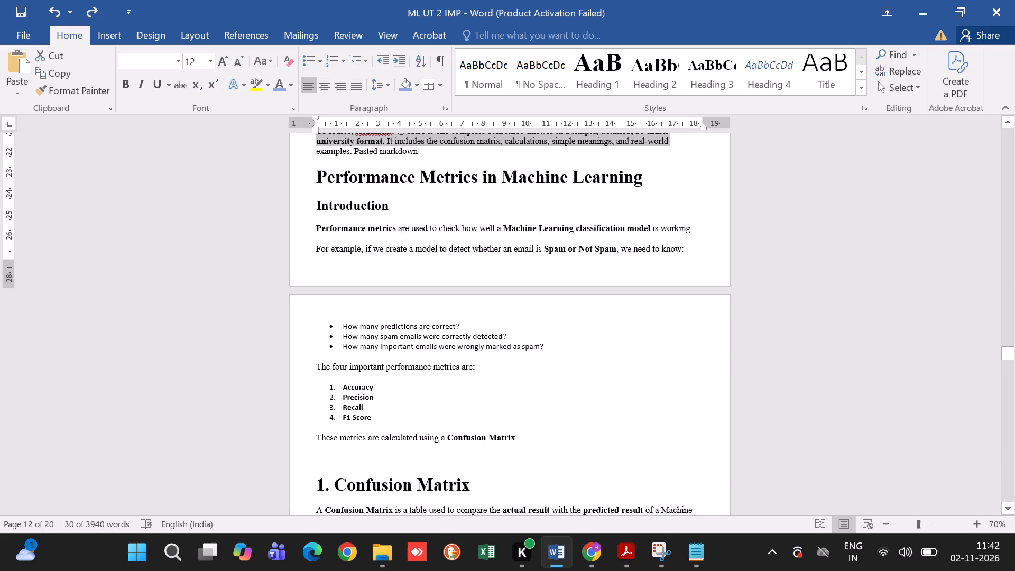
key(ctrl+z)
scroll(521, 251, down, 9)
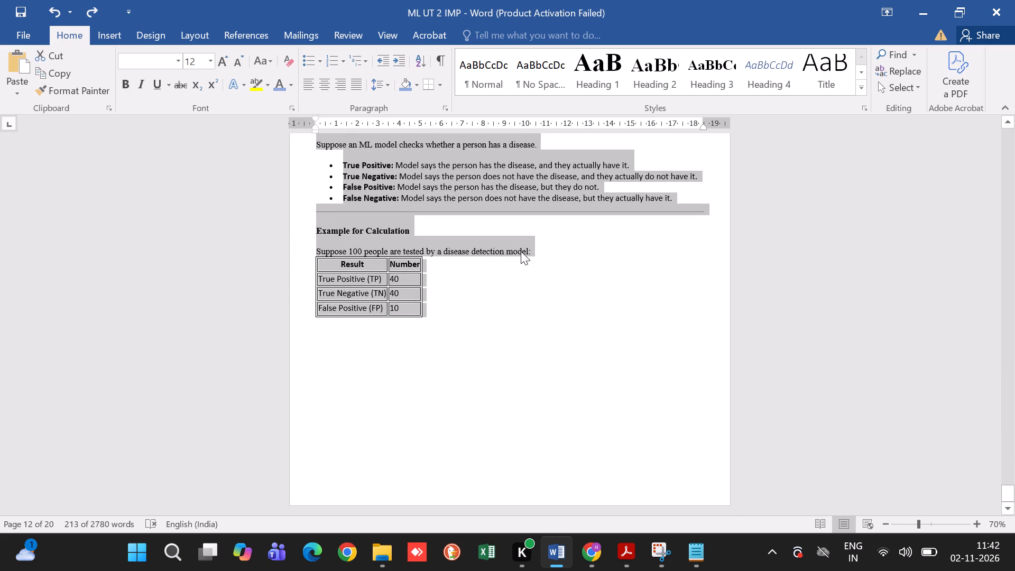
scroll(521, 251, down, 2)
key(ctrl+z)
scroll(521, 251, down, 20)
scroll(521, 251, down, 5)
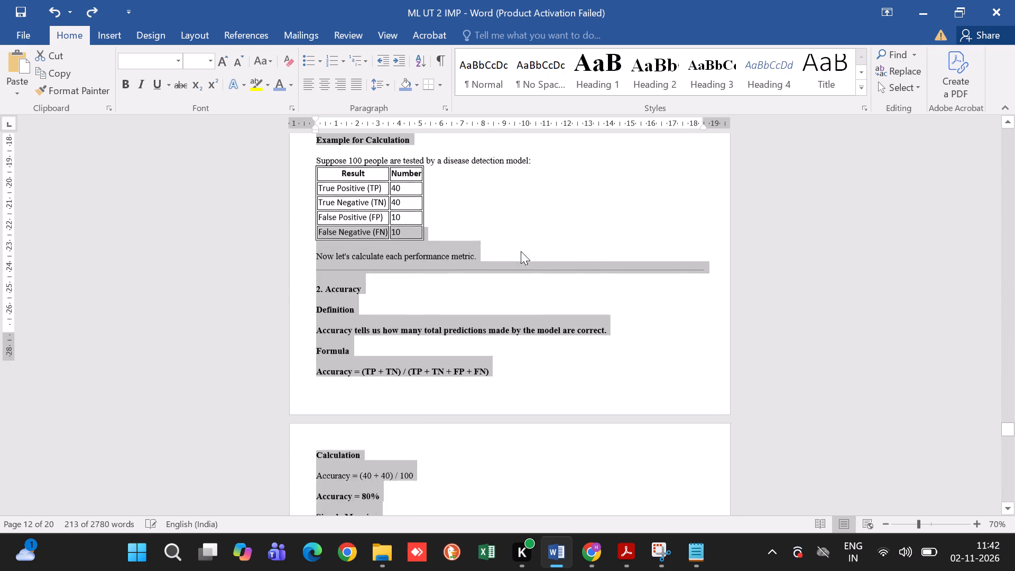
scroll(521, 251, down, 20)
scroll(521, 251, down, 20)
scroll(521, 251, down, 20)
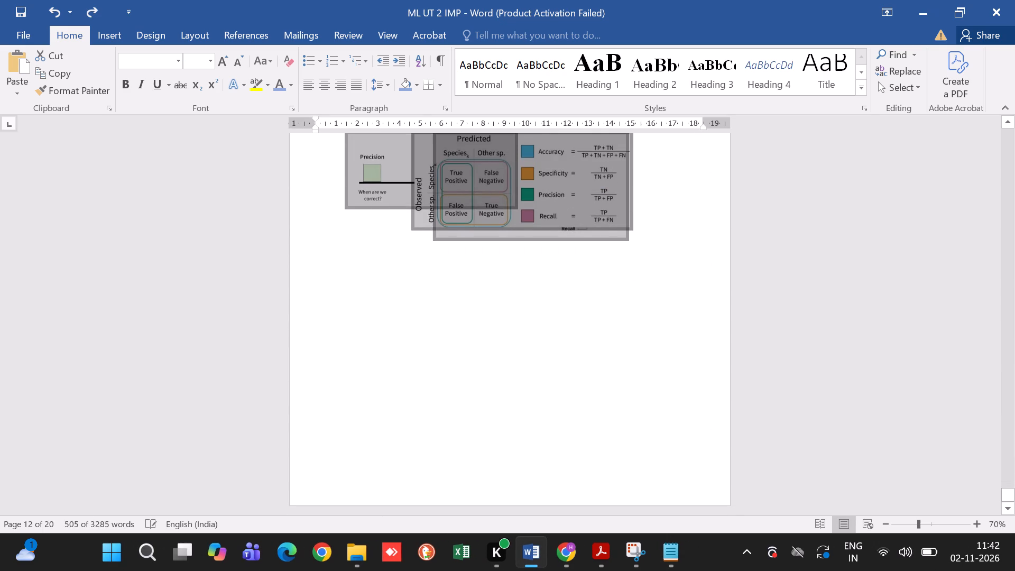
click(509, 358)
Replace the old Q.4 answer, from its Introduction through the Easy Trick to Remember list, with the copied combined answer.
scroll(509, 358, up, 3)
scroll(509, 358, down, 1)
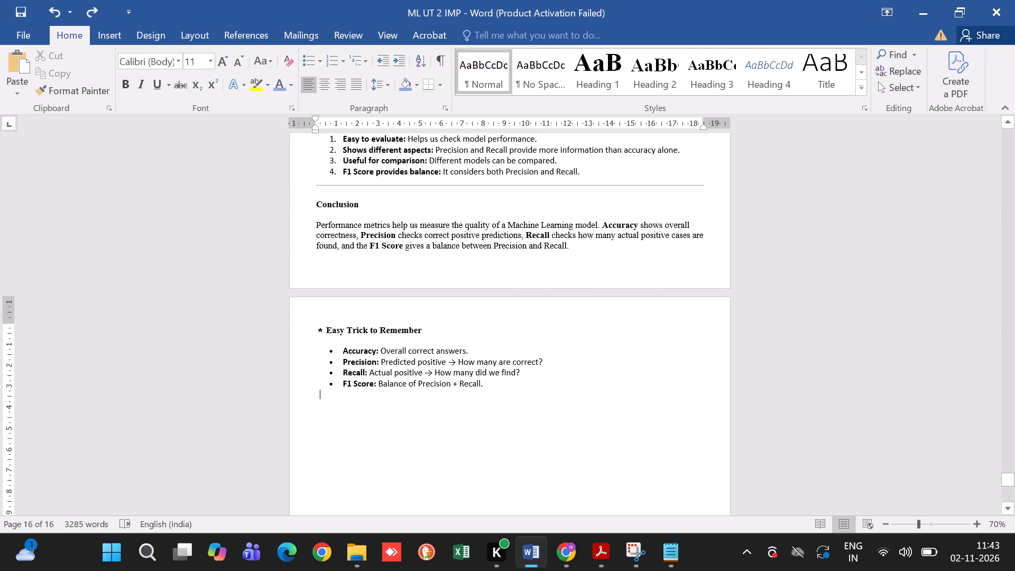
scroll(509, 358, up, 1)
drag(501, 400, 279, 157)
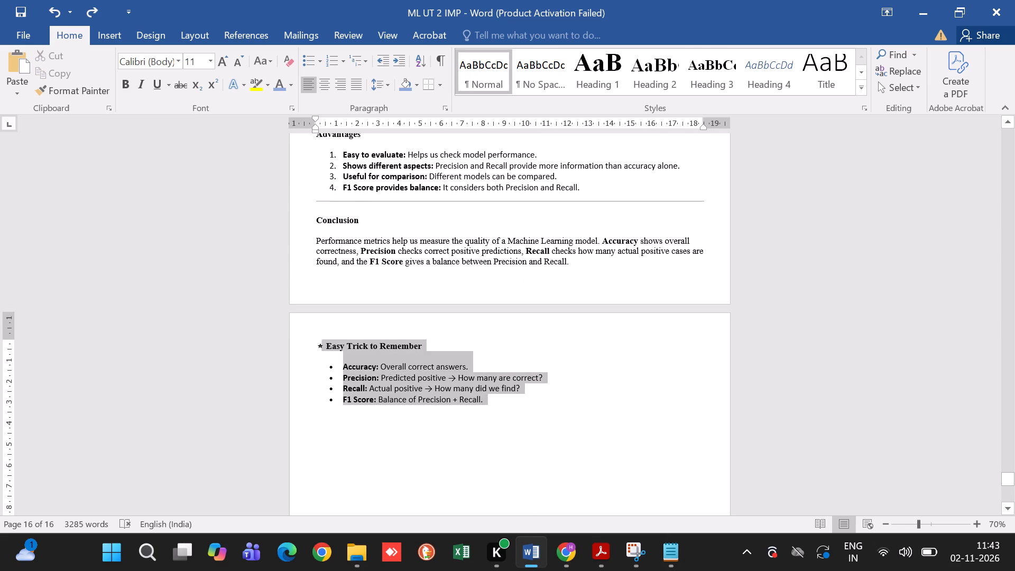
drag(279, 157, 275, 29)
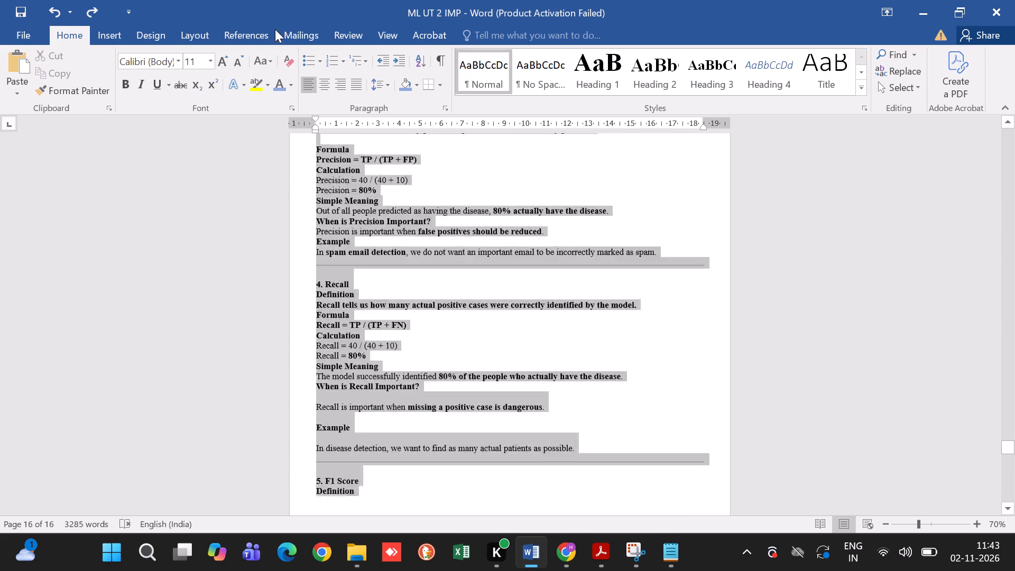
drag(275, 29, 311, 195)
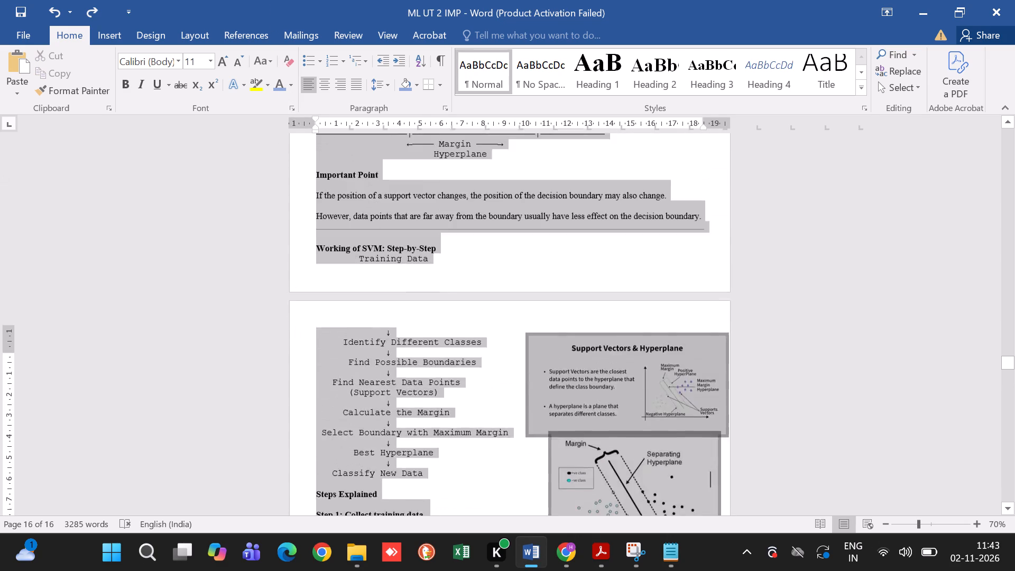
drag(311, 195, 332, 266)
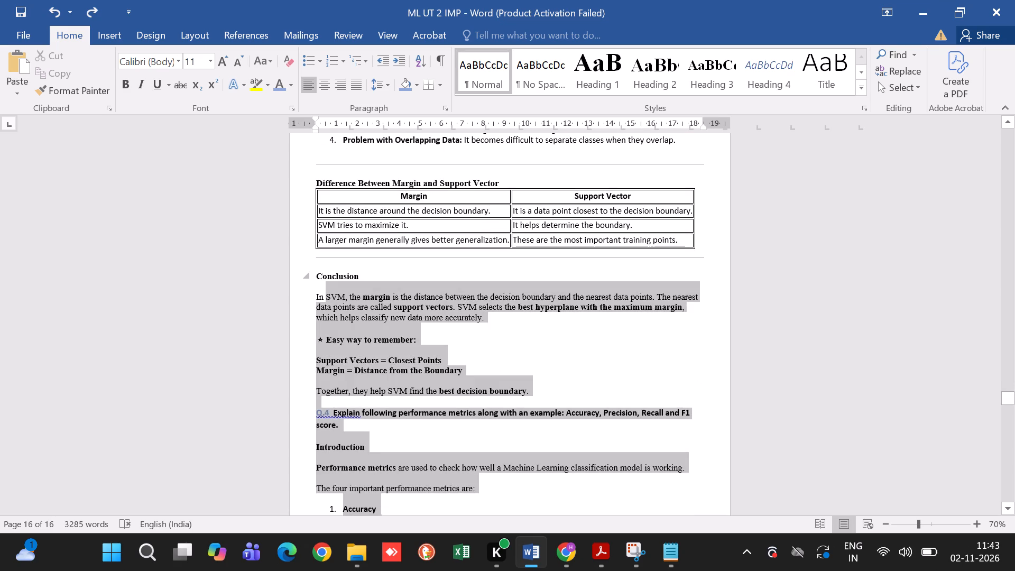
drag(332, 266, 325, 447)
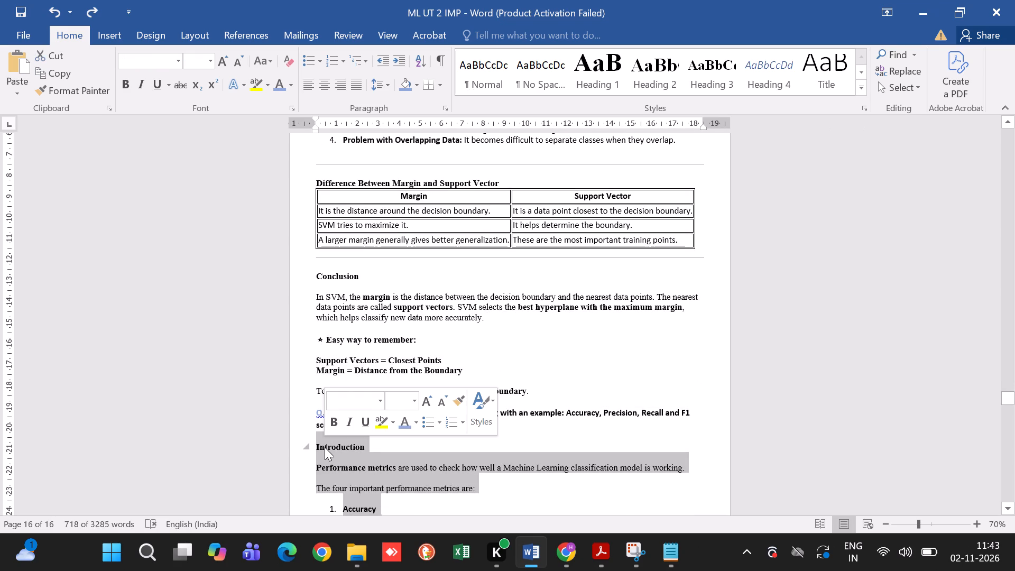
key(BackSpace)
key(ctrl+v)
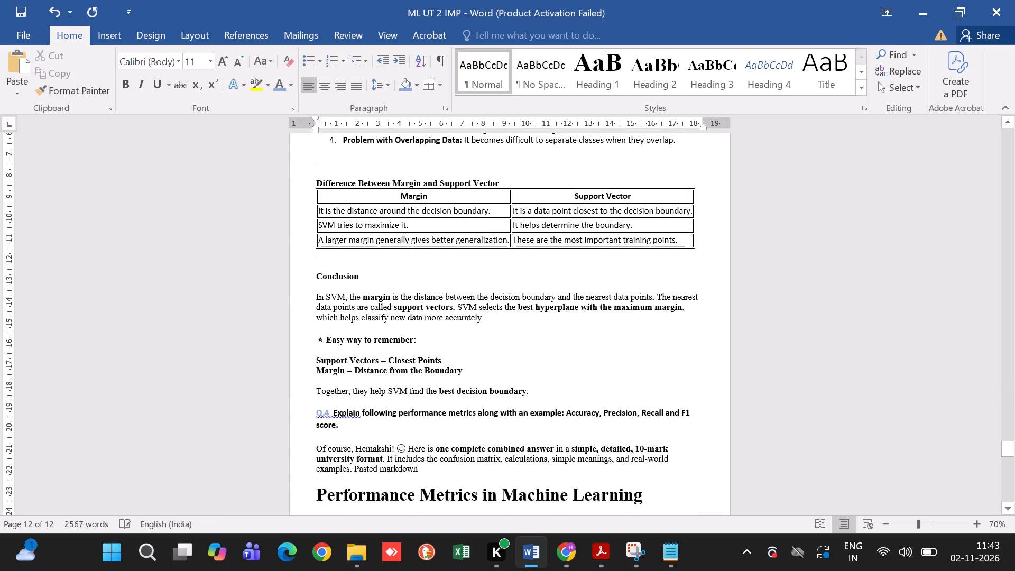
Set the font size of the whole pasted Q.4 answer, from its Performance Metrics heading through Easy Trick to Remember, to 12.
scroll(325, 447, right, 1)
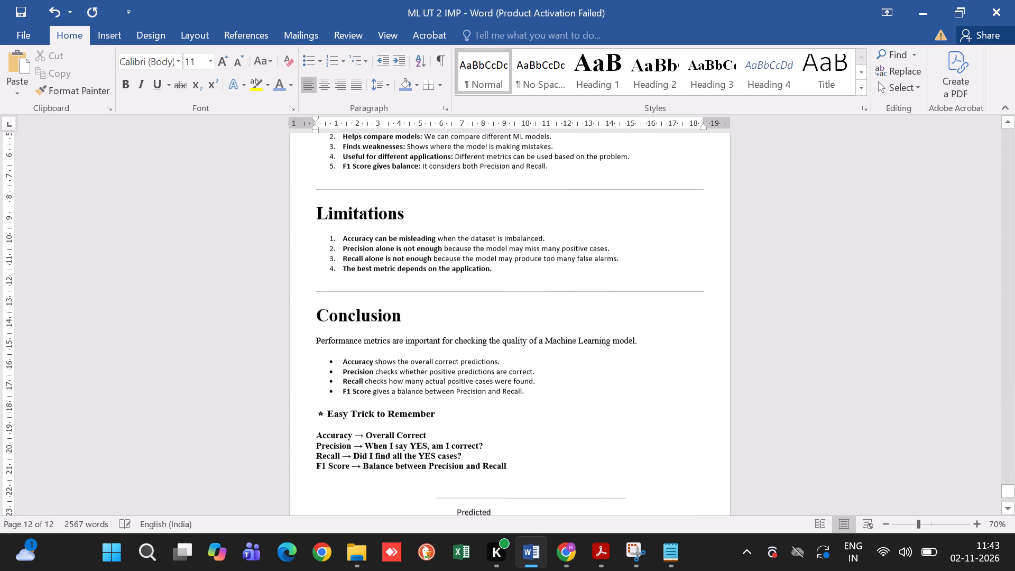
scroll(325, 447, right, 1)
drag(510, 463, 304, 20)
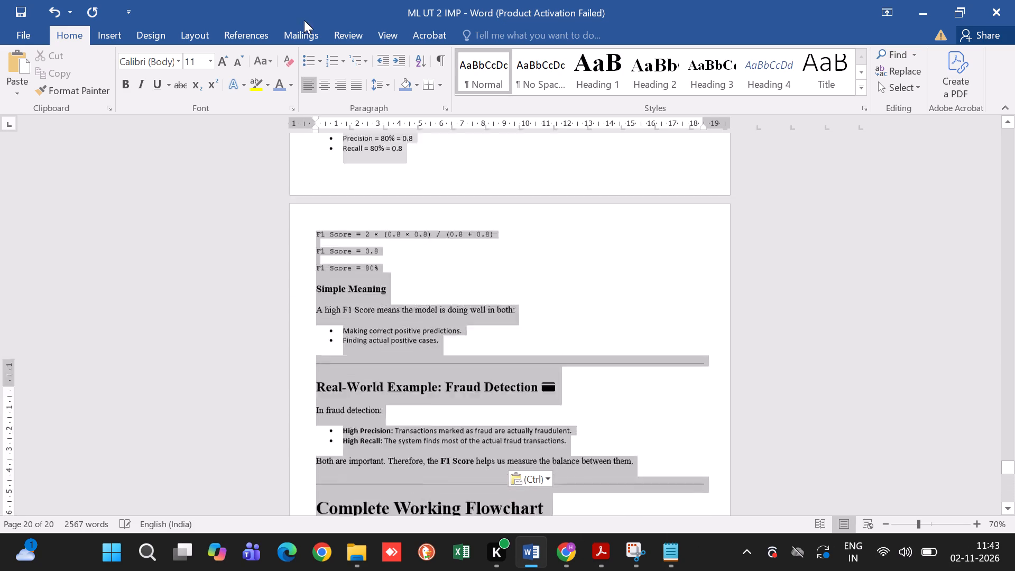
drag(304, 20, 315, 43)
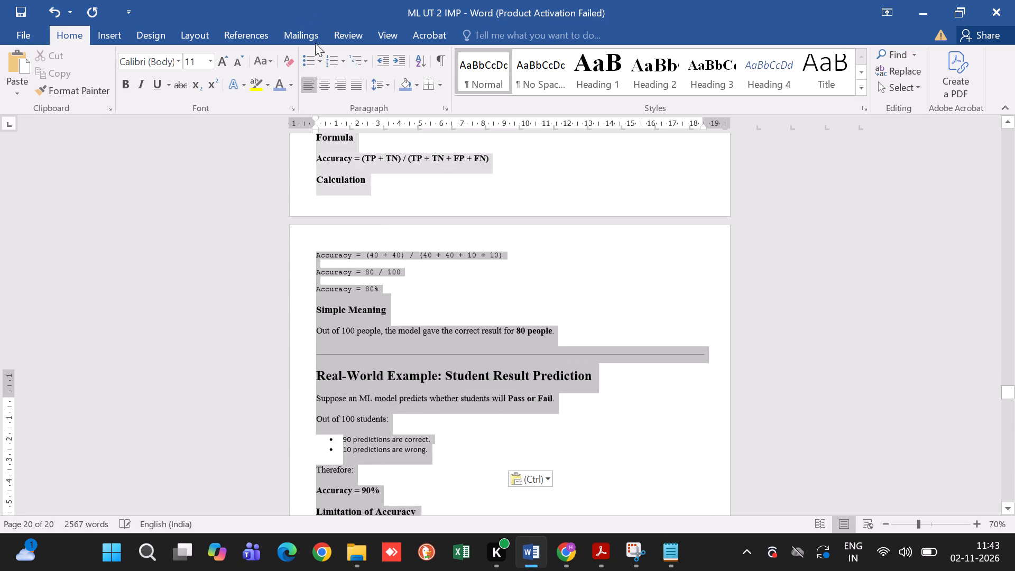
drag(315, 43, 338, 203)
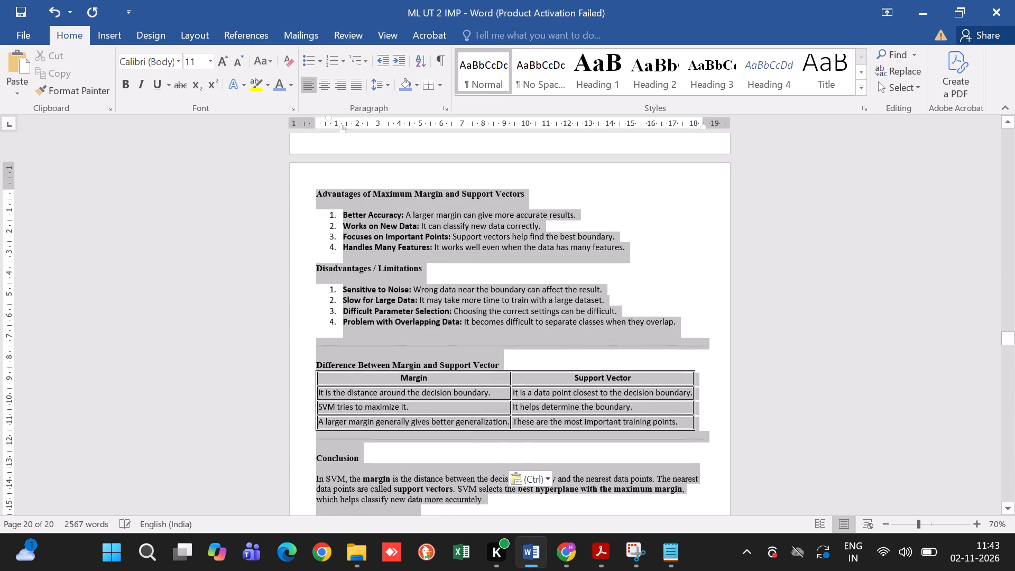
drag(338, 203, 354, 455)
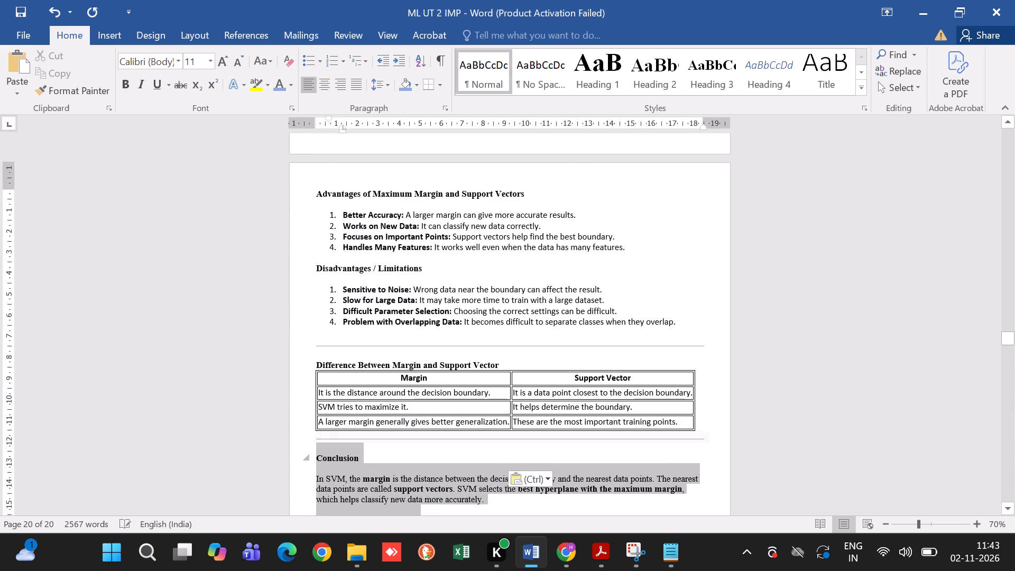
drag(354, 455, 348, 490)
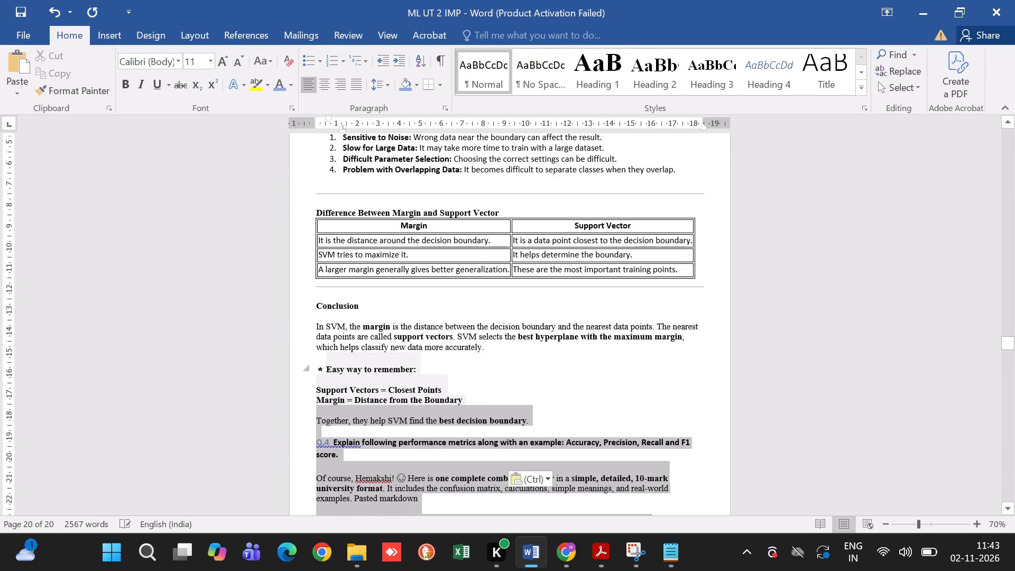
drag(348, 490, 325, 439)
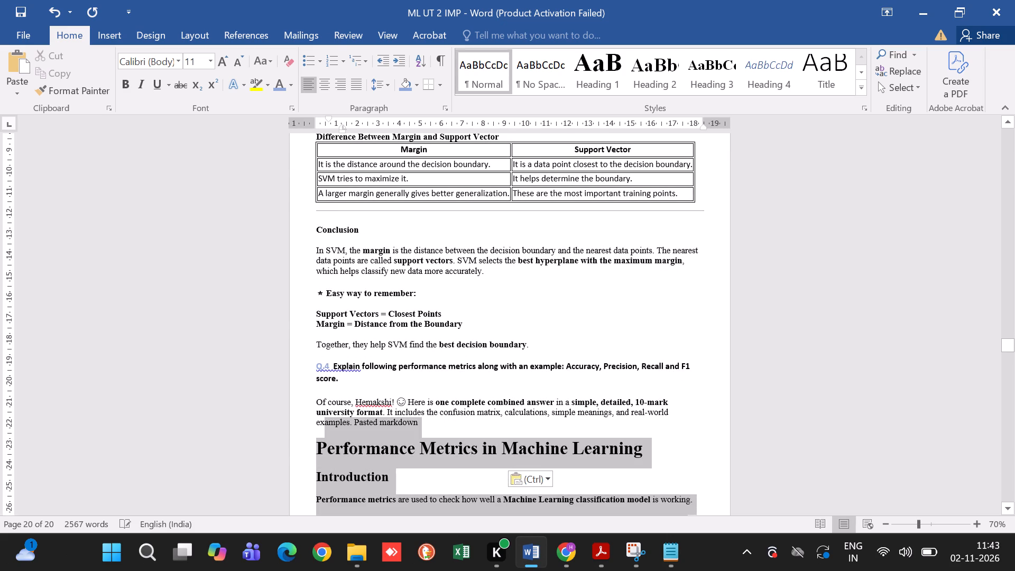
drag(325, 439, 312, 439)
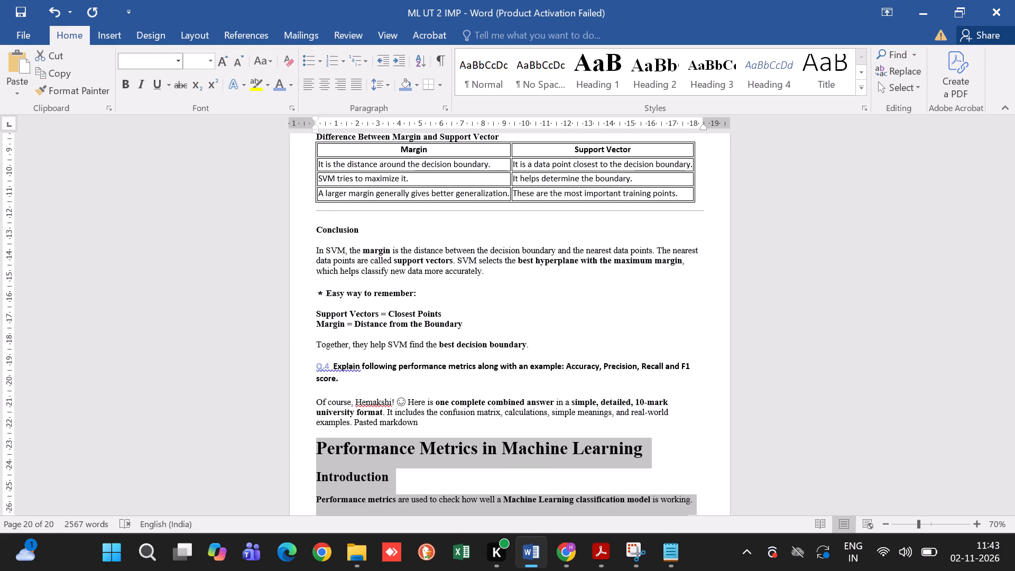
click(192, 60)
text(12)
key(Return)
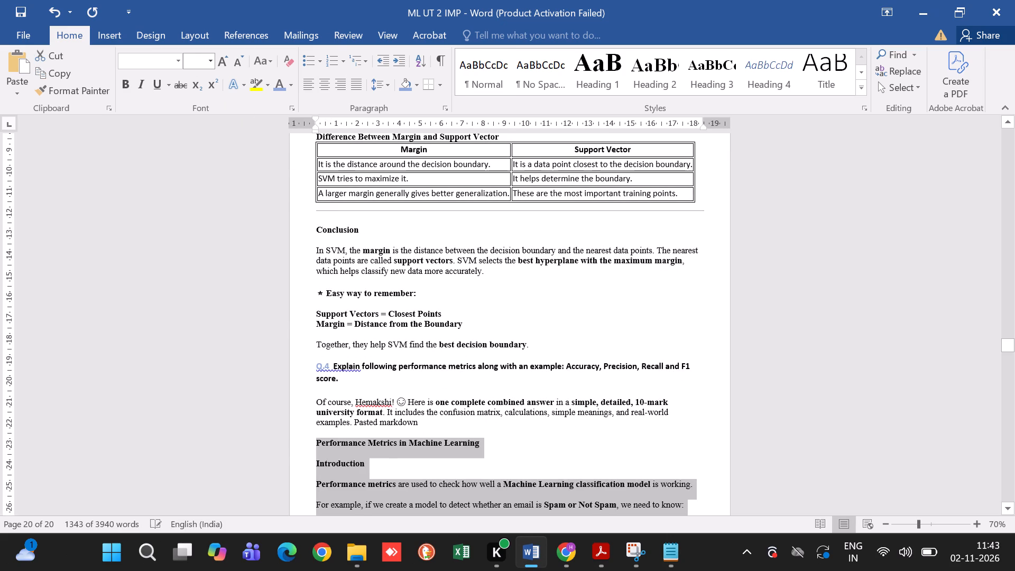
Remove the space after paragraphs throughout the selected Q.4 answer.
click(388, 83)
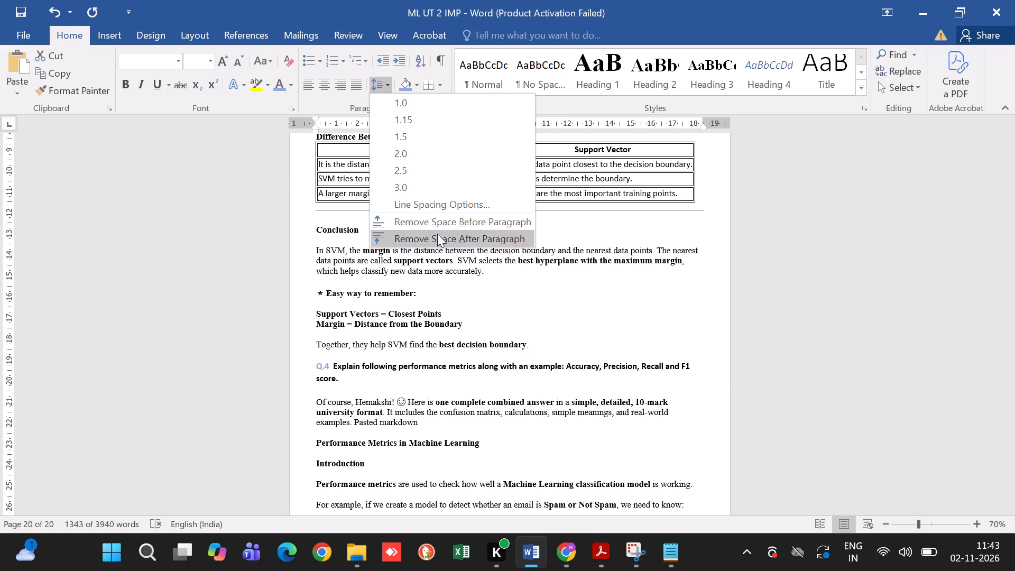
click(437, 234)
Delete the chat reply's introductory paragraph between the Q.4 question and the Performance Metrics in Machine Learning heading.
scroll(437, 234, down, 2)
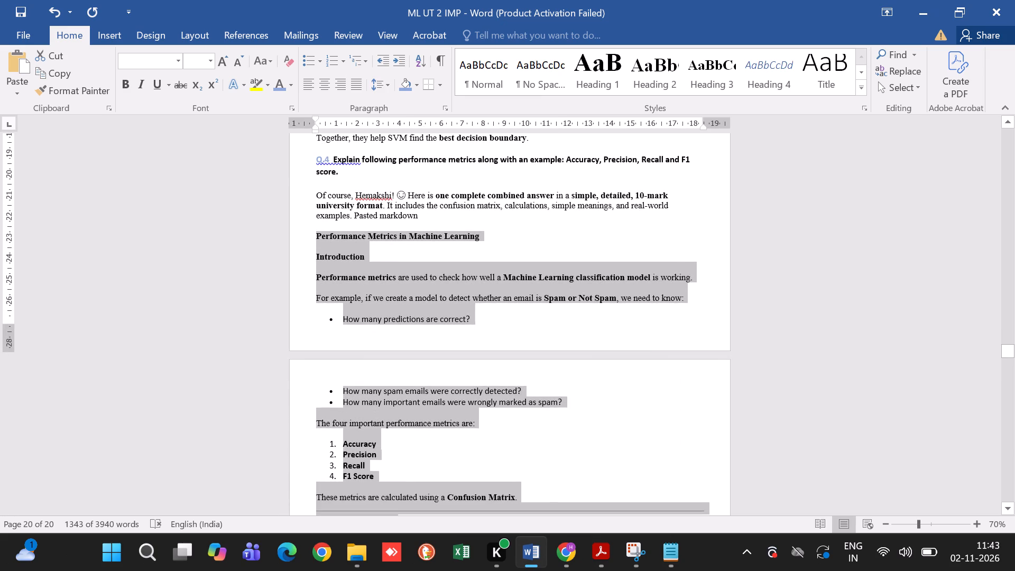
drag(424, 219, 319, 194)
key(BackSpace)
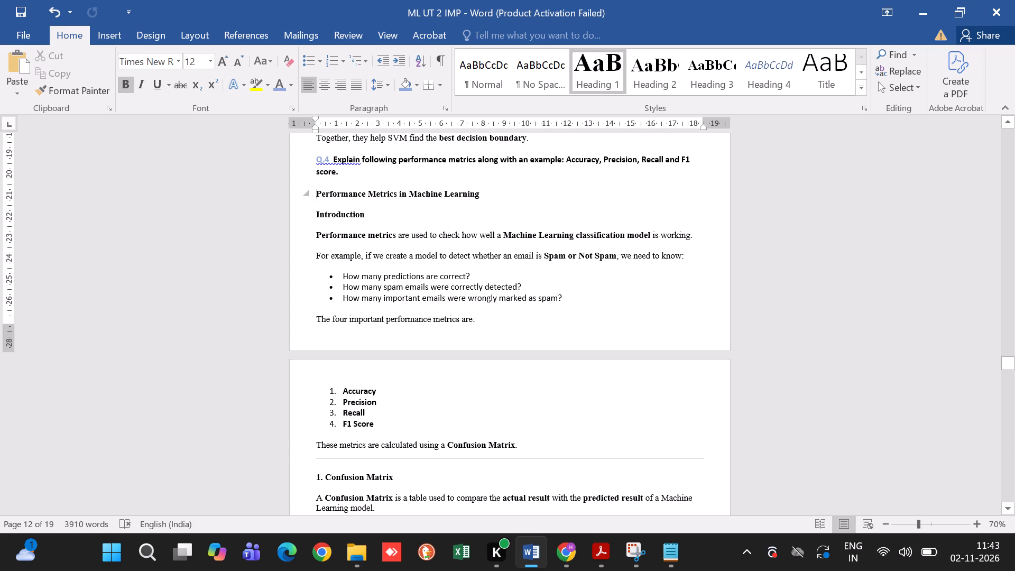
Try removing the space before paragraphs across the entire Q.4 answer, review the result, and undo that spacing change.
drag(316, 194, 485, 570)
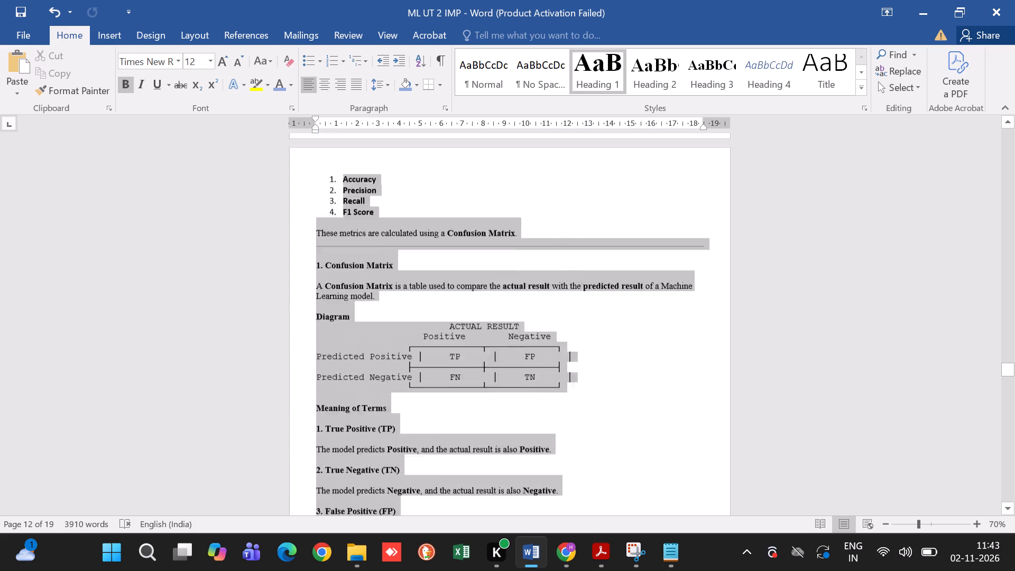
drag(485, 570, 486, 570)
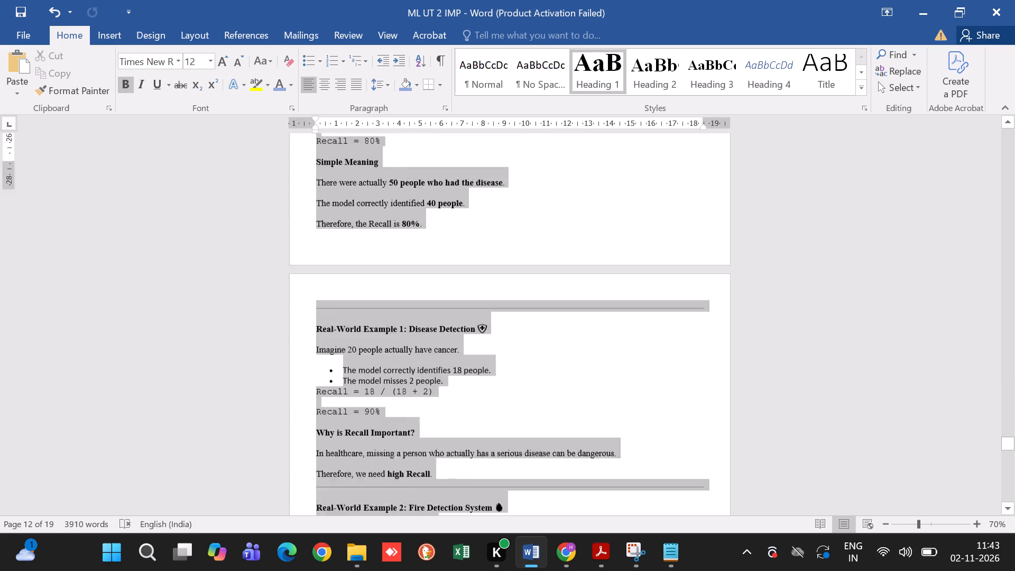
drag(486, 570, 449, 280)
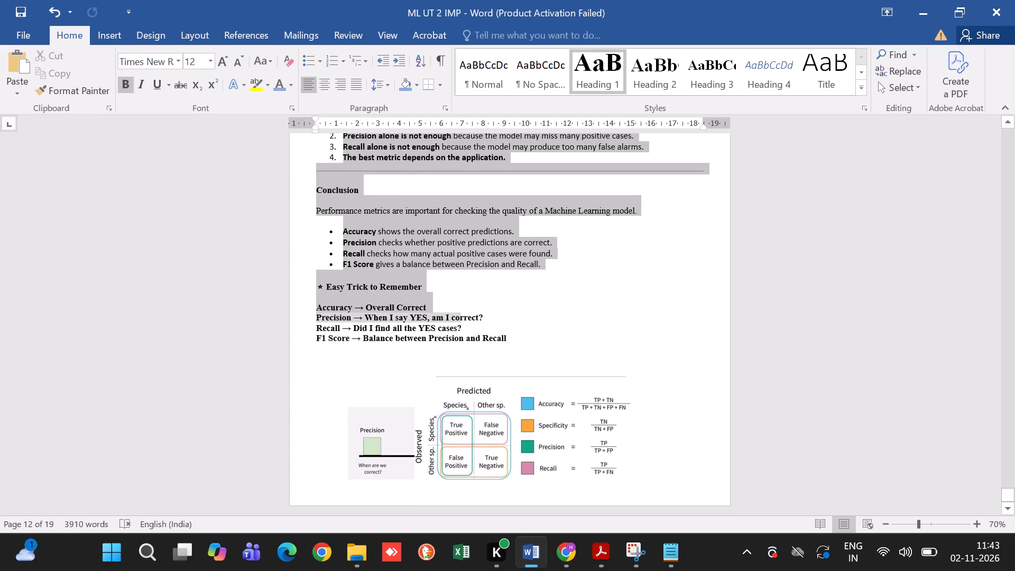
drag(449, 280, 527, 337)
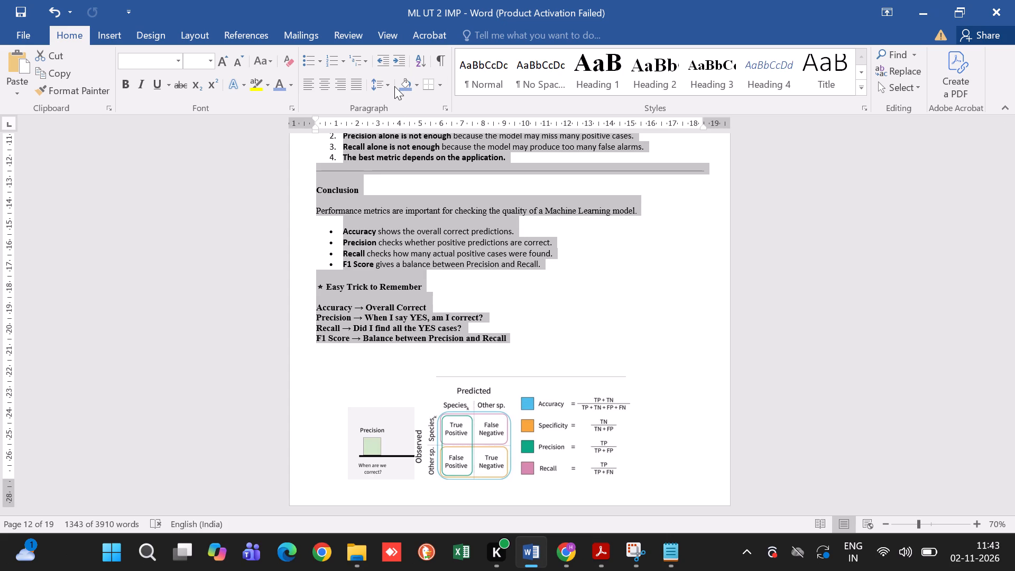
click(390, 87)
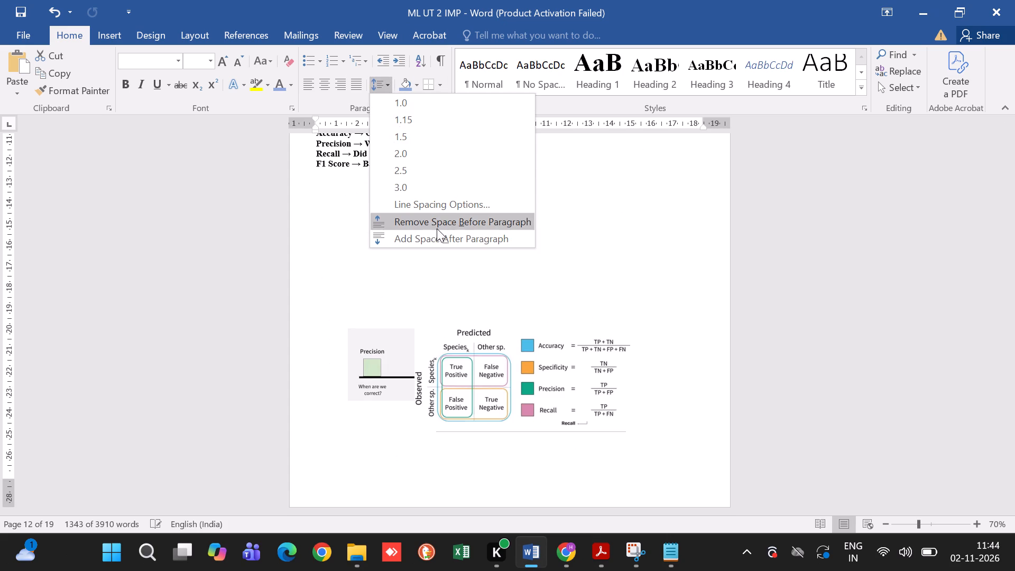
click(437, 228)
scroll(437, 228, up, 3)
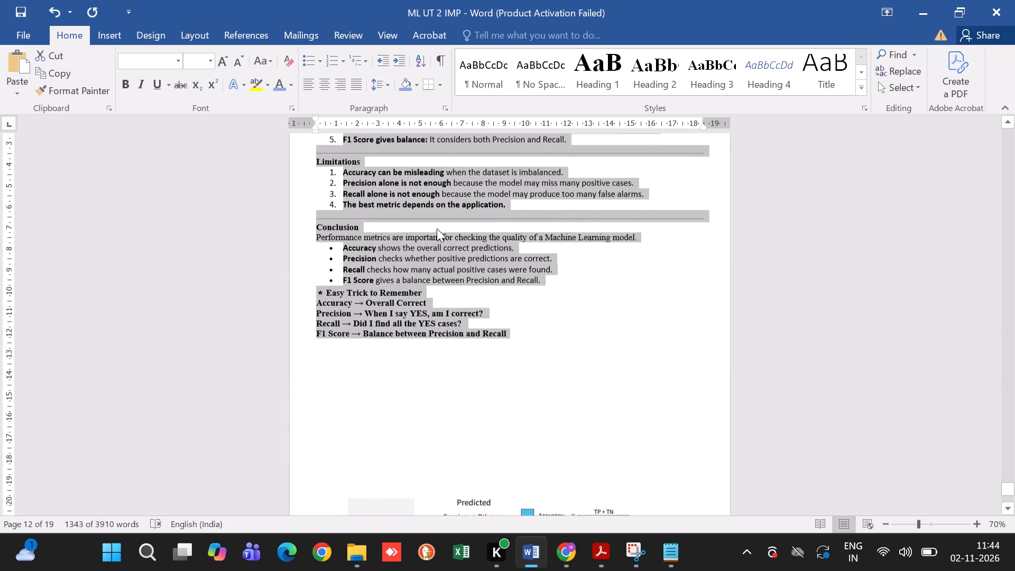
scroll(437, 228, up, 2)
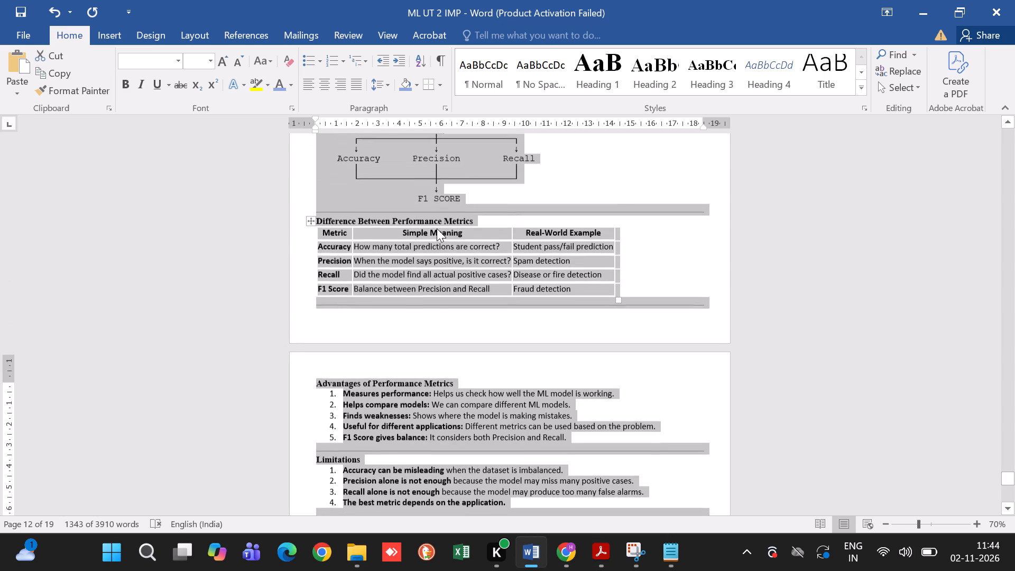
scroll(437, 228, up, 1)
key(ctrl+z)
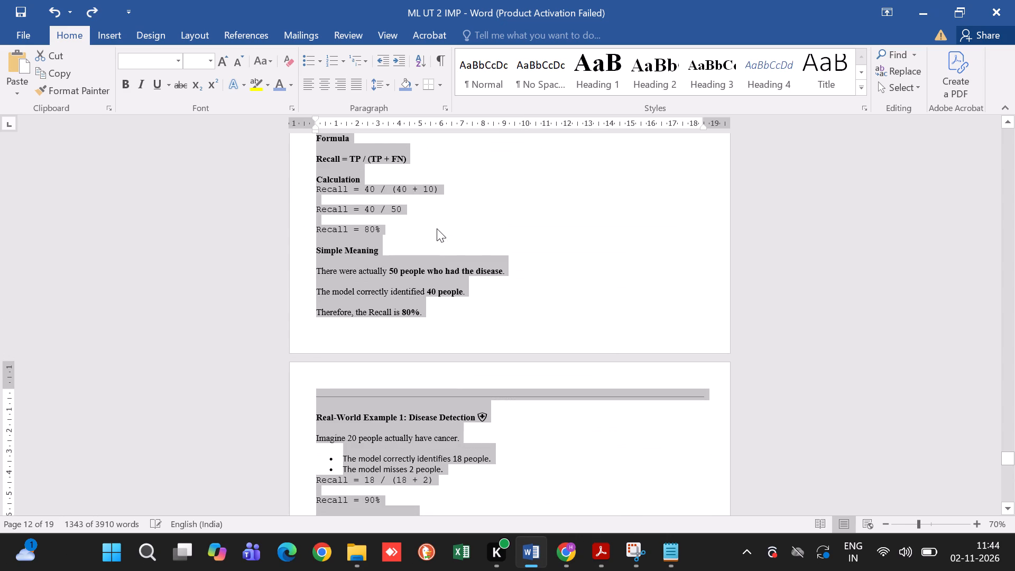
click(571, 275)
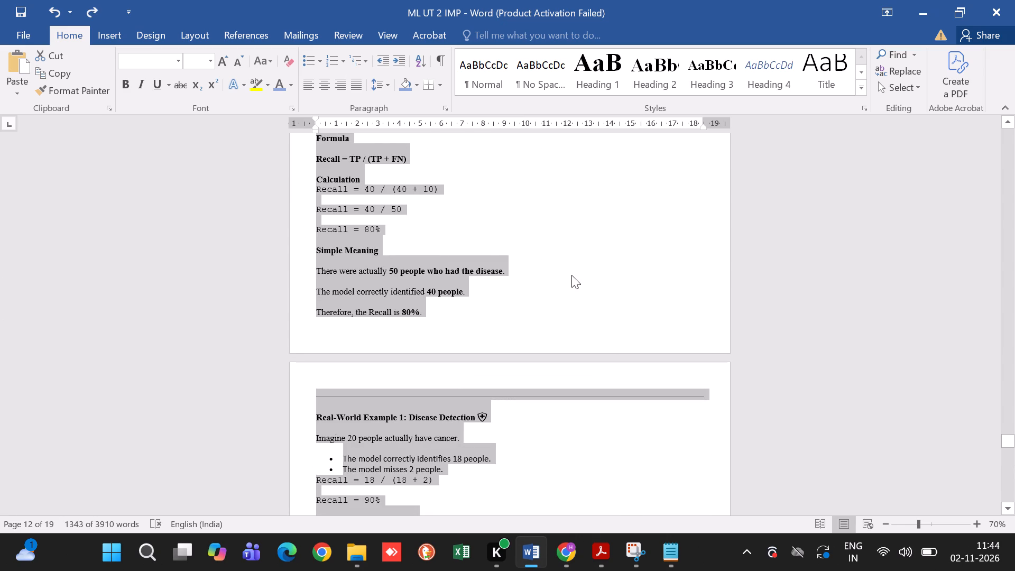
Apply All Borders to the Precision vs Recall table in the Q.4 answer.
scroll(571, 275, down, 5)
scroll(571, 275, up, 1)
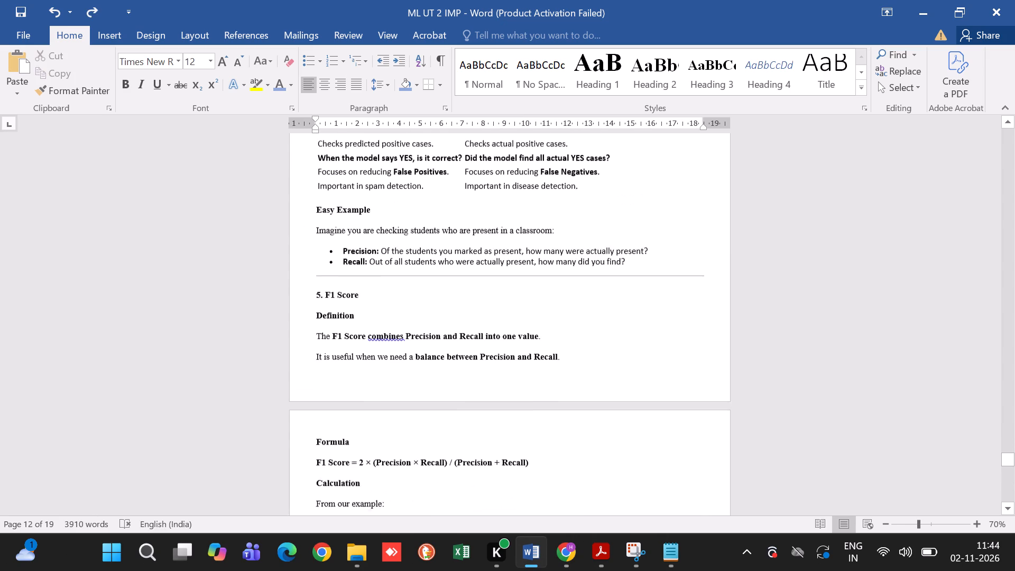
scroll(571, 275, up, 2)
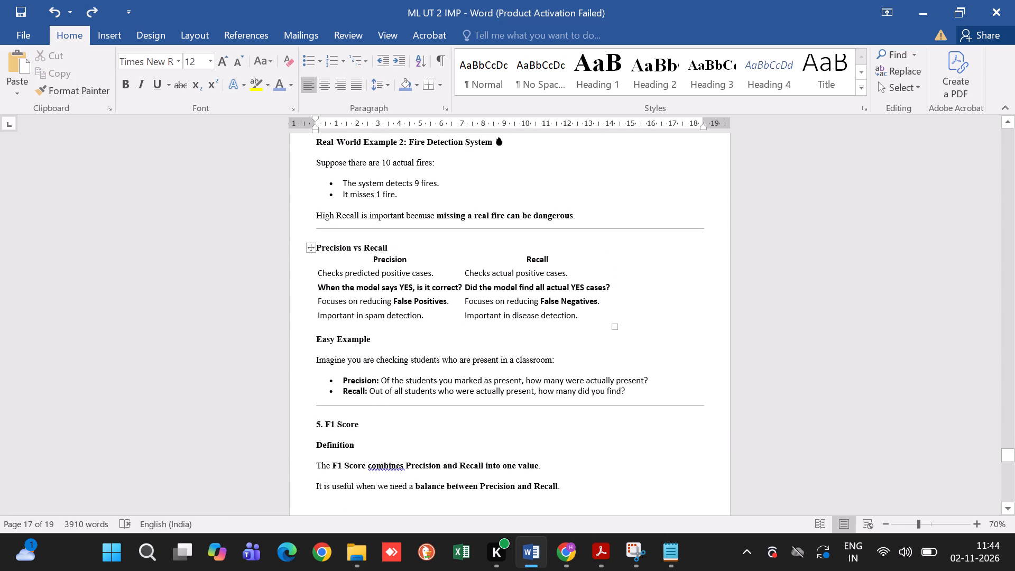
click(313, 248)
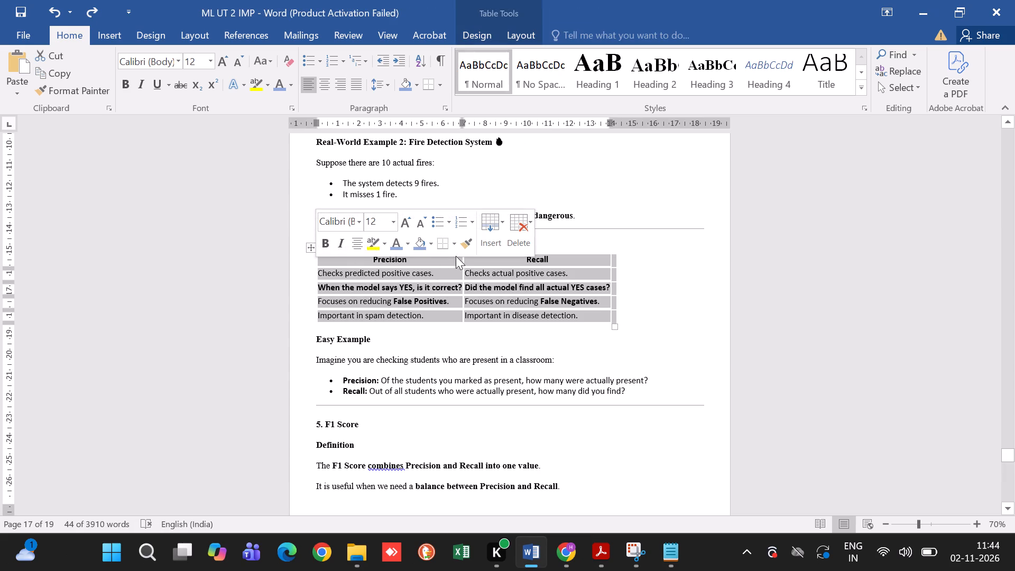
click(456, 245)
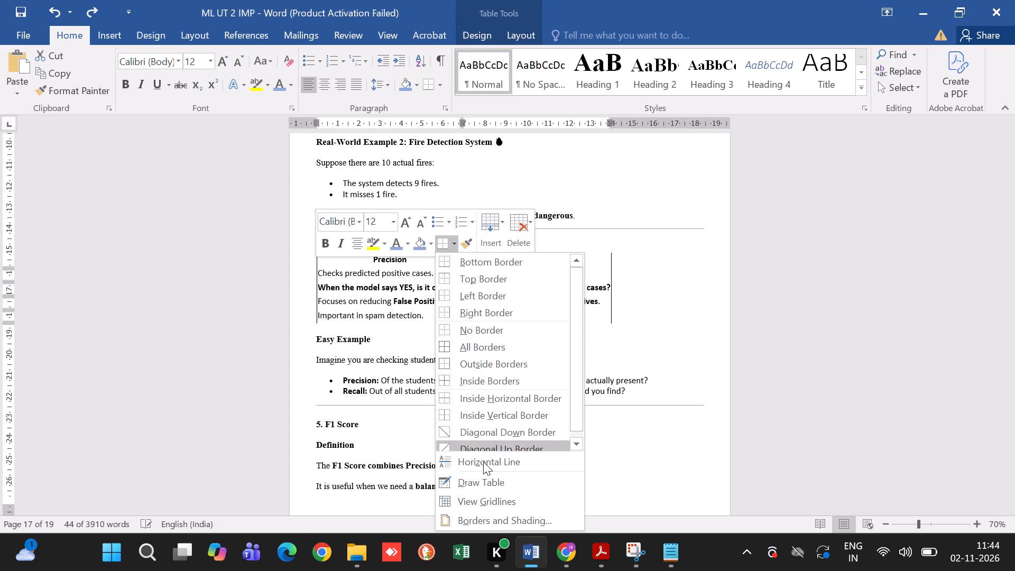
click(500, 344)
Apply All Borders to the Metric, Simple Meaning and Real-World Example table under Difference Between Performance Metrics.
scroll(500, 344, down, 2)
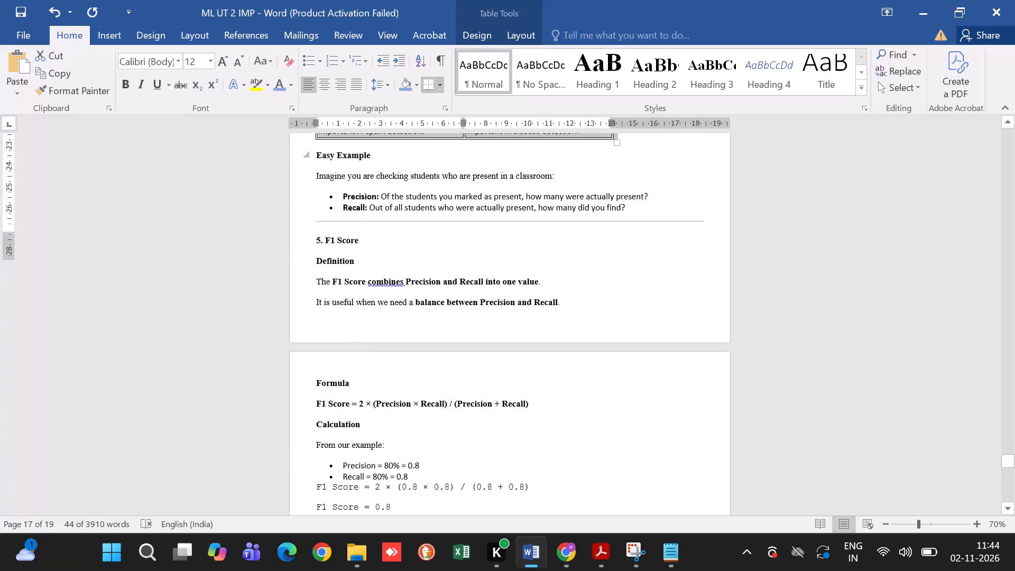
scroll(500, 344, down, 9)
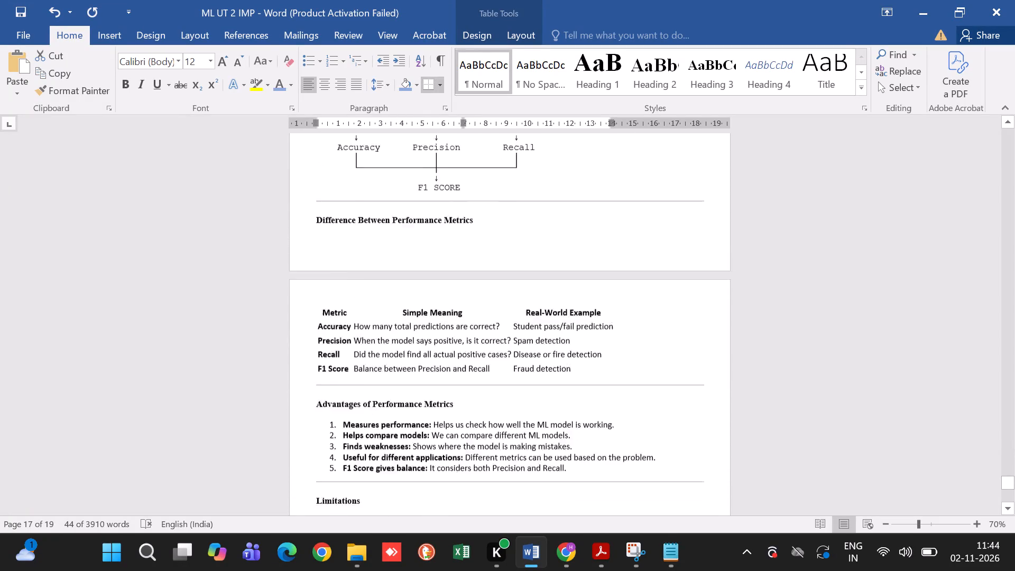
scroll(500, 344, down, 1)
scroll(500, 344, up, 1)
scroll(382, 207, up, 1)
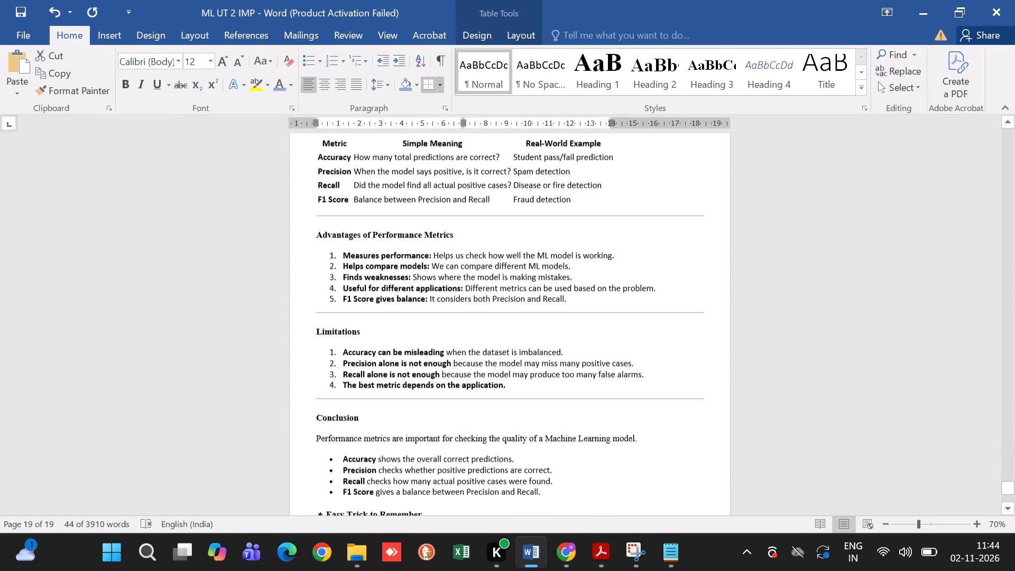
scroll(382, 207, up, 1)
click(323, 222)
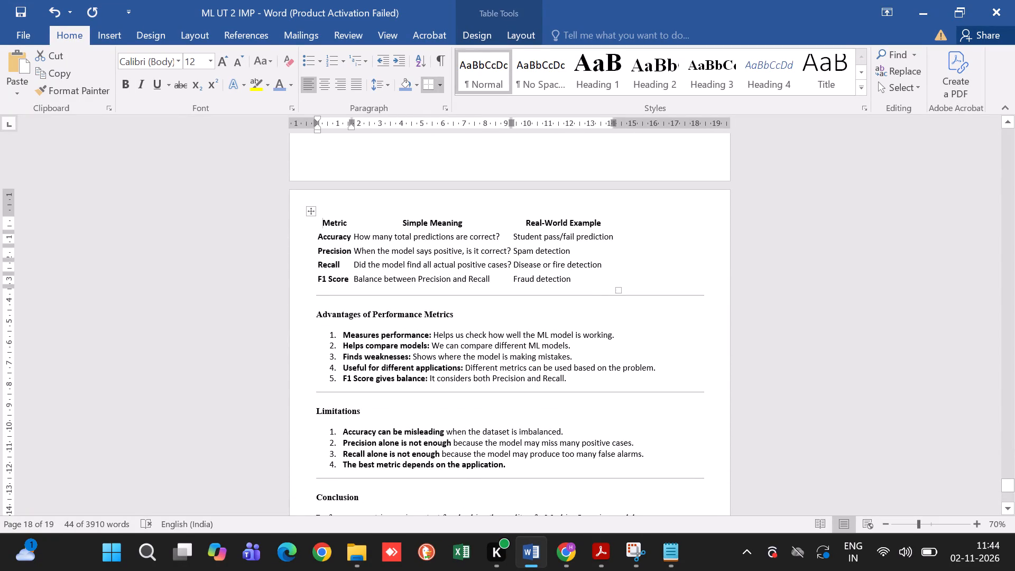
click(308, 210)
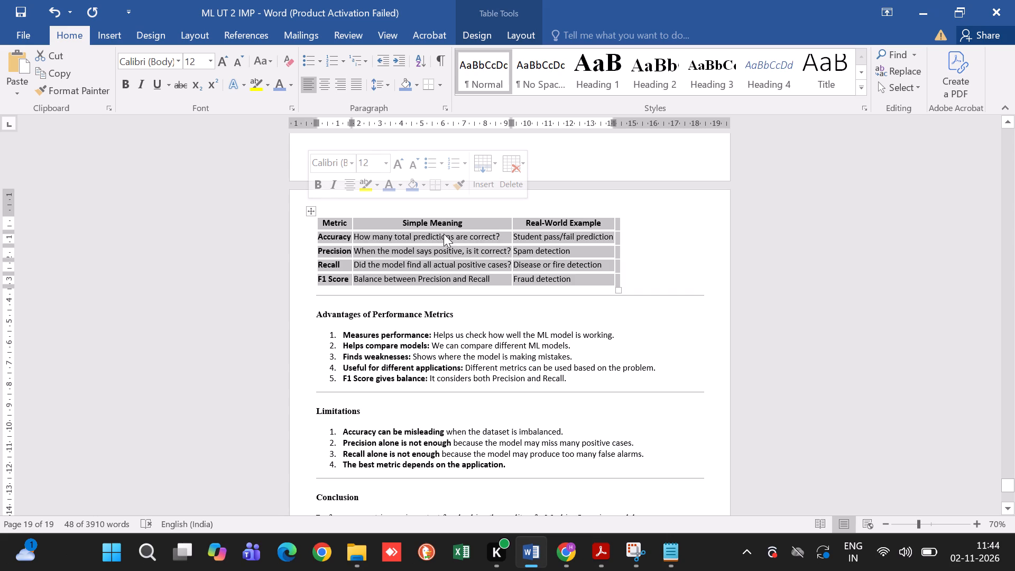
click(447, 191)
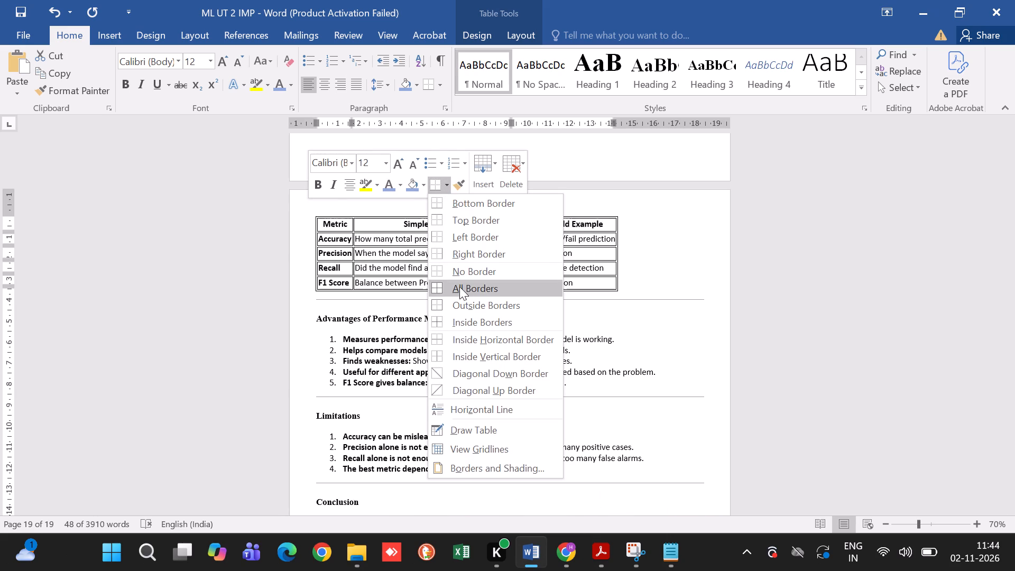
click(459, 285)
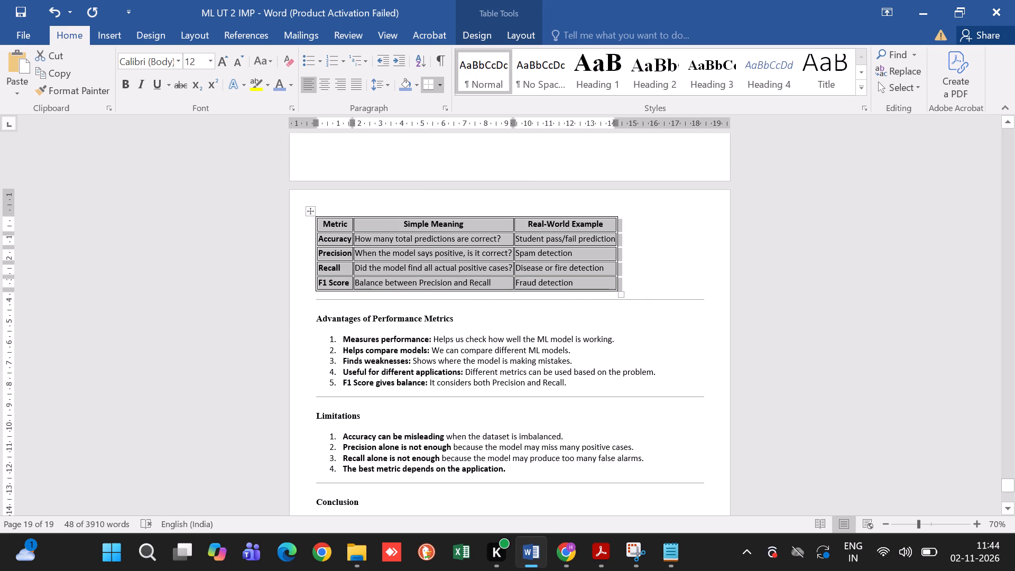
Apply All Borders to the Result and Number of People table under Example for Calculation in the Q.4 answer.
scroll(633, 294, down, 5)
scroll(633, 294, up, 5)
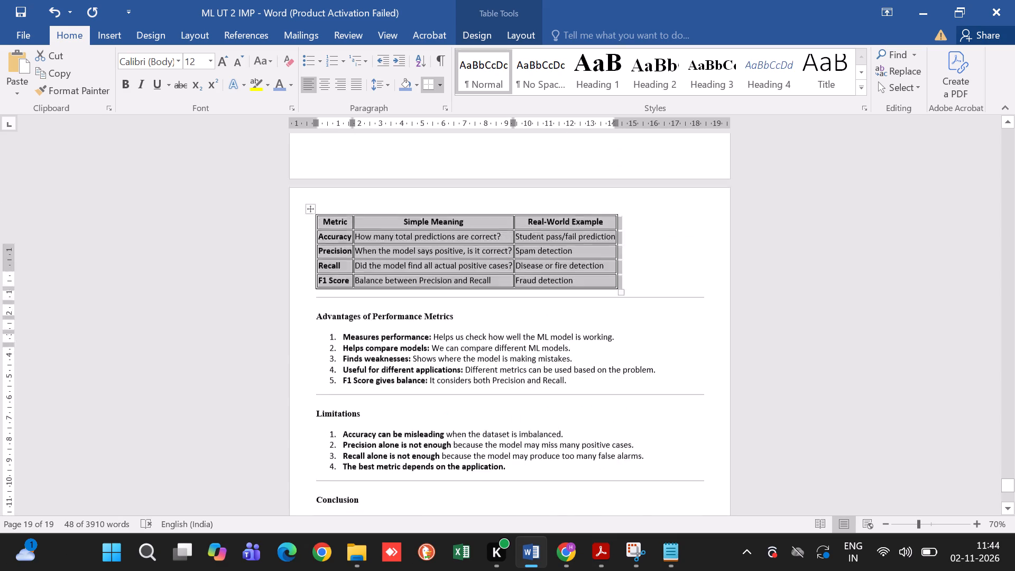
scroll(633, 294, up, 3)
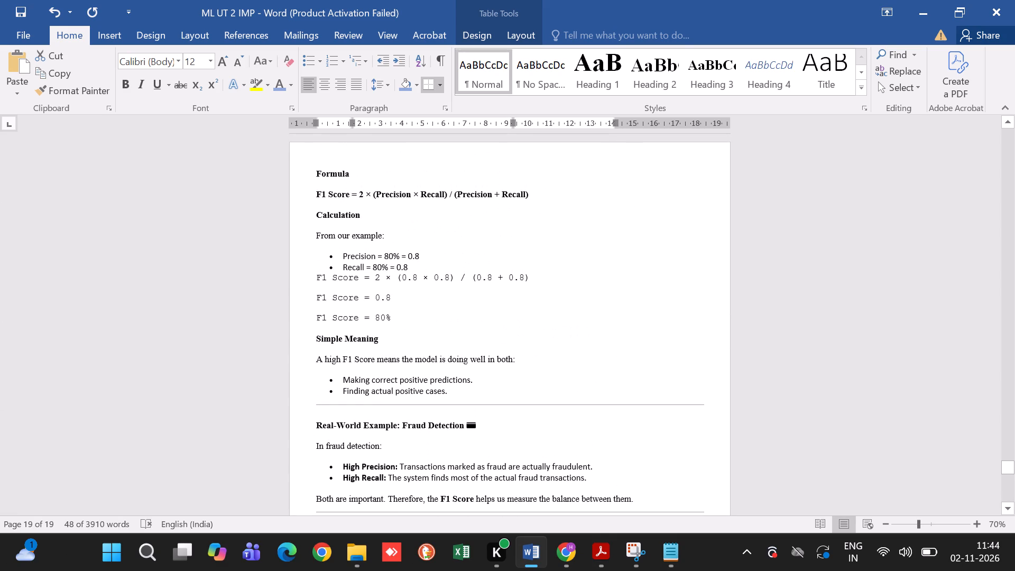
scroll(633, 294, up, 5)
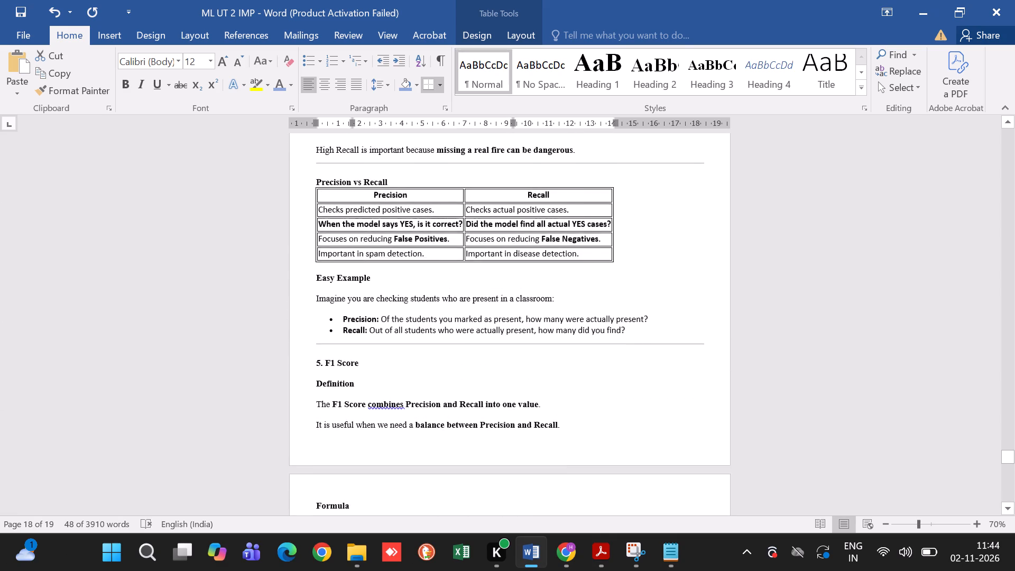
scroll(633, 294, up, 4)
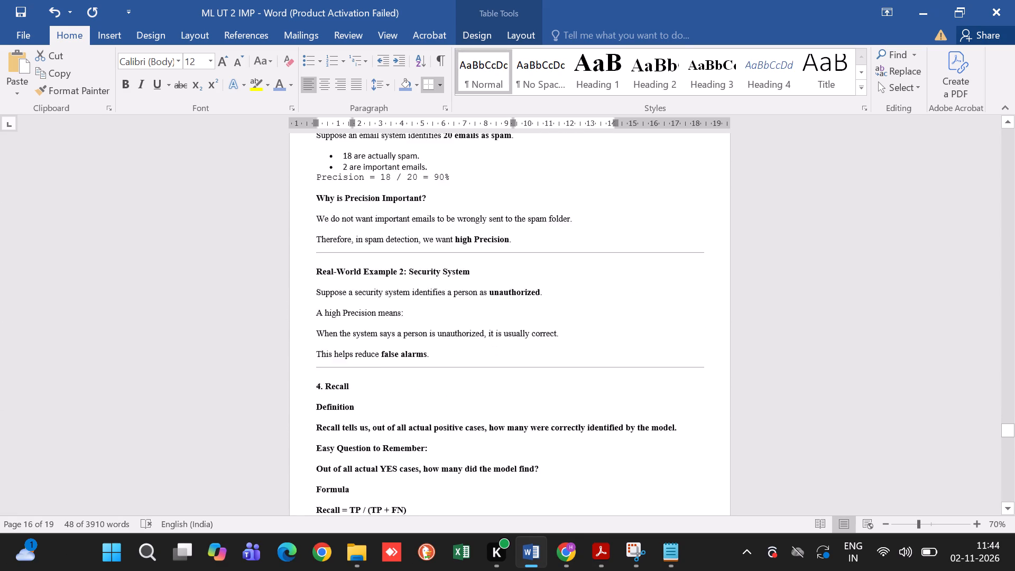
scroll(633, 294, up, 1)
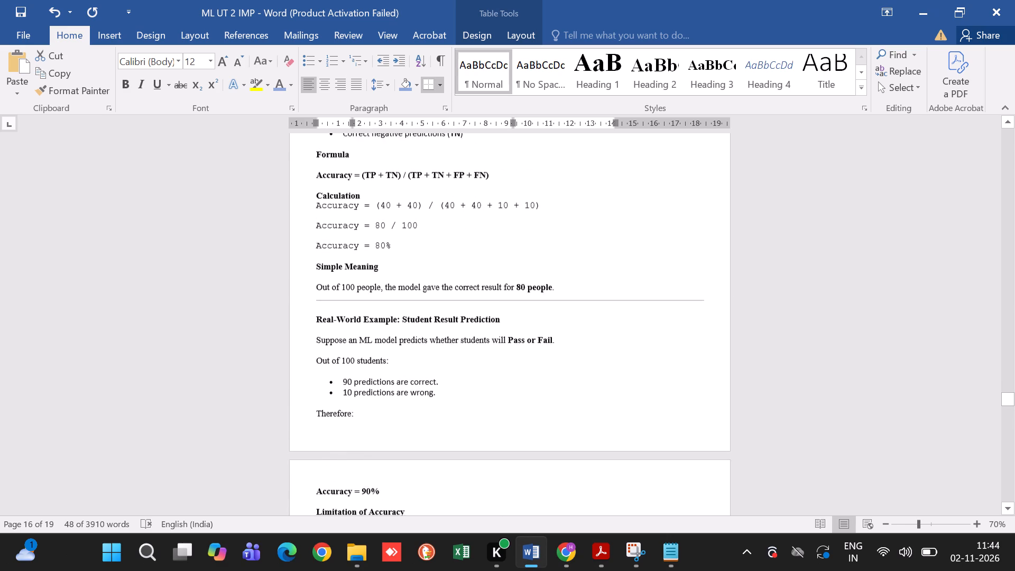
scroll(633, 294, up, 2)
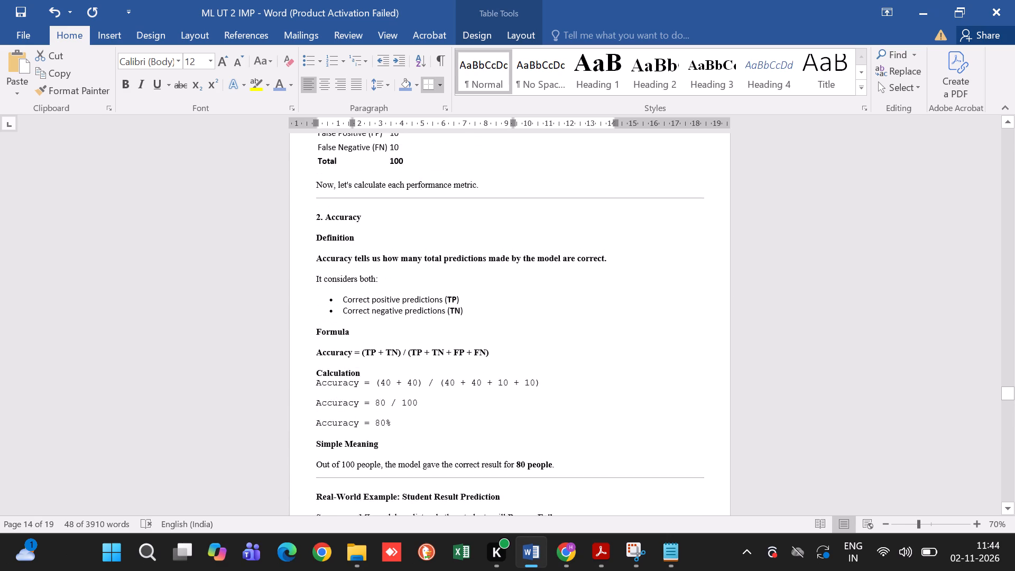
scroll(633, 294, up, 1)
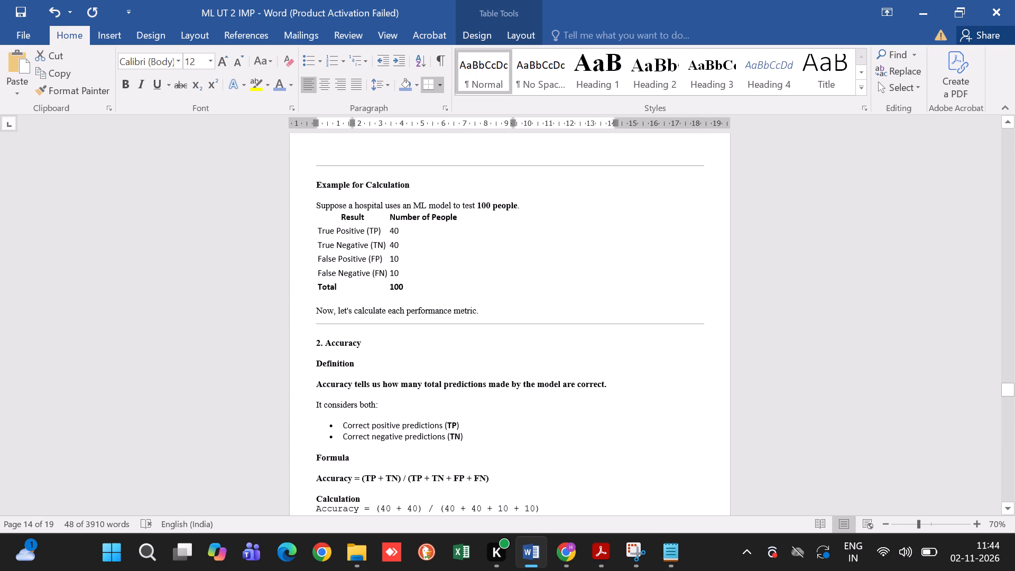
click(334, 216)
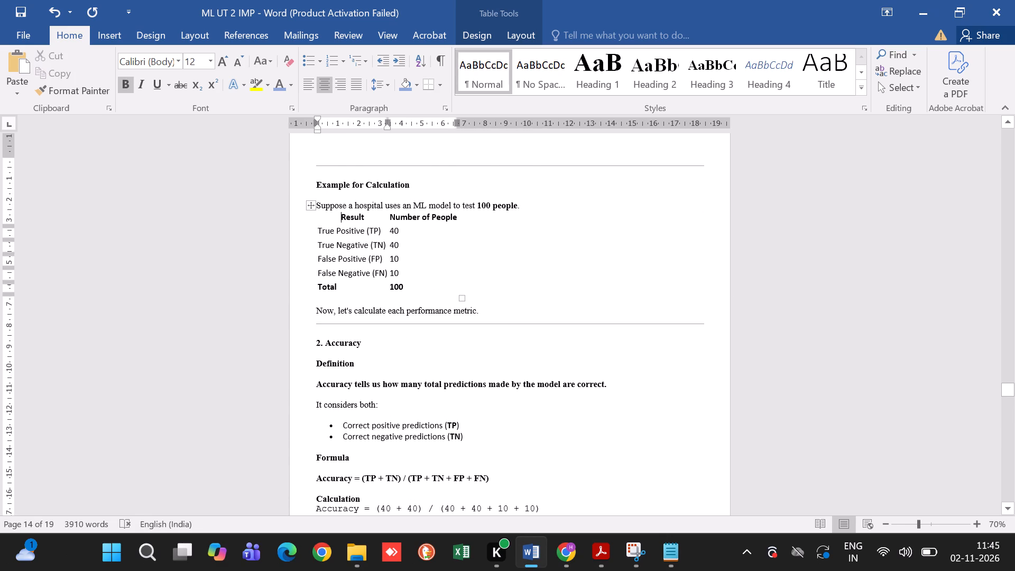
click(311, 207)
click(446, 185)
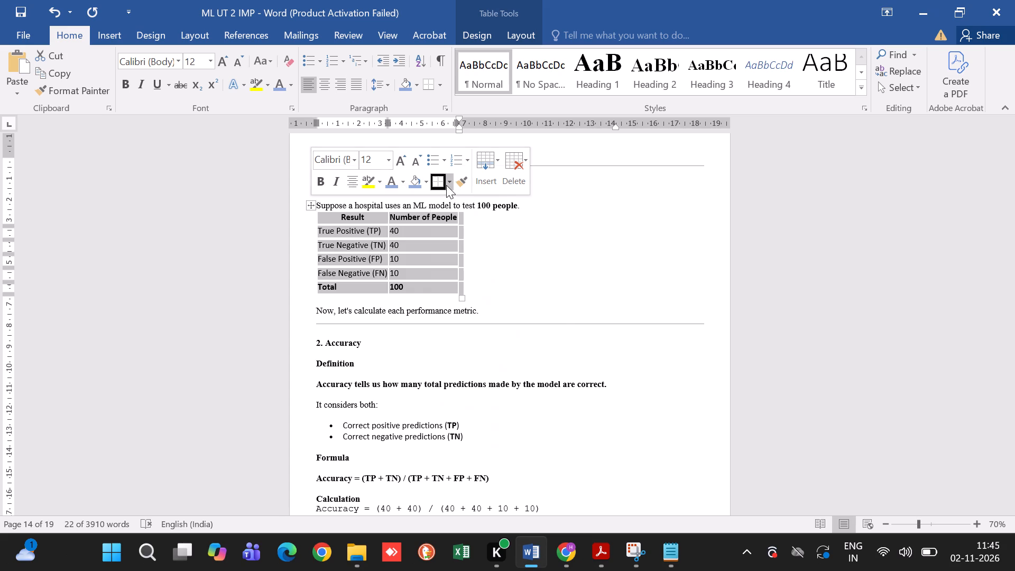
click(459, 283)
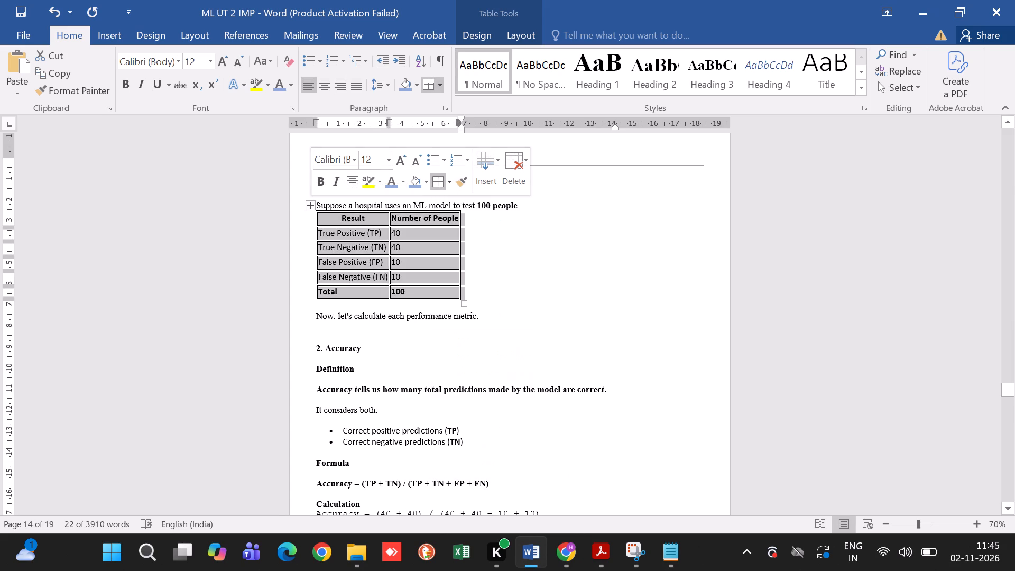
Apply All Borders to the Term and Example table under Real-World Example: Disease Detection.
scroll(459, 283, up, 5)
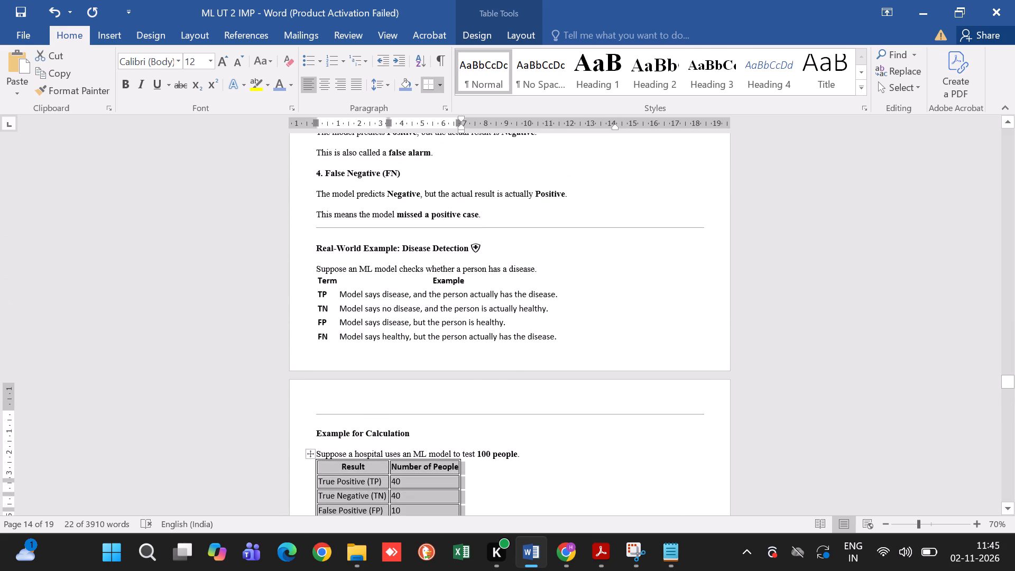
click(319, 282)
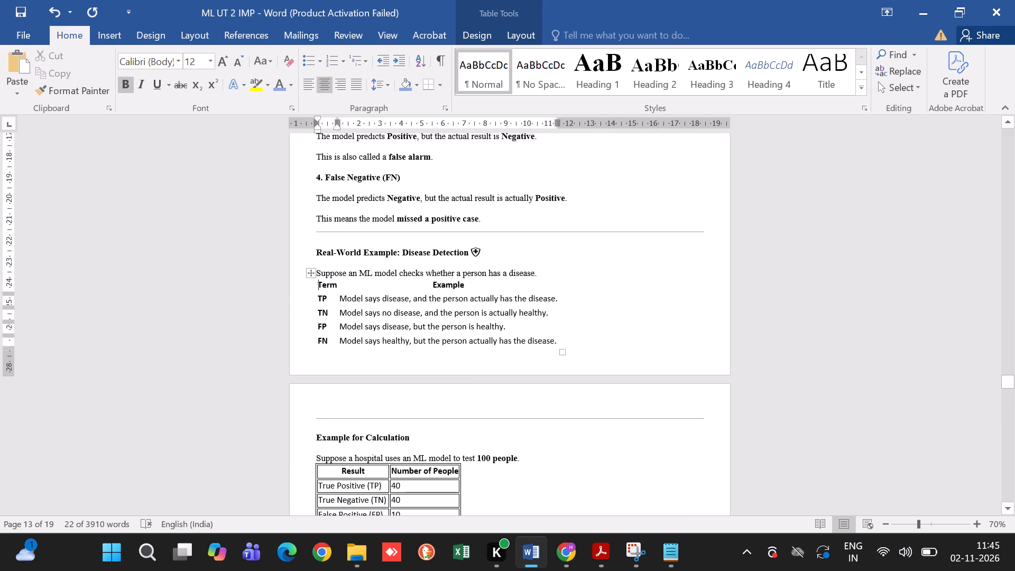
click(312, 271)
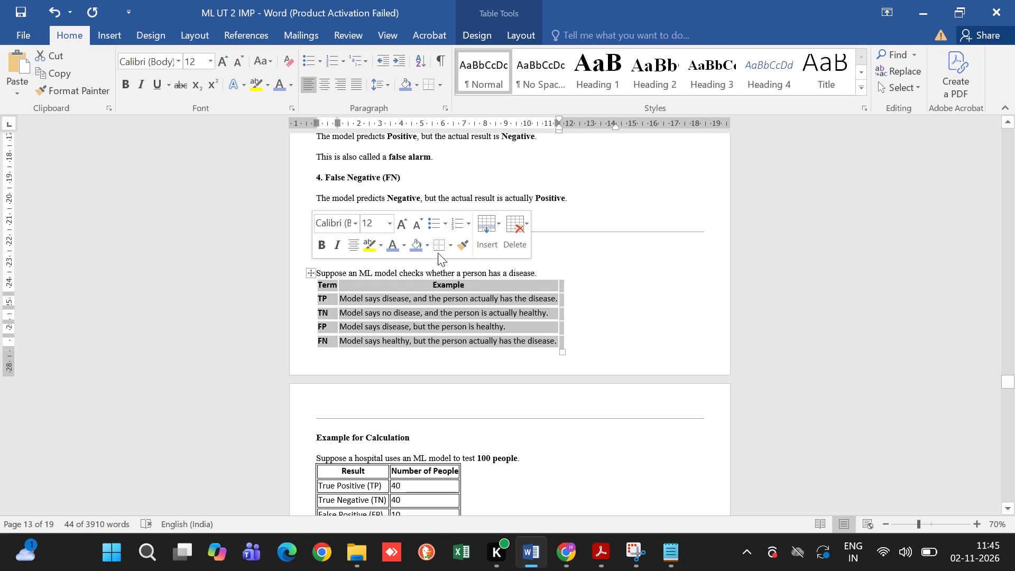
click(449, 247)
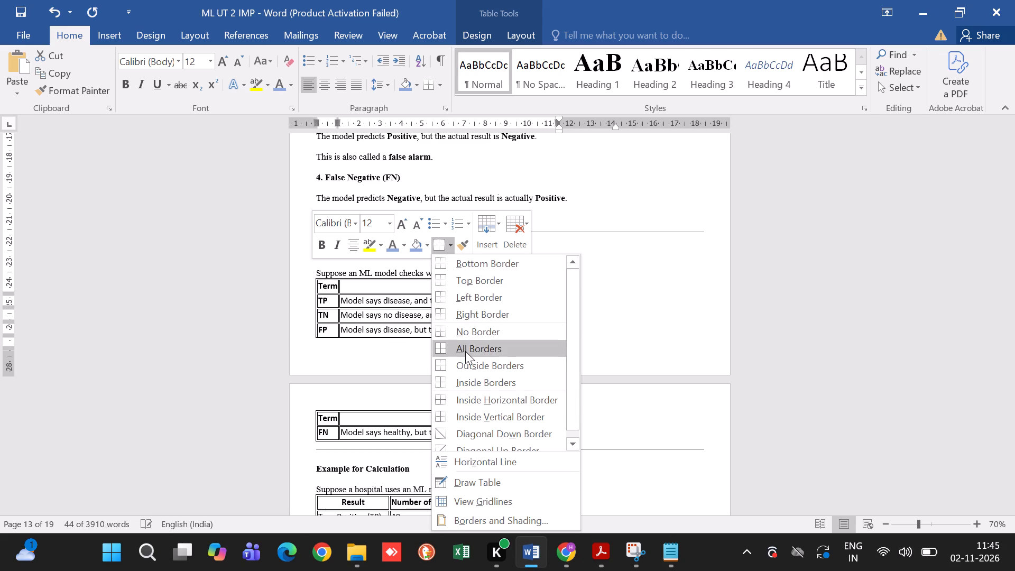
click(465, 351)
Review the Q.4 answer from its introduction through the metric sections to the pictures at the end, checking tables and layout.
scroll(465, 351, up, 3)
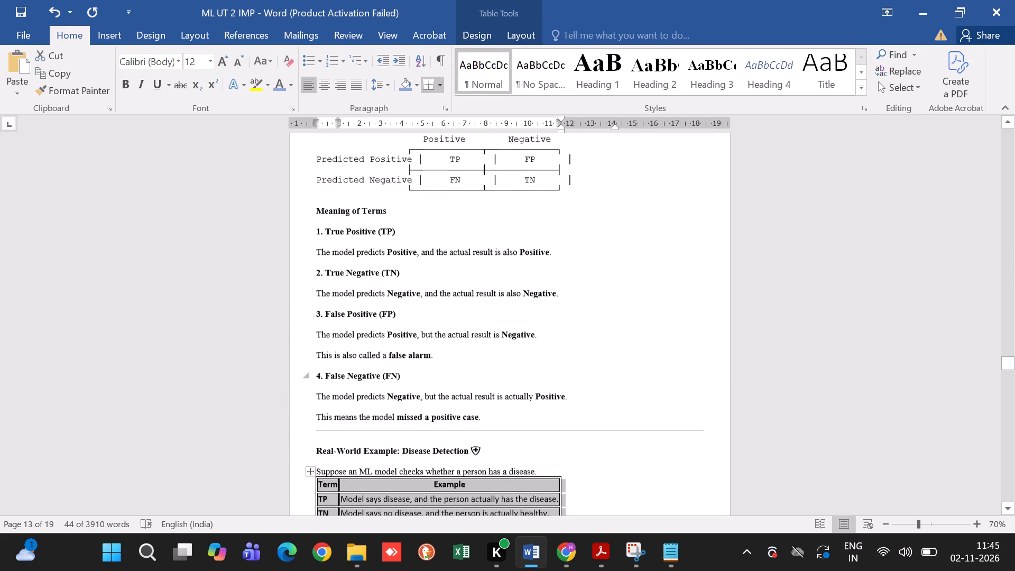
scroll(465, 351, up, 1)
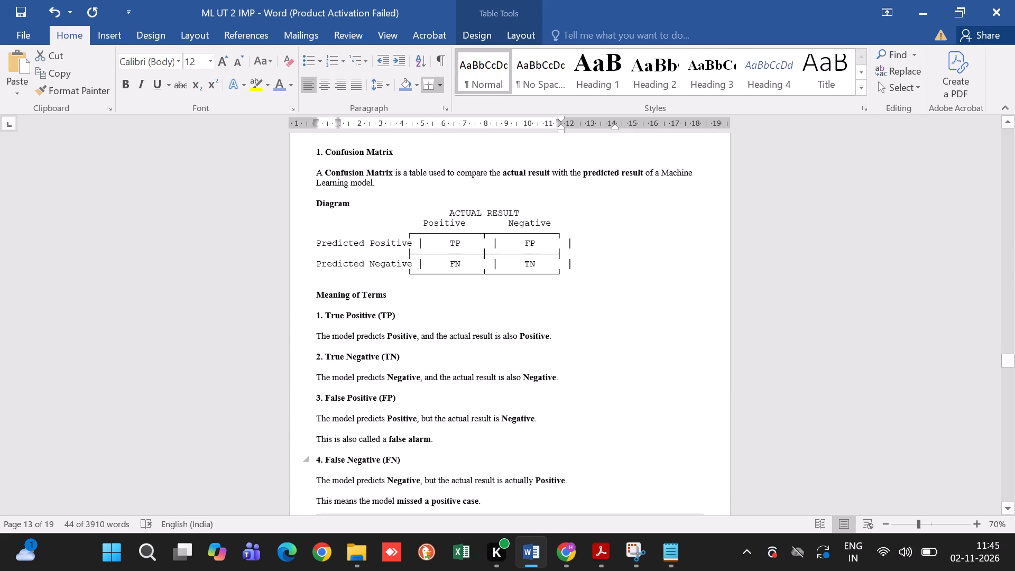
scroll(465, 351, up, 3)
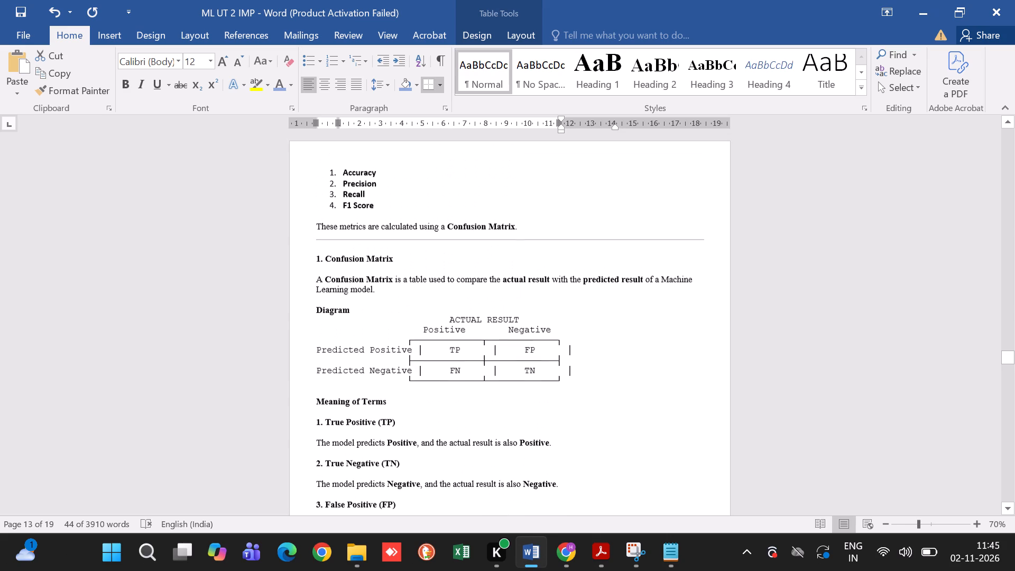
scroll(465, 351, up, 2)
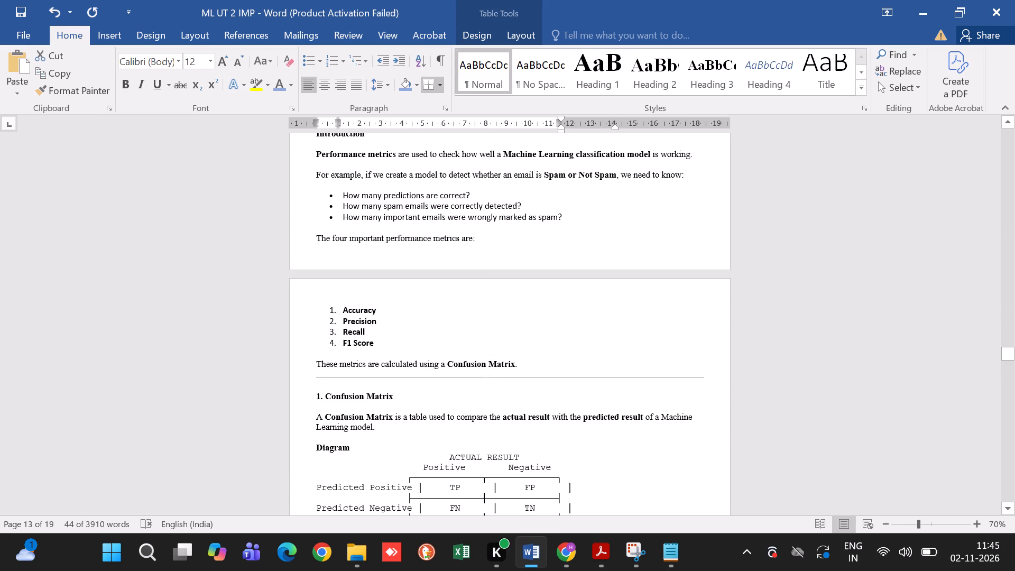
scroll(465, 351, down, 1)
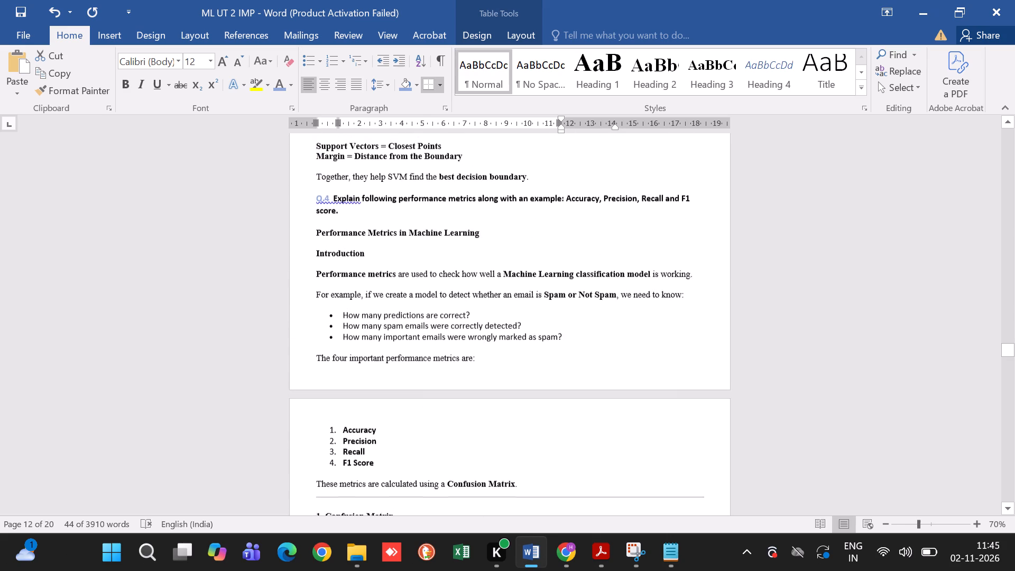
scroll(465, 351, down, 2)
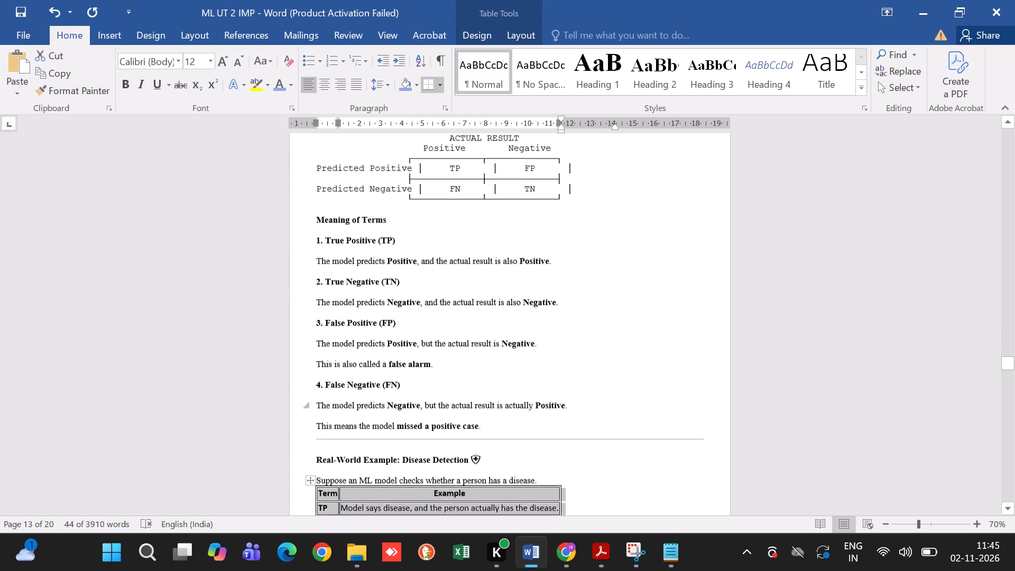
scroll(465, 351, down, 3)
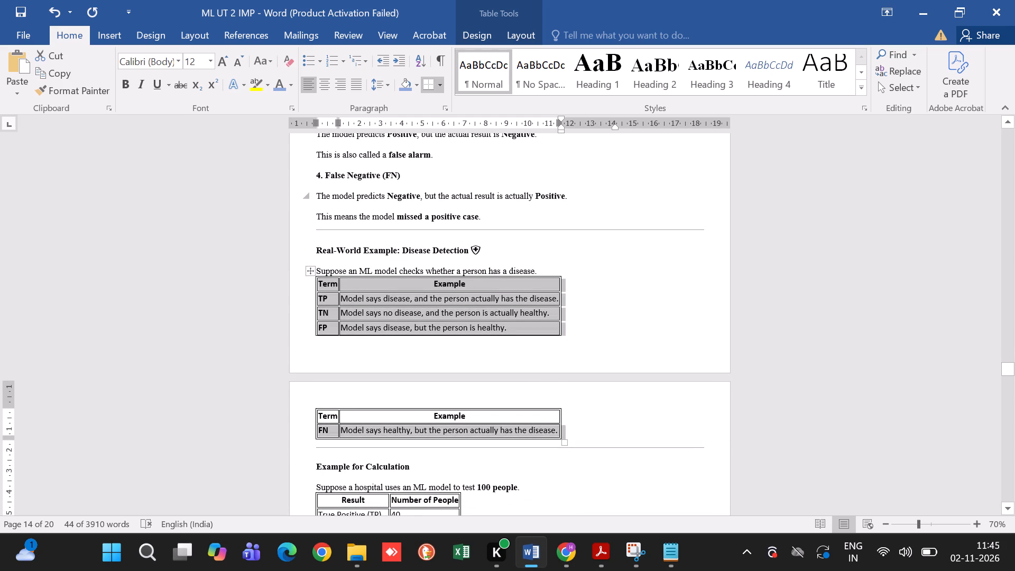
scroll(465, 351, down, 2)
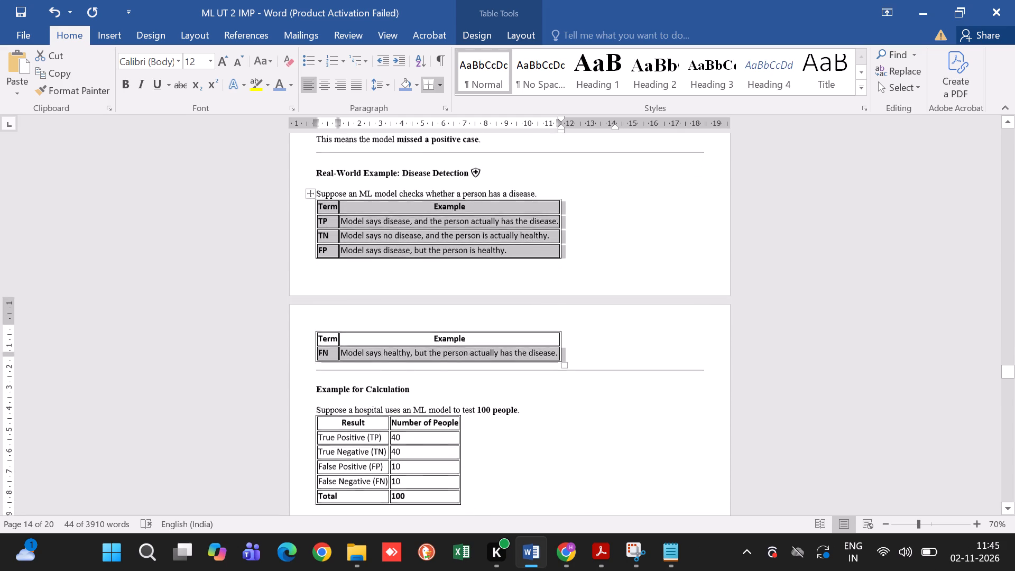
scroll(465, 351, down, 2)
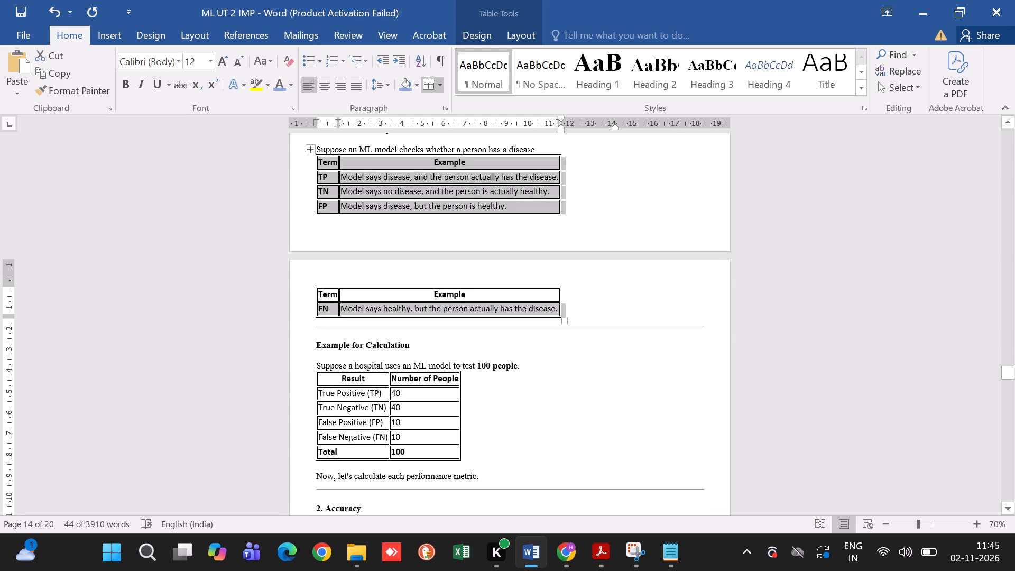
scroll(465, 351, down, 2)
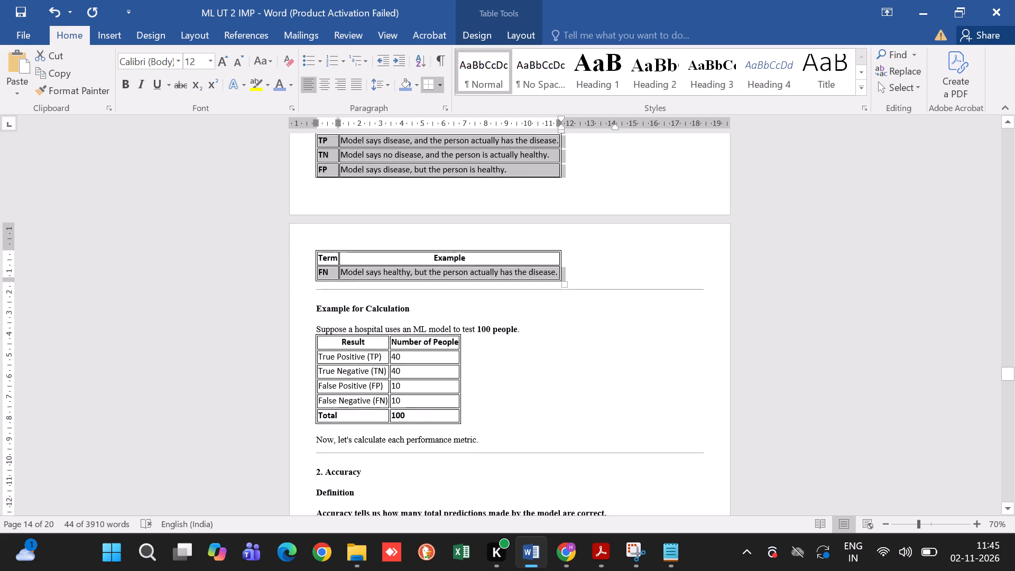
scroll(465, 351, down, 2)
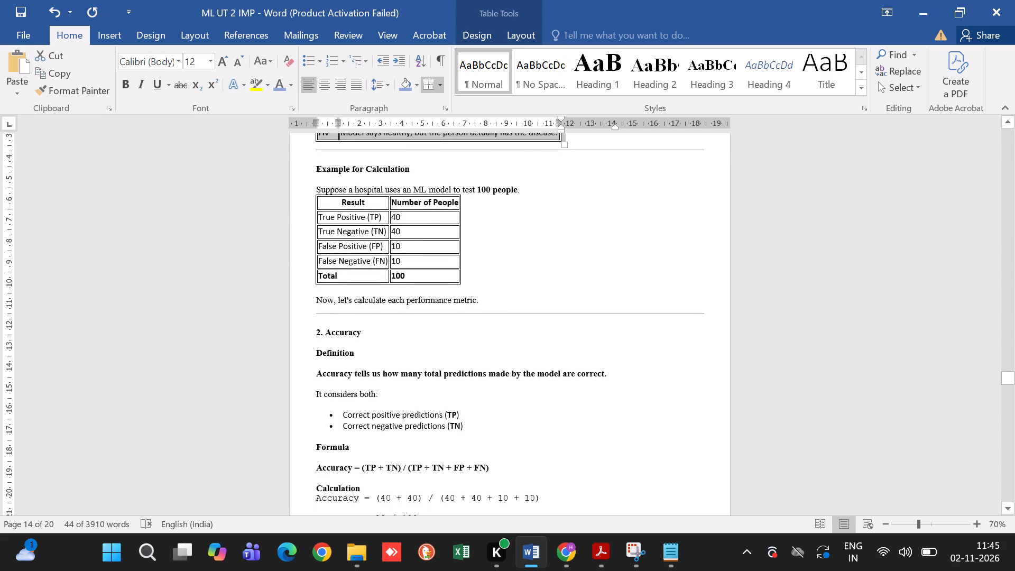
scroll(465, 351, down, 4)
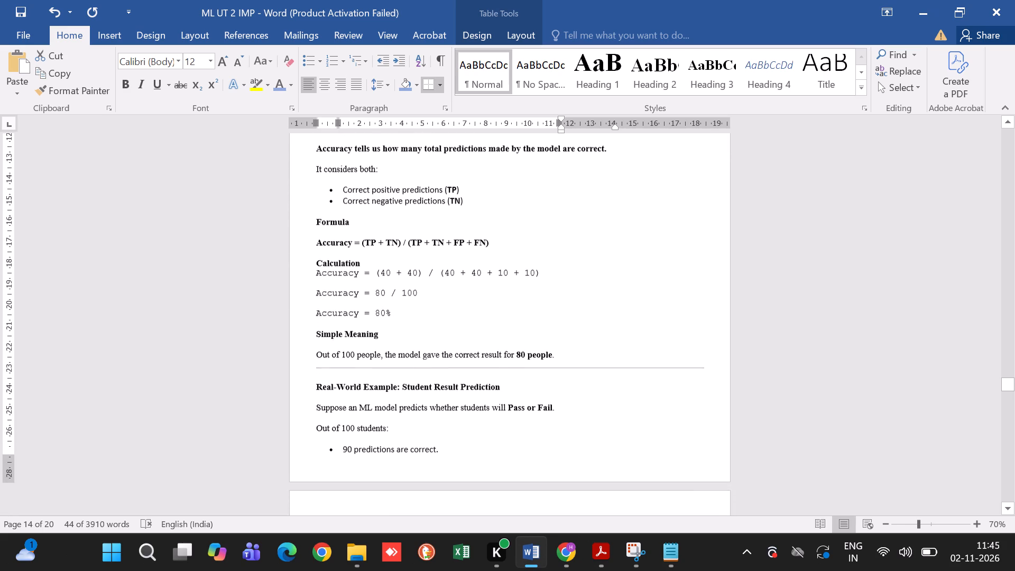
scroll(465, 351, down, 2)
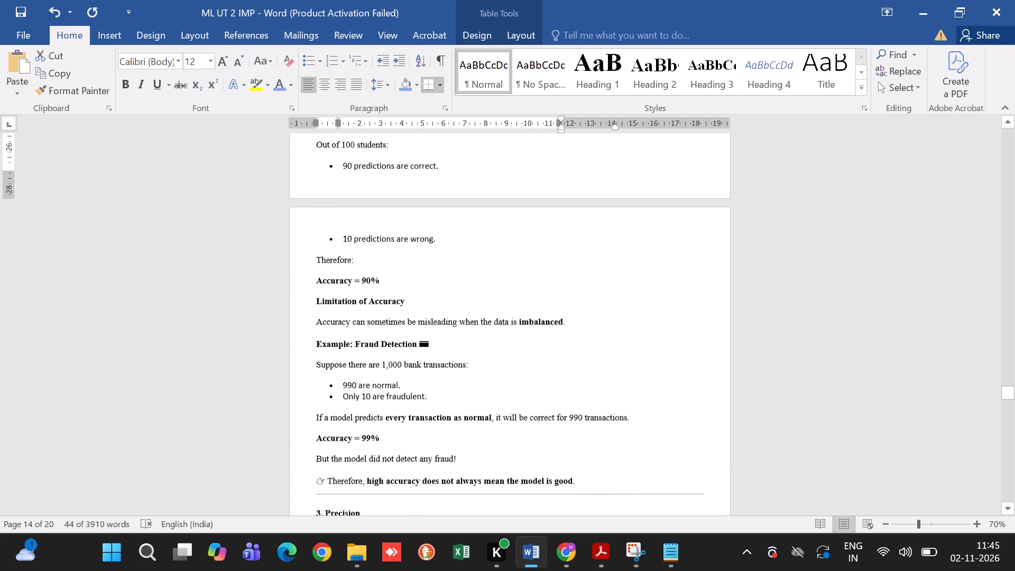
scroll(465, 351, down, 3)
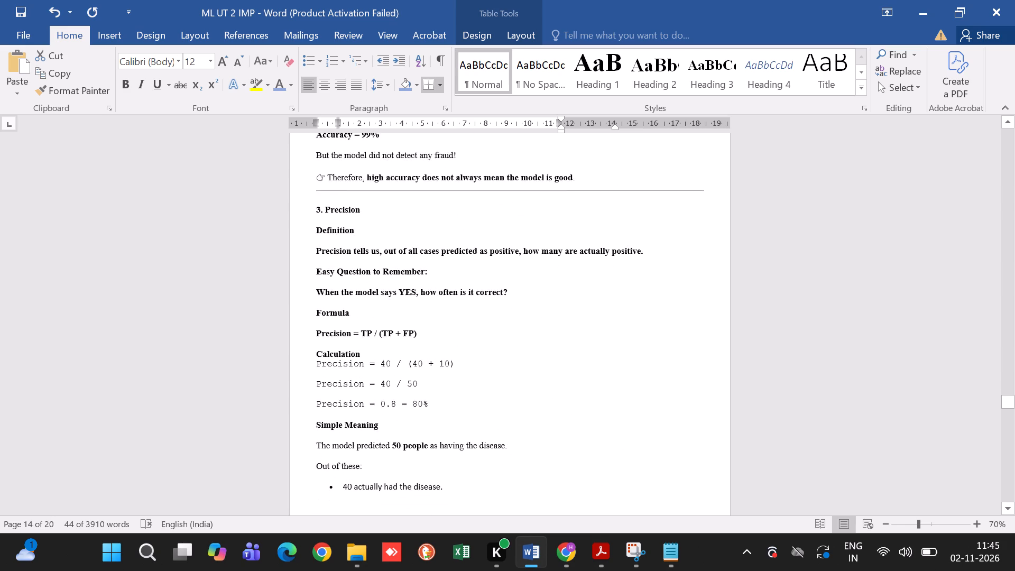
scroll(465, 351, down, 5)
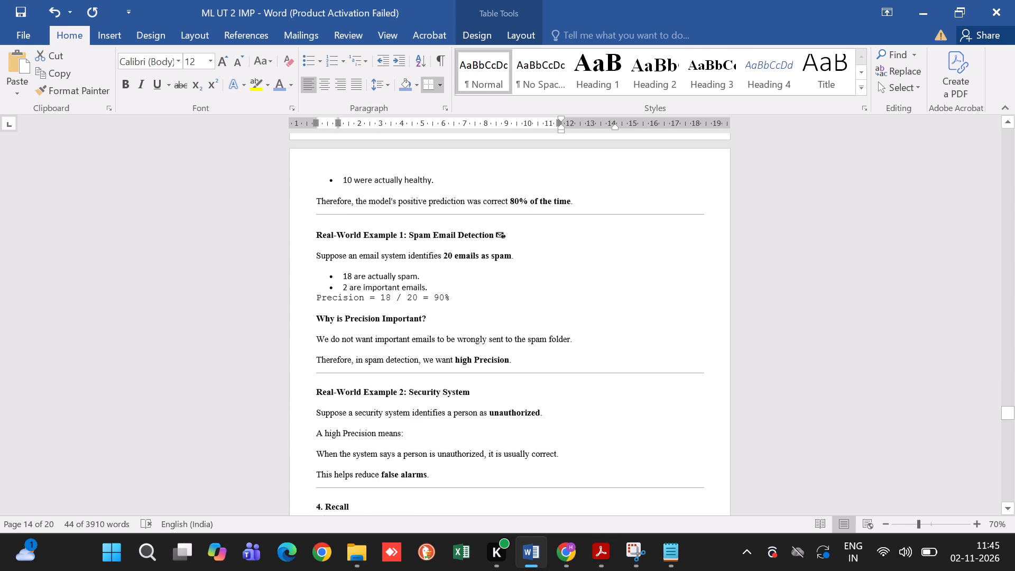
scroll(465, 351, down, 3)
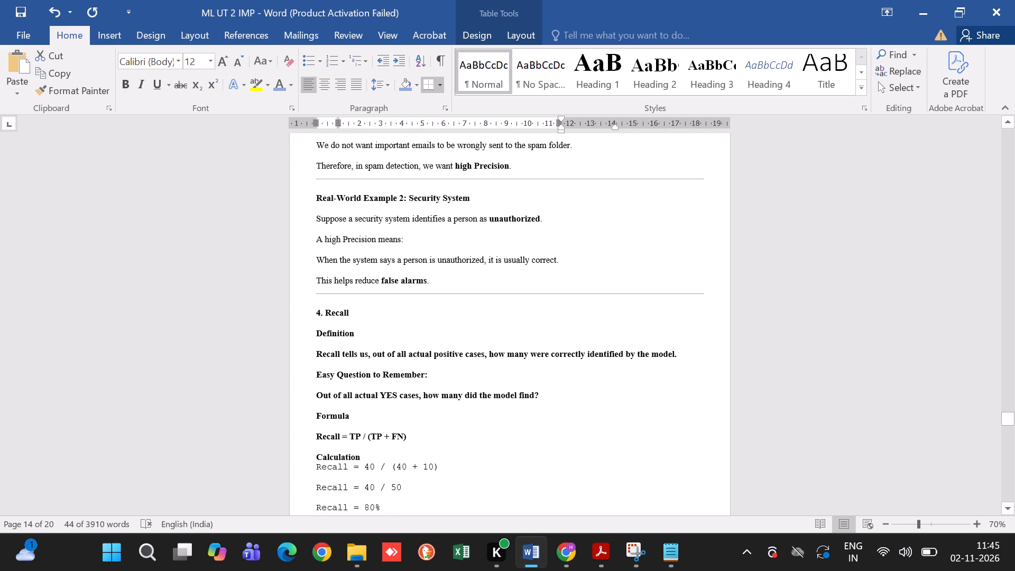
scroll(465, 351, down, 3)
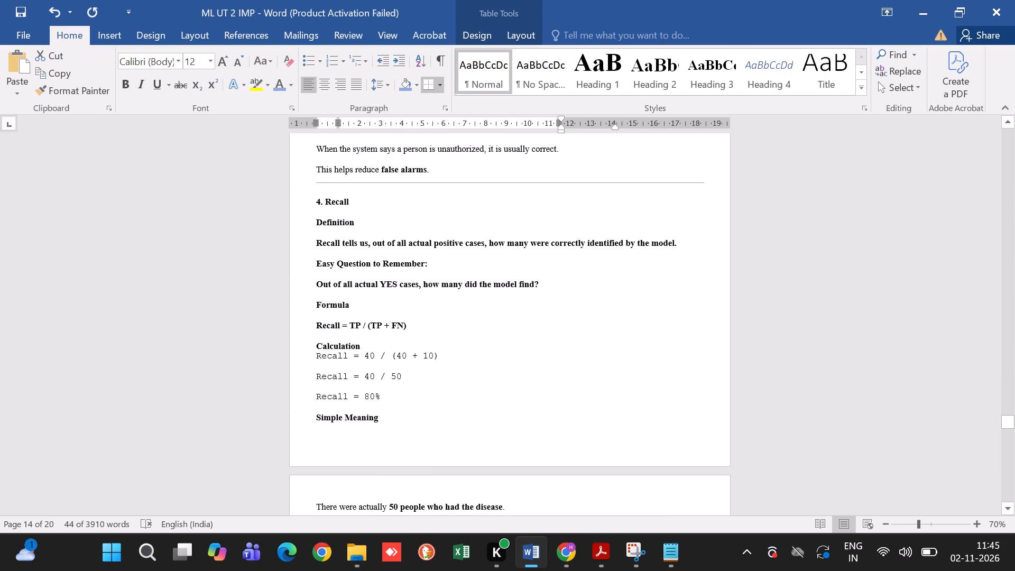
scroll(465, 351, down, 20)
scroll(465, 351, down, 6)
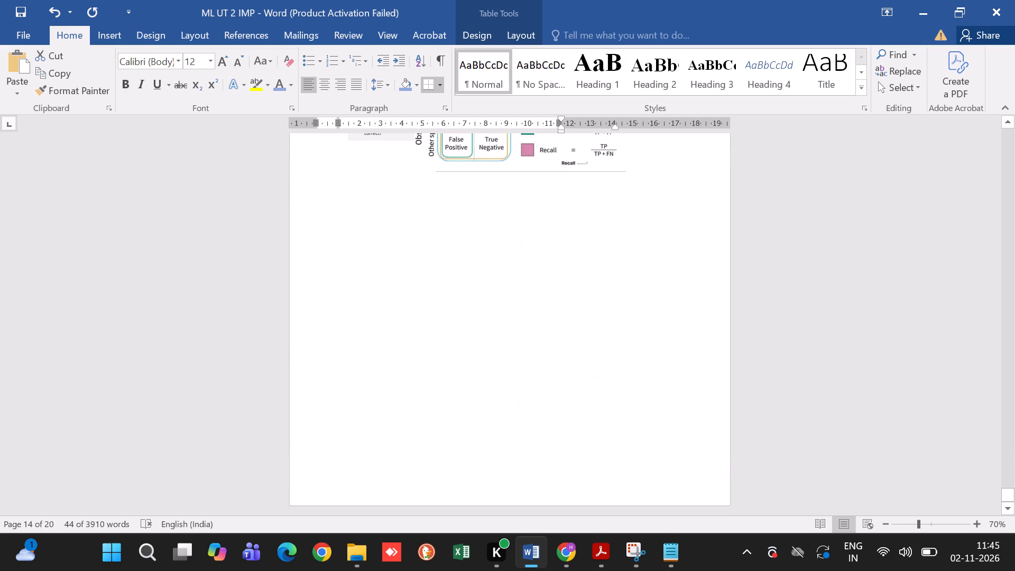
Move the Predicted/Observed confusion matrix picture with its metric formulas up beside the Easy Trick to Remember text.
scroll(465, 351, up, 2)
scroll(512, 354, up, 1)
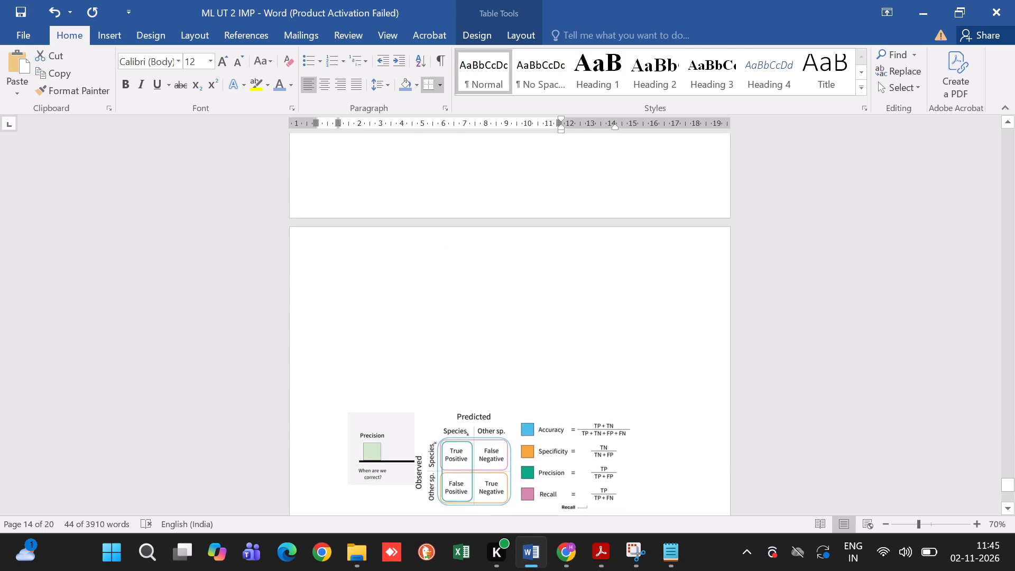
drag(520, 479, 541, 248)
scroll(541, 248, up, 1)
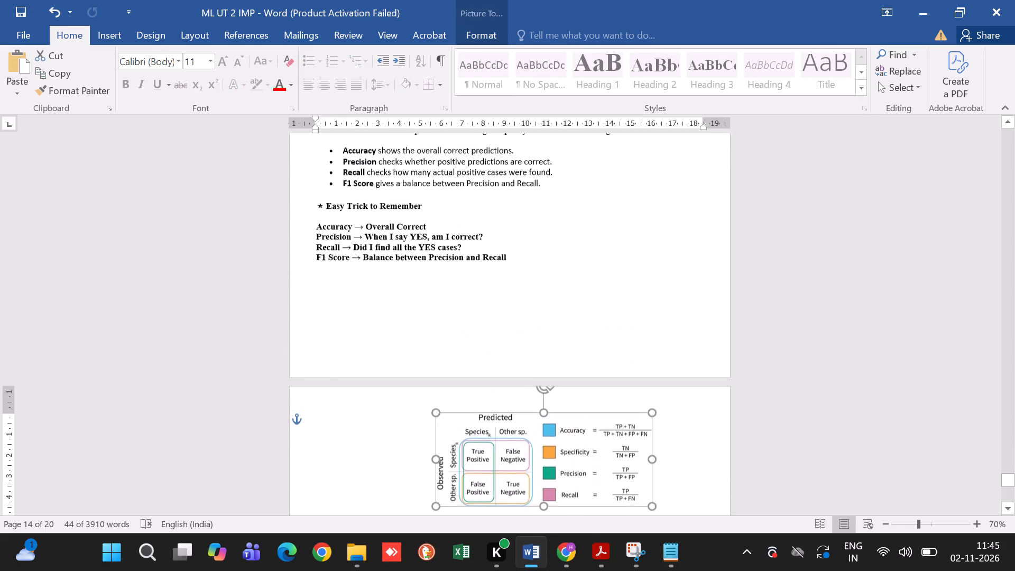
drag(578, 455, 661, 236)
Reposition the F1 Score balance picture on the last page, above the Expected/Predicted matrices picture.
scroll(661, 236, down, 3)
drag(417, 227, 446, 240)
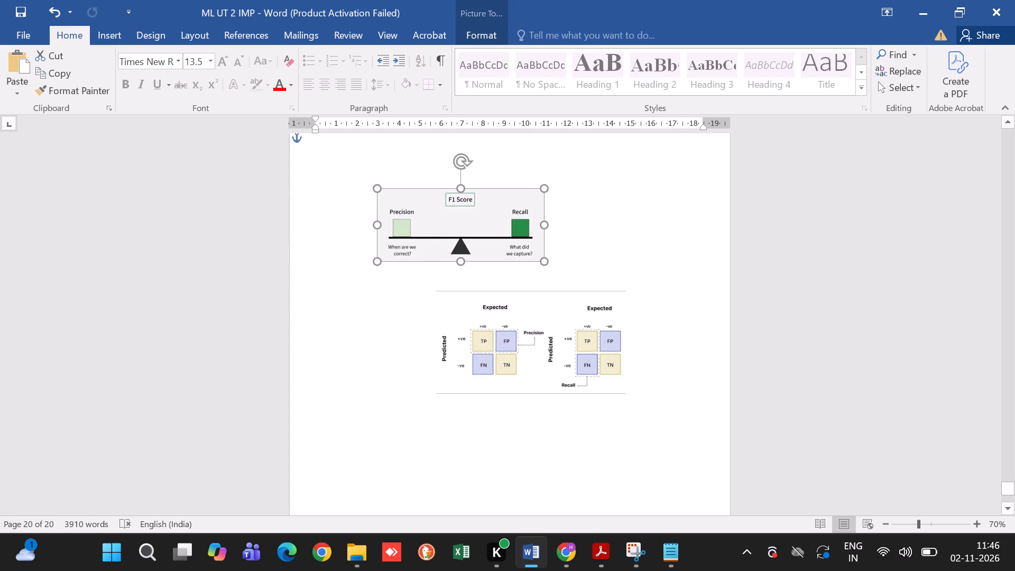
Move the F1 Score balance picture up from the last page to beside the Complete Working Flowchart.
drag(446, 240, 448, 235)
scroll(448, 235, up, 1)
drag(450, 436, 462, 265)
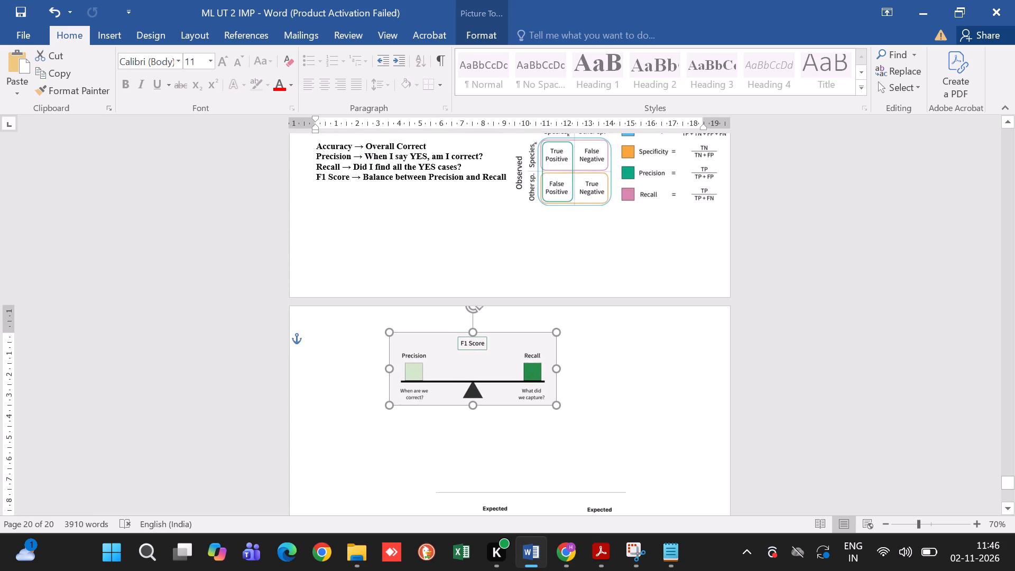
drag(462, 265, 462, 240)
scroll(462, 240, up, 1)
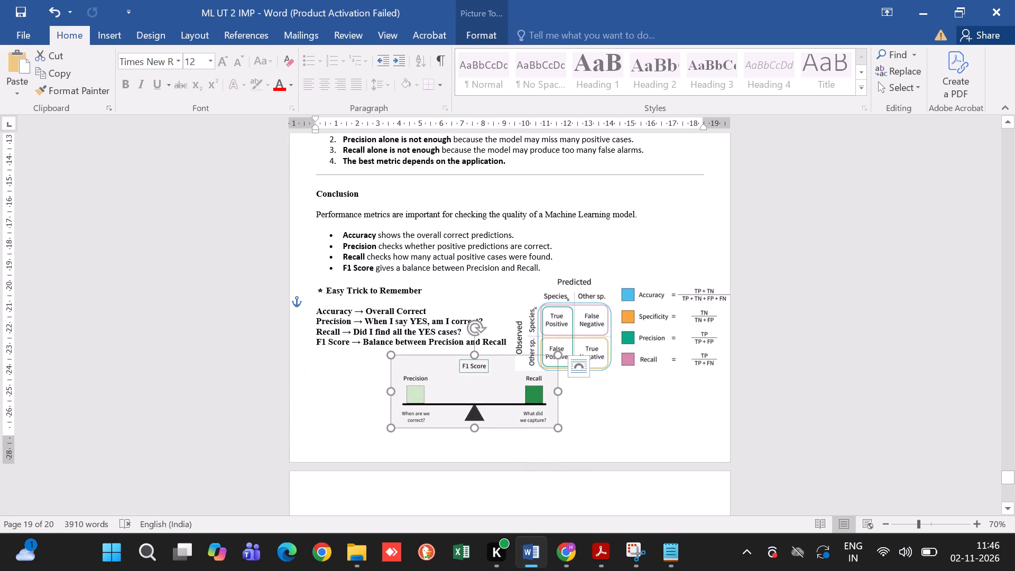
drag(495, 399, 520, 242)
scroll(520, 242, up, 2)
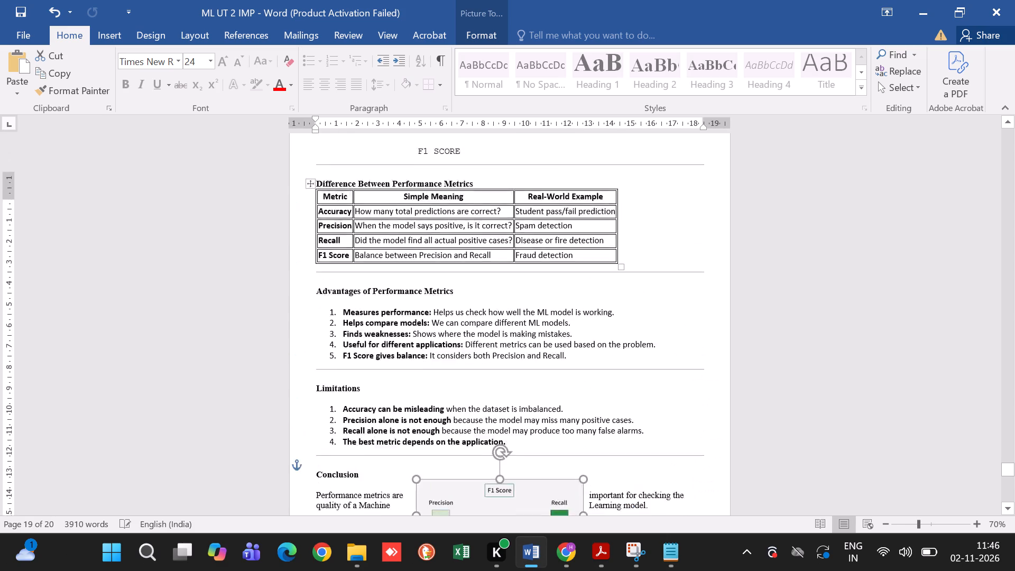
scroll(520, 242, up, 1)
scroll(529, 283, down, 1)
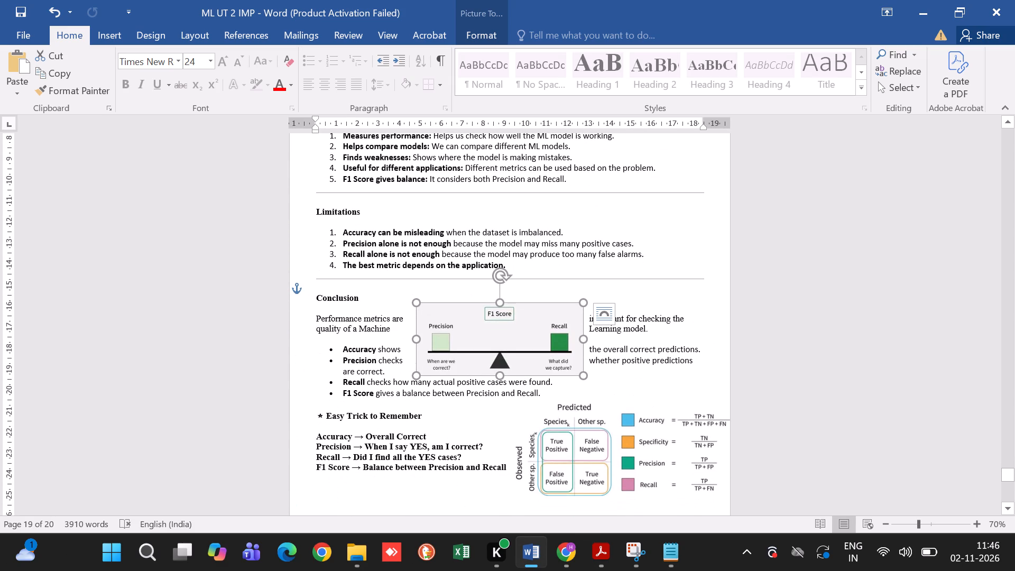
drag(522, 326, 588, 128)
scroll(588, 128, up, 2)
drag(529, 340, 598, 181)
scroll(598, 181, up, 1)
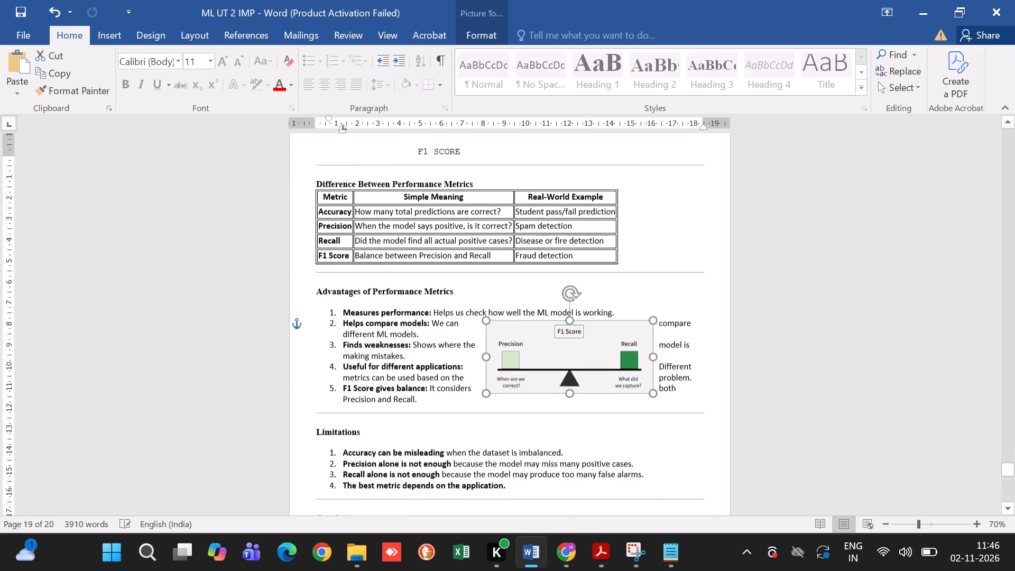
scroll(598, 181, up, 1)
drag(606, 428, 623, 275)
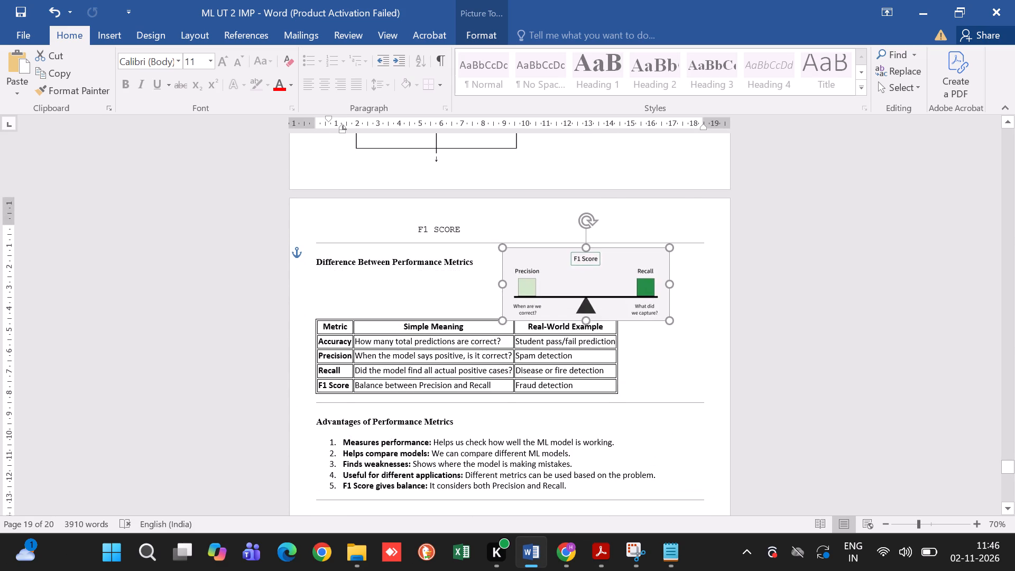
drag(623, 275, 623, 275)
scroll(623, 275, up, 2)
drag(619, 458, 659, 240)
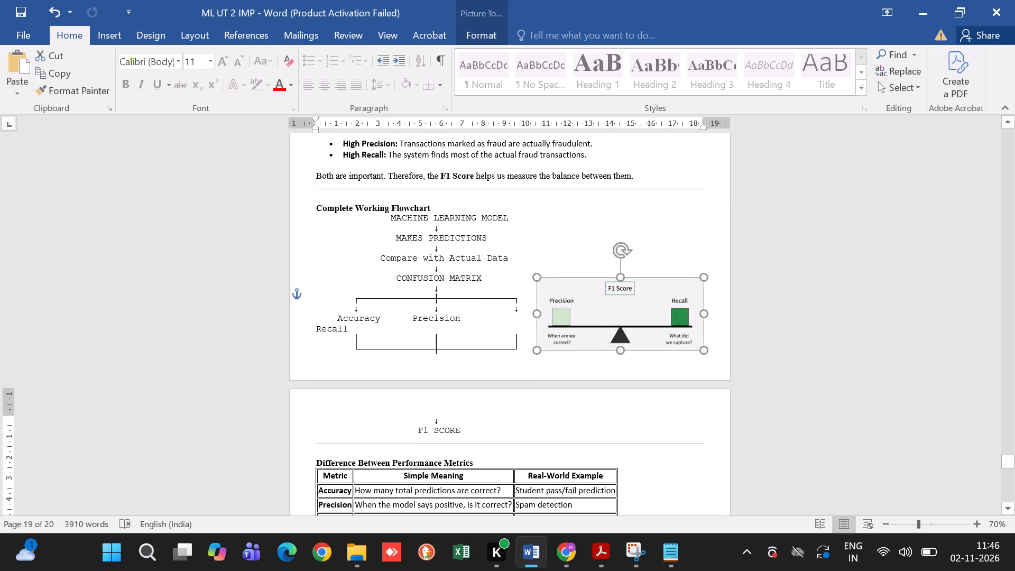
drag(659, 240, 657, 218)
Move the Expected/Predicted matrices picture from the last page up beside the Calculation part of the F1 Score section.
scroll(657, 218, down, 6)
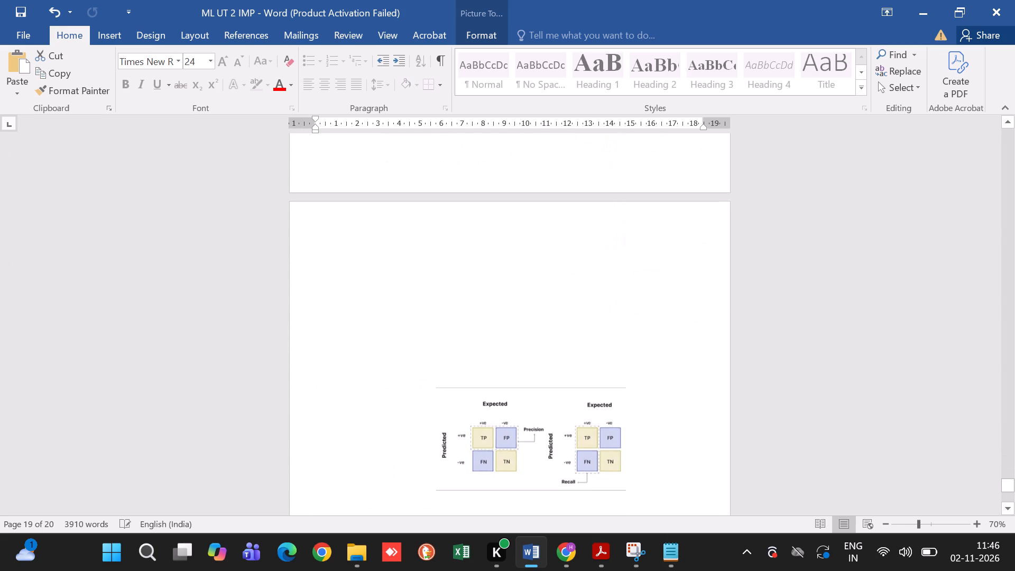
drag(555, 436, 567, 234)
scroll(567, 234, up, 1)
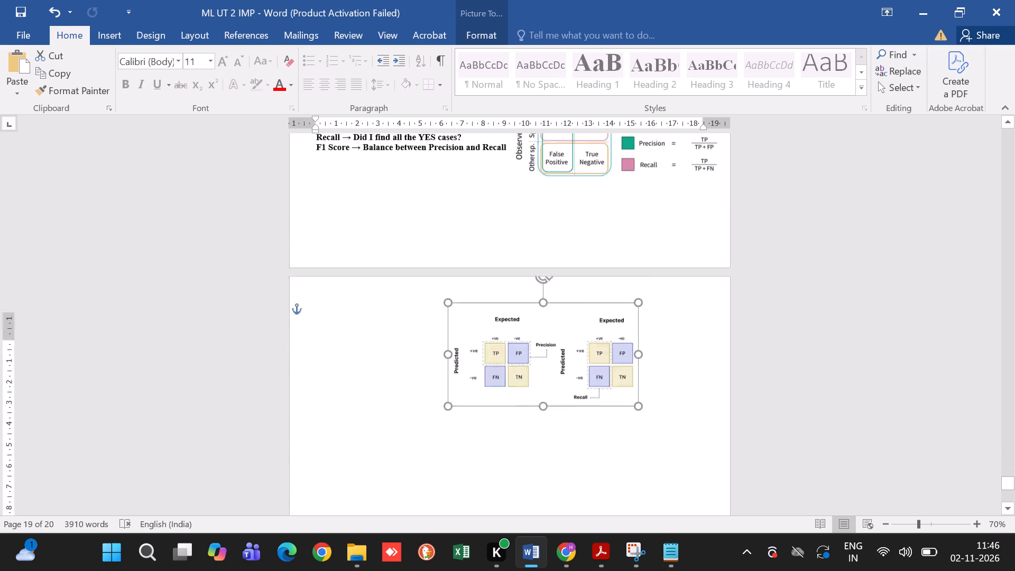
scroll(567, 234, up, 1)
drag(553, 416, 435, 216)
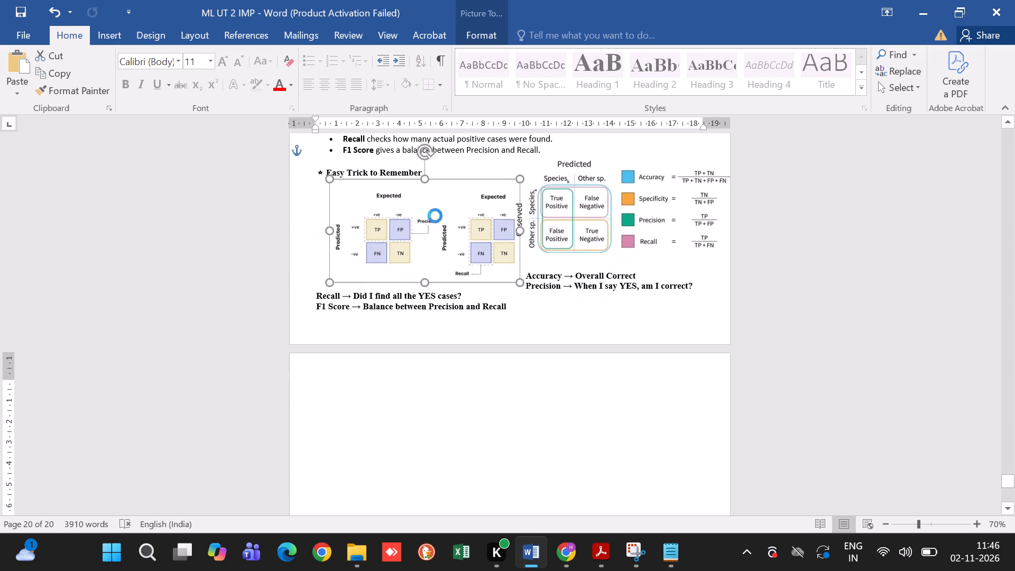
scroll(435, 216, up, 2)
drag(461, 420, 601, 257)
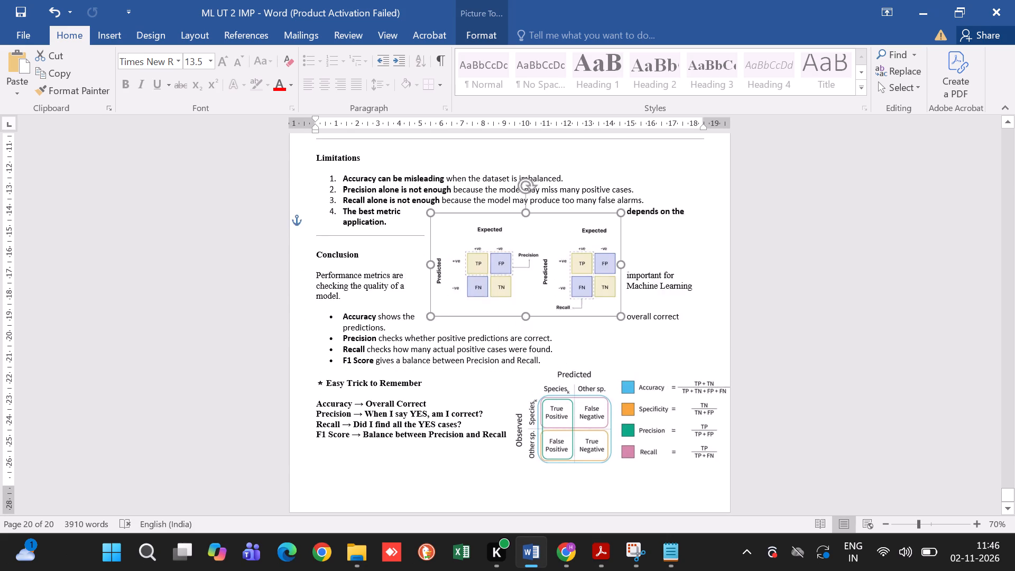
drag(601, 257, 618, 240)
scroll(618, 240, up, 2)
drag(624, 403, 649, 263)
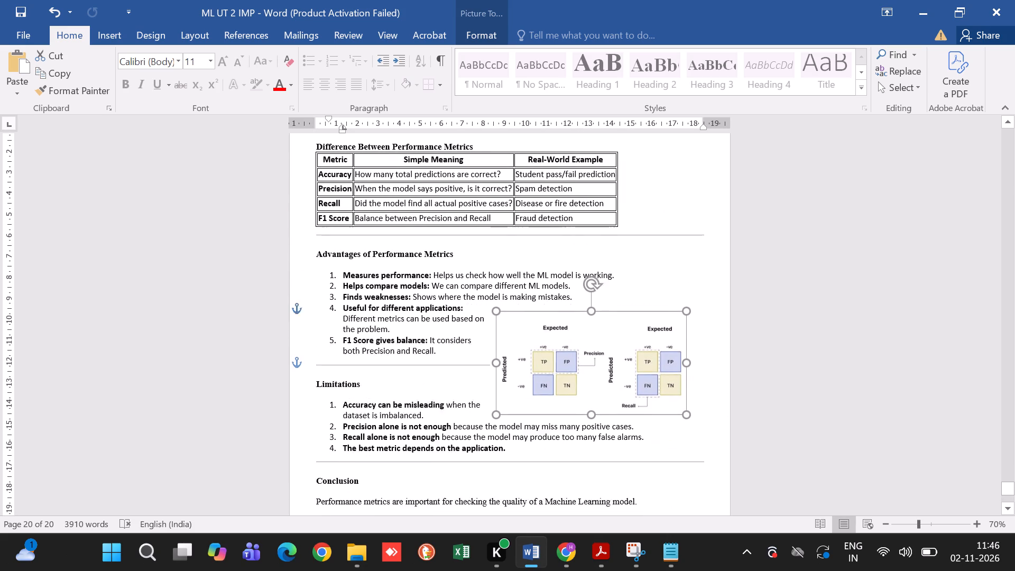
drag(649, 263, 650, 248)
scroll(650, 248, up, 2)
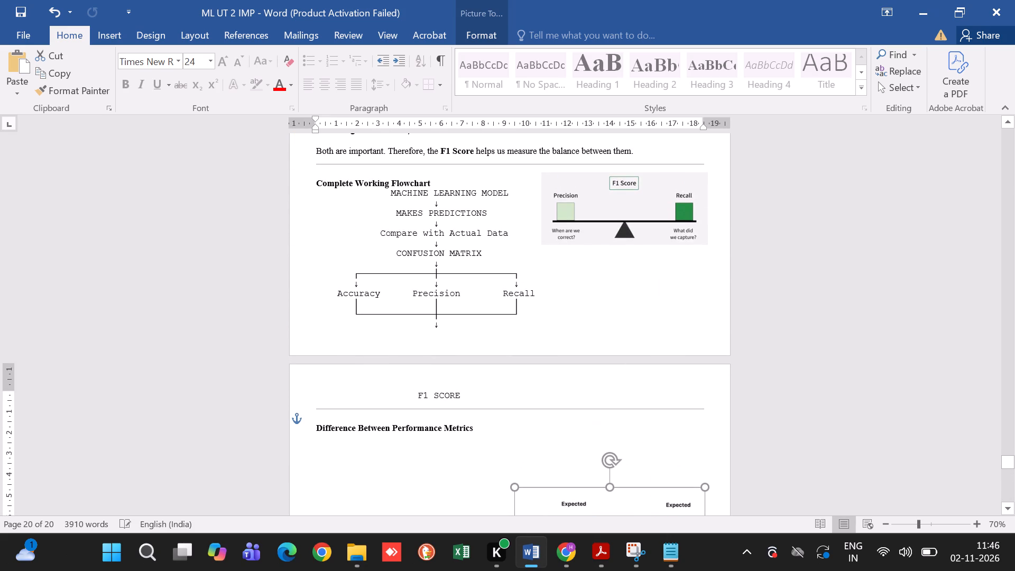
drag(657, 506, 652, 297)
scroll(652, 297, up, 1)
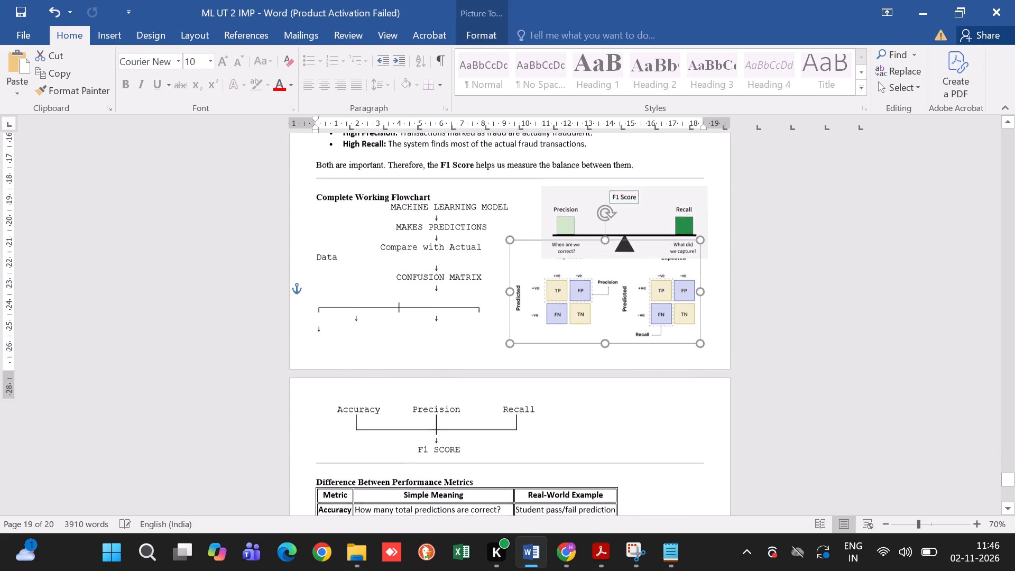
scroll(652, 297, up, 1)
drag(626, 463, 626, 236)
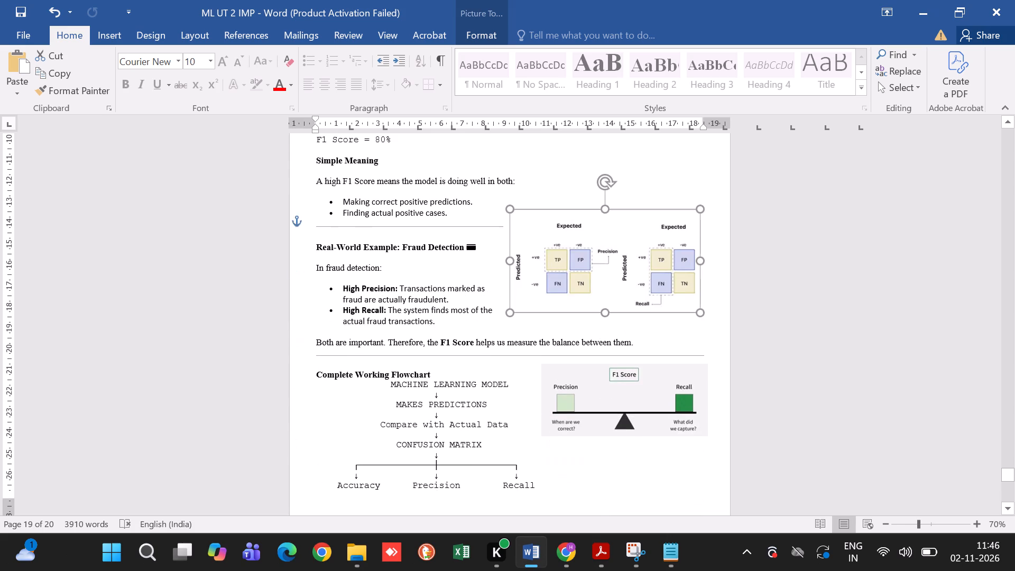
drag(626, 236, 626, 236)
scroll(626, 236, up, 1)
drag(624, 358, 653, 286)
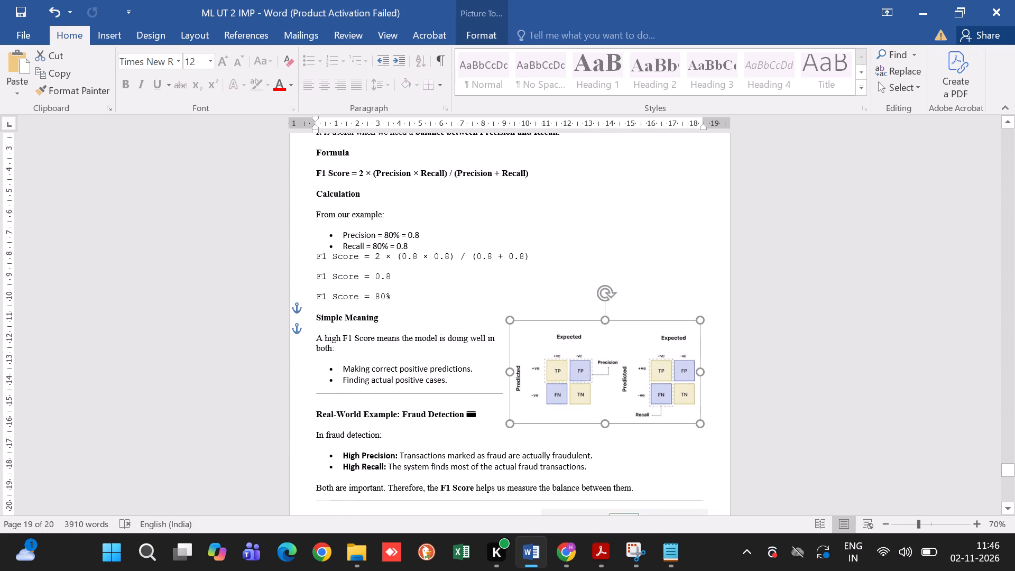
drag(653, 286, 652, 218)
Add blank lines after the Easy Trick to Remember text and start the label "Q.5" on a new page.
scroll(652, 218, down, 4)
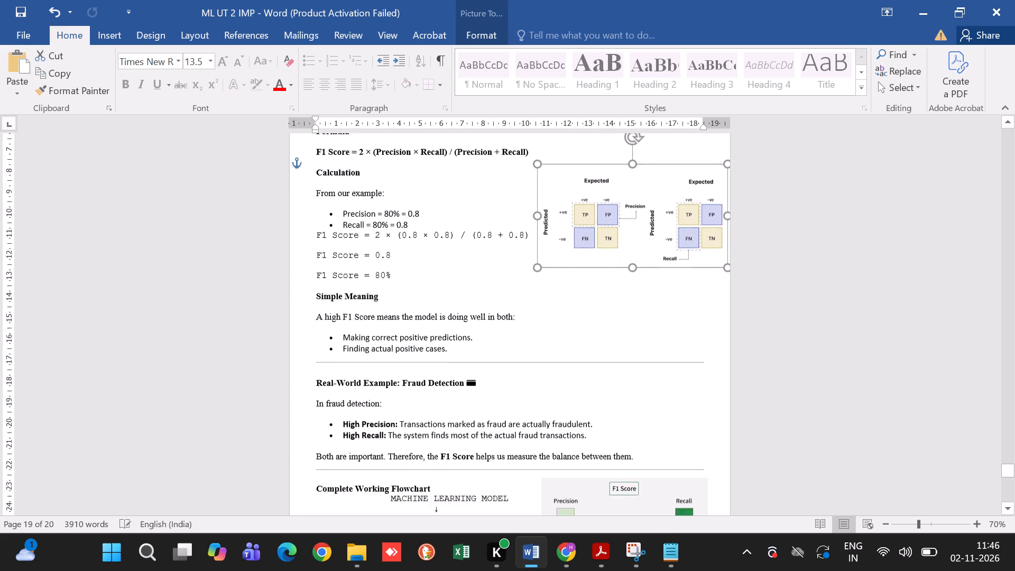
scroll(652, 218, down, 6)
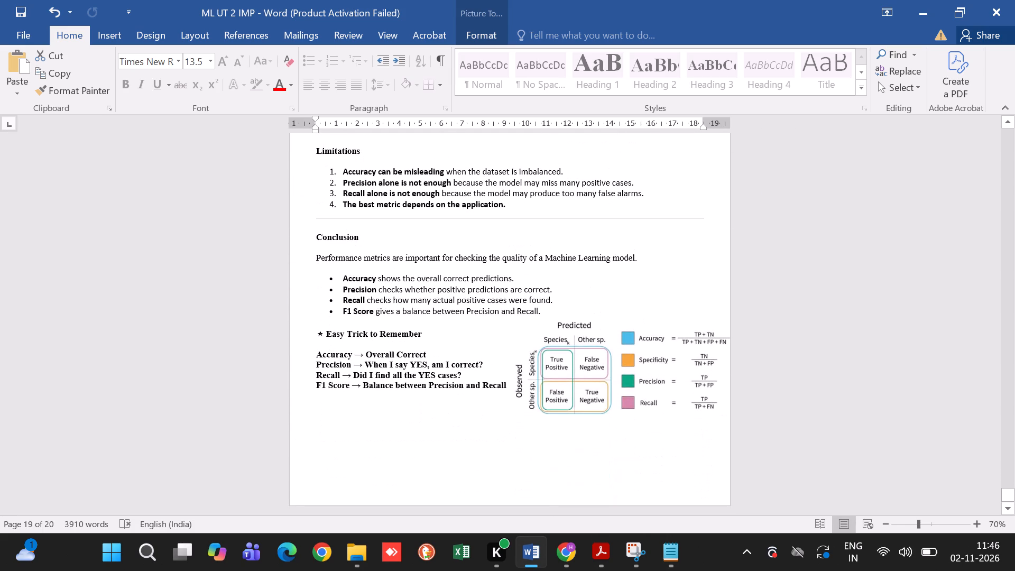
click(343, 439)
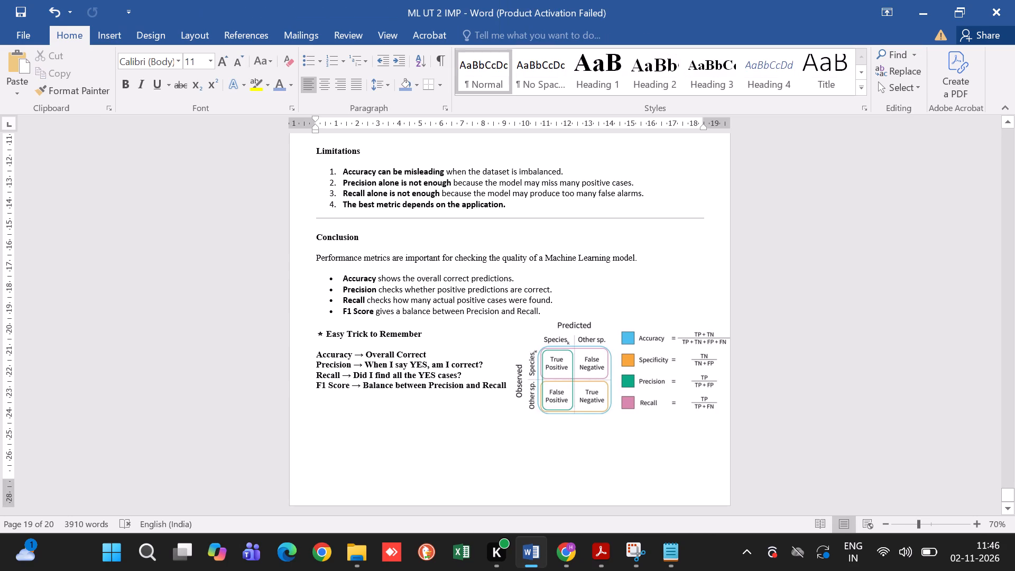
key(Return)
key(Return)
key(Return)
key(Return)
key(Return)
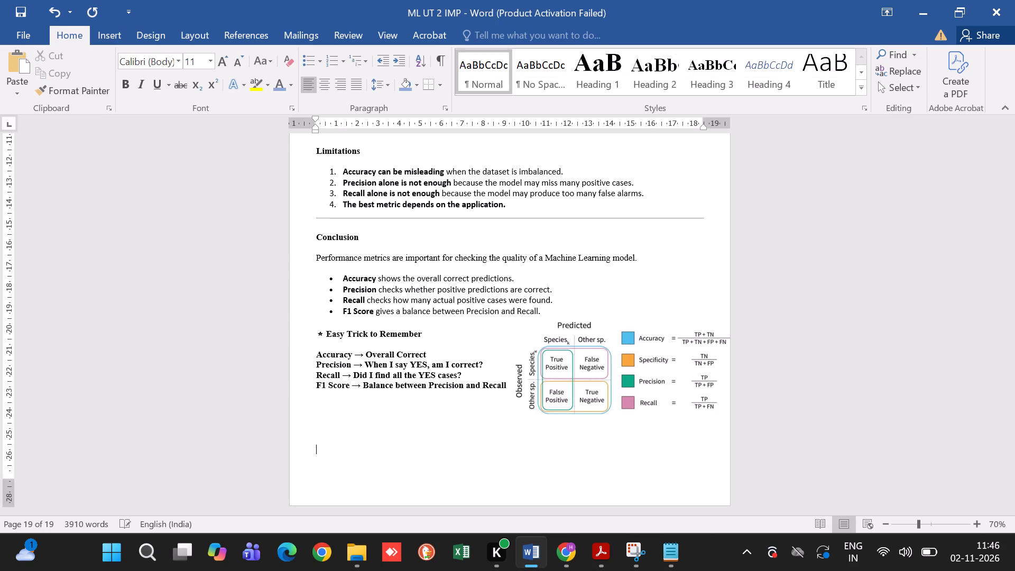
key(Return)
key(Return)
key(Return)
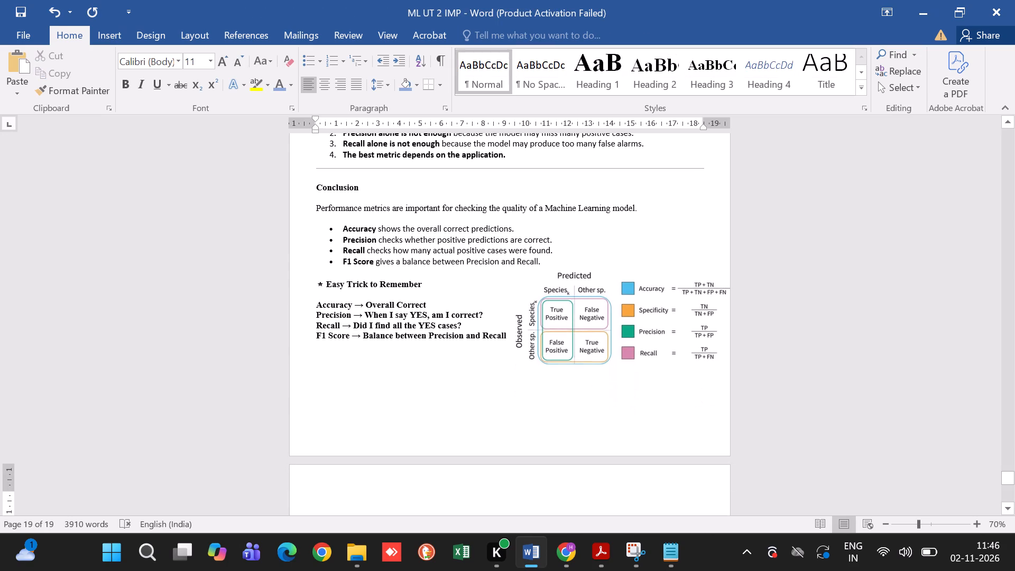
text(q.)
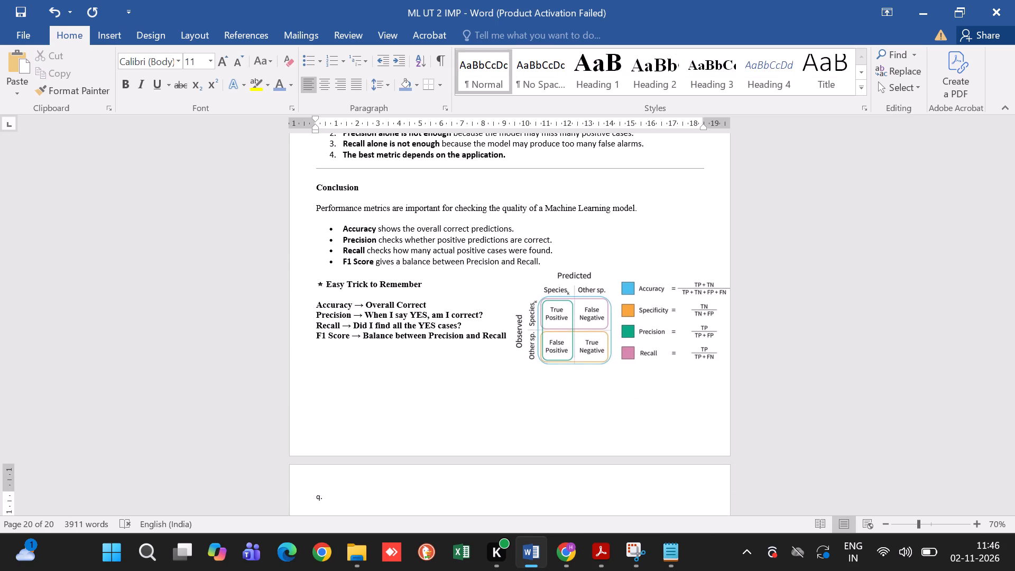
key(BackSpace)
key(BackSpace)
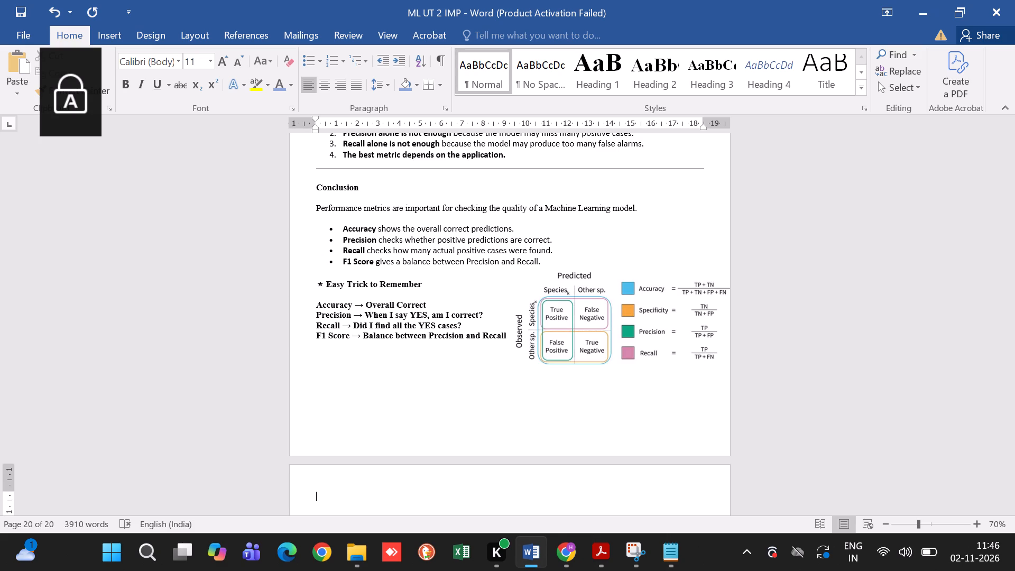
key(q)
key(period)
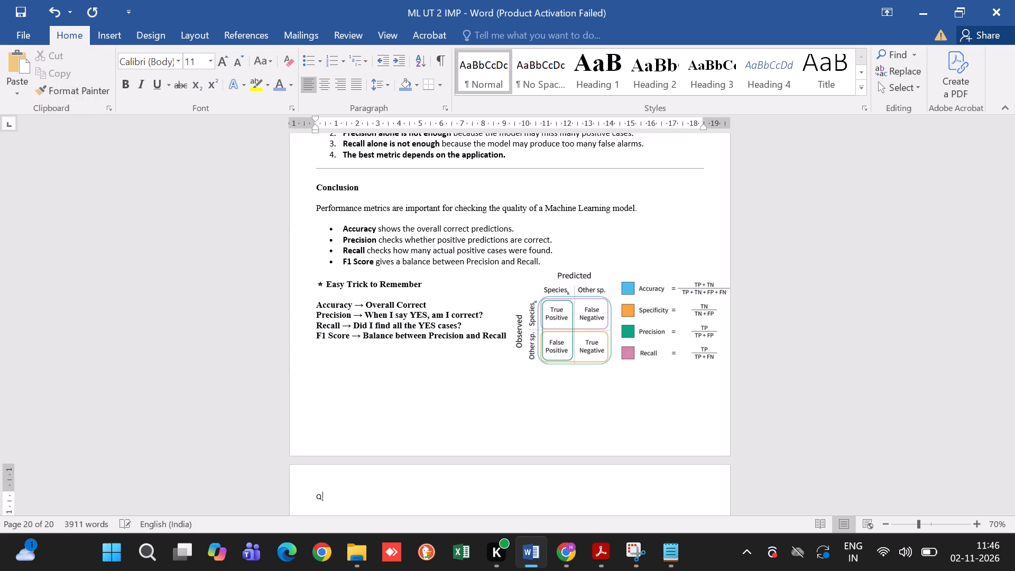
key(5)
key(space)
click(572, 554)
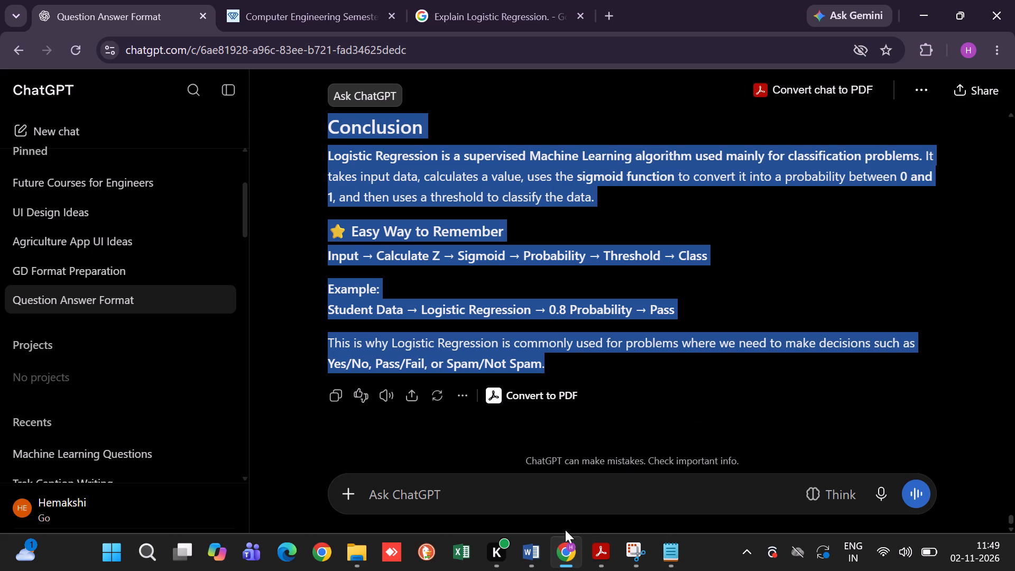
In the Word document, paste the copied Logistic Regression answer on the empty line below the Q.5 question.
click(524, 549)
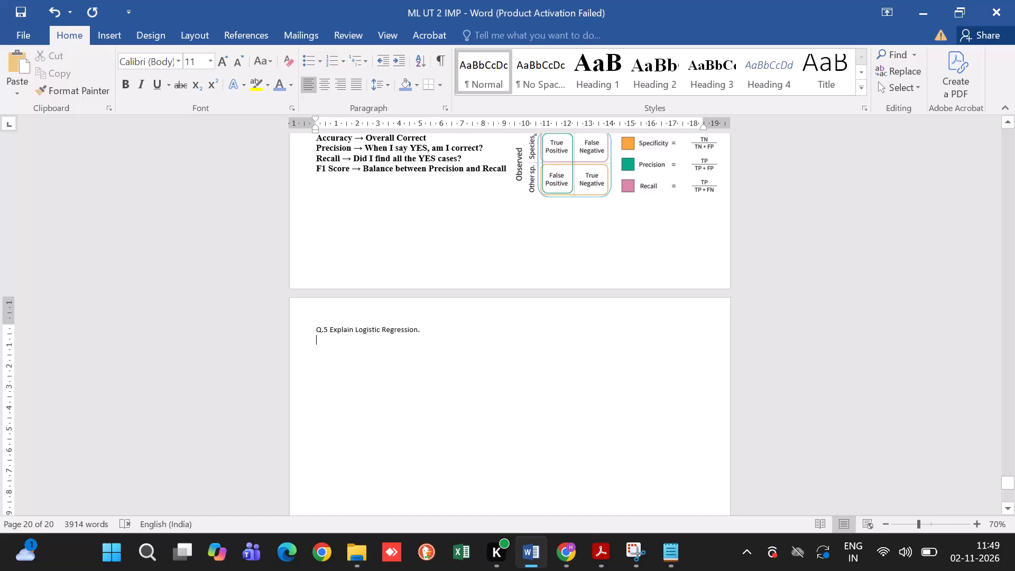
key(ctrl+v)
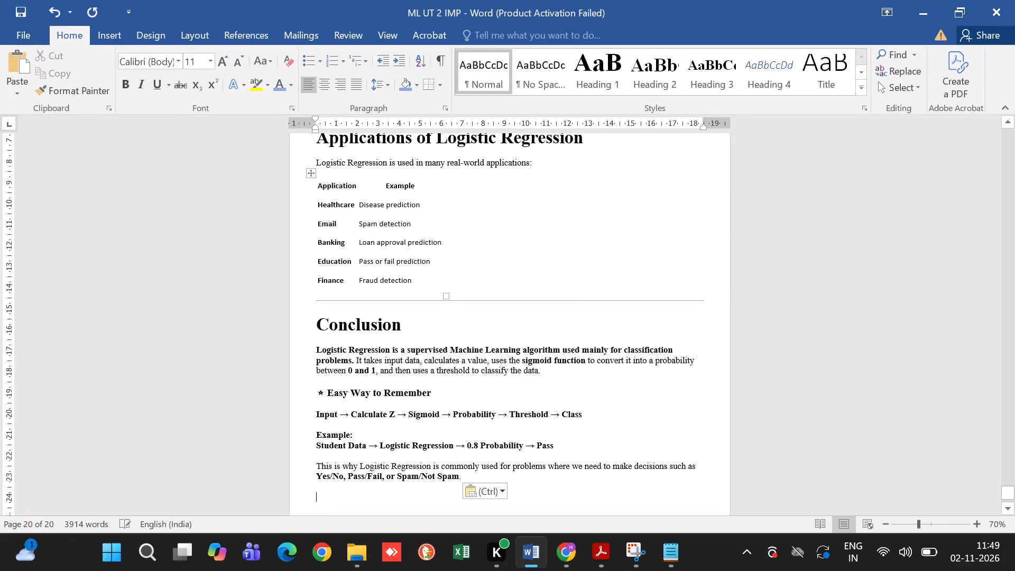
Apply All Borders to the Applications of Logistic Regression table.
click(312, 171)
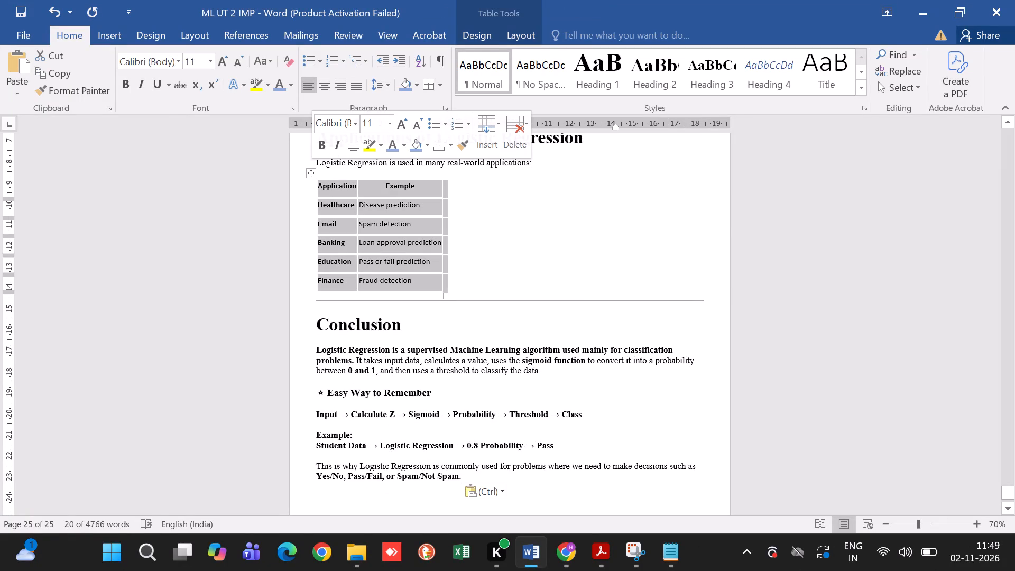
click(449, 144)
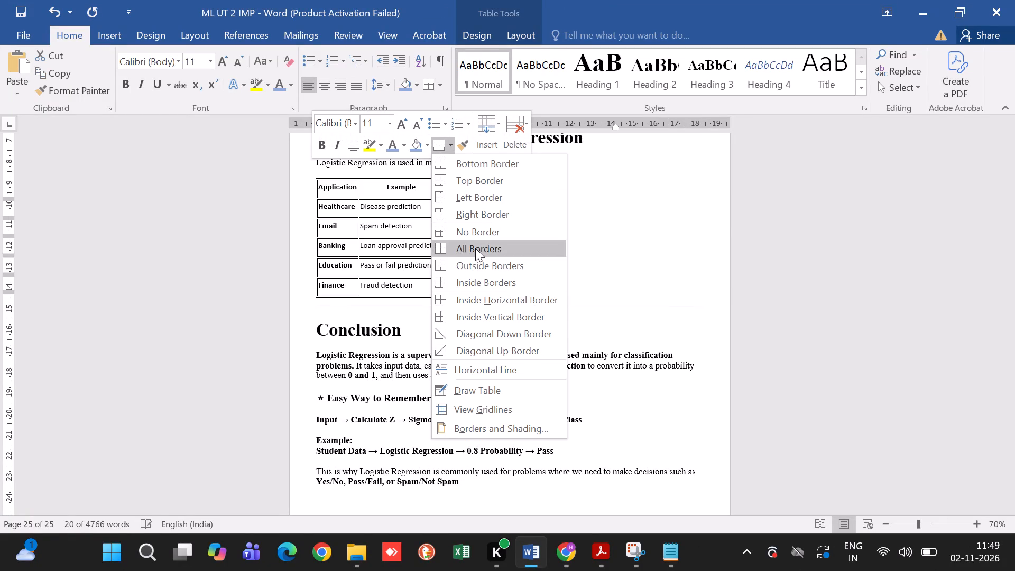
click(475, 248)
Set the whole Q.5 answer, from the Introduction heading to the end of the document, to font size 12.
scroll(475, 248, up, 6)
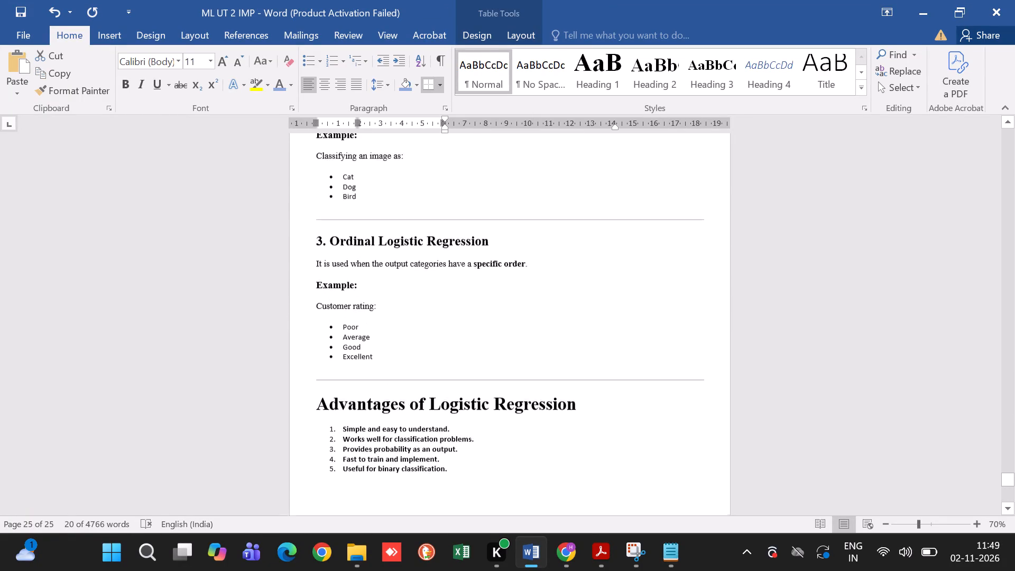
scroll(475, 248, up, 5)
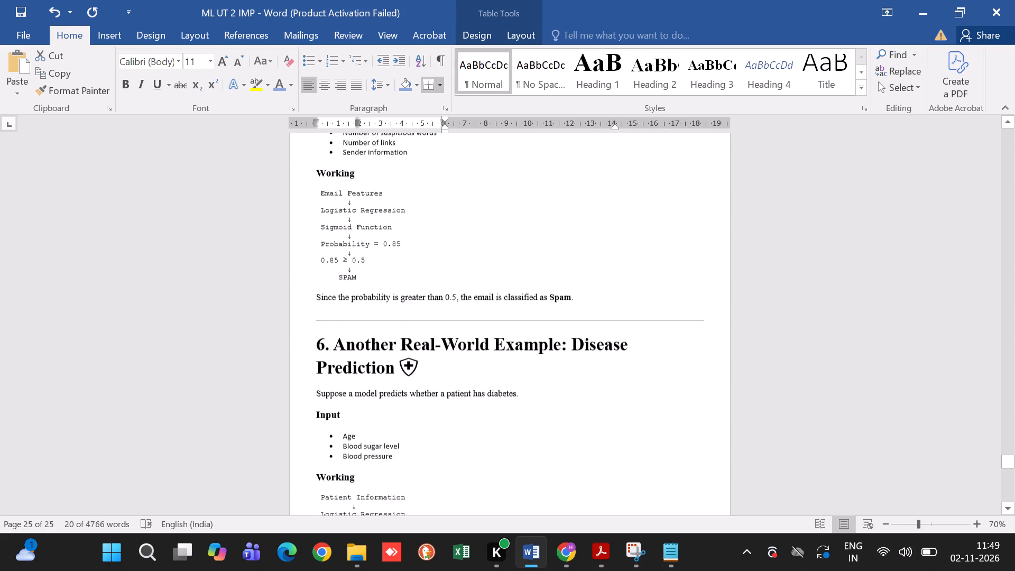
scroll(475, 248, up, 8)
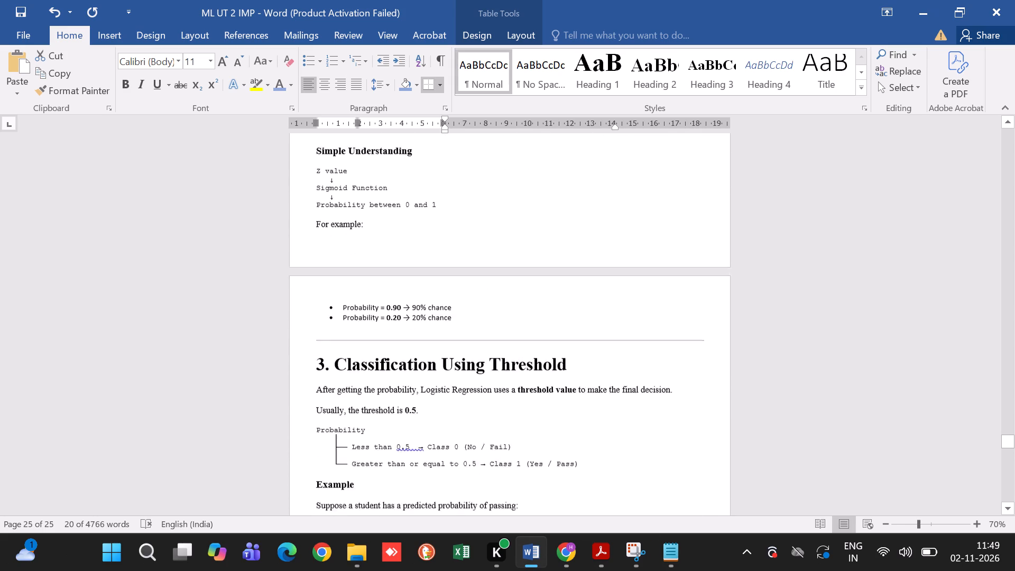
scroll(475, 248, up, 10)
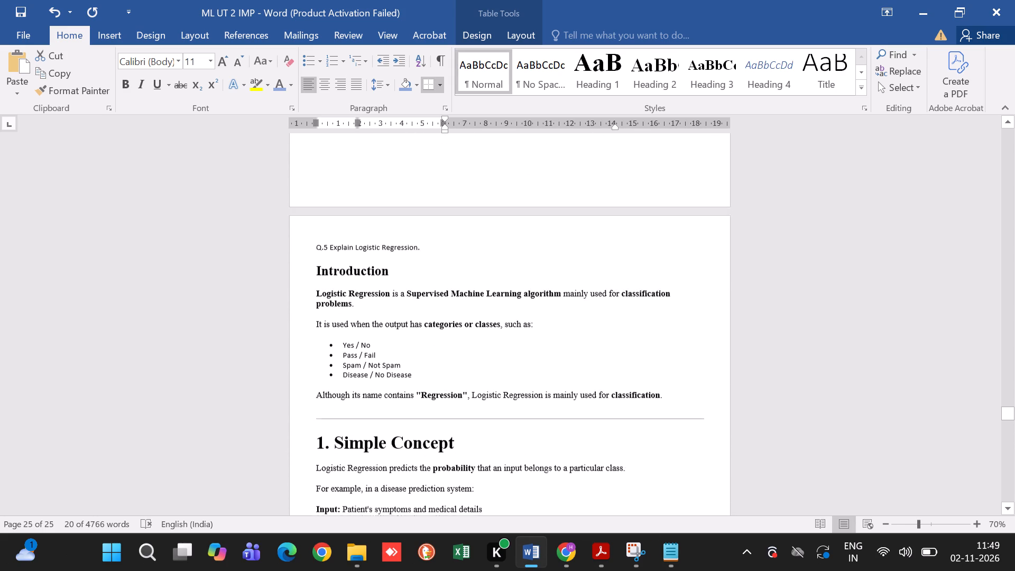
scroll(475, 248, up, 2)
scroll(475, 248, down, 1)
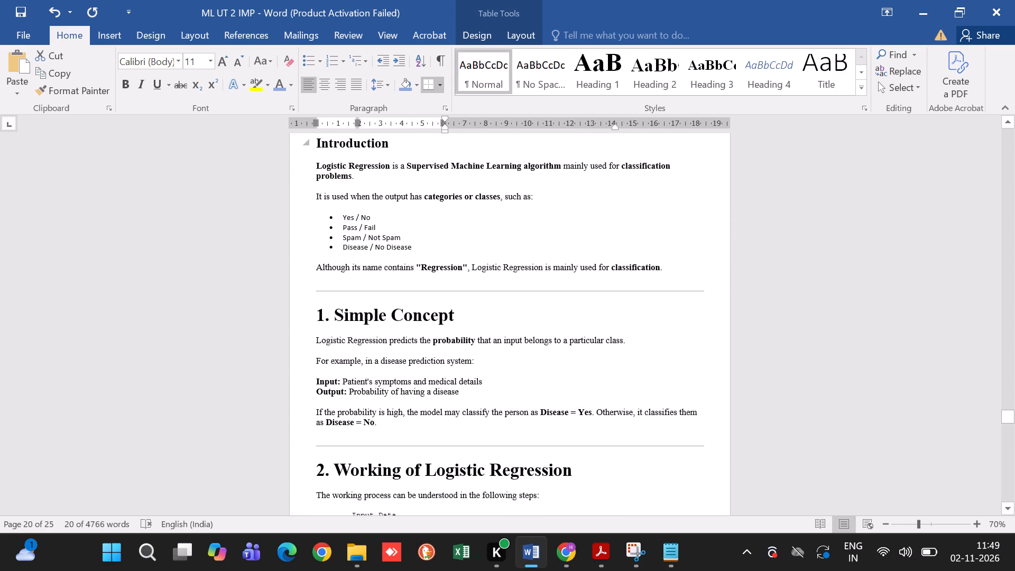
scroll(322, 158, up, 1)
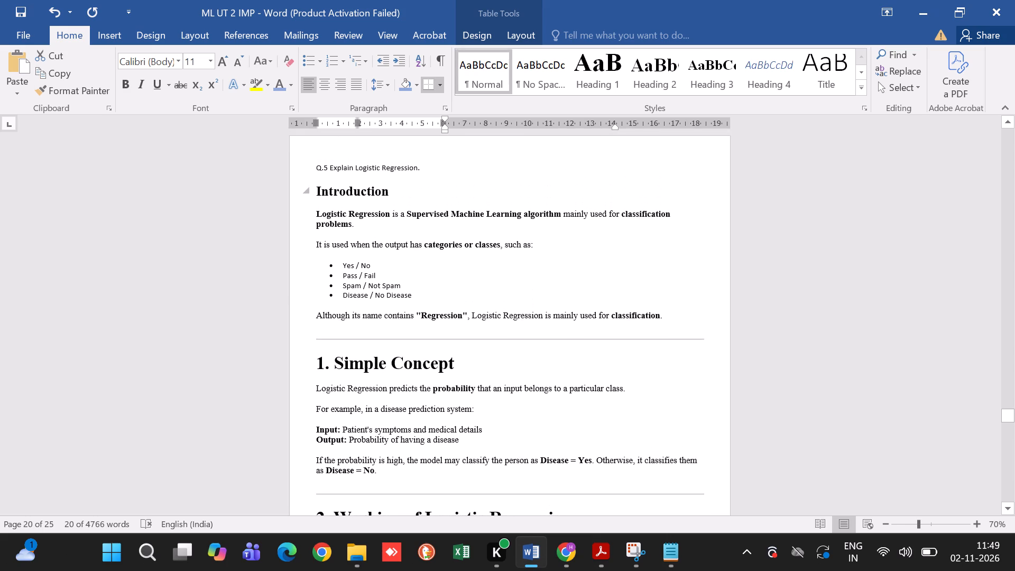
drag(317, 189, 503, 570)
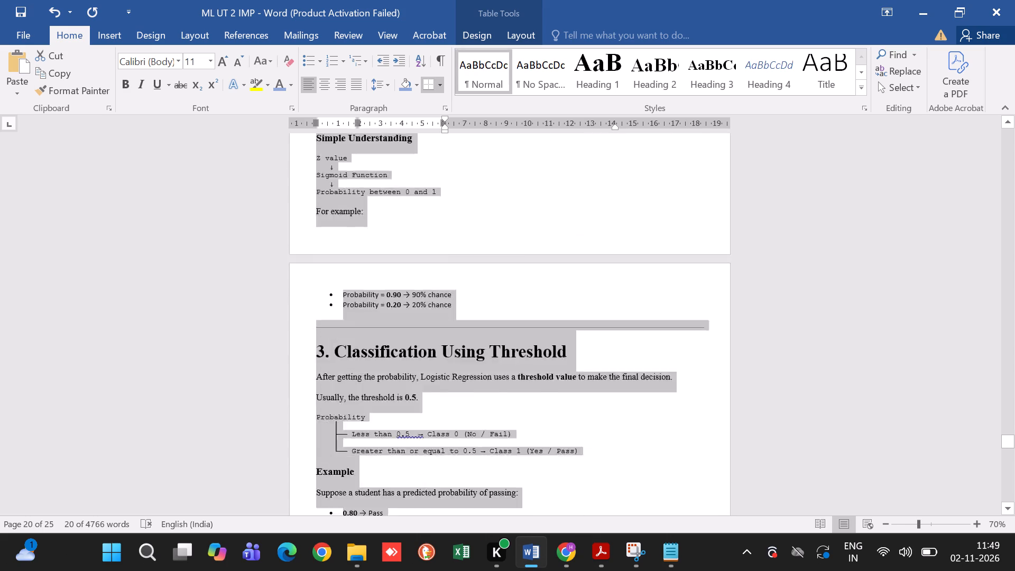
drag(503, 570, 503, 570)
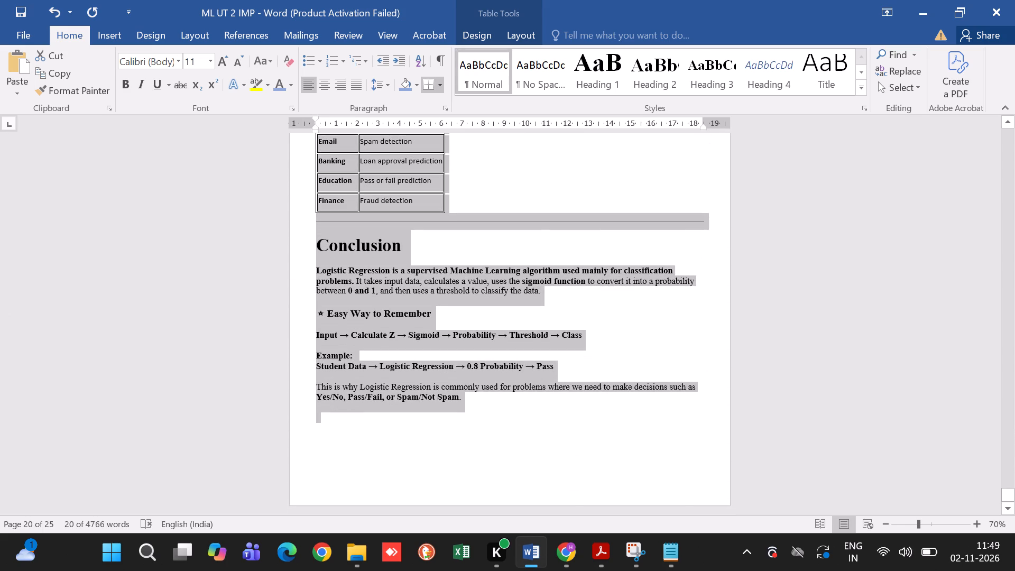
drag(503, 570, 508, 488)
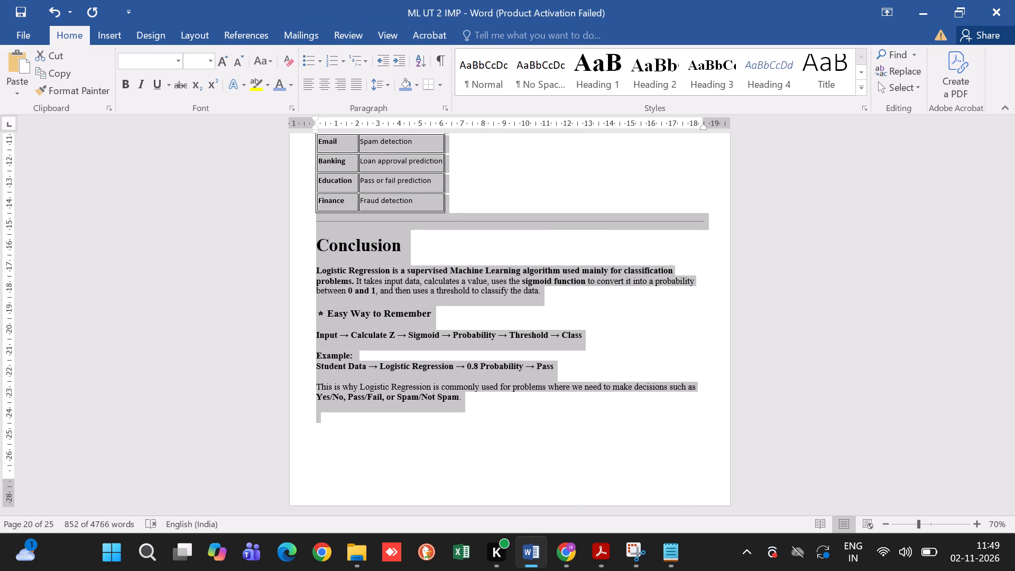
click(199, 61)
text(12)
key(Return)
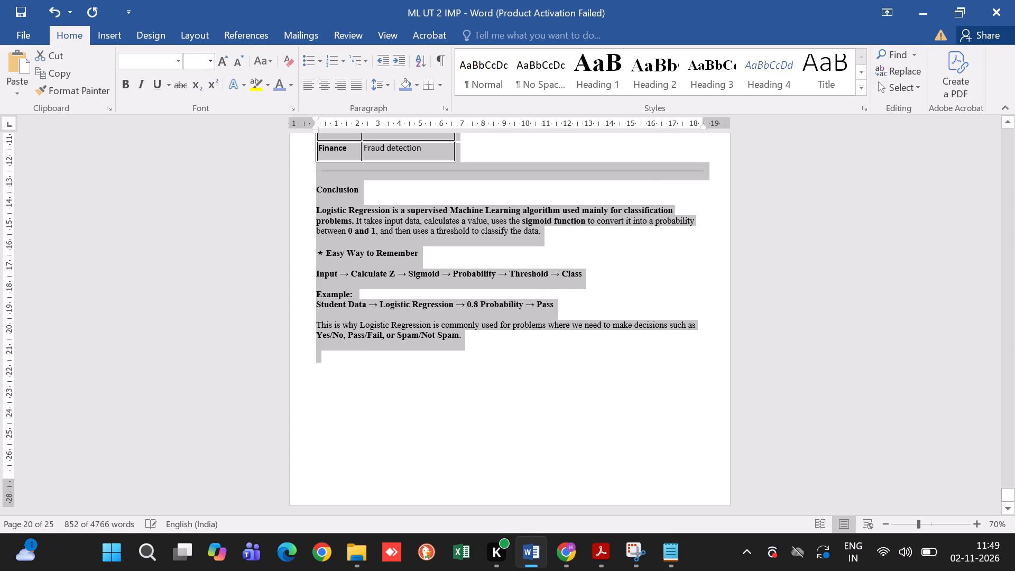
Remove the space before the paragraphs throughout the selected Q.5 answer.
click(386, 90)
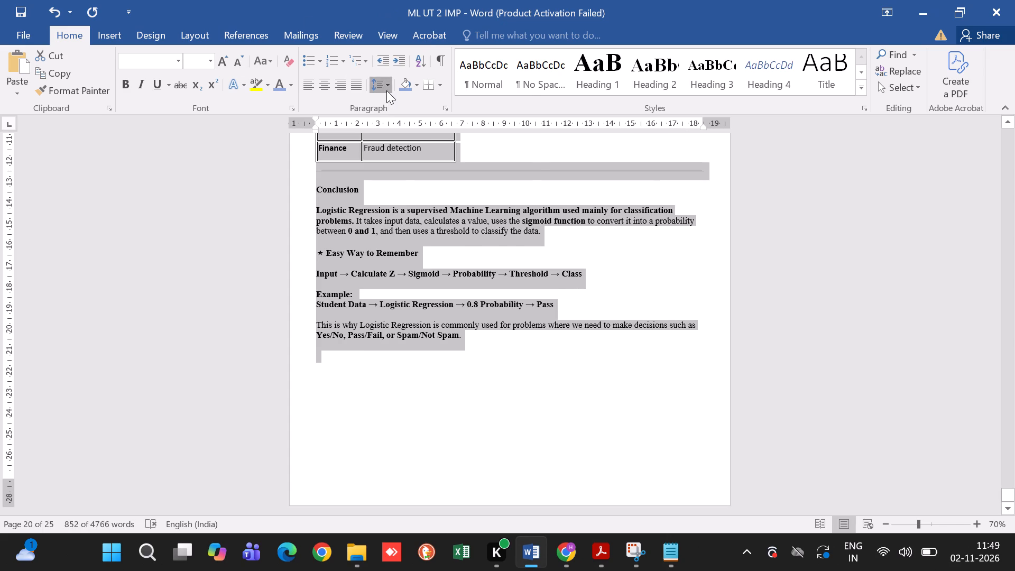
click(412, 226)
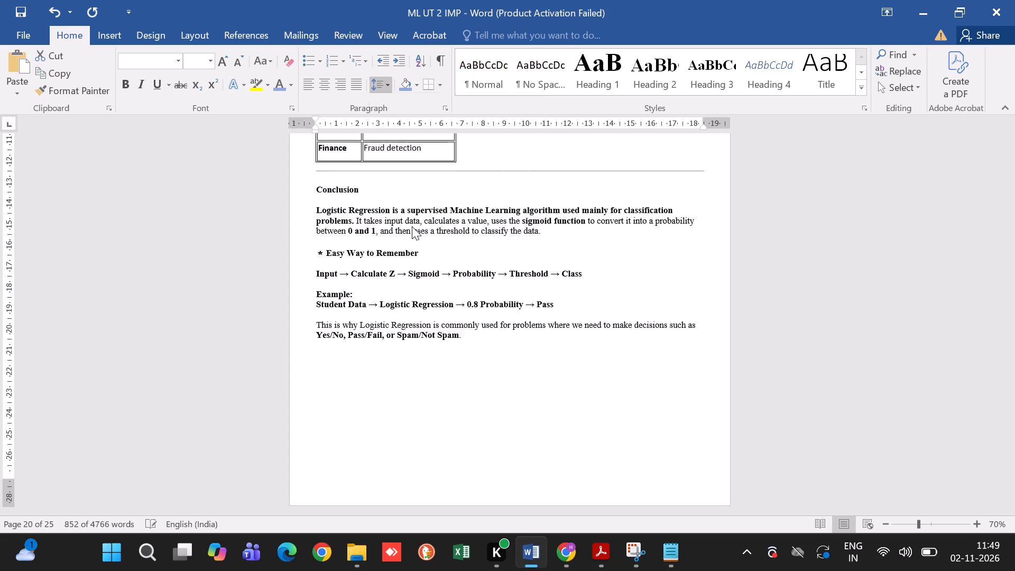
Make the question line "Q.5 Explain Logistic Regression." bold and set its font size to 12.
scroll(412, 226, up, 10)
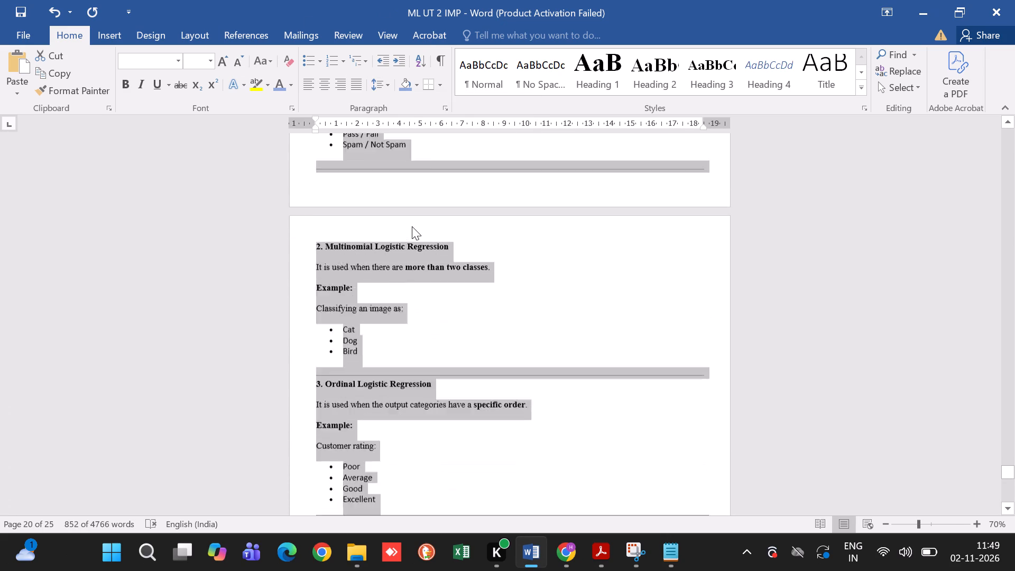
scroll(412, 226, up, 5)
scroll(412, 226, down, 1)
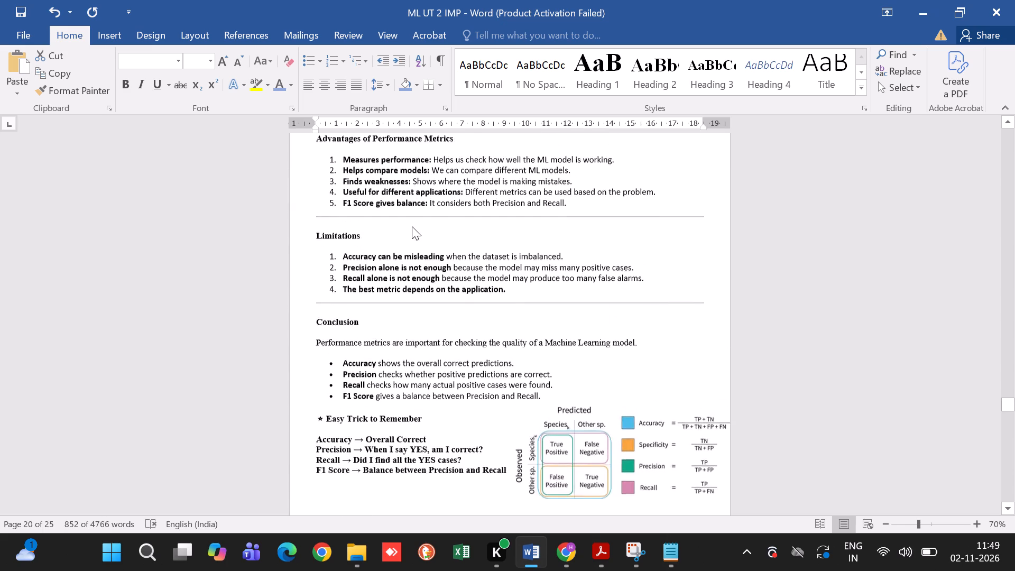
scroll(412, 226, down, 1)
scroll(412, 226, up, 3)
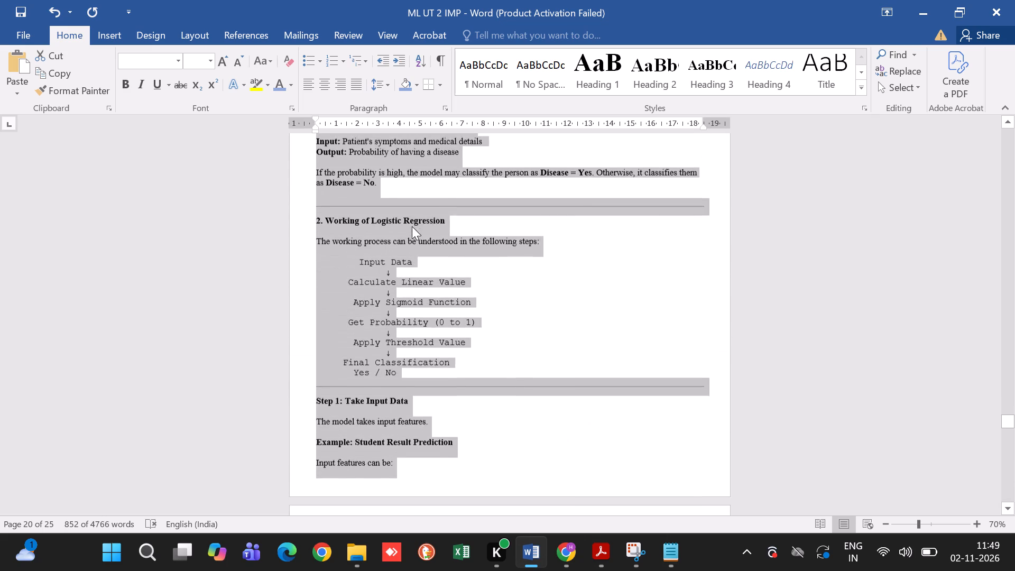
scroll(412, 226, up, 3)
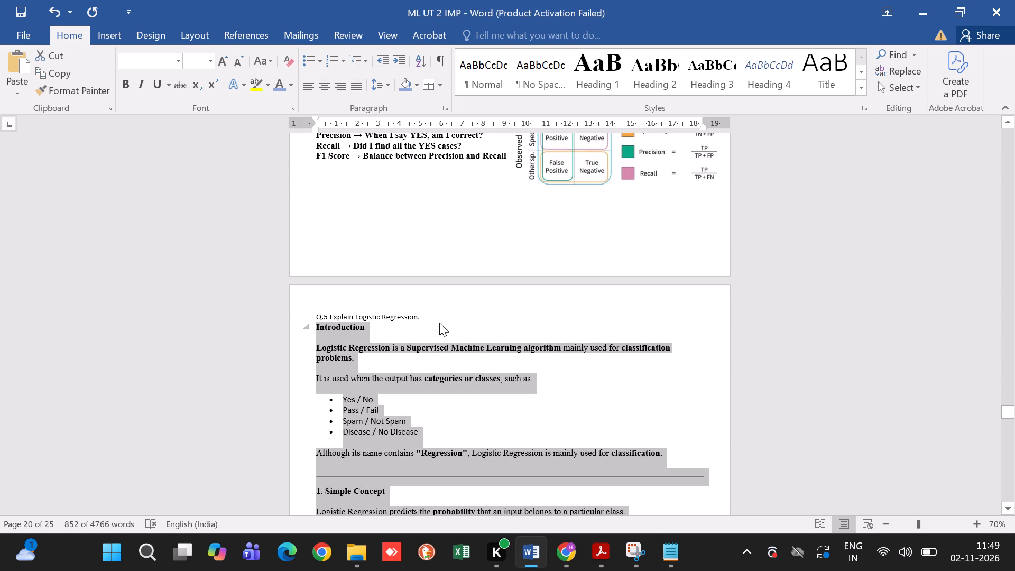
click(439, 322)
drag(422, 315, 307, 315)
click(123, 81)
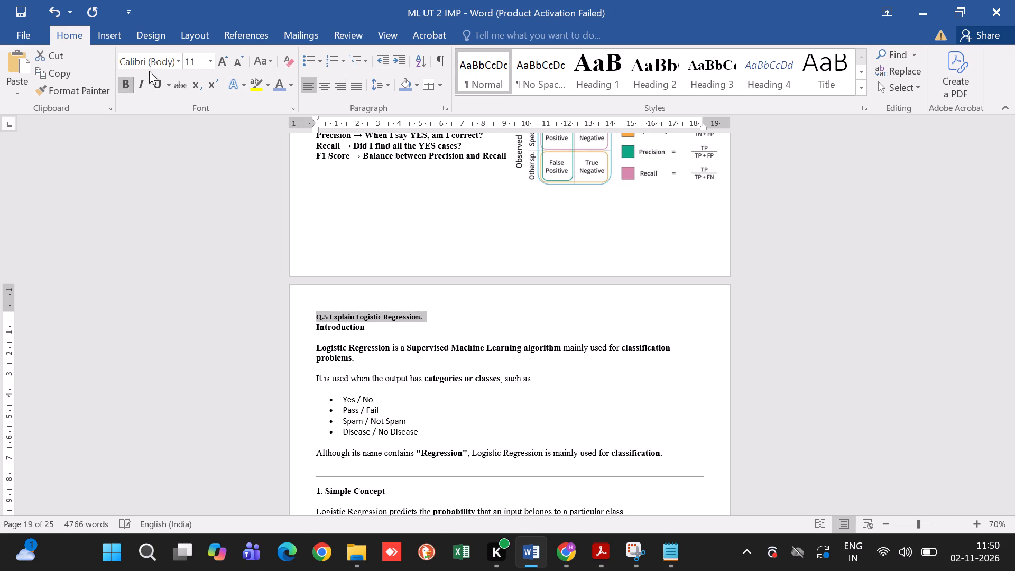
click(199, 58)
text(12)
key(Return)
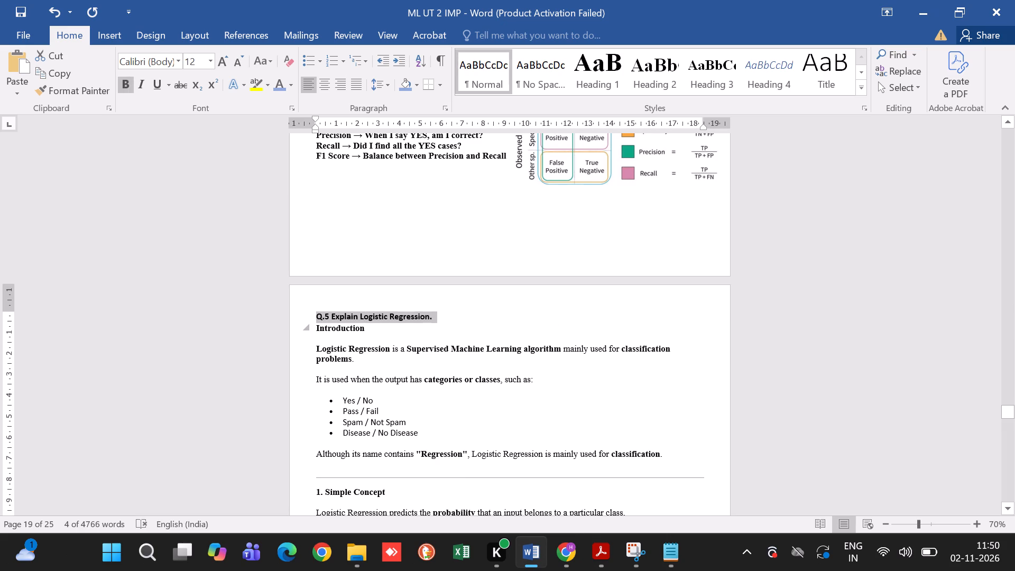
In Chrome's Google Images results, copy the Analytics Vidhya image comparing Linear Regression and Logistic Regression graphs.
scroll(558, 326, down, 10)
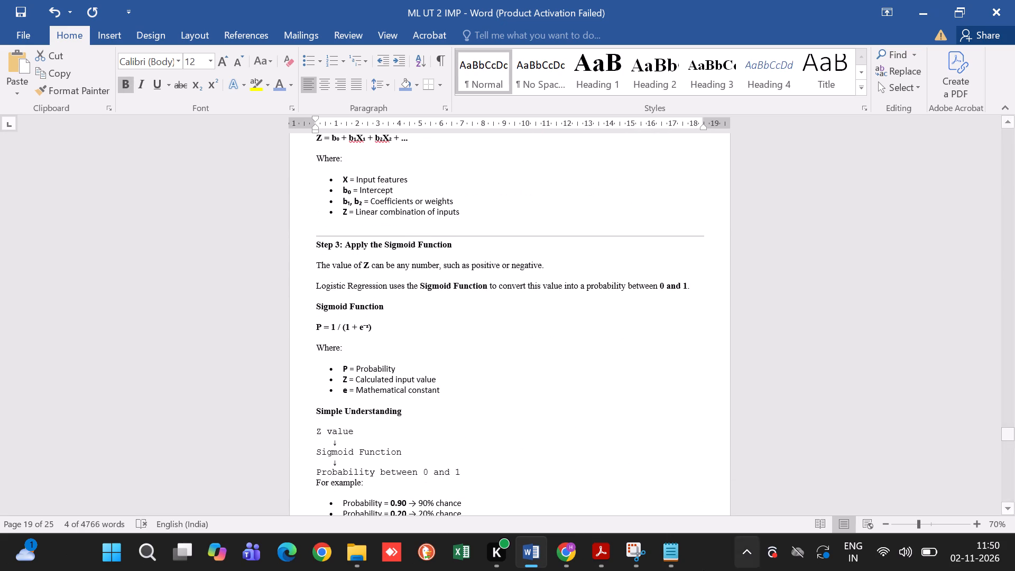
click(555, 552)
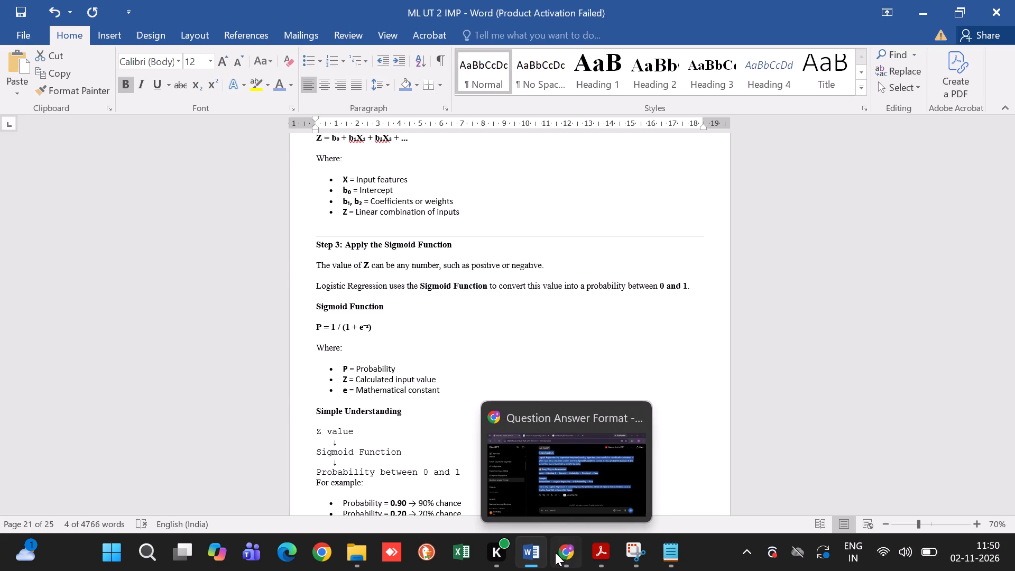
click(488, 4)
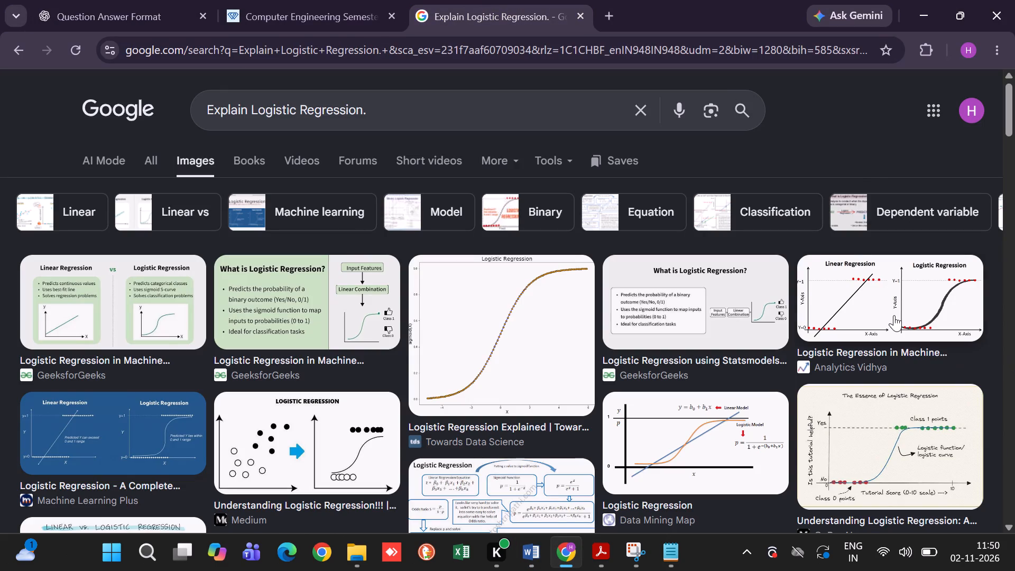
right_click(894, 315)
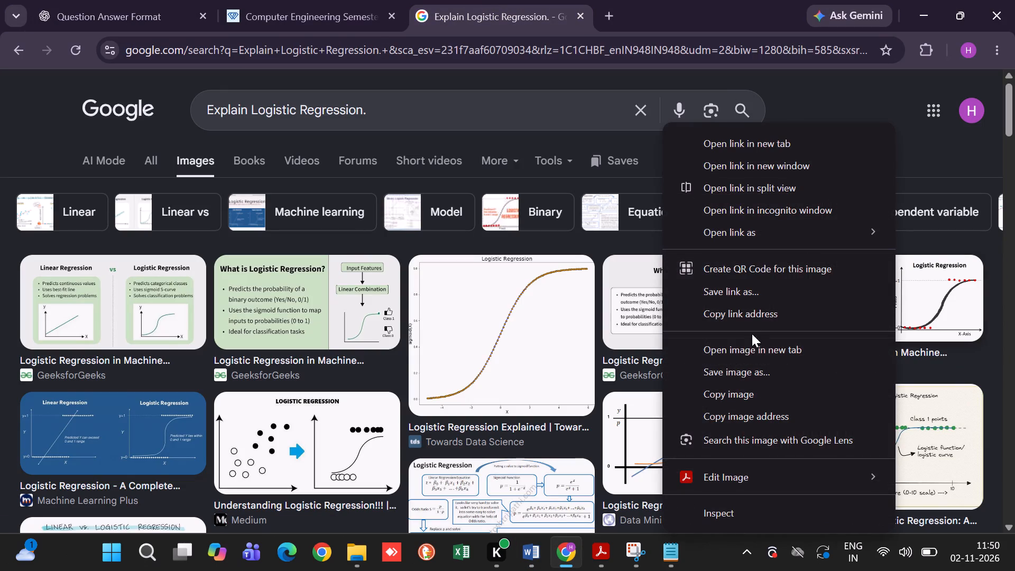
click(745, 397)
Look through further Google Images results for other Logistic Regression diagrams.
scroll(745, 397, down, 1)
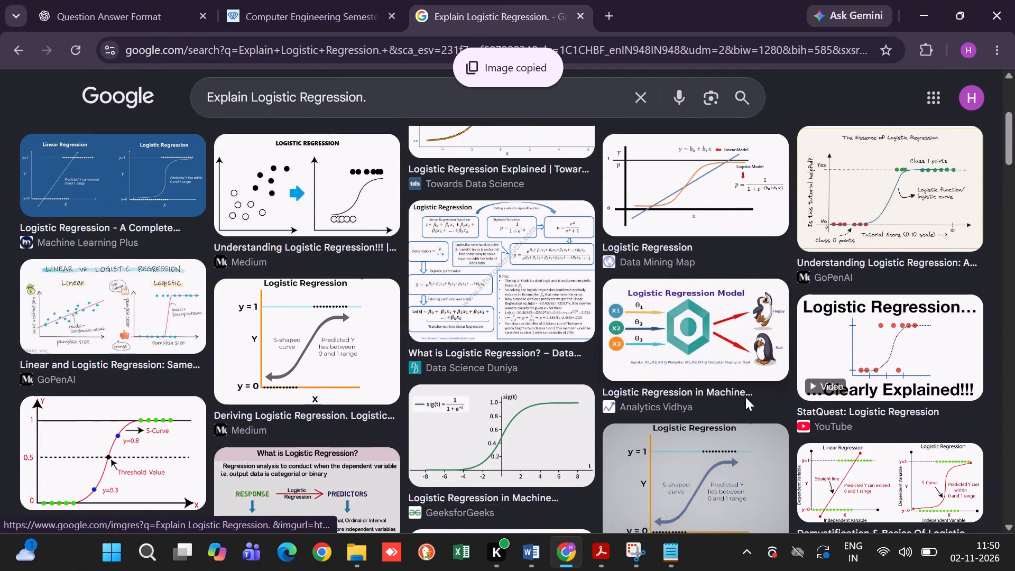
scroll(745, 397, down, 3)
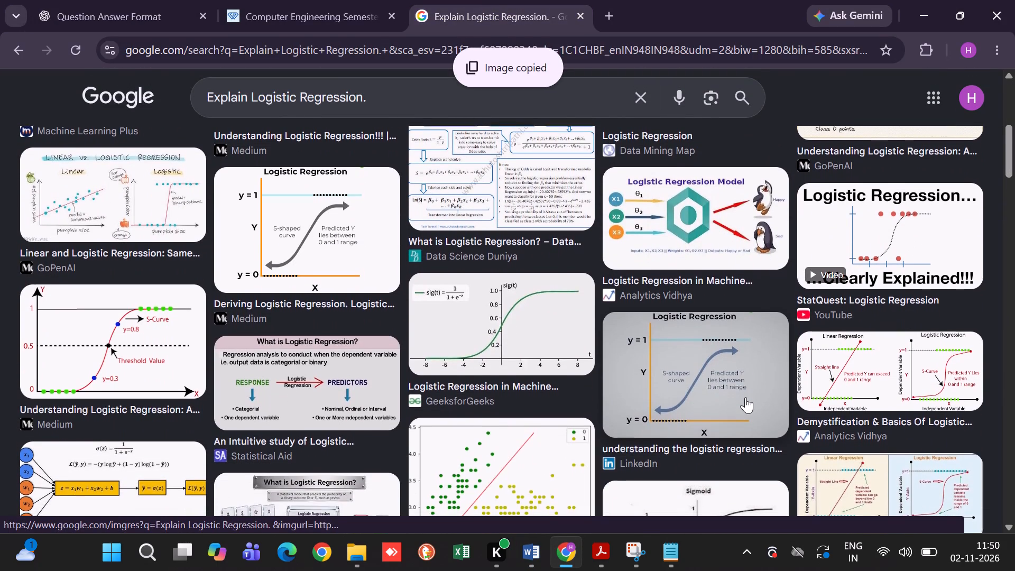
scroll(745, 397, down, 2)
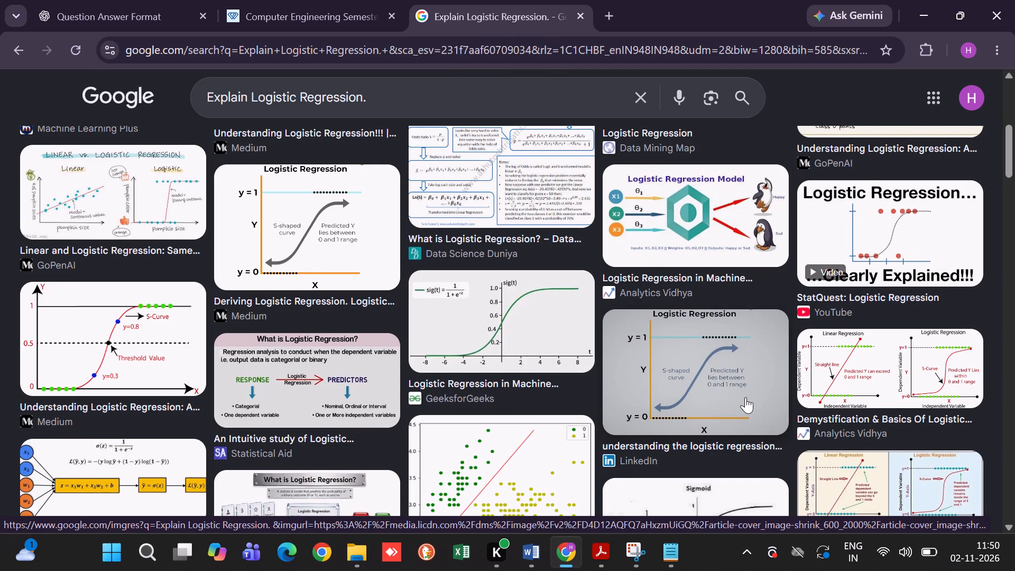
scroll(745, 397, down, 2)
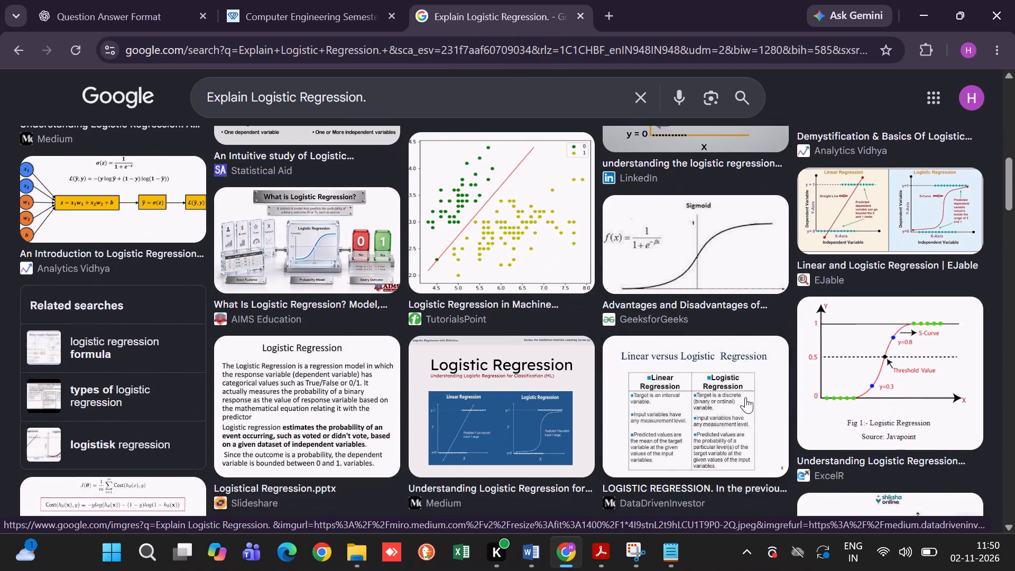
scroll(745, 397, down, 4)
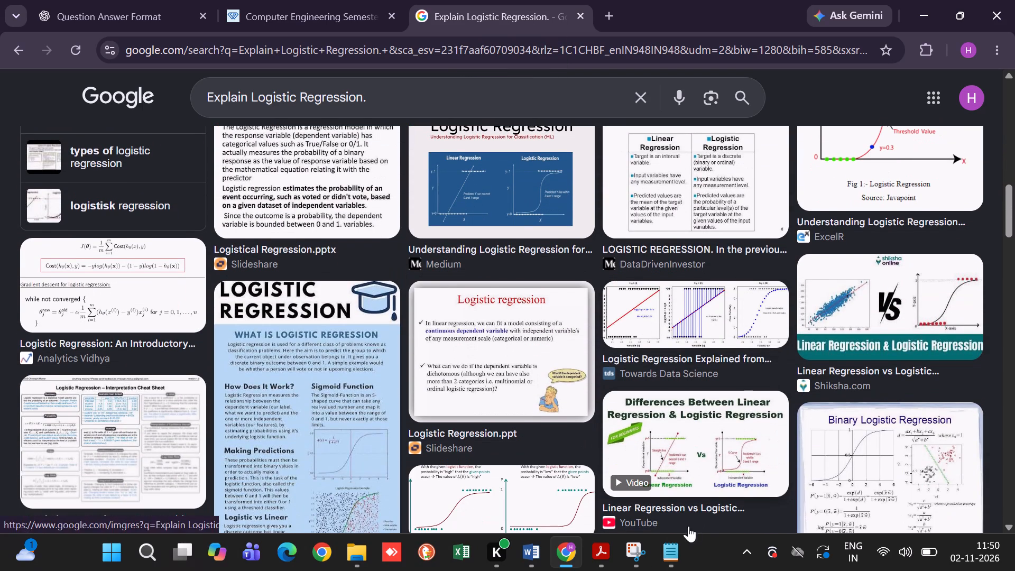
In the Word document, paste the copied regression comparison image below the closing Spam/Not Spam sentence and select it.
click(531, 559)
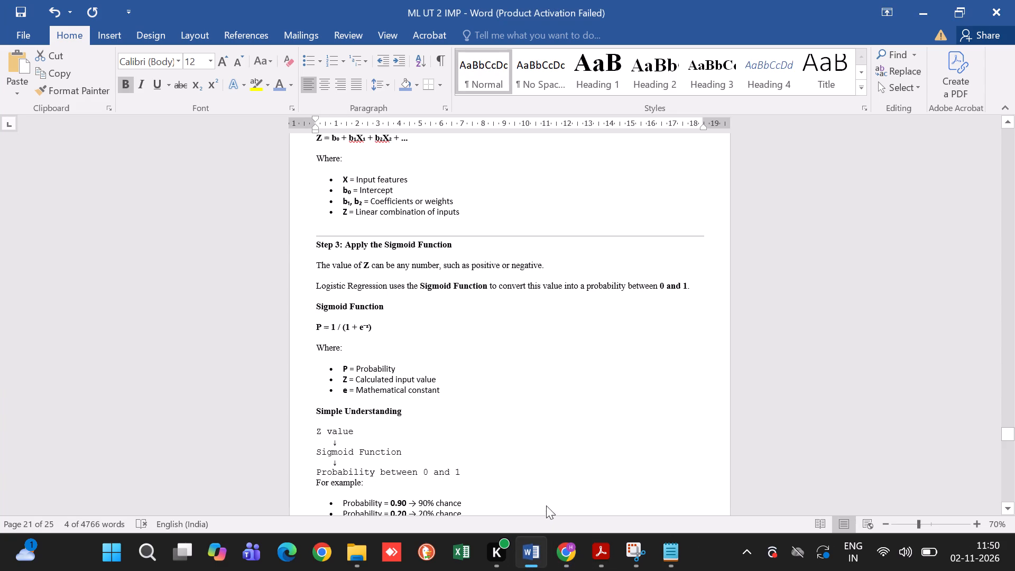
scroll(569, 466, down, 13)
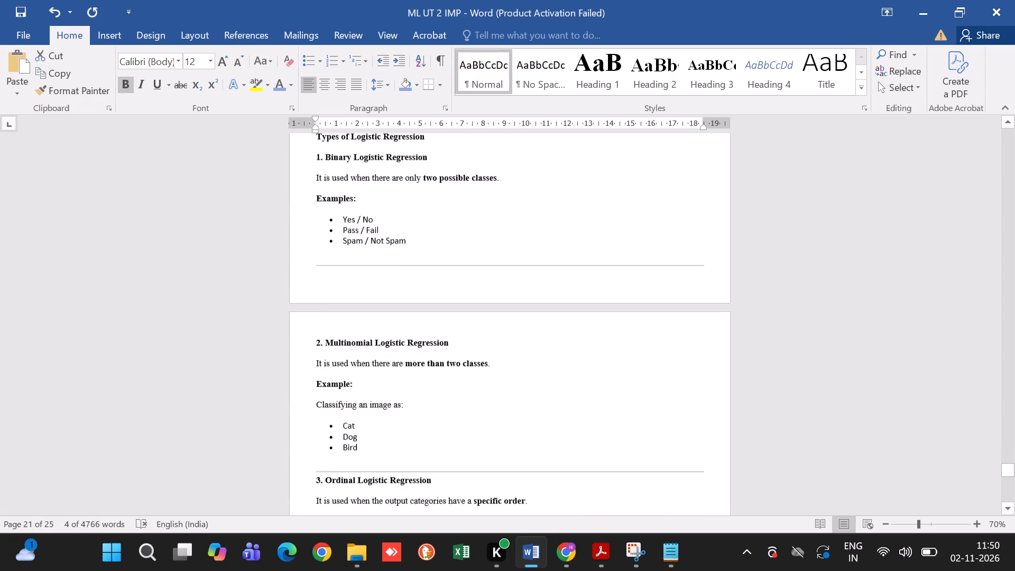
scroll(569, 466, down, 7)
click(454, 329)
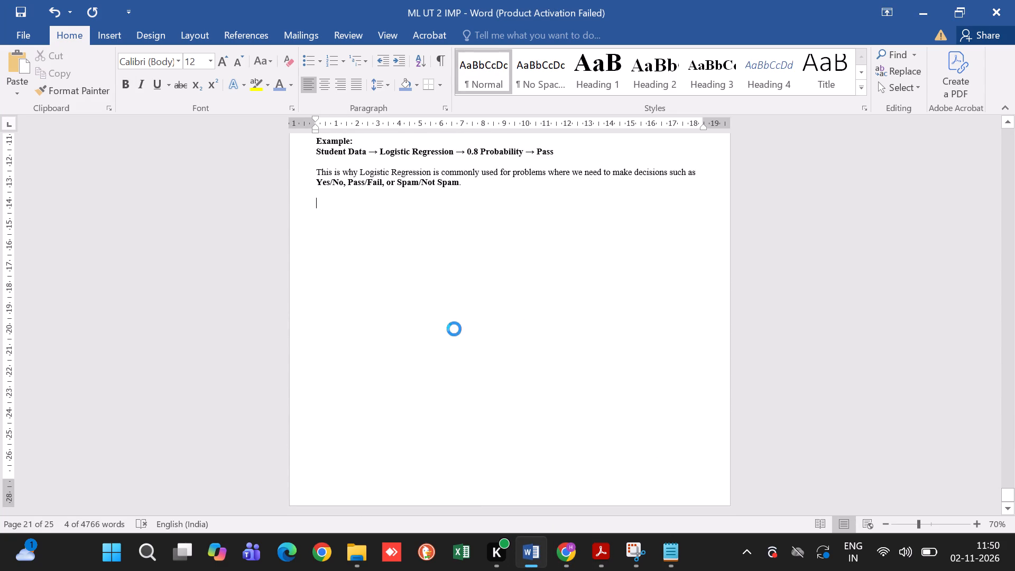
key(ctrl+v)
click(504, 281)
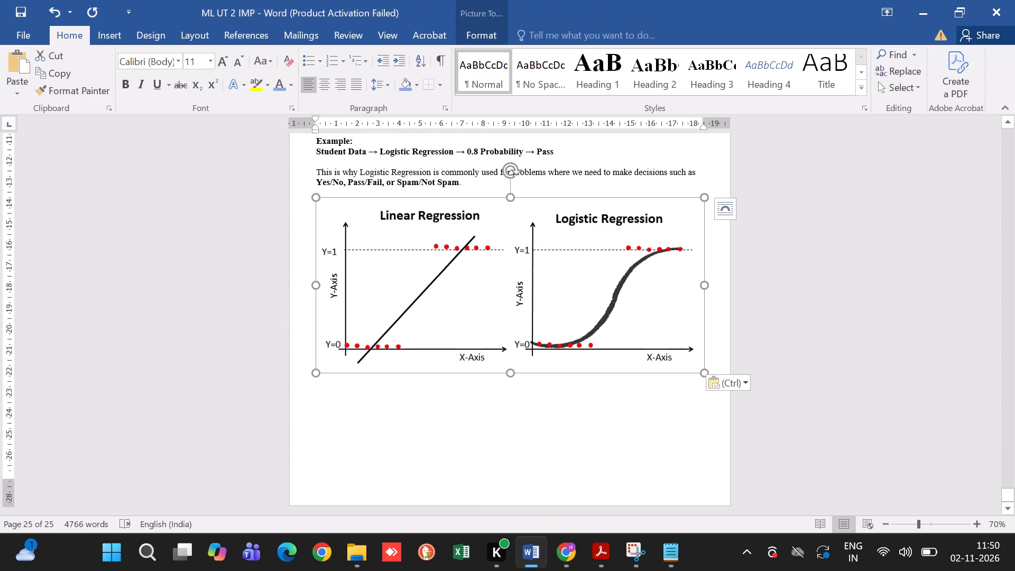
Set Through text wrapping on the regression comparison image, shrink it to about 11 cm wide, and place it beside the Application/Example table.
click(731, 218)
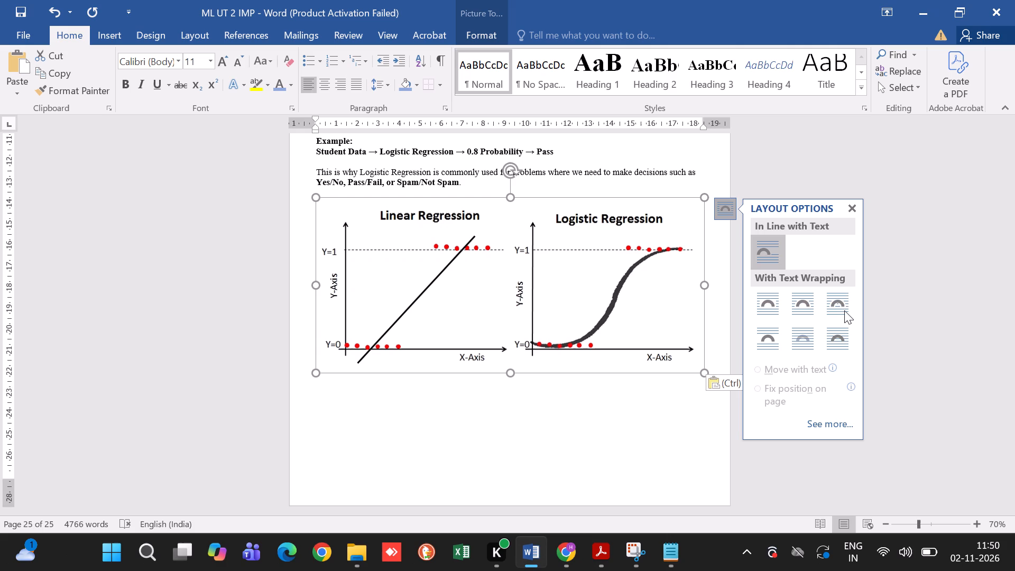
click(844, 310)
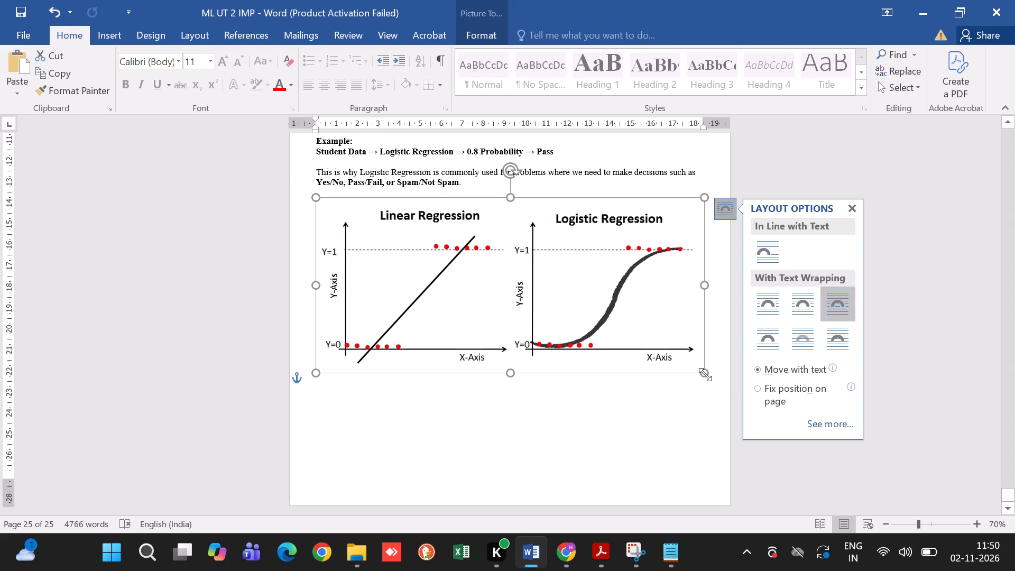
drag(705, 374, 495, 299)
scroll(495, 299, up, 1)
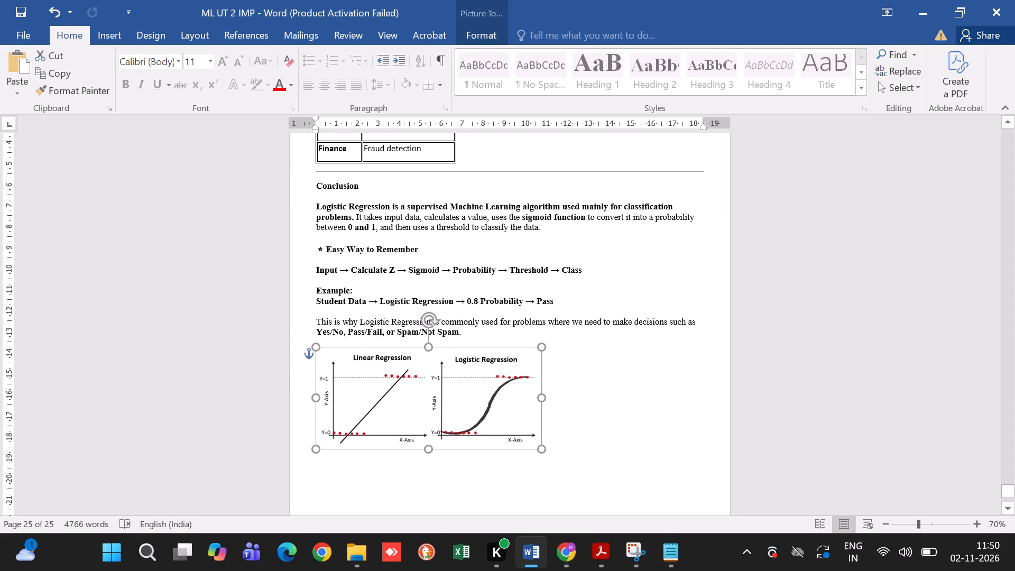
drag(482, 397, 568, 173)
scroll(568, 173, up, 3)
drag(558, 351, 648, 274)
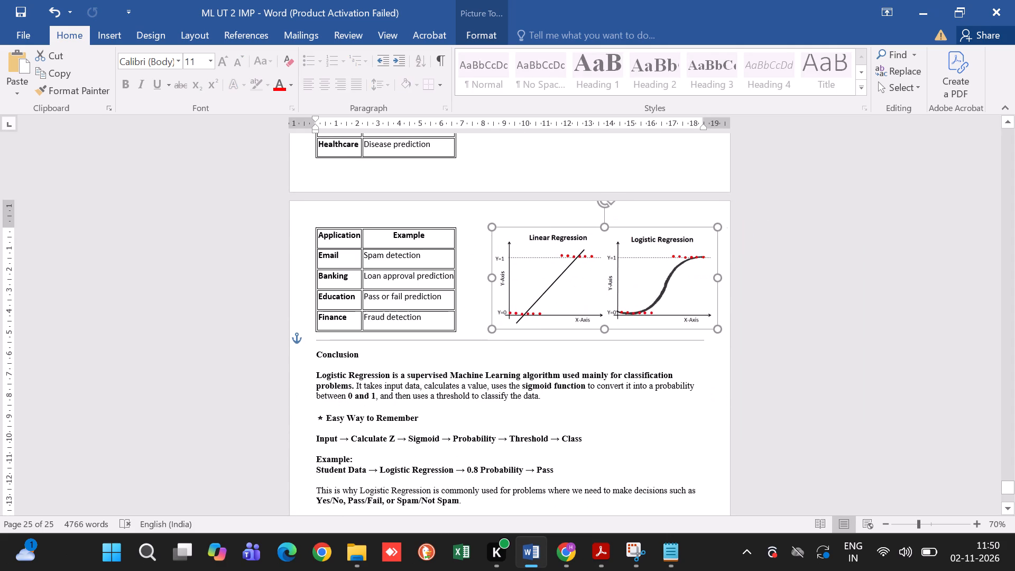
Start a new question line numbered "Q.6" below the closing Spam/Not Spam sentence, leaving a blank line above it.
scroll(648, 274, down, 3)
scroll(648, 274, left, 1)
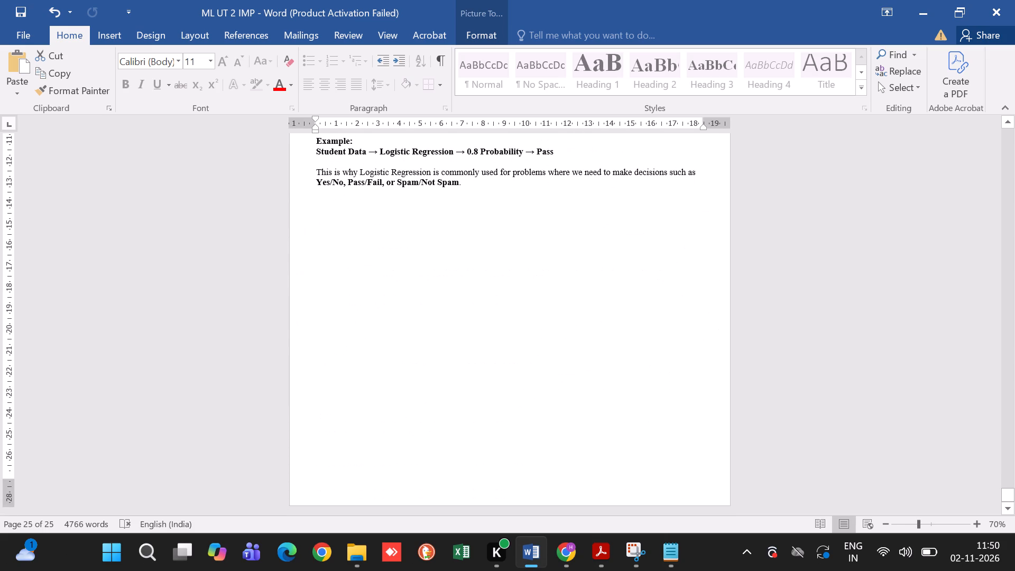
click(341, 245)
key(Return)
key(q)
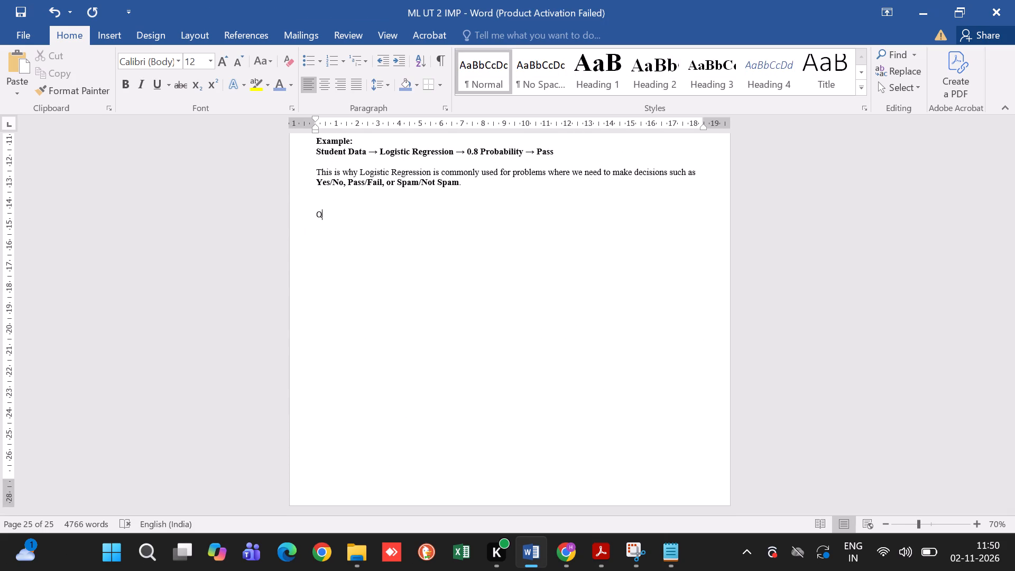
key(period)
text(6)
key(space)
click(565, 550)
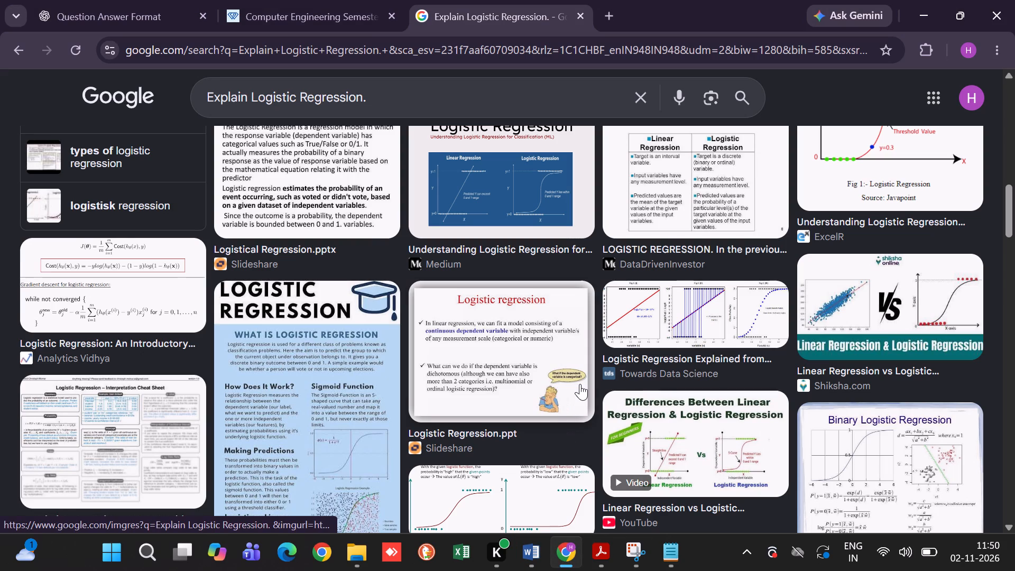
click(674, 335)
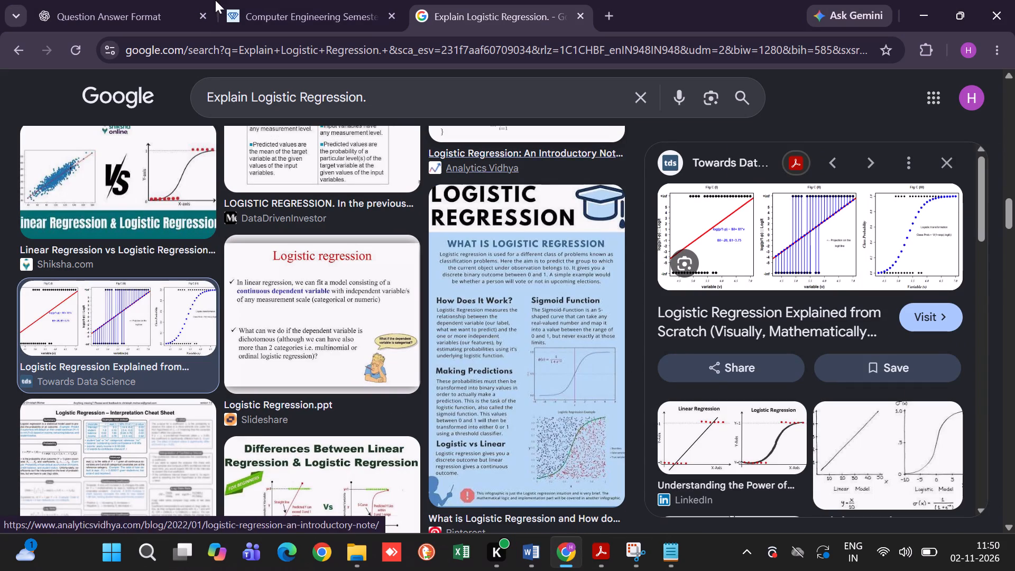
In the Notepad question list, copy the Q2 a question "Explain the steps of developing Machine Learning applications.".
click(683, 556)
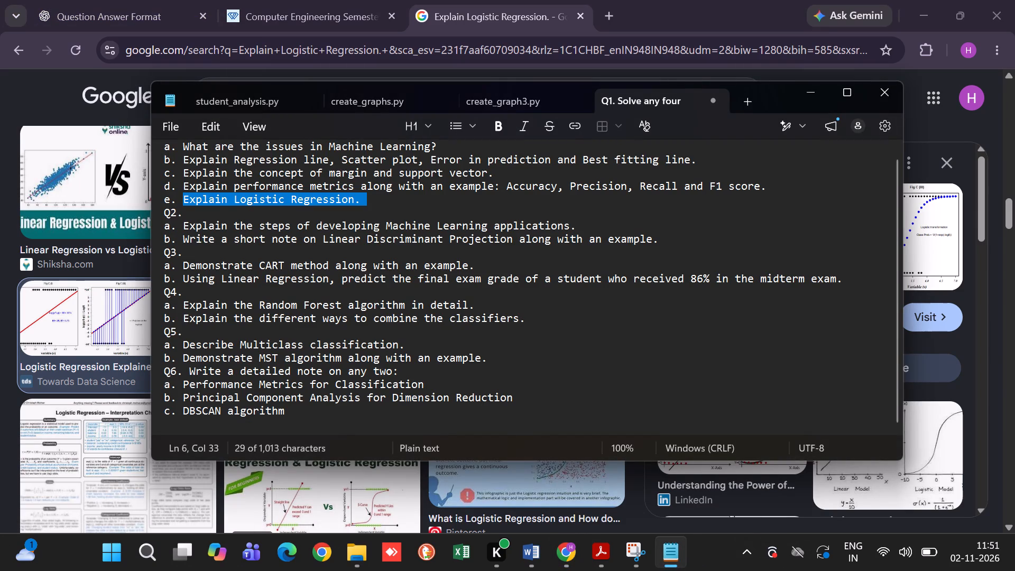
drag(179, 224, 189, 224)
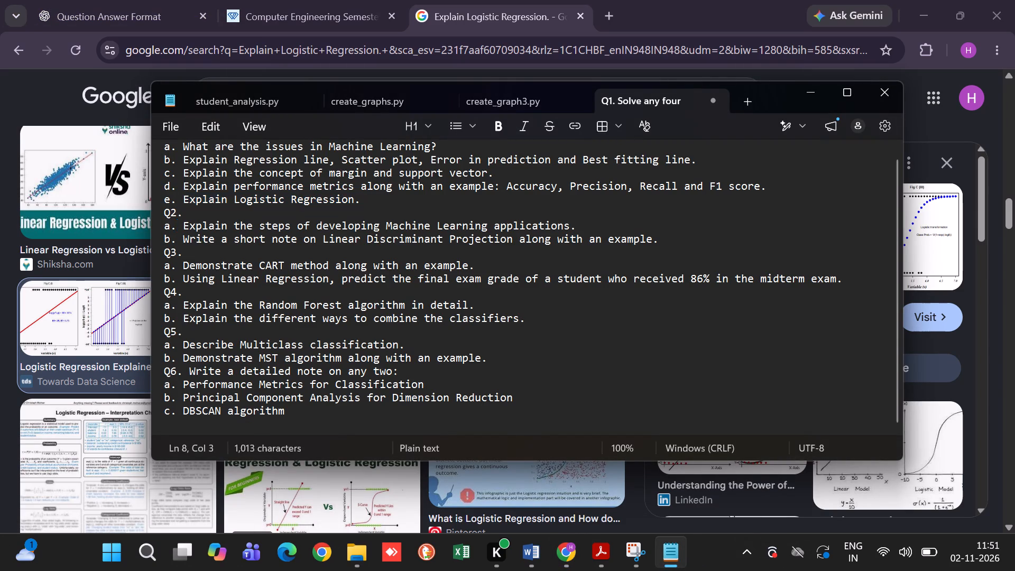
drag(189, 224, 628, 245)
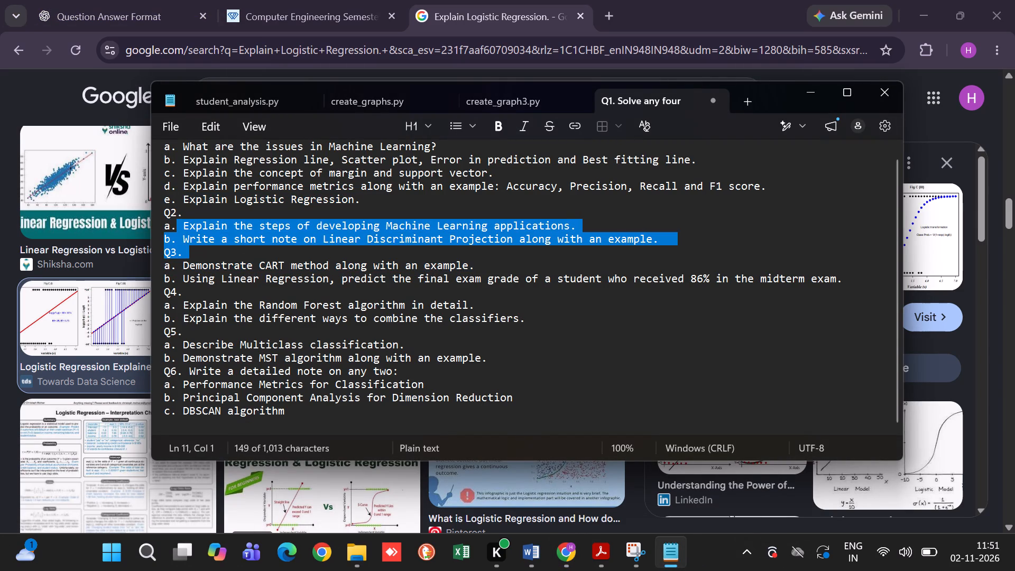
drag(628, 245, 609, 229)
key(ctrl+c)
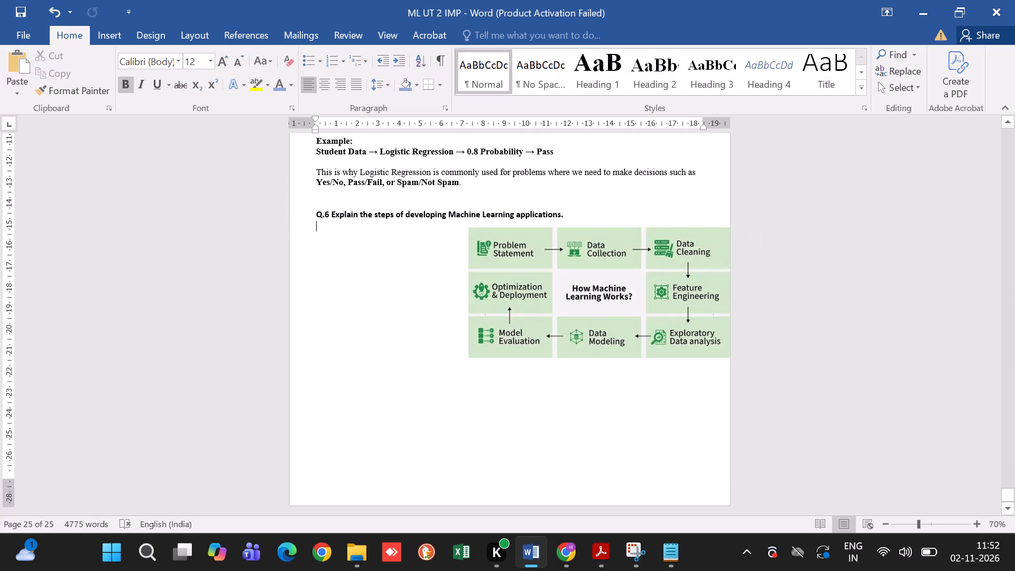
key(ctrl+v)
Set the whole pasted Q.6 answer, from Introduction through the Easy Way to Remember flow line, to font size 12.
scroll(355, 245, up, 3)
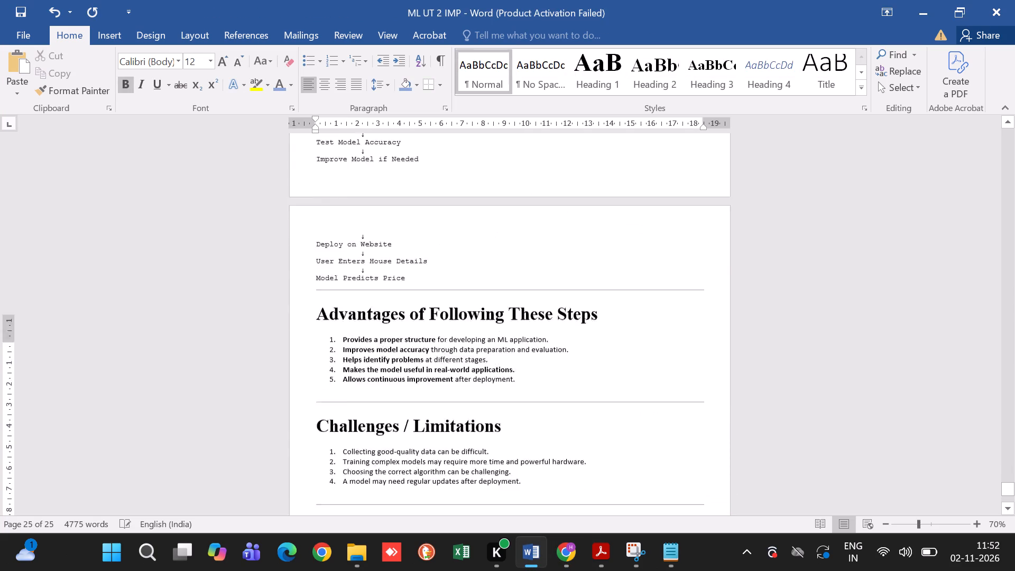
scroll(355, 245, up, 17)
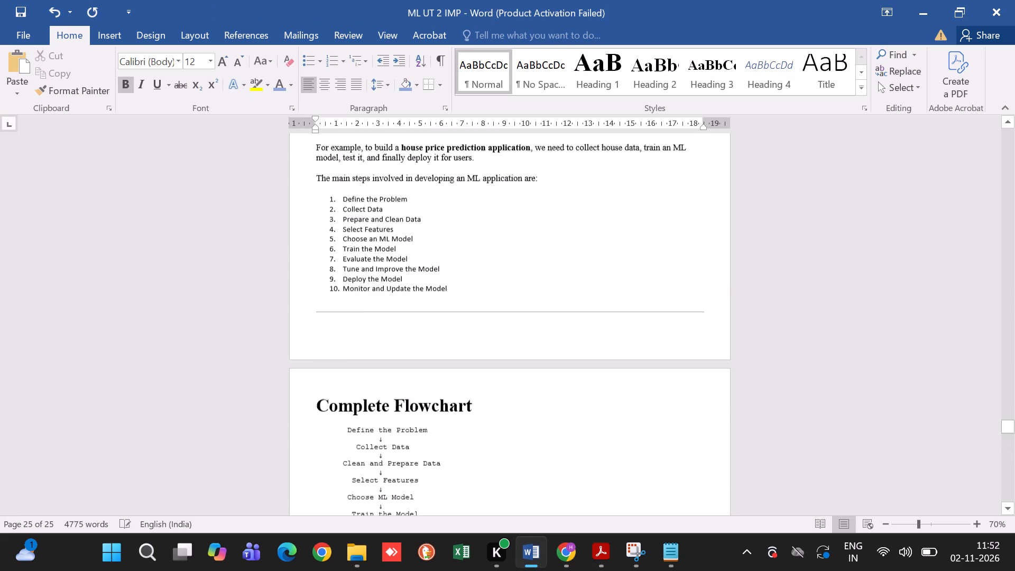
scroll(355, 245, up, 5)
scroll(355, 245, down, 7)
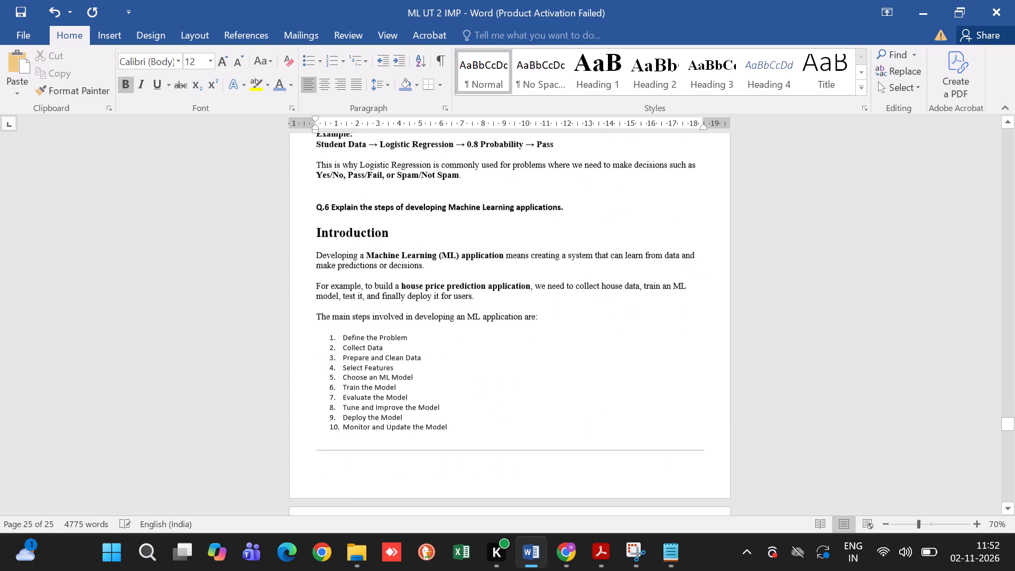
scroll(355, 245, right, 1)
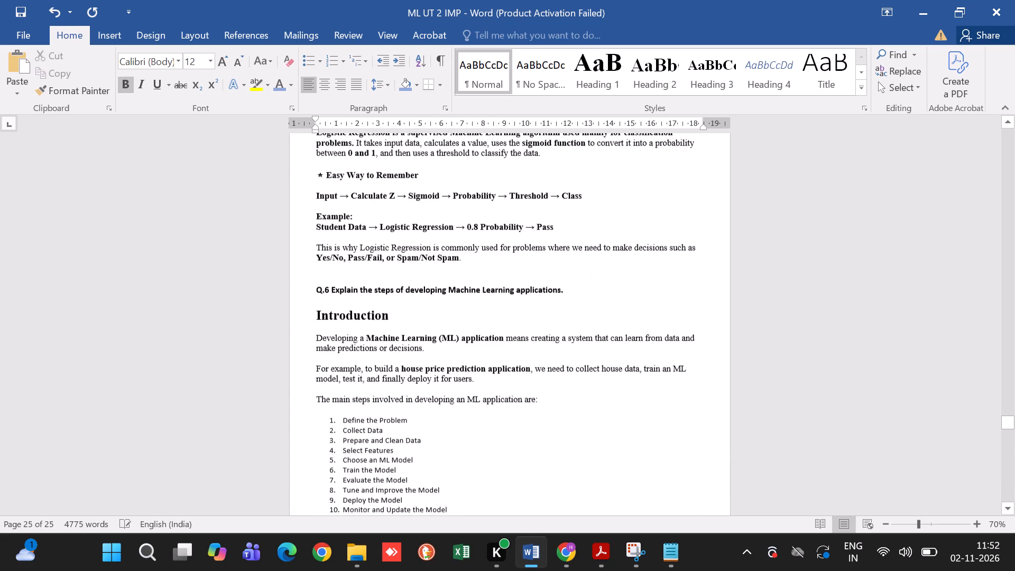
scroll(355, 245, right, 1)
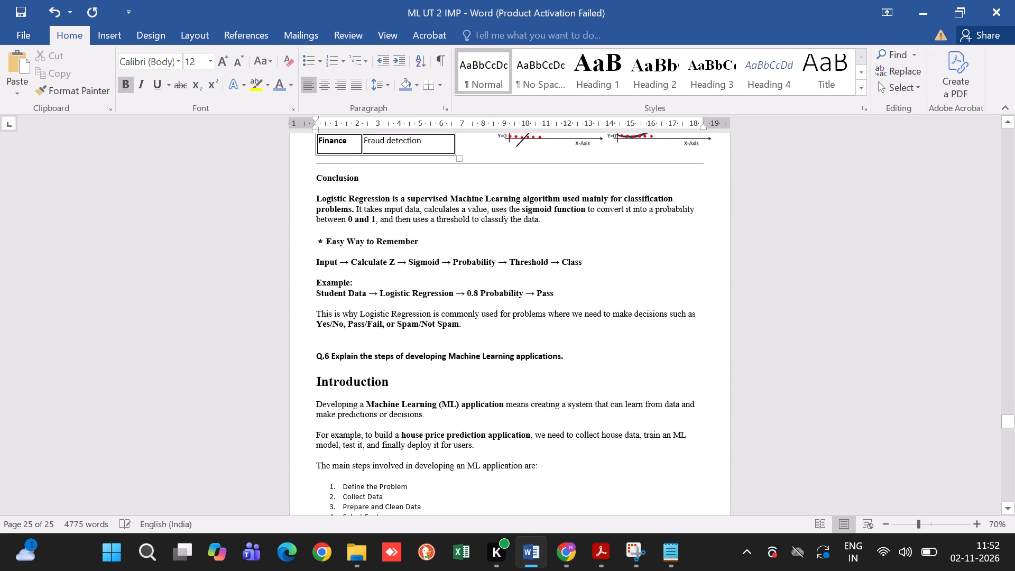
scroll(335, 344, down, 3)
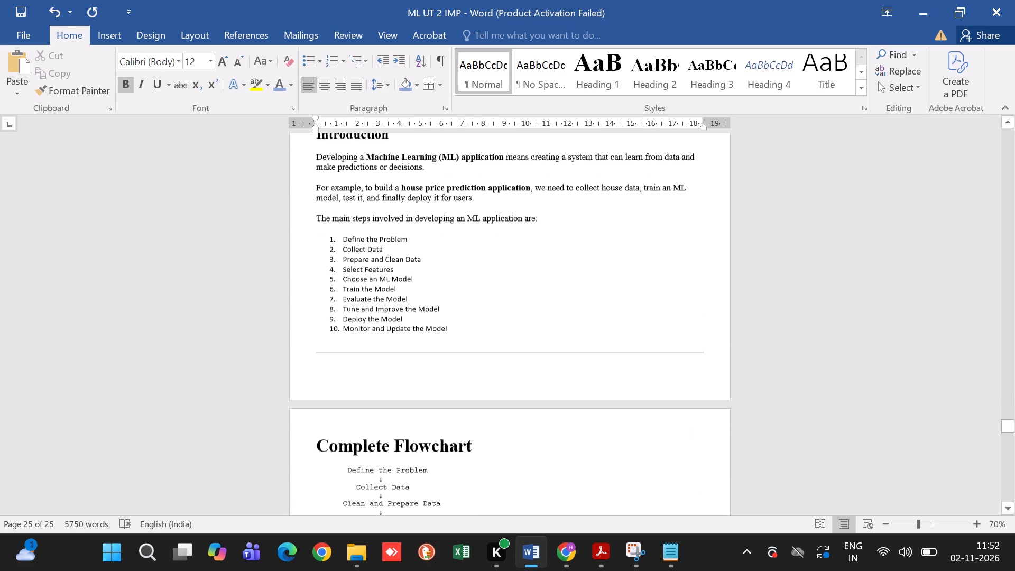
scroll(335, 344, down, 1)
scroll(321, 210, up, 1)
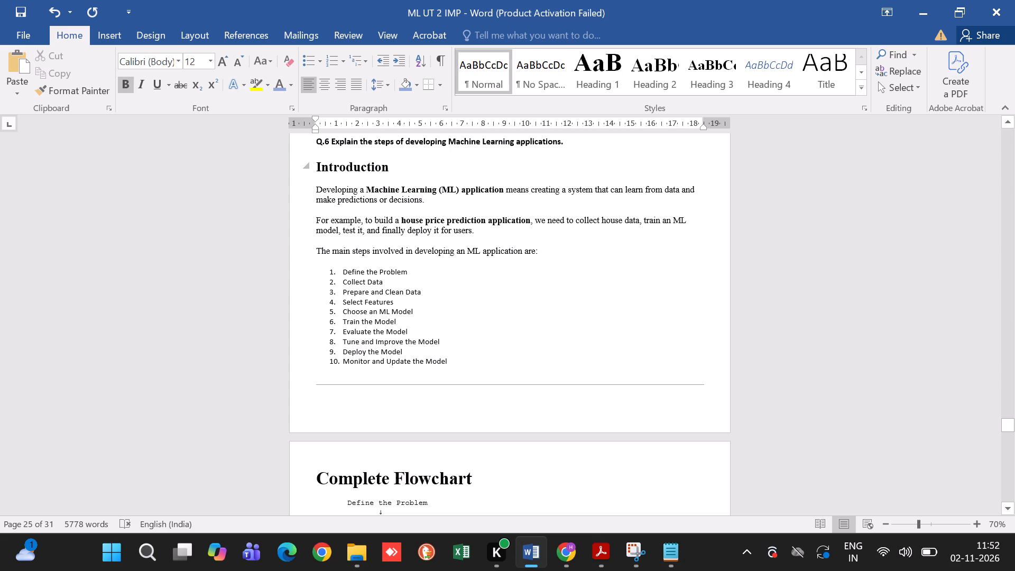
drag(316, 161, 442, 330)
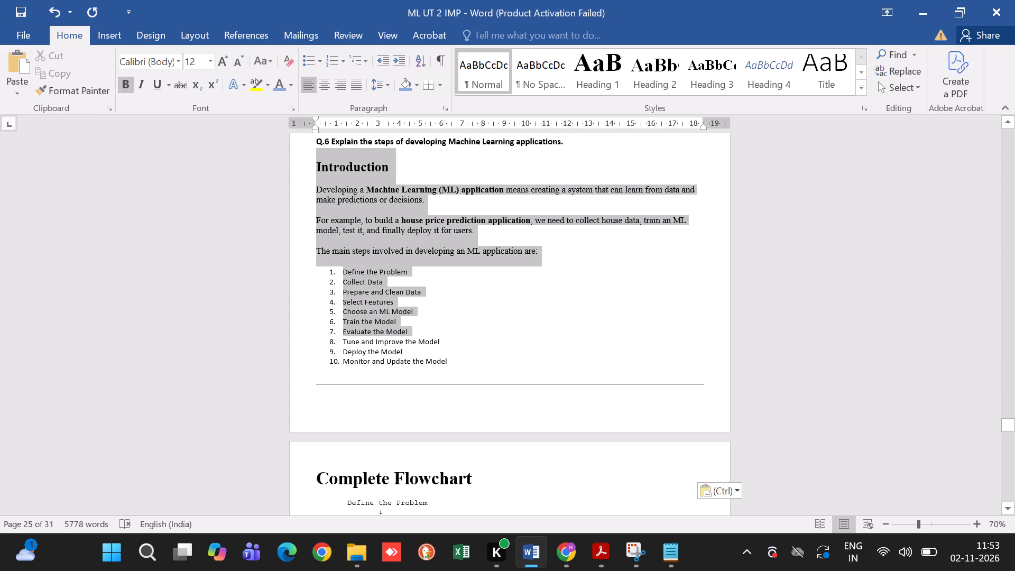
drag(442, 330, 452, 454)
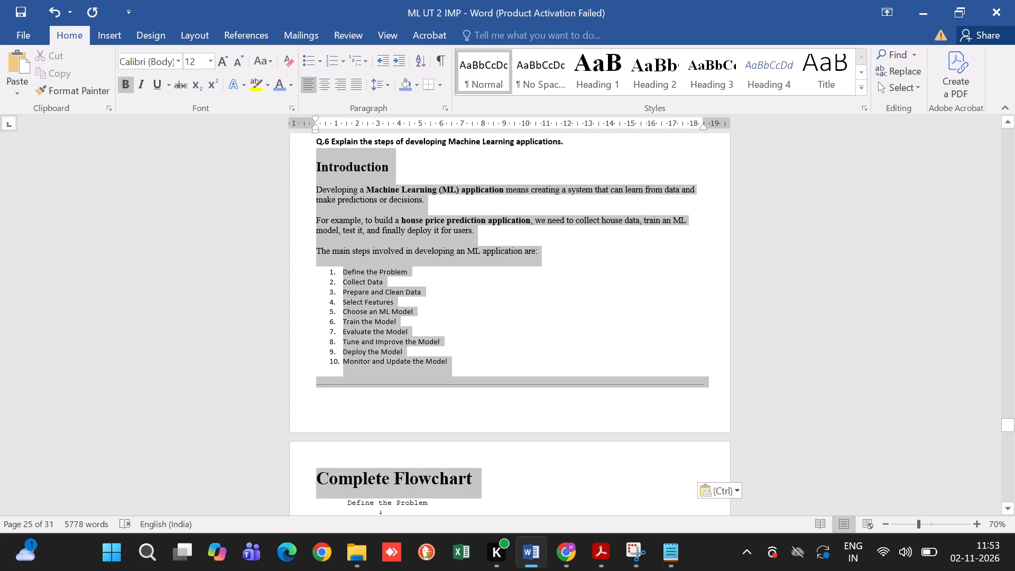
drag(452, 454, 458, 514)
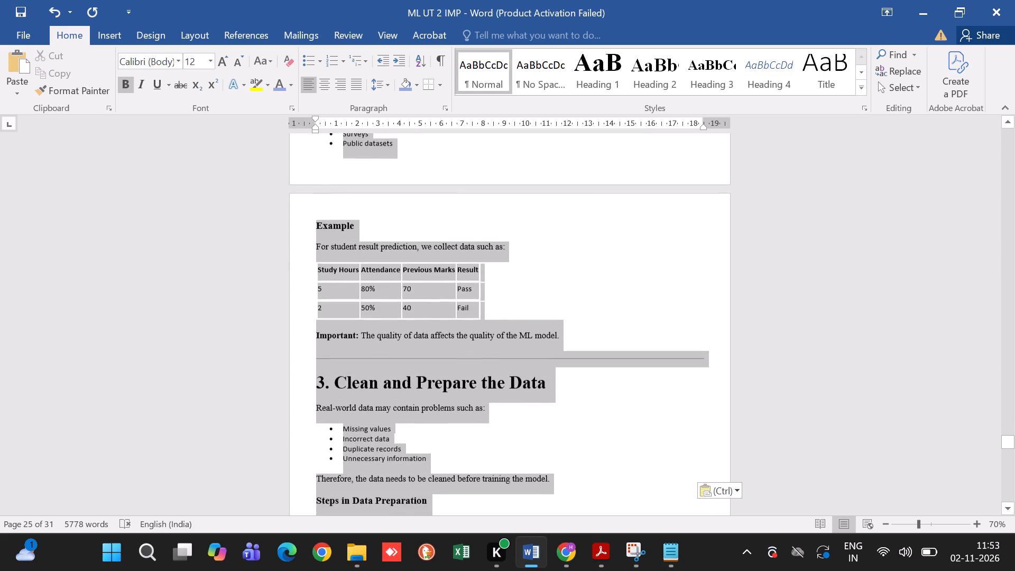
drag(458, 514, 459, 570)
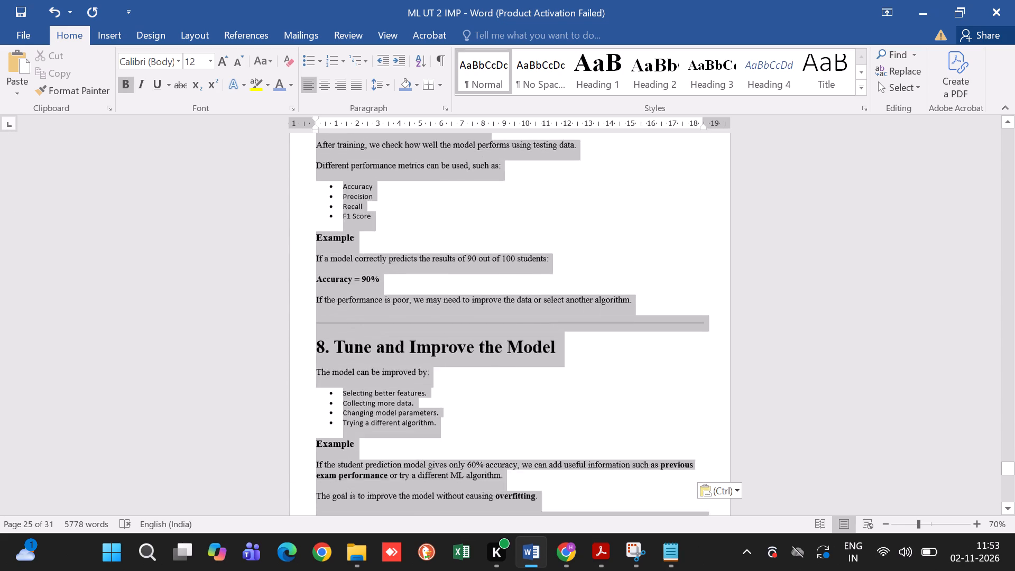
drag(459, 570, 555, 345)
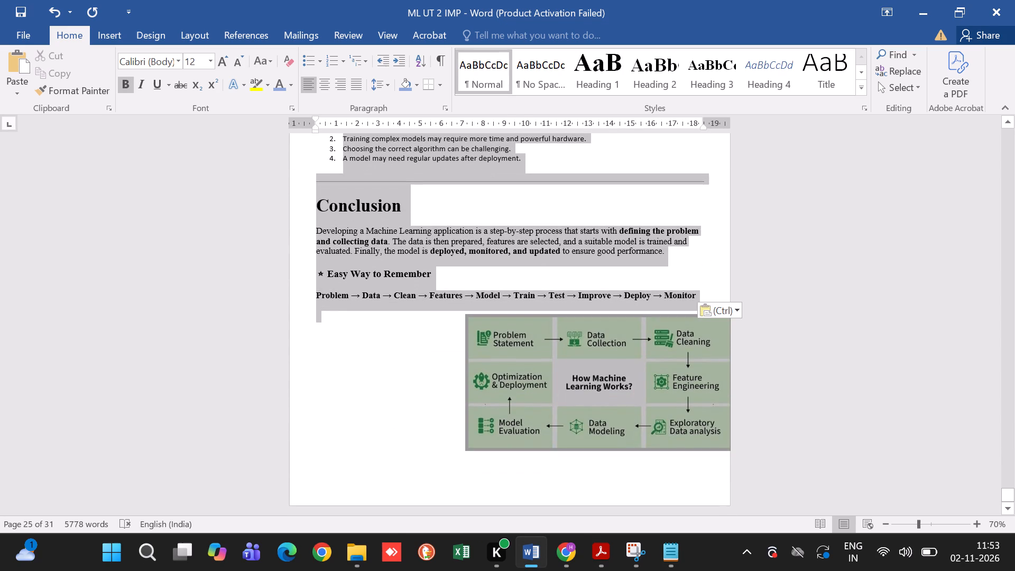
drag(555, 345, 747, 299)
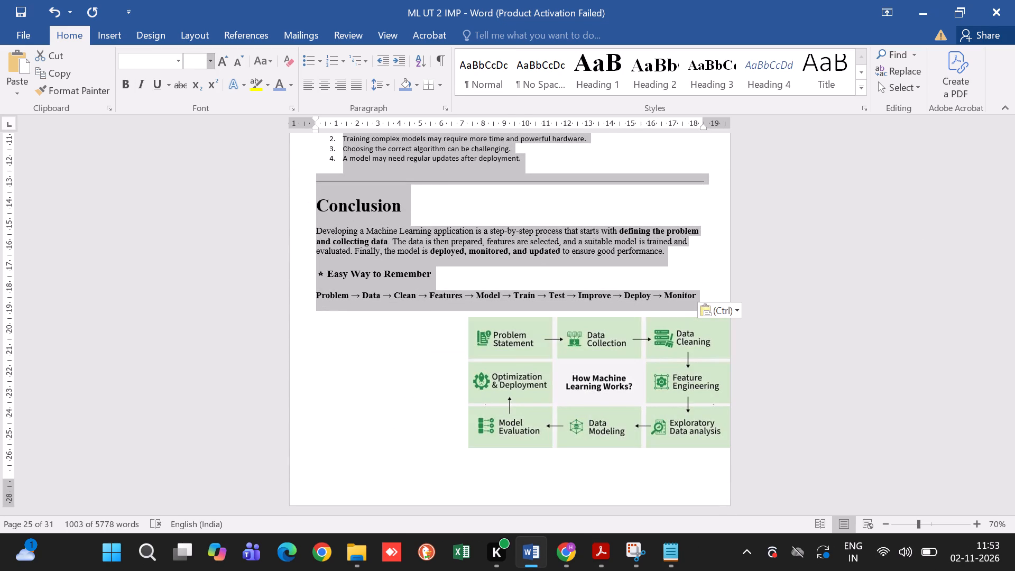
click(193, 63)
text(12)
key(Return)
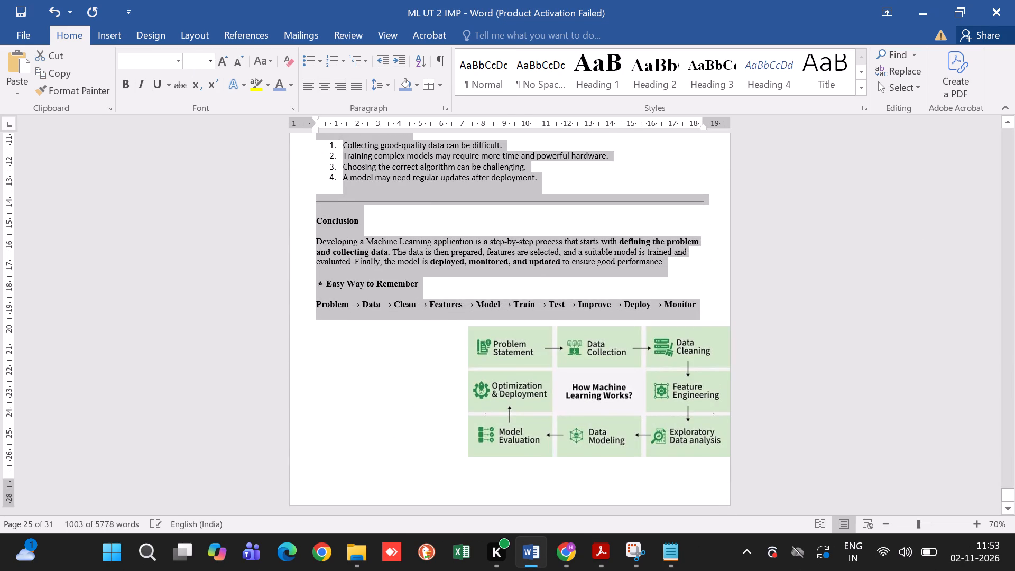
Remove the space after paragraphs throughout the selected Q.6 answer.
click(391, 87)
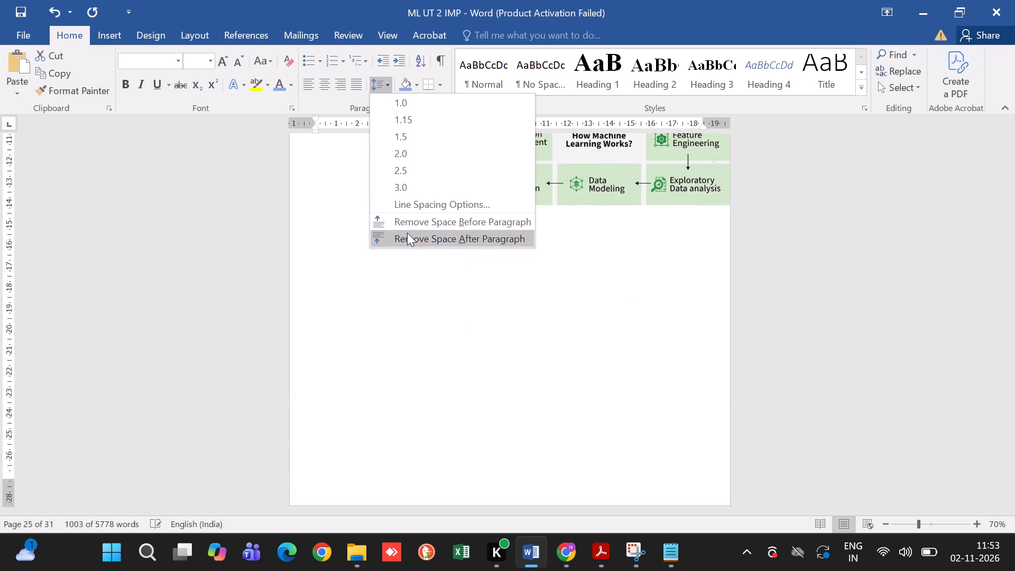
click(407, 233)
Move the "How Machine Learning Works?" image up beside the end of the house price flow and shrink it to about 9.7 cm wide.
scroll(407, 233, up, 5)
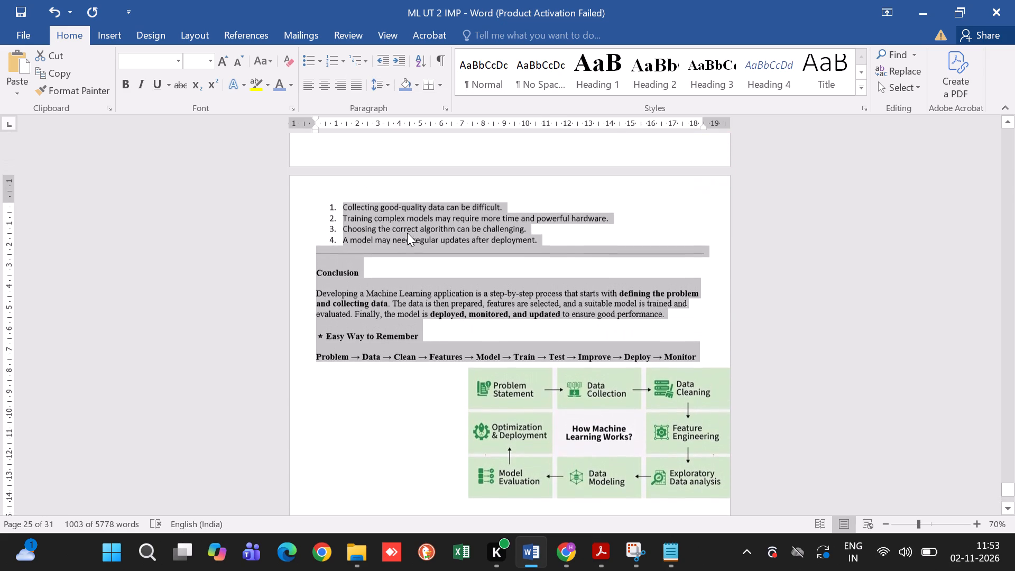
click(556, 446)
drag(556, 446, 542, 342)
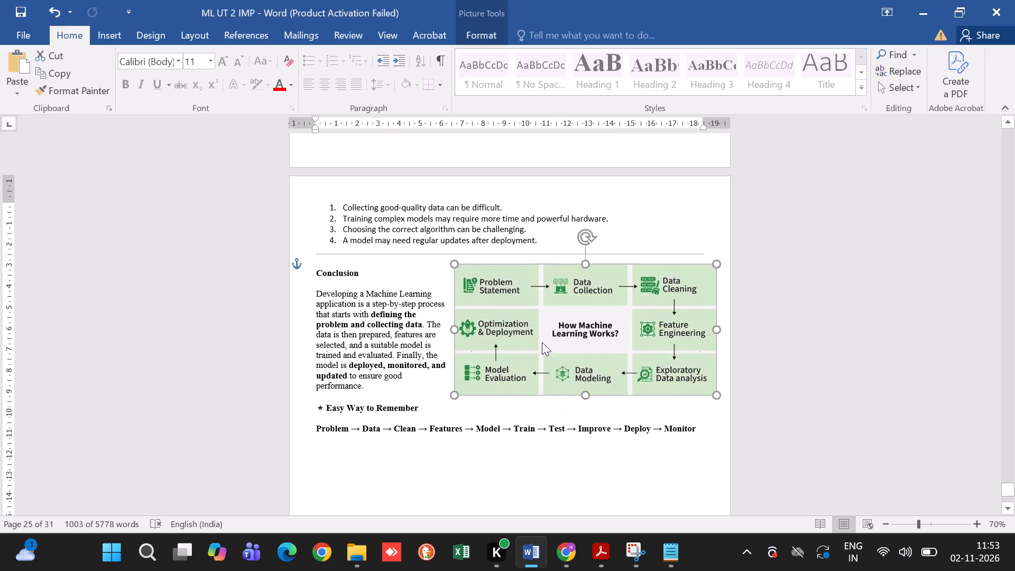
scroll(542, 342, up, 1)
drag(570, 482, 612, 307)
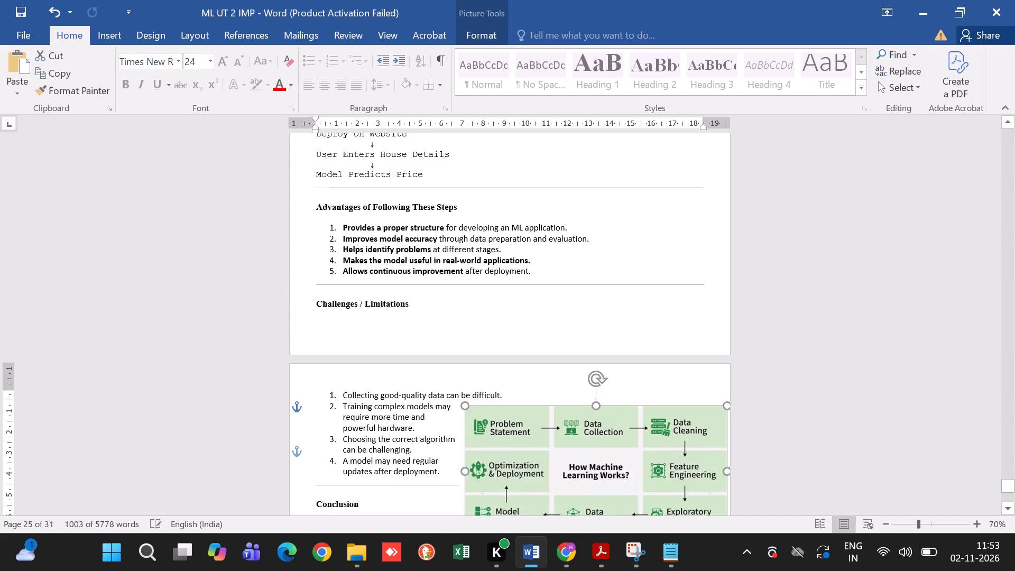
drag(612, 307, 622, 285)
scroll(622, 285, up, 1)
drag(621, 422, 629, 345)
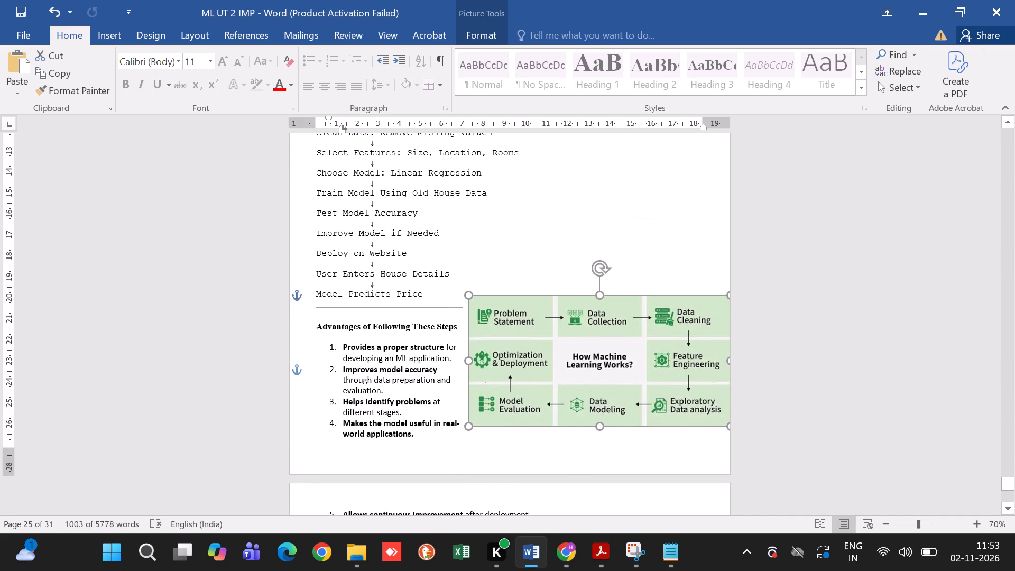
drag(629, 345, 675, 272)
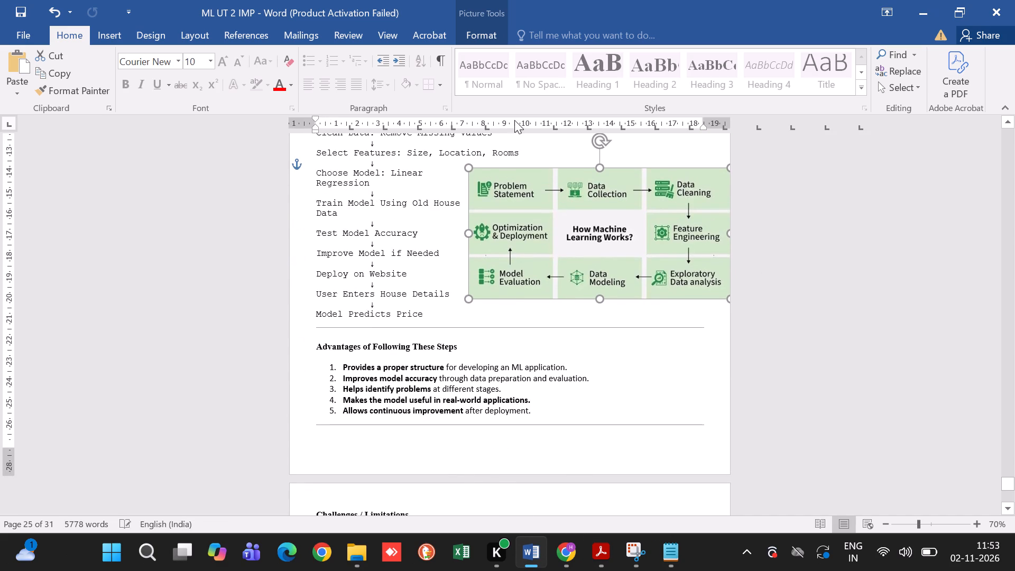
drag(466, 165, 542, 197)
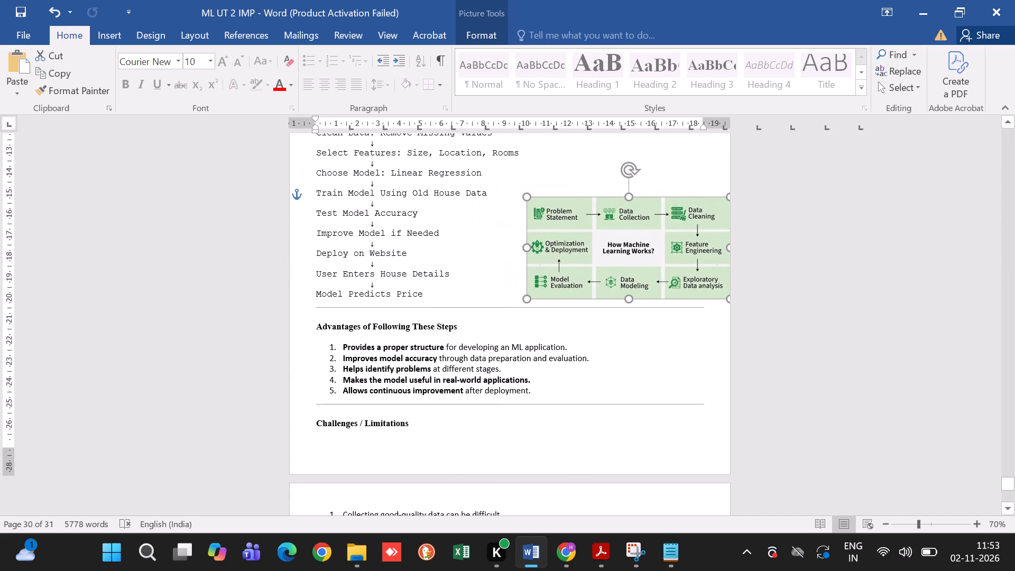
Apply all borders to the Problem and ML Algorithm table under "5. Choose an ML Model" in the Q.6 answer.
drag(542, 197, 542, 198)
scroll(595, 248, up, 1)
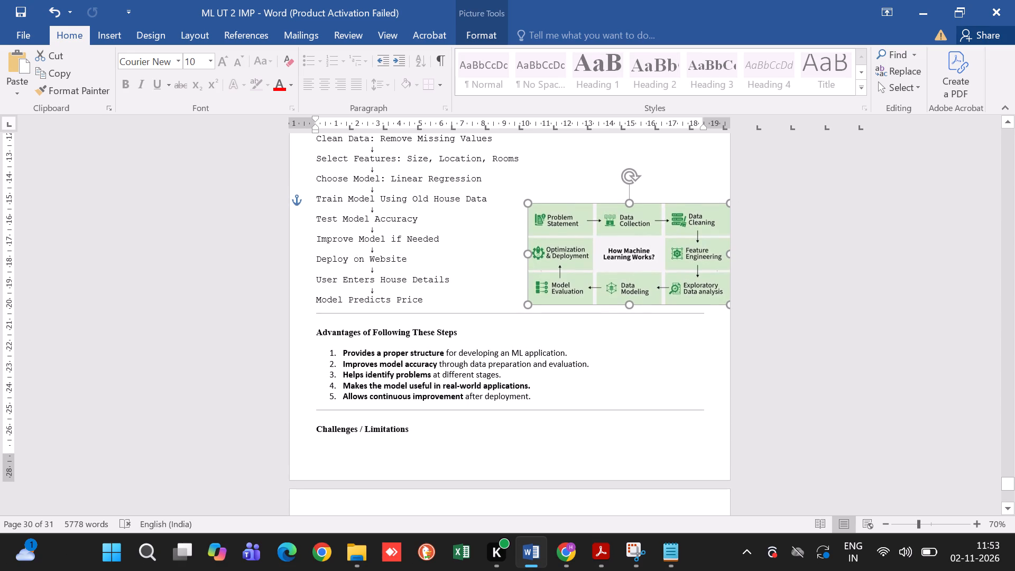
scroll(595, 248, up, 1)
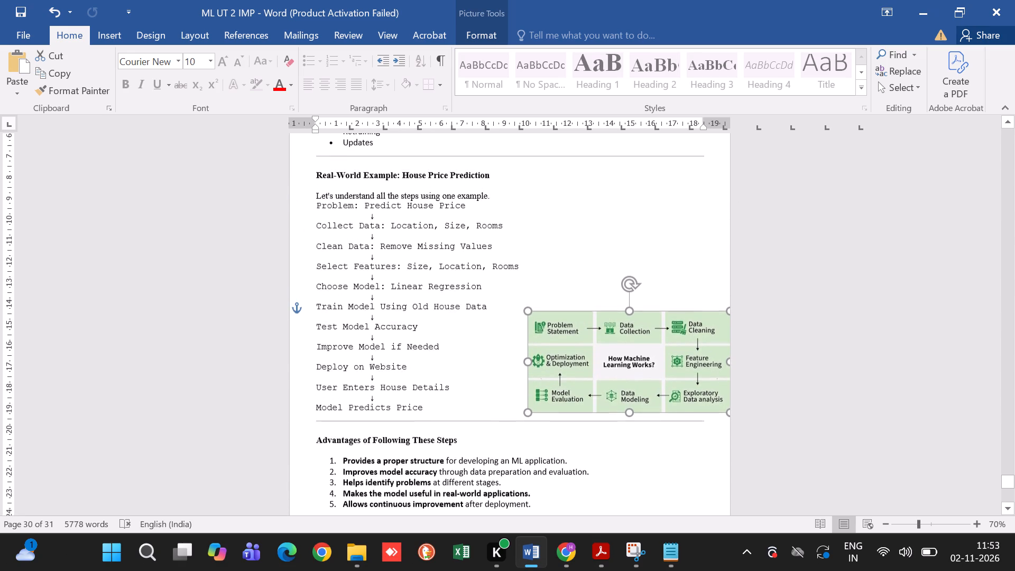
scroll(595, 248, up, 2)
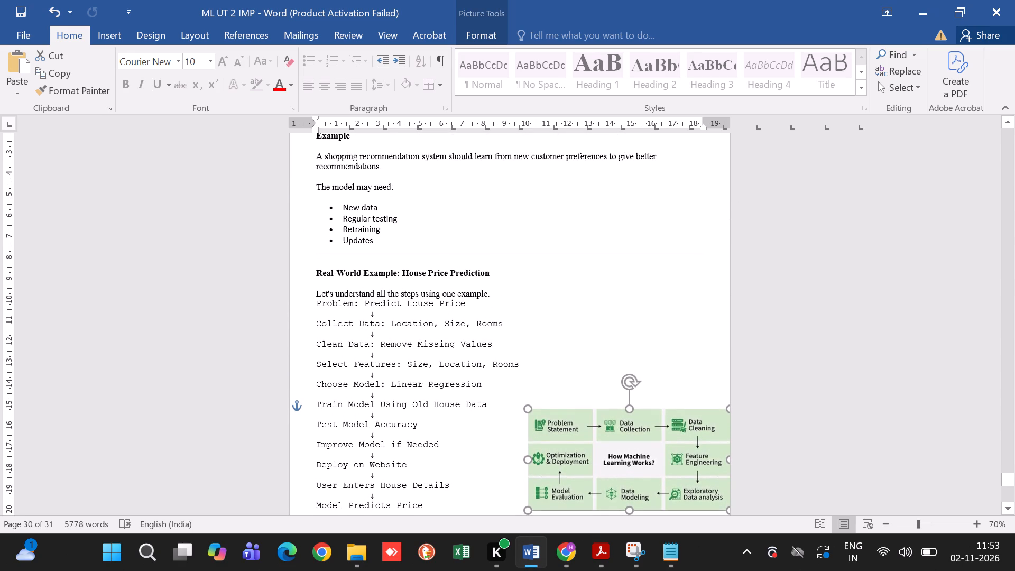
scroll(595, 248, up, 3)
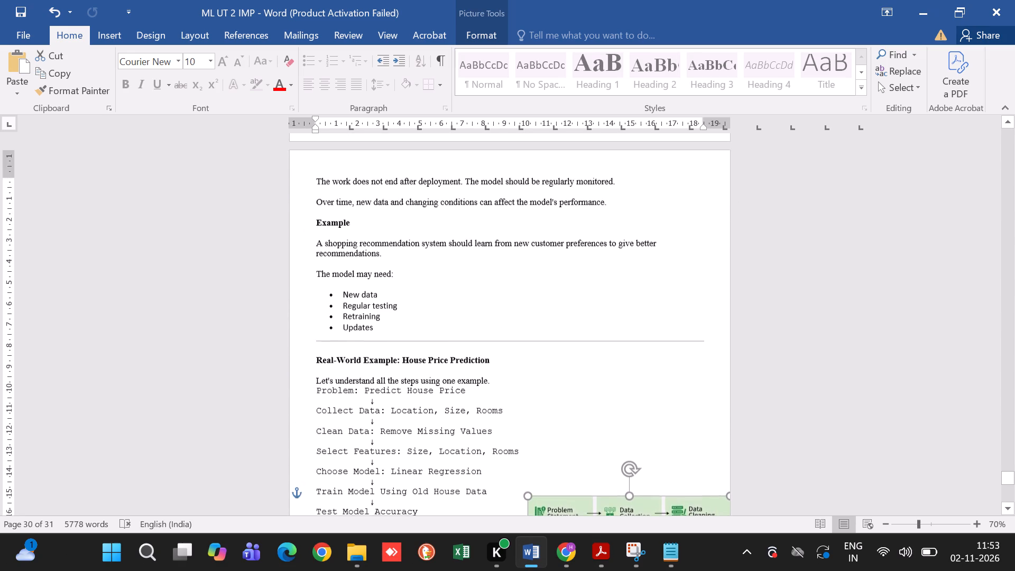
scroll(595, 248, up, 7)
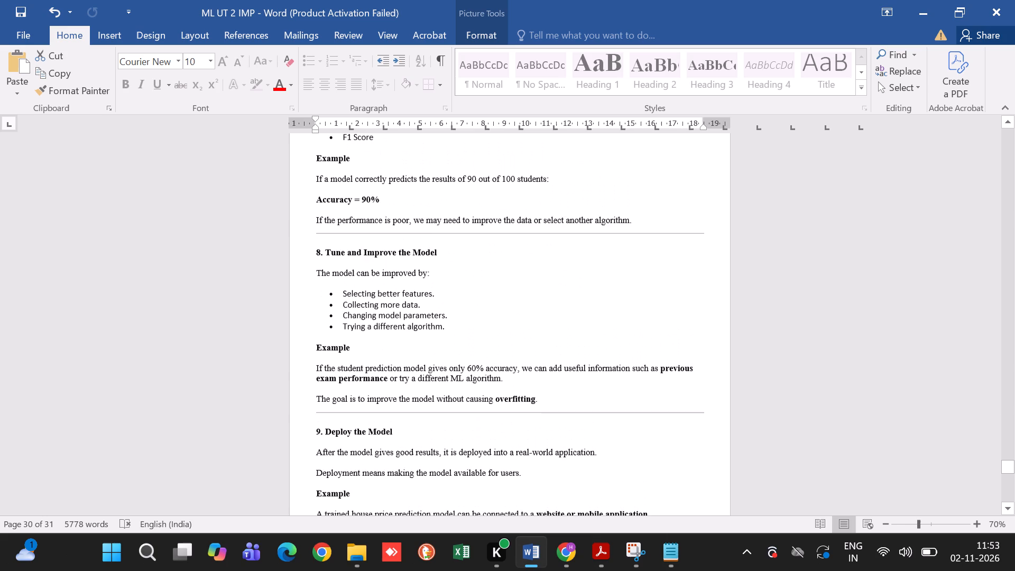
scroll(595, 248, up, 5)
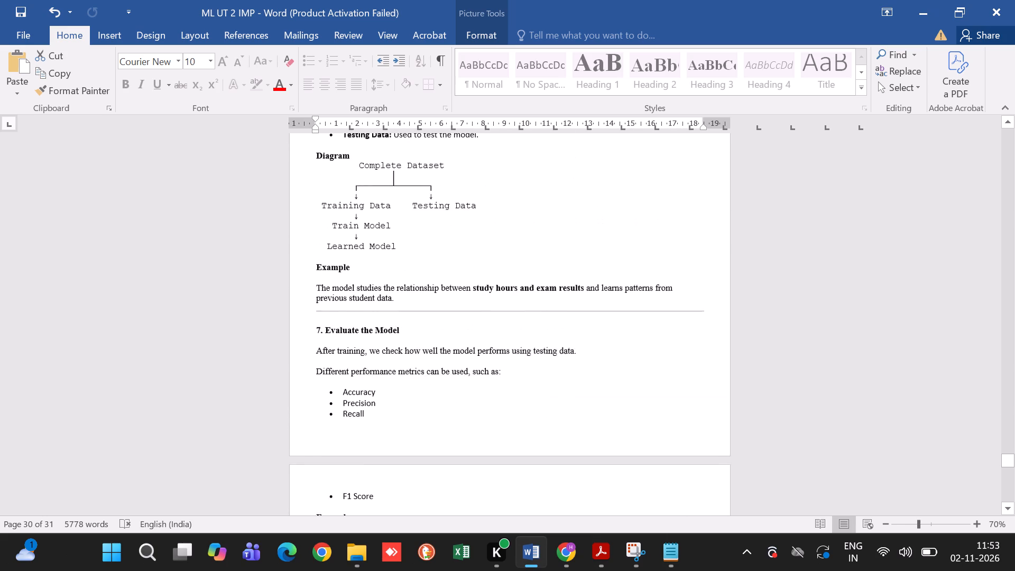
scroll(595, 248, up, 3)
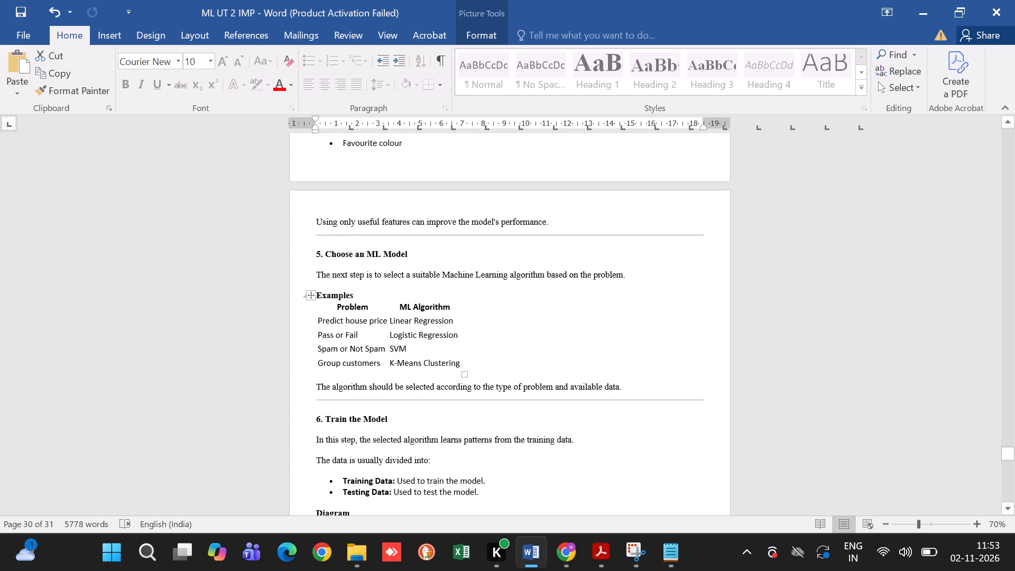
click(312, 296)
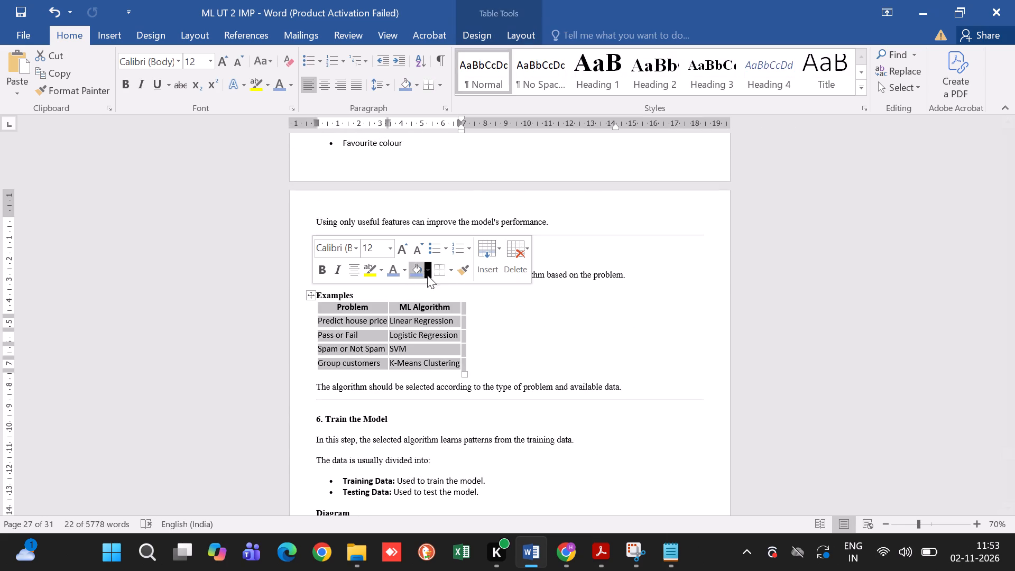
click(450, 270)
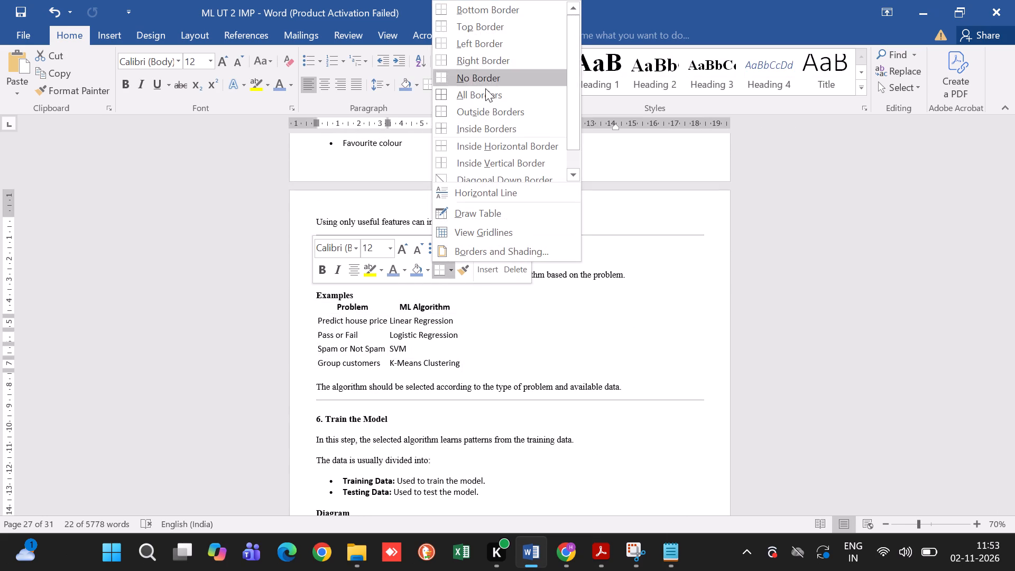
click(484, 93)
Apply all borders to the student result table with Study Hours, Attendance, Previous Marks and Result under "2. Collect Data".
scroll(504, 185, up, 1)
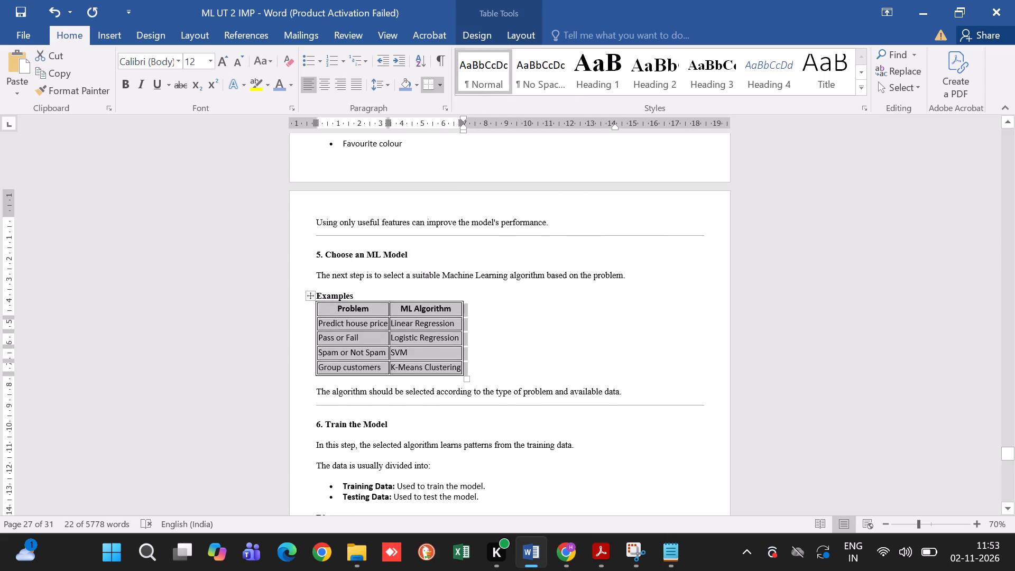
scroll(504, 185, up, 4)
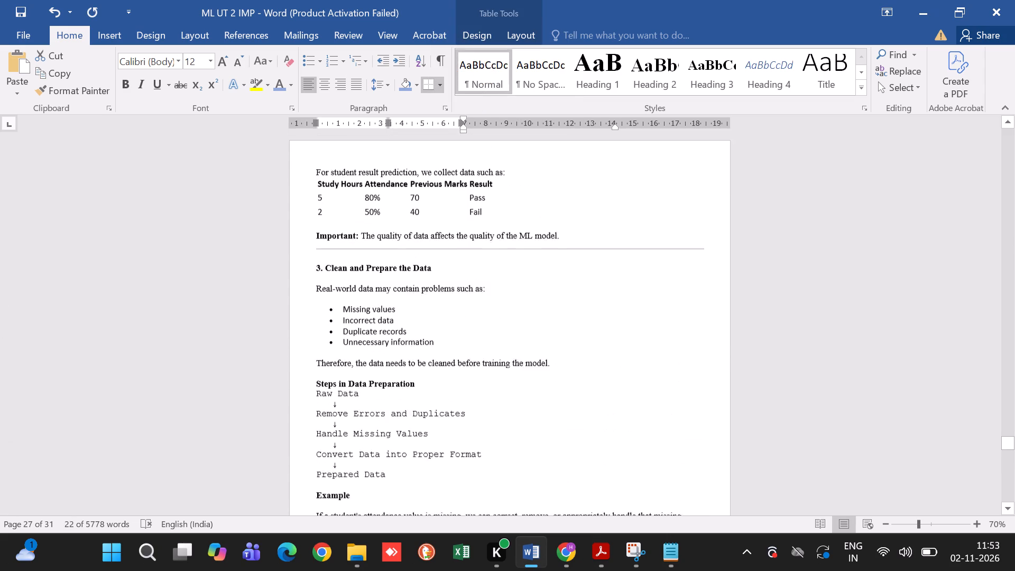
scroll(504, 185, up, 2)
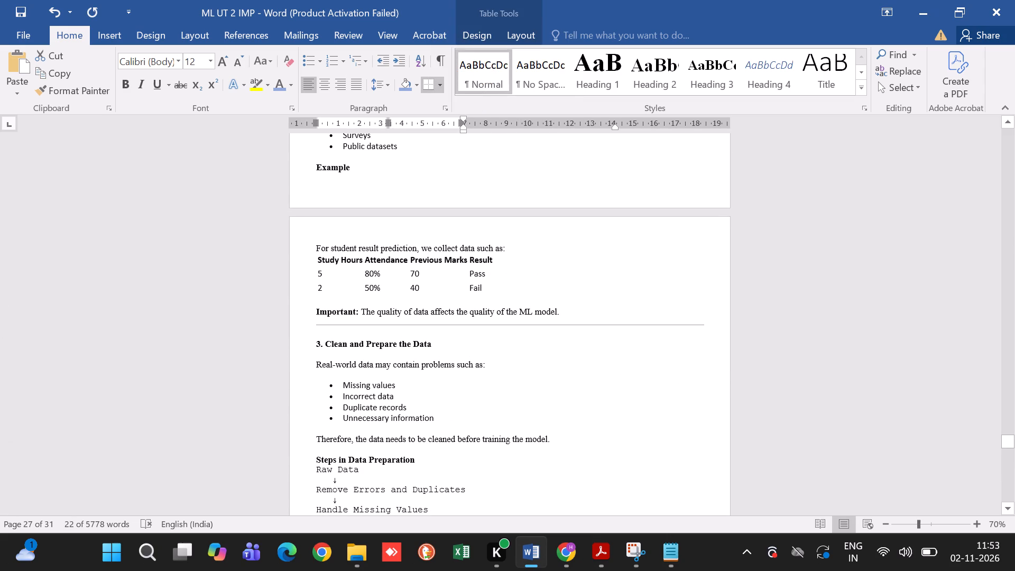
click(316, 272)
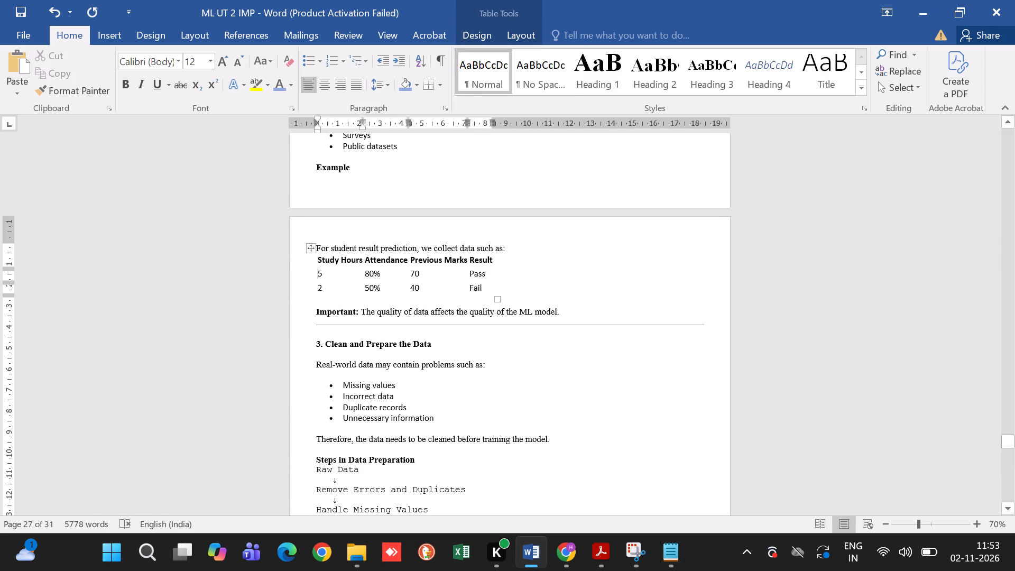
click(309, 247)
click(447, 219)
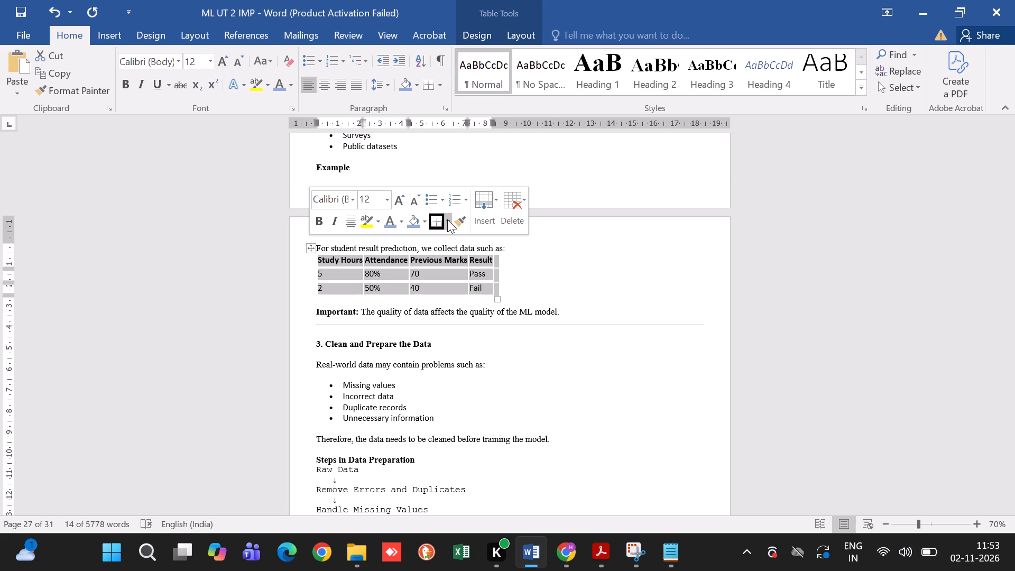
click(479, 322)
Start a new line labelled "Q.7" below the Problem → Monitor flow line at the end of the Q.6 answer.
scroll(479, 322, up, 1)
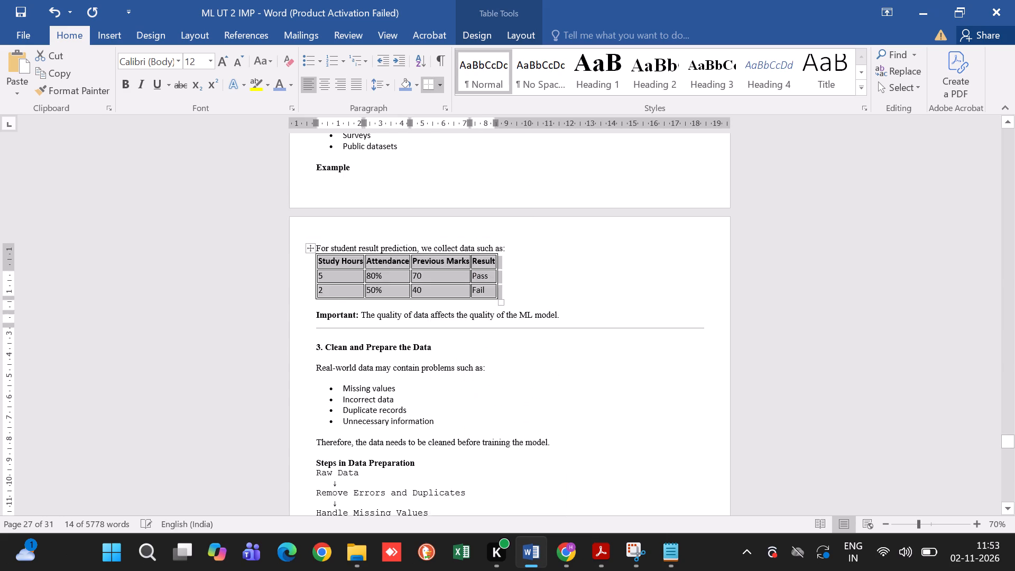
scroll(479, 322, up, 3)
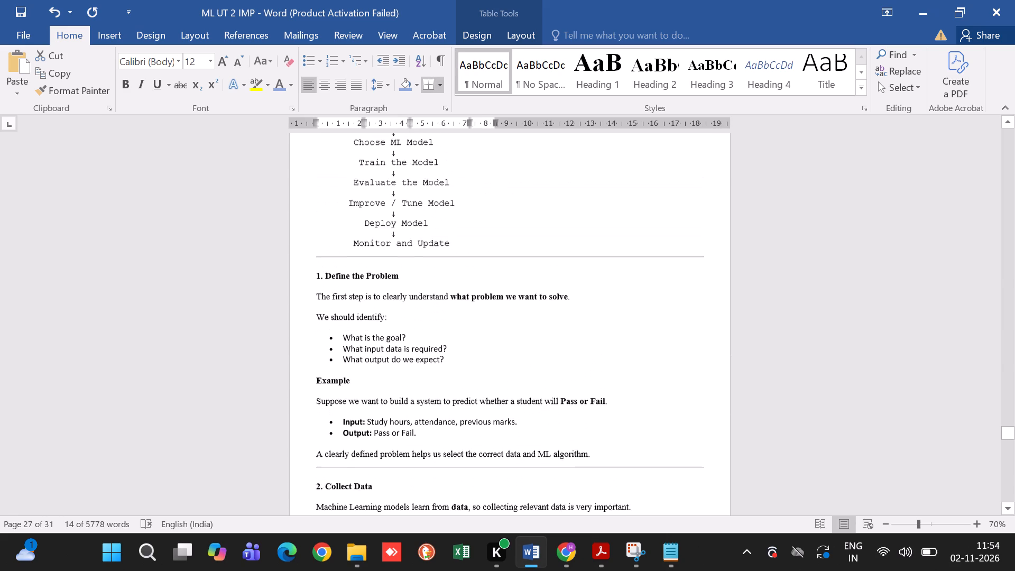
scroll(479, 322, up, 5)
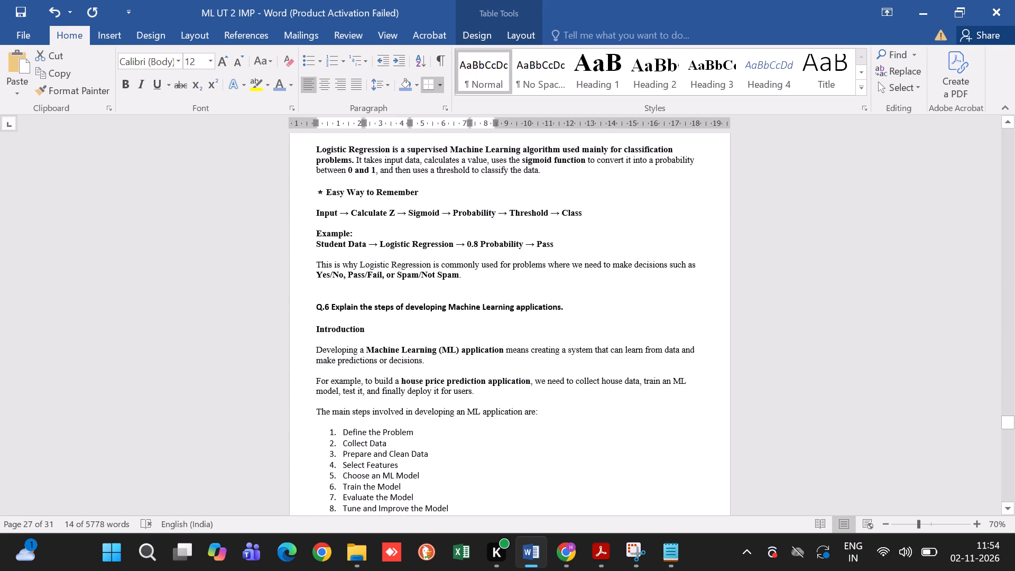
scroll(479, 322, down, 9)
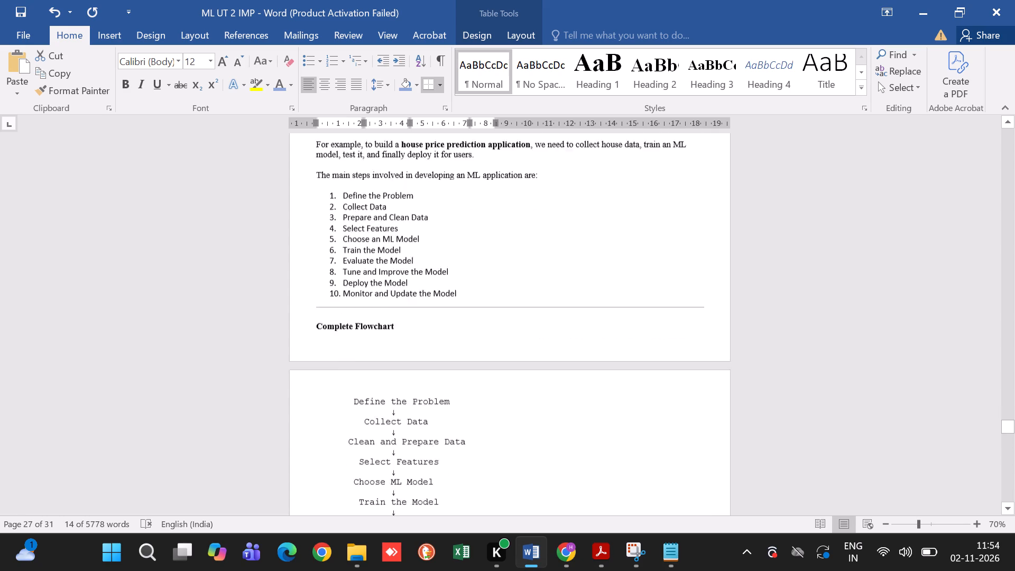
scroll(479, 322, down, 20)
scroll(479, 322, down, 20)
scroll(479, 322, down, 20)
scroll(479, 322, up, 1)
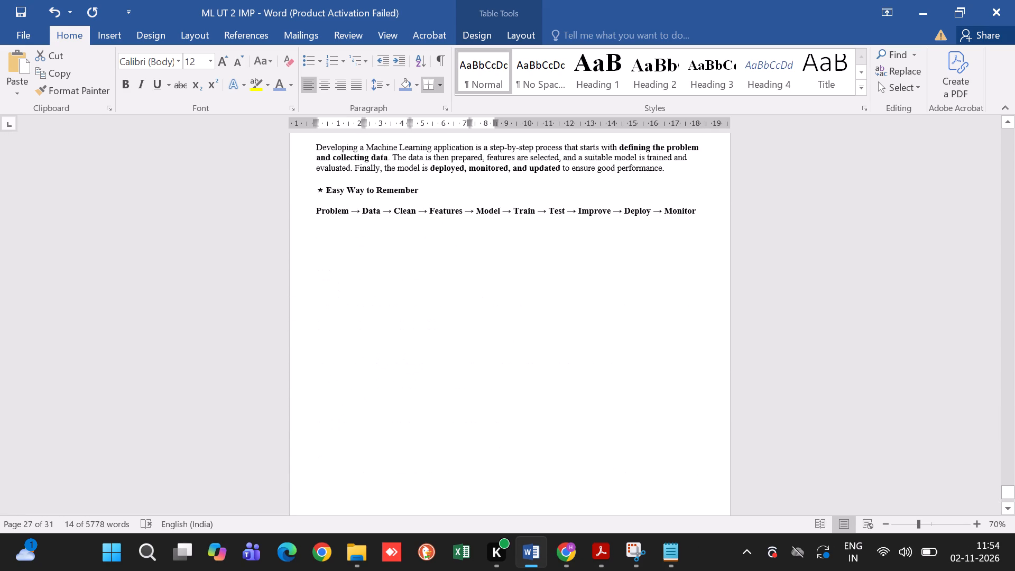
click(377, 299)
key(Return)
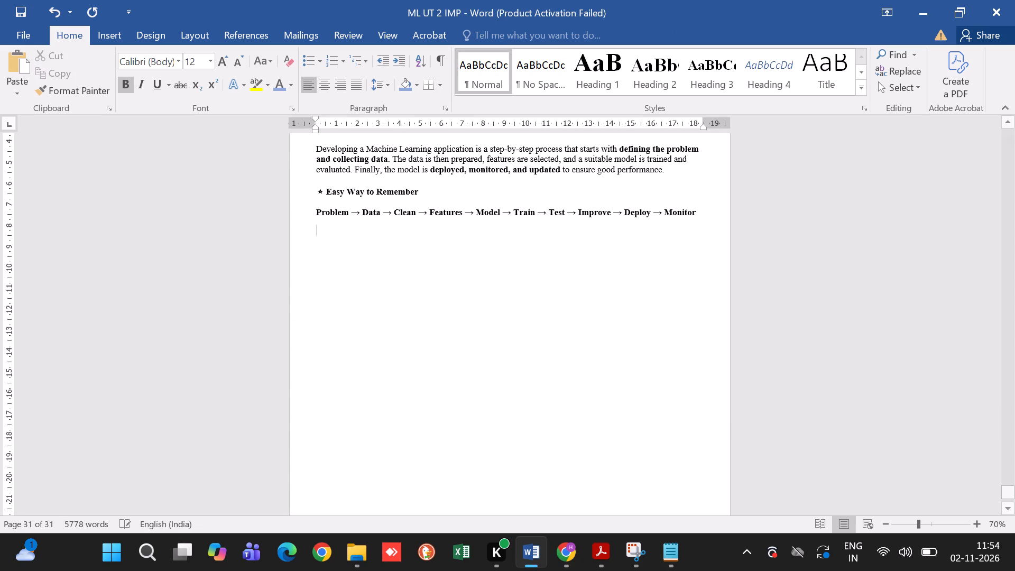
text(Q.)
text(7)
key(space)
Copy "Write a short note on Linear Discriminant Projection along with an example." from the Notepad question list and paste it after Q.7 in Word.
click(666, 550)
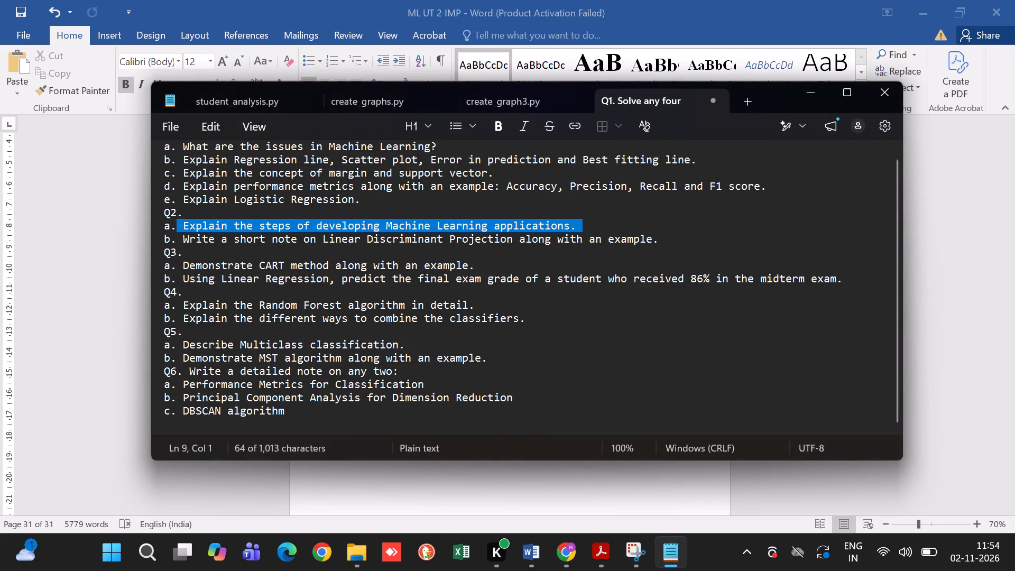
drag(178, 242, 528, 237)
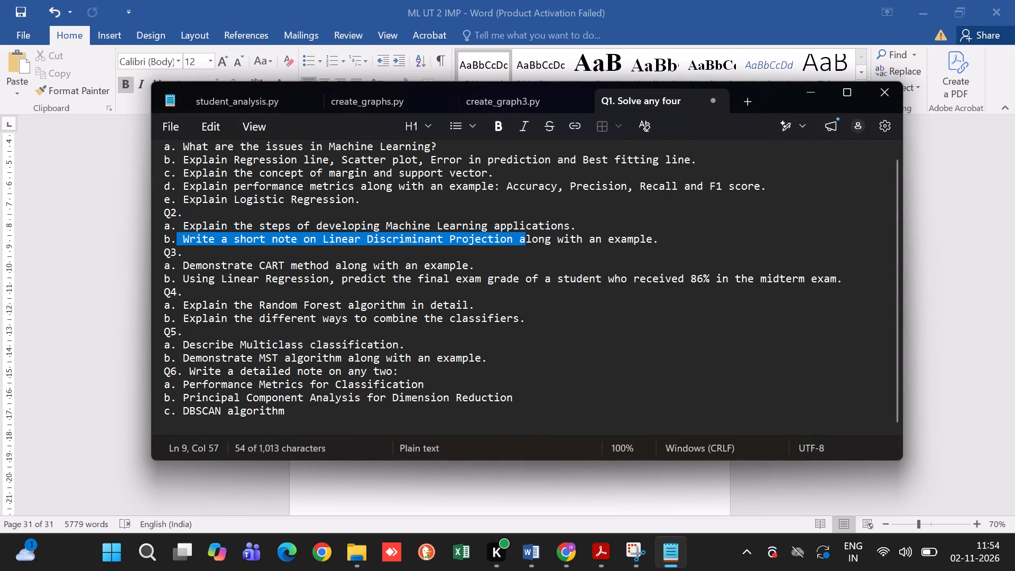
drag(528, 237, 659, 236)
key(ctrl+c)
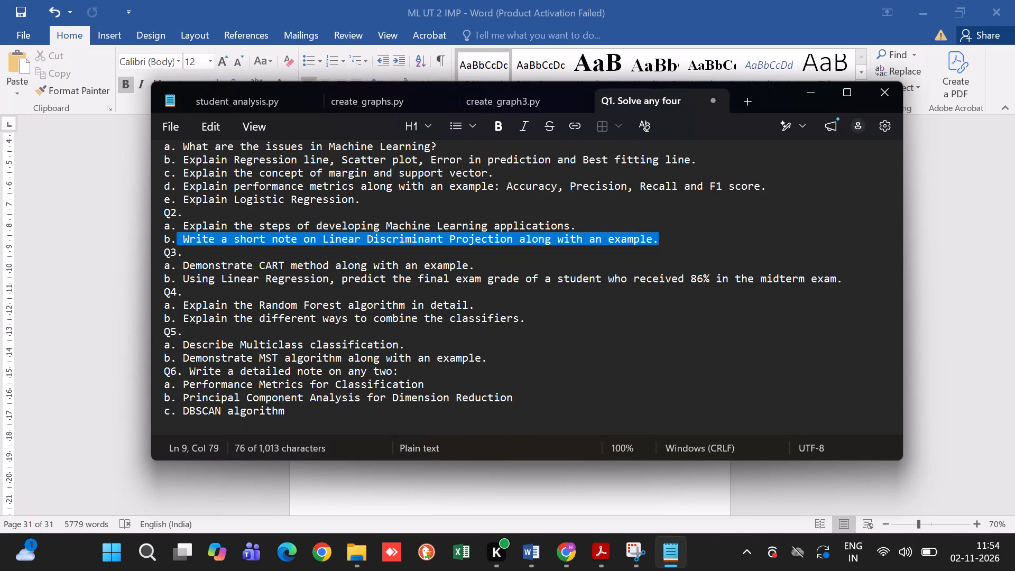
key(ctrl+v)
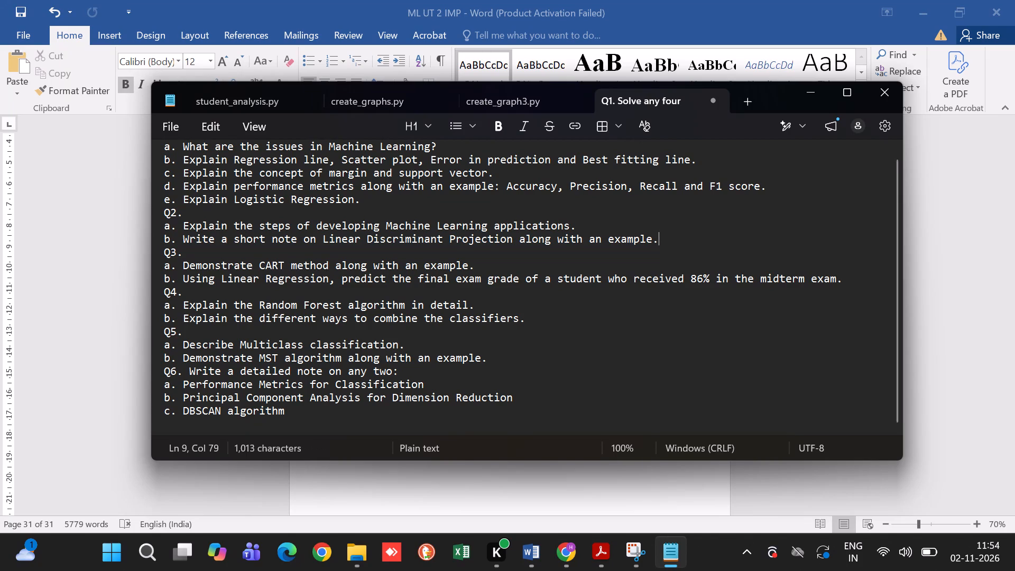
click(533, 554)
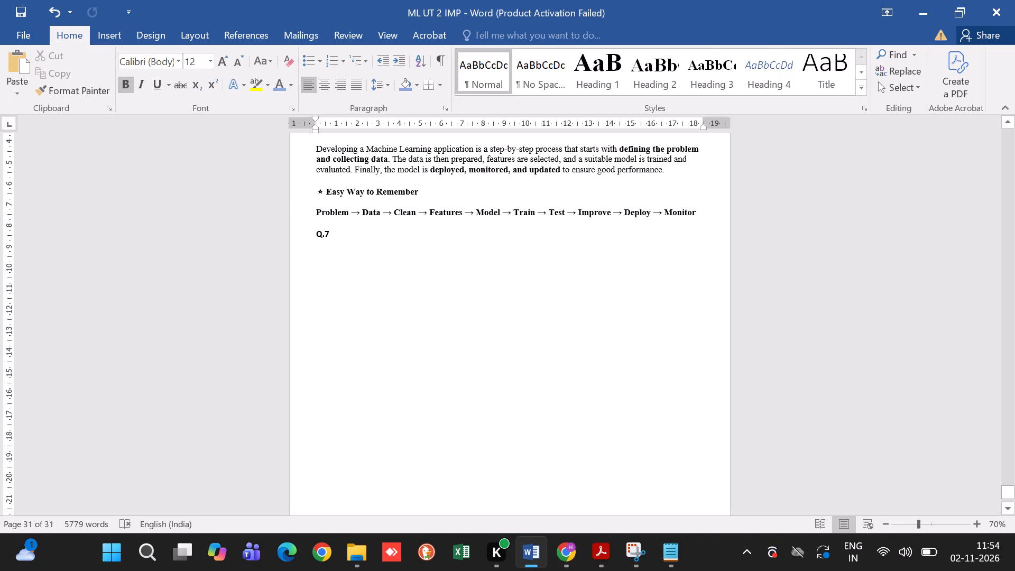
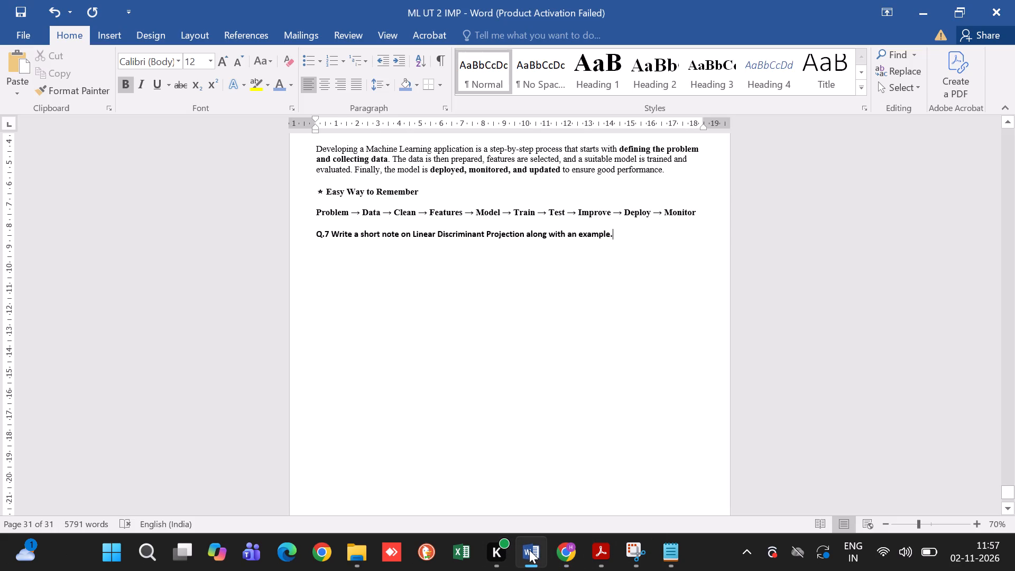
key(Return)
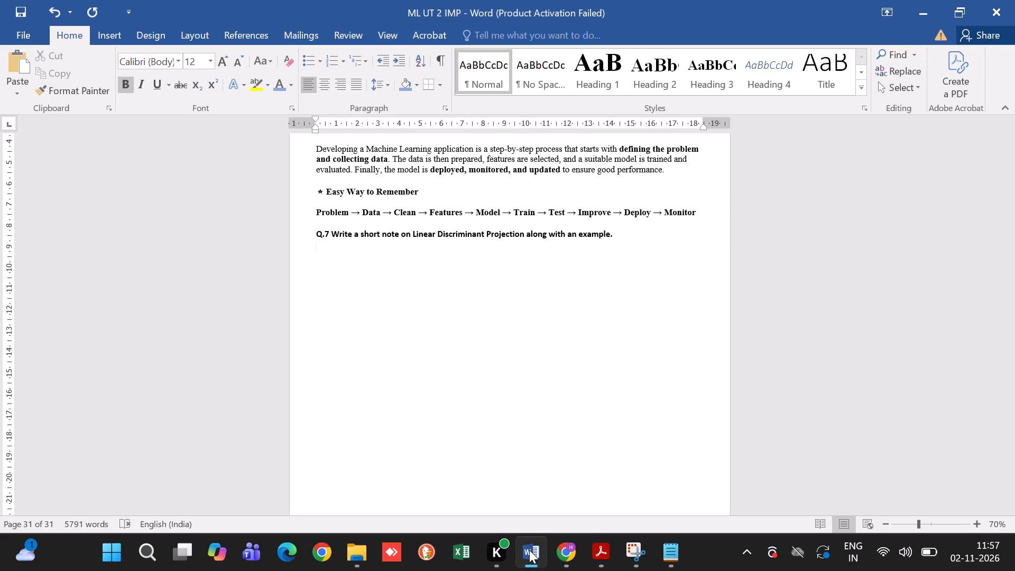
key(ctrl+v)
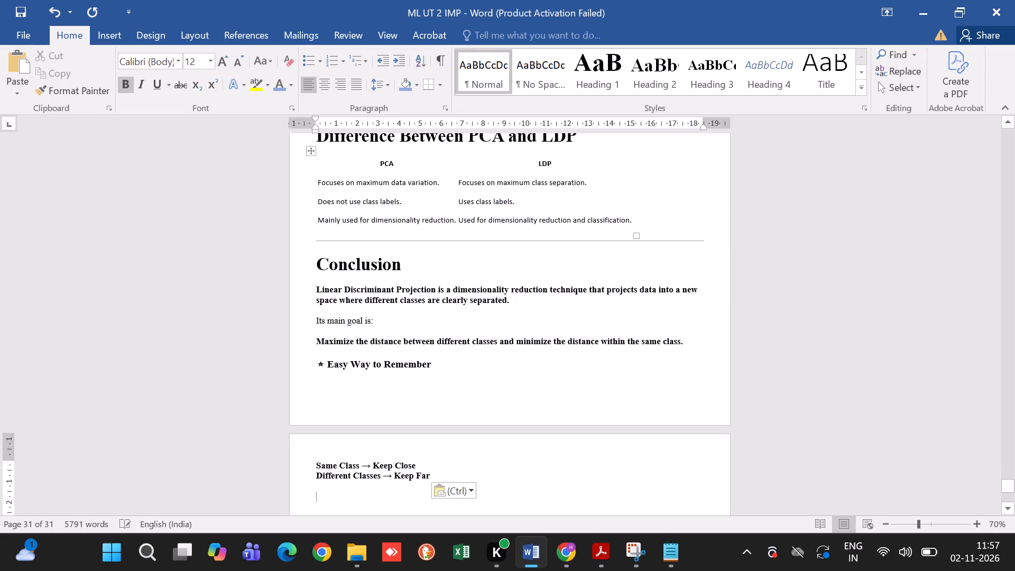
Apply All Borders to the PCA and LDP comparison table in the Q.7 answer.
click(310, 151)
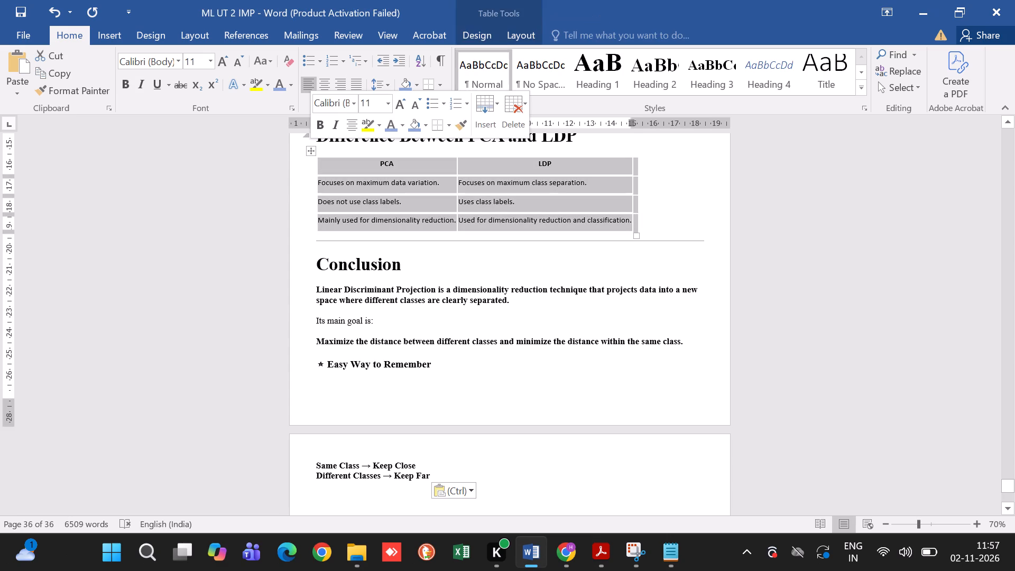
click(448, 127)
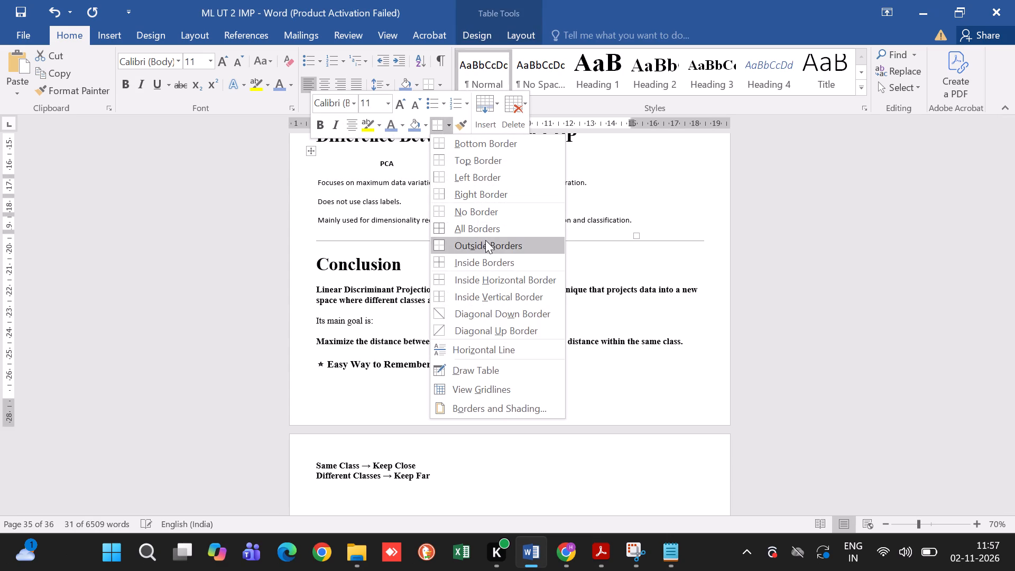
click(485, 232)
Set the font size of the Q.7 question and its whole Linear Discriminant Projection answer to 12.
scroll(485, 232, up, 5)
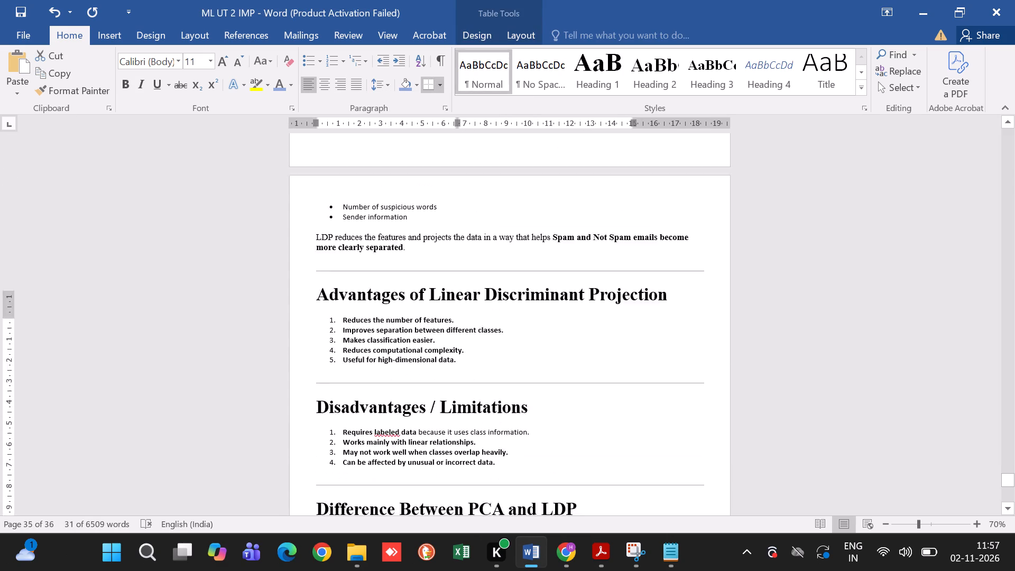
scroll(485, 232, up, 19)
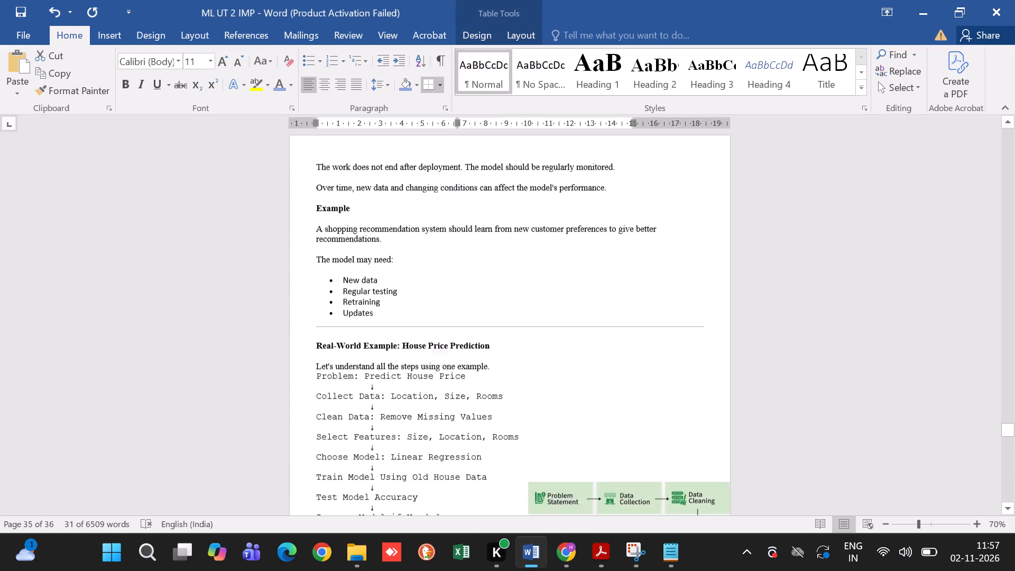
scroll(485, 232, down, 5)
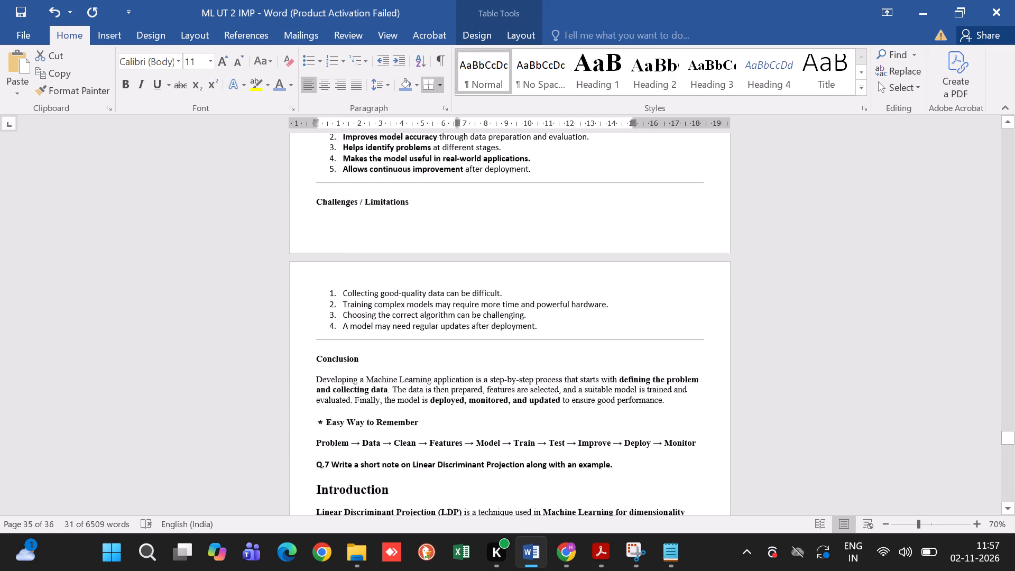
scroll(485, 232, down, 2)
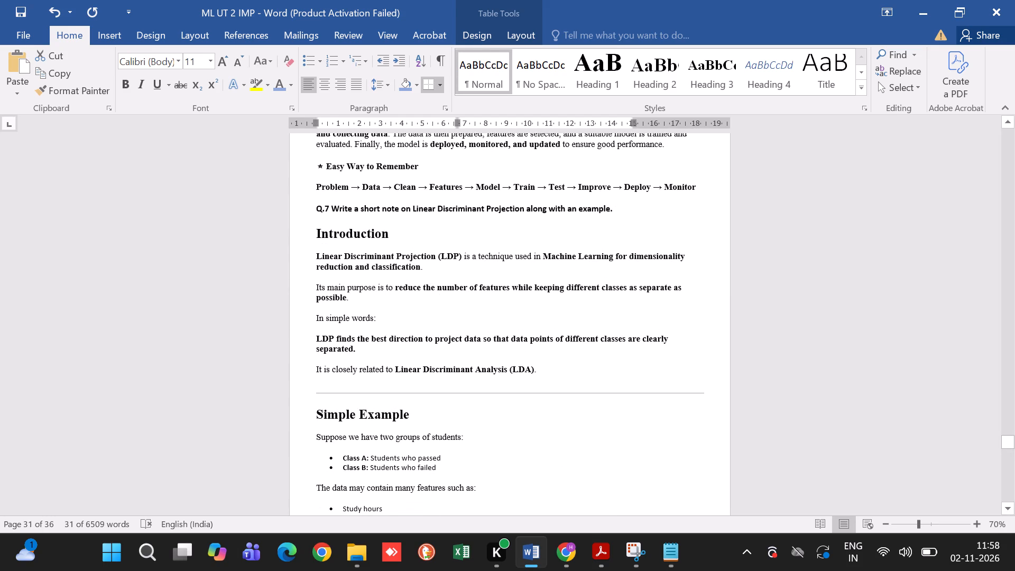
drag(312, 206, 494, 570)
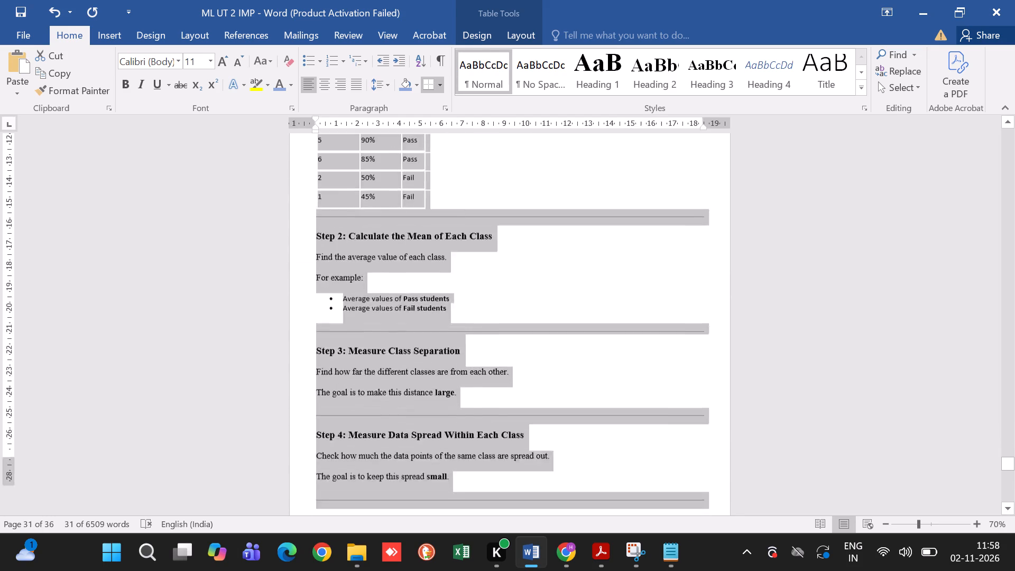
drag(494, 570, 507, 374)
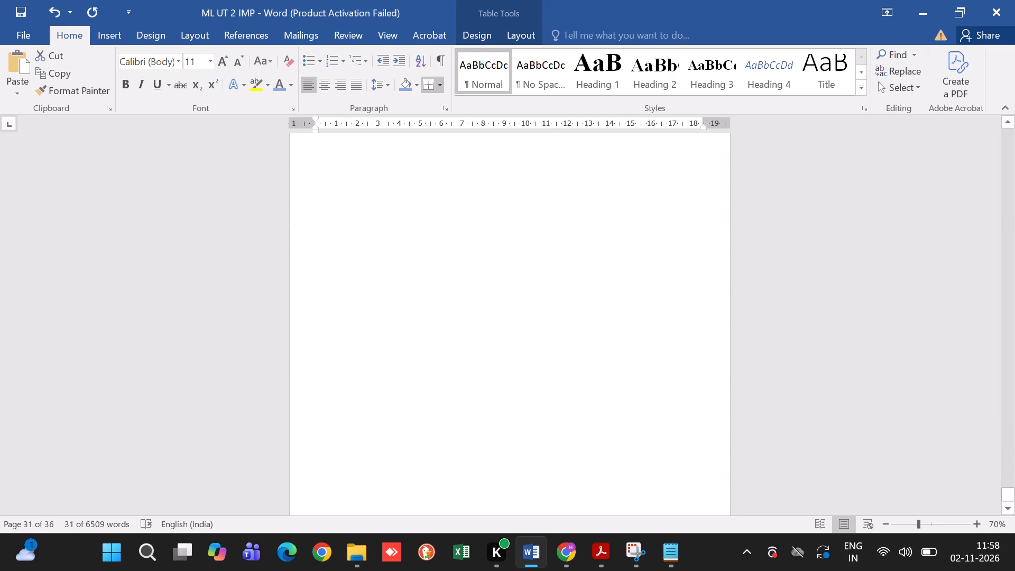
drag(507, 374, 488, 195)
scroll(488, 195, up, 6)
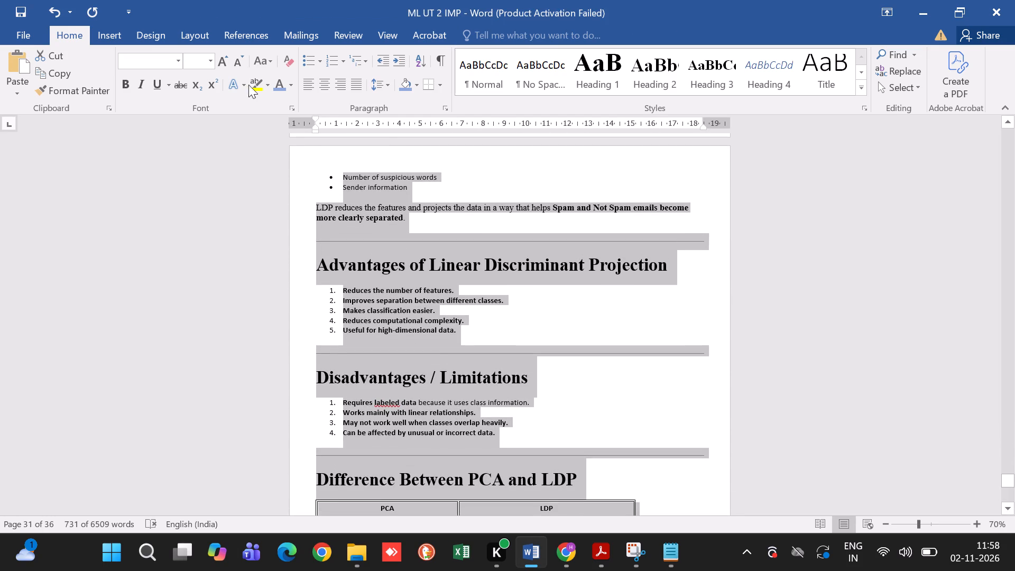
click(199, 62)
text(12)
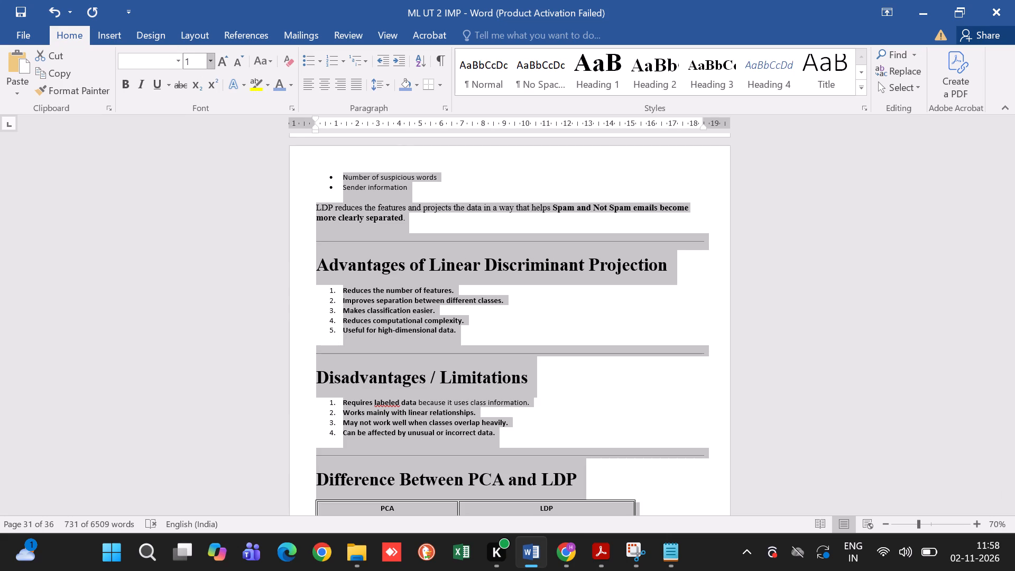
key(Return)
Set the line spacing of the selected Q.7 question and answer to 1.0.
click(391, 92)
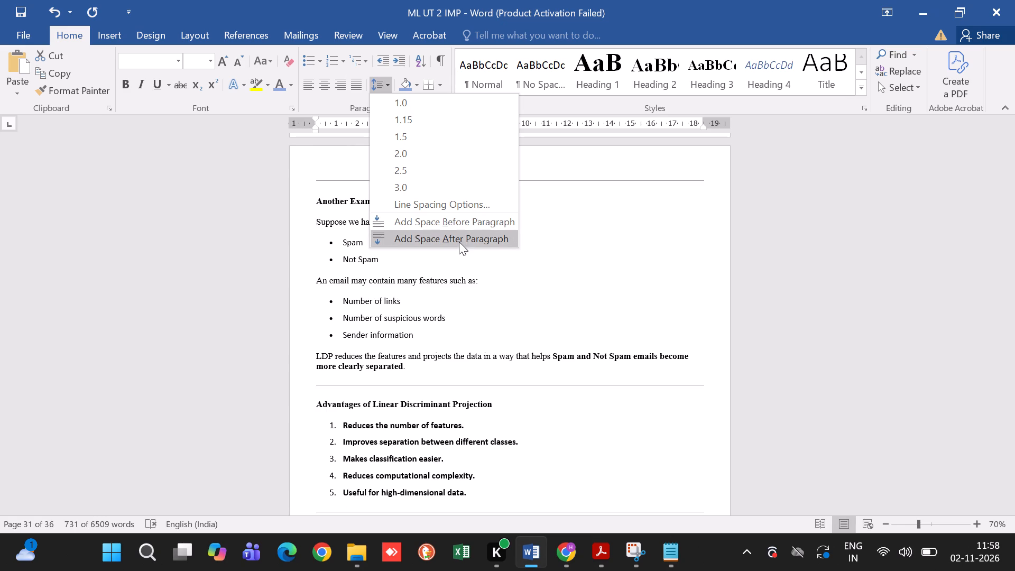
scroll(624, 217, up, 1)
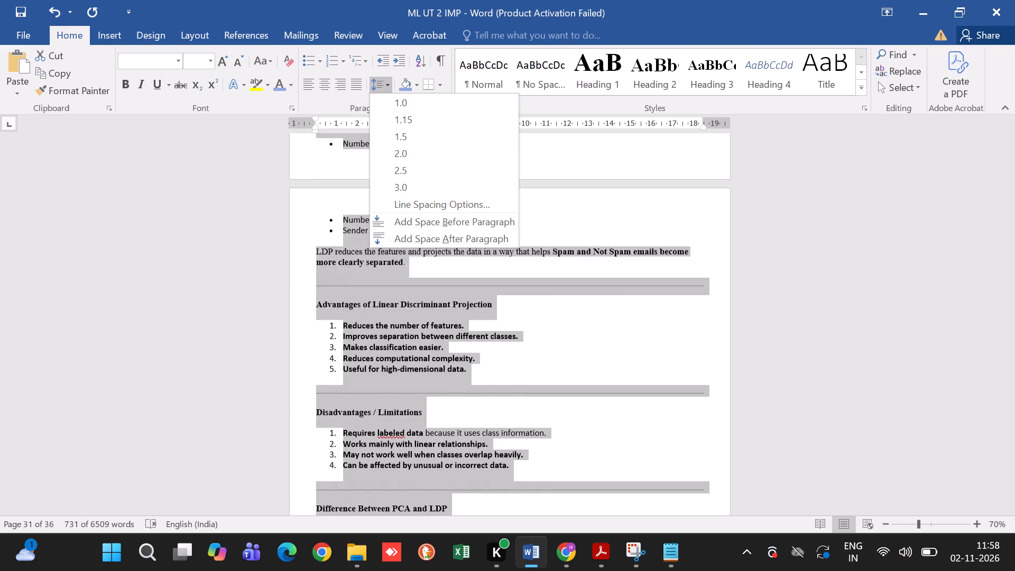
scroll(624, 217, up, 7)
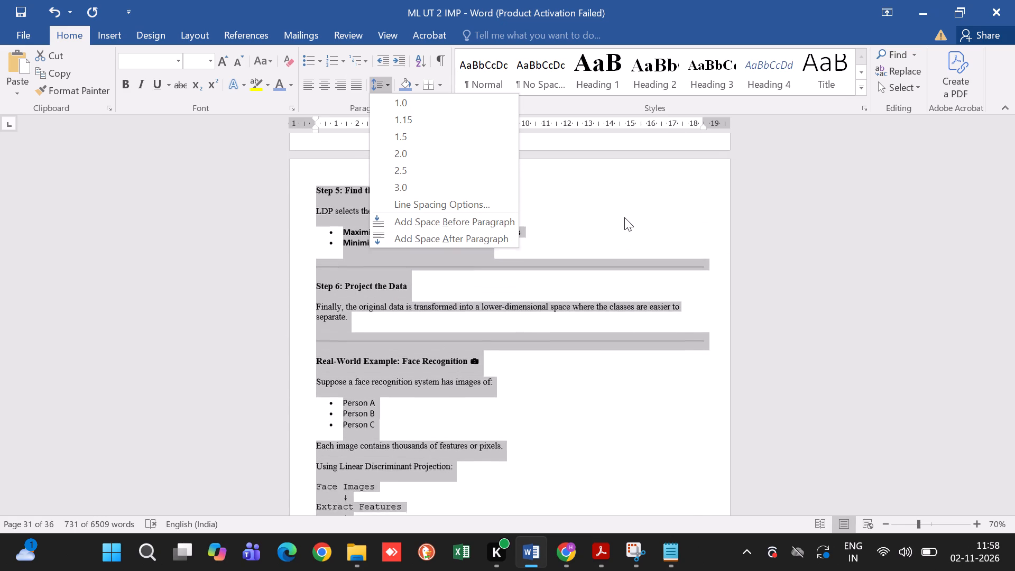
scroll(624, 217, down, 5)
scroll(624, 217, up, 1)
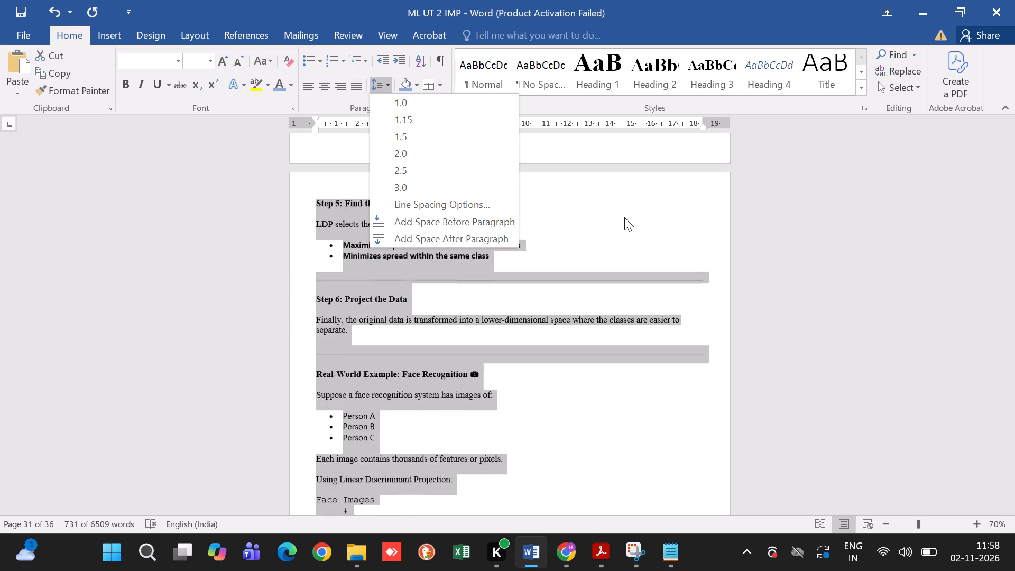
scroll(624, 217, down, 1)
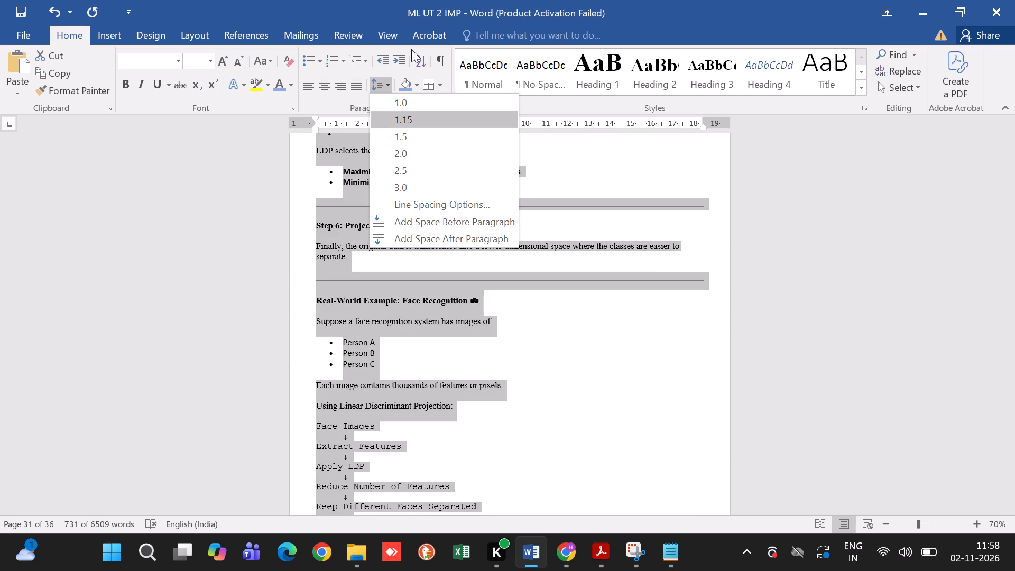
click(408, 102)
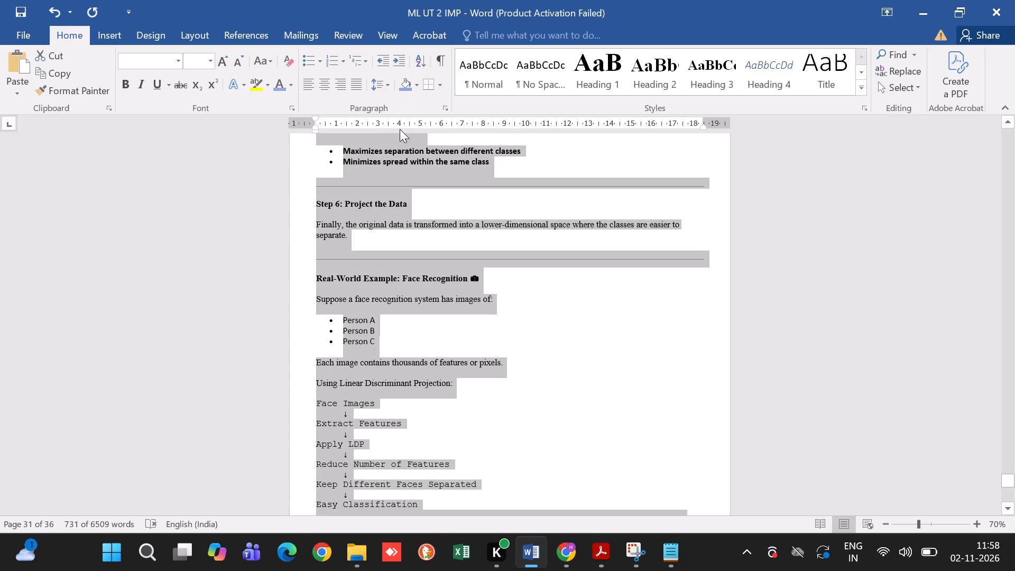
Add space after the paragraphs of the selected Q.7 question and answer.
click(392, 82)
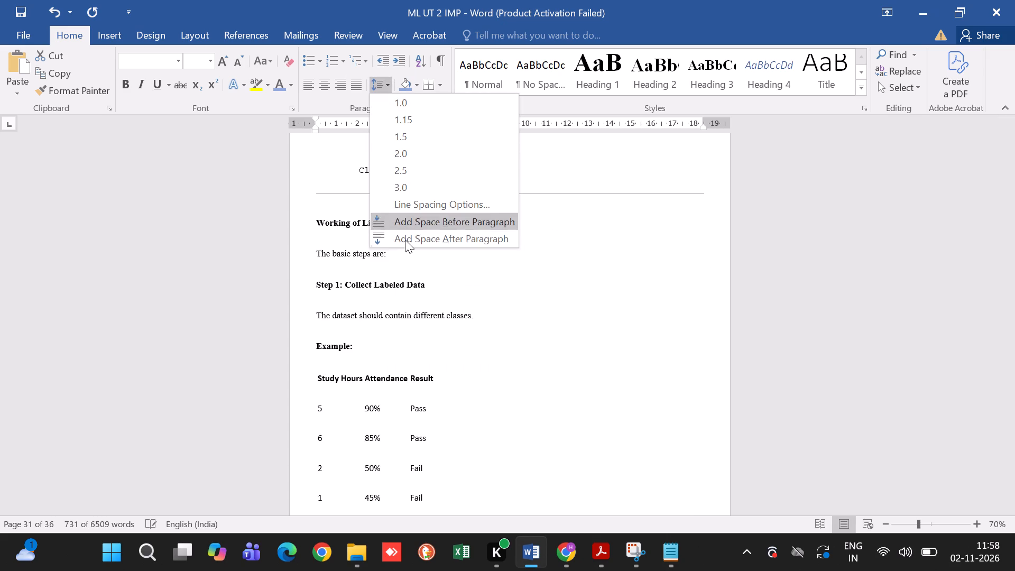
click(405, 235)
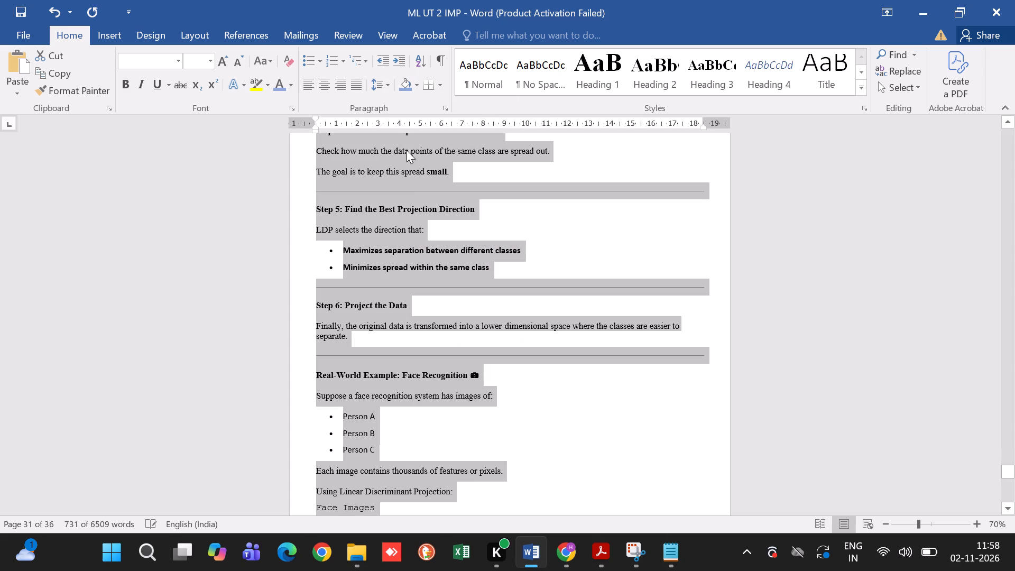
Remove the space after the paragraphs of the selected Q.7 question and answer.
click(389, 84)
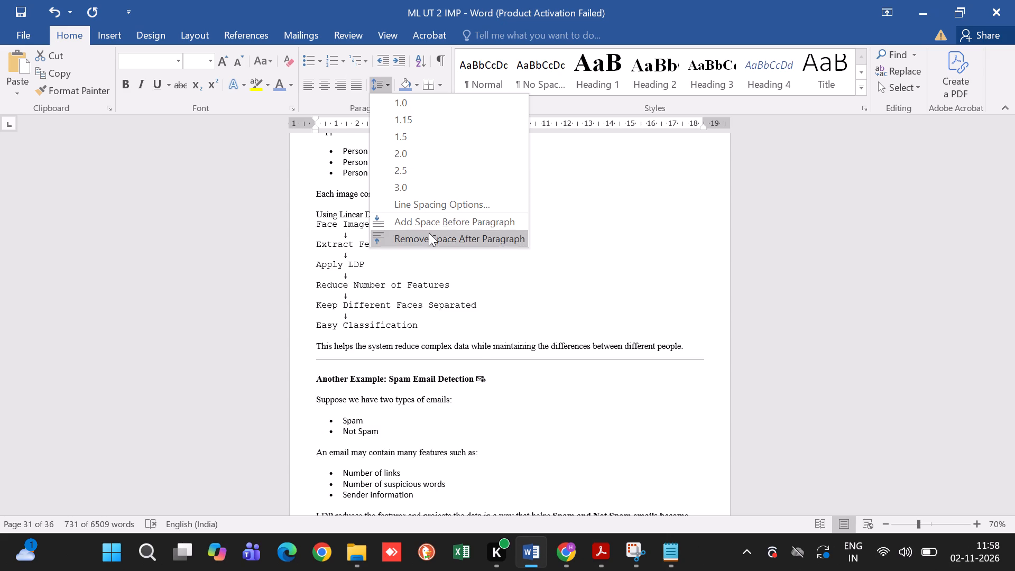
scroll(594, 284, down, 2)
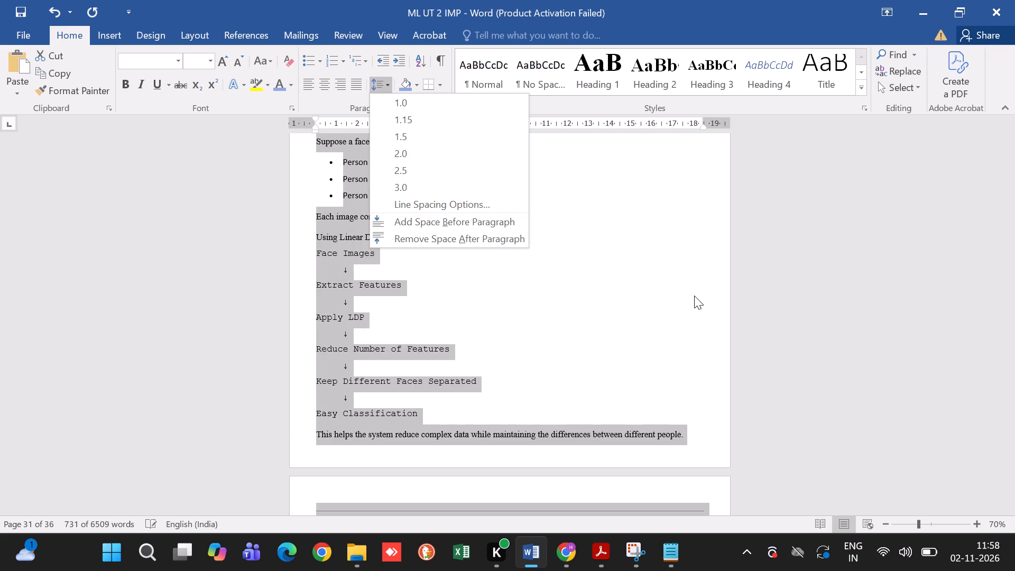
scroll(700, 251, down, 14)
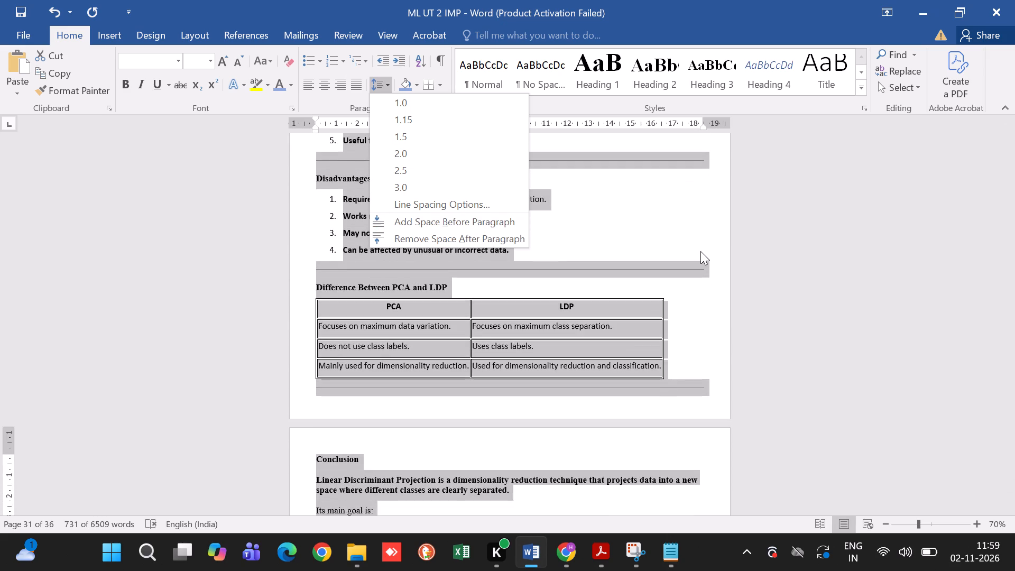
scroll(700, 251, down, 1)
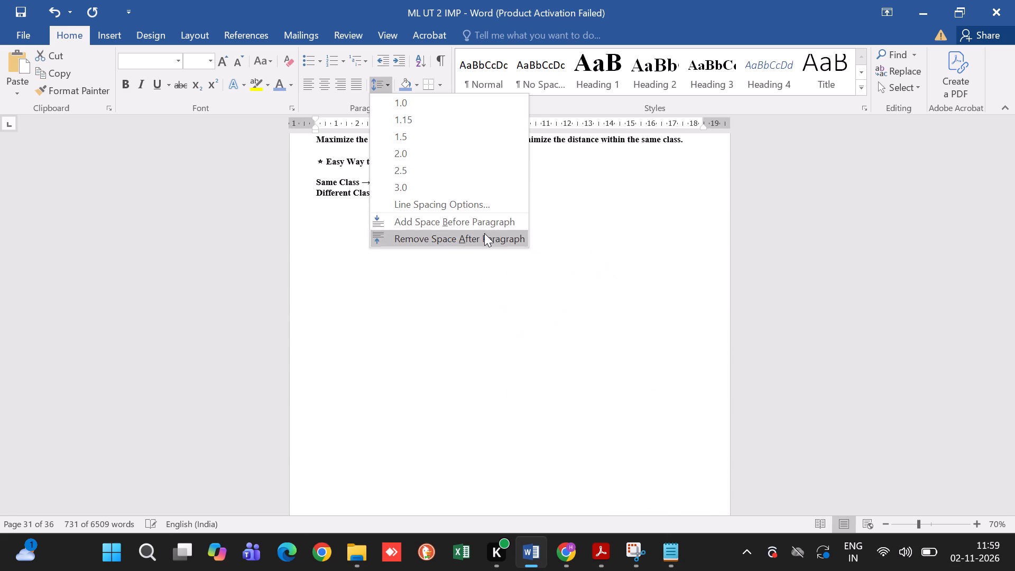
click(484, 233)
scroll(484, 233, up, 5)
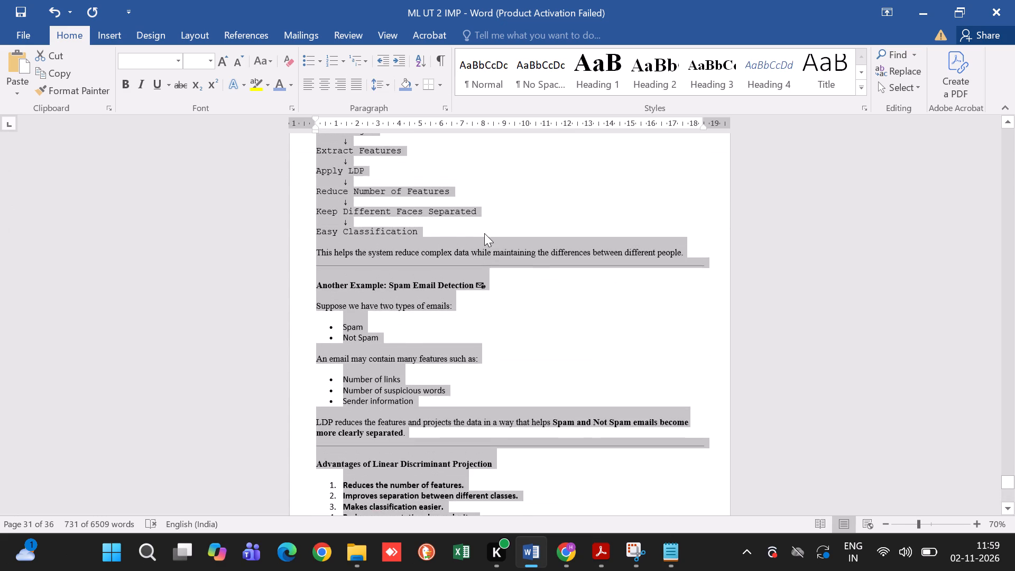
scroll(484, 233, up, 20)
scroll(484, 233, up, 14)
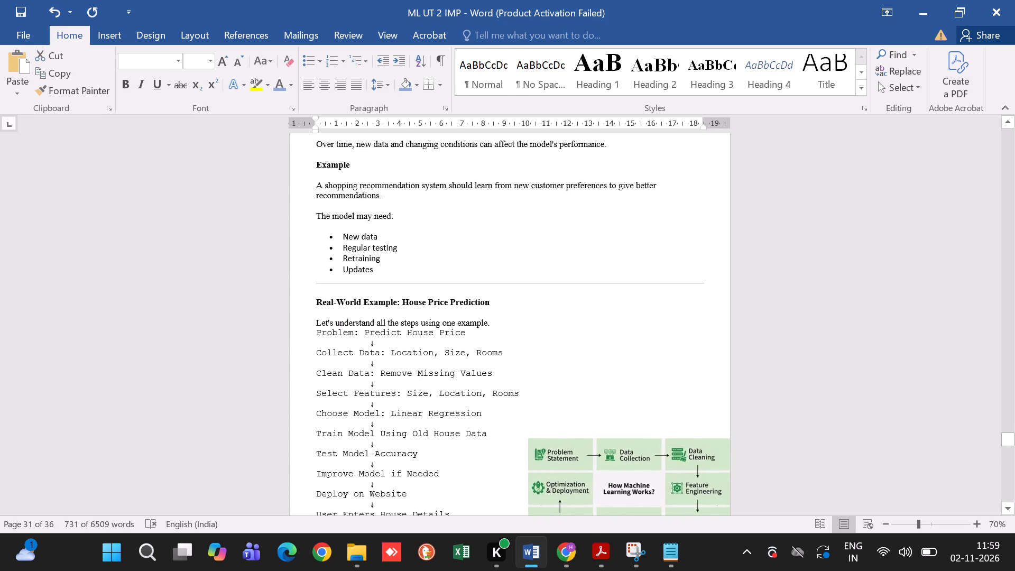
scroll(484, 233, down, 4)
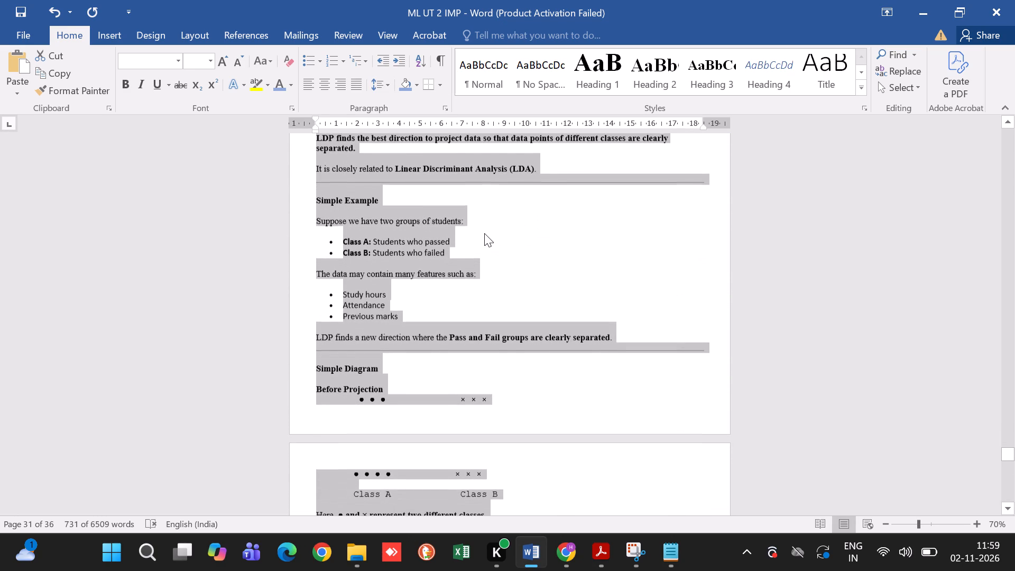
scroll(484, 233, down, 1)
Copy the Before LDA / After LDA diagram from the Google Images results in Chrome and paste it at the end of the Q.7 answer in Word.
click(566, 554)
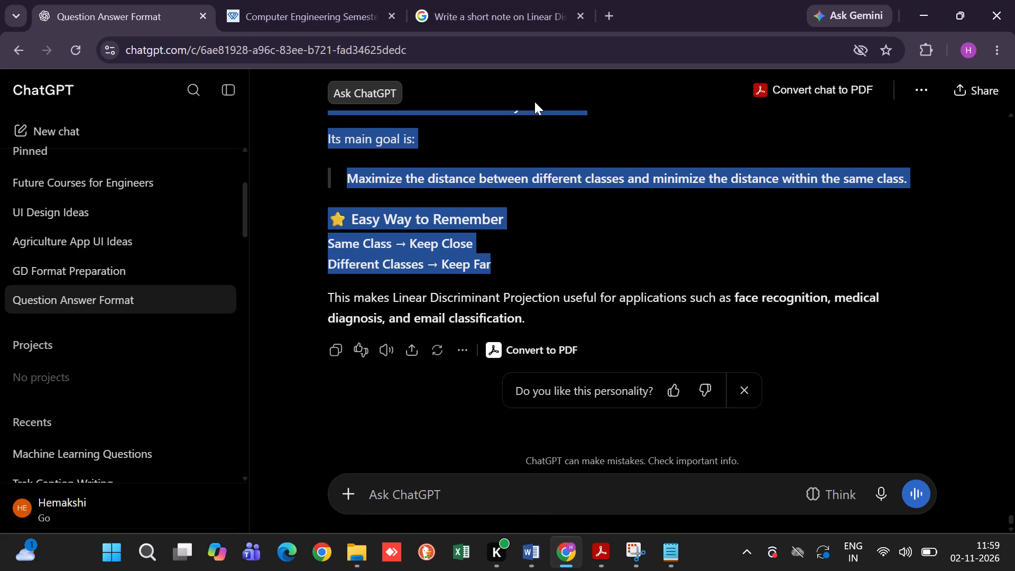
click(491, 25)
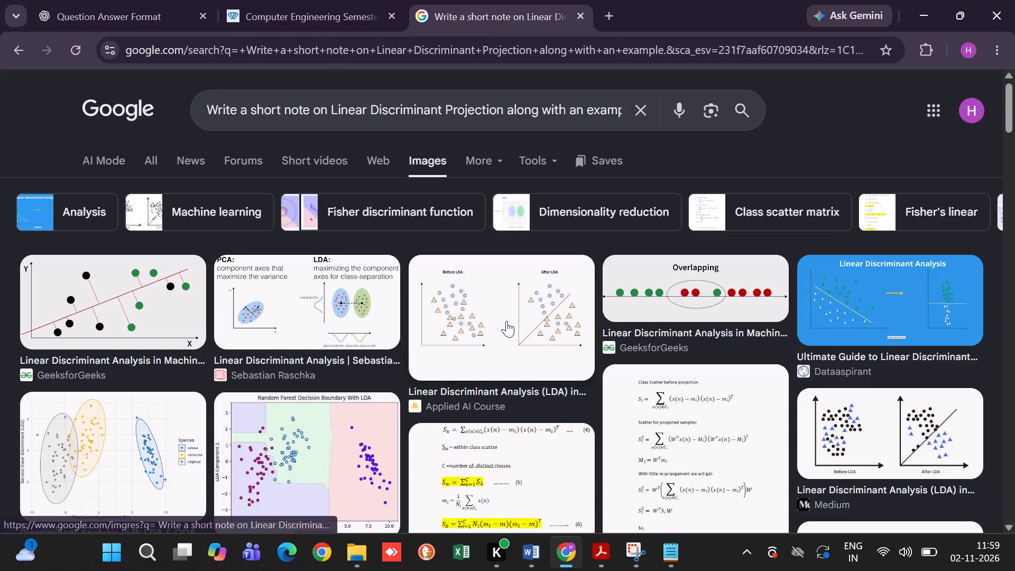
right_click(506, 321)
click(571, 391)
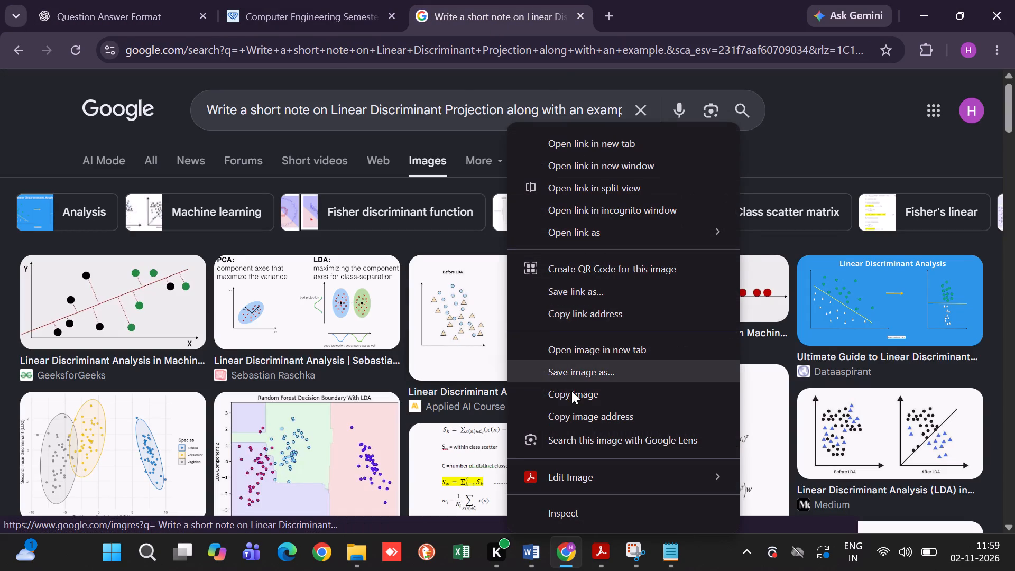
click(533, 552)
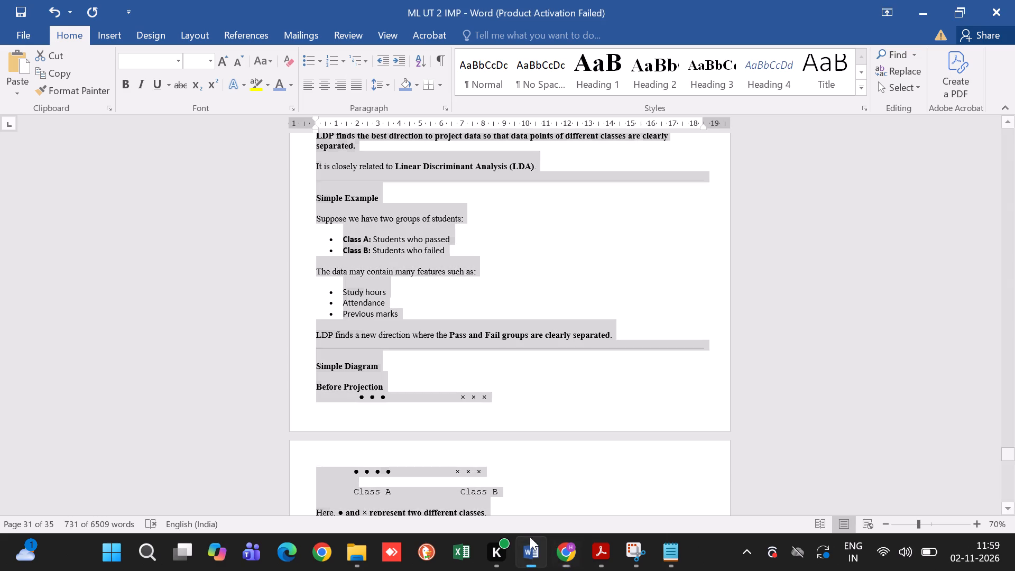
scroll(511, 439, down, 11)
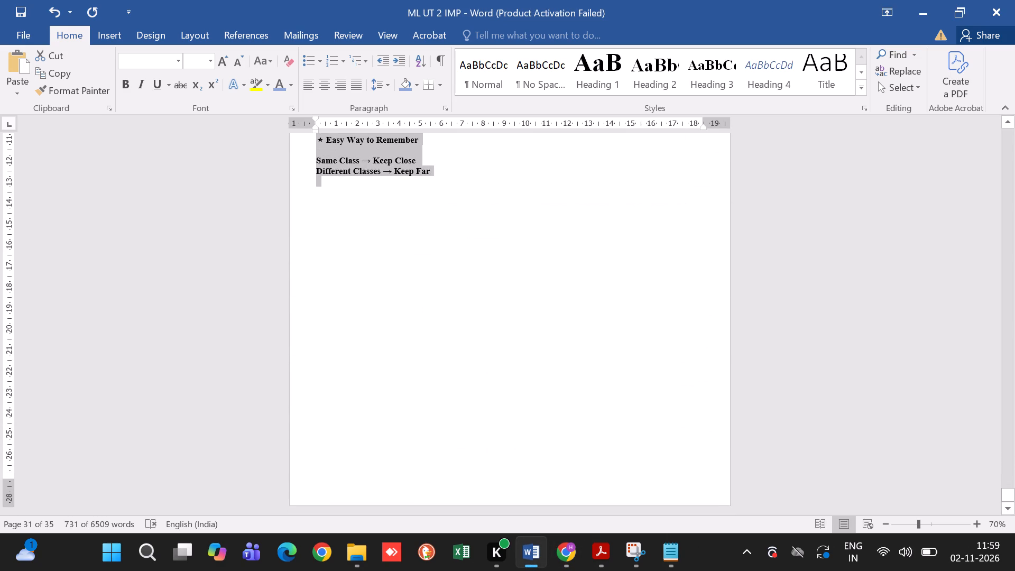
scroll(511, 439, down, 1)
click(436, 335)
key(ctrl+v)
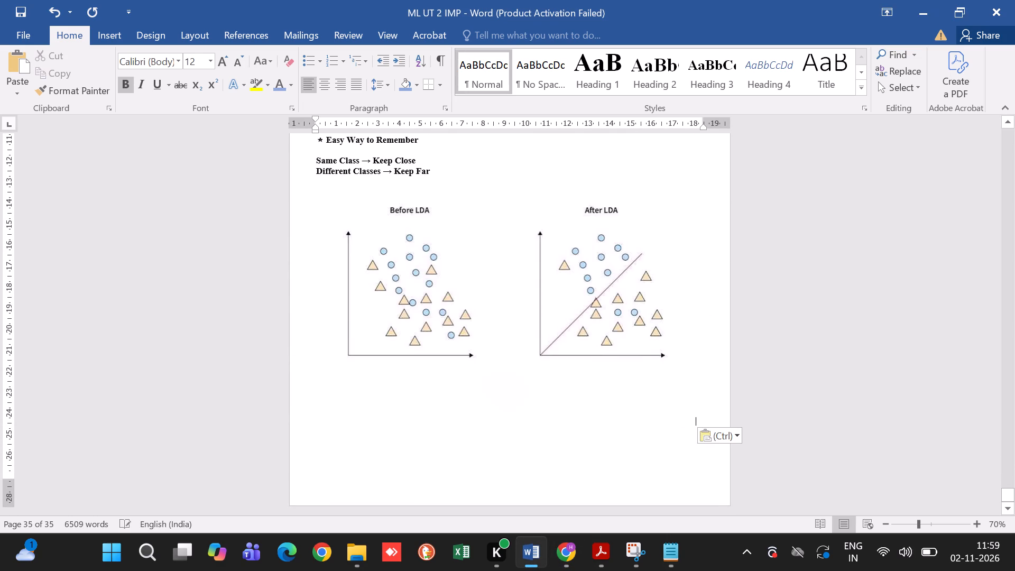
Apply All Borders to the Study Hours, Attendance and Result example table under Step 1 of the Q.7 answer.
scroll(436, 335, up, 16)
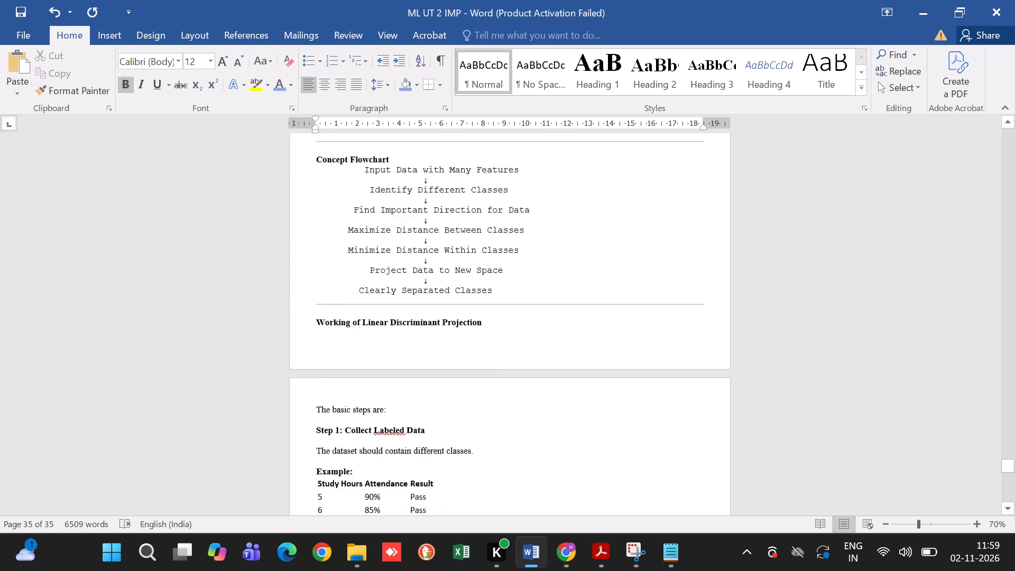
scroll(436, 335, down, 3)
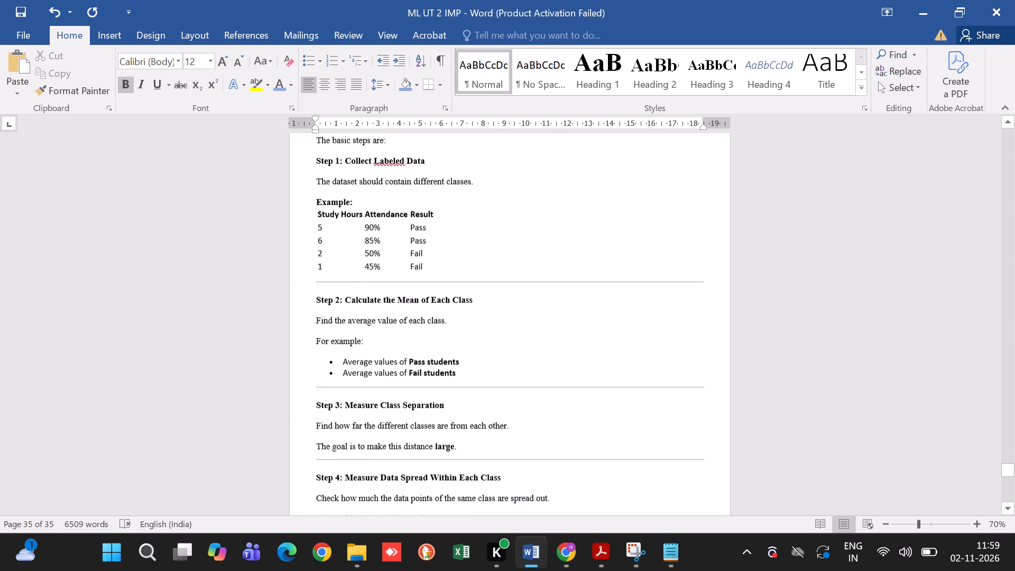
click(312, 199)
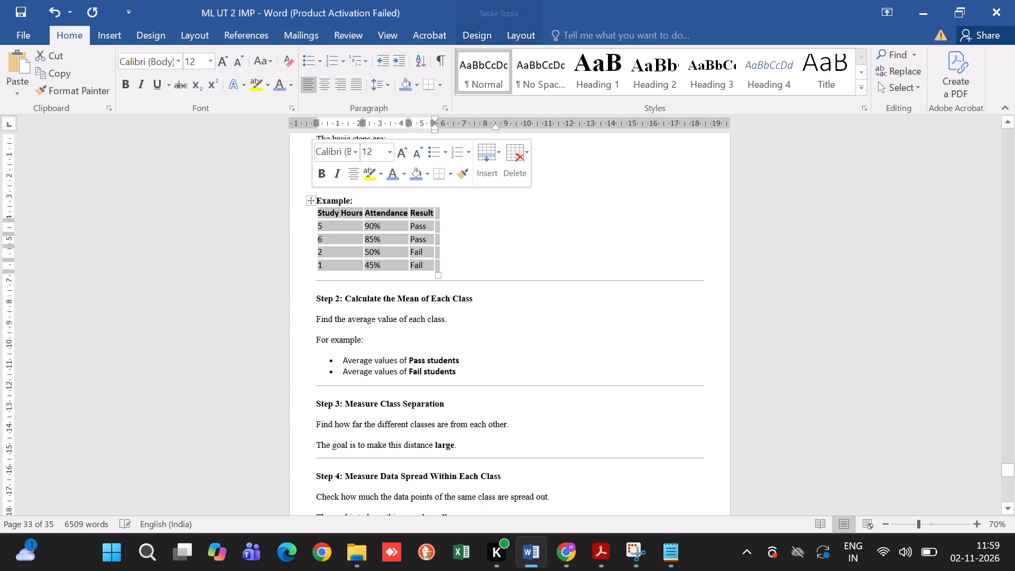
click(450, 175)
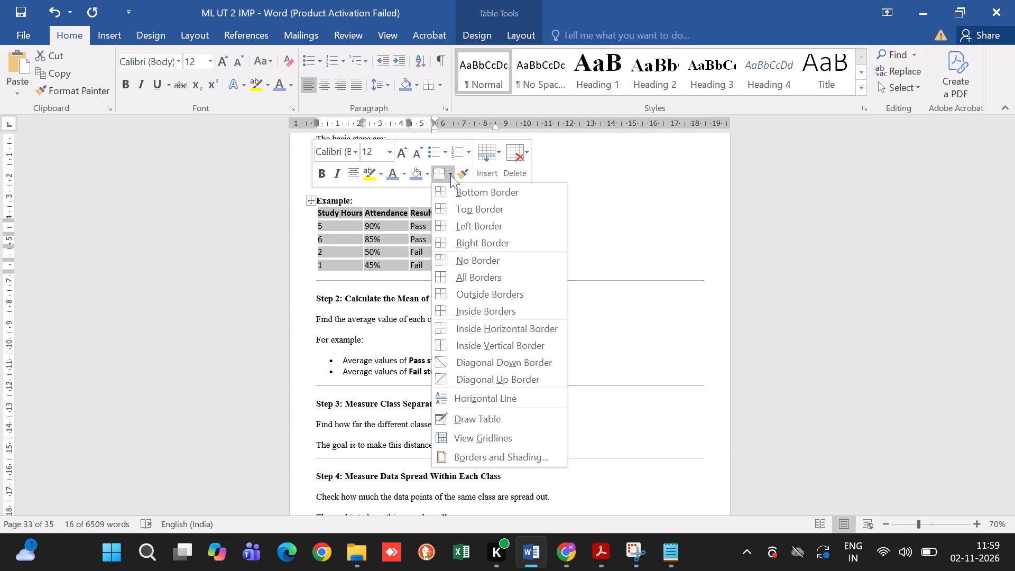
click(492, 282)
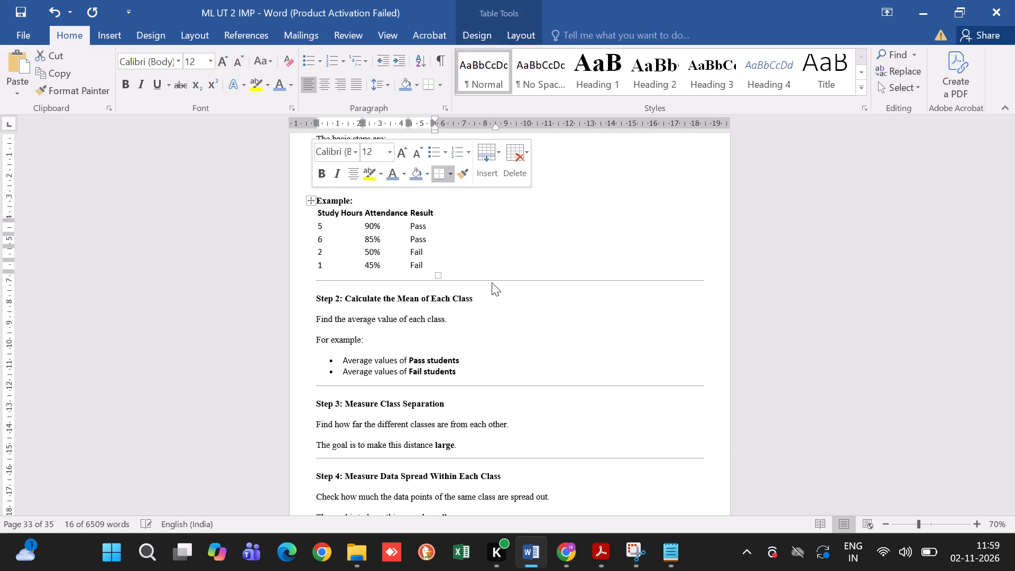
Shrink the pasted Before/After LDA picture to just over a third of its width and set its text wrapping to Through.
scroll(492, 282, down, 10)
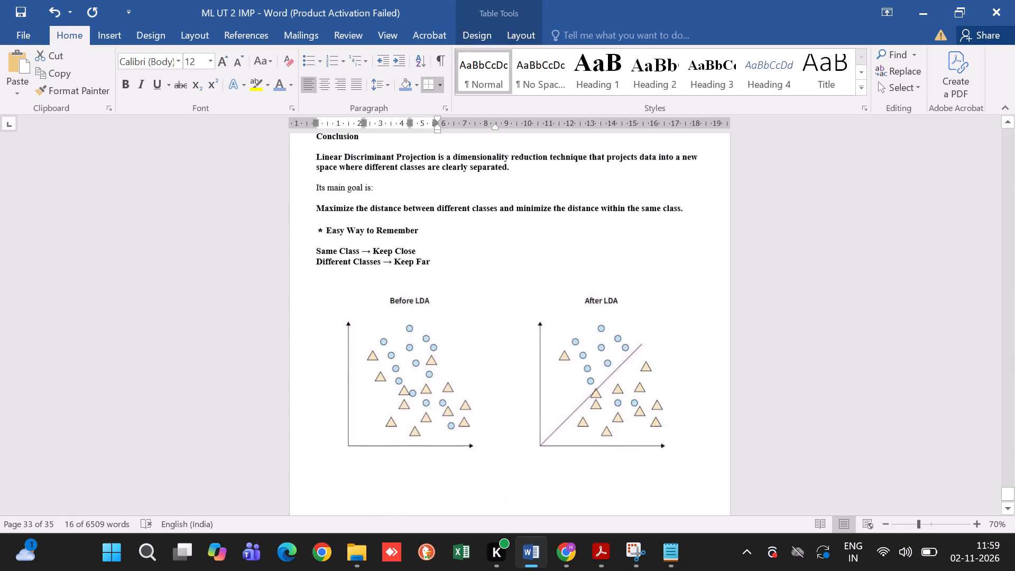
scroll(492, 282, down, 1)
scroll(492, 282, up, 1)
scroll(492, 282, down, 2)
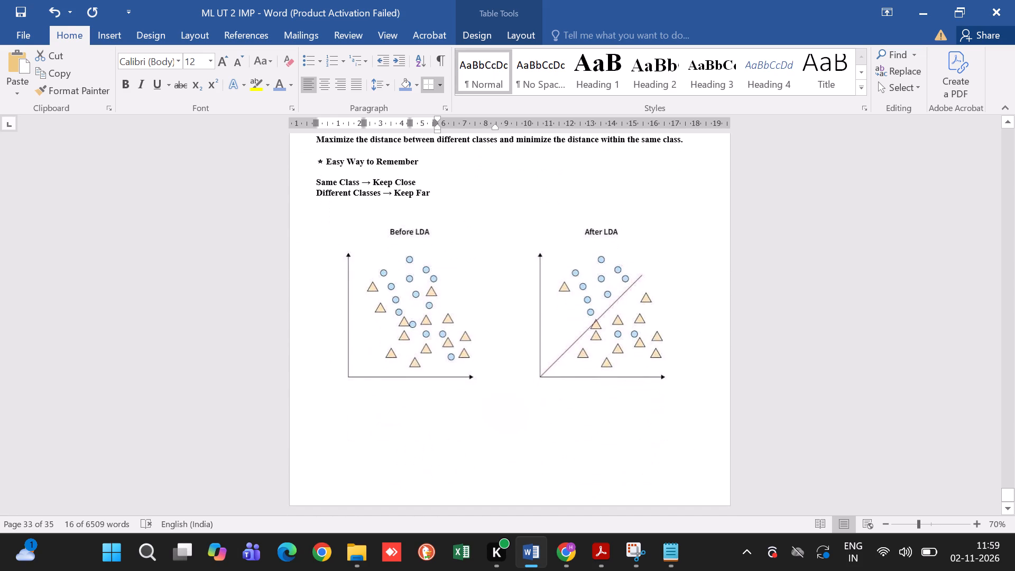
click(521, 298)
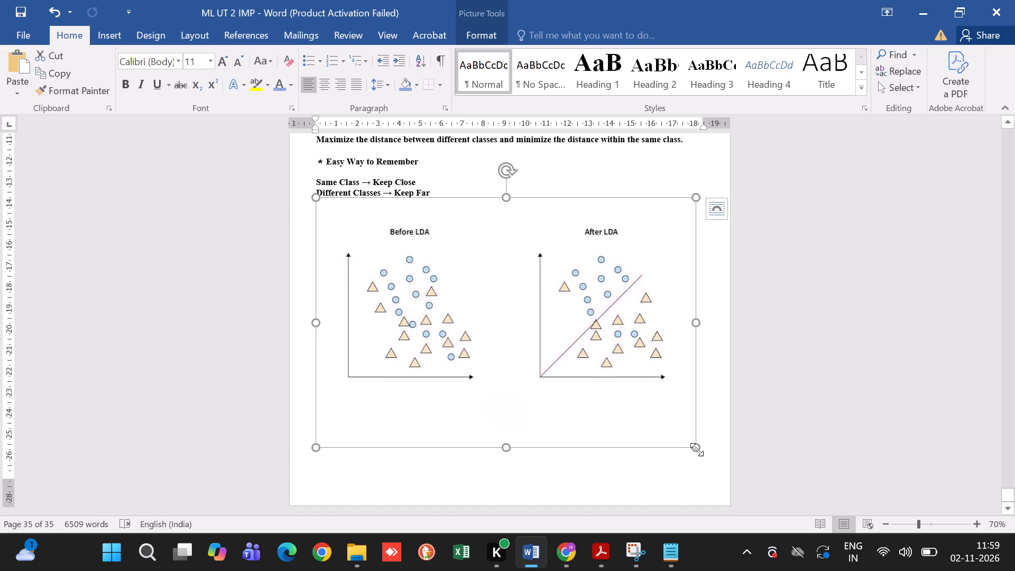
drag(697, 449, 455, 290)
click(478, 212)
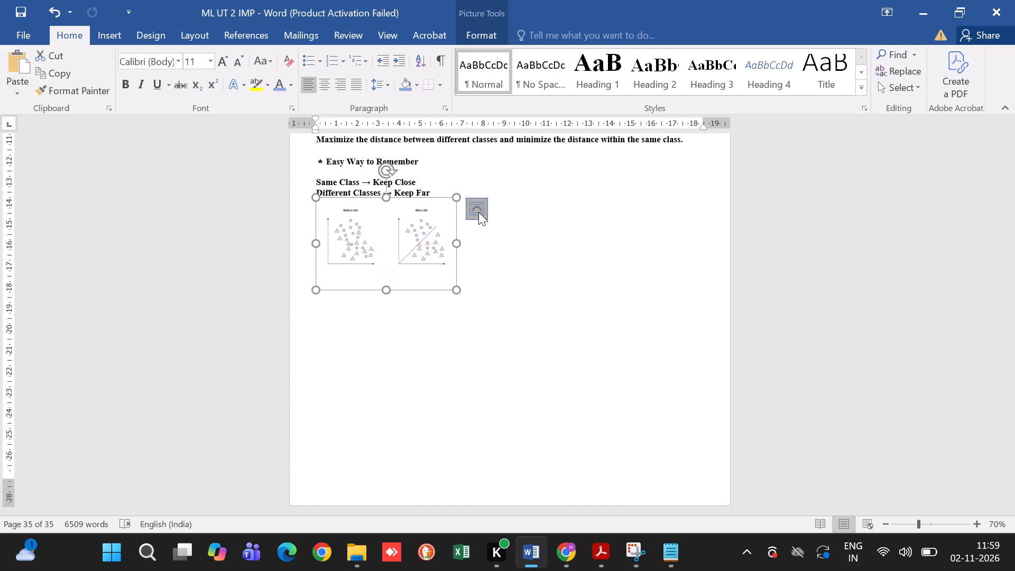
click(586, 307)
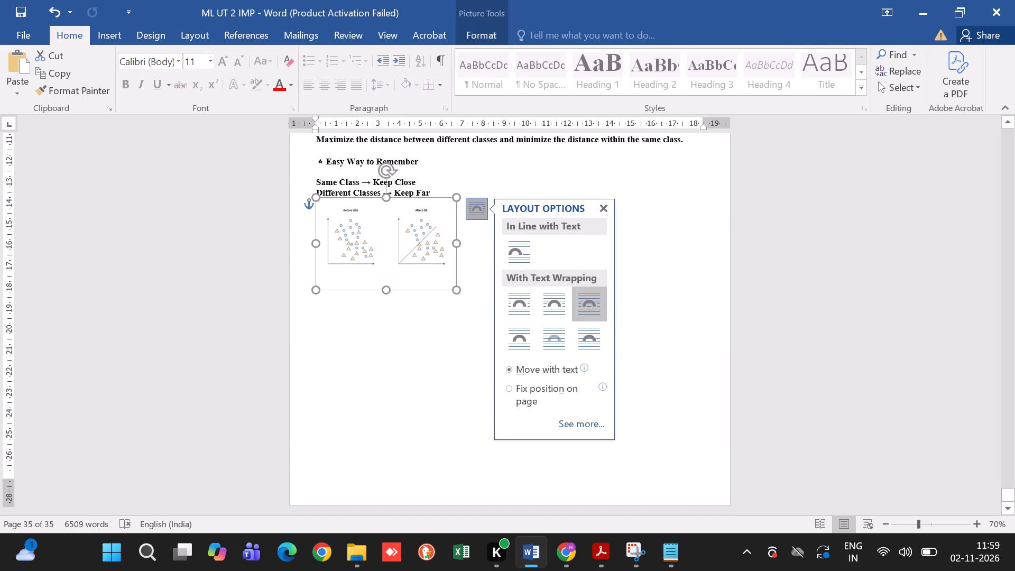
Move the LDA picture up beside the Spam Email Detection example and enlarge it slightly to fill the blank space there.
drag(375, 237, 557, 250)
scroll(557, 250, up, 1)
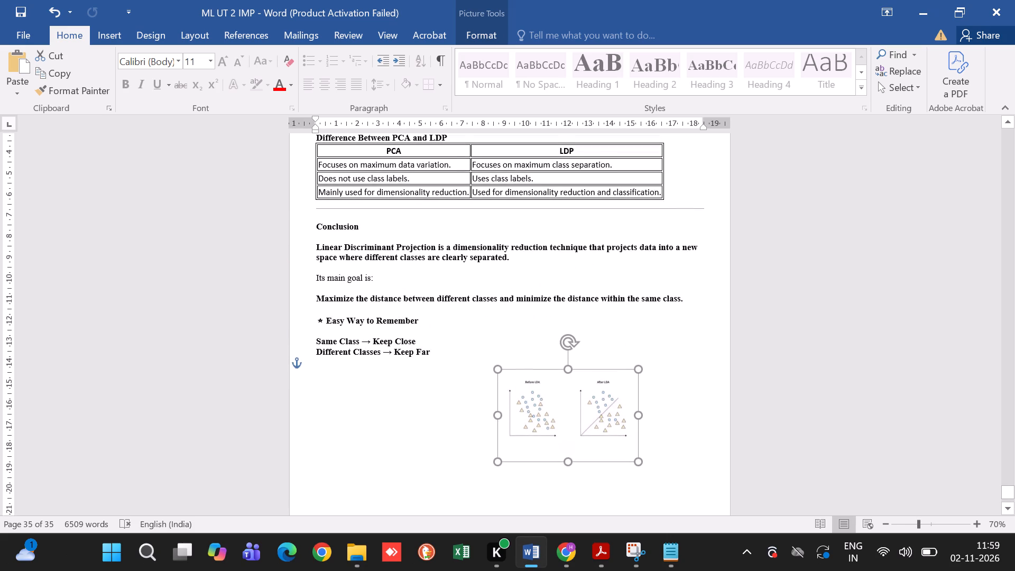
scroll(557, 250, up, 1)
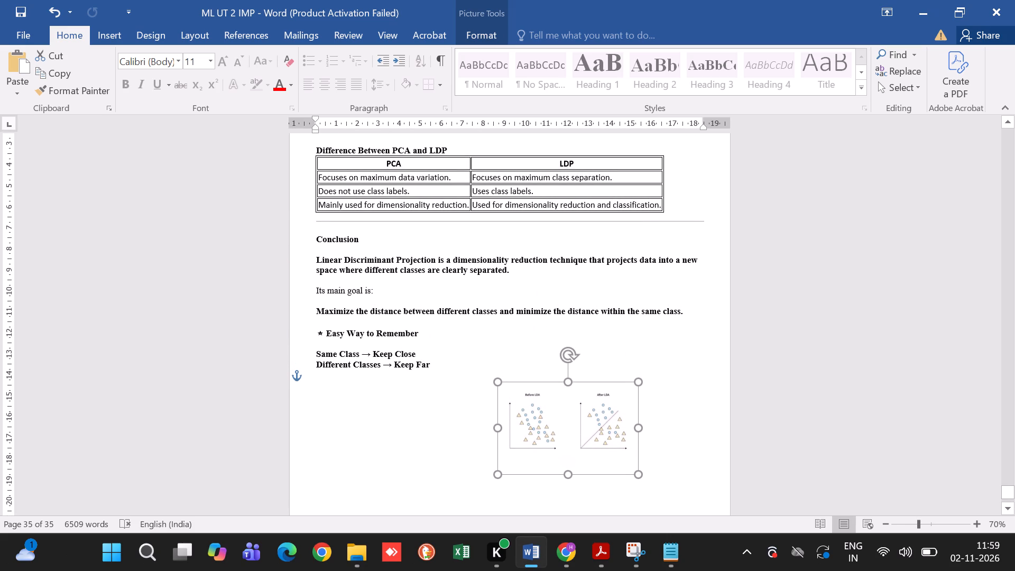
drag(592, 447, 596, 339)
scroll(596, 339, up, 2)
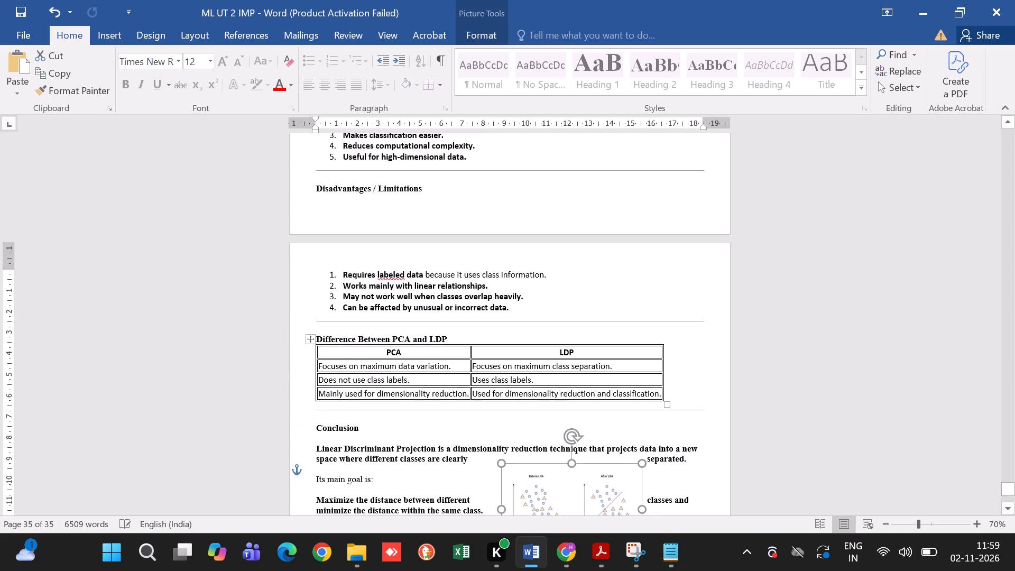
drag(594, 498, 615, 227)
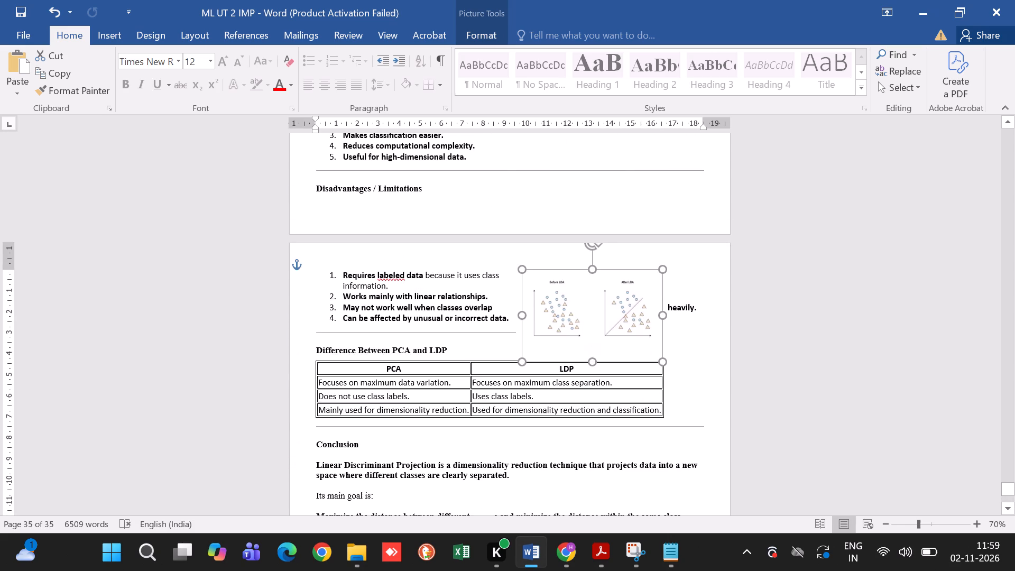
drag(615, 227, 616, 201)
scroll(616, 201, up, 2)
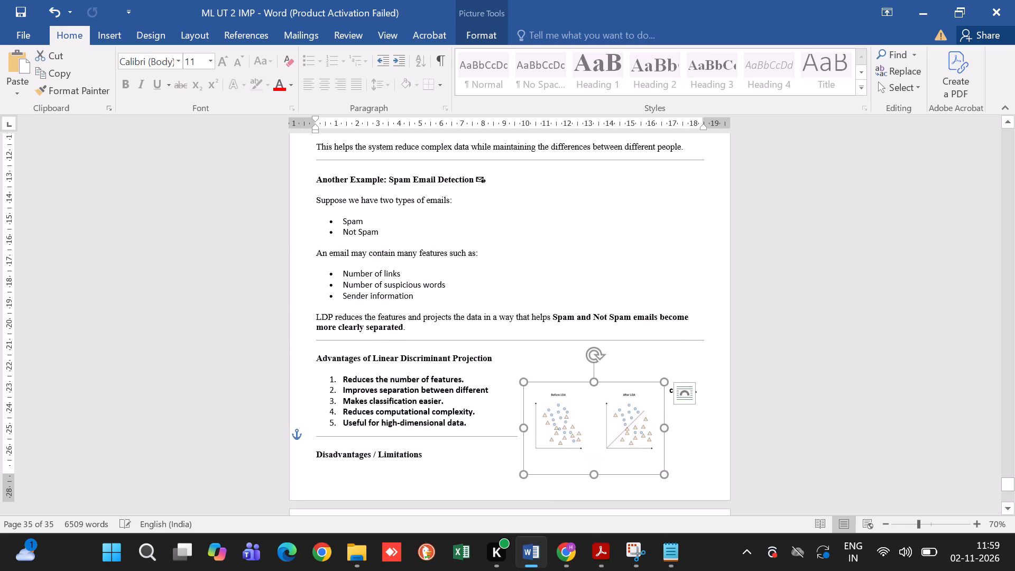
drag(626, 427, 628, 227)
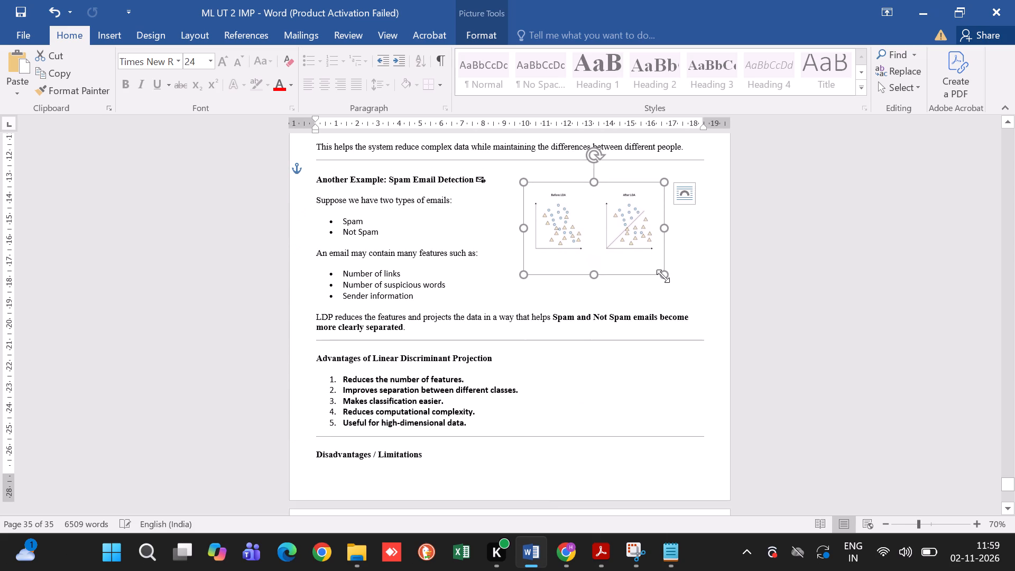
drag(666, 274, 696, 289)
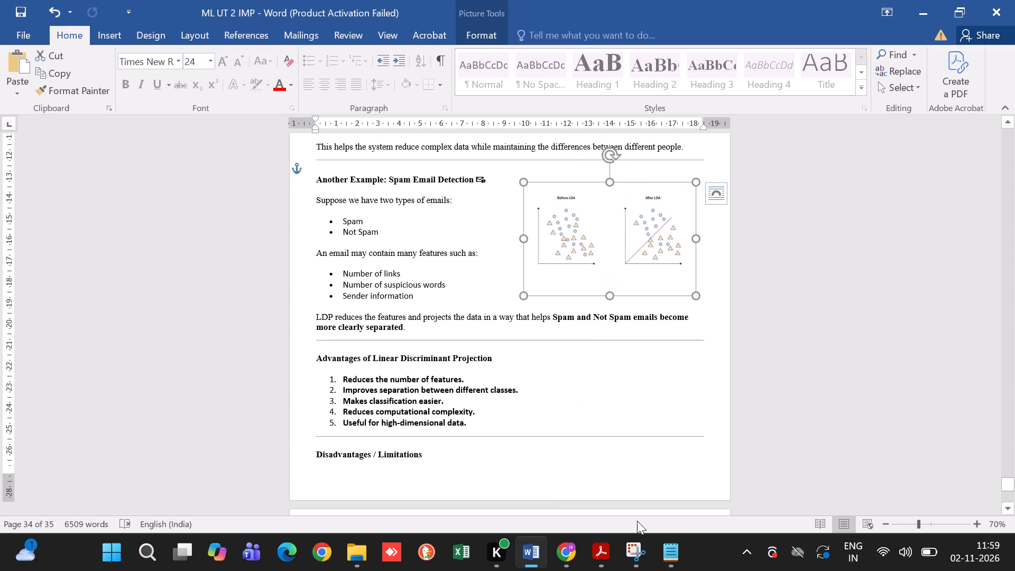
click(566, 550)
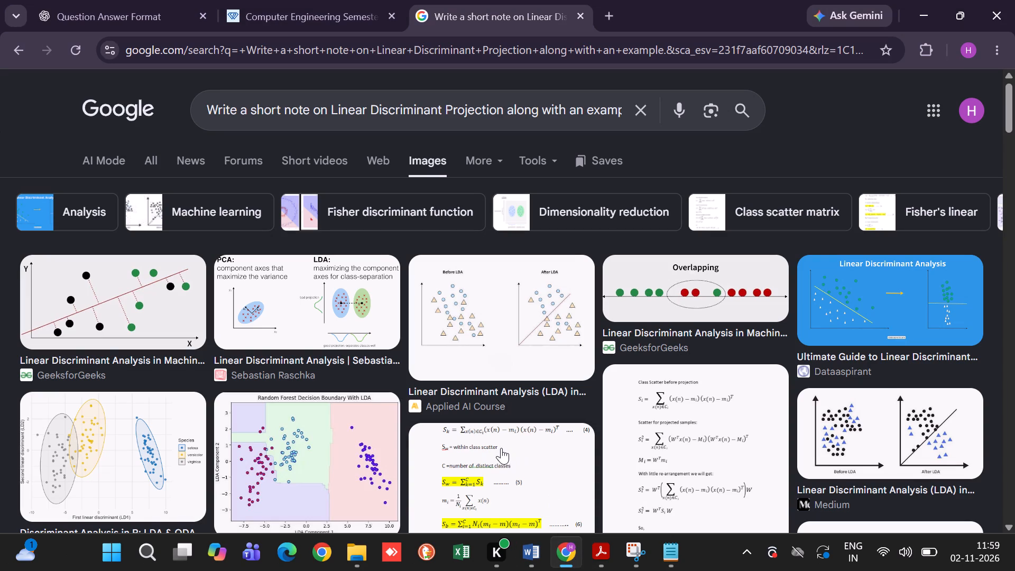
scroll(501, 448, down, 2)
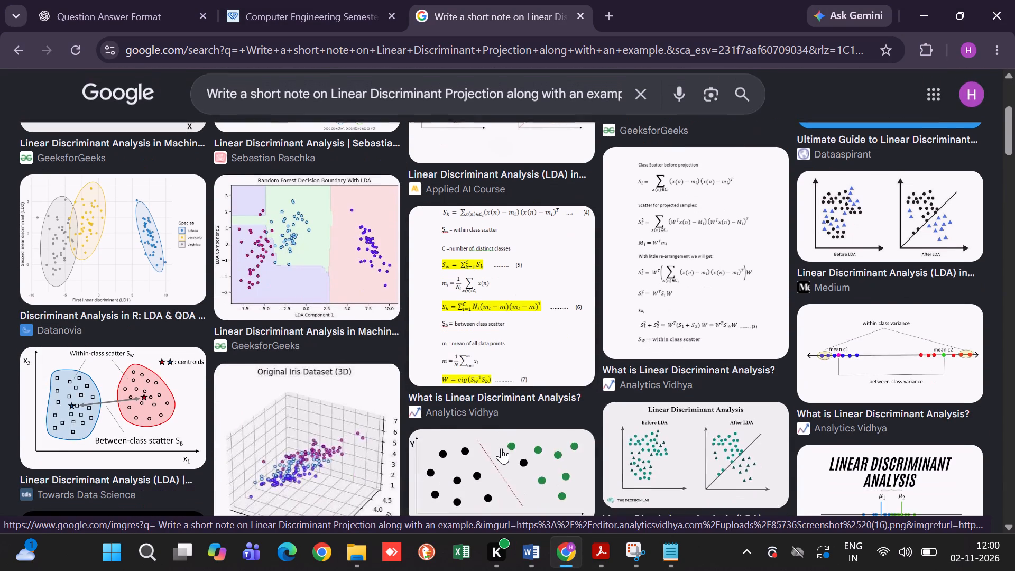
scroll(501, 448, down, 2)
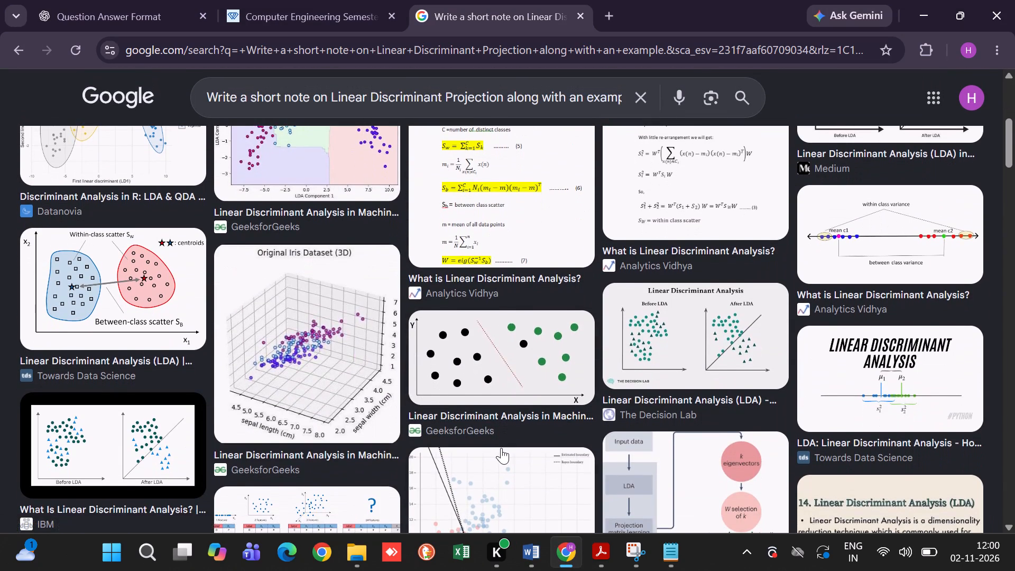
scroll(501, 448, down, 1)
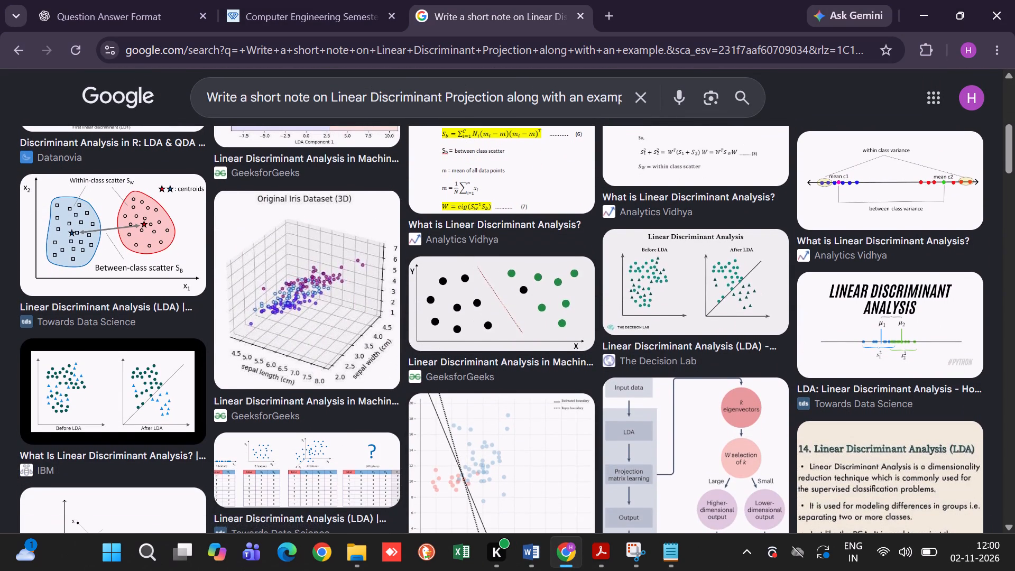
click(326, 12)
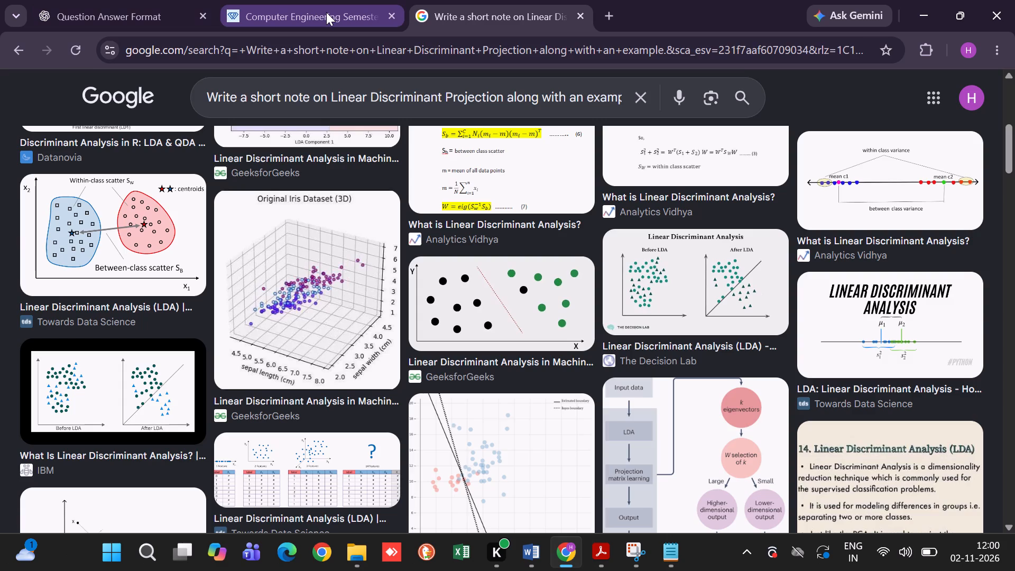
click(671, 561)
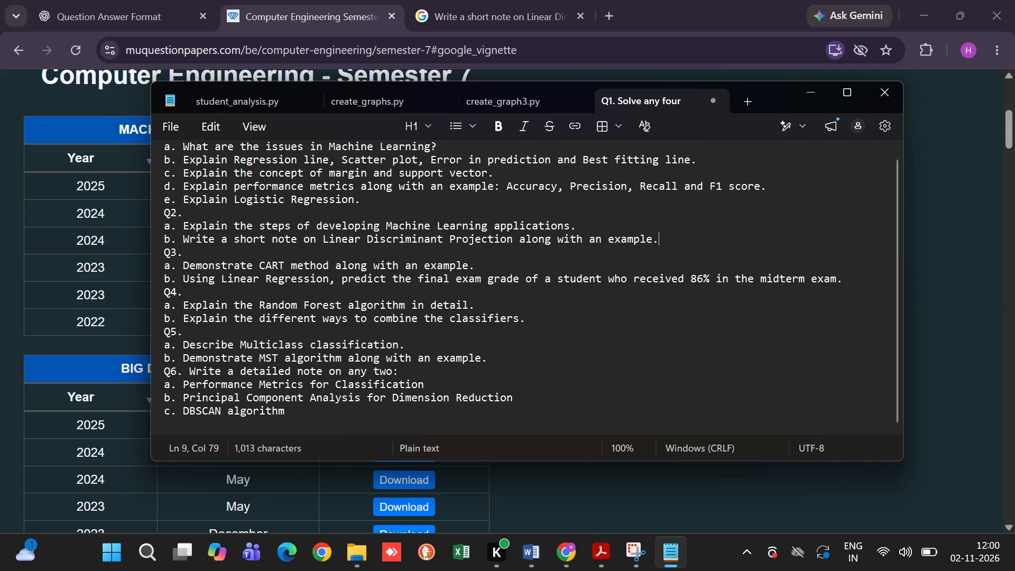
drag(178, 264, 460, 264)
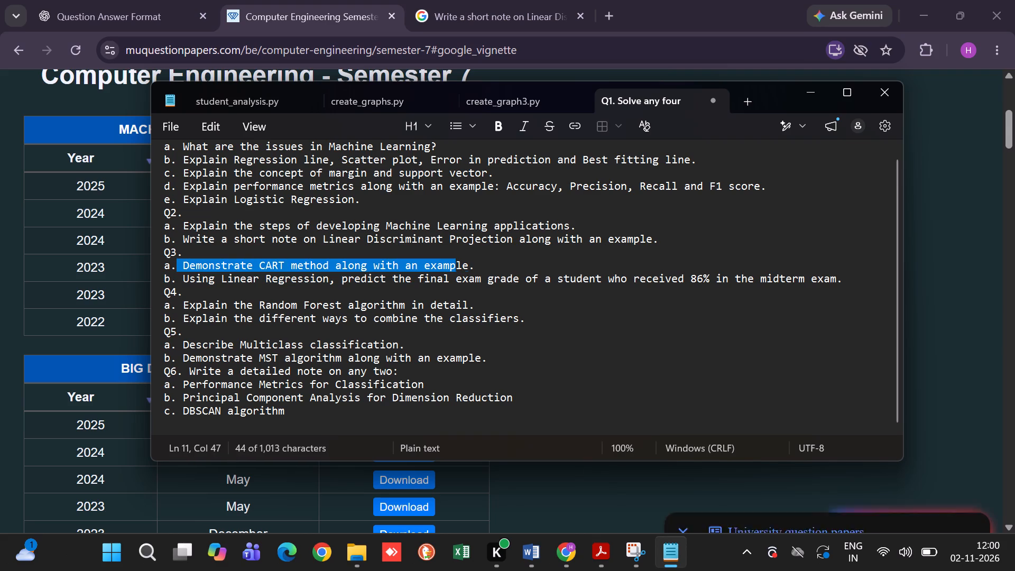
drag(460, 264, 484, 265)
key(ctrl+c)
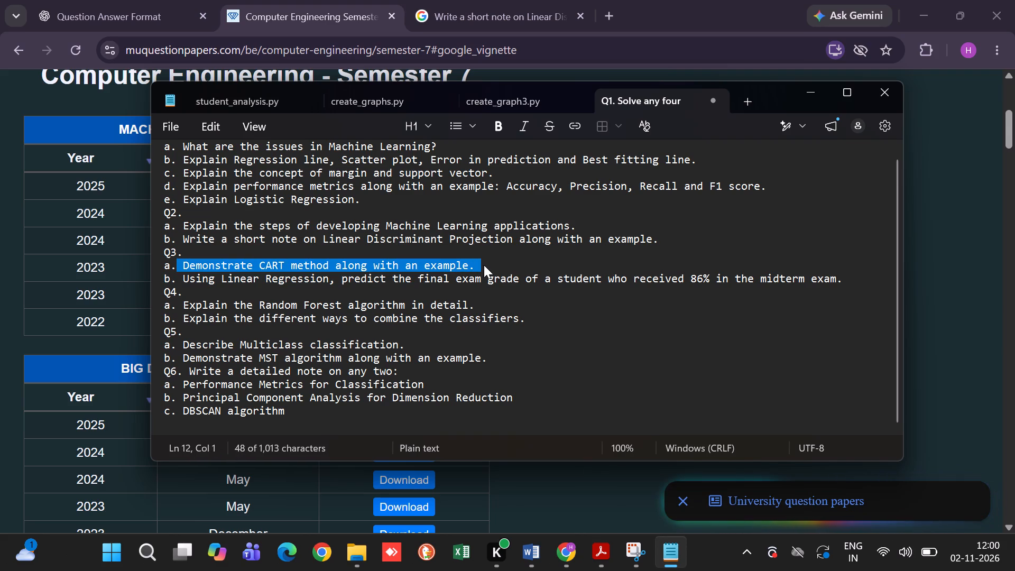
click(95, 7)
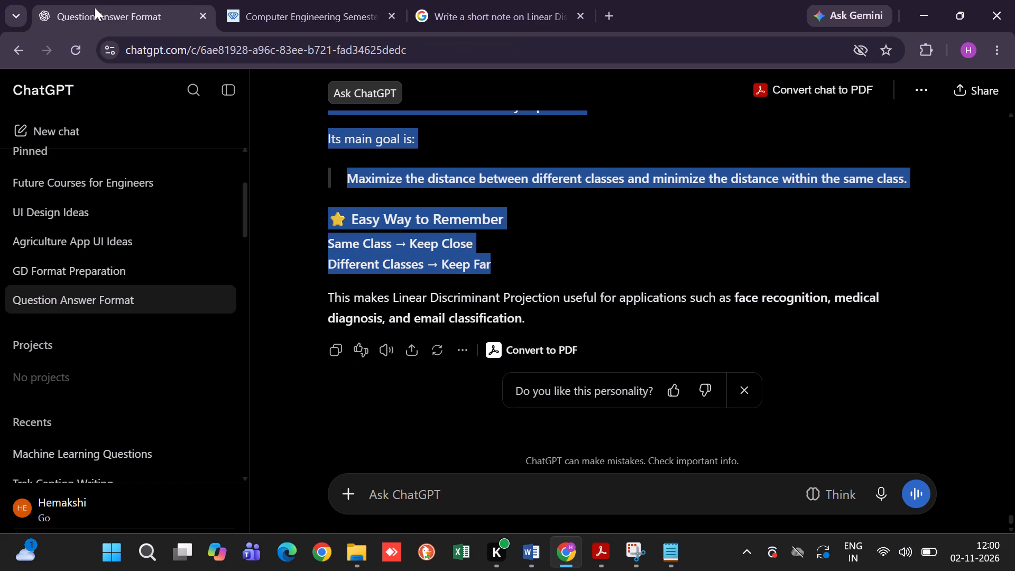
click(597, 543)
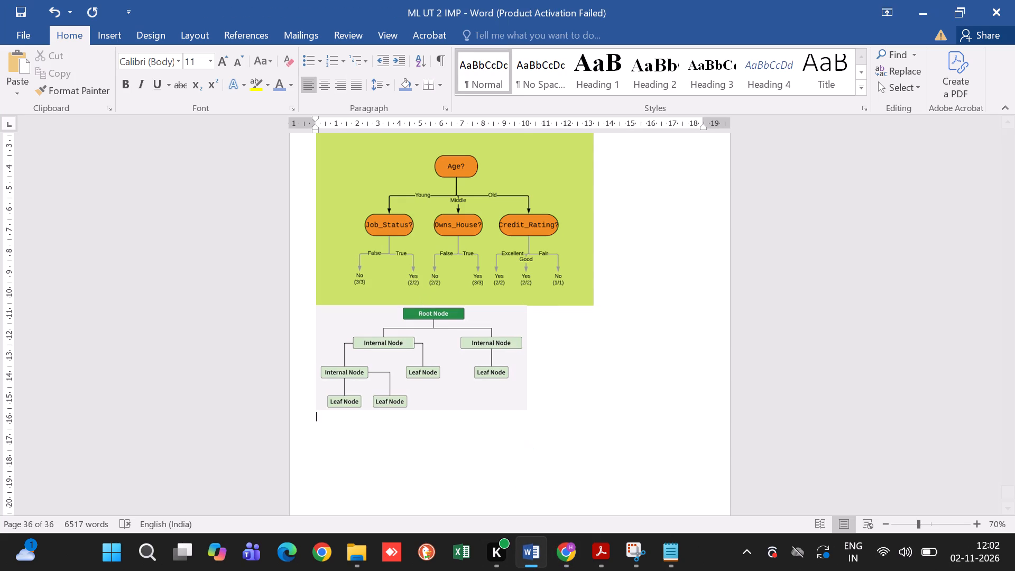
key(ctrl+v)
Shrink the green "The CART Algorithm" picture to about 7 cm wide so both pictures fit side by side under the Q.8 heading.
scroll(514, 338, up, 18)
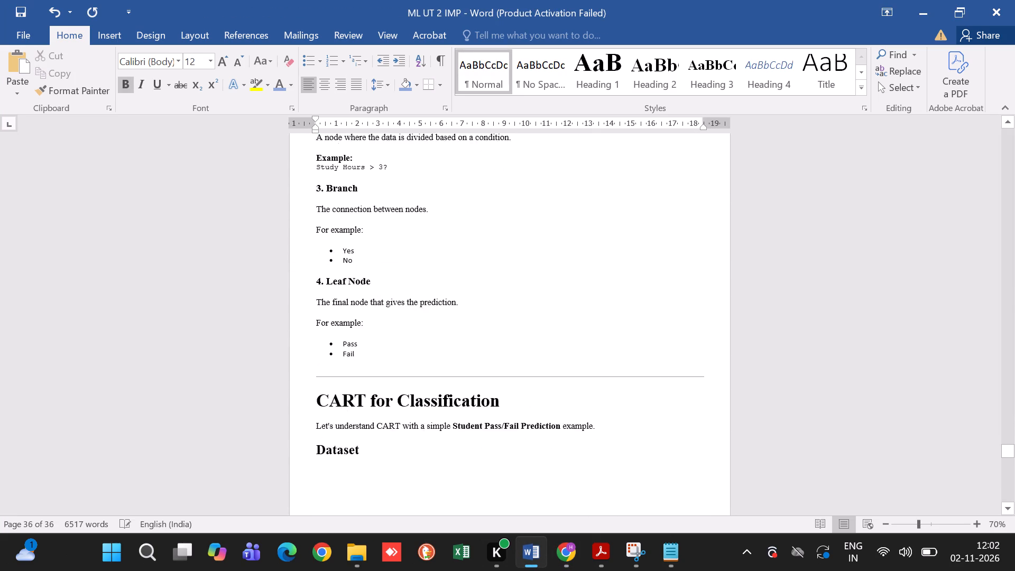
scroll(514, 338, up, 1)
scroll(514, 338, down, 1)
scroll(514, 338, up, 2)
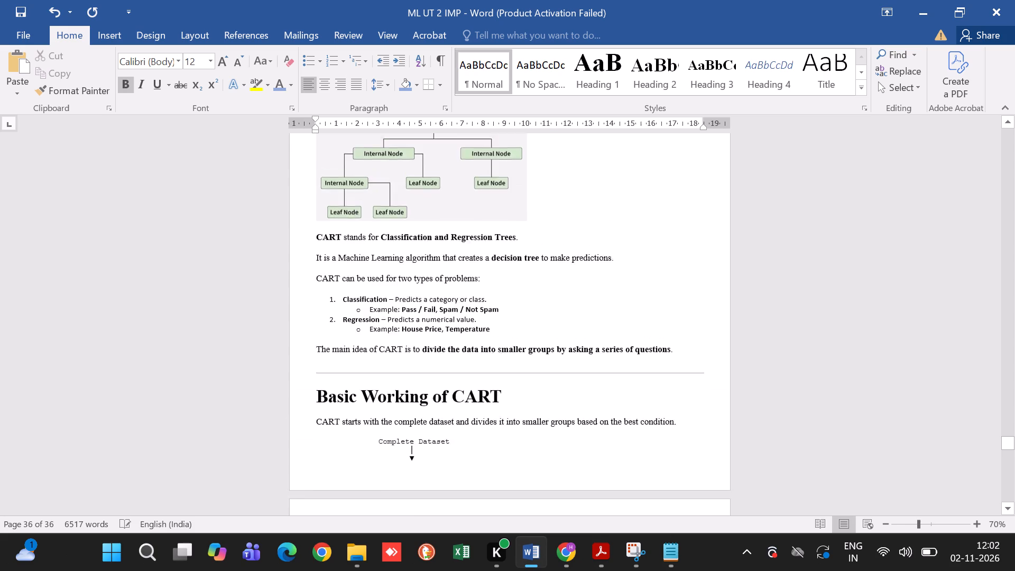
scroll(514, 338, up, 1)
scroll(514, 338, down, 1)
click(514, 338)
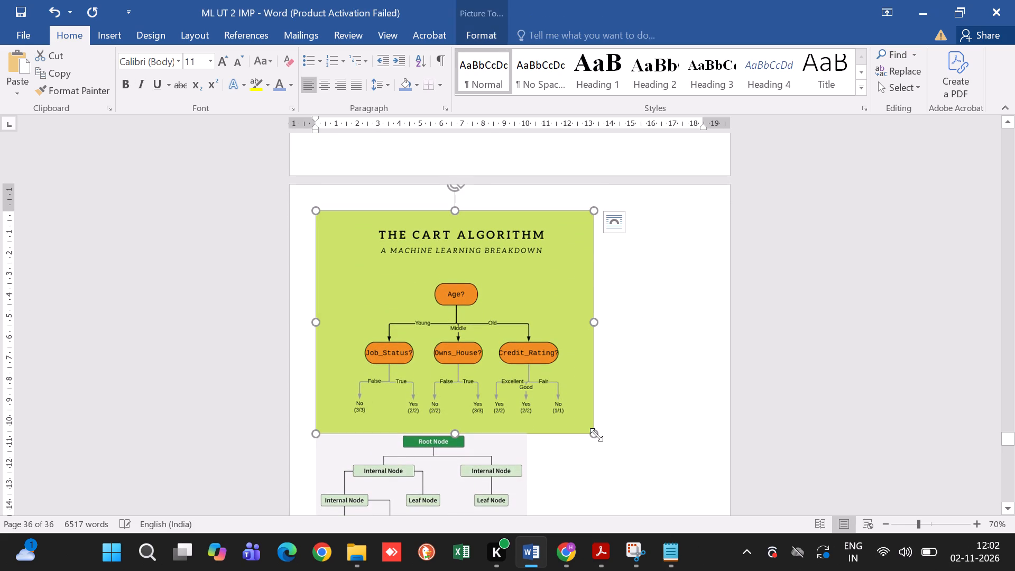
drag(596, 435, 458, 272)
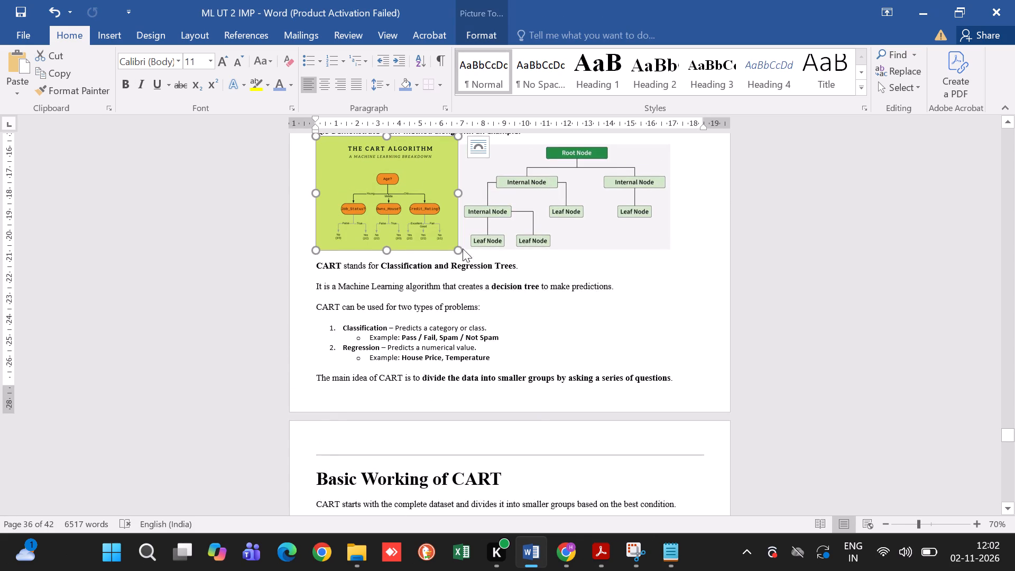
Set the font size of the whole Q.8 answer, from "CART stands for" to the document's end, to 12.
scroll(463, 248, up, 2)
scroll(487, 356, down, 1)
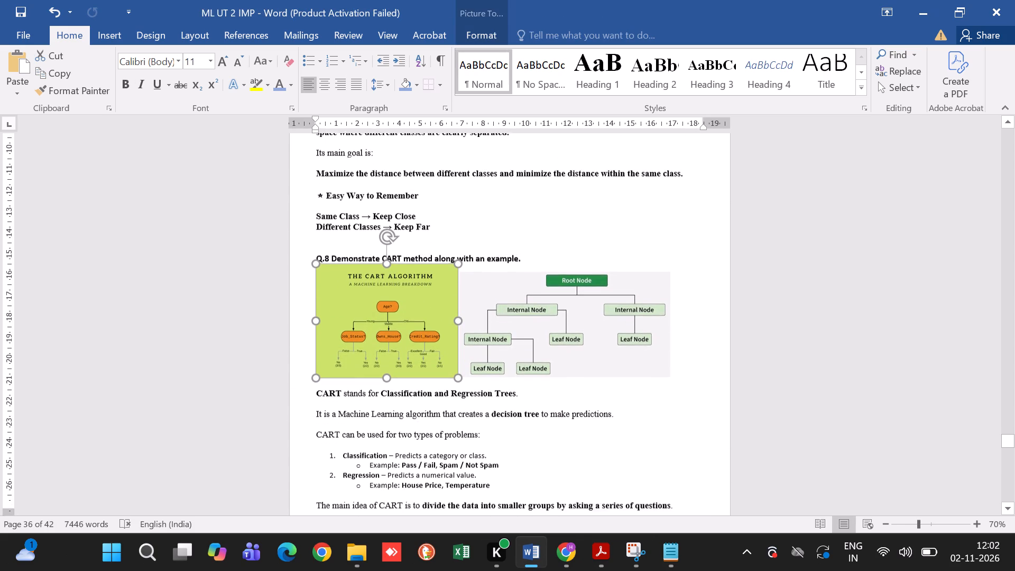
scroll(487, 356, down, 1)
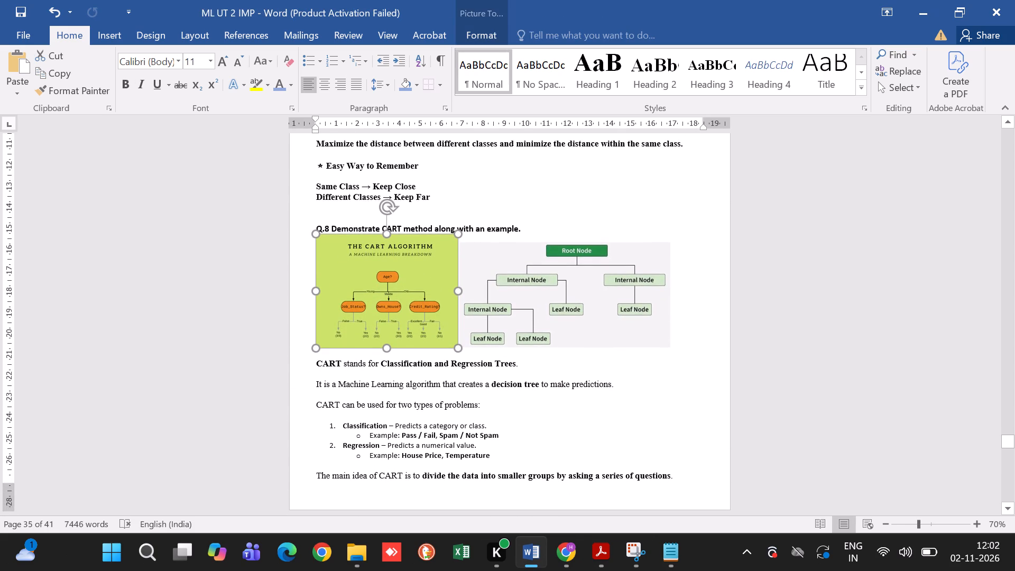
drag(314, 362, 491, 570)
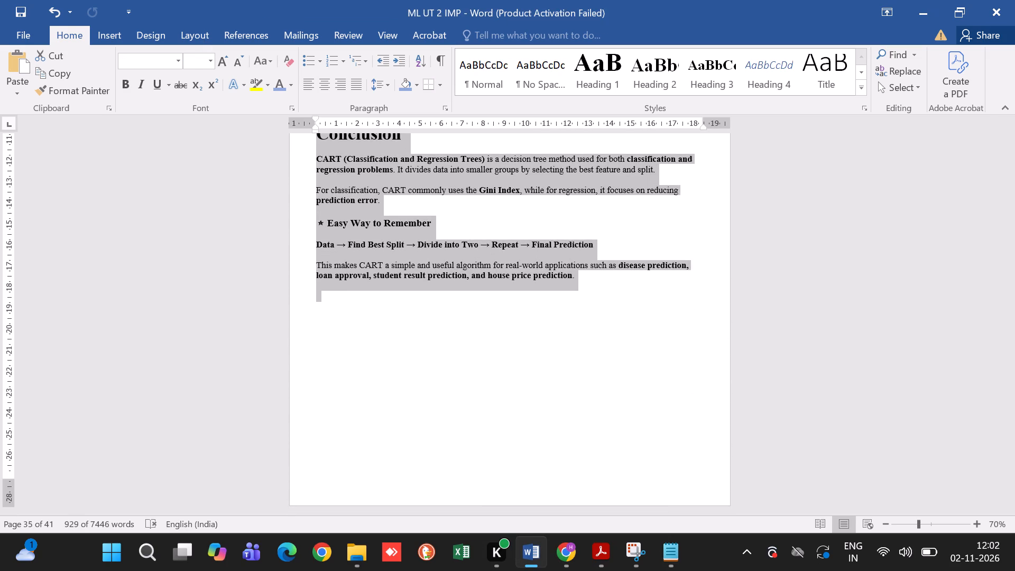
click(186, 63)
text(12)
key(Return)
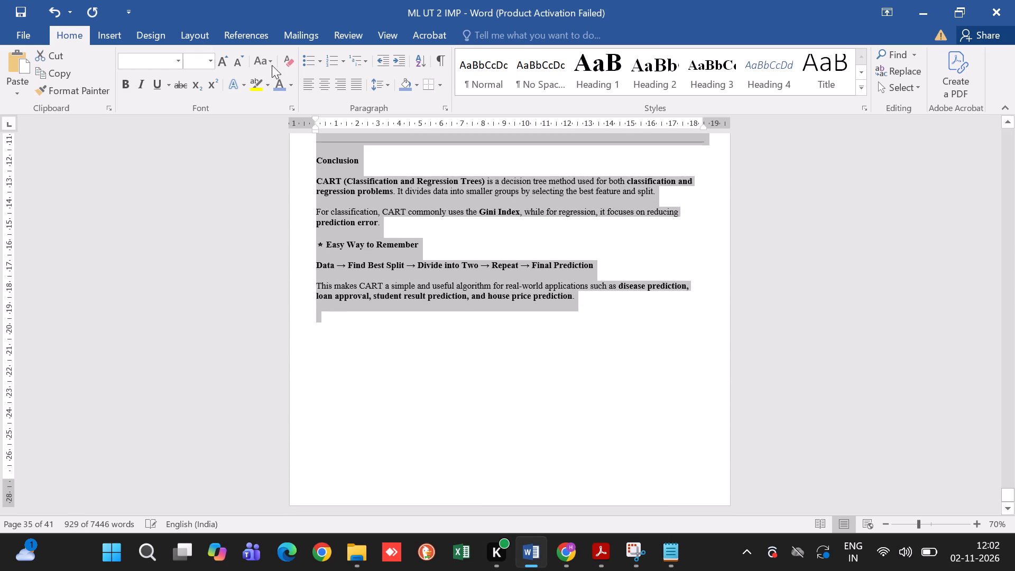
Remove the space before paragraphs throughout the selected Q.8 answer and look back over the reformatted text.
click(391, 89)
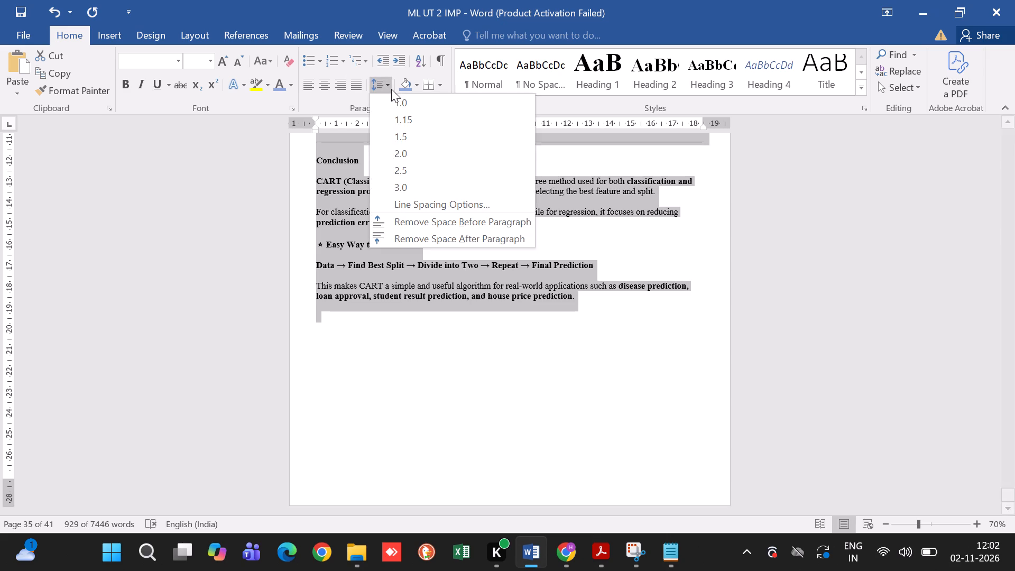
click(428, 225)
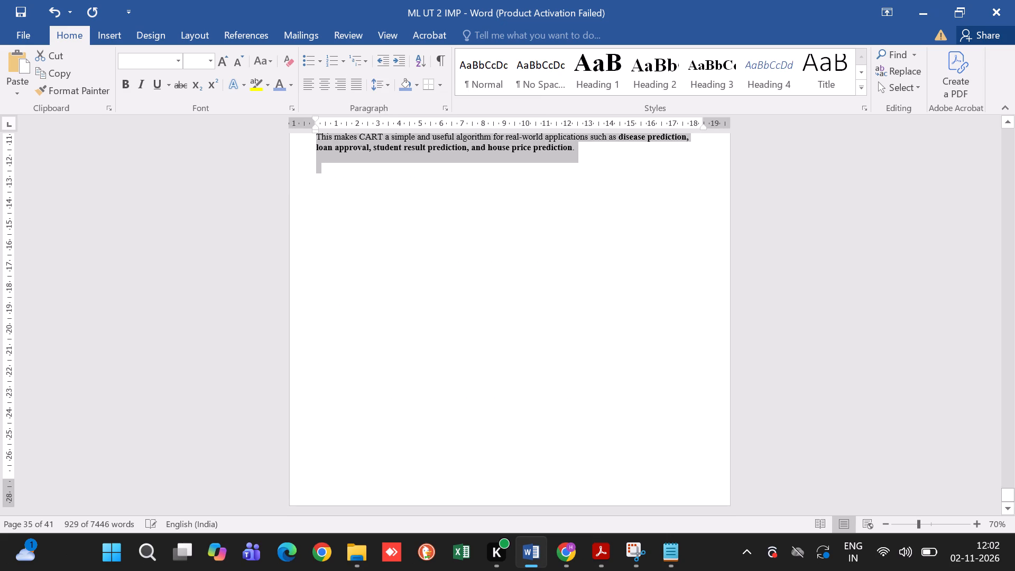
scroll(428, 225, up, 4)
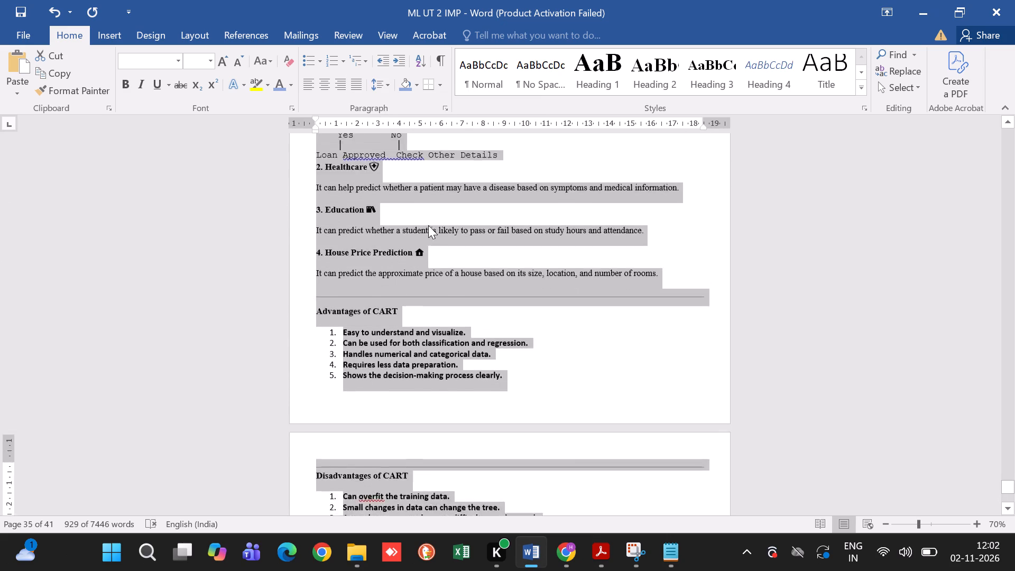
scroll(428, 225, up, 3)
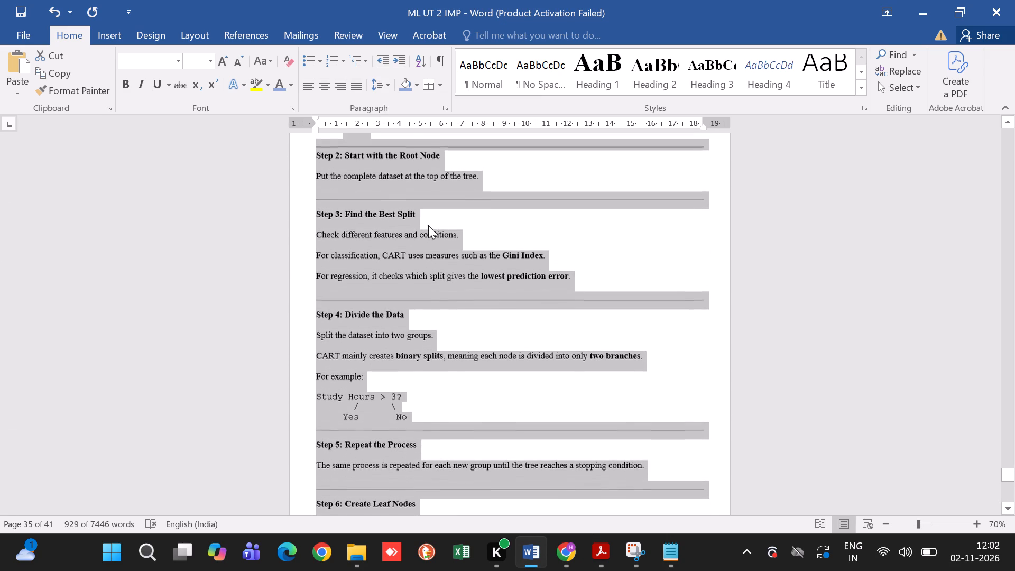
scroll(428, 225, up, 1)
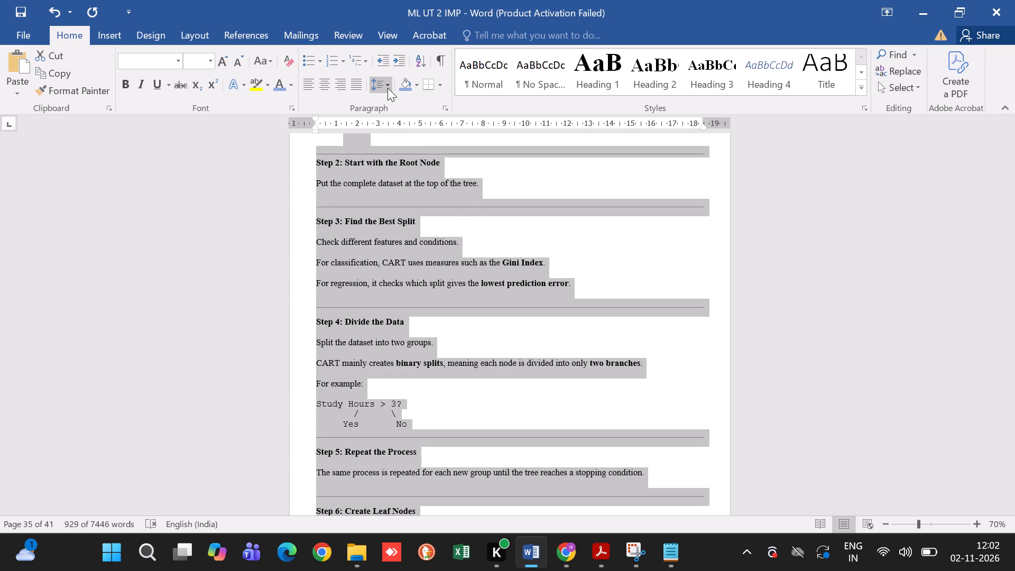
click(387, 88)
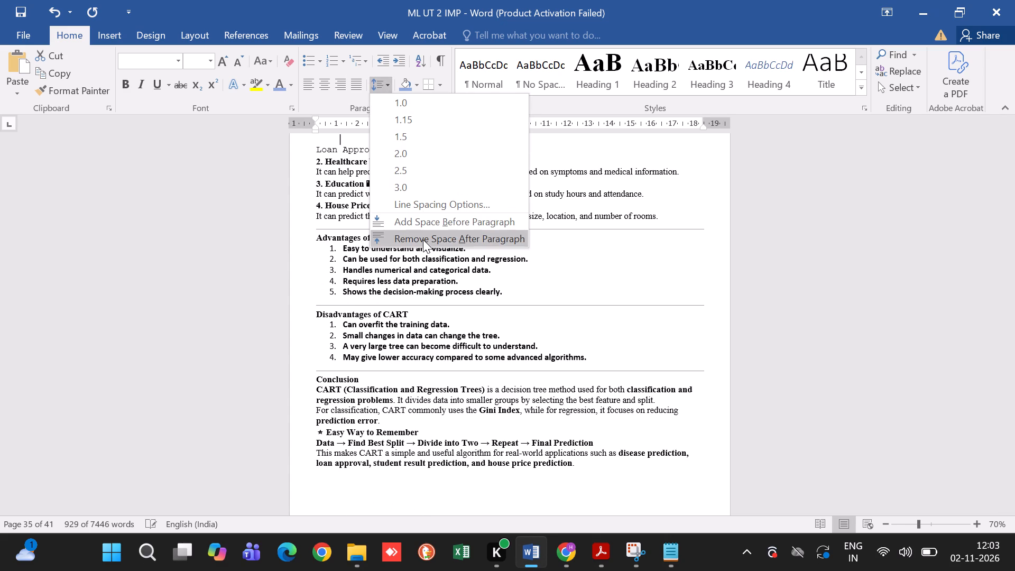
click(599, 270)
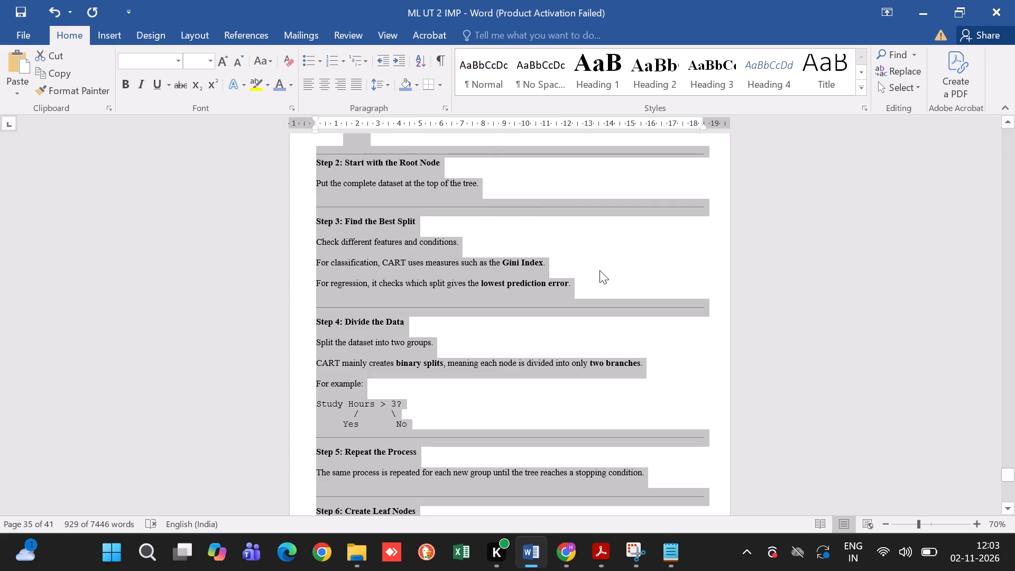
Apply all borders to the House Size, Number of Rooms and Price table under CART for Regression.
scroll(599, 270, up, 1)
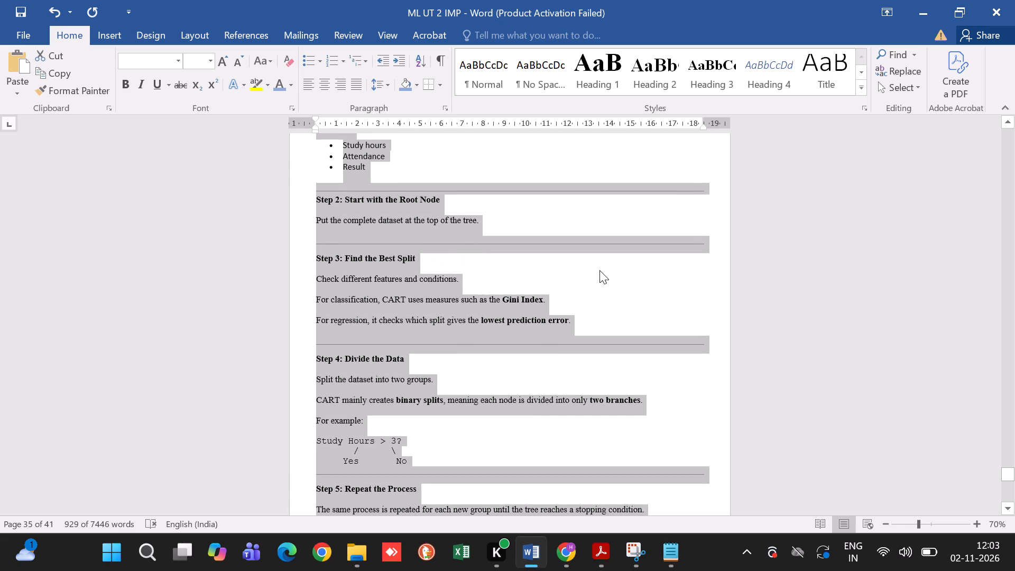
scroll(599, 270, up, 1)
scroll(599, 270, down, 1)
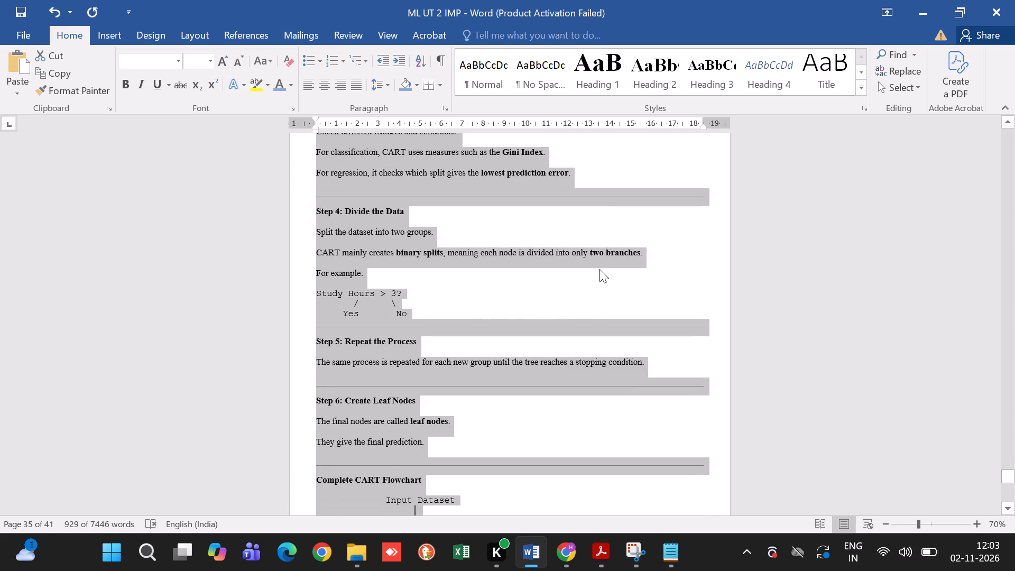
scroll(600, 268, up, 4)
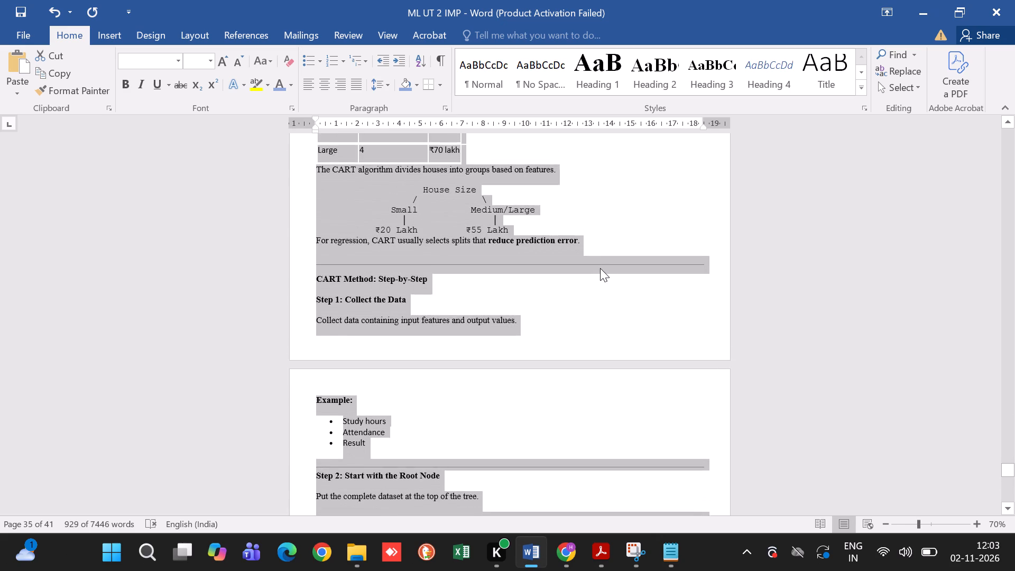
scroll(600, 268, up, 2)
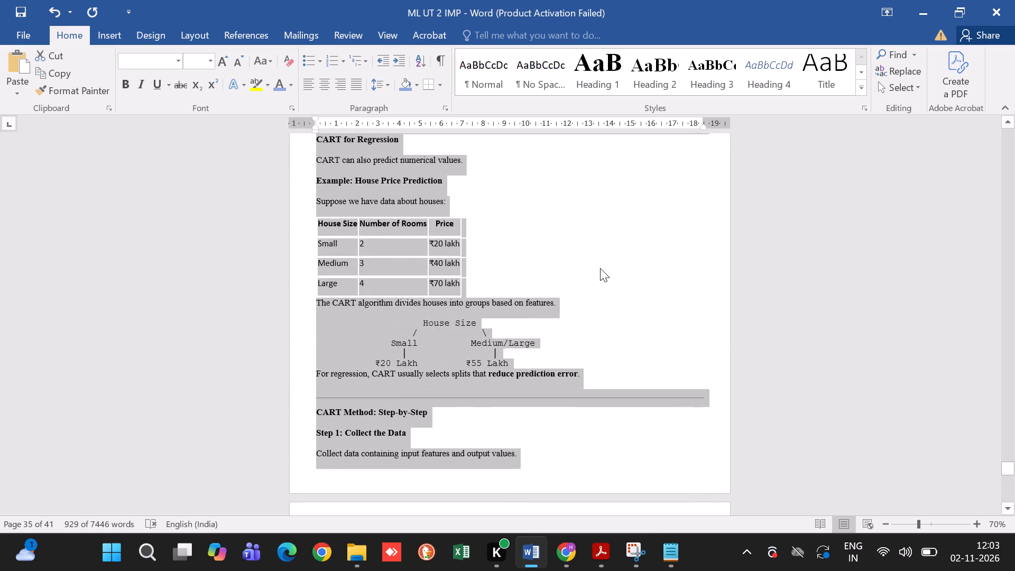
click(600, 268)
click(310, 211)
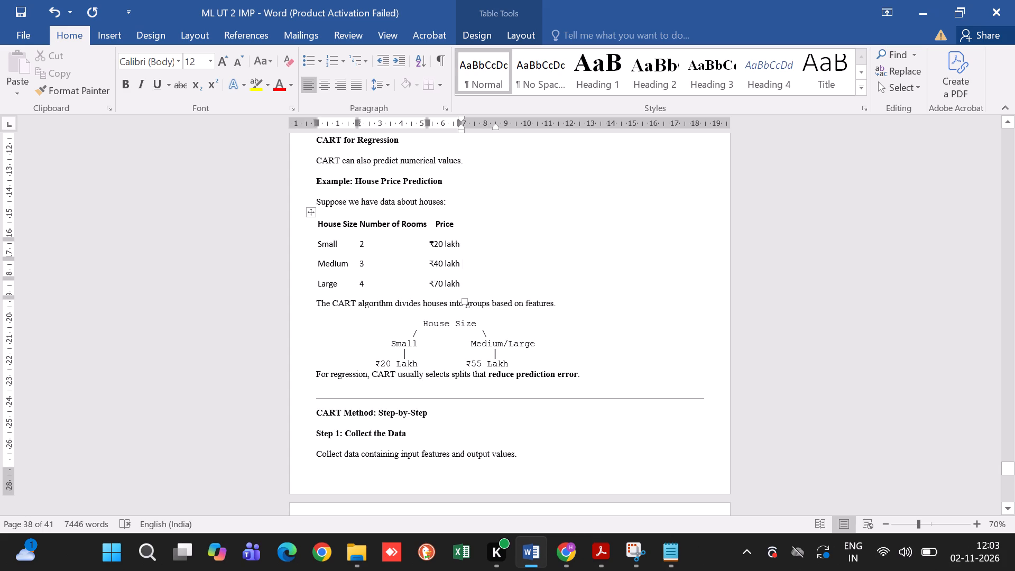
click(447, 190)
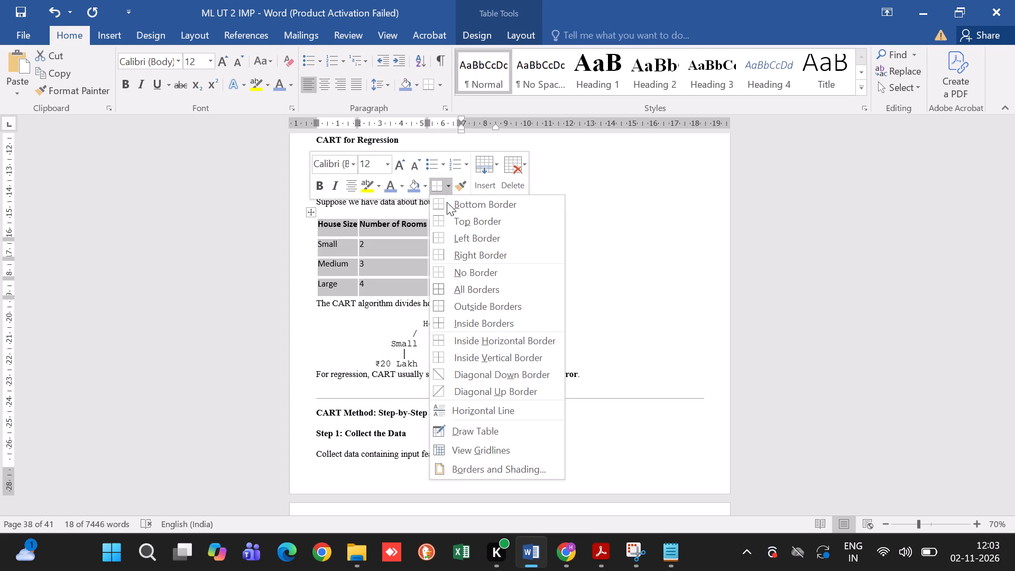
click(468, 290)
Apply all borders to the Study Hours, Attendance and Result dataset table under CART for Classification.
scroll(468, 290, up, 1)
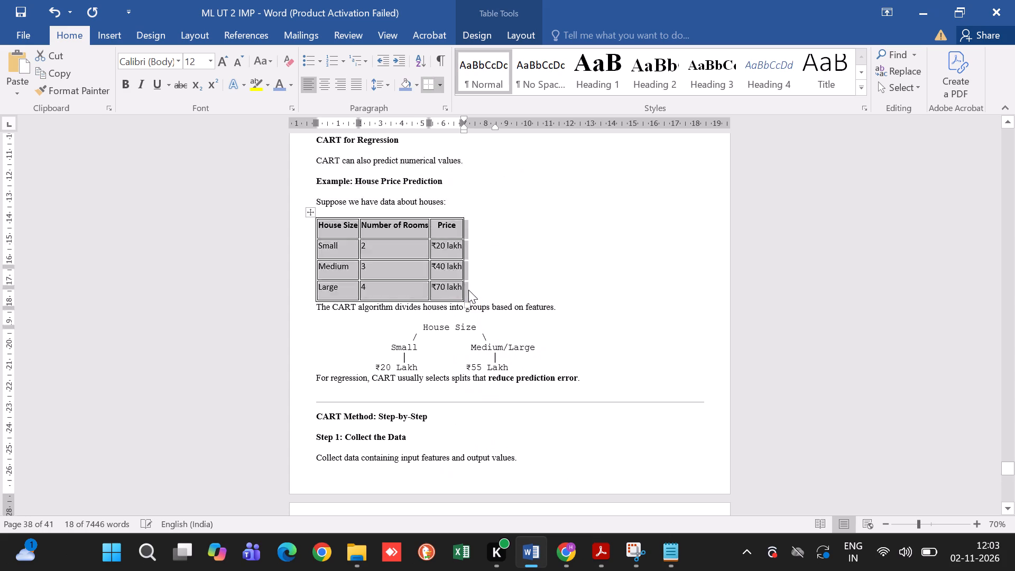
scroll(468, 290, up, 7)
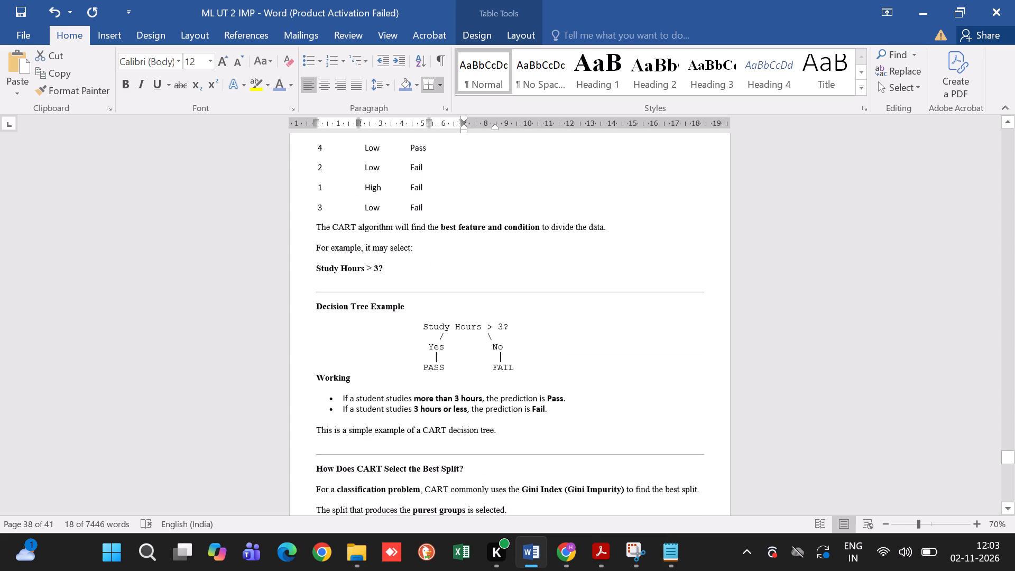
scroll(468, 290, up, 2)
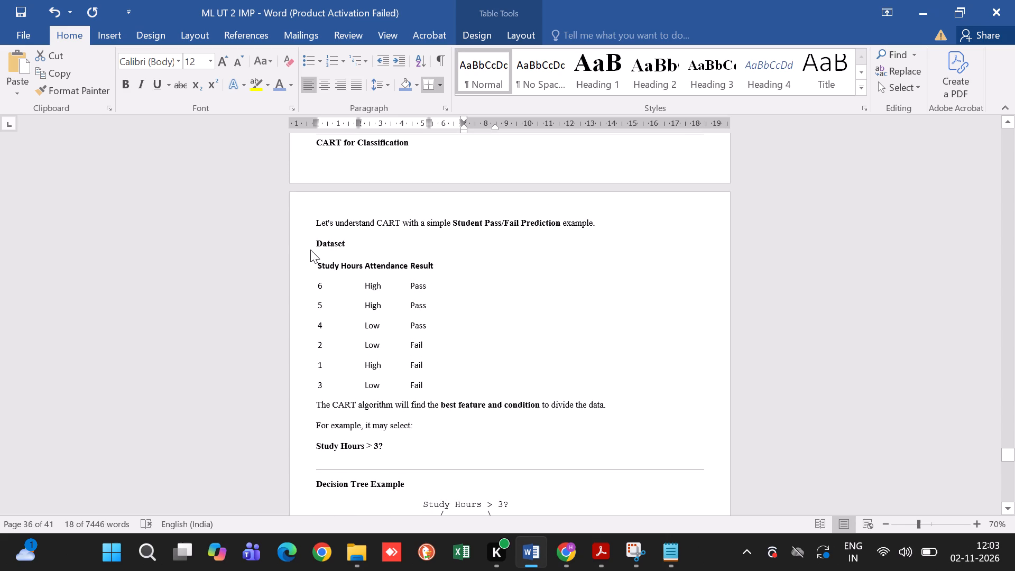
click(314, 257)
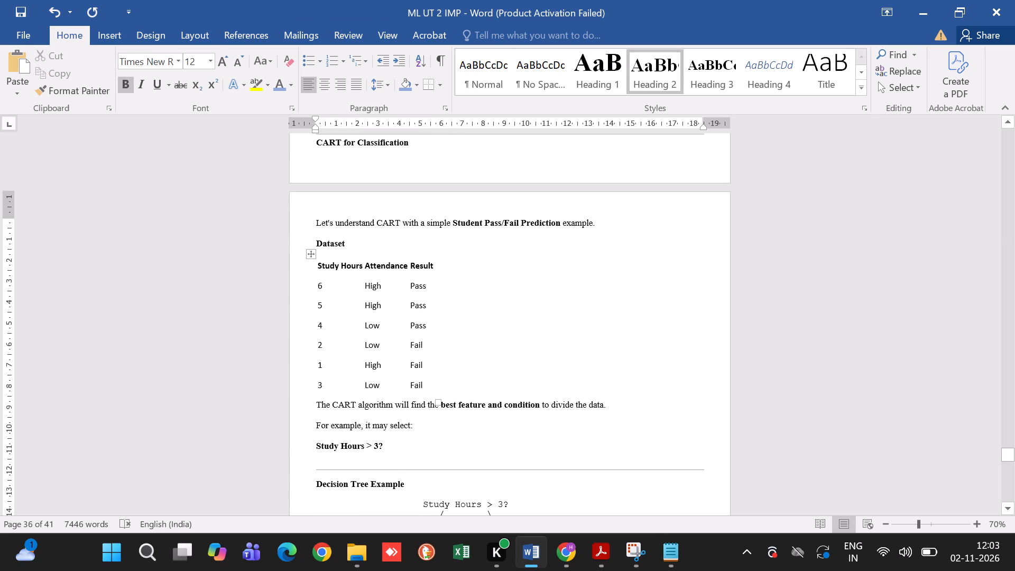
click(311, 254)
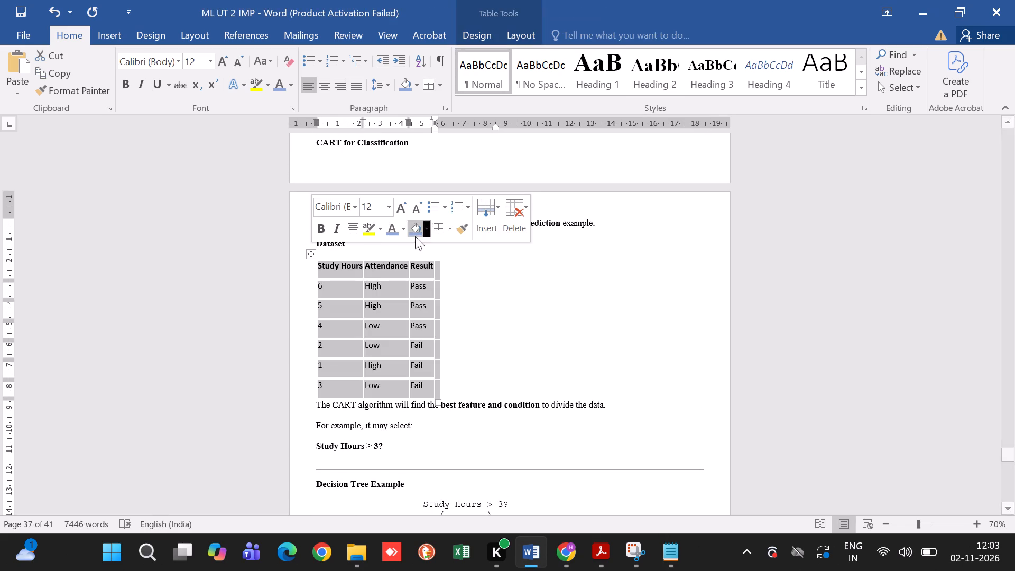
click(448, 234)
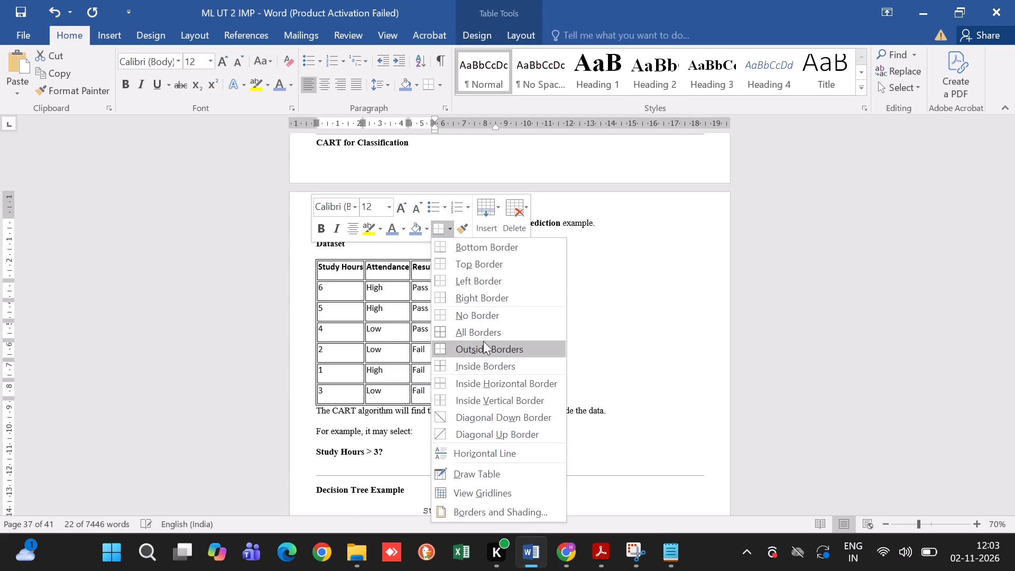
click(484, 338)
Set the green "The CART Algorithm" picture to Through text wrapping and move it beside the Basic Working of CART flowchart.
scroll(484, 338, up, 4)
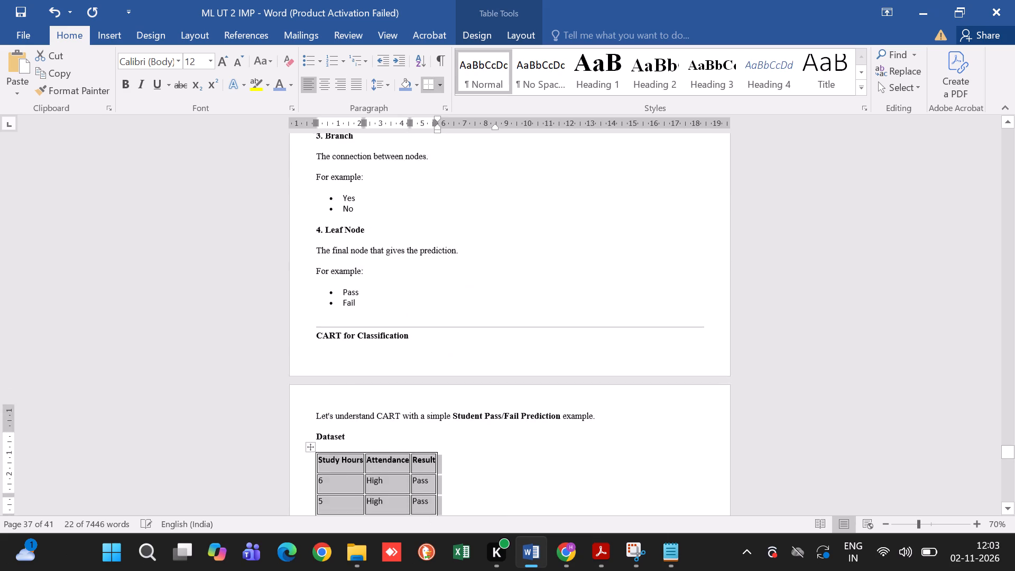
scroll(484, 338, up, 3)
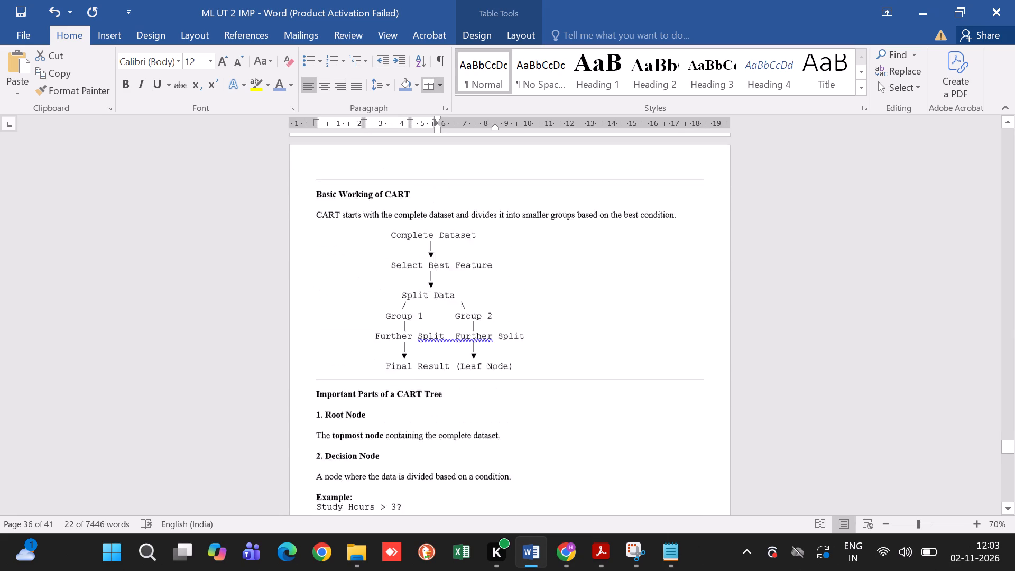
scroll(484, 338, up, 3)
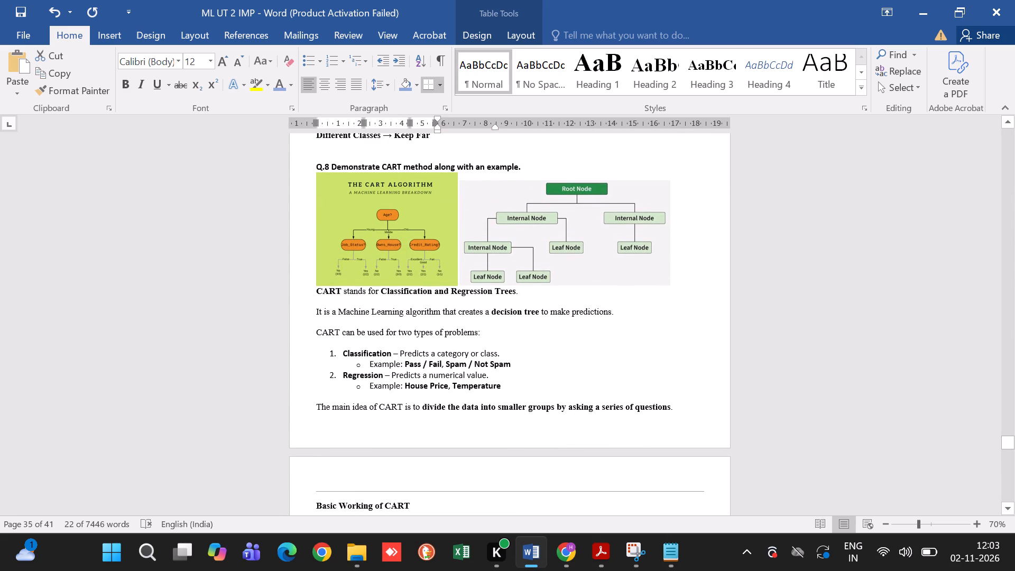
click(417, 236)
click(479, 179)
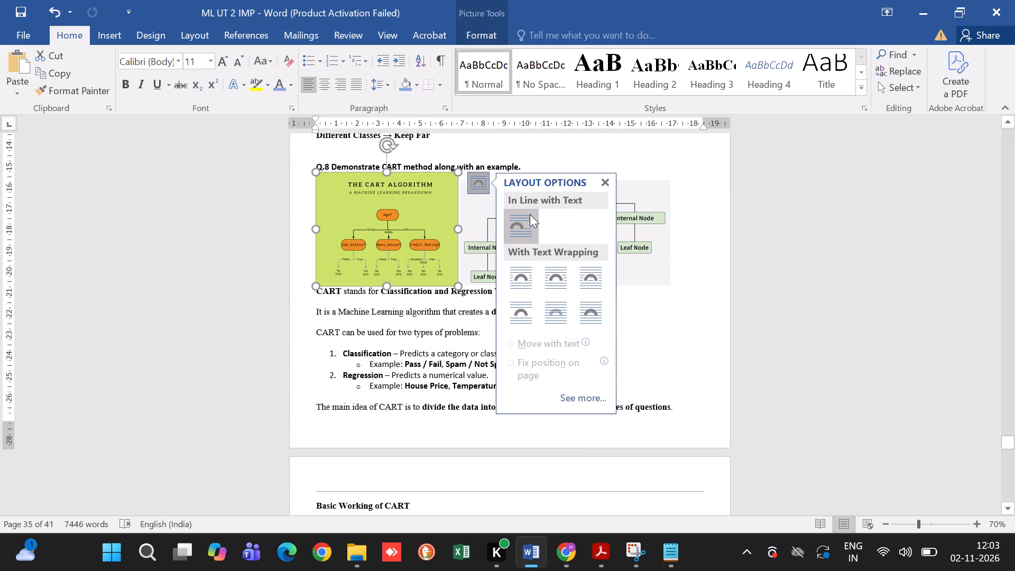
click(586, 287)
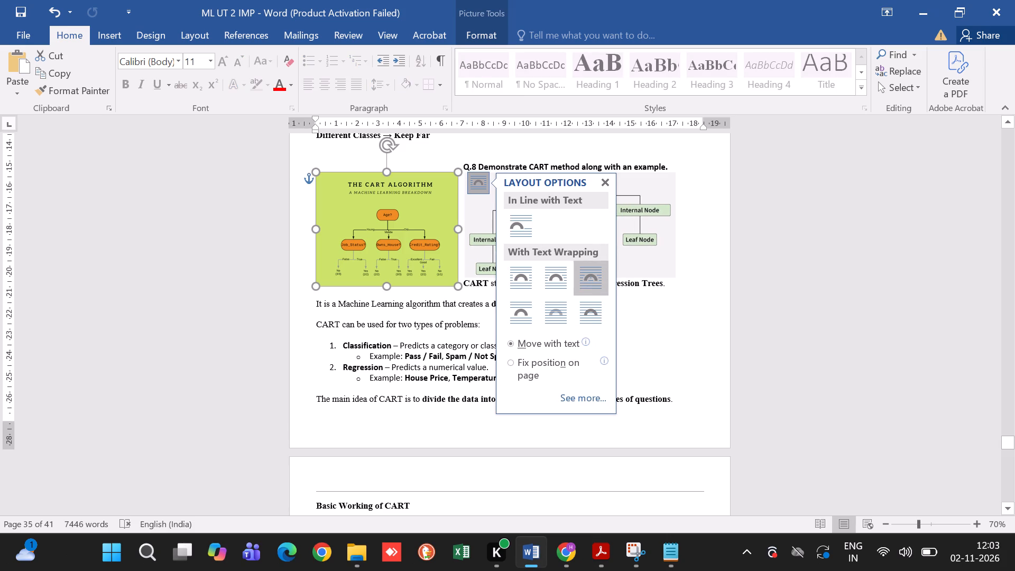
drag(406, 216, 623, 418)
scroll(623, 418, down, 2)
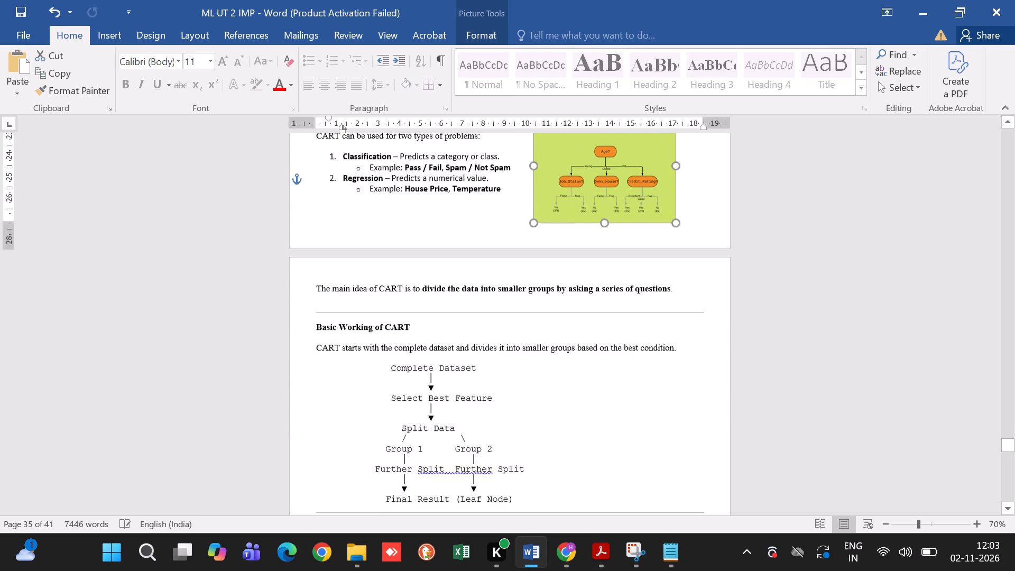
drag(612, 202, 628, 481)
Set the Root Node tree picture to Through text wrapping and move it beside the Decision Node and Branch text under Important Parts of a CART Tree.
scroll(628, 481, right, 1)
scroll(628, 481, up, 1)
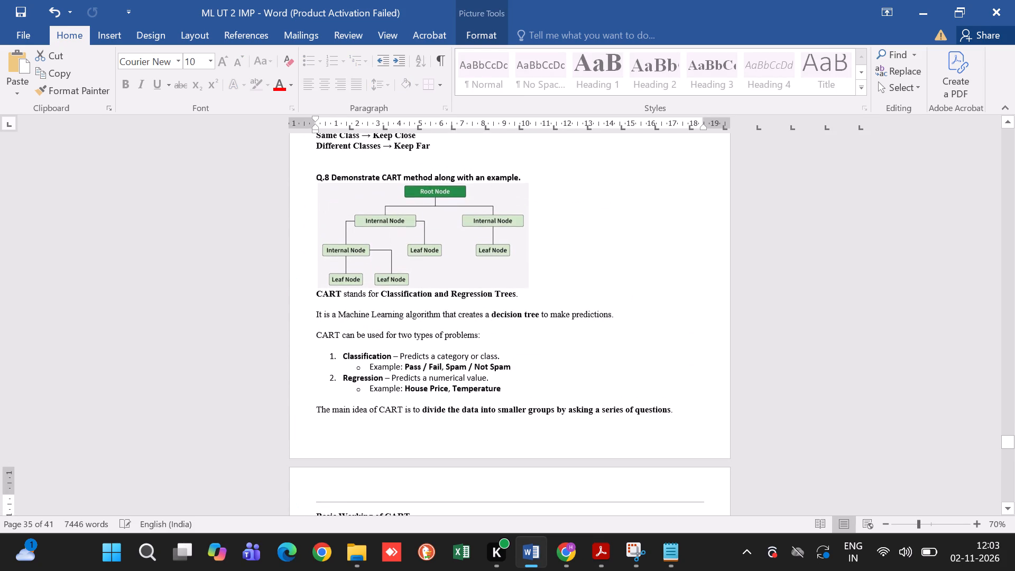
click(473, 200)
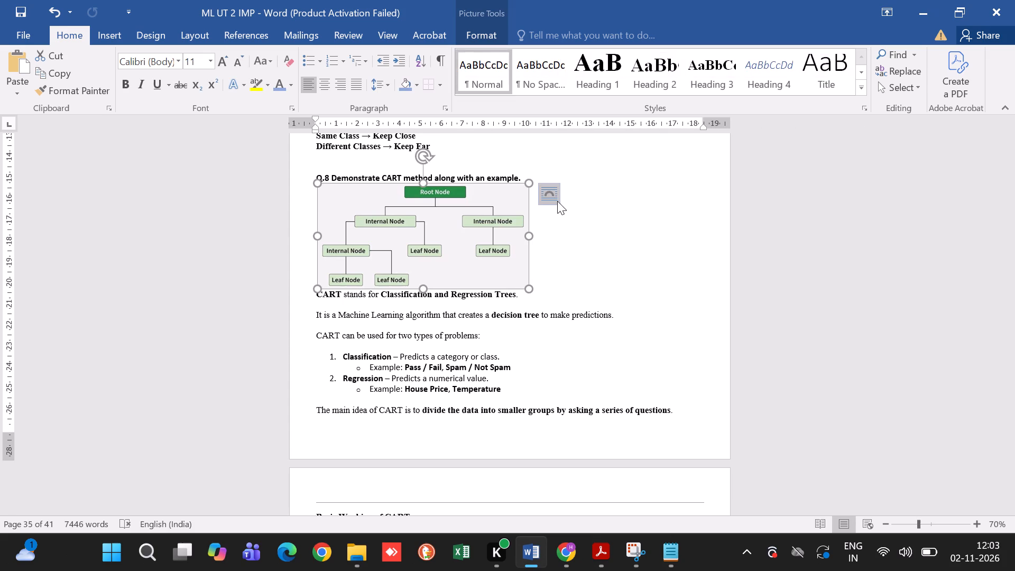
click(557, 201)
click(659, 292)
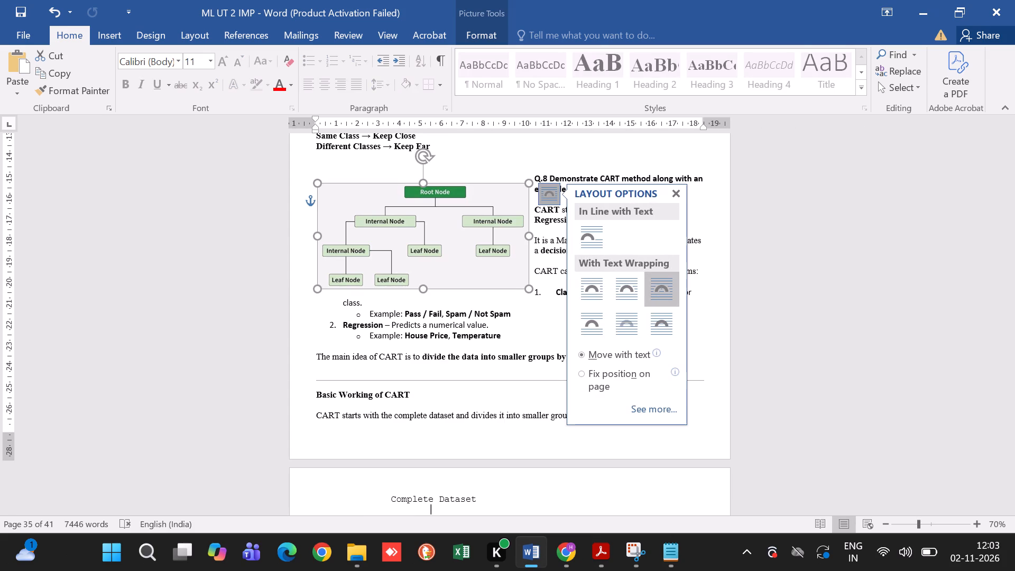
drag(446, 220, 607, 424)
scroll(607, 424, down, 1)
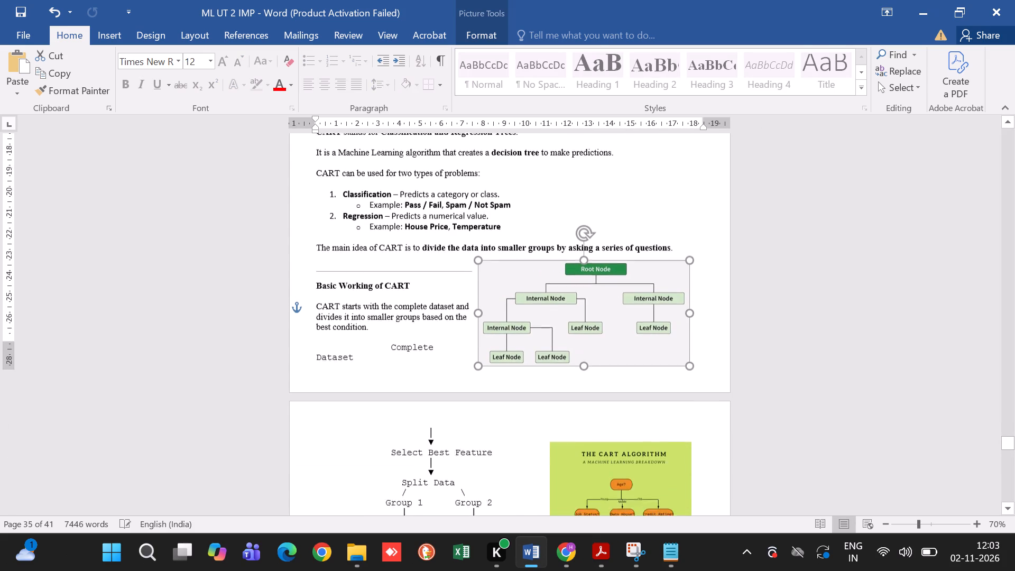
scroll(607, 424, down, 1)
drag(583, 270, 610, 468)
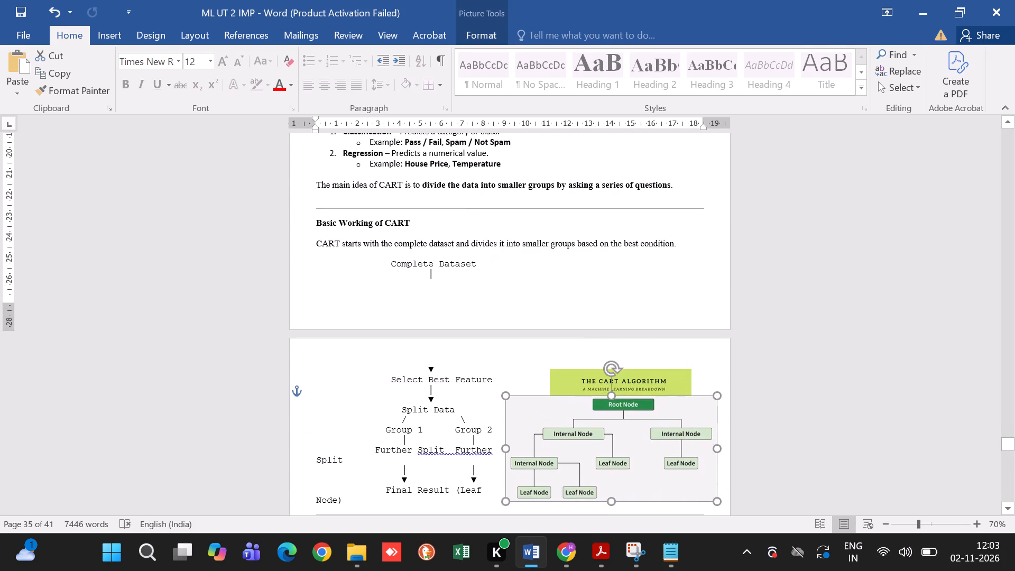
scroll(610, 468, down, 2)
drag(635, 228, 647, 490)
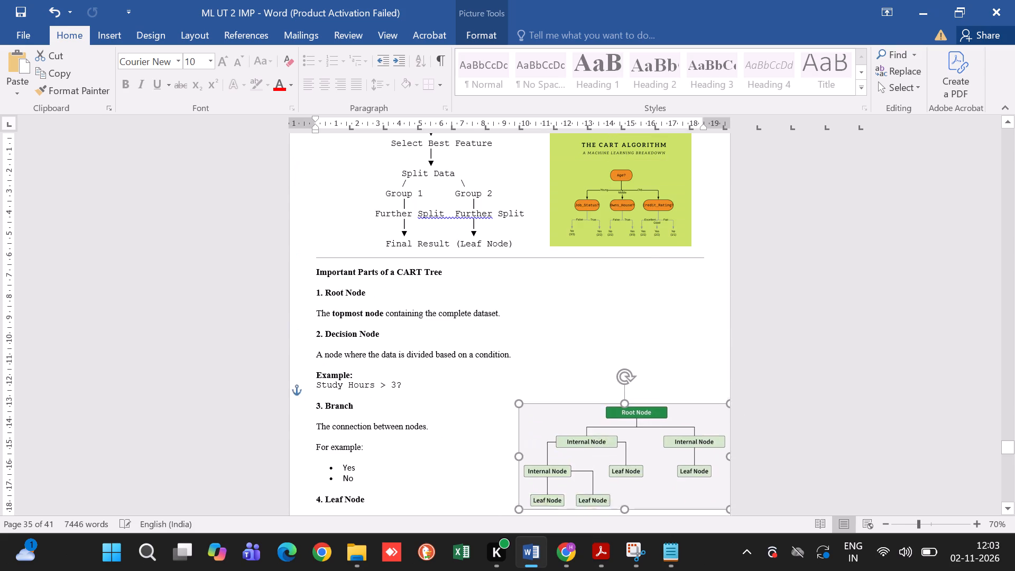
drag(647, 490, 624, 435)
Review the layout of the Q.8 answer from the dataset table through the step-by-step CART method.
scroll(624, 435, down, 1)
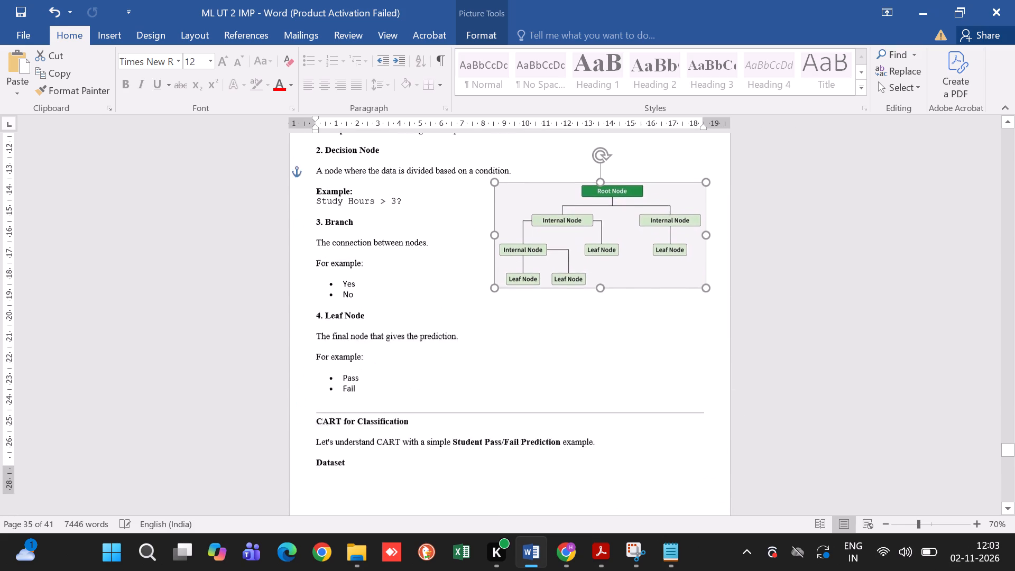
scroll(624, 435, down, 3)
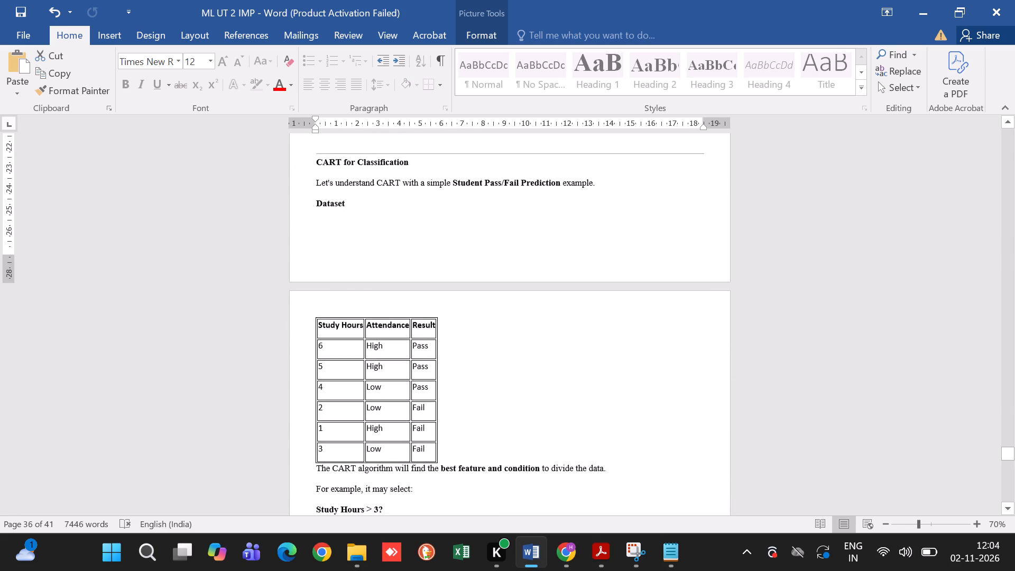
scroll(624, 435, down, 5)
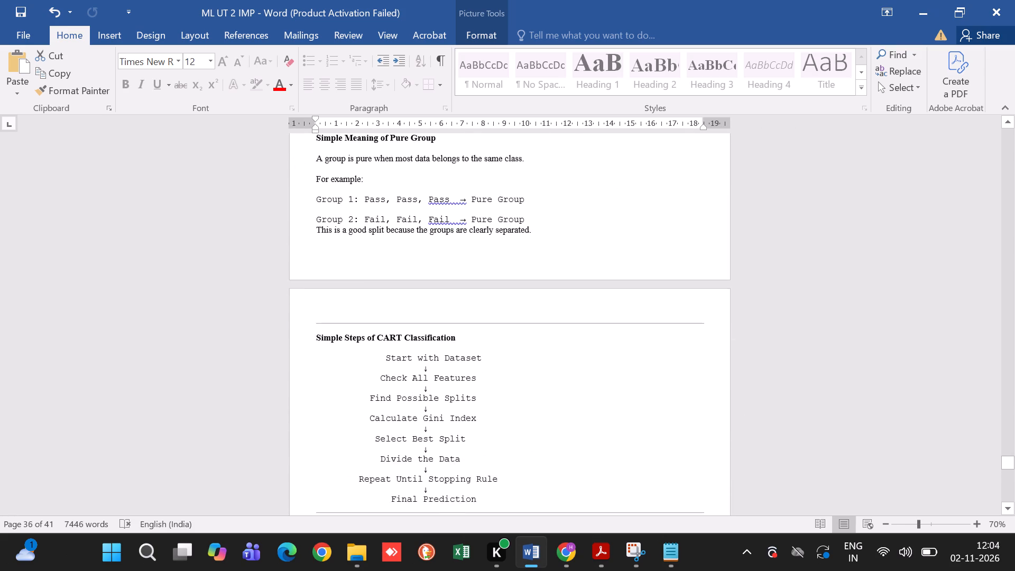
scroll(624, 435, down, 3)
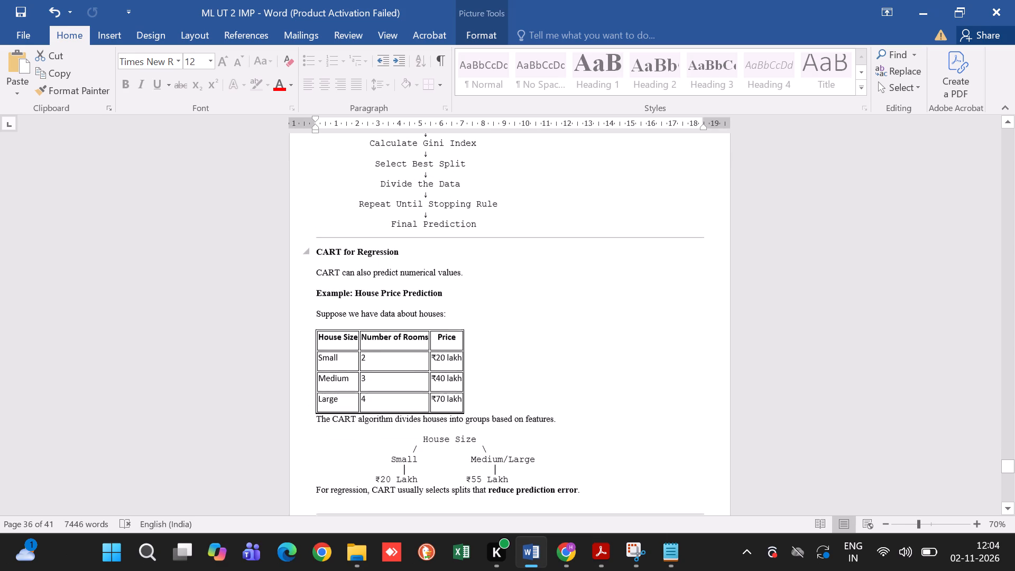
scroll(625, 429, down, 6)
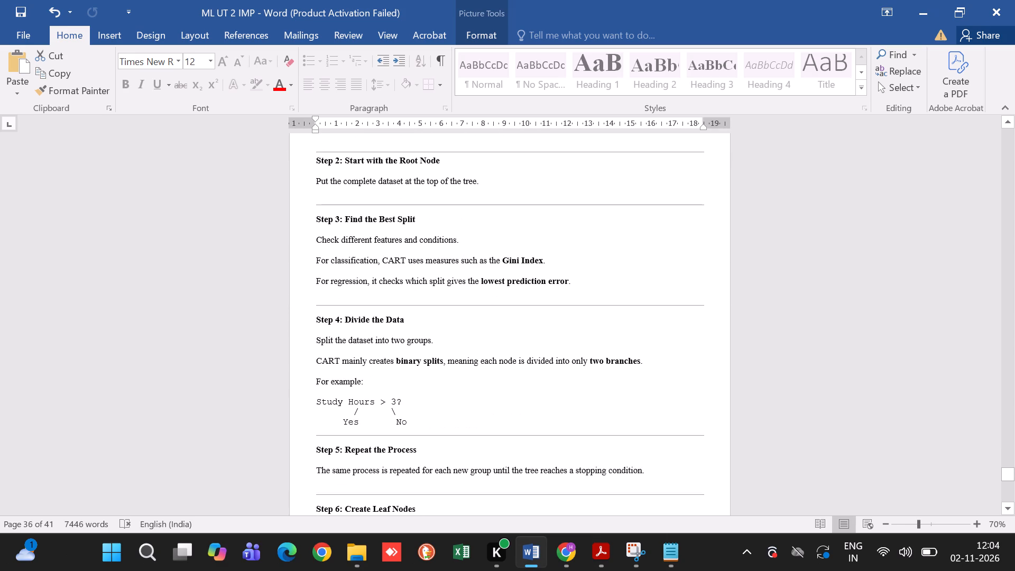
scroll(625, 429, down, 4)
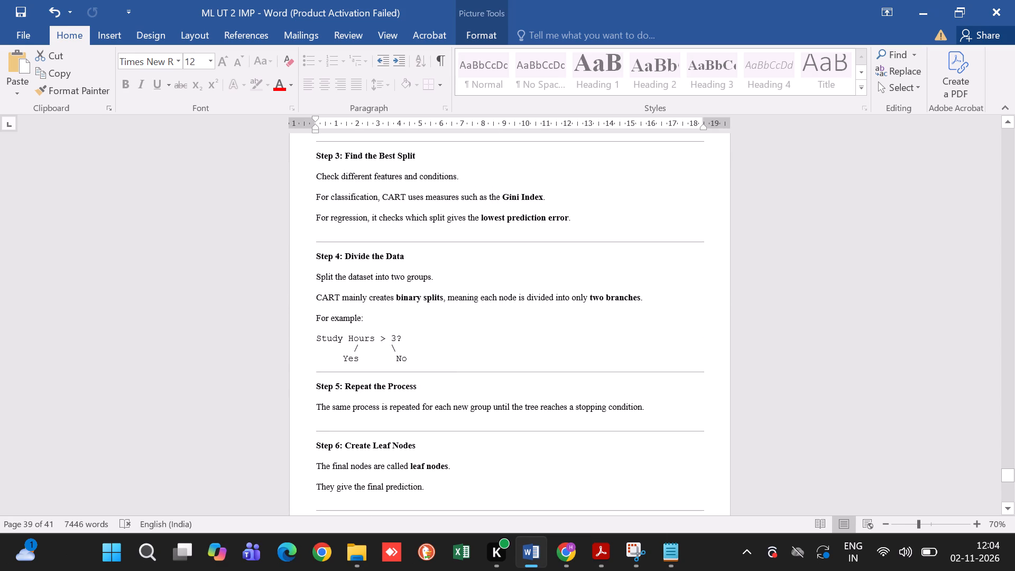
scroll(625, 429, down, 5)
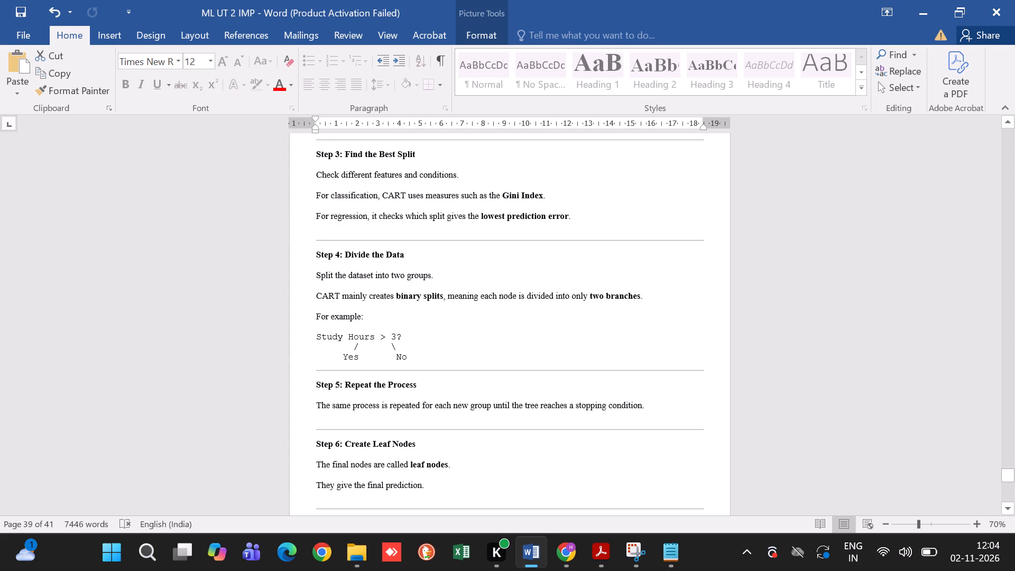
Remove the space after paragraphs in the Step 3: Find the Best Split heading and its text.
drag(576, 217, 416, 209)
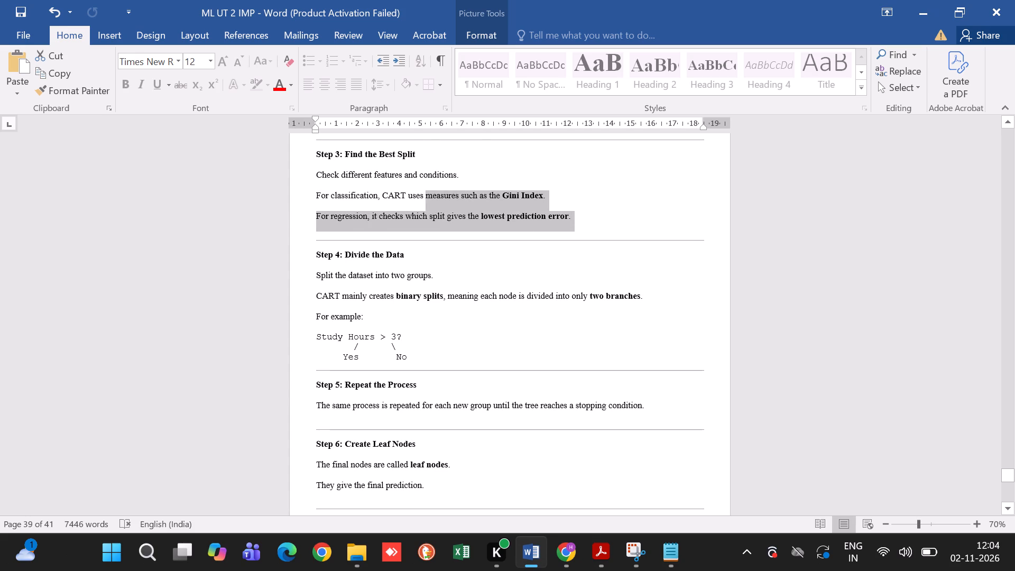
drag(416, 209, 308, 161)
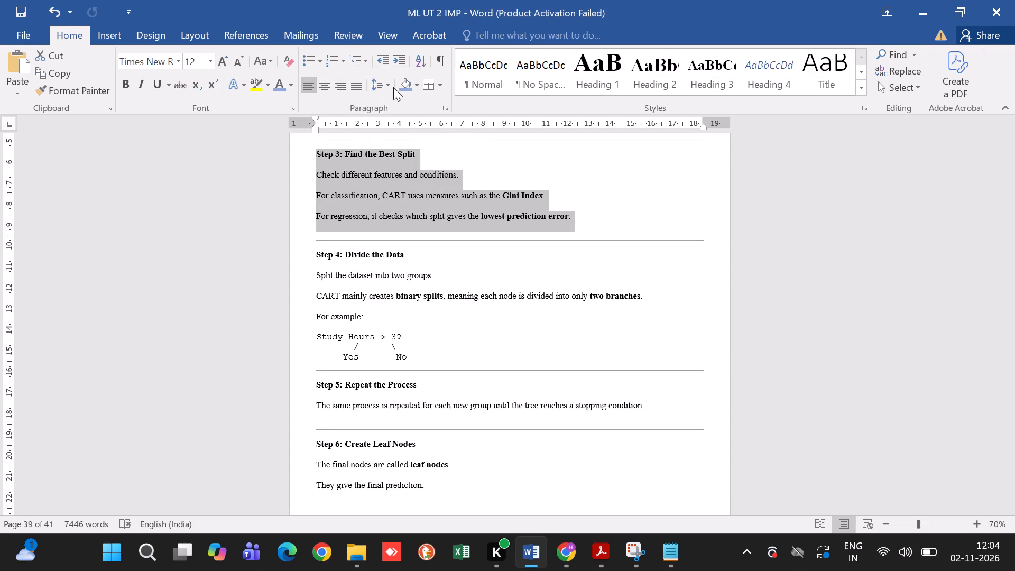
click(387, 85)
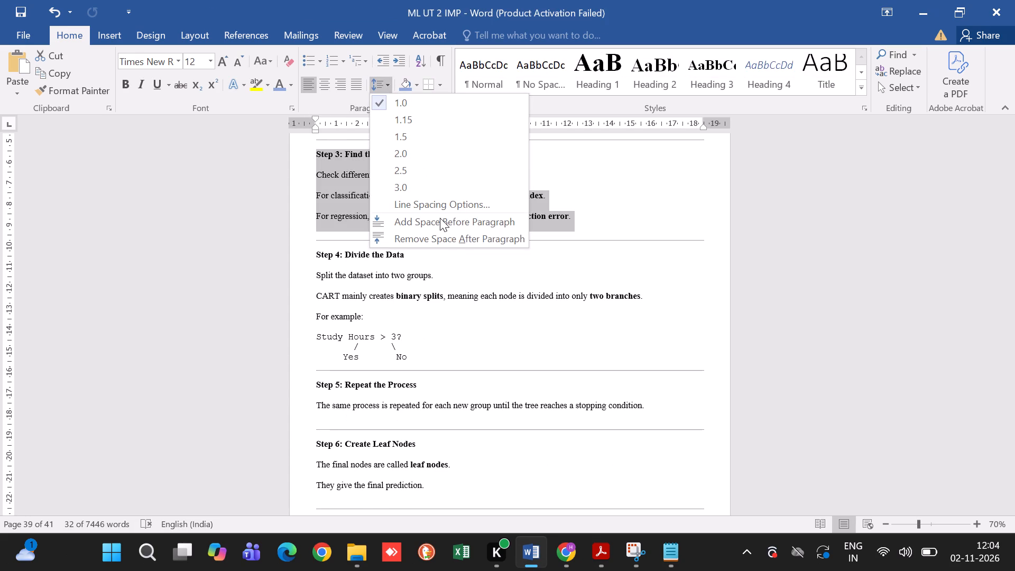
click(441, 232)
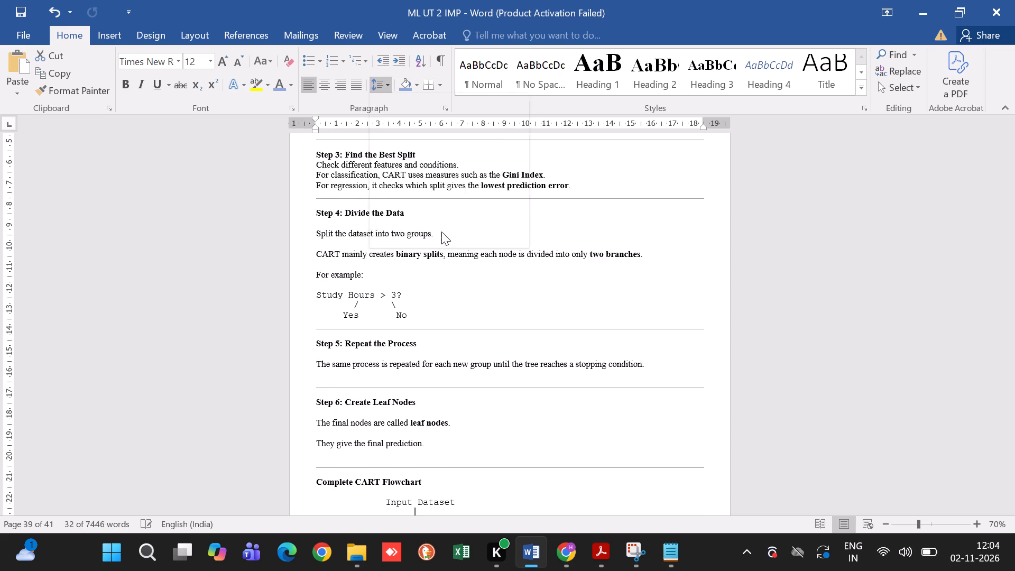
click(469, 226)
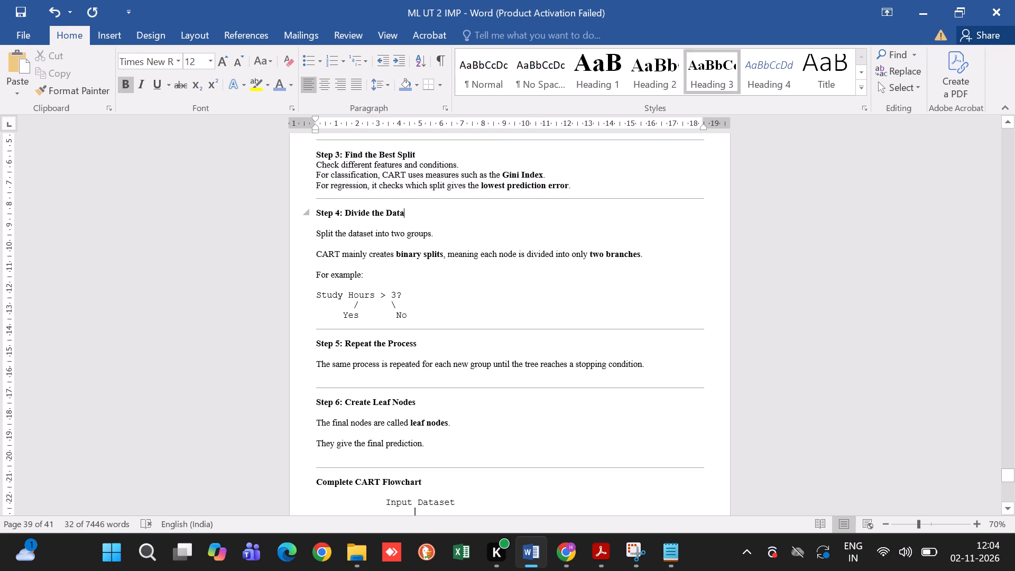
Remove the space after paragraphs from the Study hours, Attendance and Result bullets through the Step 2: Start with the Root Node text.
scroll(469, 226, right, 1)
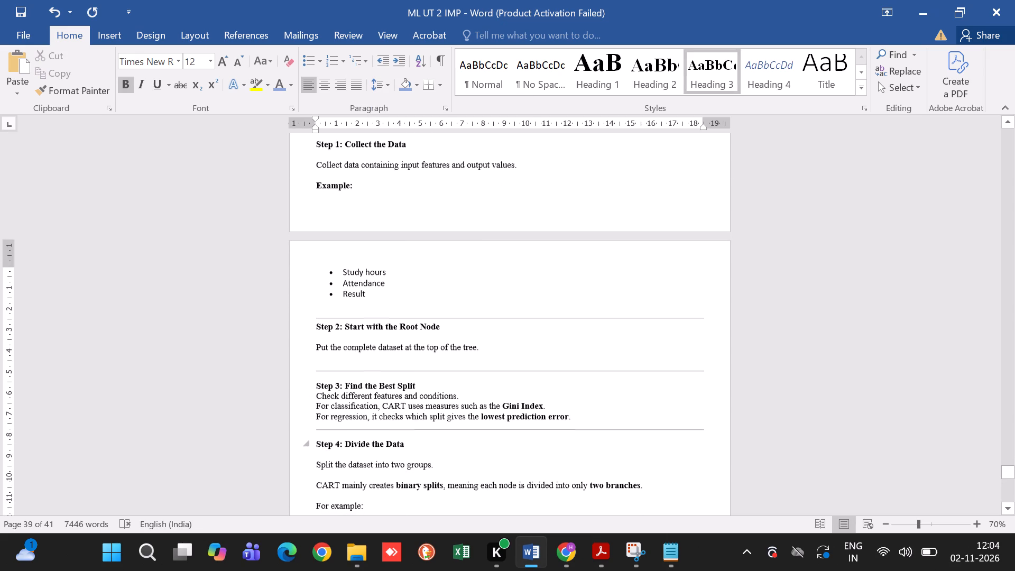
scroll(469, 226, down, 1)
drag(483, 307, 318, 228)
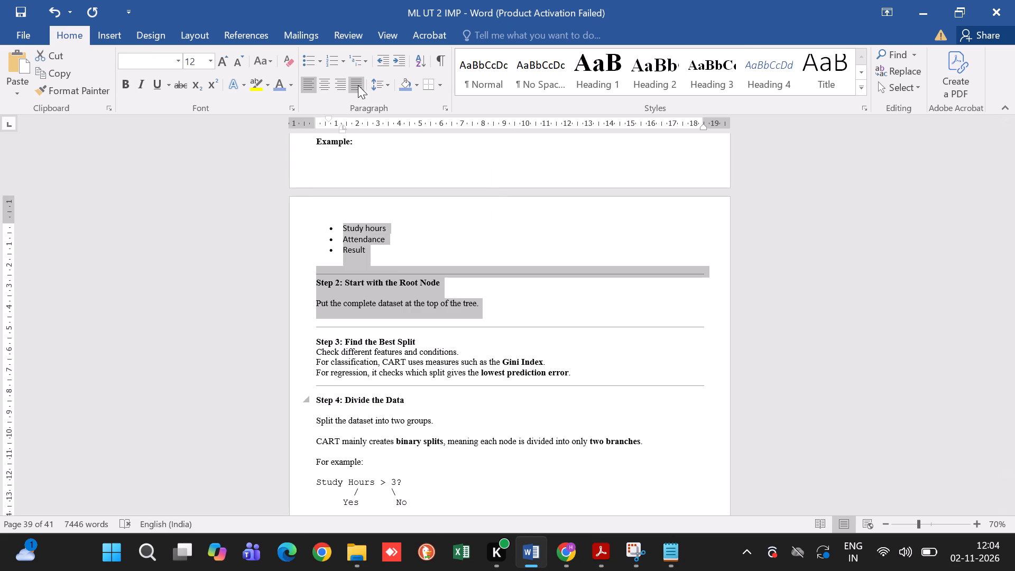
click(393, 81)
click(389, 85)
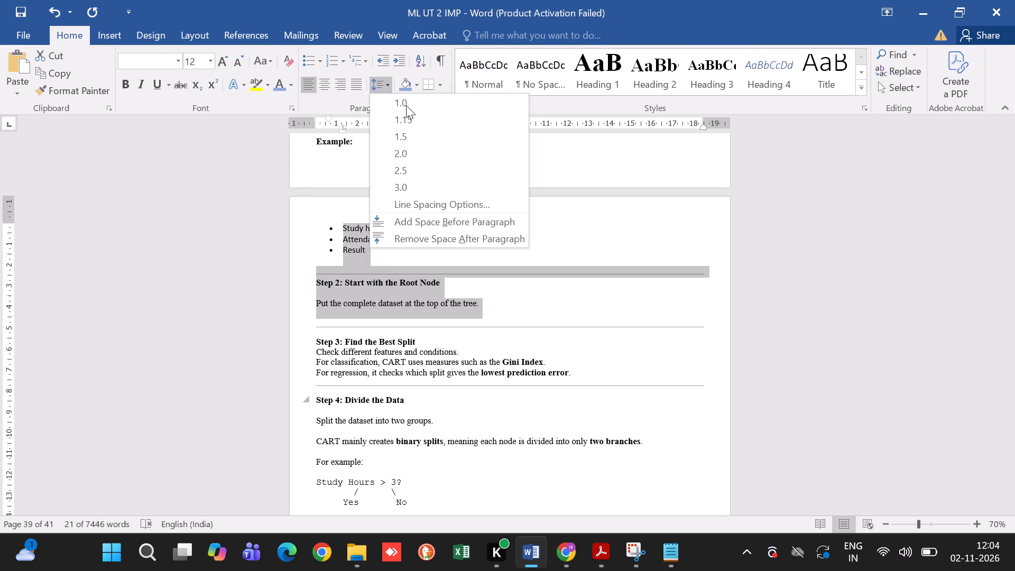
click(431, 239)
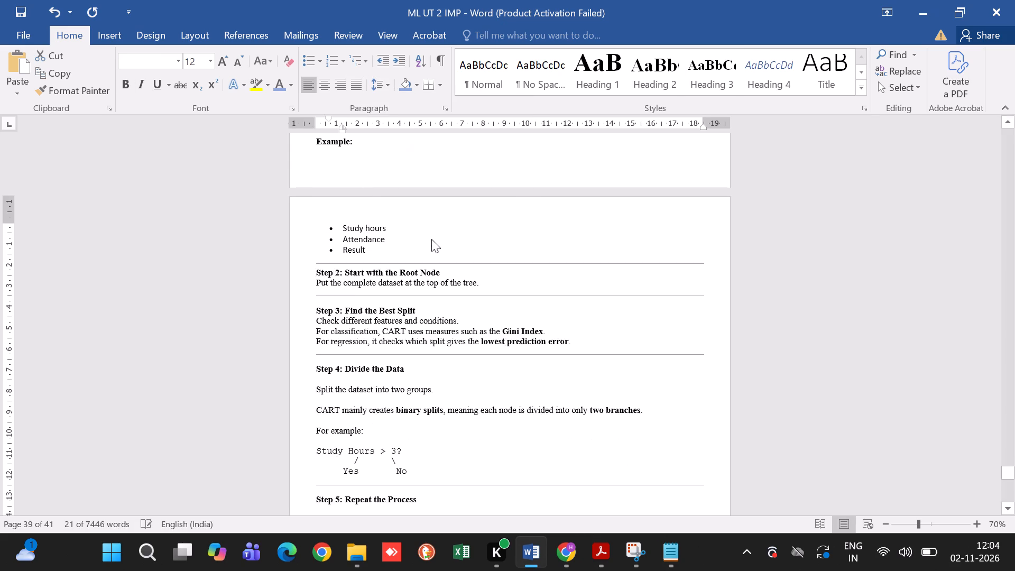
Remove the space after paragraphs from Step 4: Divide the Data through the end of Step 6: Create Leaf Nodes.
scroll(431, 239, down, 3)
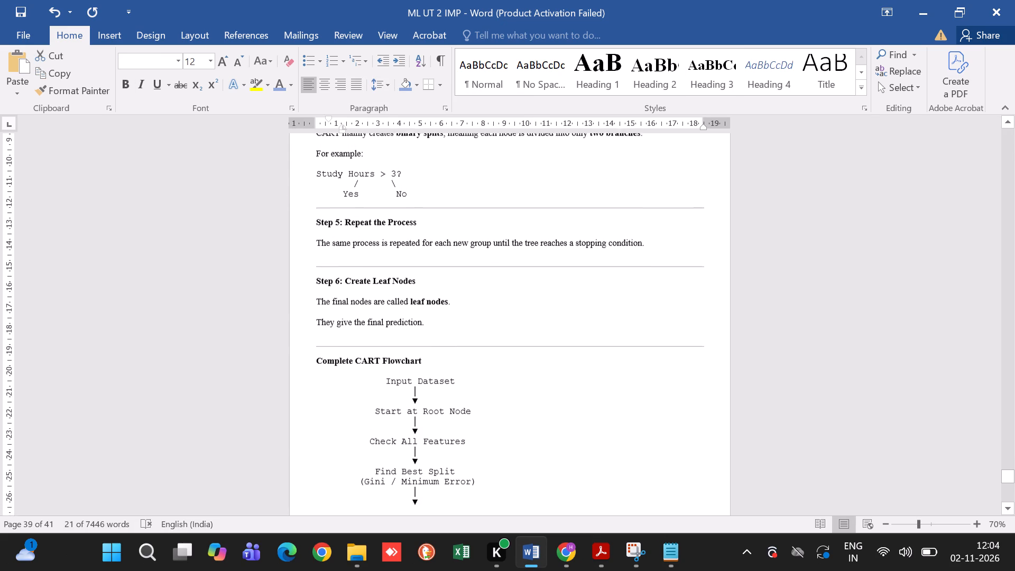
scroll(431, 239, down, 1)
drag(442, 342, 300, 216)
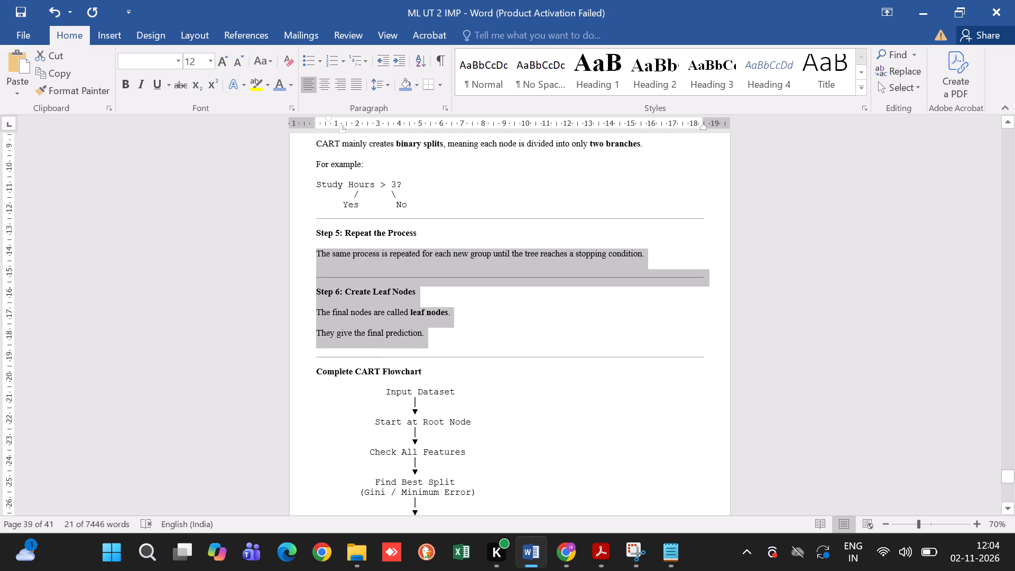
drag(300, 216, 312, 283)
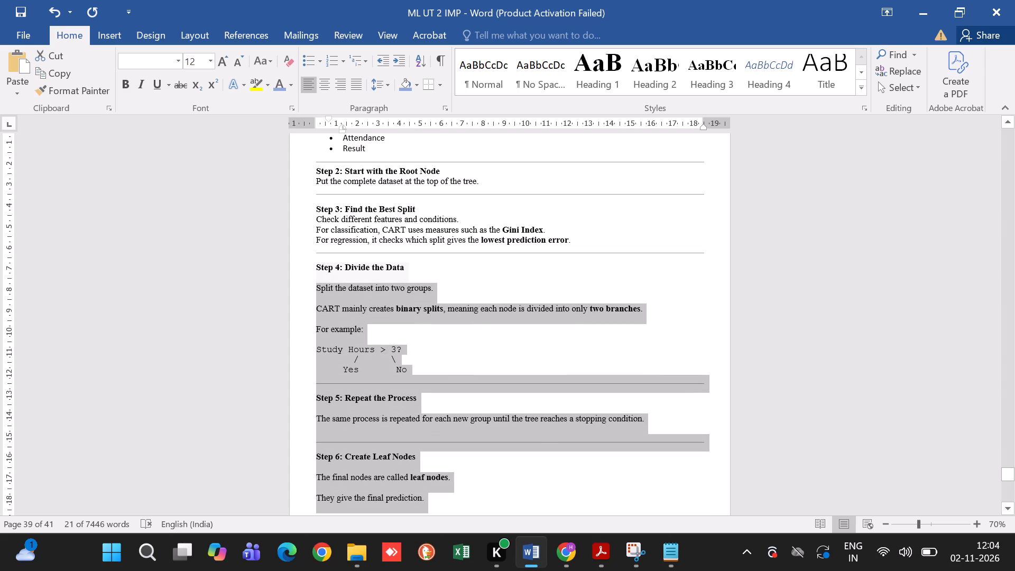
drag(312, 283, 311, 272)
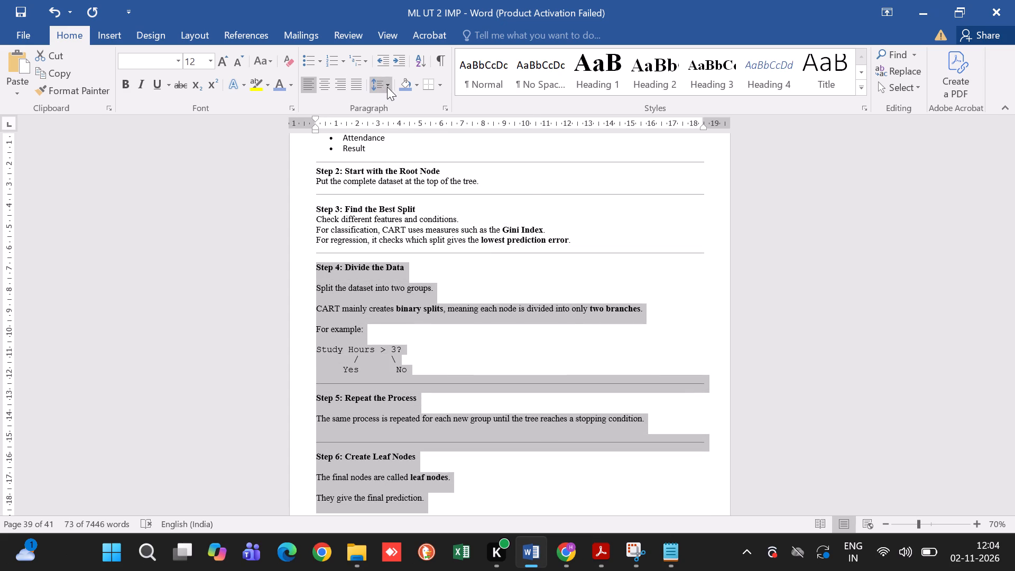
click(387, 87)
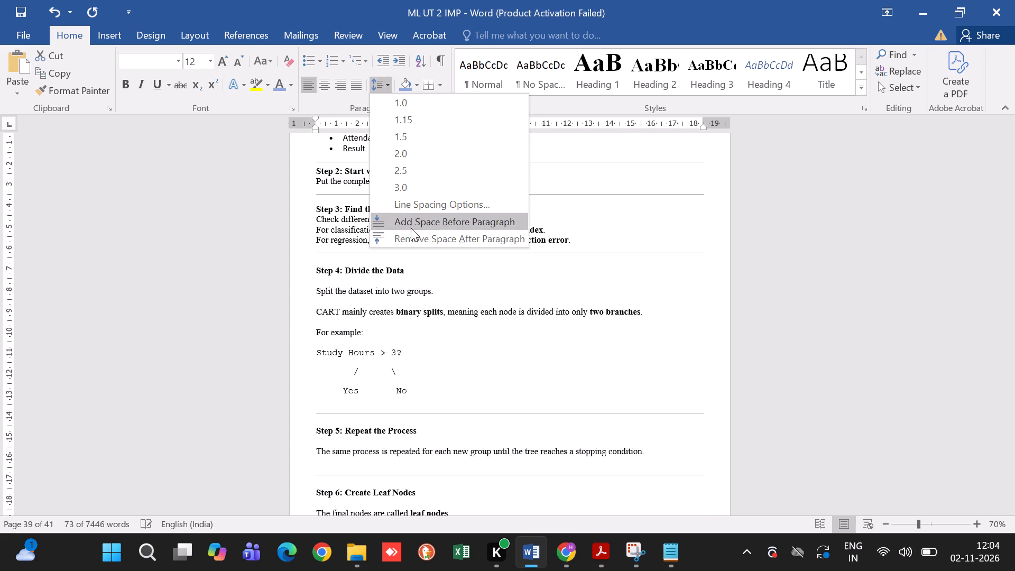
click(414, 233)
Remove the space after paragraphs in the Real-World Applications of CART section, from its heading through House Price Prediction.
scroll(414, 233, down, 2)
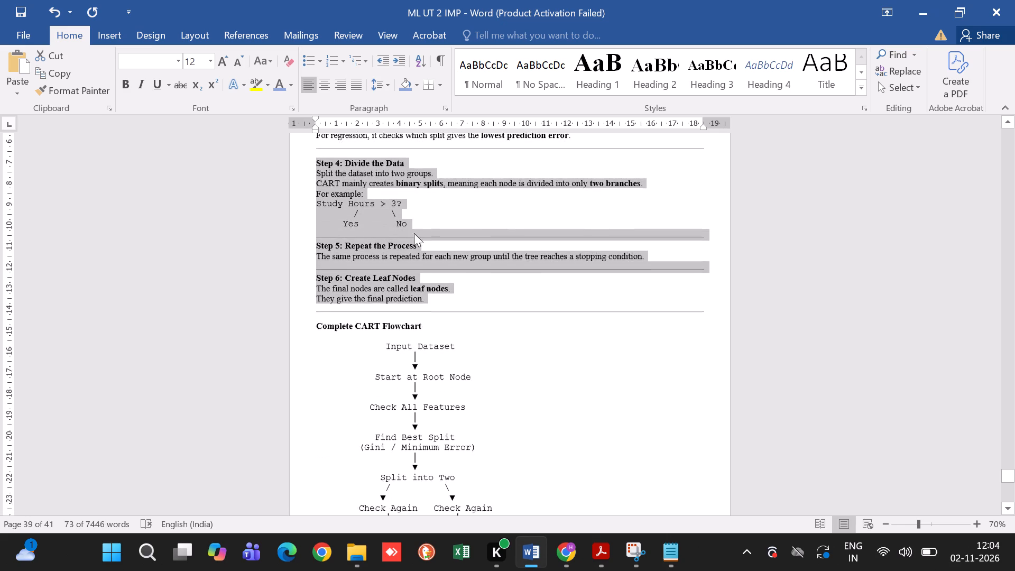
scroll(414, 233, down, 7)
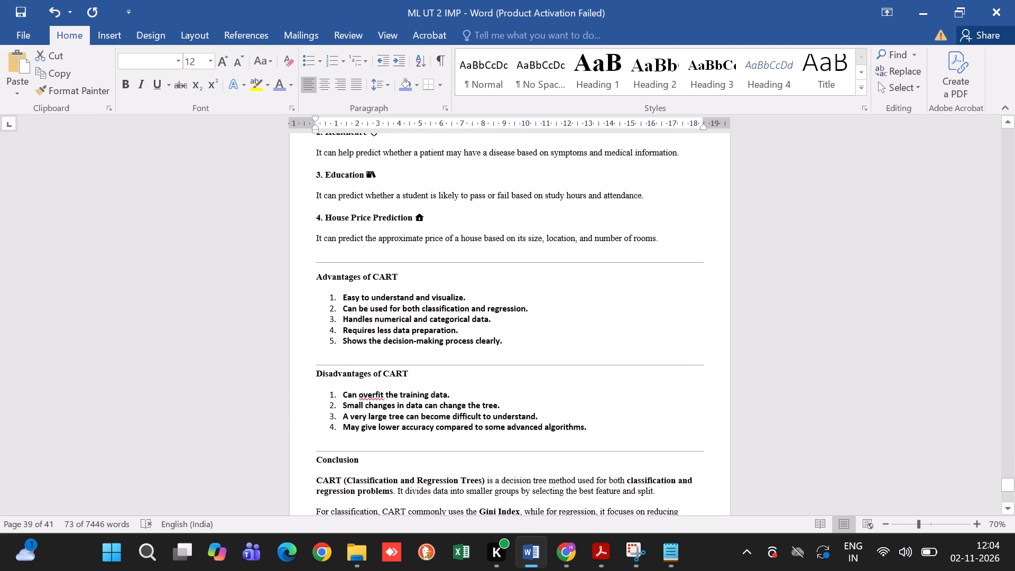
scroll(414, 233, up, 2)
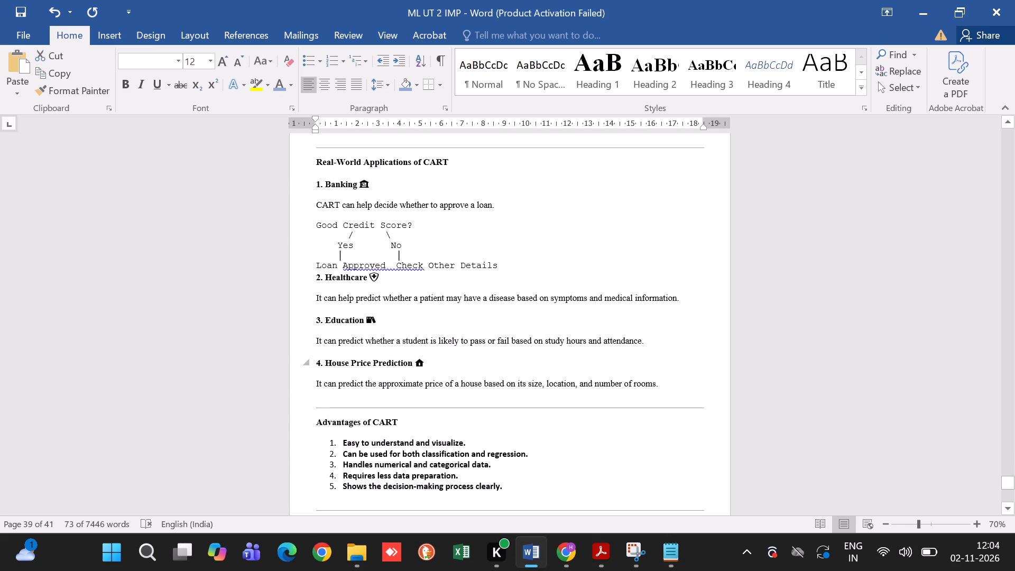
drag(665, 390, 298, 169)
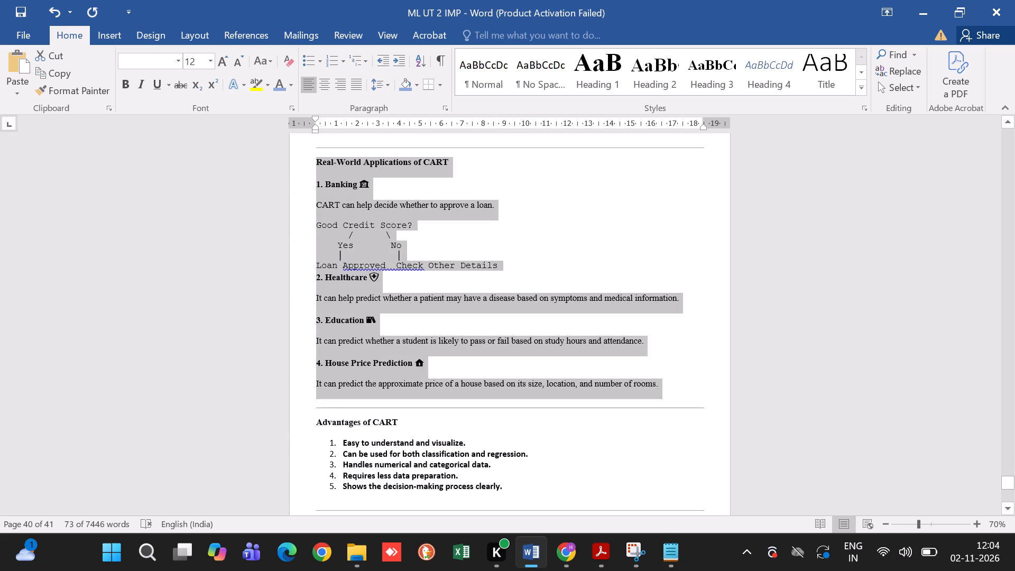
drag(298, 169, 299, 171)
click(390, 87)
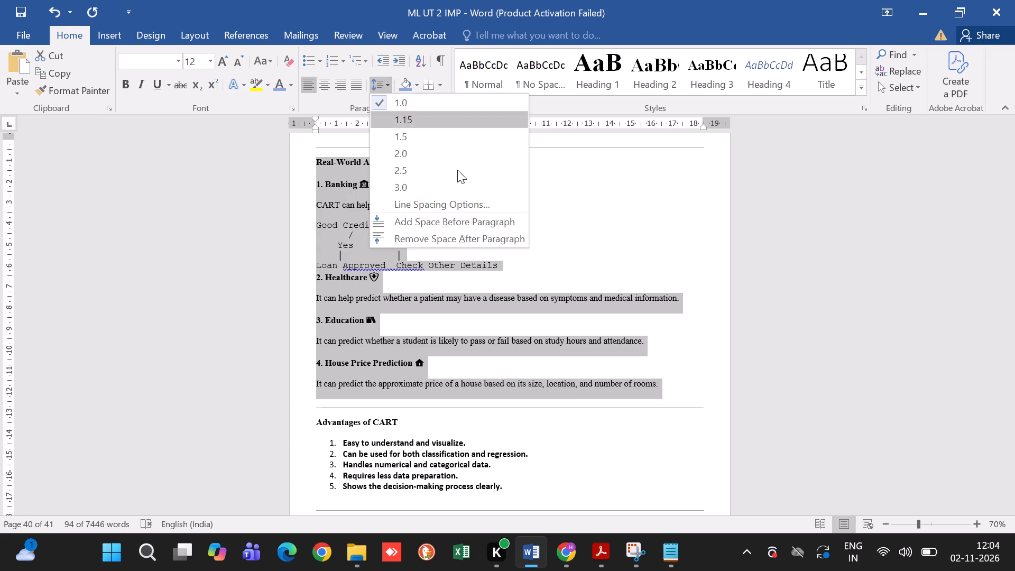
click(461, 233)
Remove the space after paragraphs in the Advantages of CART and Disadvantages of CART headings and numbered lists.
scroll(461, 233, down, 1)
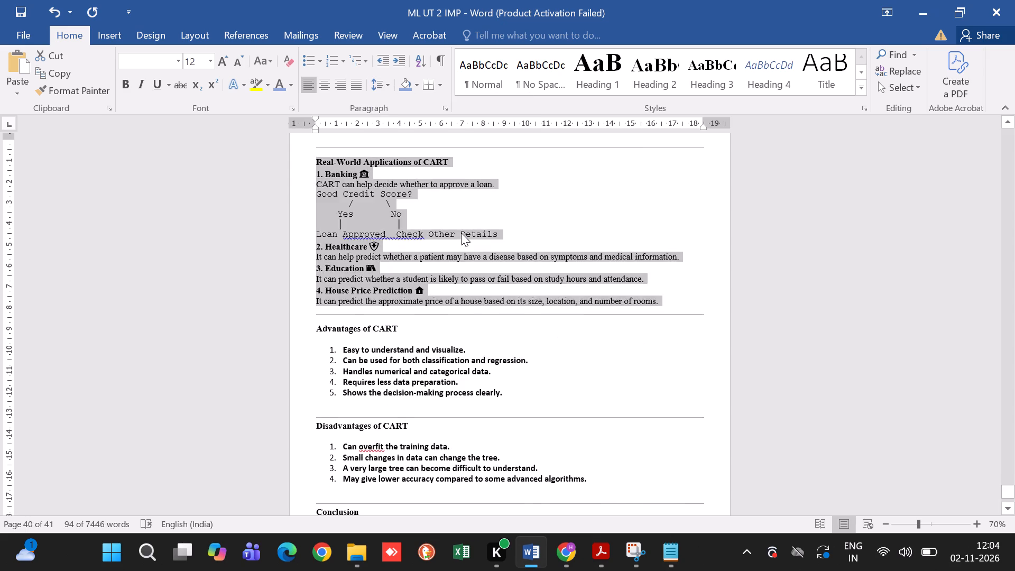
scroll(461, 233, down, 2)
scroll(461, 233, up, 1)
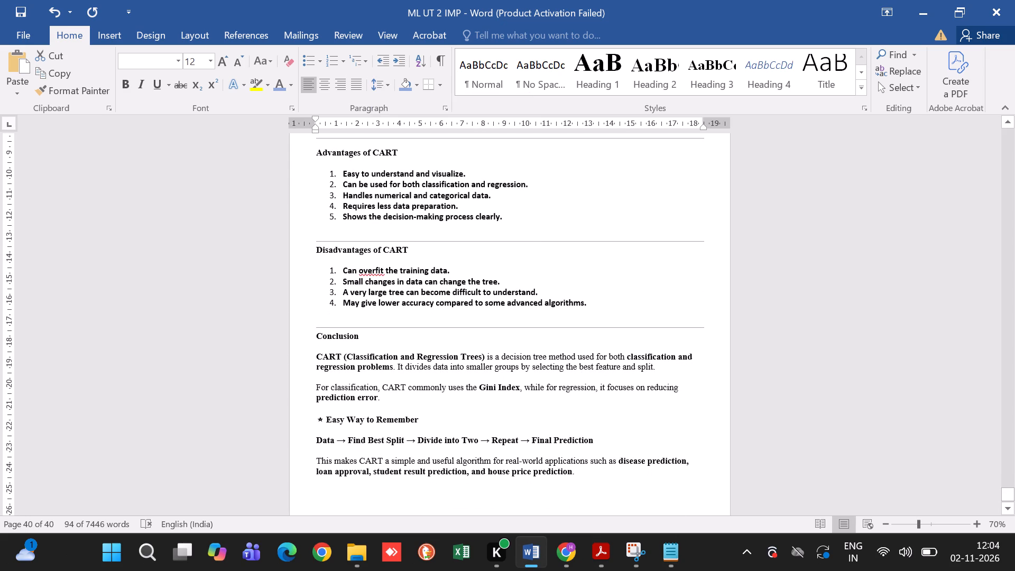
scroll(461, 233, up, 1)
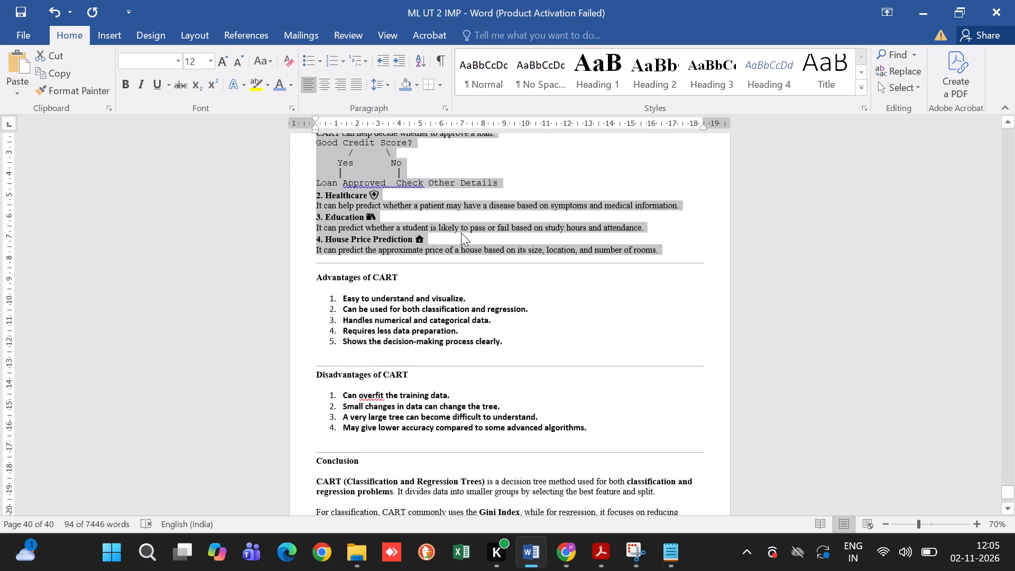
scroll(461, 233, up, 1)
drag(601, 374, 399, 355)
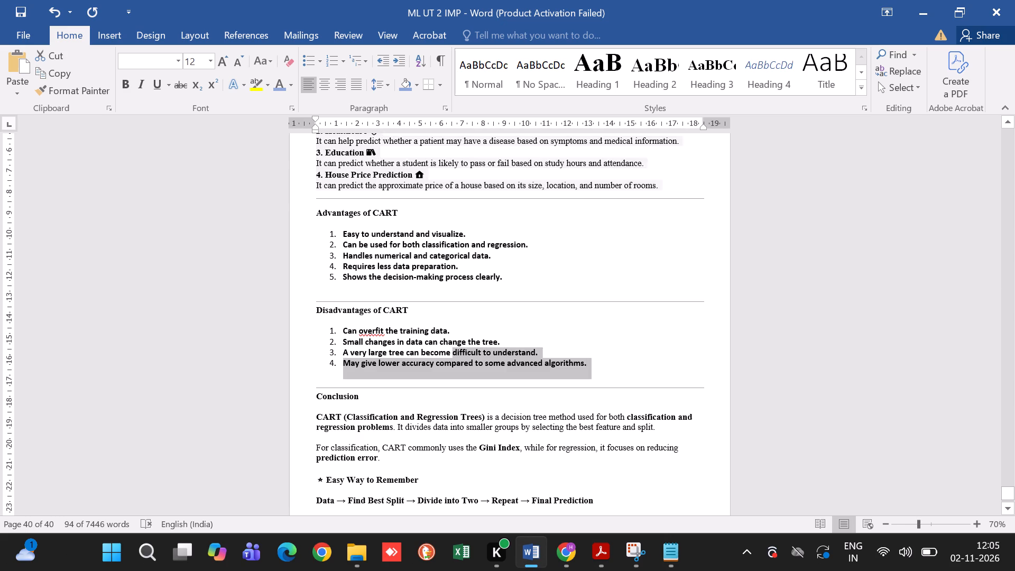
drag(399, 355, 302, 211)
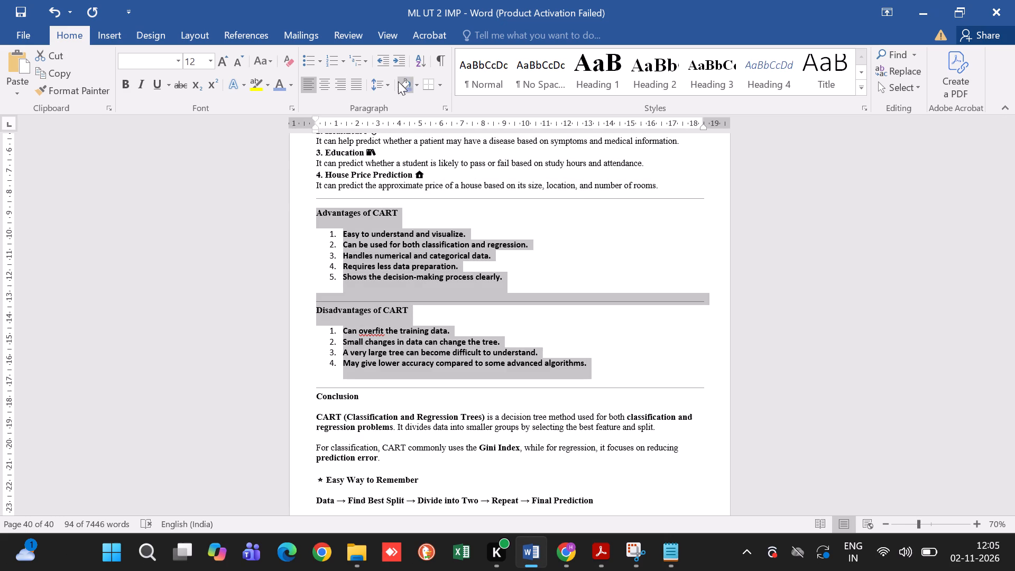
click(386, 84)
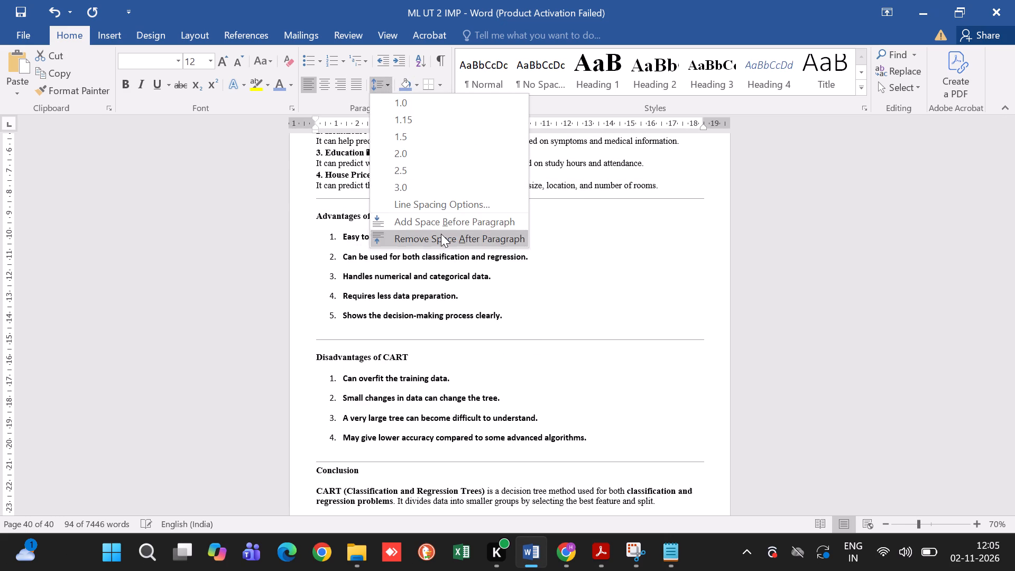
click(441, 234)
Remove the space after paragraphs from How Does CART Select the Best Split? through the Pure Group example's closing sentence.
scroll(441, 234, down, 3)
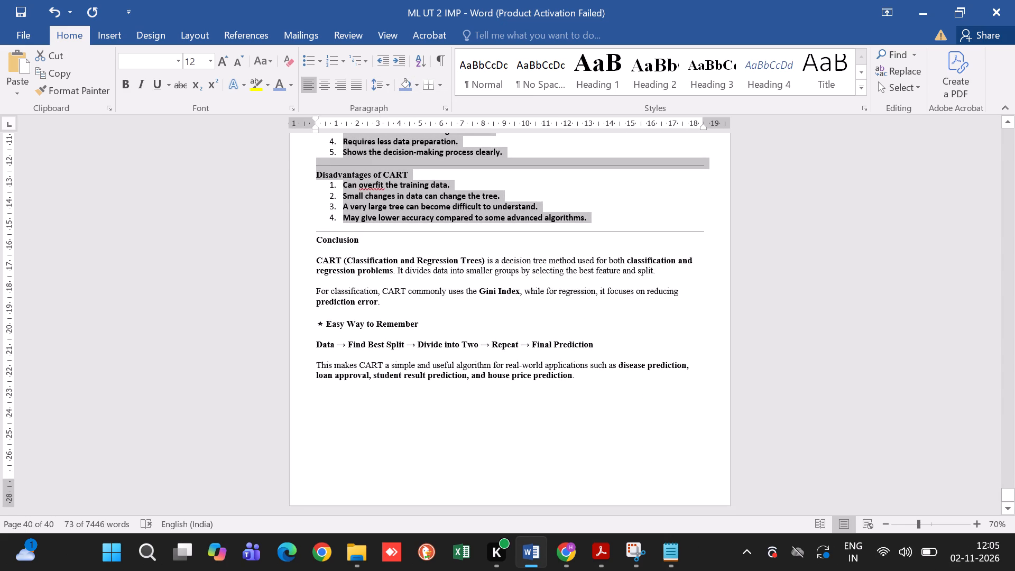
scroll(394, 307, up, 1)
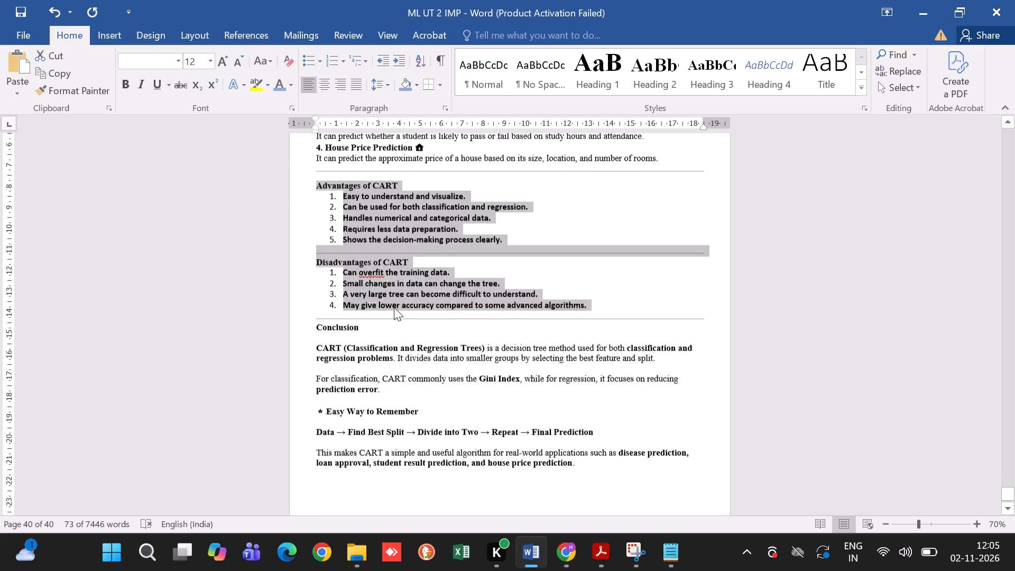
scroll(394, 307, up, 5)
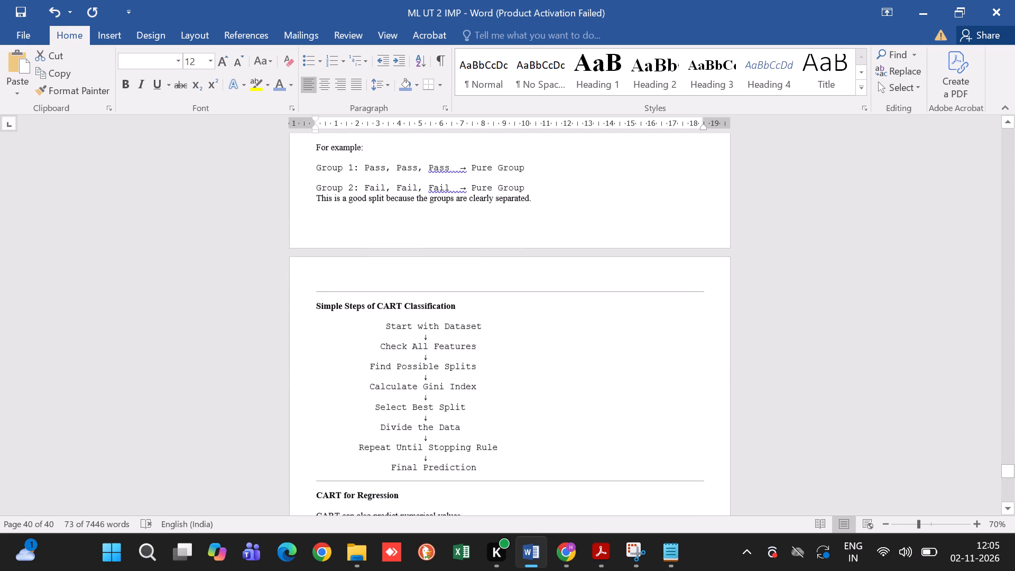
scroll(394, 307, up, 1)
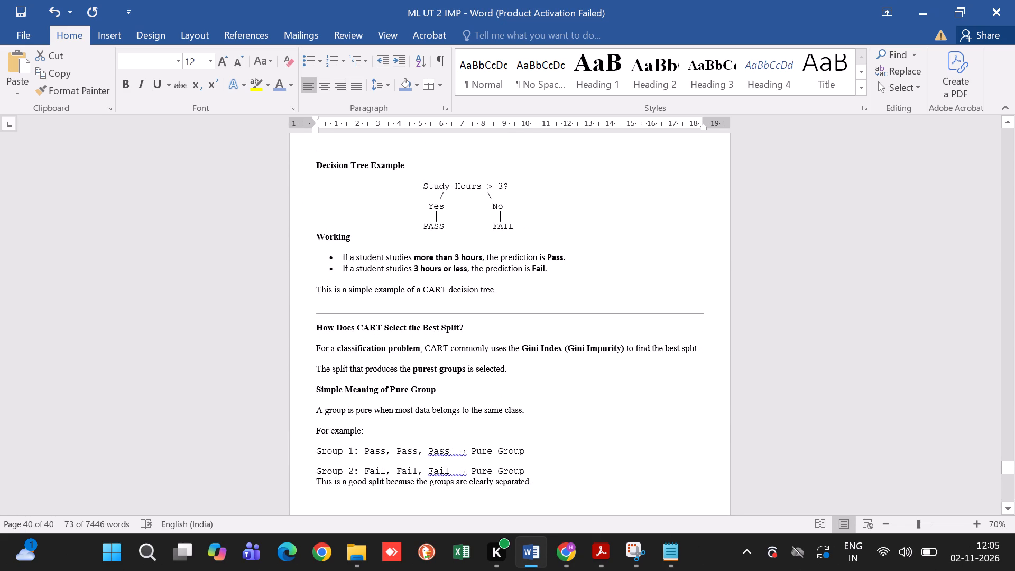
drag(539, 480, 310, 335)
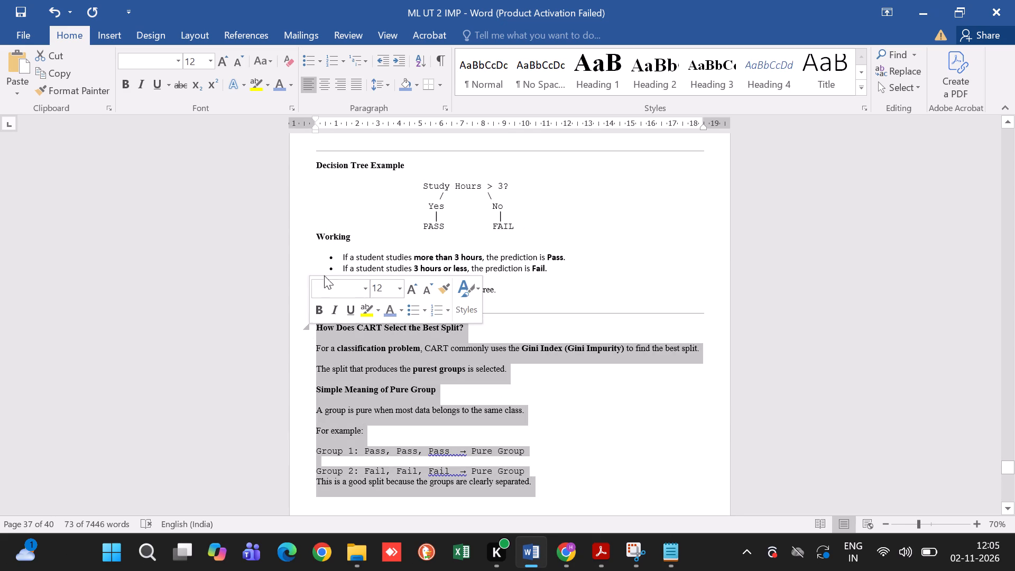
click(385, 83)
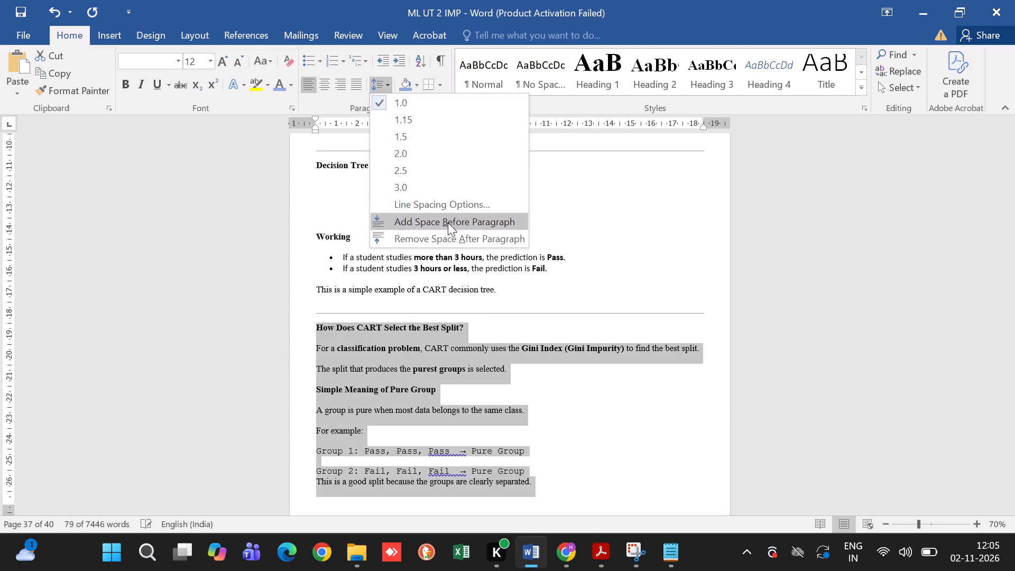
click(451, 237)
Review the paragraph spacing and page breaks from CART for Regression back up to the Branch and Leaf Node descriptions.
scroll(451, 237, down, 3)
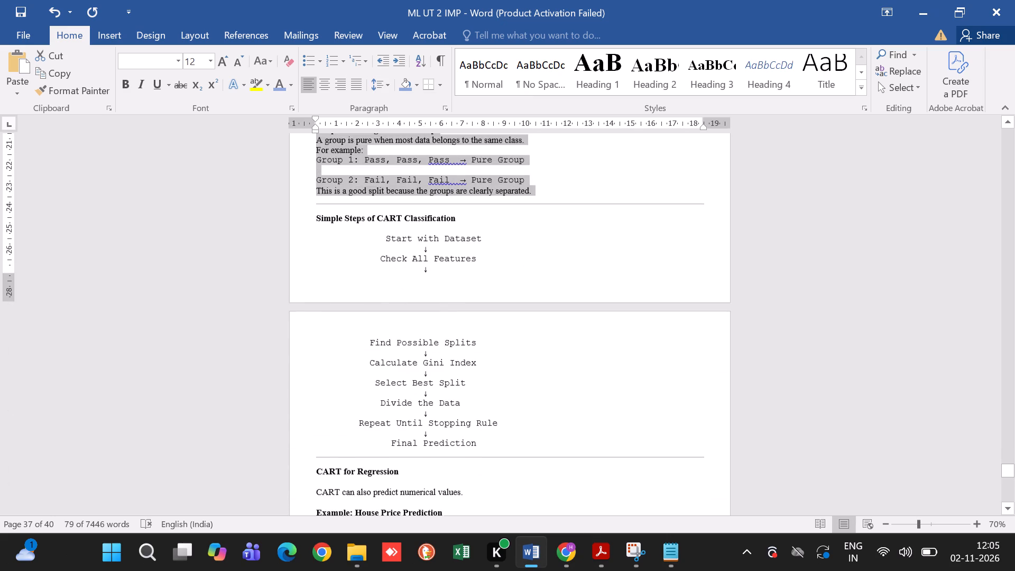
scroll(451, 237, down, 2)
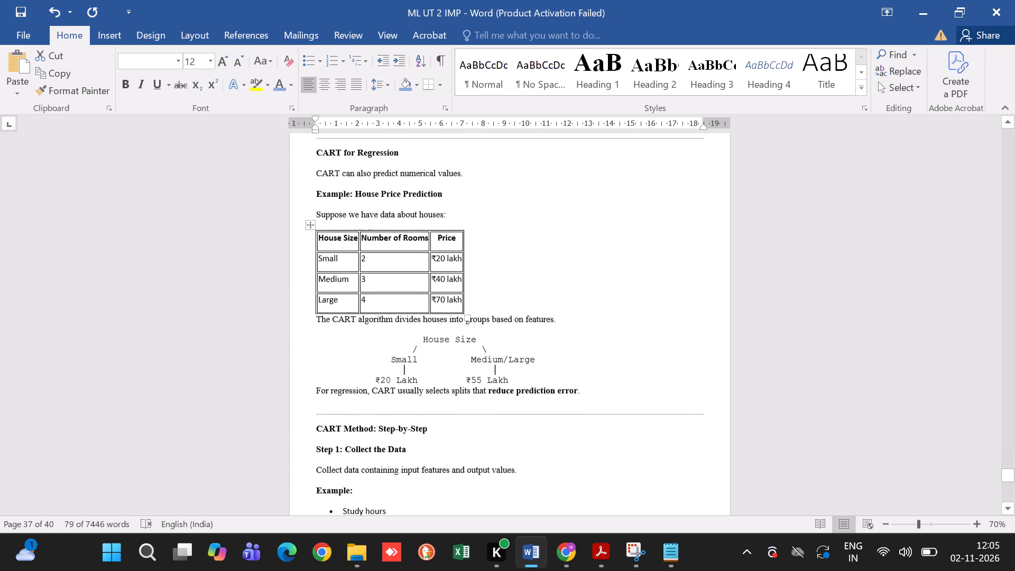
scroll(451, 237, up, 3)
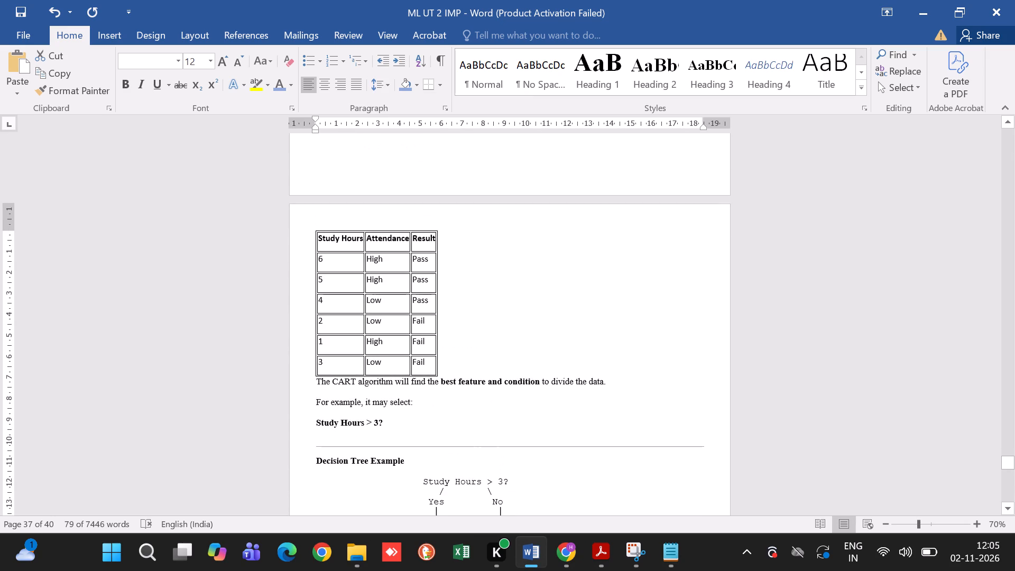
scroll(451, 237, right, 1)
scroll(451, 237, up, 4)
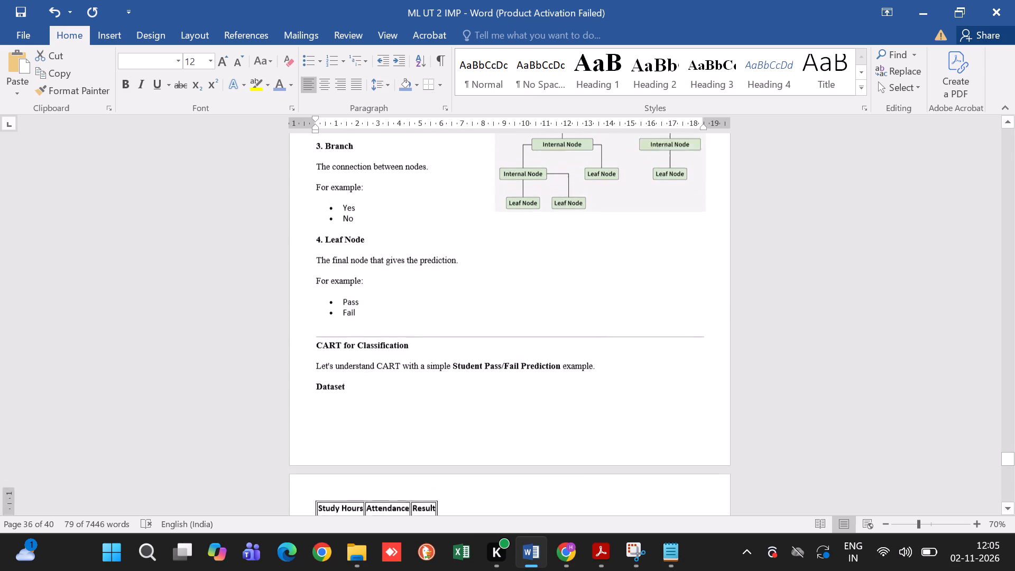
Remove the space after paragraphs from the Important Parts of a CART Tree heading through the Leaf Node section.
scroll(451, 237, up, 3)
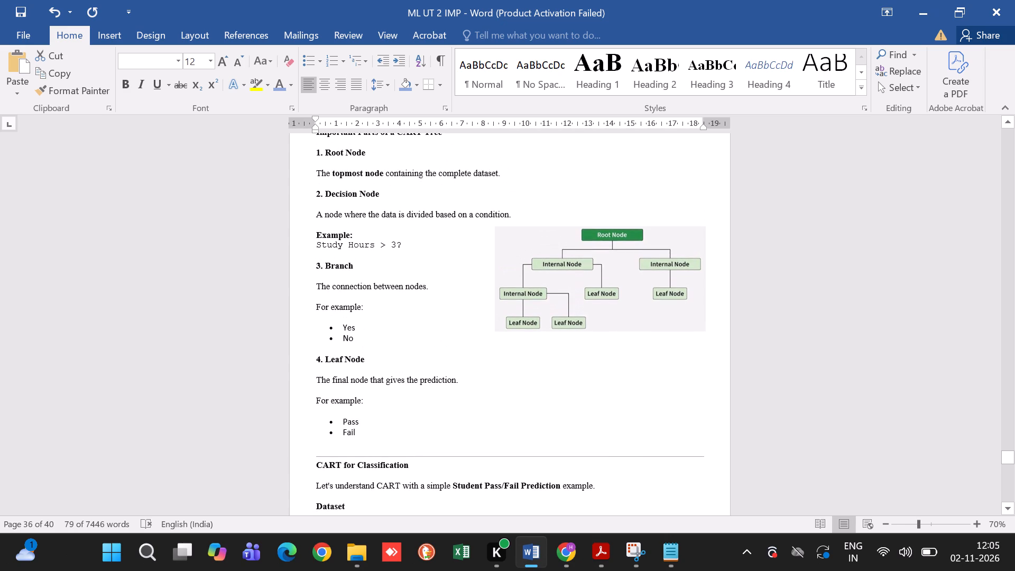
scroll(451, 237, up, 1)
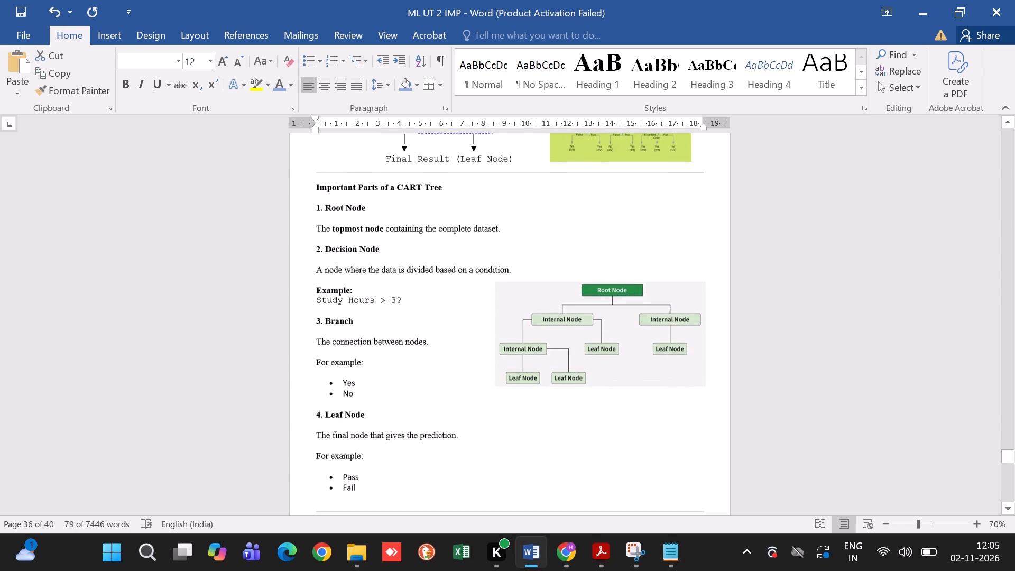
scroll(451, 237, up, 1)
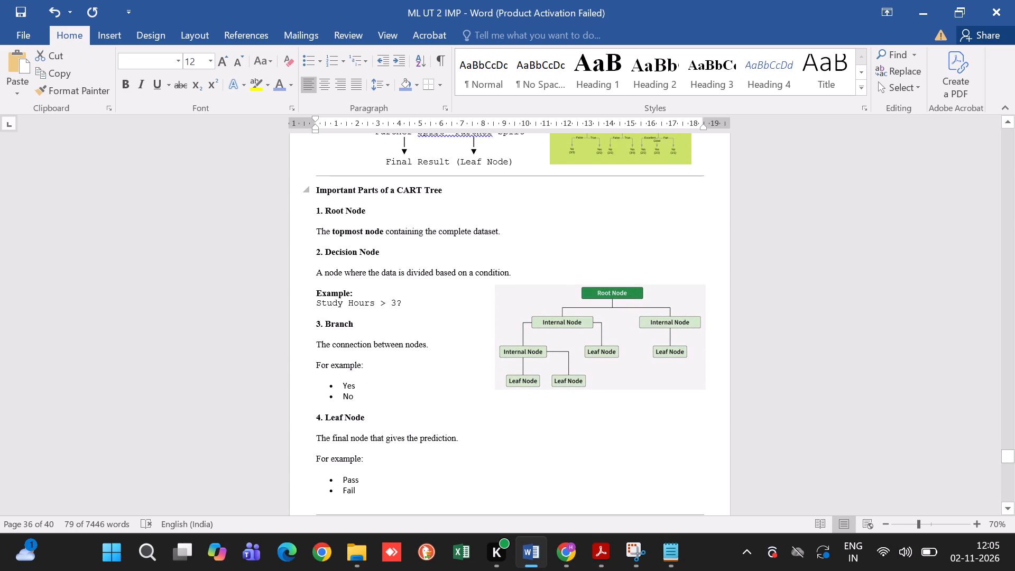
scroll(453, 311, down, 1)
drag(387, 430, 327, 371)
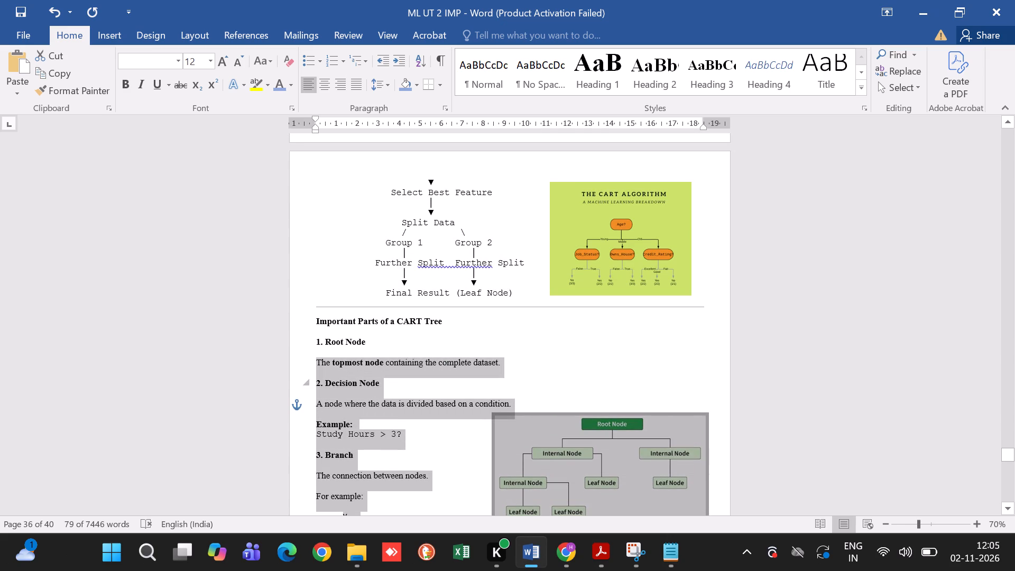
drag(327, 371, 316, 330)
click(389, 80)
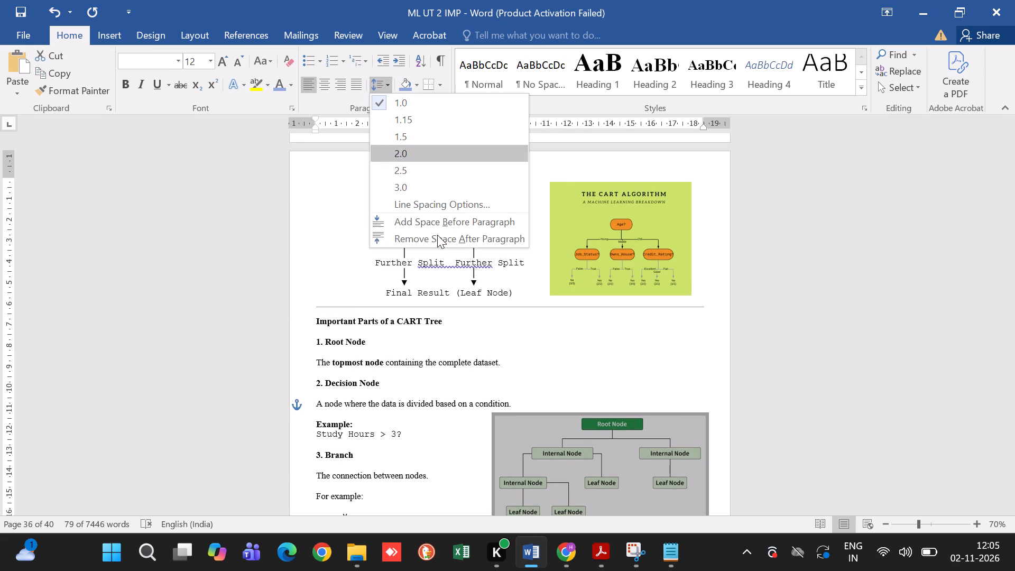
click(437, 235)
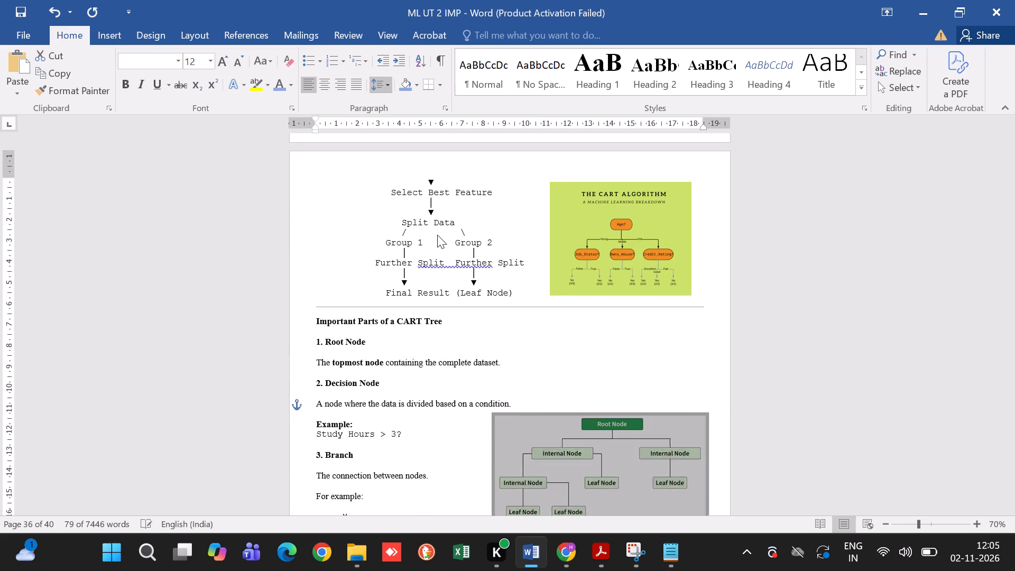
scroll(437, 235, up, 3)
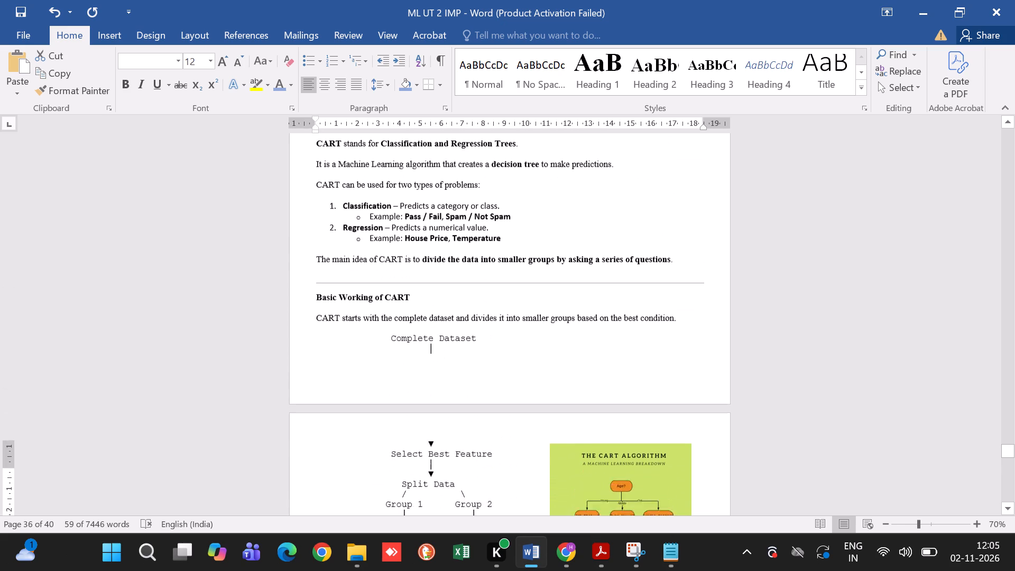
scroll(437, 235, up, 1)
scroll(437, 235, down, 4)
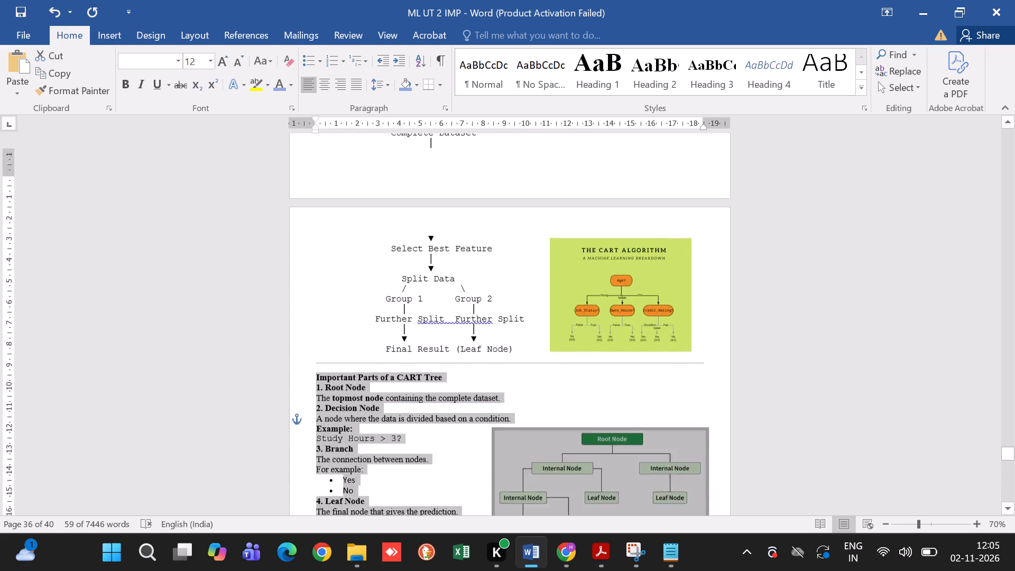
Add the label Q.9 on a new line at the end of the document, below the CART conclusion.
scroll(437, 235, down, 13)
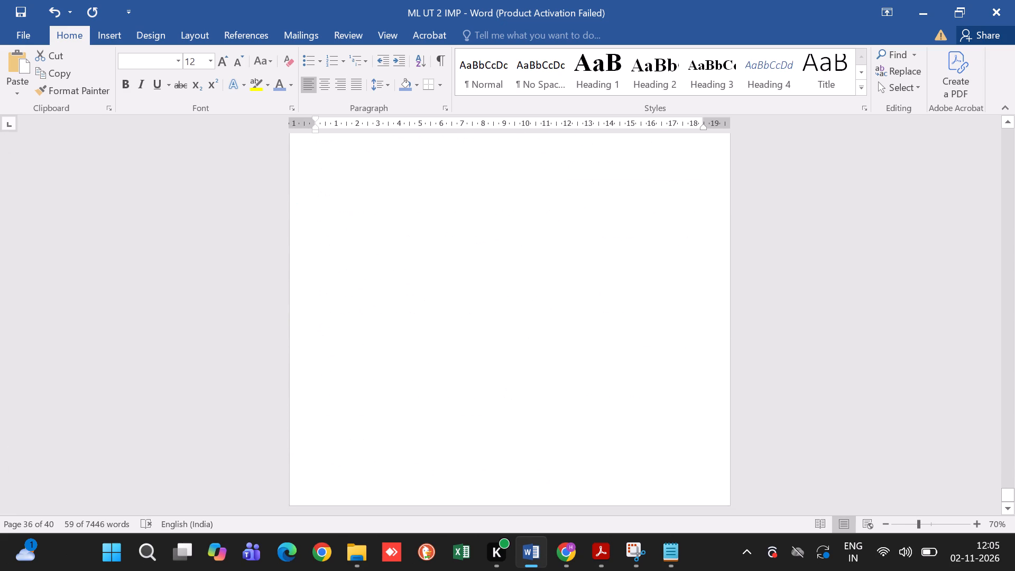
scroll(437, 235, down, 1)
click(380, 206)
scroll(380, 206, up, 2)
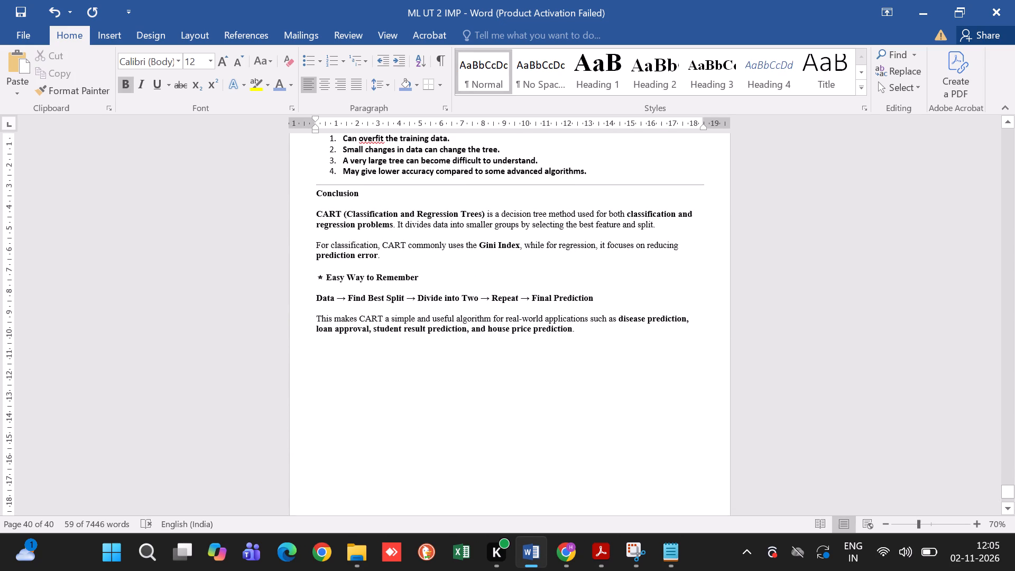
key(Return)
text(Q.9)
key(space)
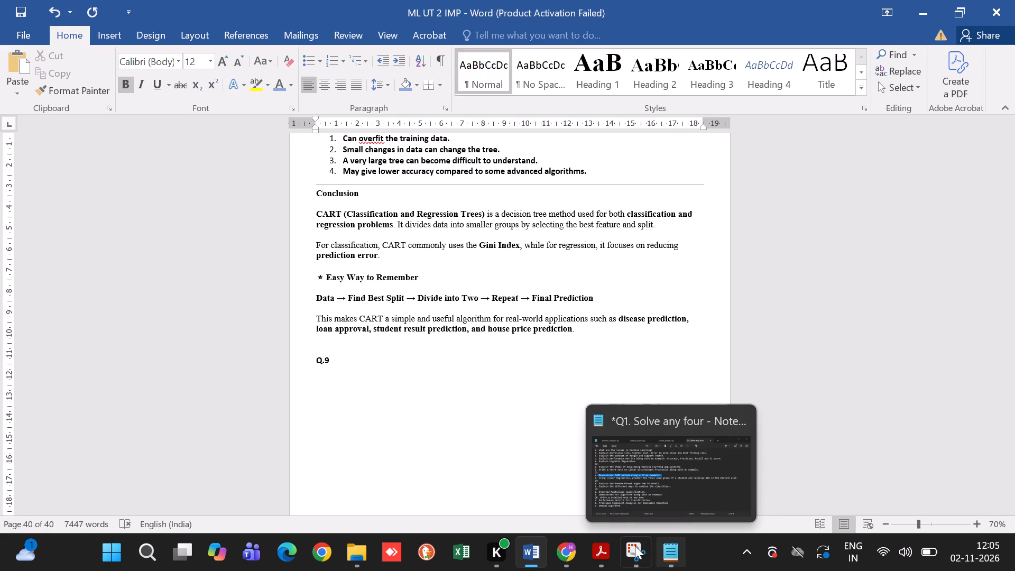
Snip question Q3 b with its midterm and final exam grades table from the Acrobat question paper and paste it after Q.9 in Word.
click(600, 550)
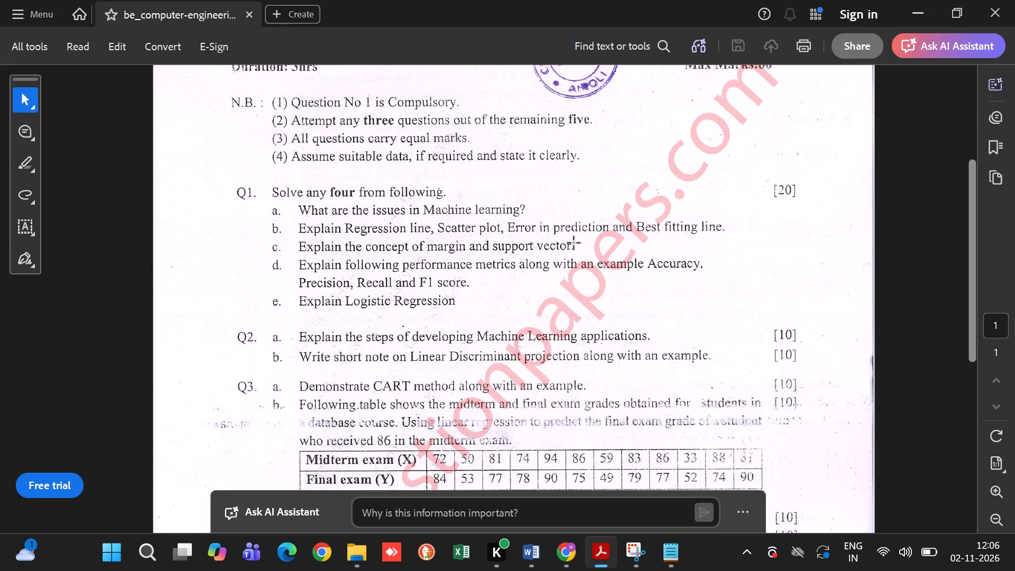
scroll(574, 243, down, 3)
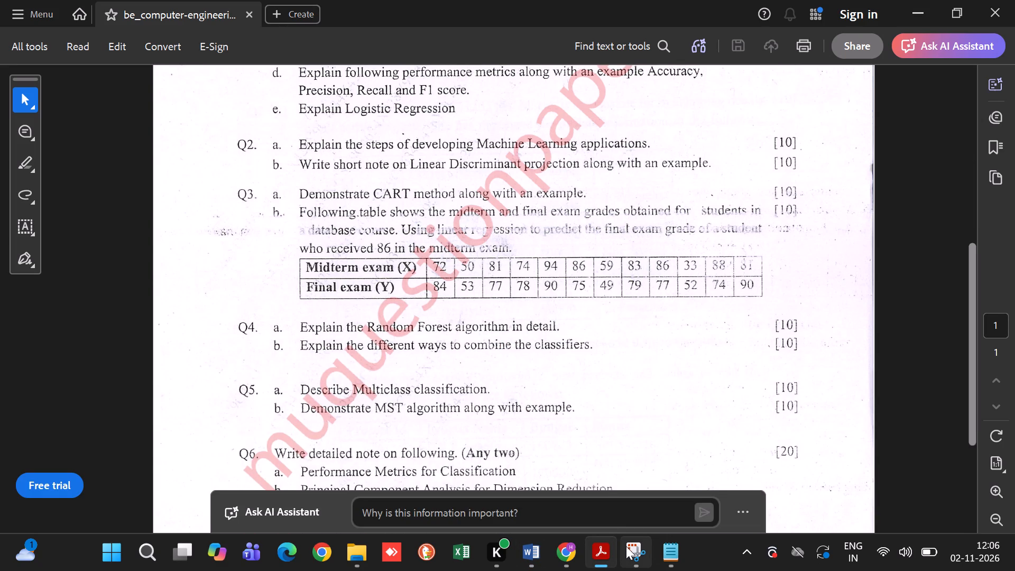
click(631, 548)
click(183, 40)
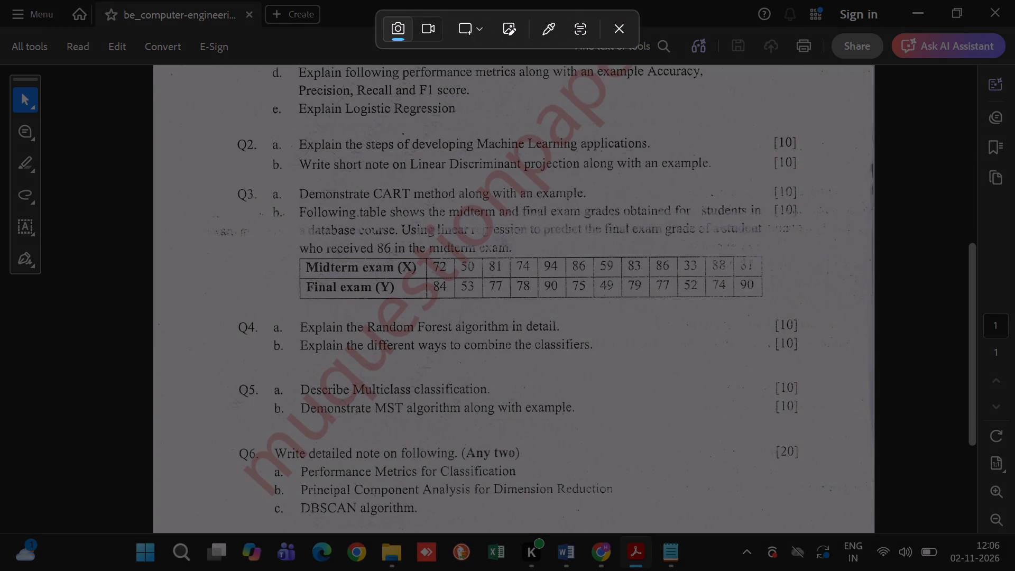
drag(266, 199, 833, 311)
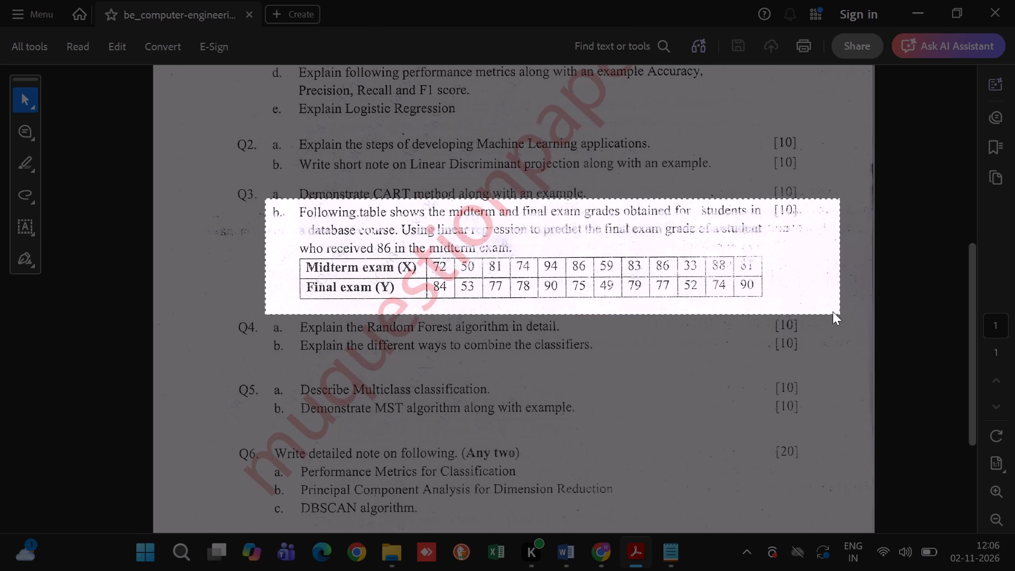
drag(833, 311, 791, 312)
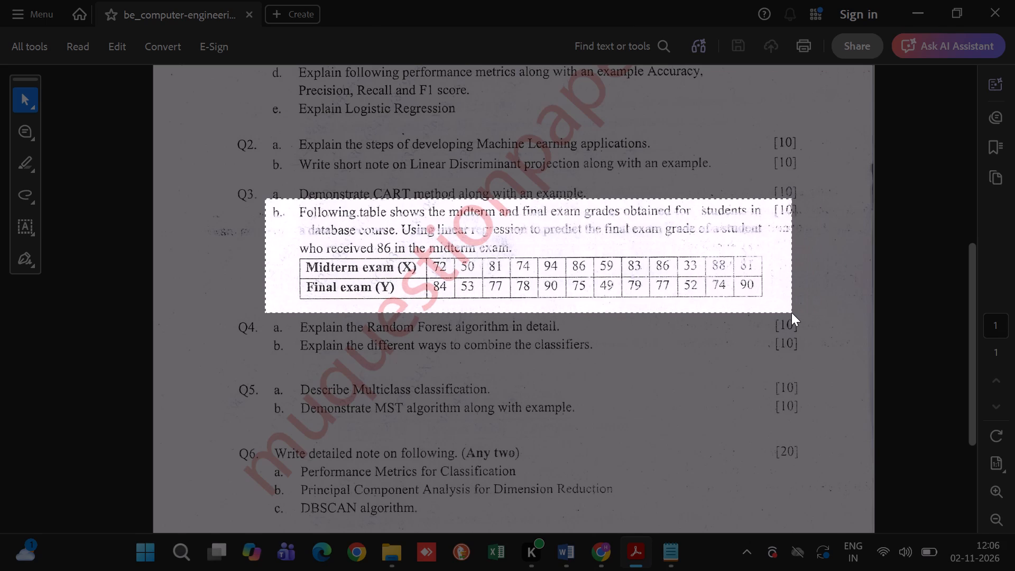
drag(791, 312, 800, 313)
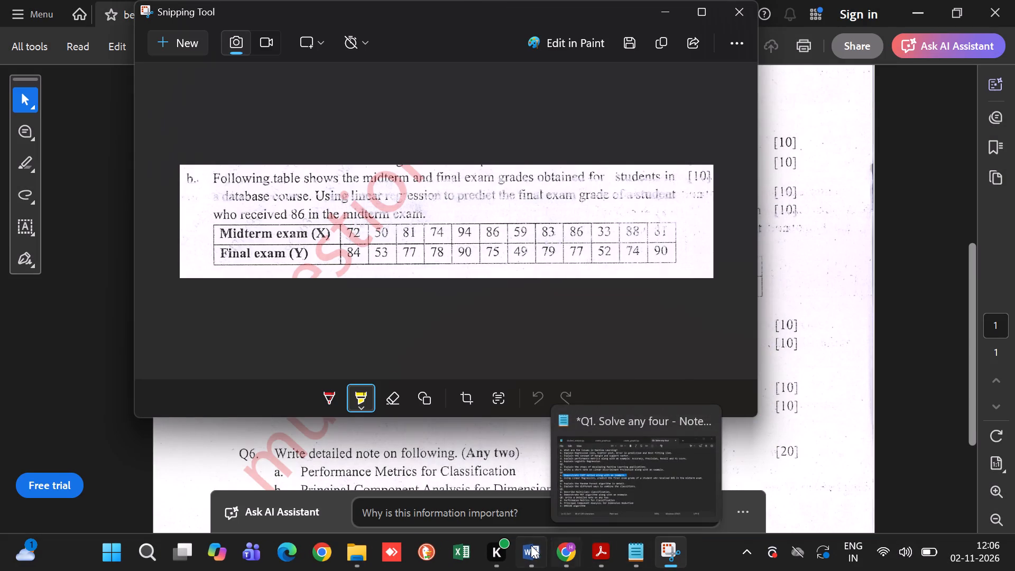
click(531, 547)
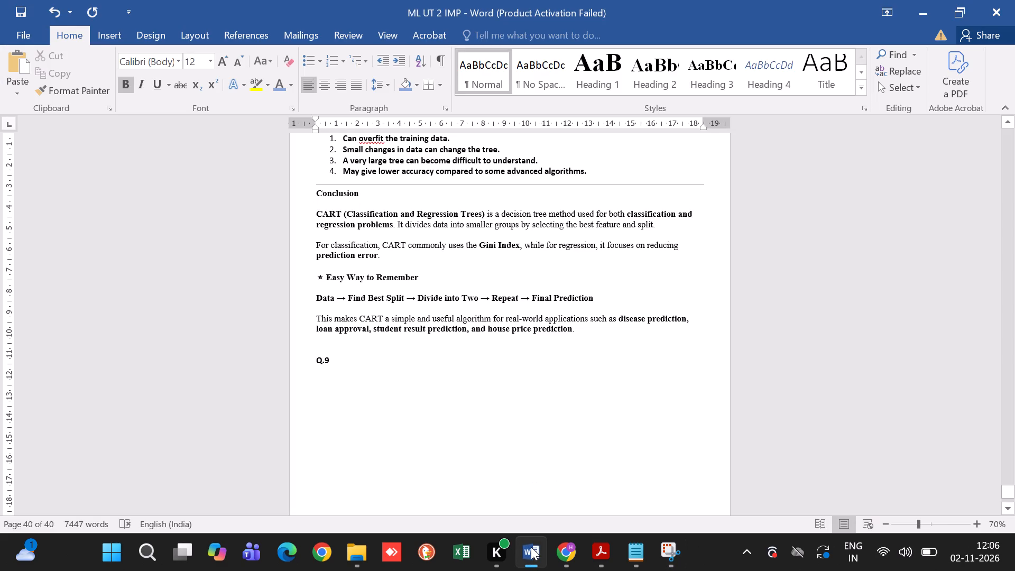
key(ctrl+v)
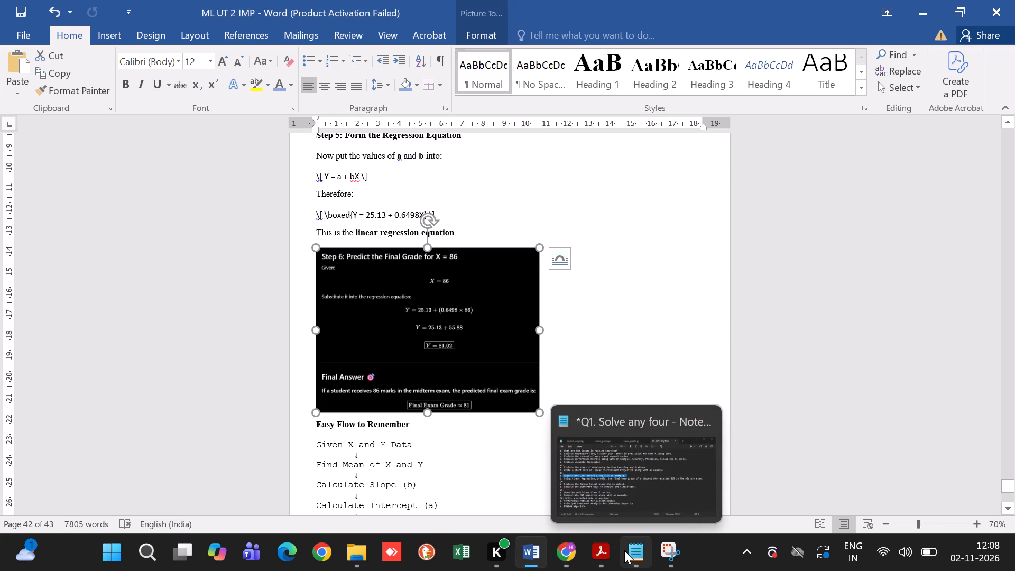
click(558, 555)
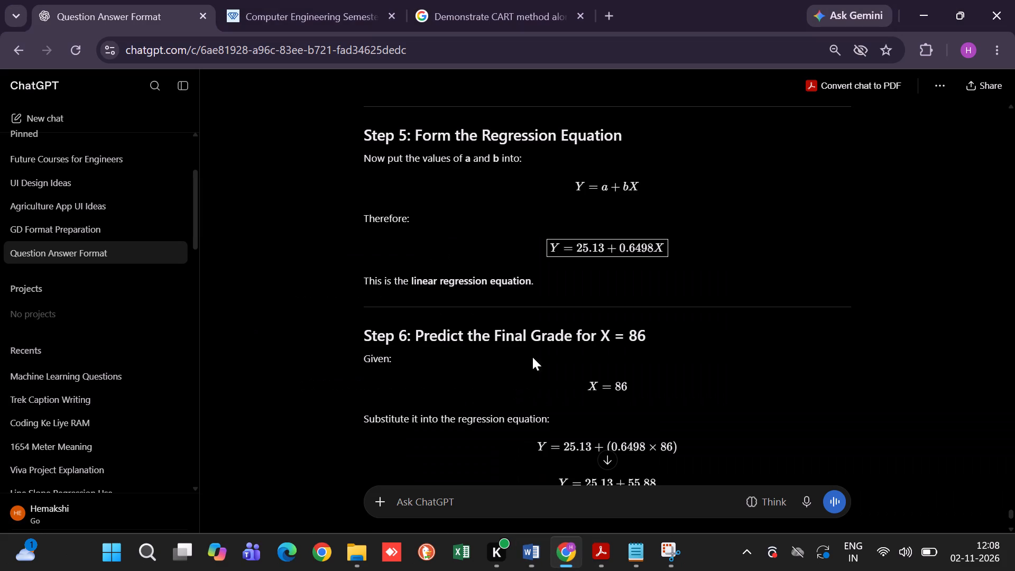
scroll(538, 305, right, 2)
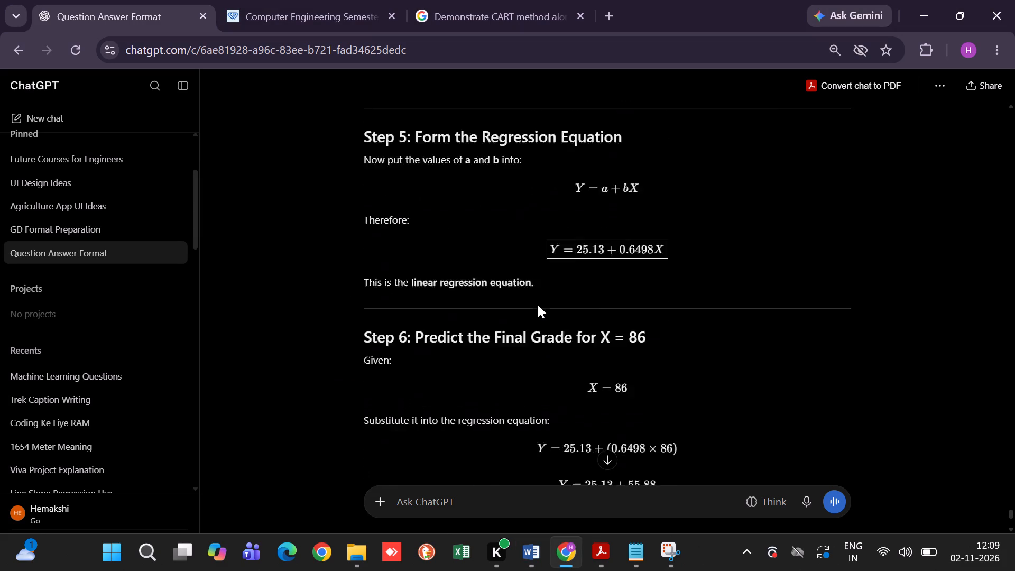
scroll(538, 305, right, 1)
scroll(538, 305, up, 3)
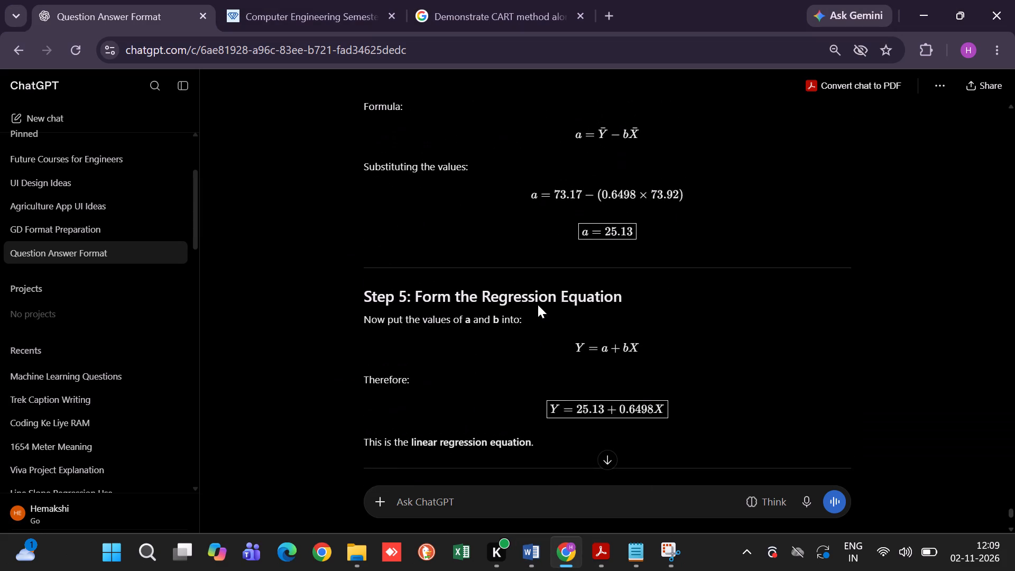
scroll(538, 305, up, 1)
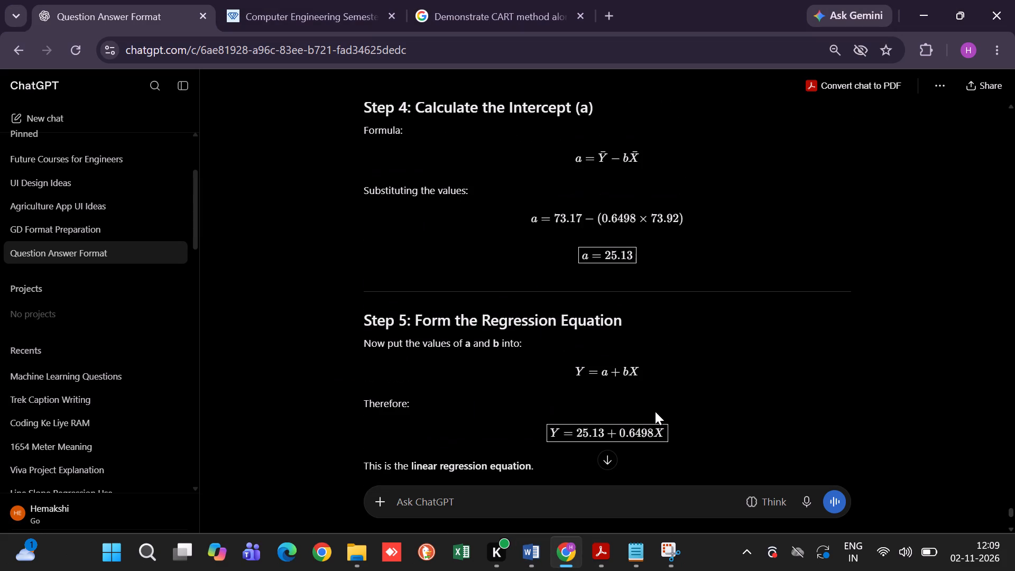
click(669, 563)
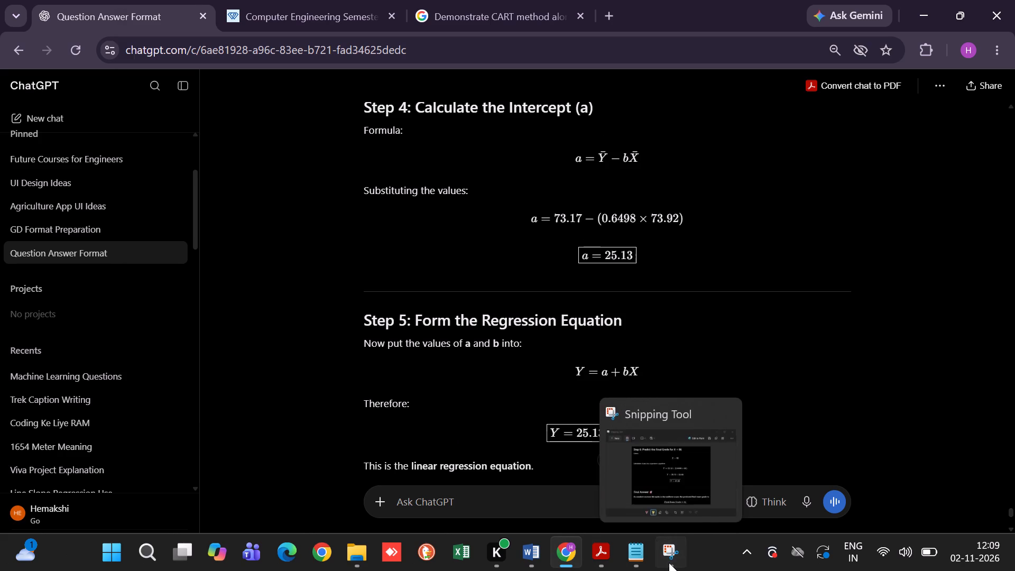
click(189, 36)
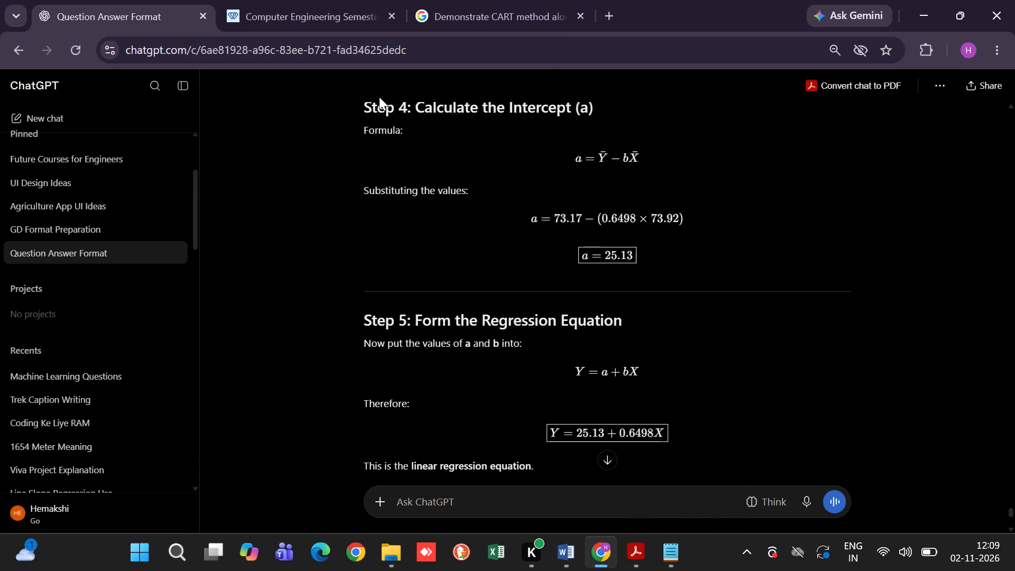
drag(354, 90, 687, 375)
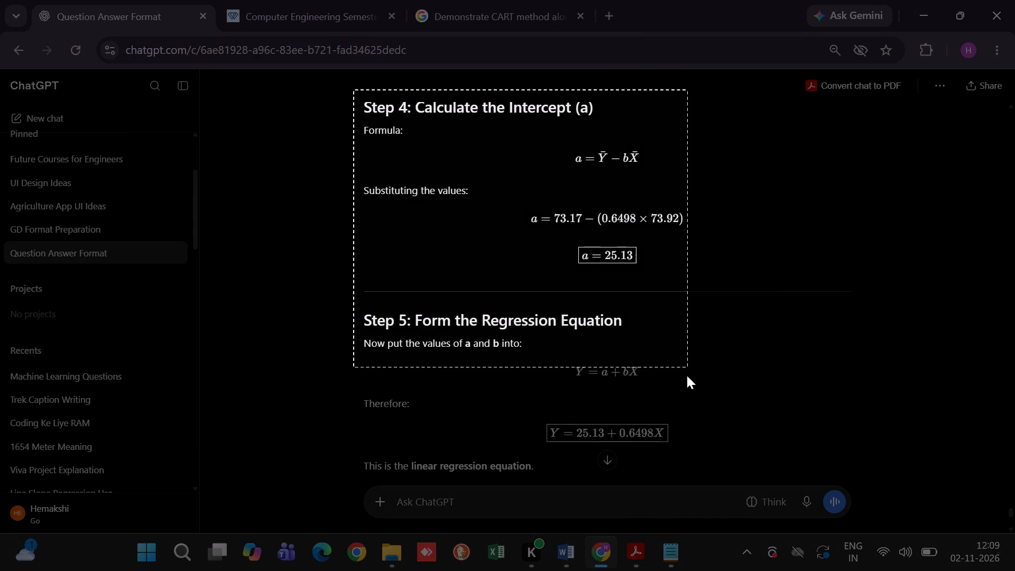
drag(687, 375, 721, 481)
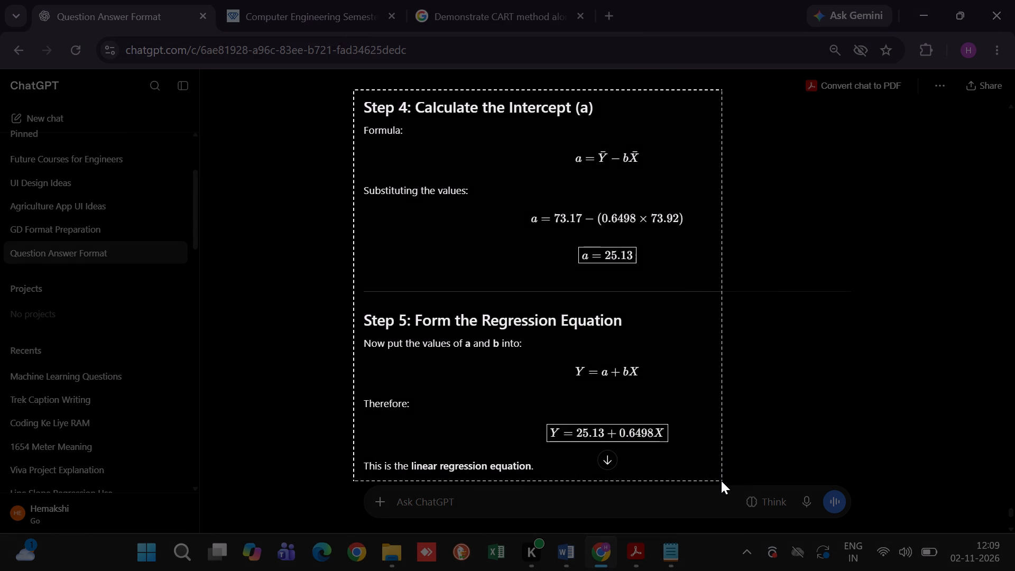
drag(721, 481, 699, 481)
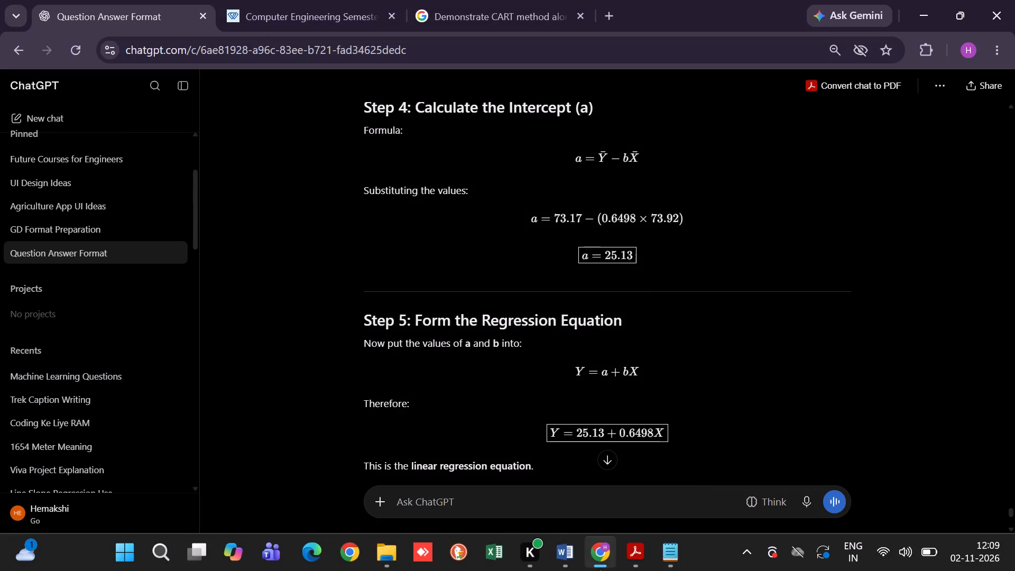
In the Word document, replace the Step 4 and Step 5 text, including the divider between them, with the captured screenshot.
click(533, 554)
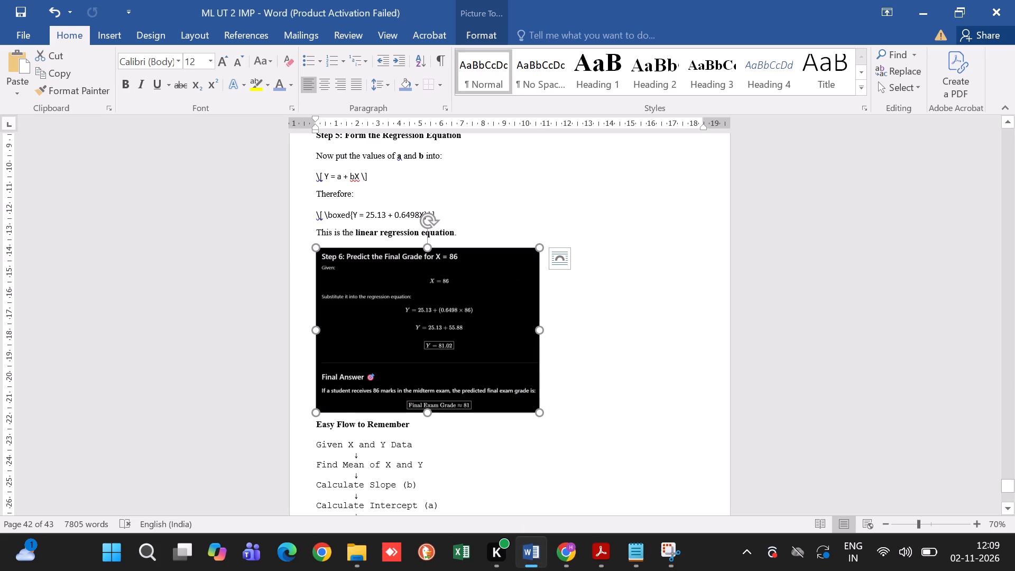
scroll(489, 404, up, 1)
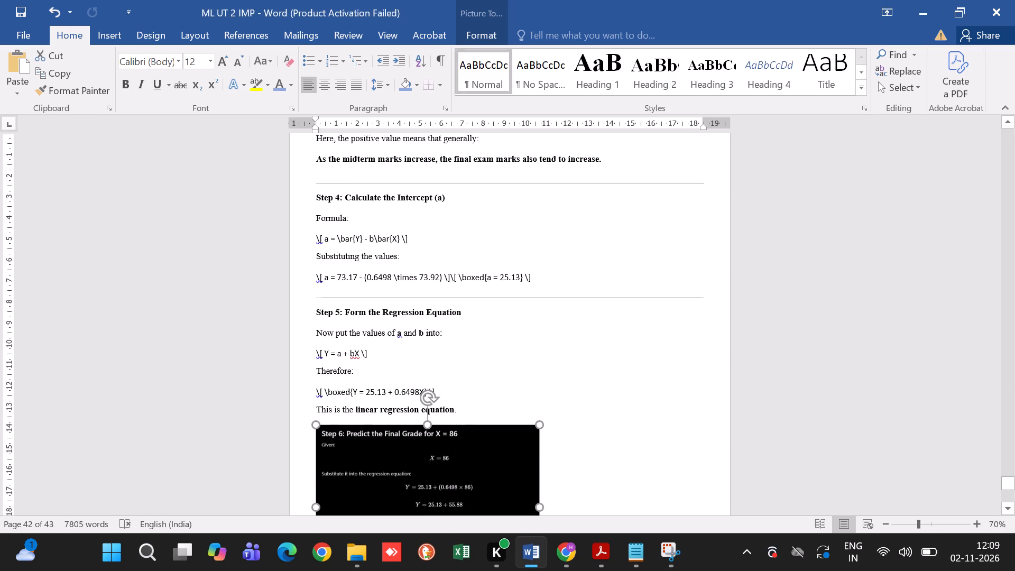
drag(465, 405, 314, 224)
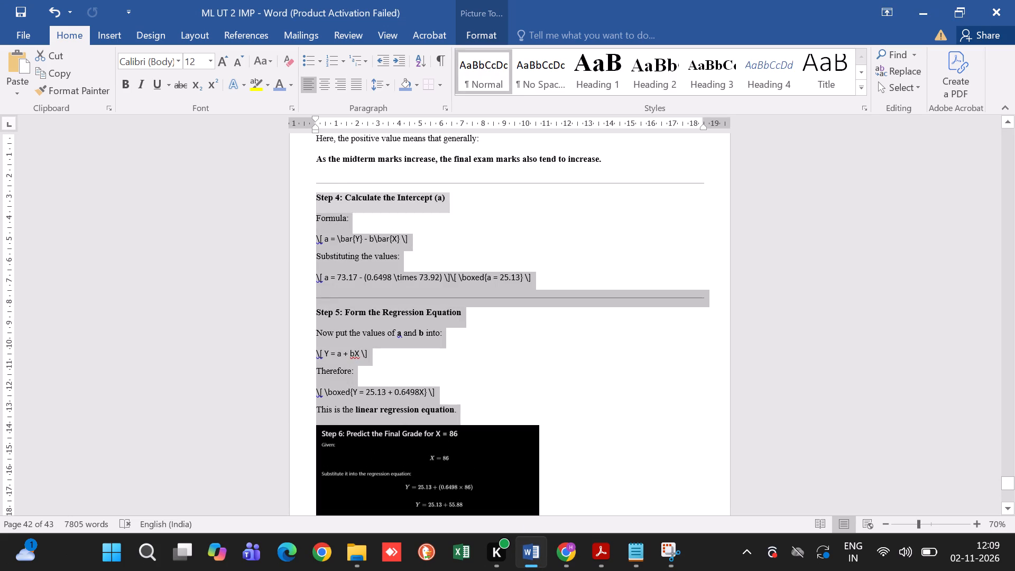
drag(314, 224, 313, 203)
key(ctrl+v)
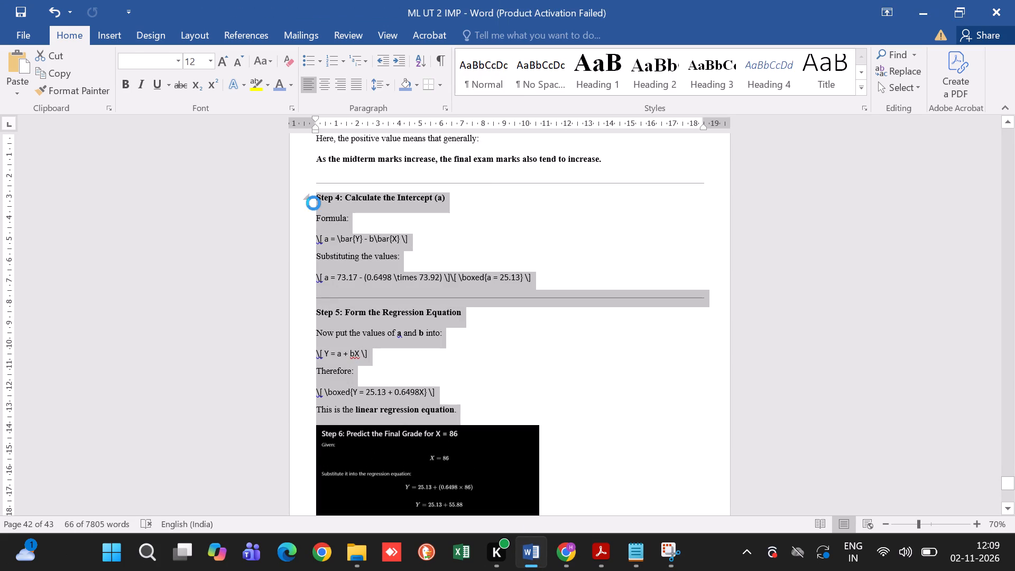
Shrink the pasted Step 4 and Step 5 picture proportionally to about 8.8 cm wide.
scroll(313, 203, up, 2)
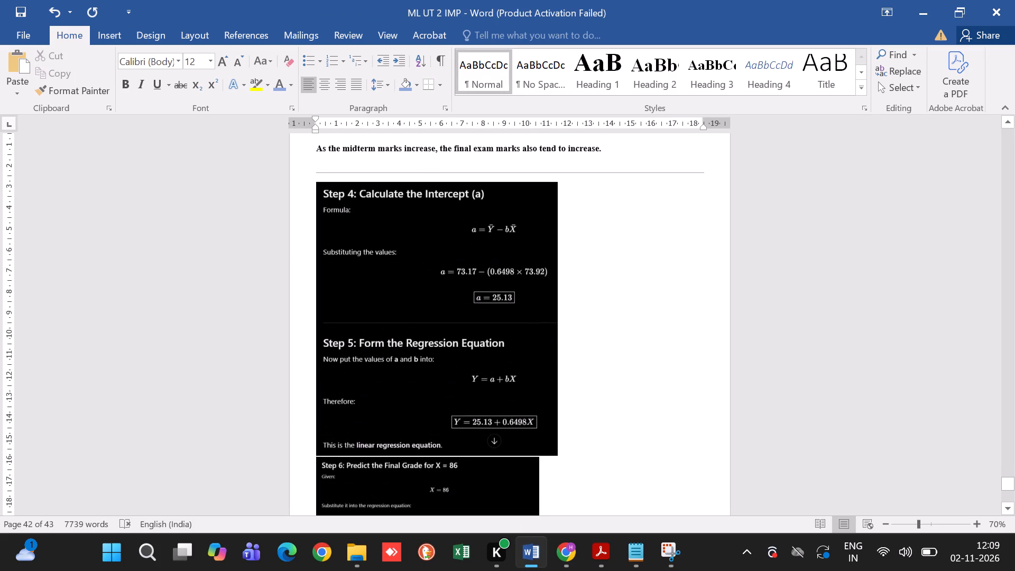
click(466, 308)
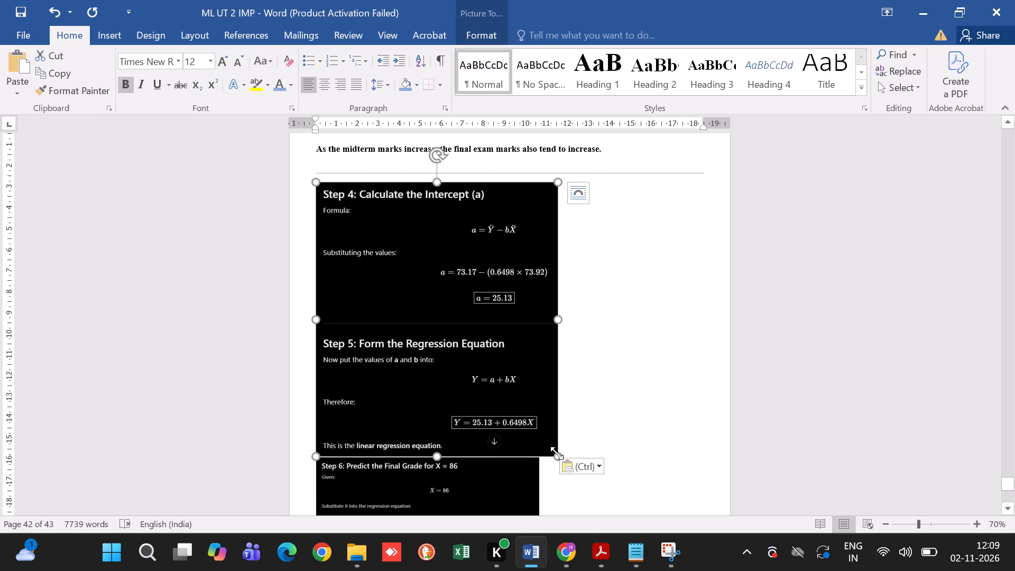
drag(557, 453, 486, 379)
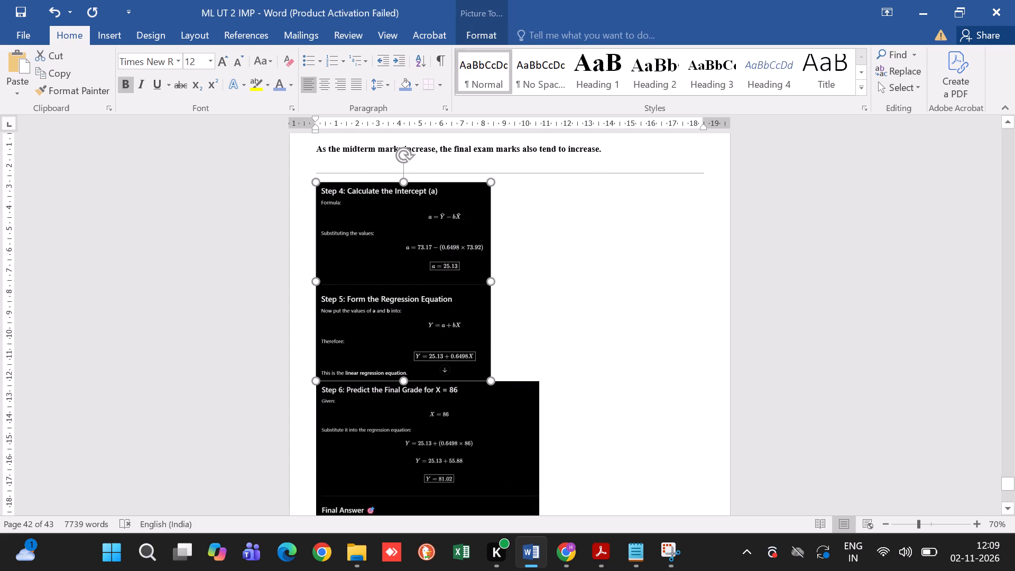
drag(486, 379, 502, 384)
Capture a Snipping Tool screenshot of ChatGPT's Step 3 slope section, including Simple Meaning of Slope and the quoted statement about midterm marks.
scroll(502, 384, up, 2)
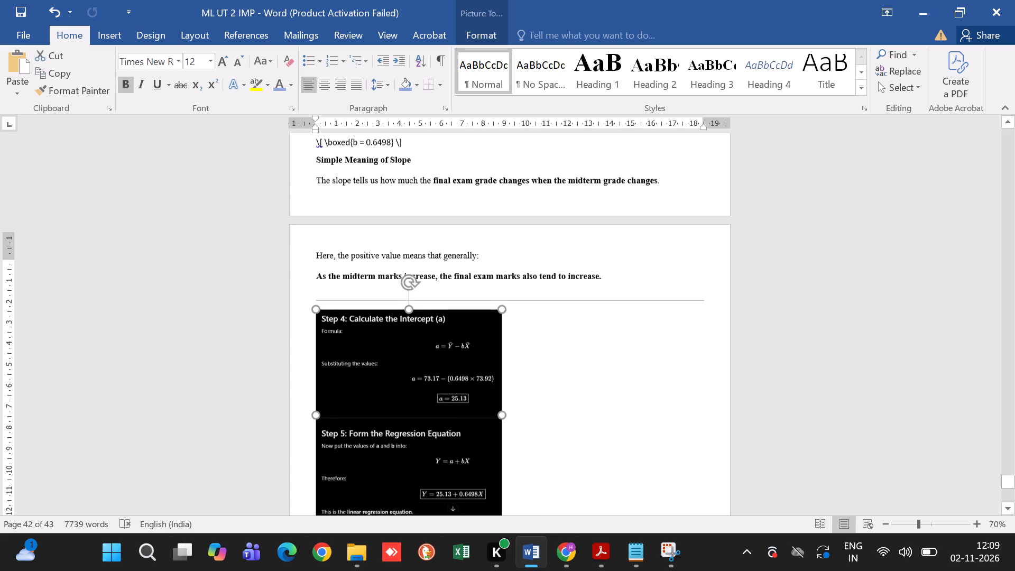
scroll(502, 384, up, 3)
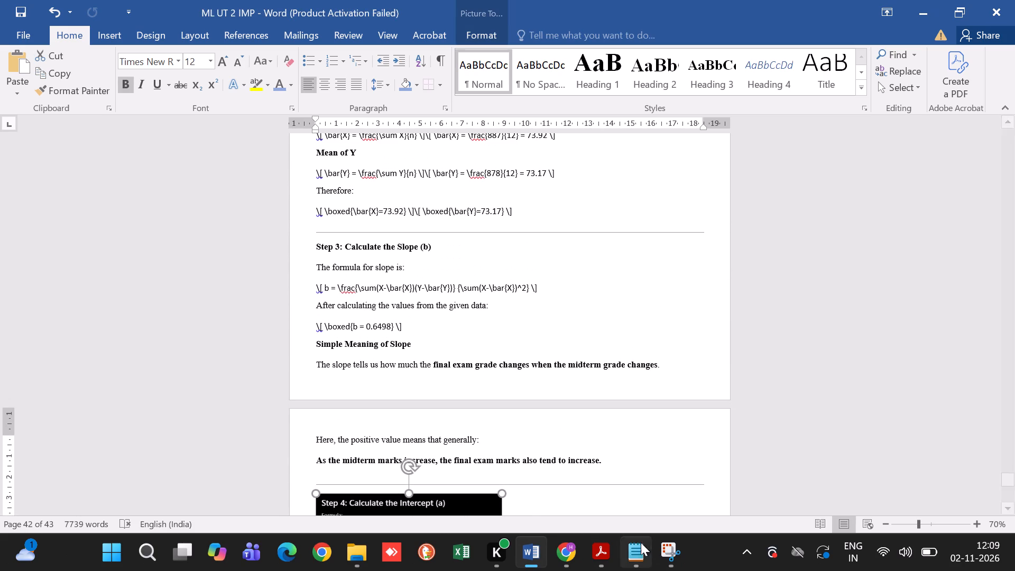
click(555, 557)
scroll(517, 291, up, 1)
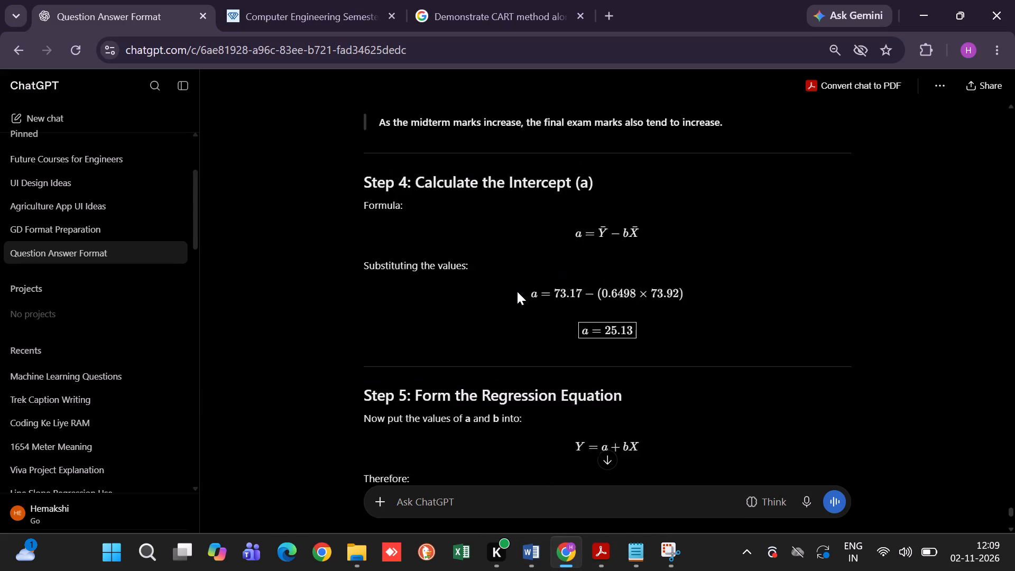
scroll(517, 291, up, 3)
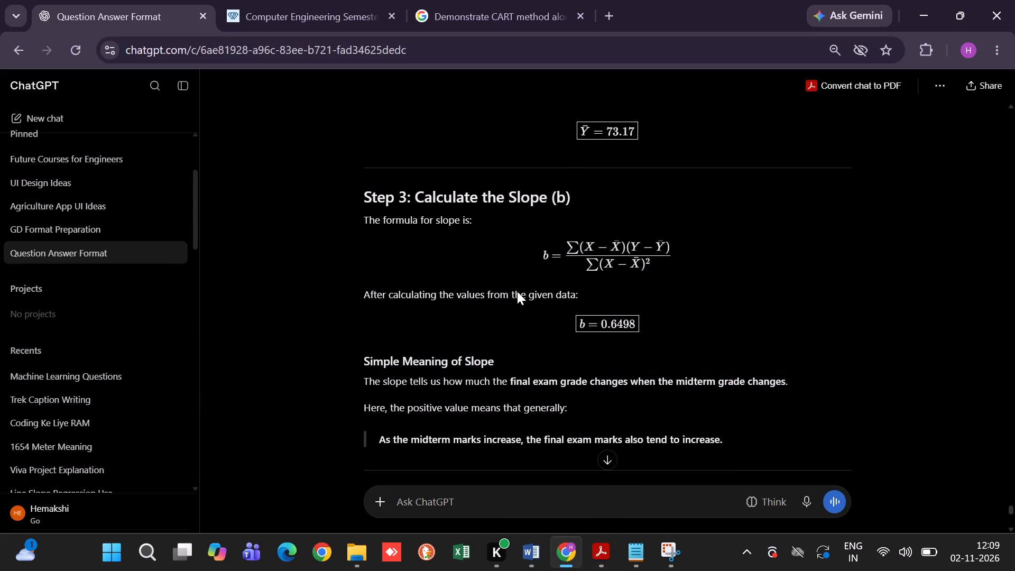
scroll(517, 291, up, 1)
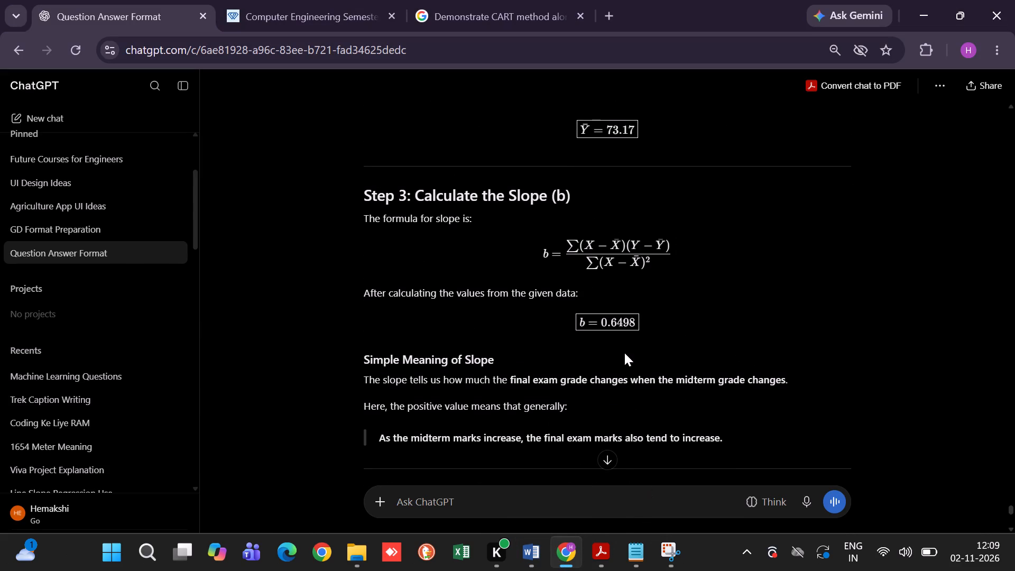
scroll(624, 353, down, 1)
click(661, 545)
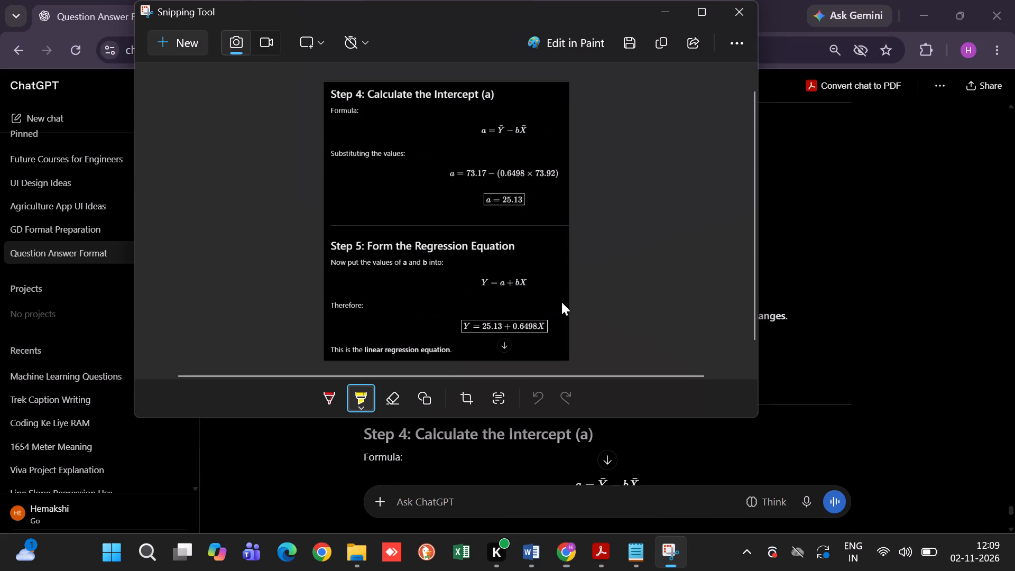
click(198, 36)
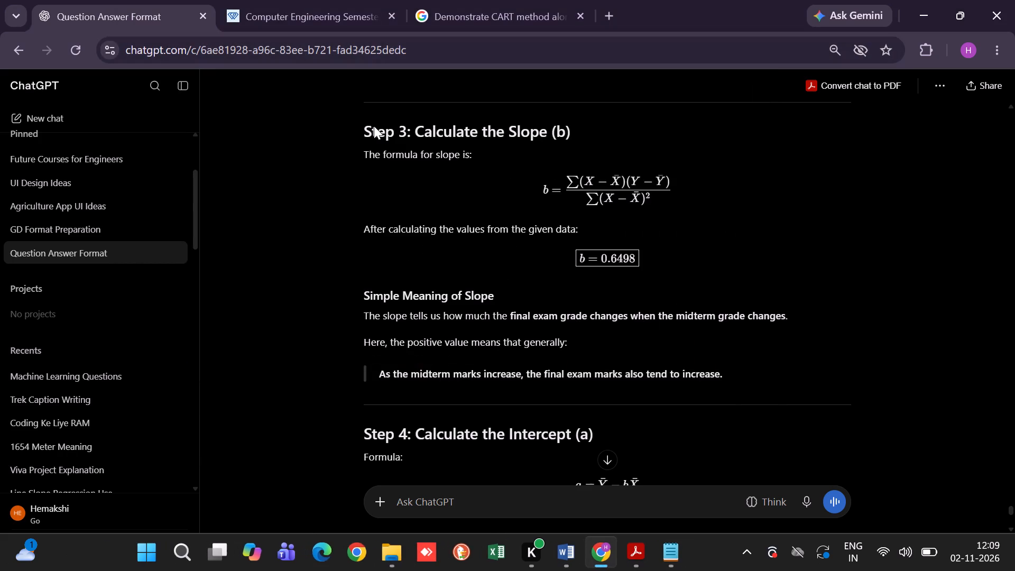
drag(357, 110, 737, 382)
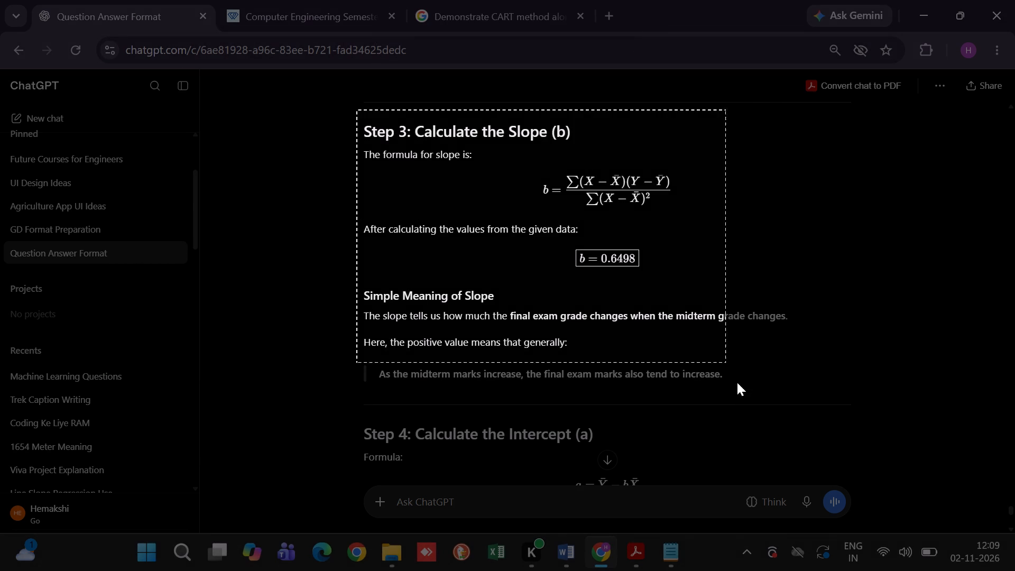
drag(737, 382, 795, 400)
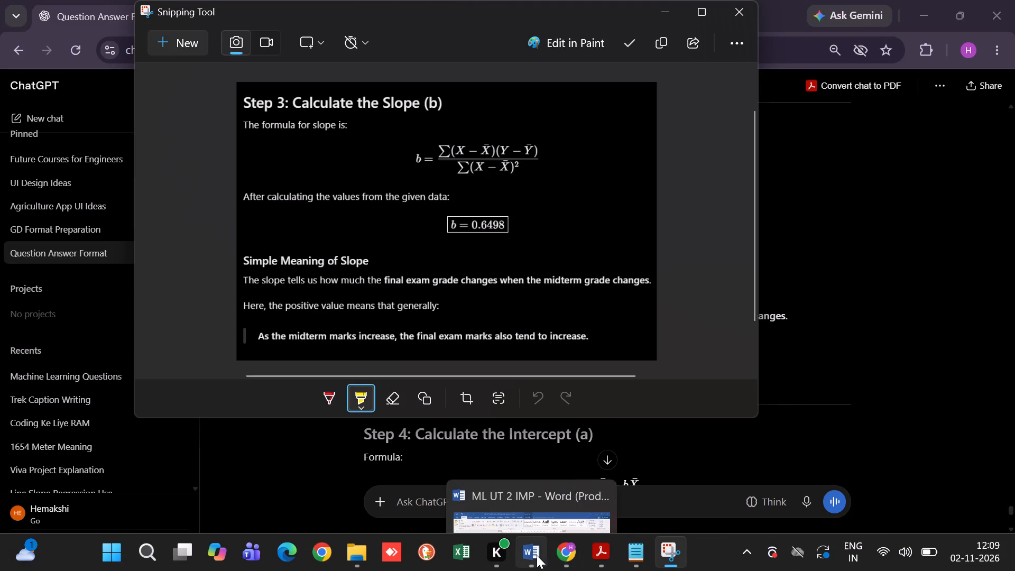
In the Word document, replace the Step 3 text, through the sentence about midterm marks increasing, with the captured screenshot.
click(537, 555)
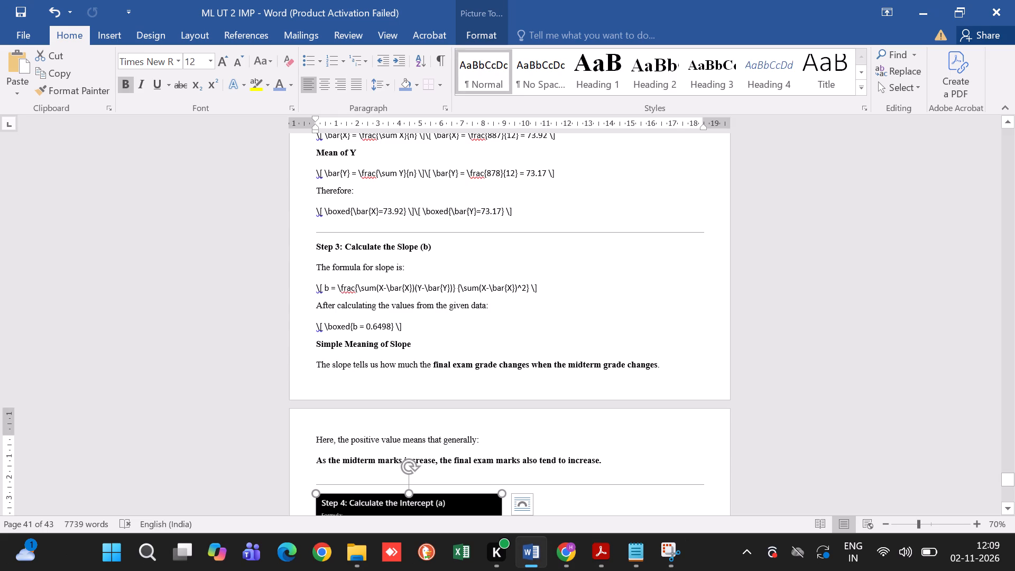
drag(615, 474, 288, 283)
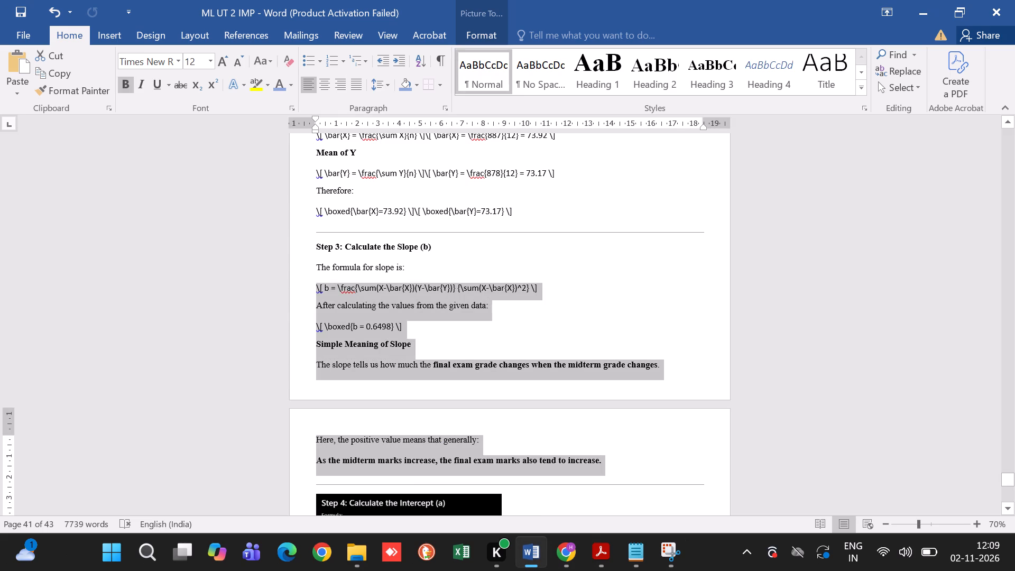
drag(288, 283, 294, 244)
key(ctrl+v)
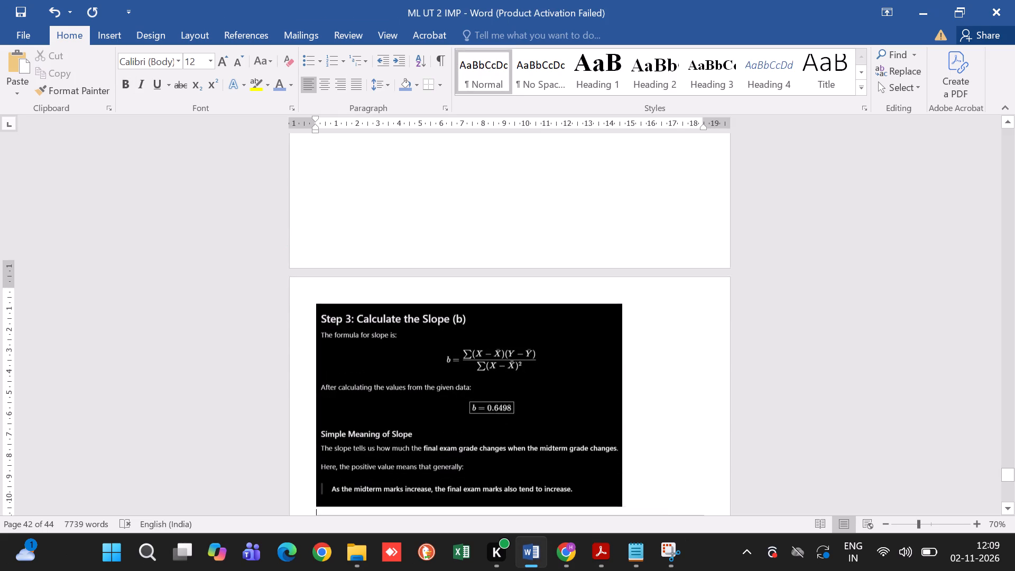
Shrink the pasted Step 3 picture proportionally to about 9.5 cm wide.
click(462, 366)
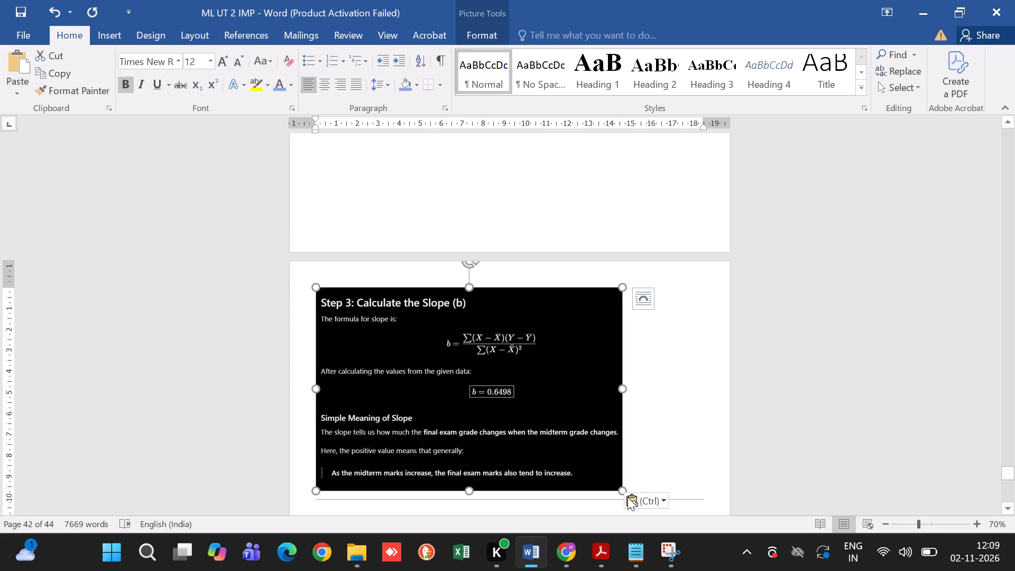
drag(622, 489, 490, 389)
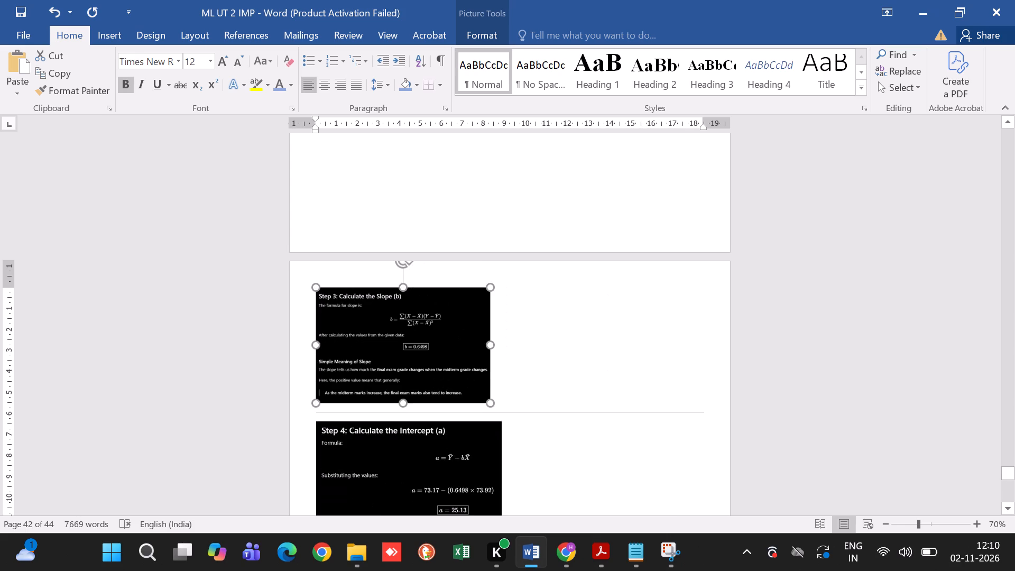
drag(490, 389, 516, 400)
Capture a Snipping Tool screenshot of ChatGPT's Step 2 section on the means of X and Y, including both boxed results.
scroll(516, 400, up, 2)
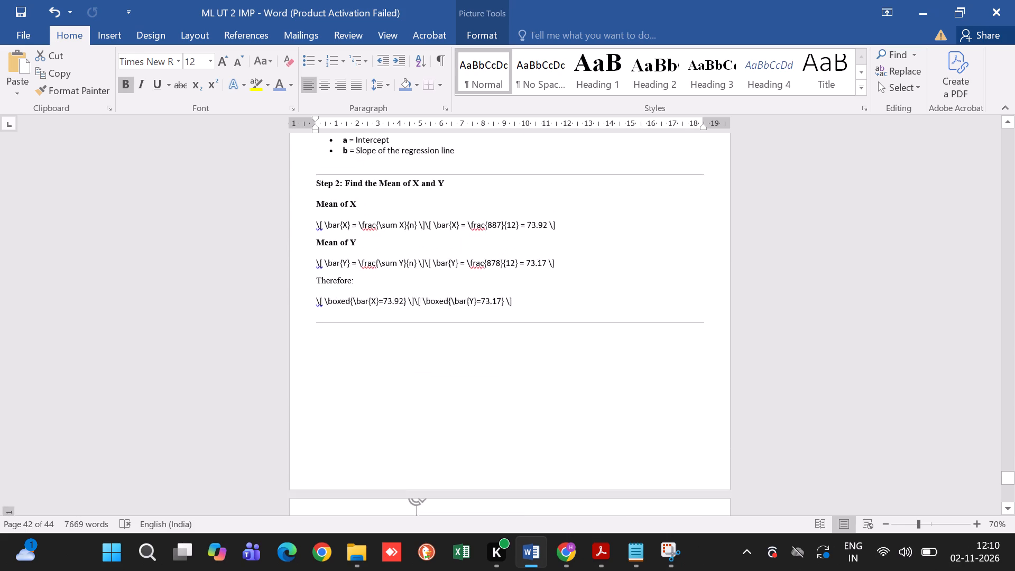
scroll(516, 400, up, 1)
click(578, 547)
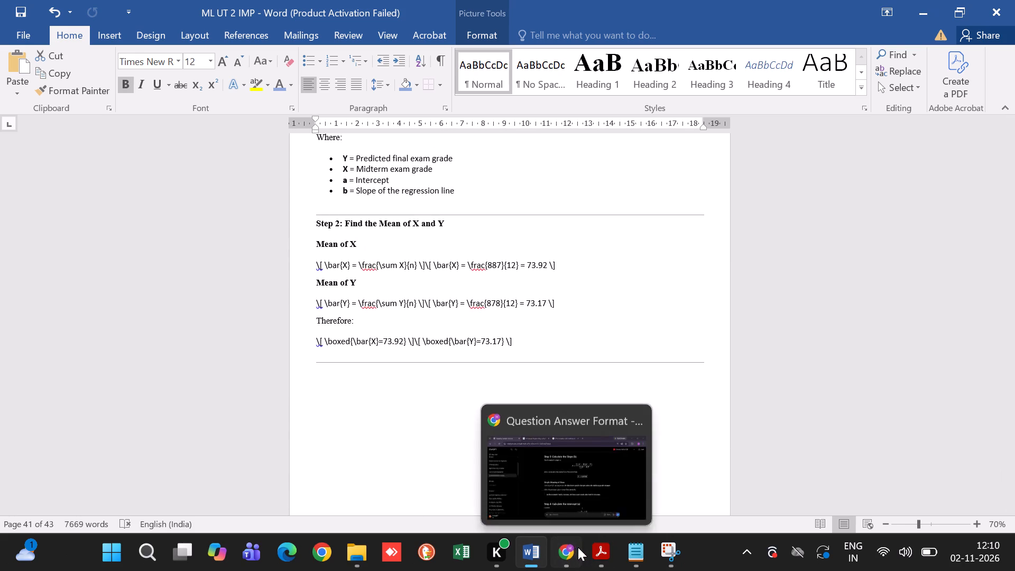
scroll(479, 323, up, 3)
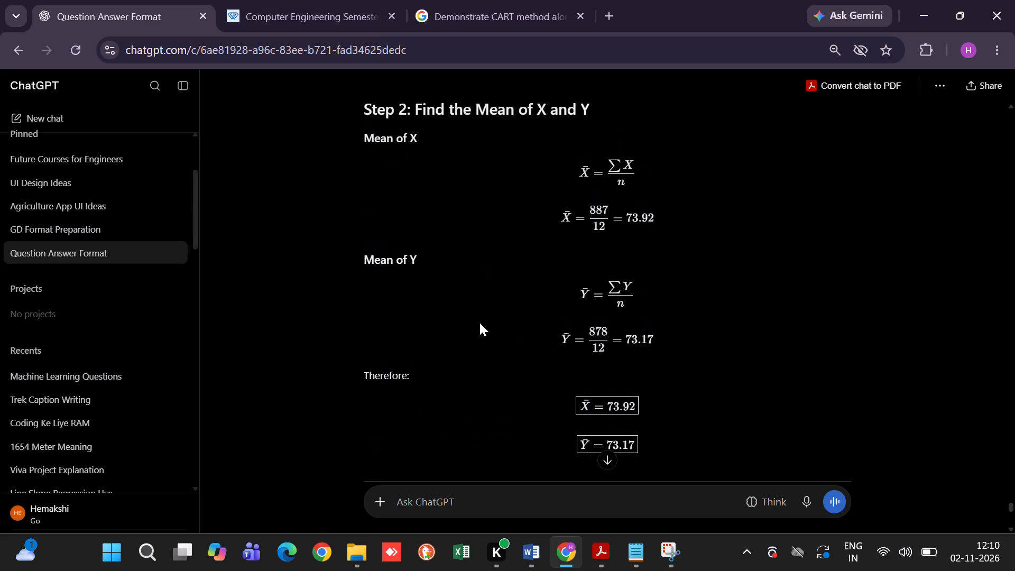
click(670, 558)
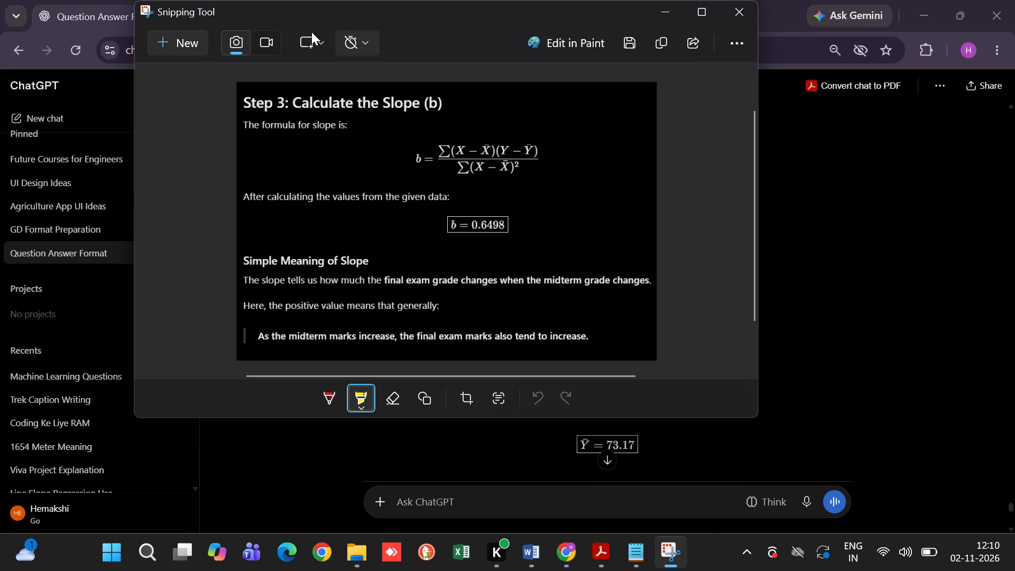
click(173, 38)
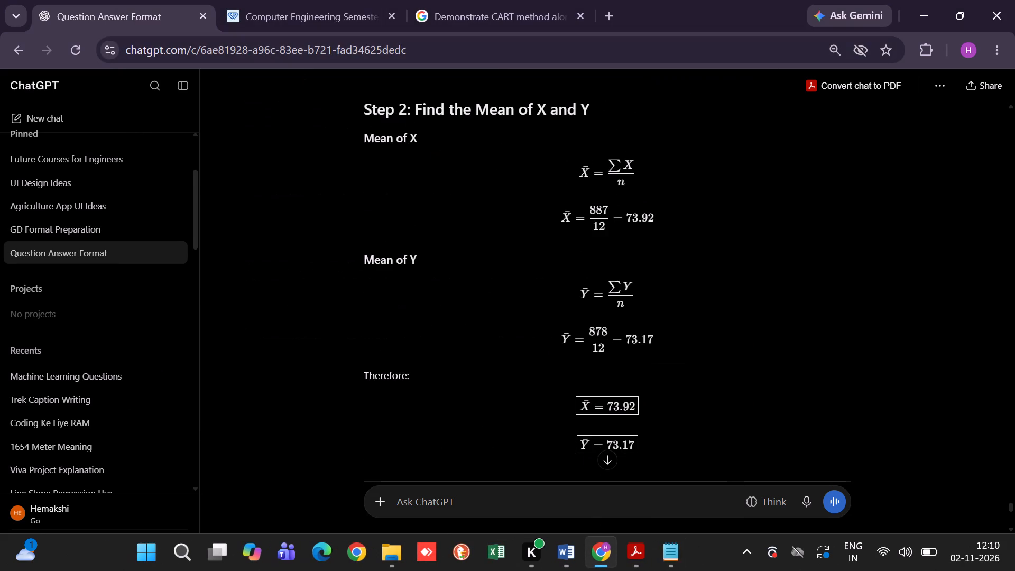
drag(356, 88, 695, 466)
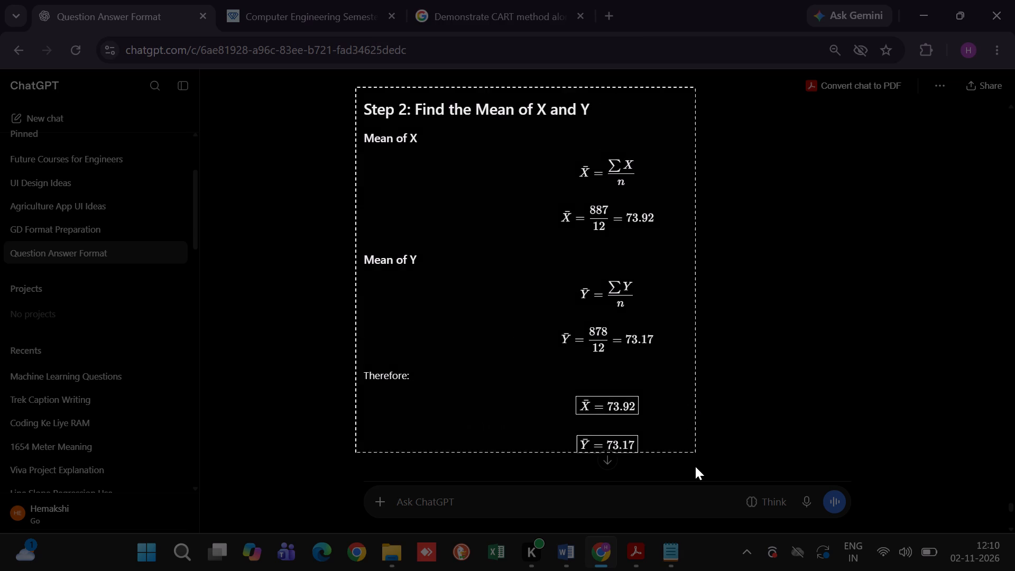
drag(695, 466, 680, 476)
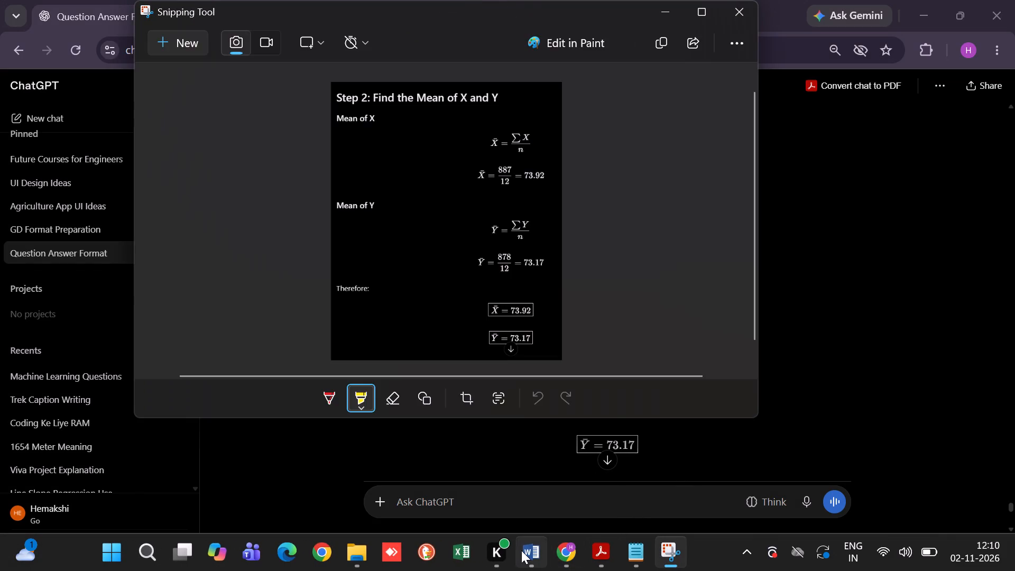
In the Word document, replace the Step 2 heading, mean formulas and boxed results text with the captured screenshot, keeping the divider lines.
click(521, 550)
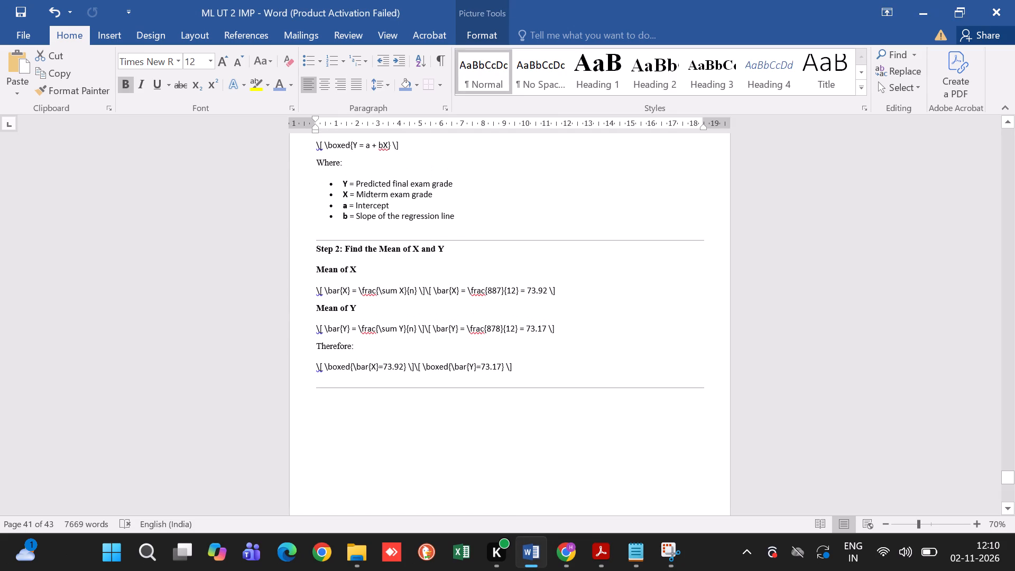
drag(543, 361, 316, 247)
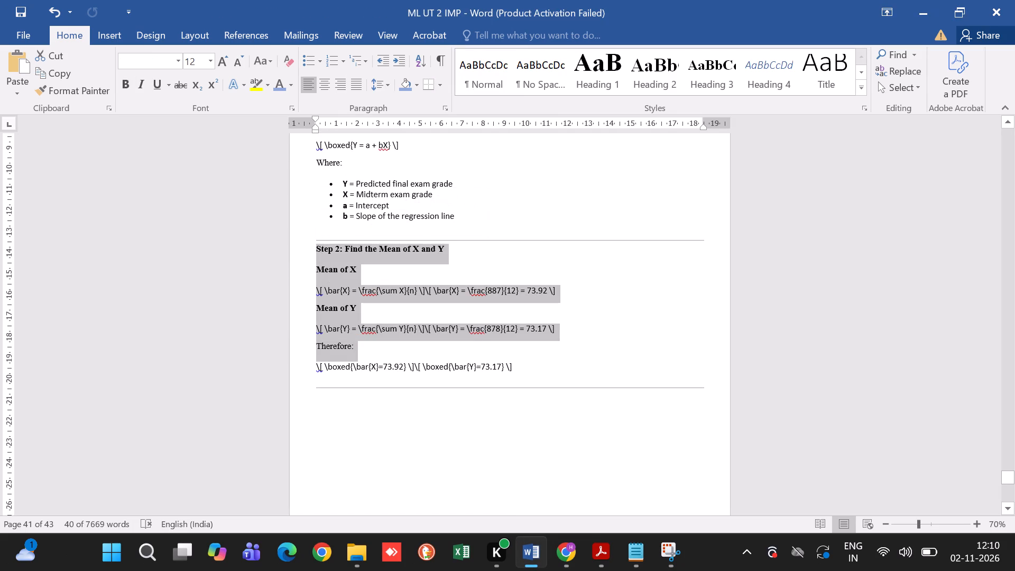
drag(518, 365, 302, 245)
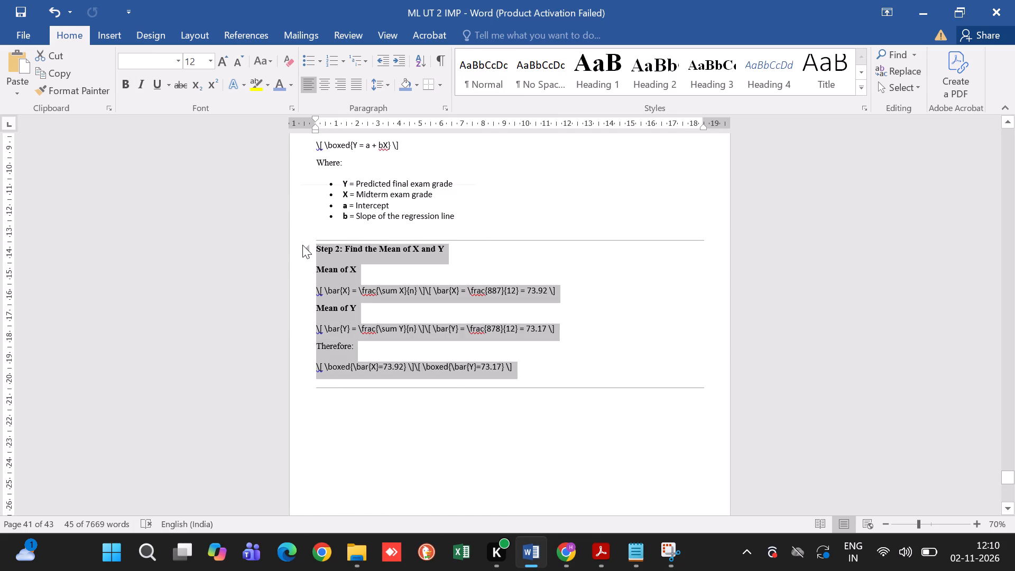
key(ctrl+v)
Shrink the pasted Step 2 picture proportionally to about 10 cm wide.
scroll(459, 362, down, 1)
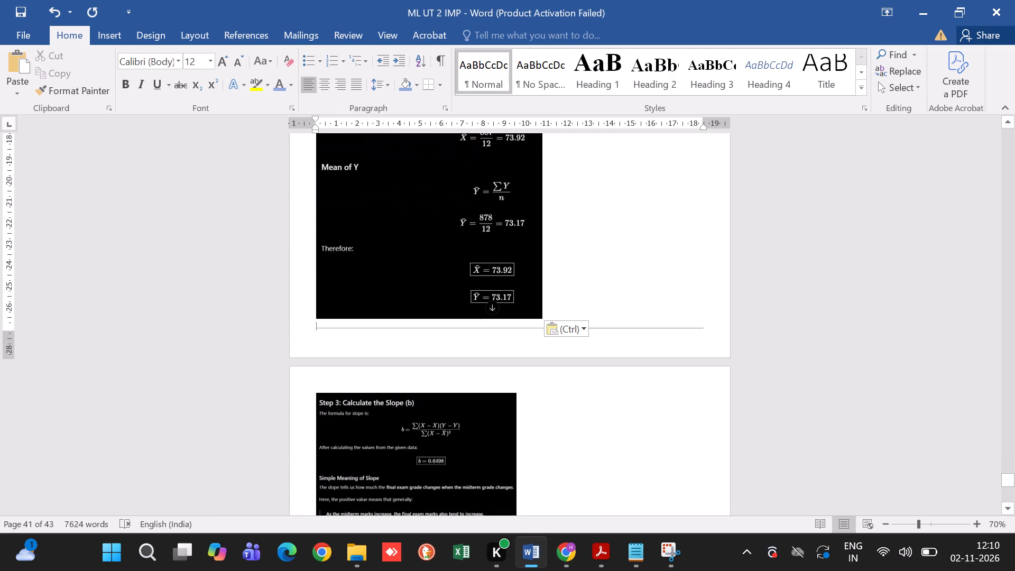
click(498, 285)
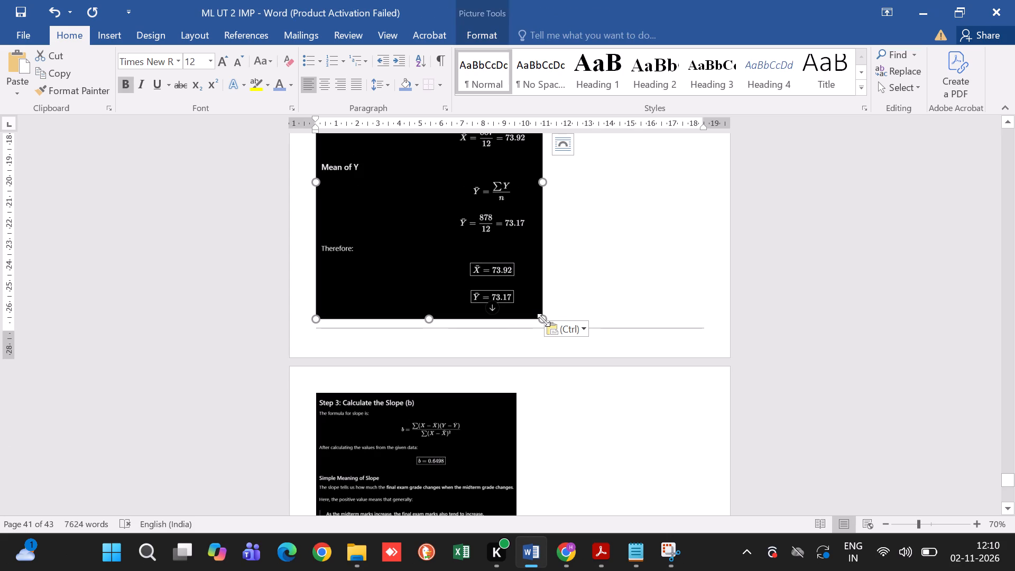
drag(543, 320, 522, 284)
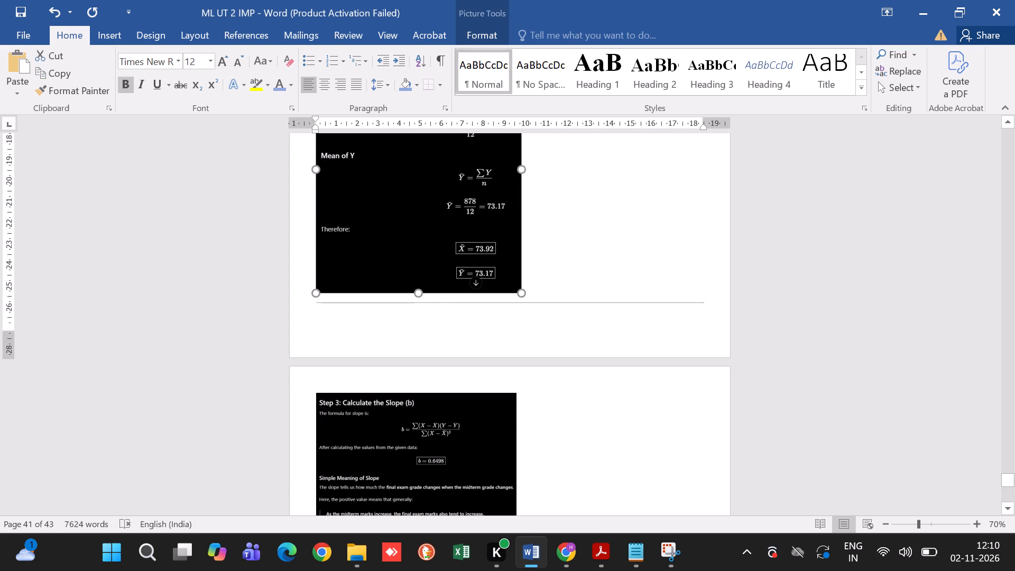
drag(522, 284, 529, 301)
scroll(529, 301, up, 3)
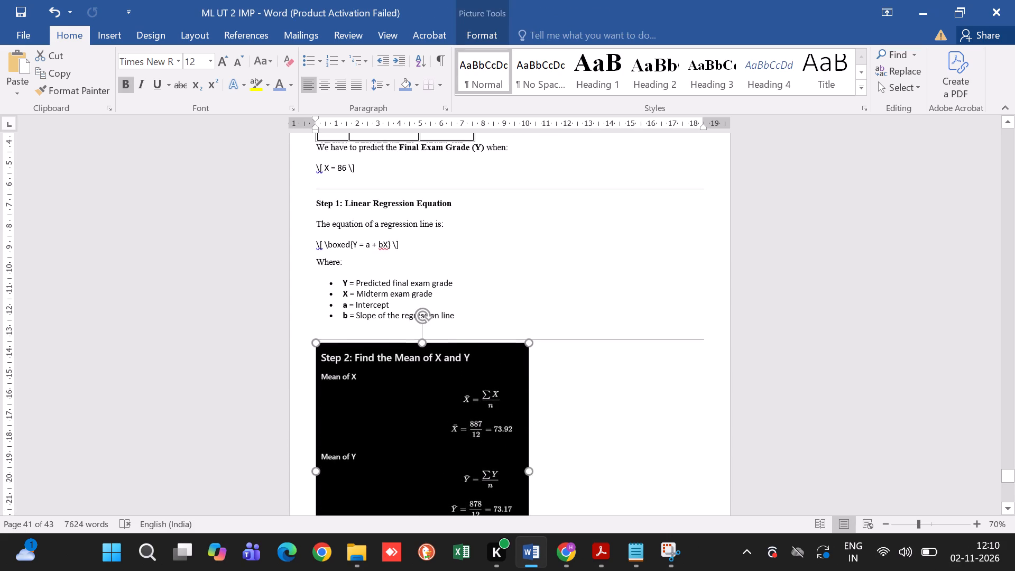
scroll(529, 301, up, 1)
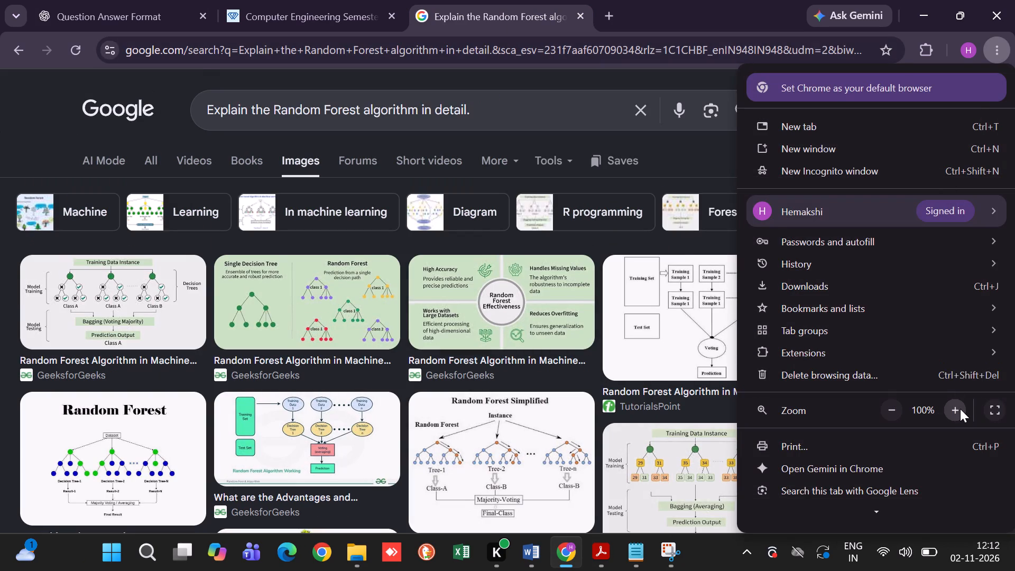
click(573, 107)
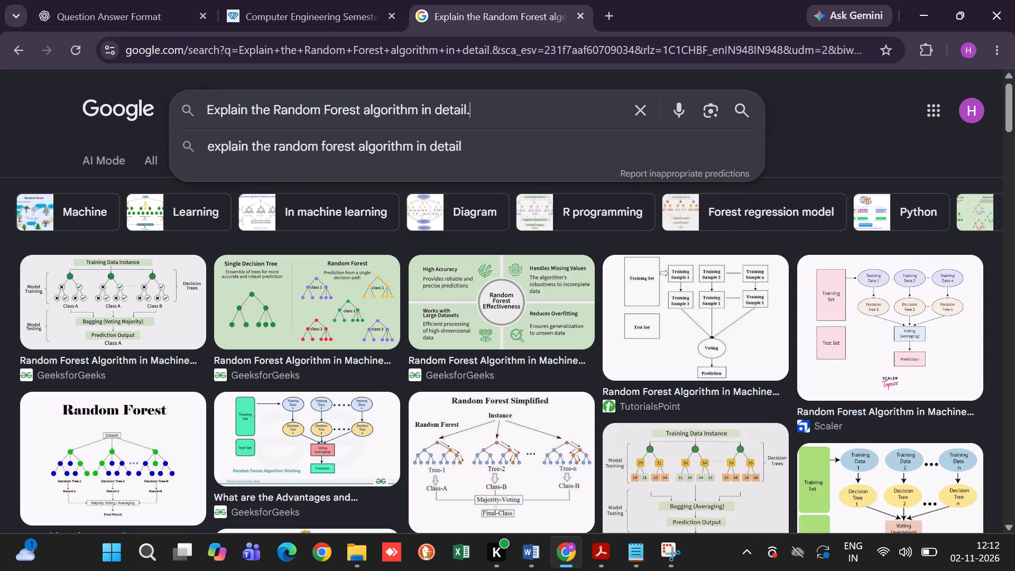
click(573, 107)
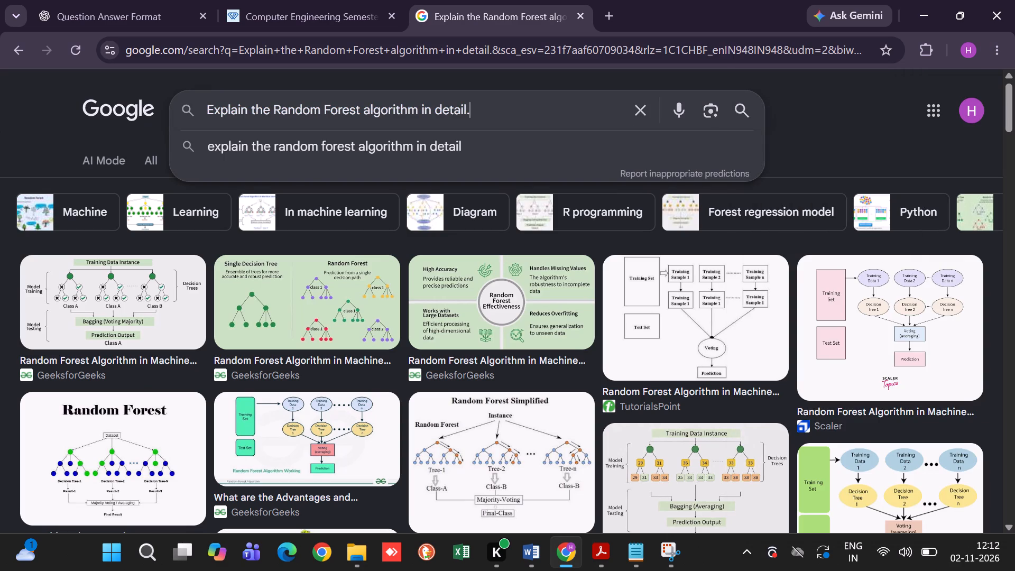
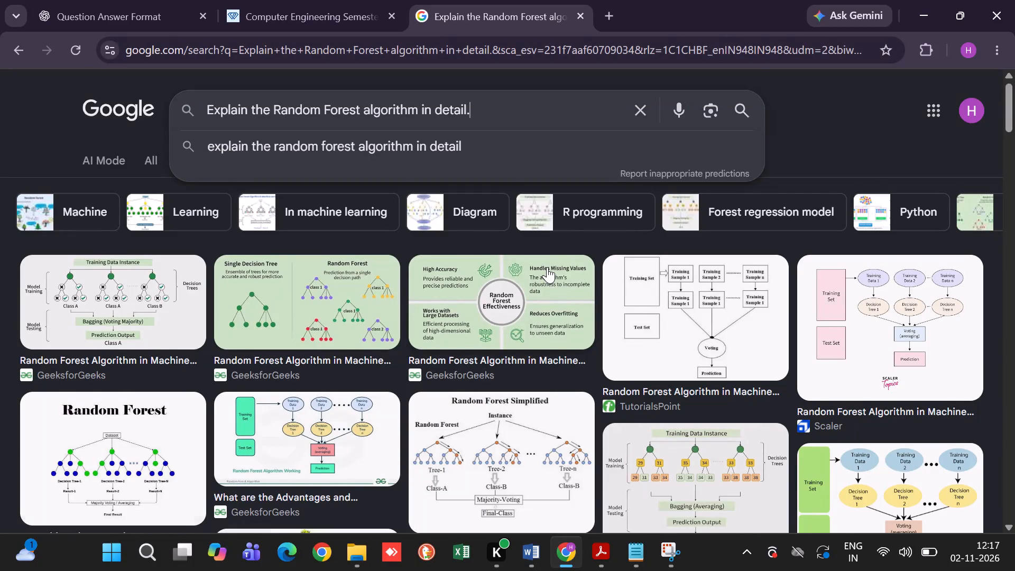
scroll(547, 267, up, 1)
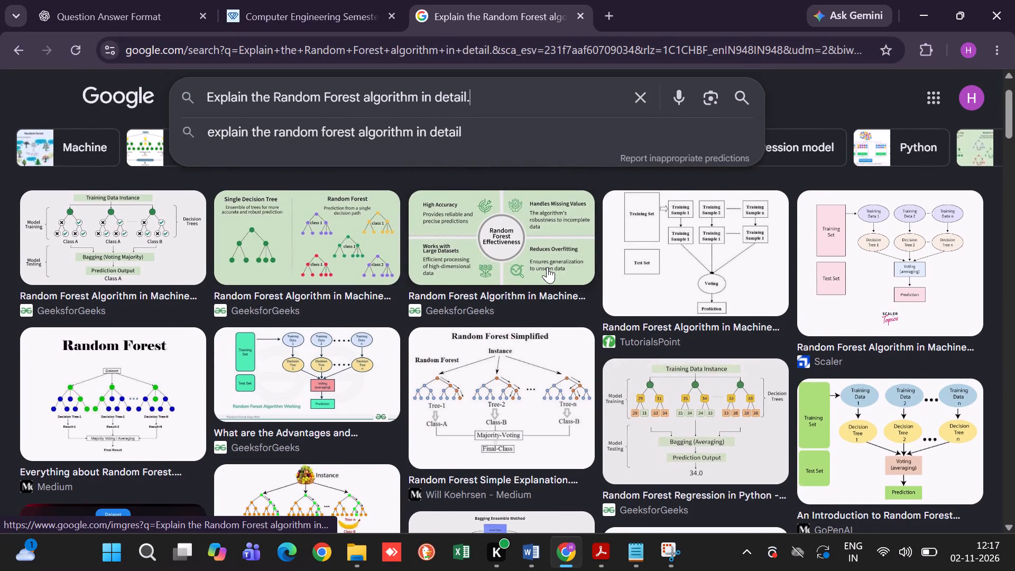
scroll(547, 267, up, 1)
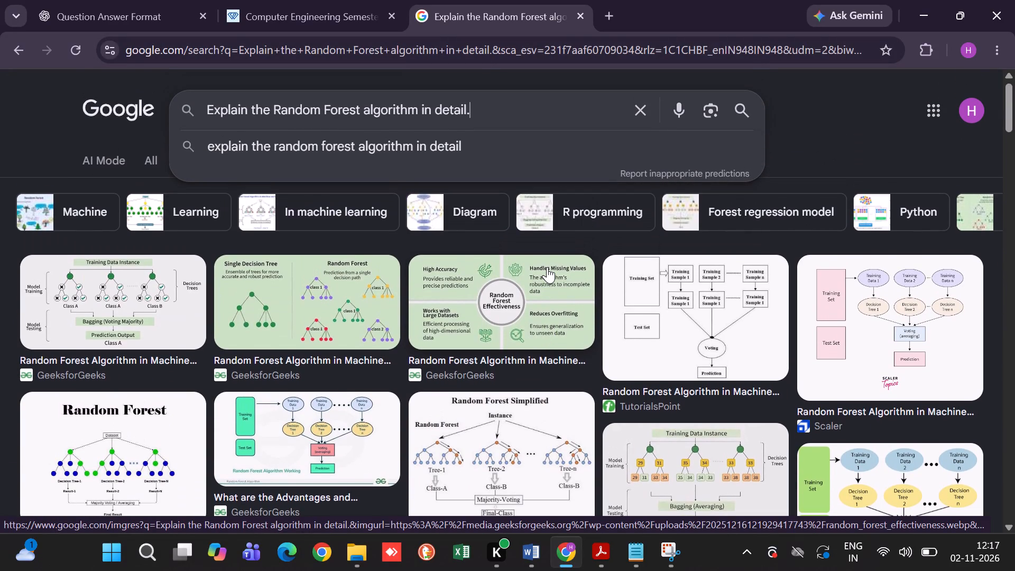
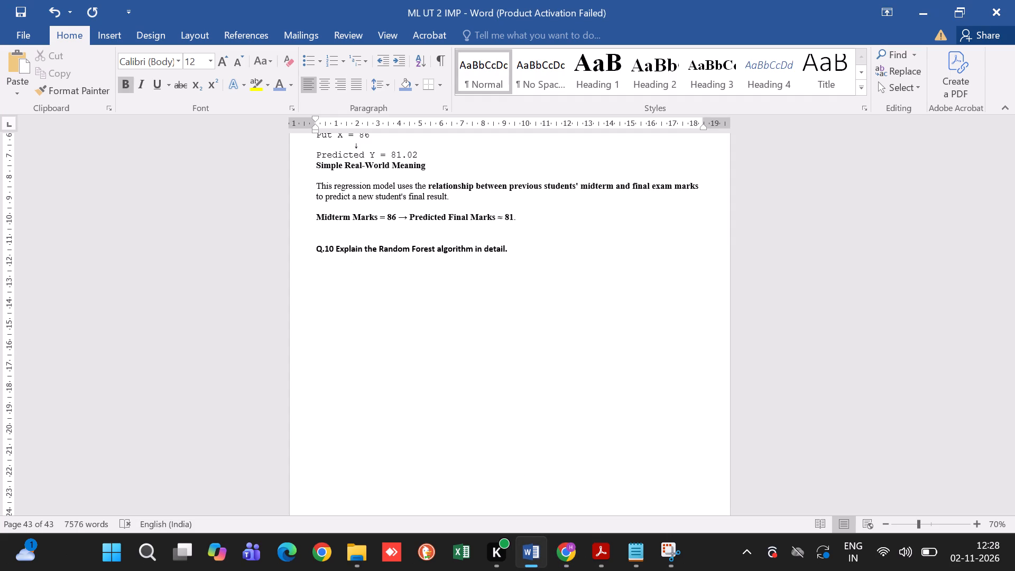
key(ctrl+v)
Apply All Borders to the table comparing Decision Tree and Random Forest.
scroll(478, 322, up, 1)
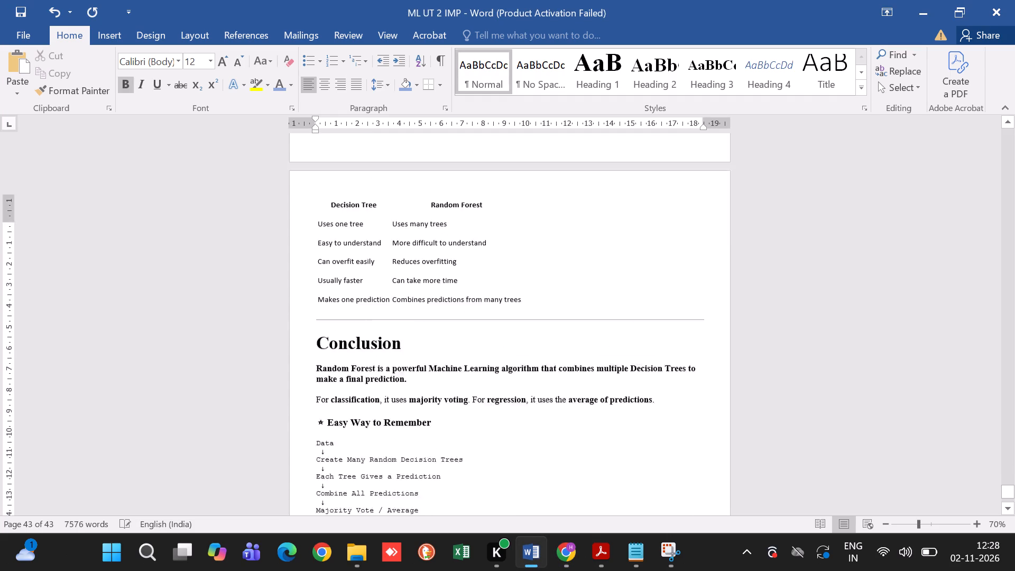
scroll(478, 322, up, 1)
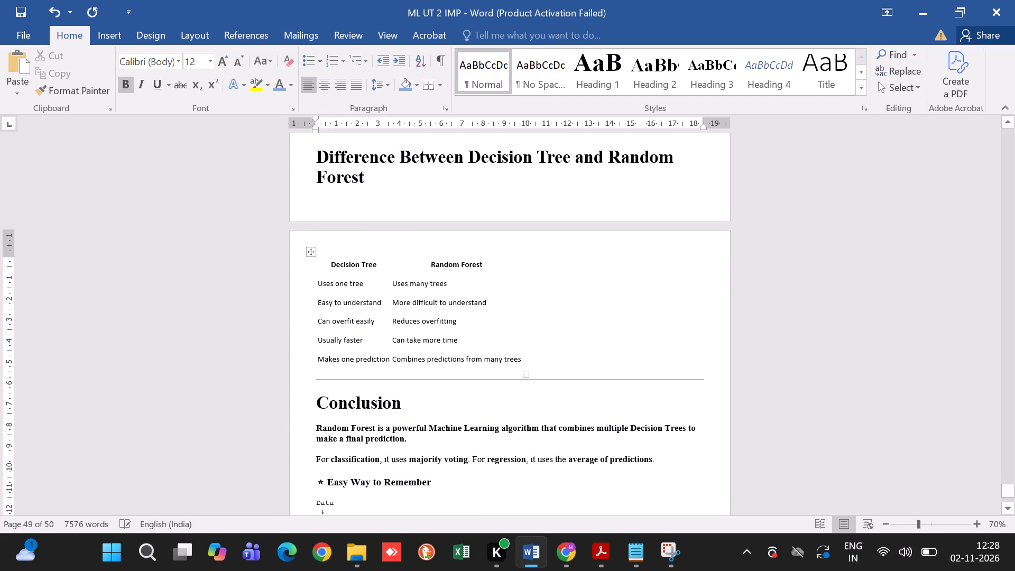
click(311, 249)
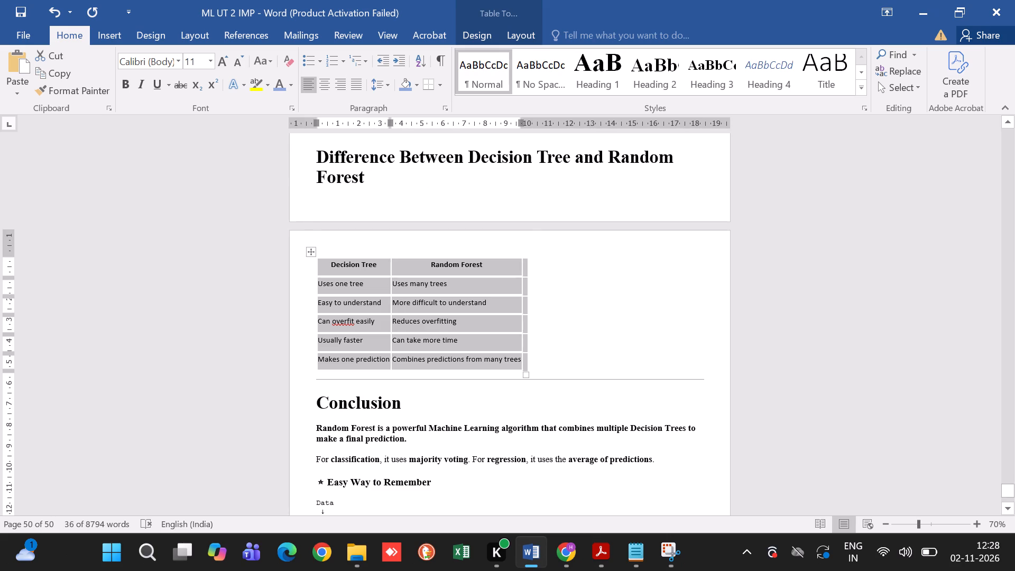
click(311, 250)
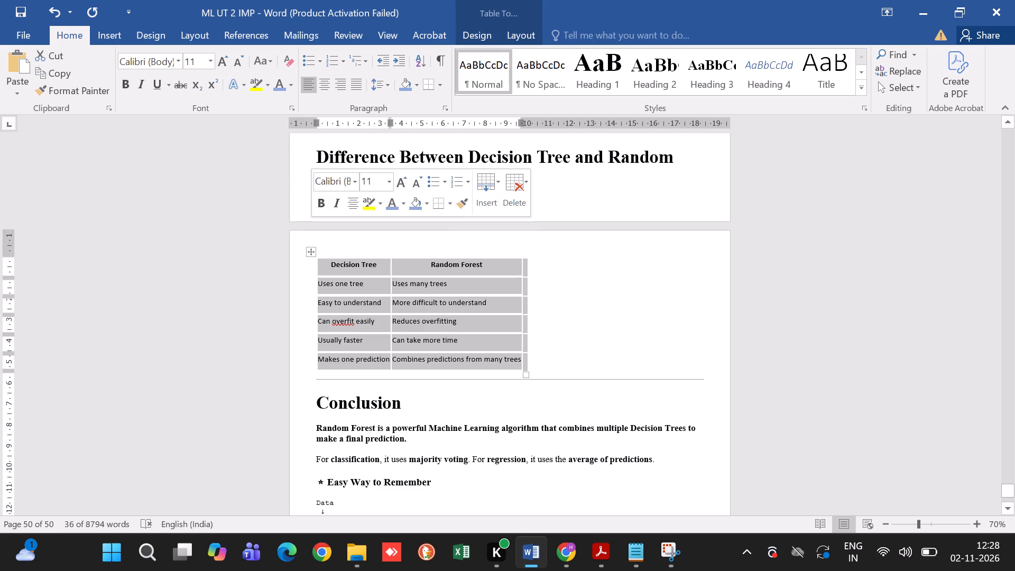
click(452, 205)
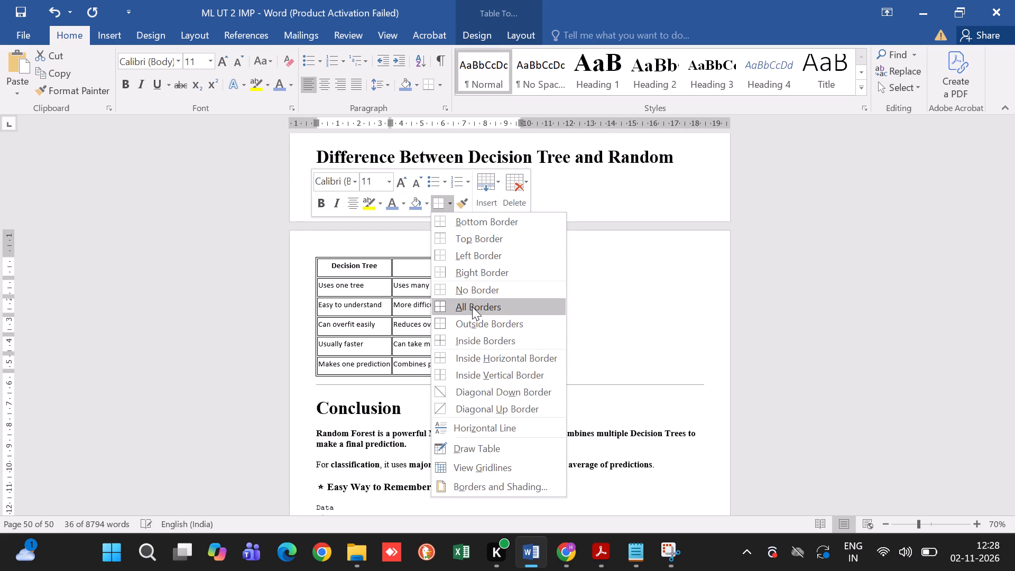
click(472, 307)
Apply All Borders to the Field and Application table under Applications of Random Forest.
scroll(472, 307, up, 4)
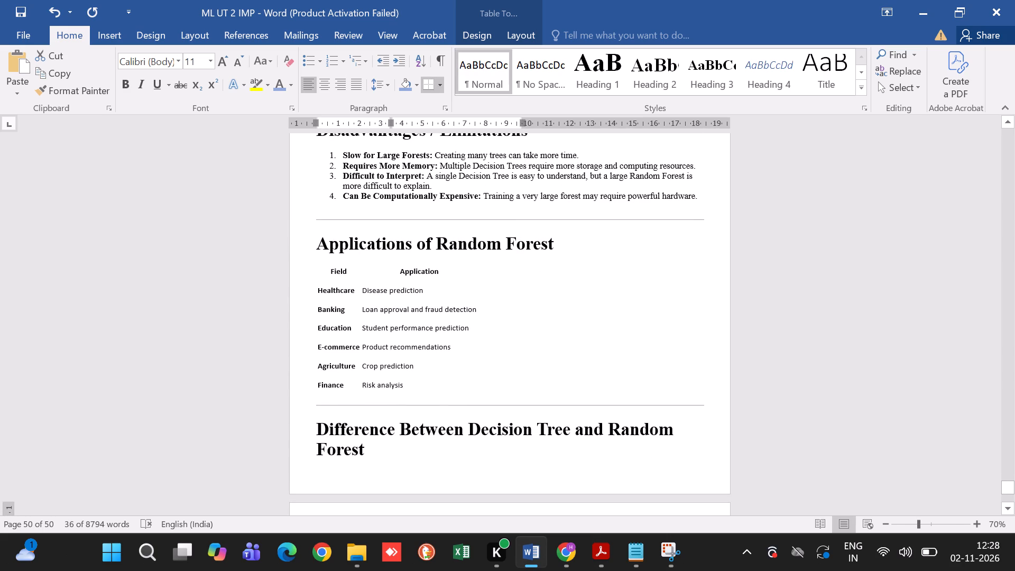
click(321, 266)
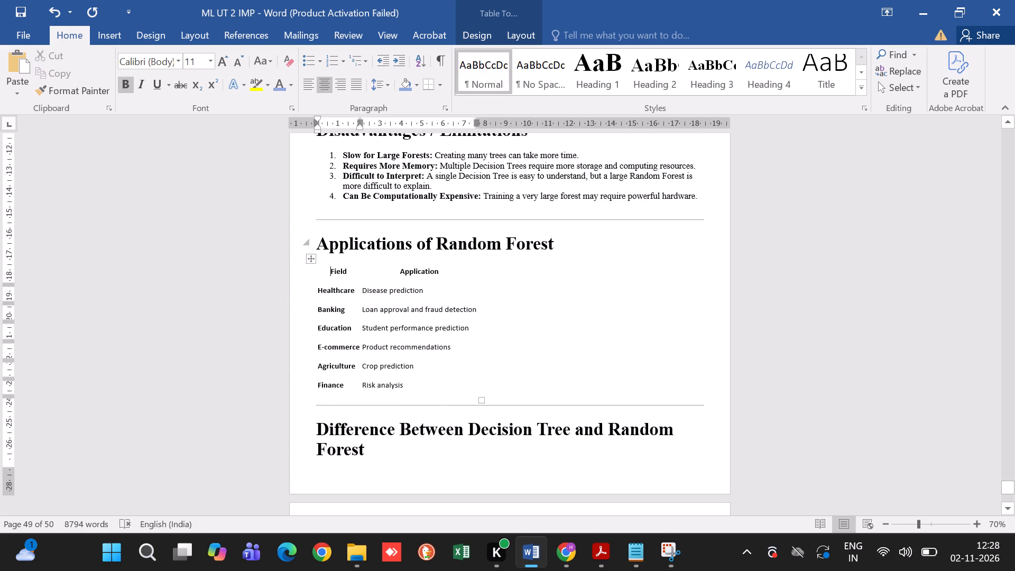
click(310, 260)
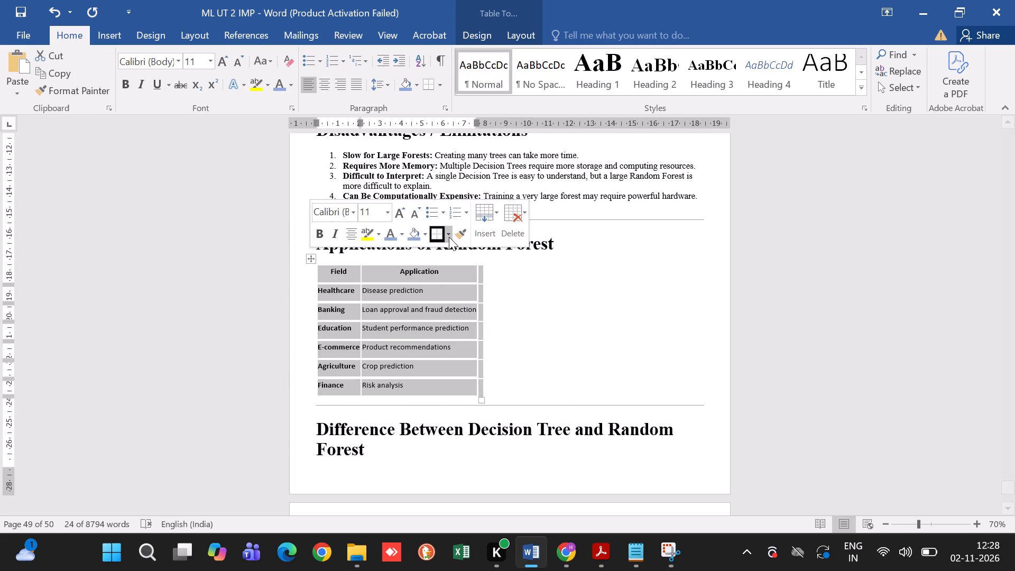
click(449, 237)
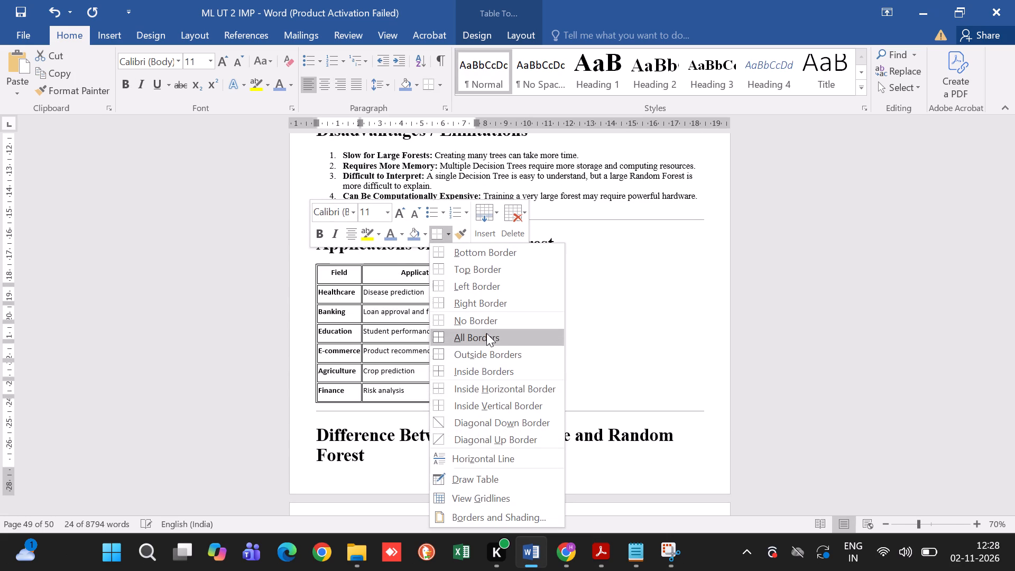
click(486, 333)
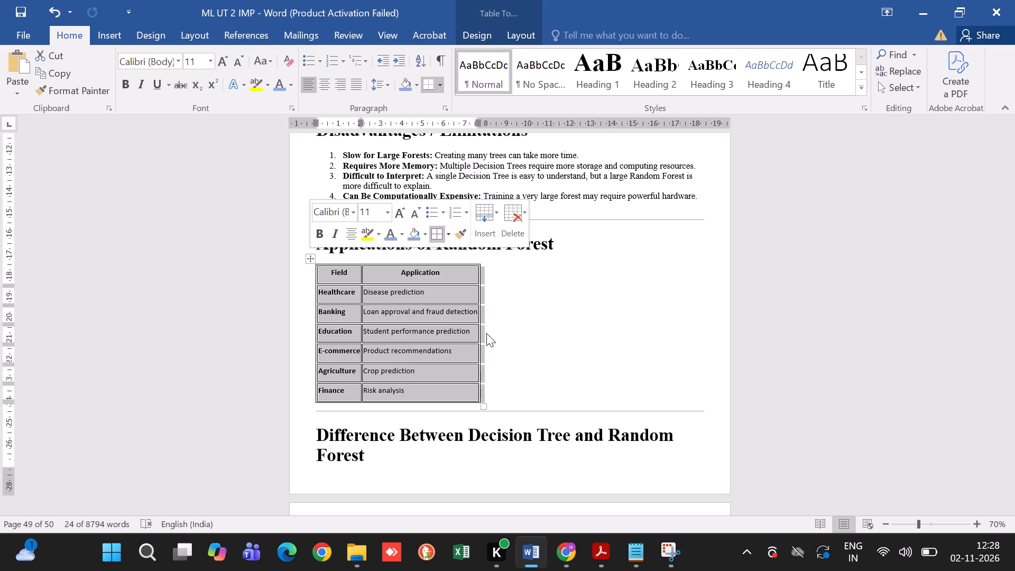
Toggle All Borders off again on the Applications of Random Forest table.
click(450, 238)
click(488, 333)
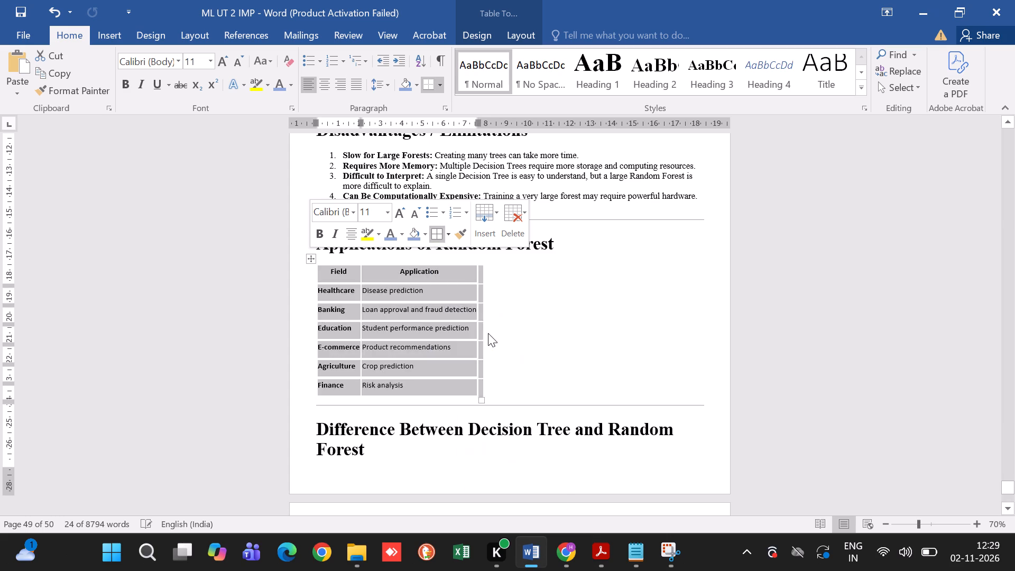
Apply All Borders to the Decision Tree and Prediction table under Step 5: Each Tree Makes a Prediction.
scroll(488, 333, up, 5)
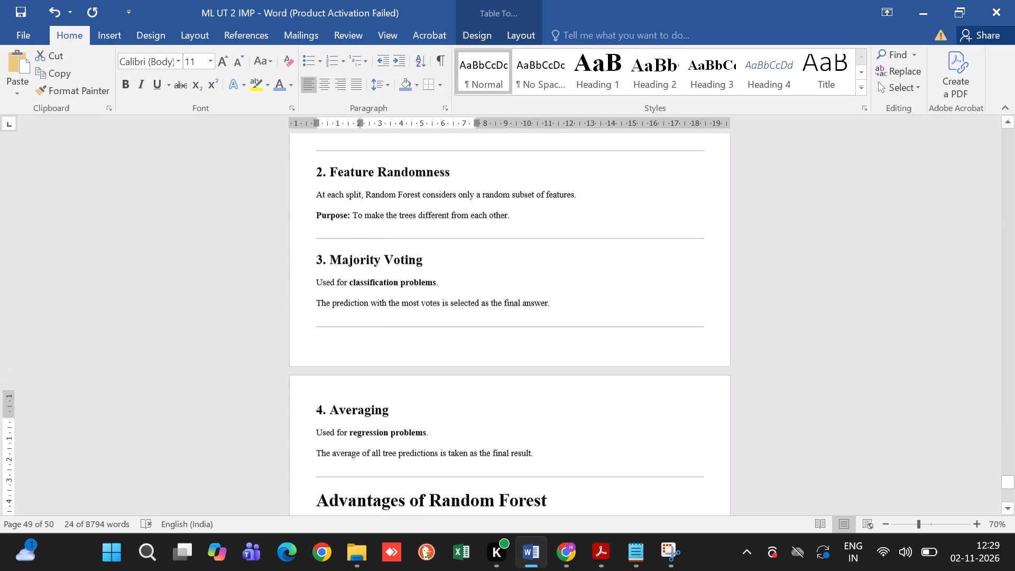
scroll(488, 333, up, 7)
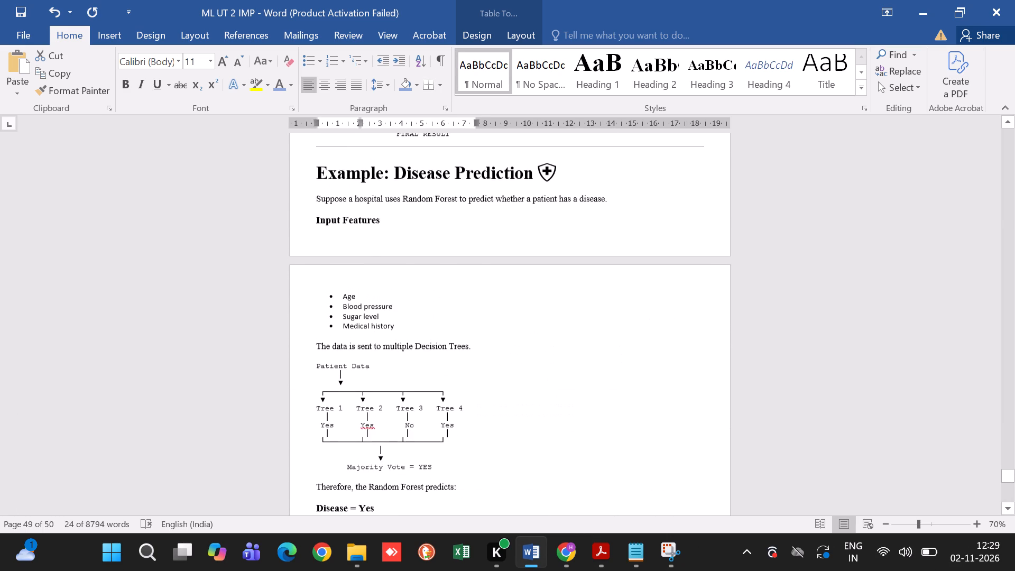
scroll(488, 333, up, 7)
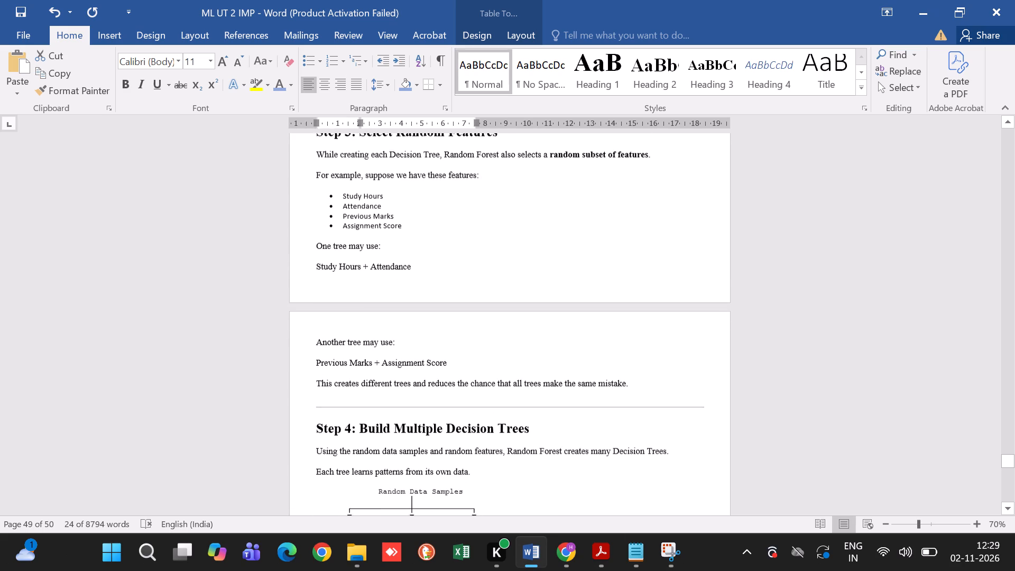
scroll(468, 301, down, 4)
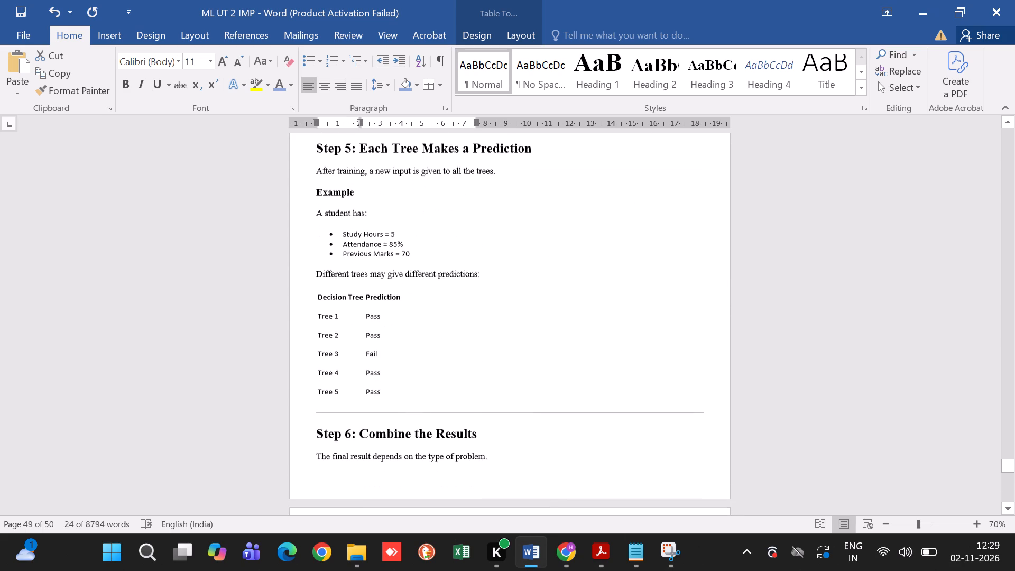
click(310, 314)
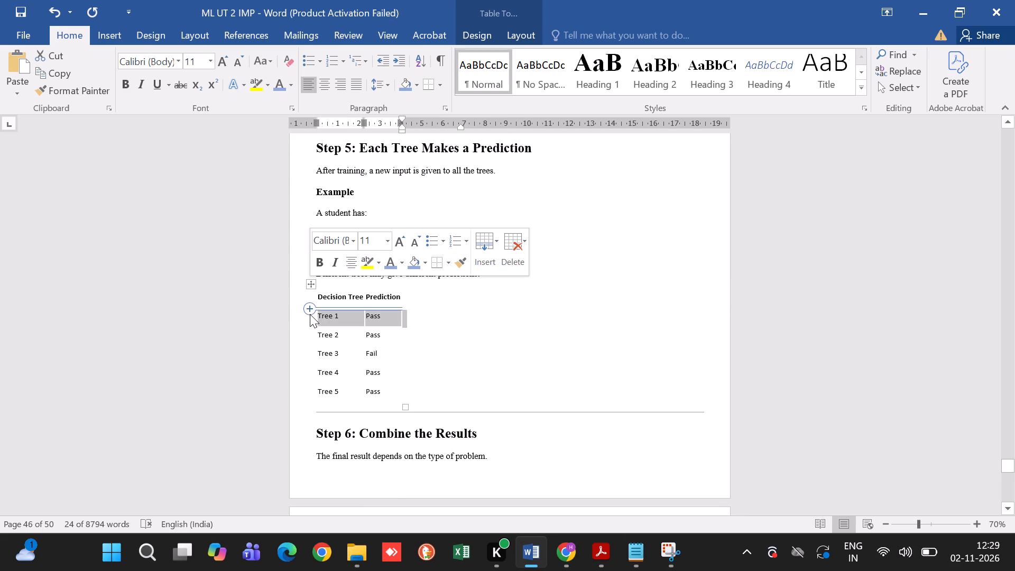
click(312, 284)
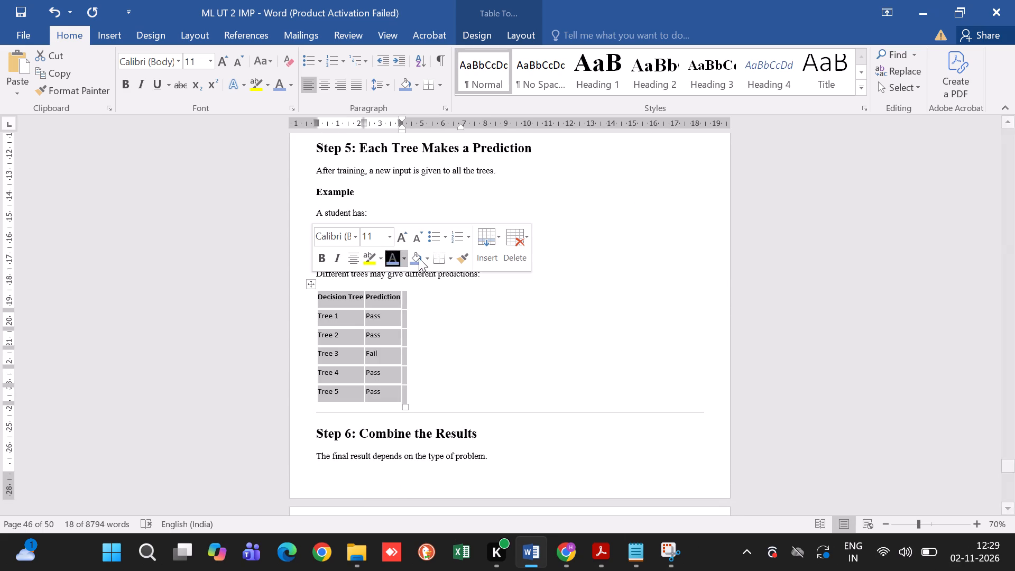
click(446, 257)
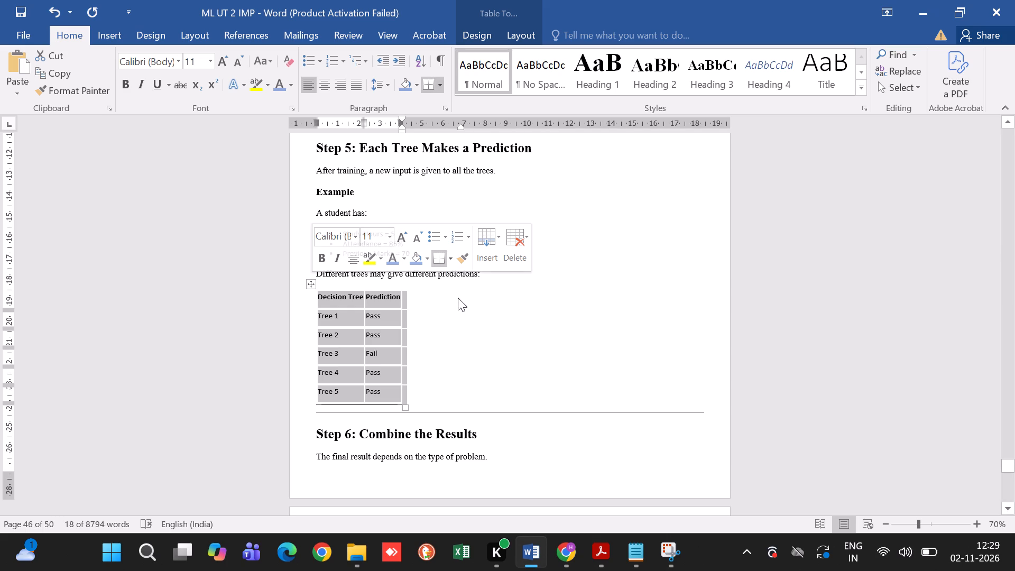
click(449, 260)
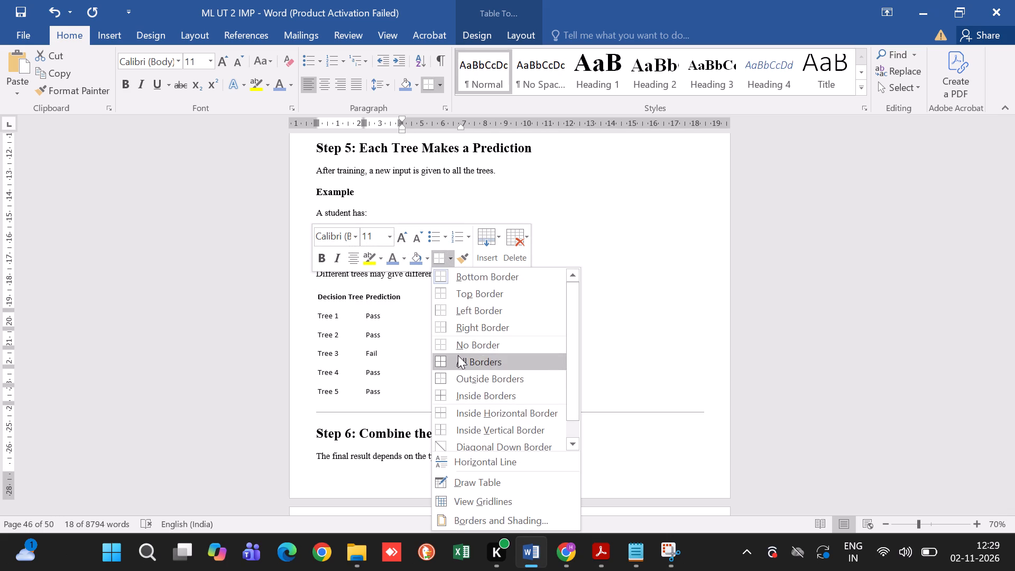
click(458, 356)
Apply All Borders to the Study Hours, Attendance, Previous Marks and Result table under Example: Student Result Prediction.
scroll(458, 356, up, 5)
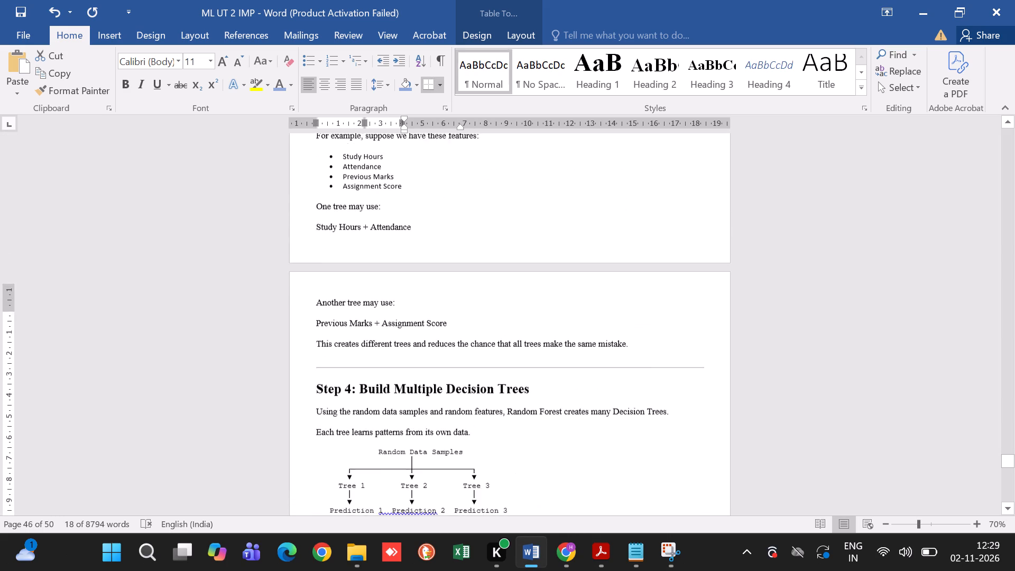
scroll(458, 356, up, 4)
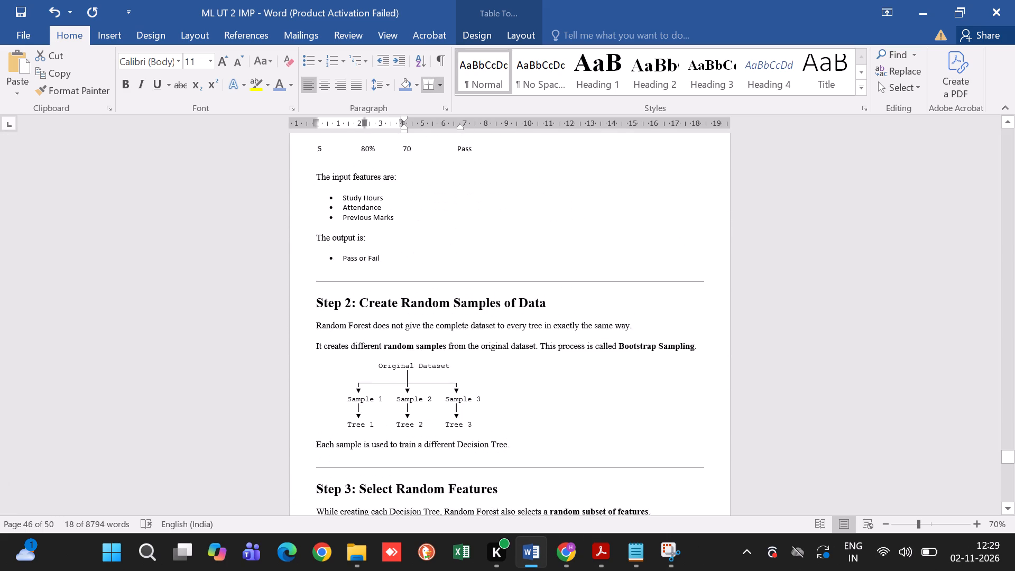
scroll(458, 356, up, 2)
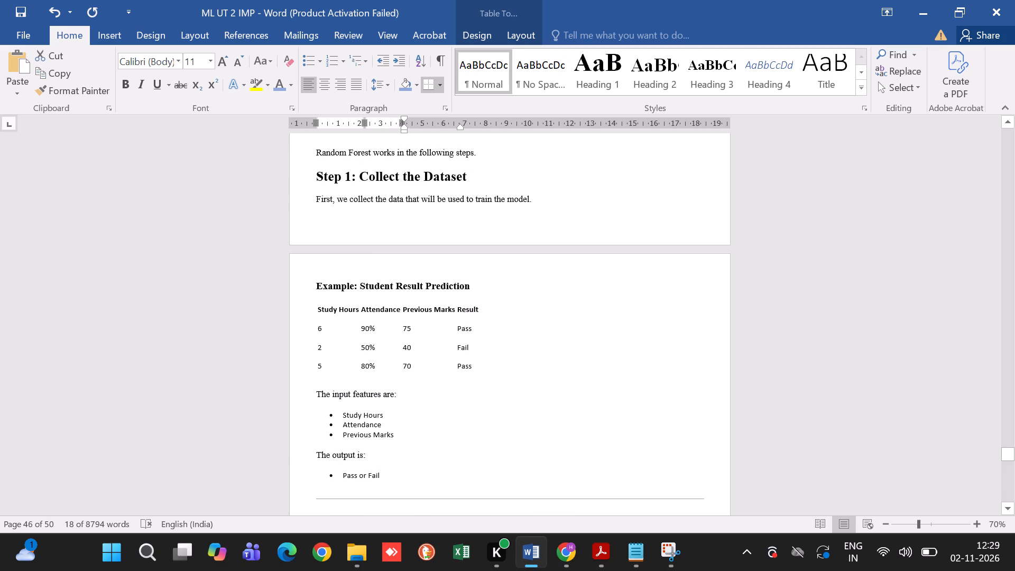
click(316, 314)
click(308, 296)
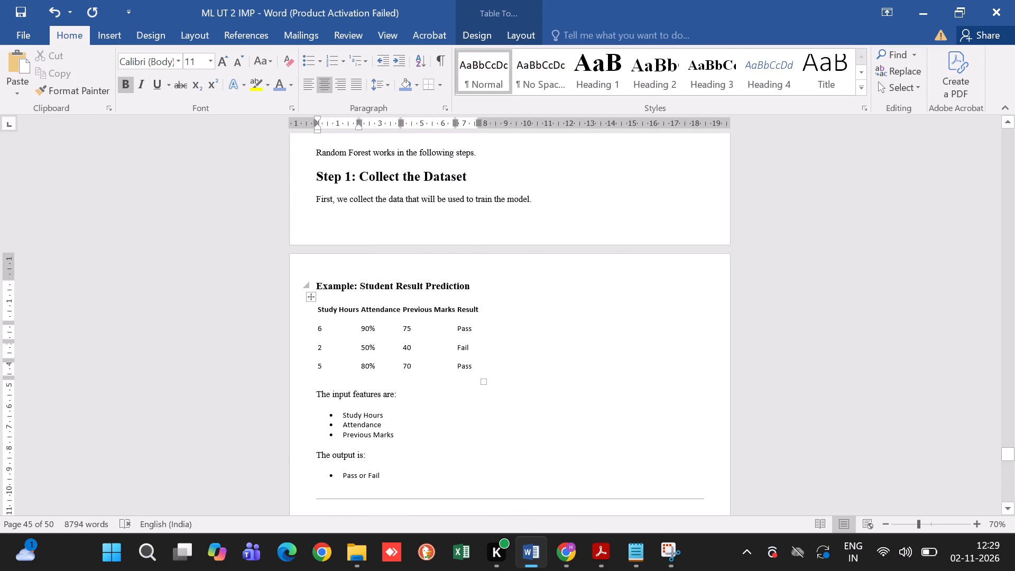
click(442, 275)
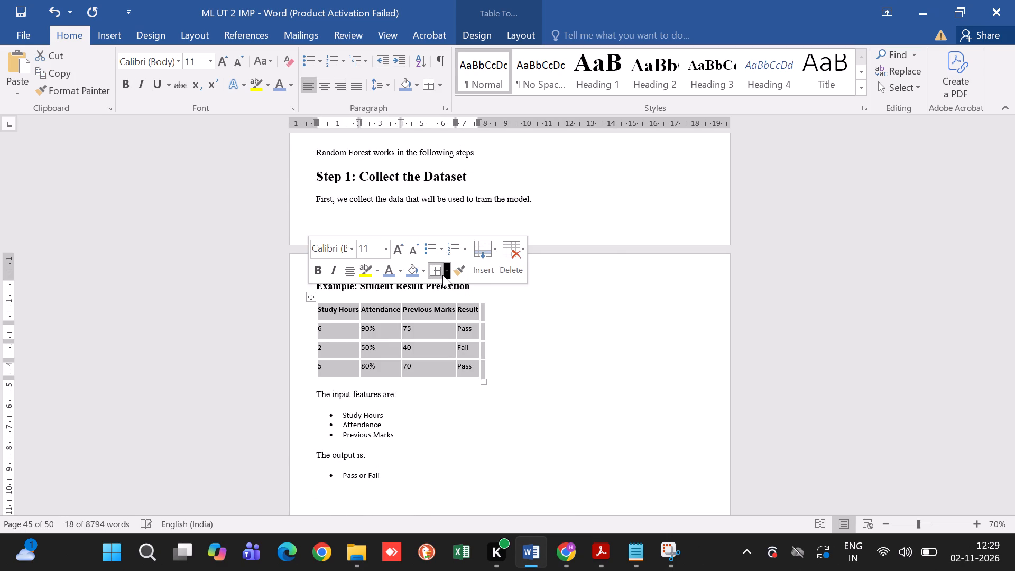
click(447, 275)
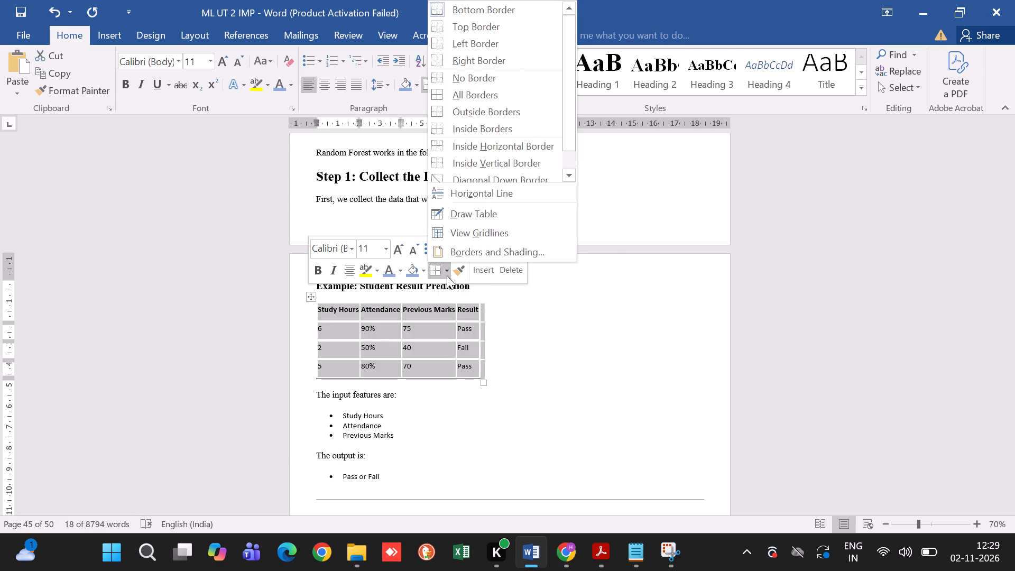
click(485, 95)
Set the font size of the entire Q.10 answer, from the Introduction heading to the document's end, to 12.
scroll(484, 252, up, 5)
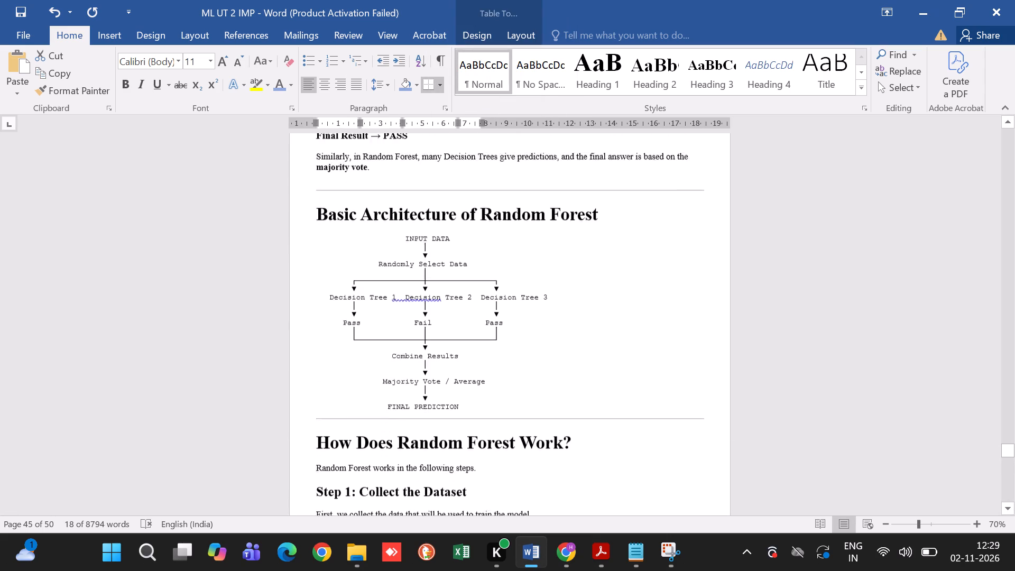
scroll(484, 252, up, 4)
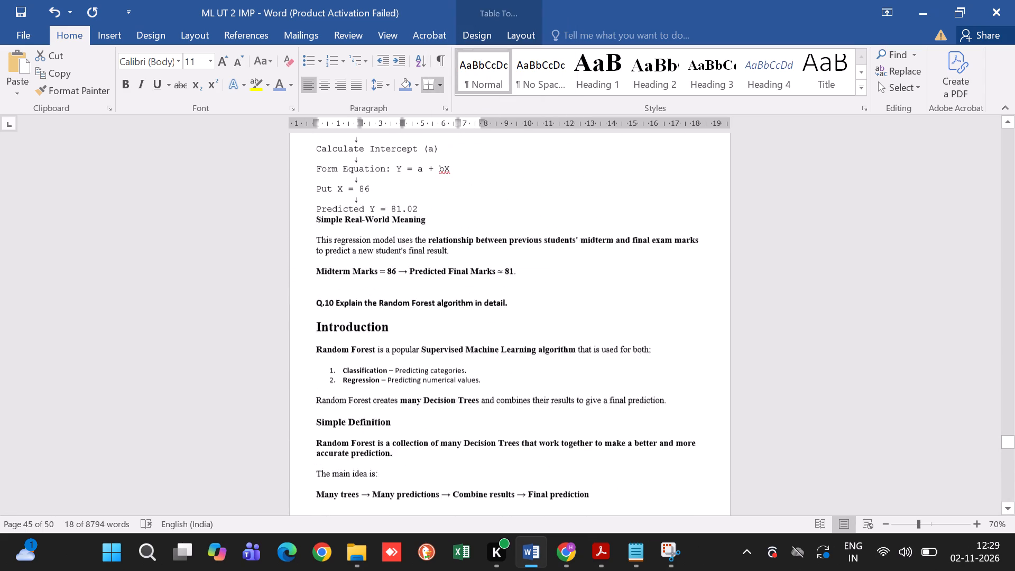
scroll(484, 252, up, 1)
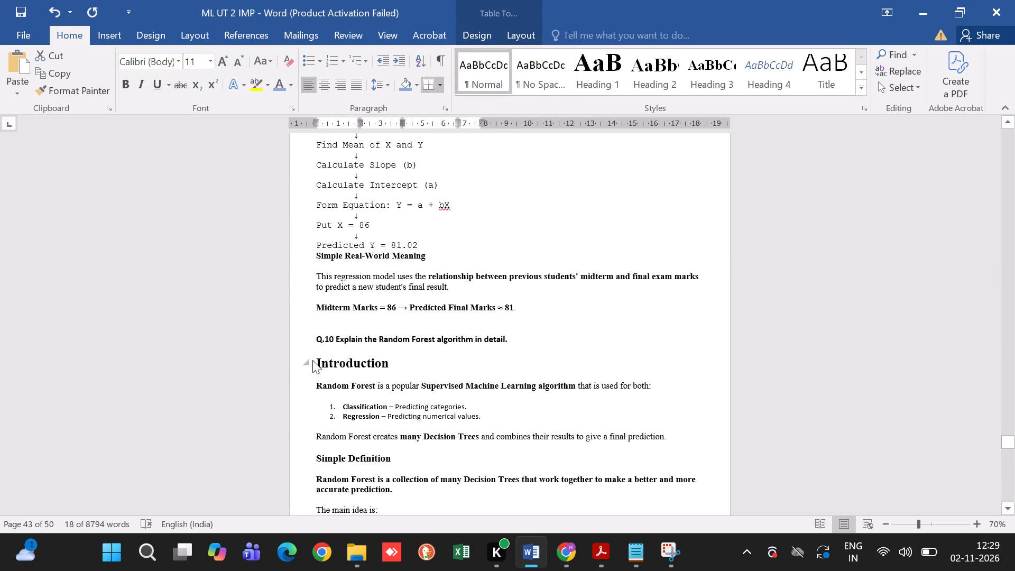
drag(316, 361, 477, 570)
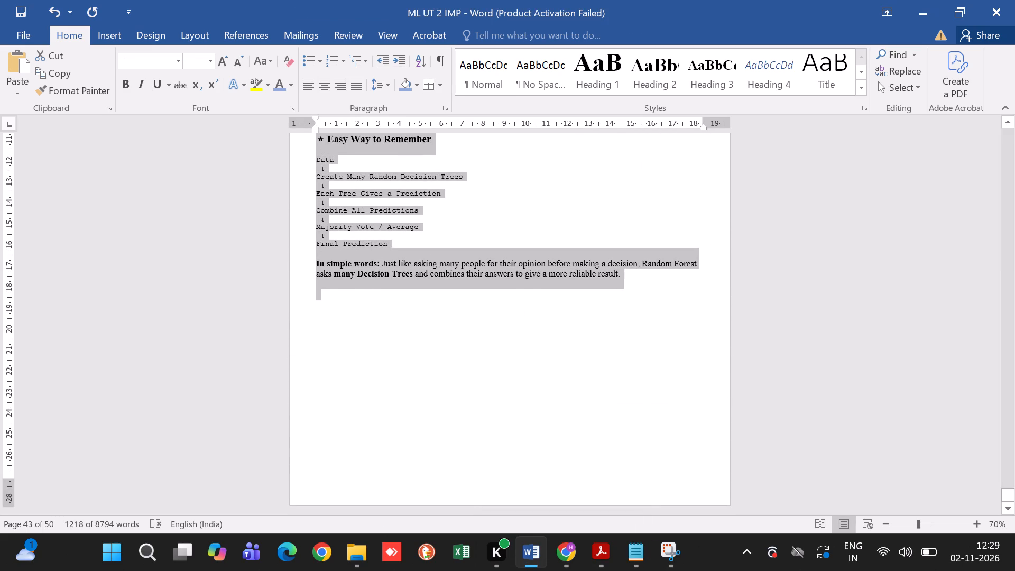
click(195, 61)
text(12)
key(Return)
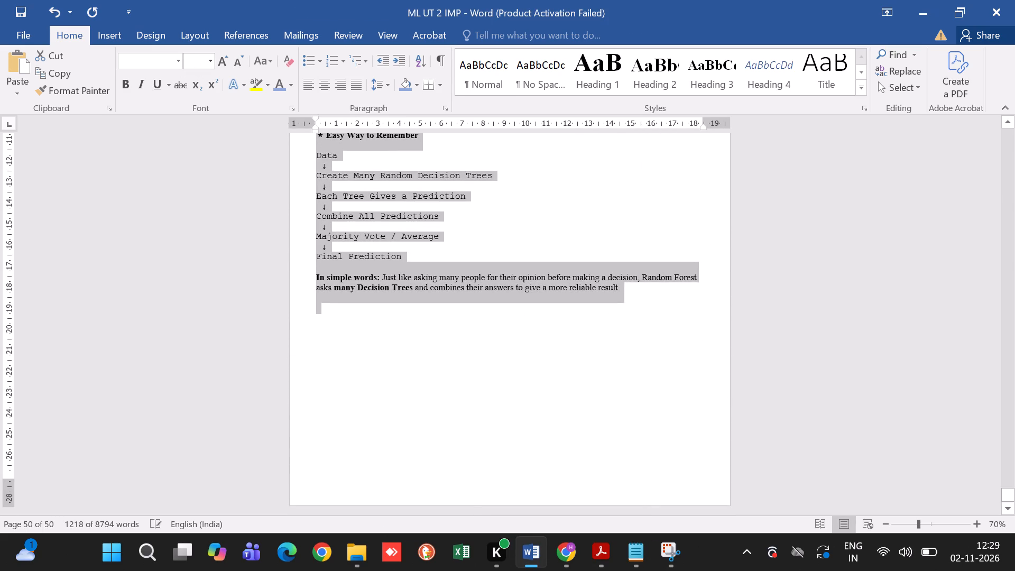
Remove the space before paragraphs throughout the selected Q.10 answer.
click(393, 82)
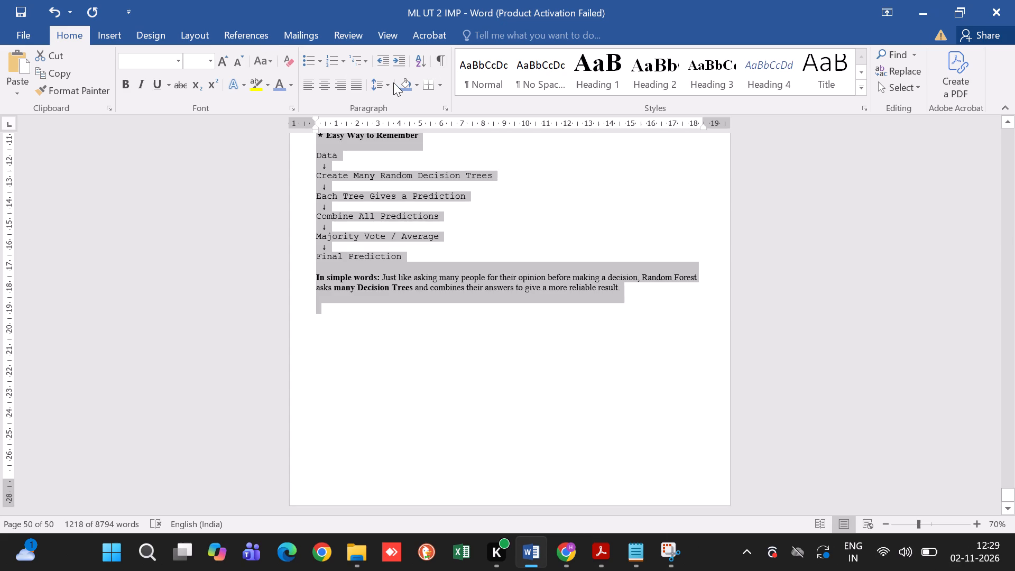
click(389, 84)
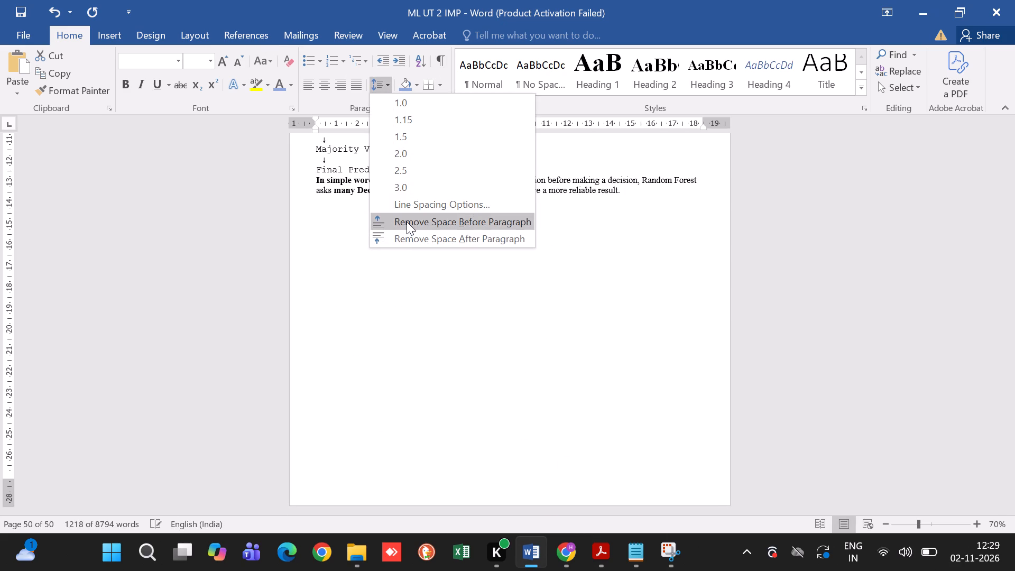
click(407, 222)
Look over the reformatted Random Forest answer from its end back up to the Step 5 section.
scroll(407, 222, up, 4)
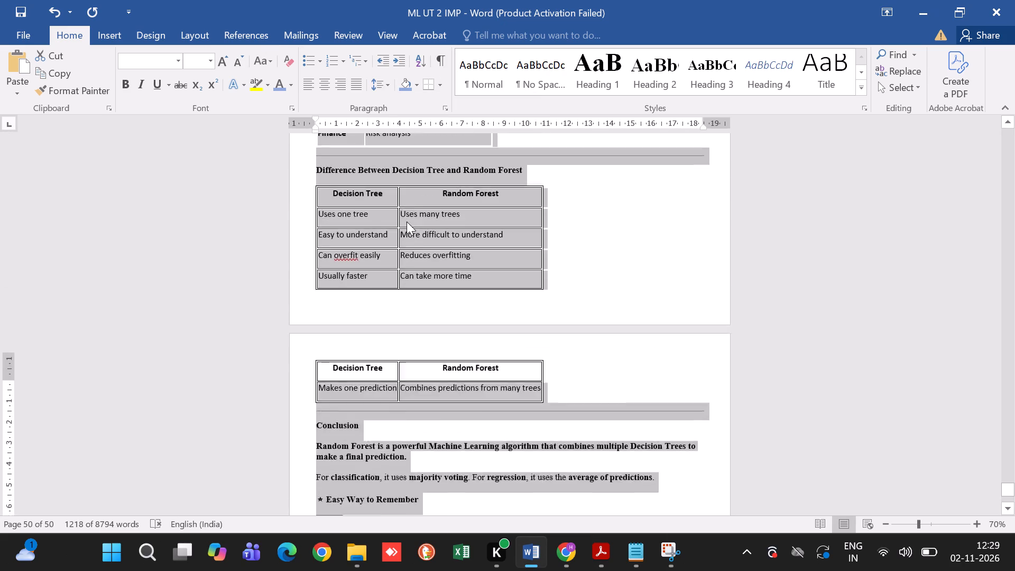
scroll(407, 222, up, 1)
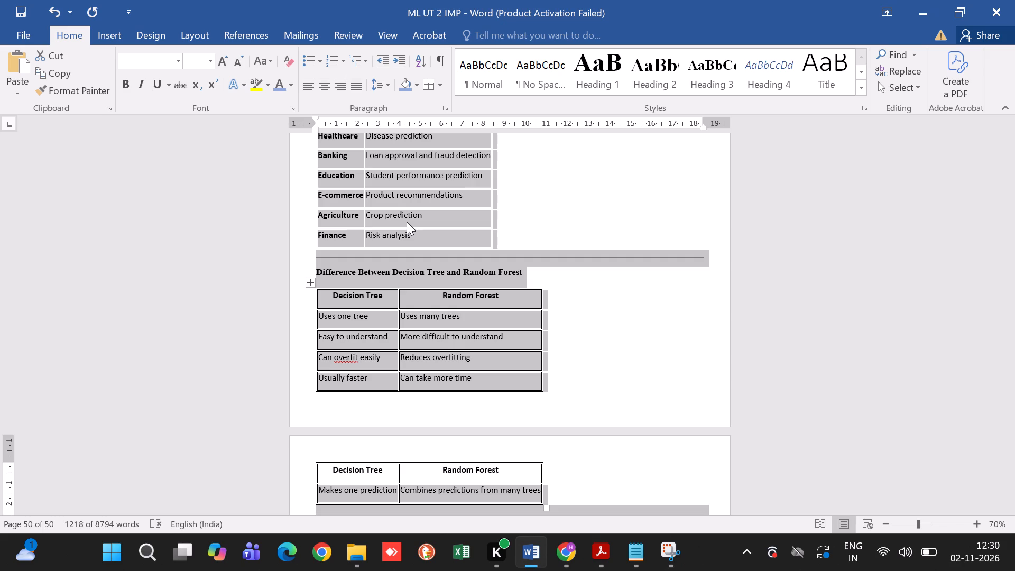
scroll(407, 222, up, 4)
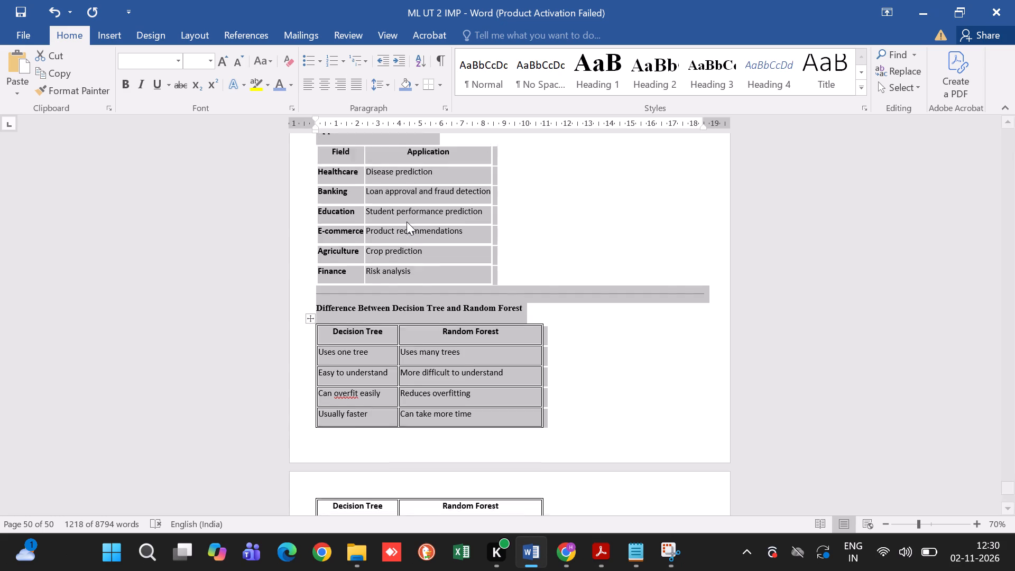
scroll(407, 222, up, 7)
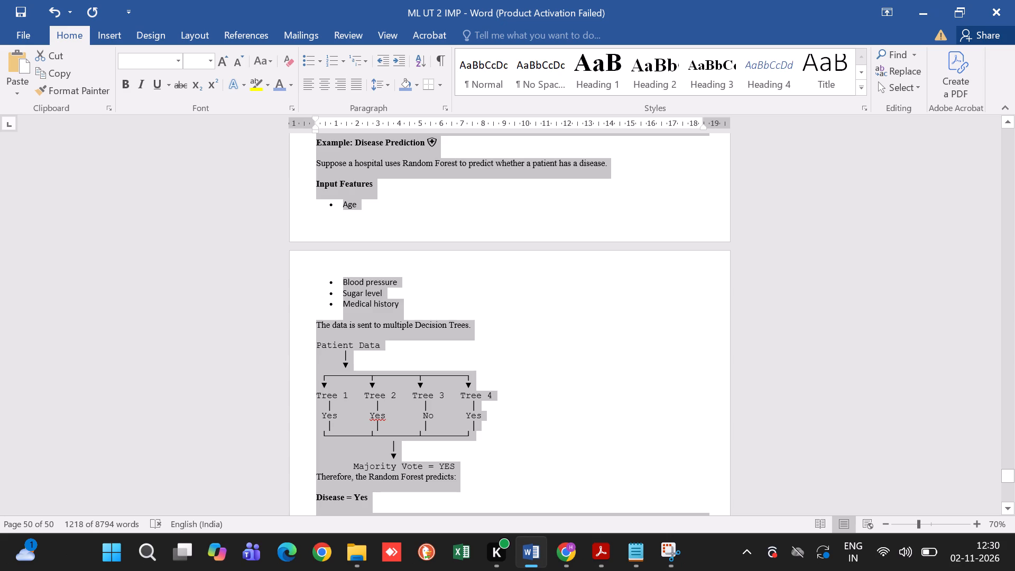
scroll(407, 222, up, 8)
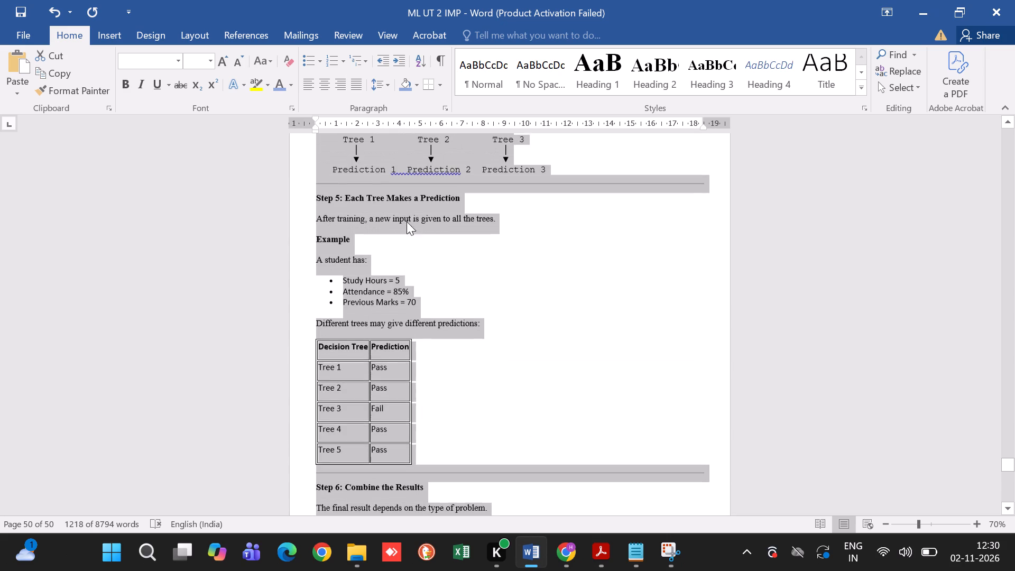
scroll(407, 222, up, 1)
Copy the GeeksforGeeks Training Data Instance diagram from the Google image results in Chrome and paste it after "Previous Marks = 70" in Word.
click(570, 545)
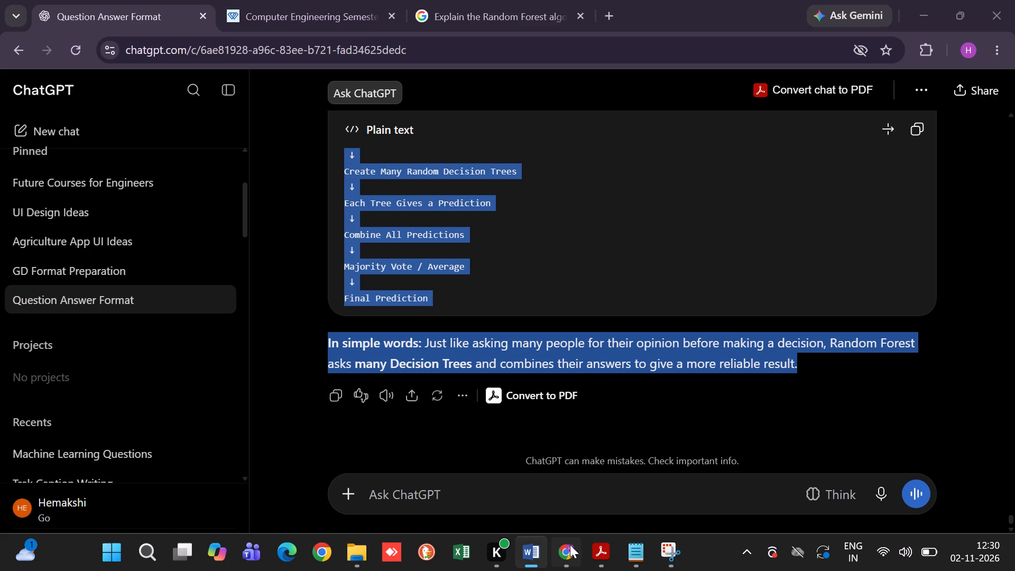
click(473, 5)
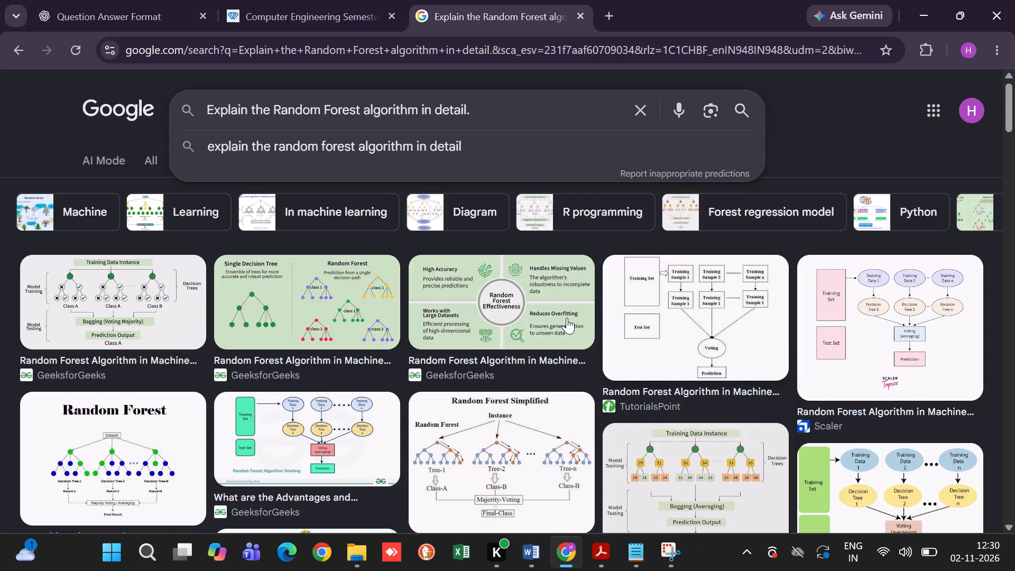
right_click(146, 297)
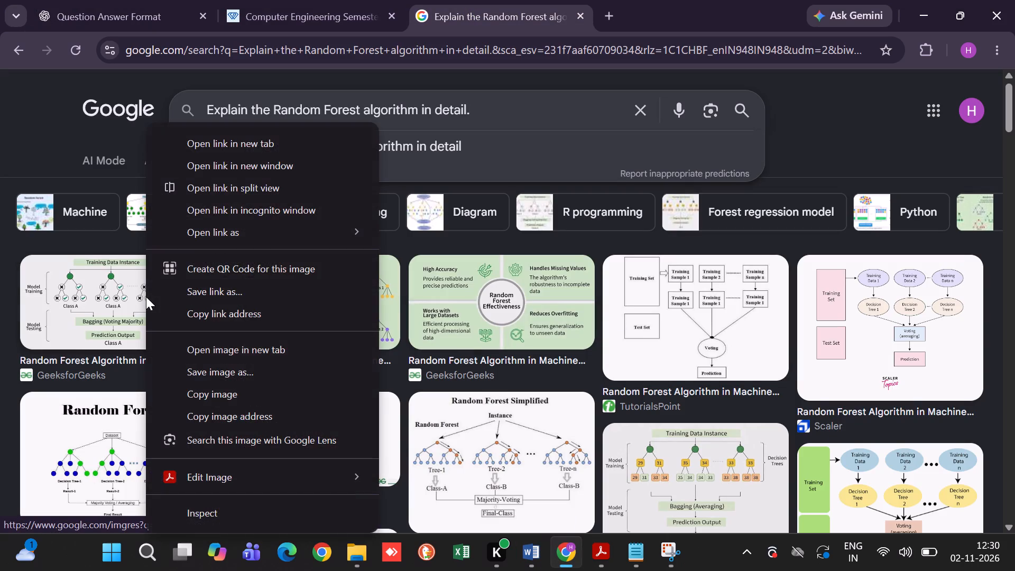
click(222, 394)
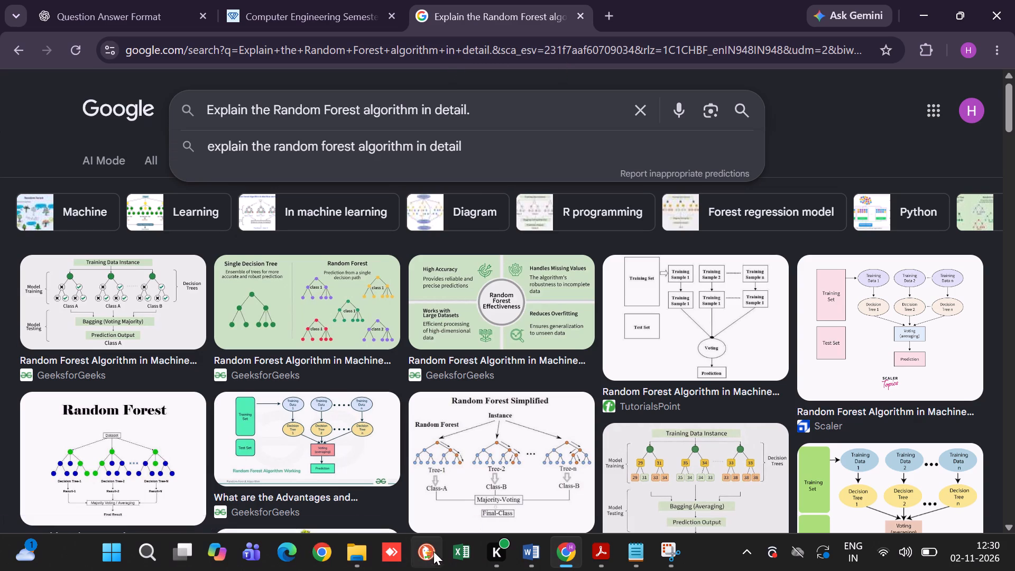
click(527, 542)
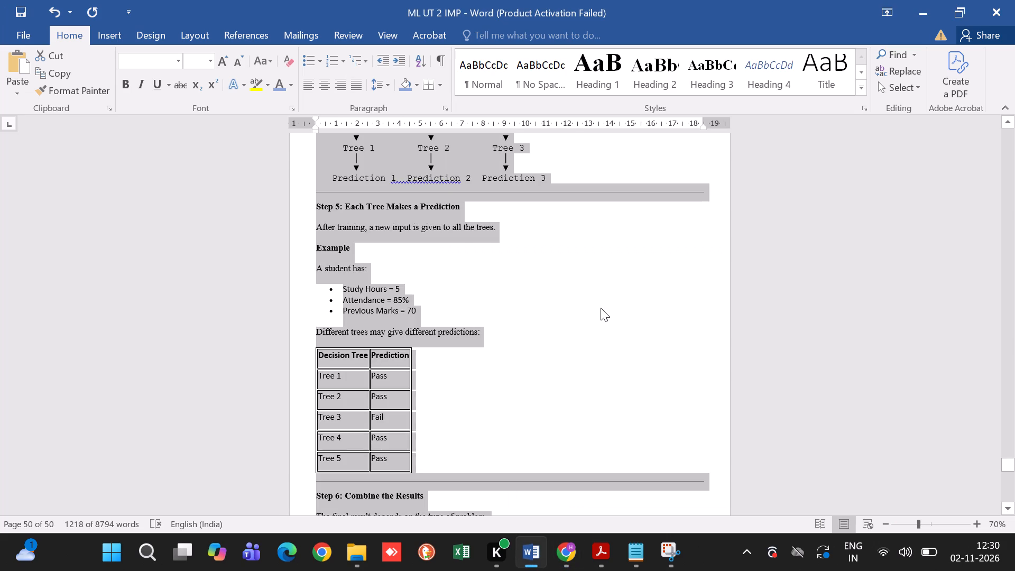
click(601, 308)
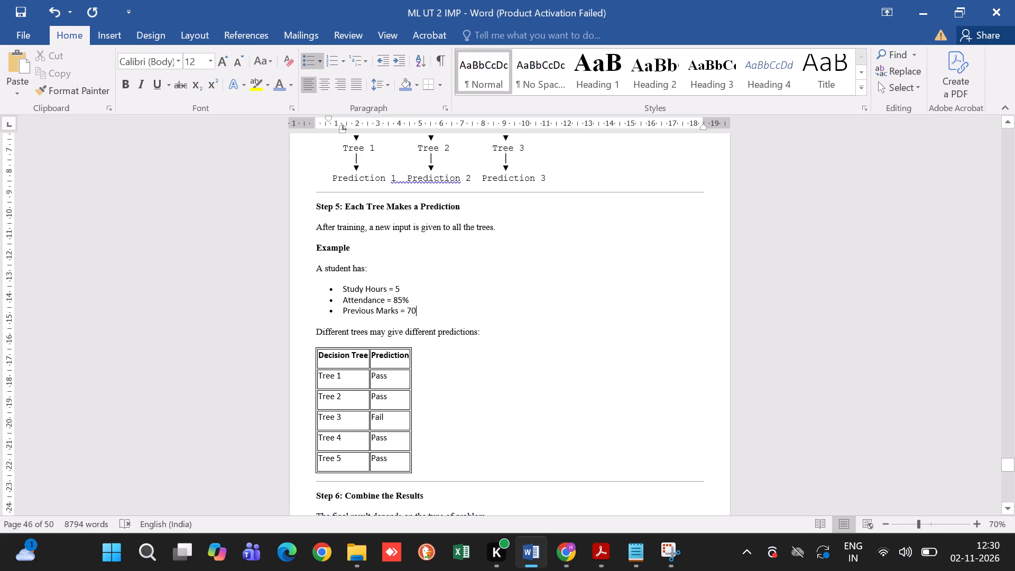
key(ctrl+v)
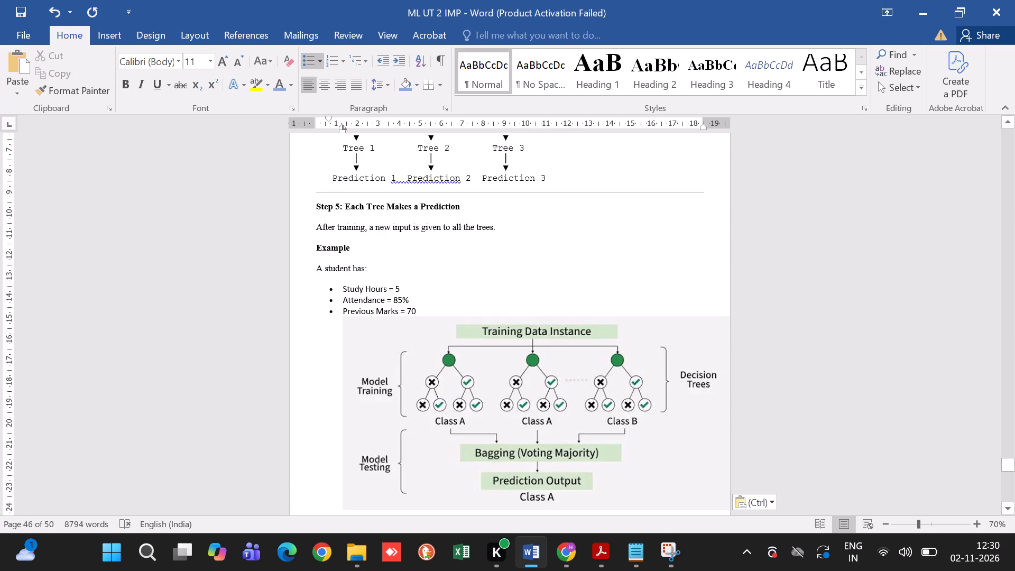
Shrink the pasted Random Forest diagram proportionally so it fits within the page width beside the Previous Marks bullet.
click(535, 402)
drag(341, 315, 373, 330)
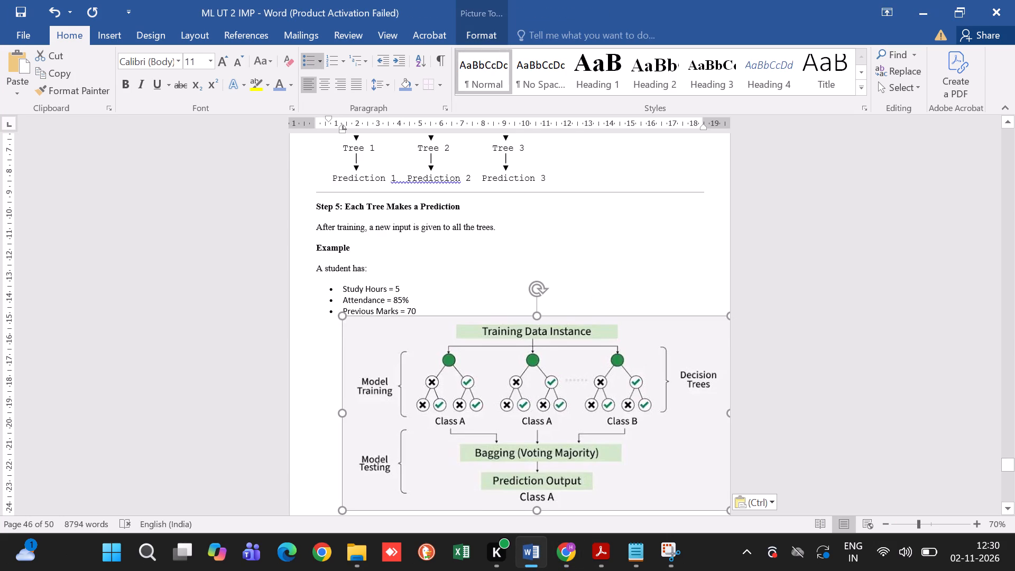
drag(373, 330, 477, 397)
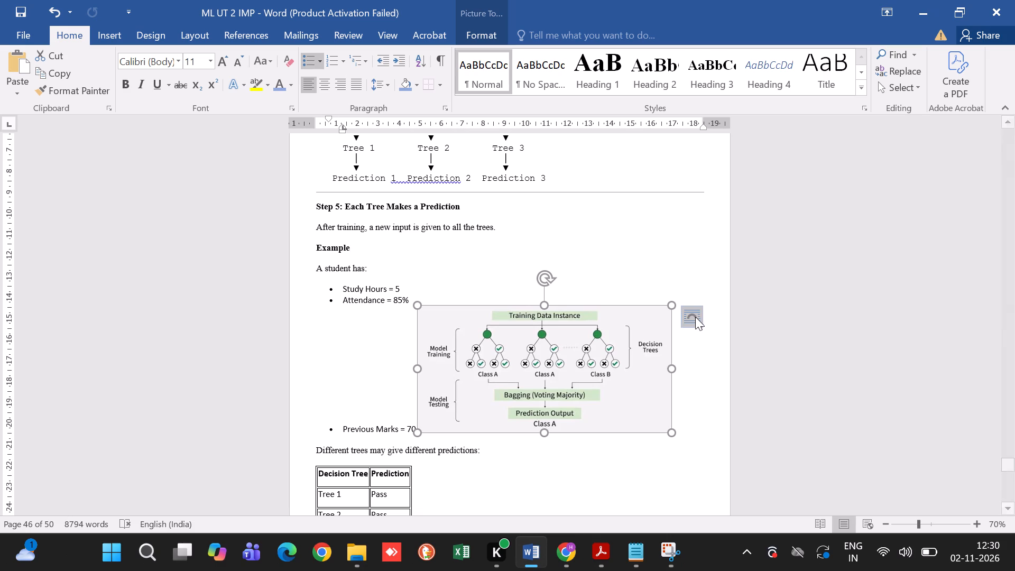
Apply Through text wrapping to the Training Data Instance diagram and move it beside the Step 5 Example text and student details.
click(694, 317)
click(797, 390)
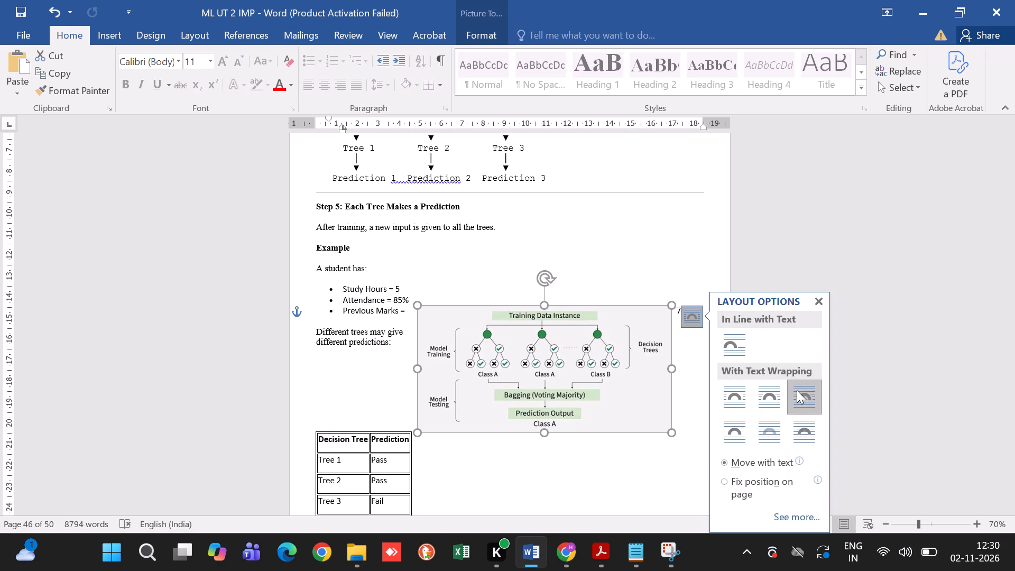
drag(545, 349, 604, 295)
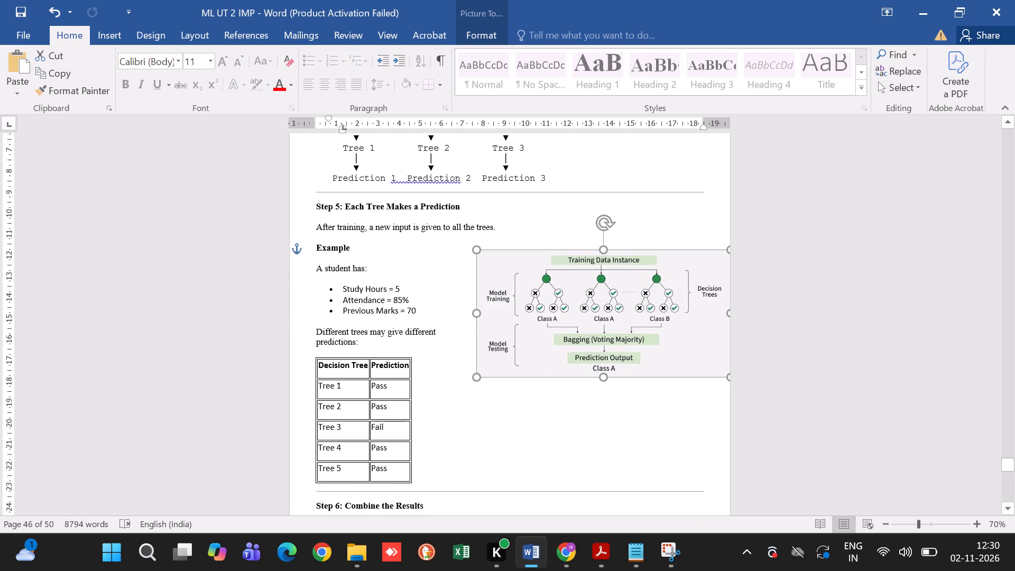
drag(604, 295, 598, 295)
Copy the Scaler Training Set/Test Set diagram from the Google image results in Chrome and paste it into Word beside the Patient Data flowchart.
click(564, 551)
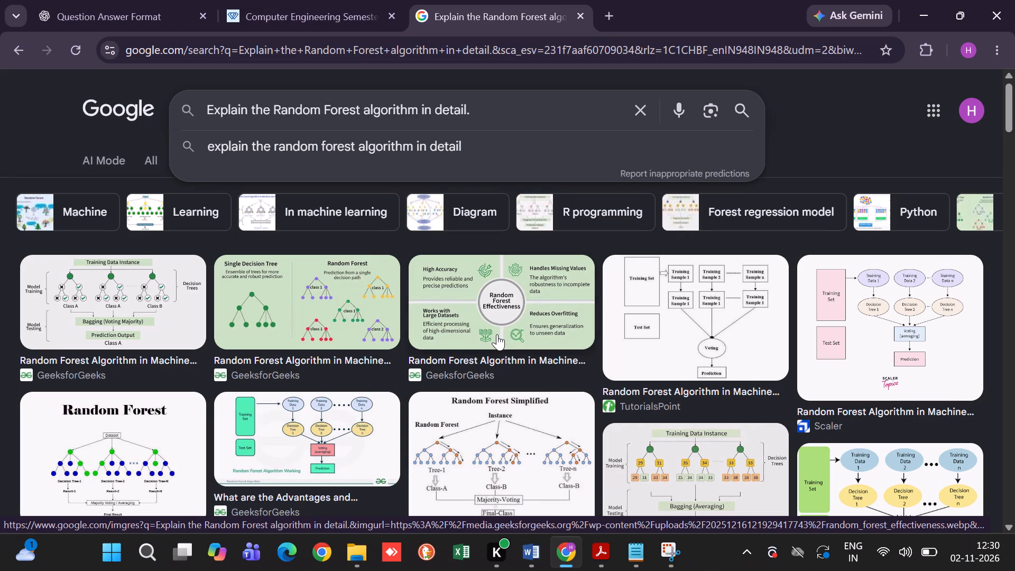
scroll(497, 334, down, 2)
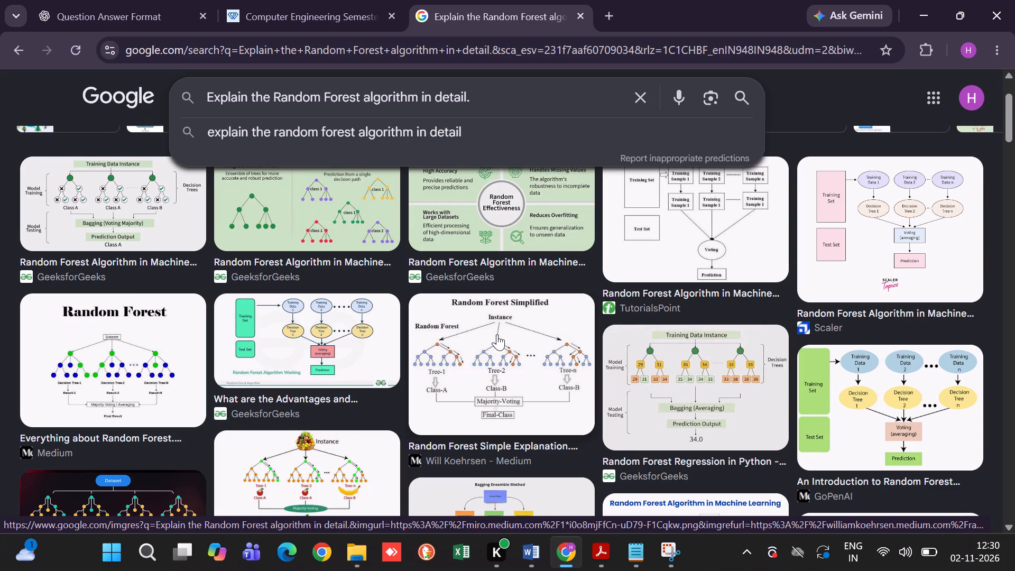
right_click(912, 235)
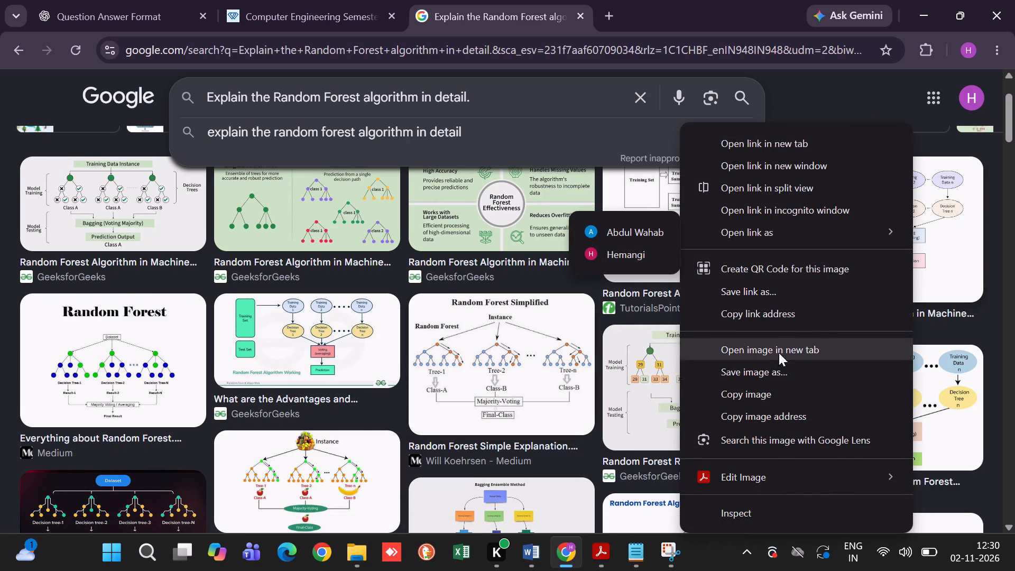
click(770, 387)
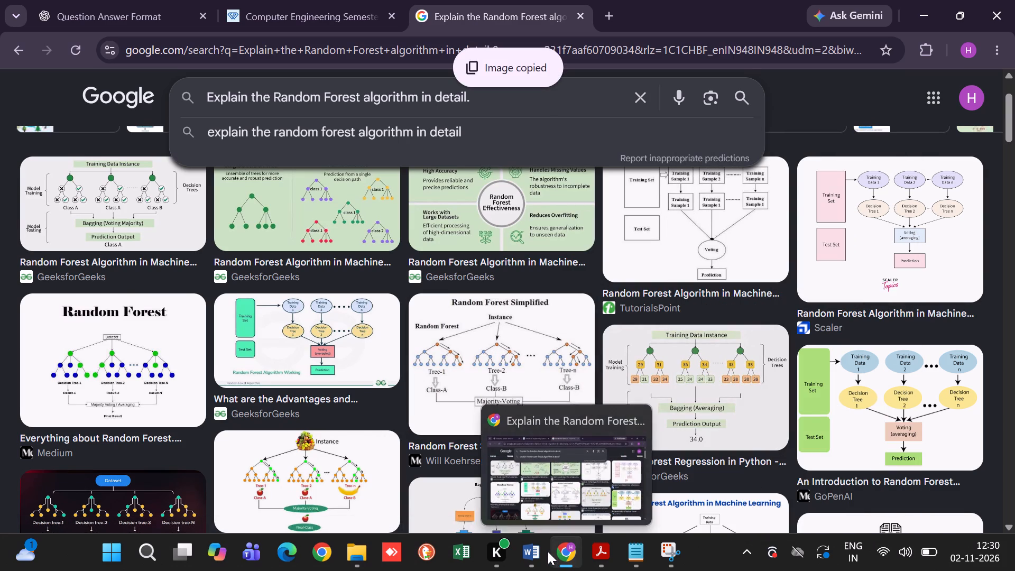
click(546, 551)
scroll(557, 350, down, 5)
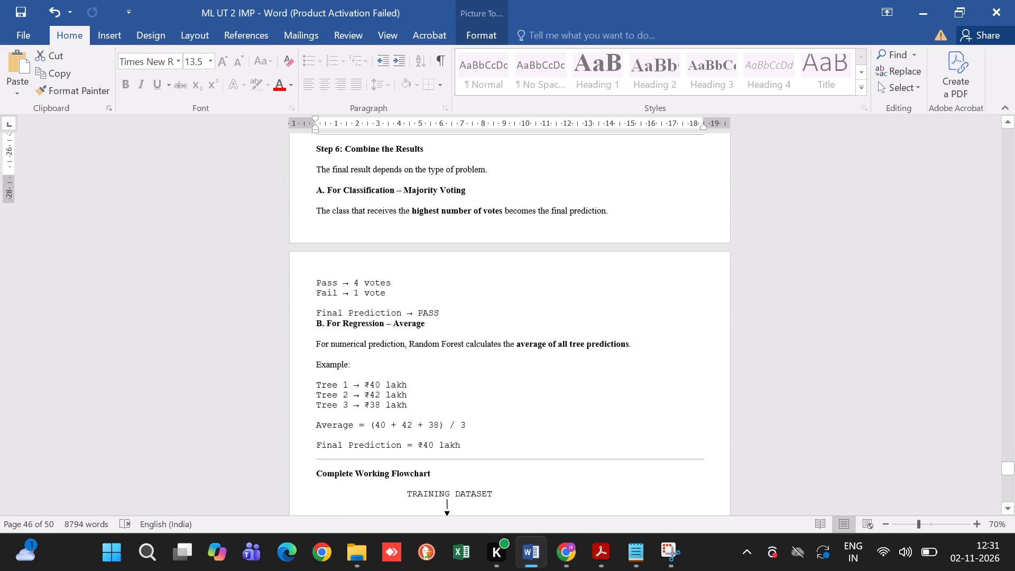
scroll(557, 350, down, 4)
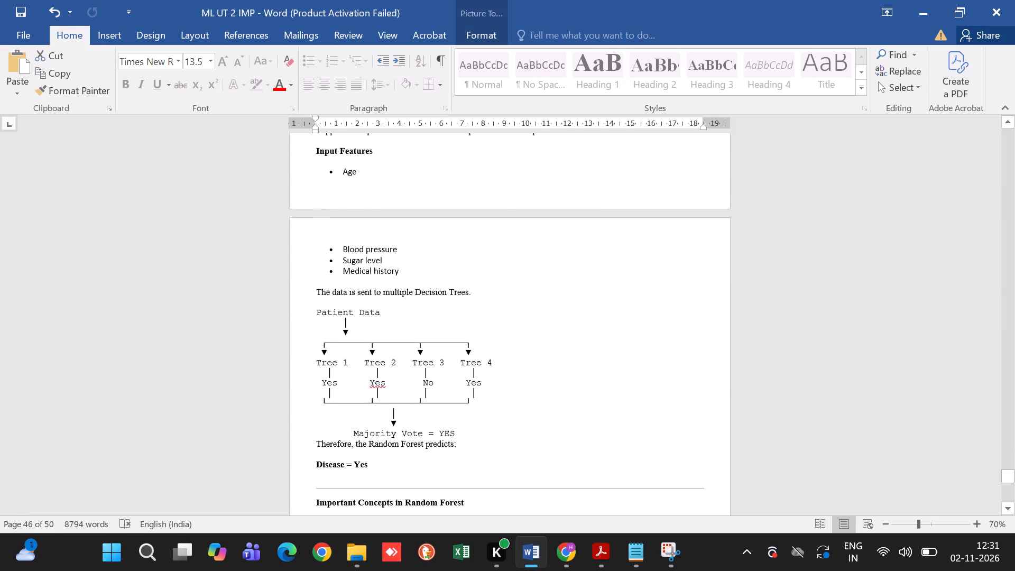
scroll(557, 350, down, 1)
click(521, 369)
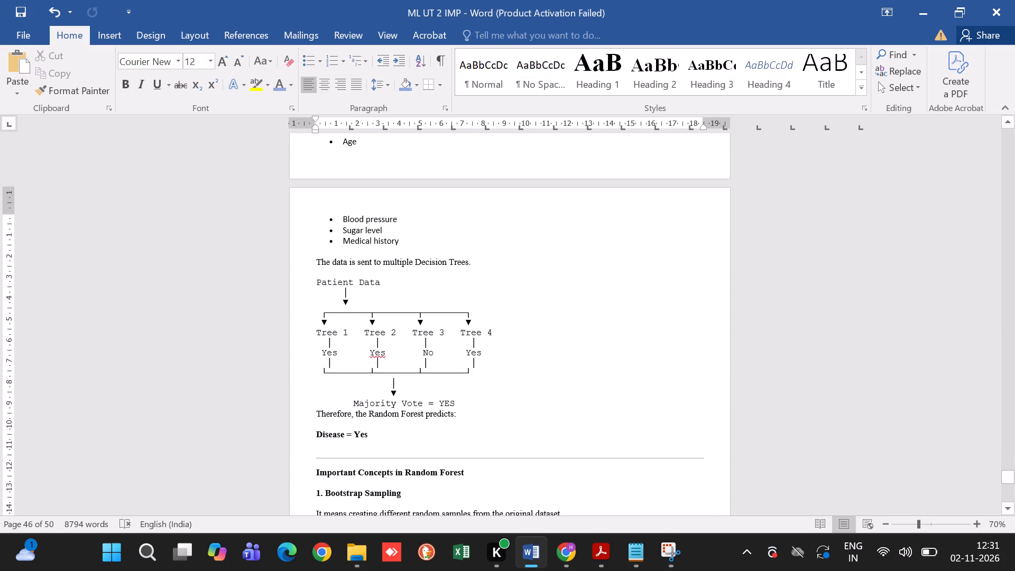
key(ctrl+v)
Shrink the pasted Scaler diagram proportionally to about 7.86 cm high by 10.34 cm wide.
double_click(521, 369)
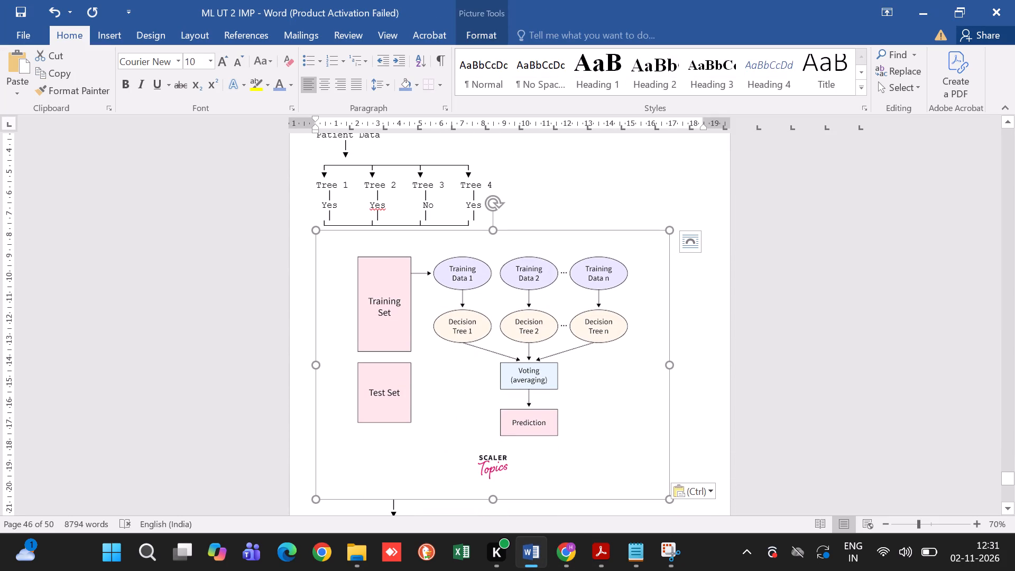
drag(669, 503, 533, 363)
Apply Through text wrapping to the Scaler diagram and move it beside the Blood pressure bullets and Patient Data flowchart.
click(706, 240)
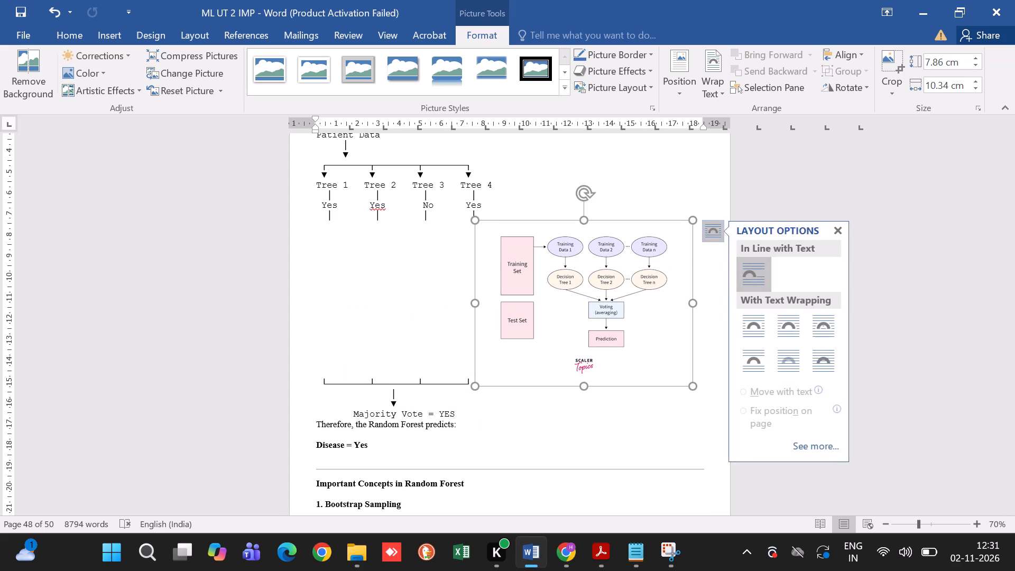
click(818, 325)
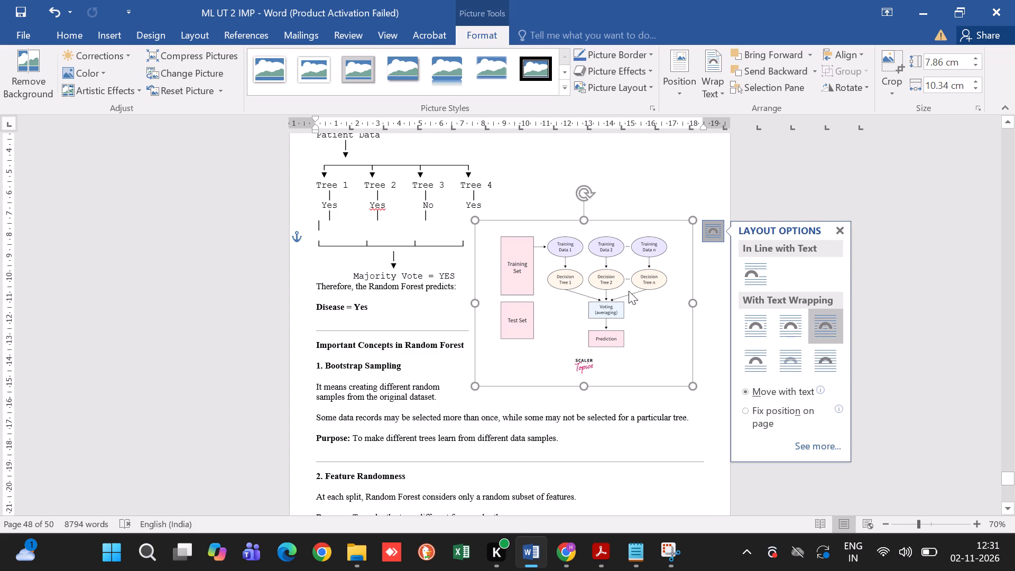
drag(629, 291, 665, 224)
scroll(665, 224, up, 1)
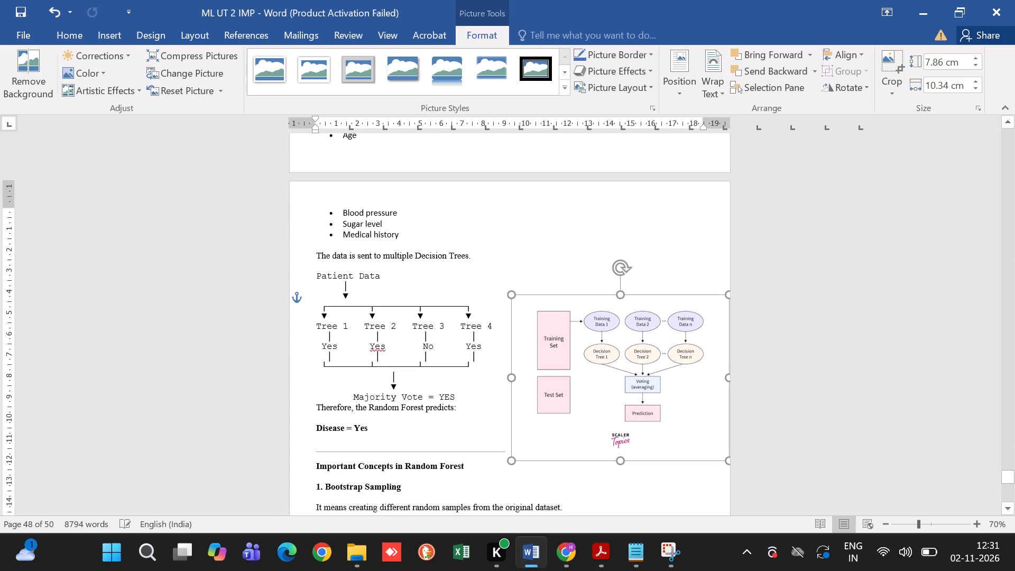
drag(644, 299, 642, 218)
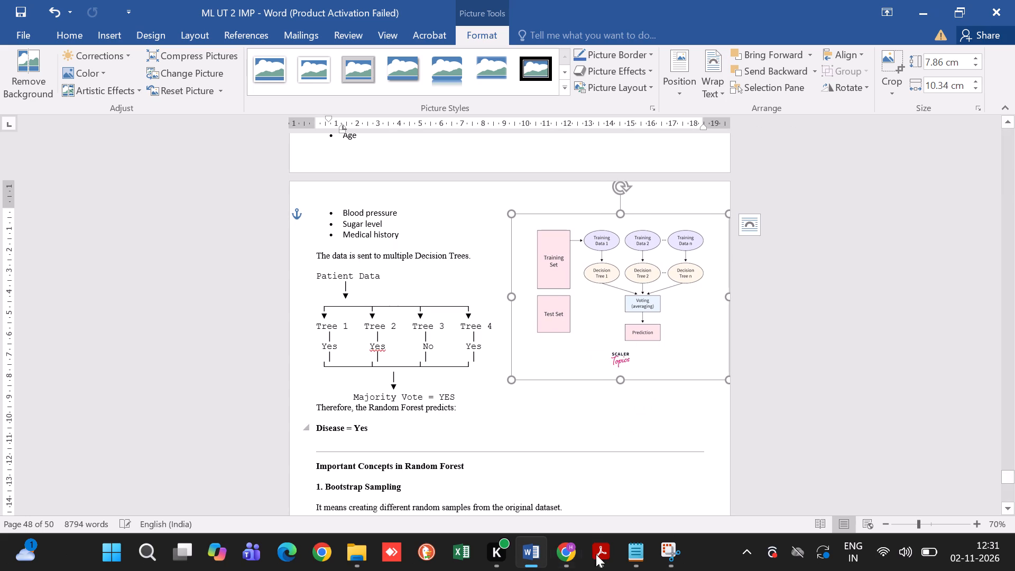
Look through the Random Forest image results in Chrome for another diagram suitable for the Q.10 answer.
click(560, 551)
scroll(562, 421, down, 1)
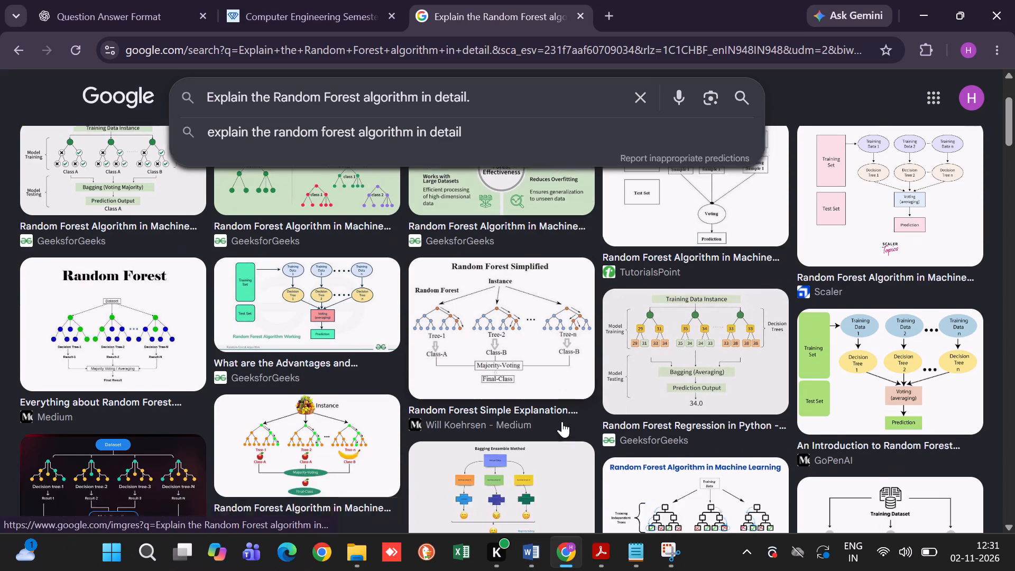
scroll(562, 421, down, 1)
scroll(562, 421, up, 1)
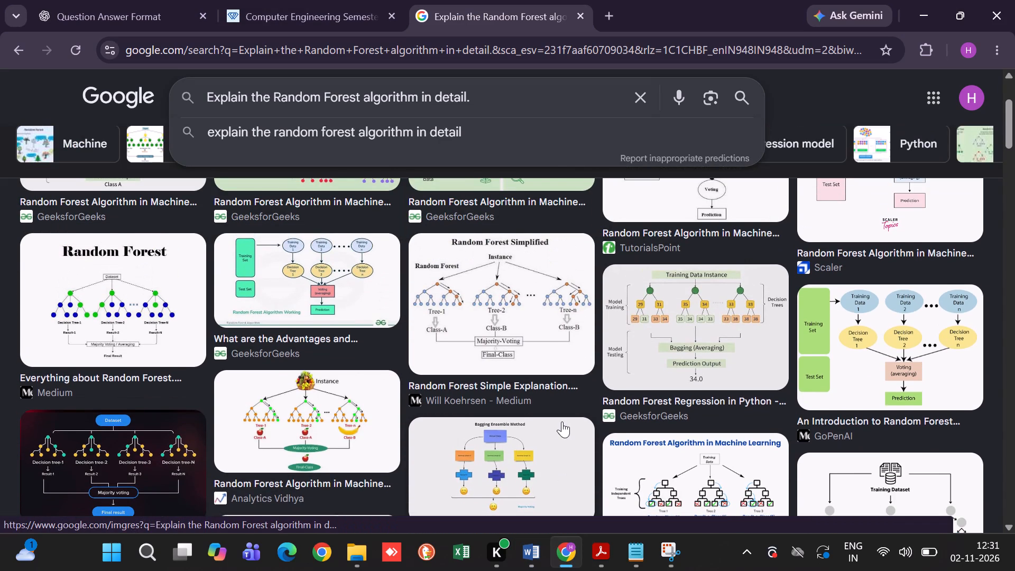
scroll(562, 421, up, 2)
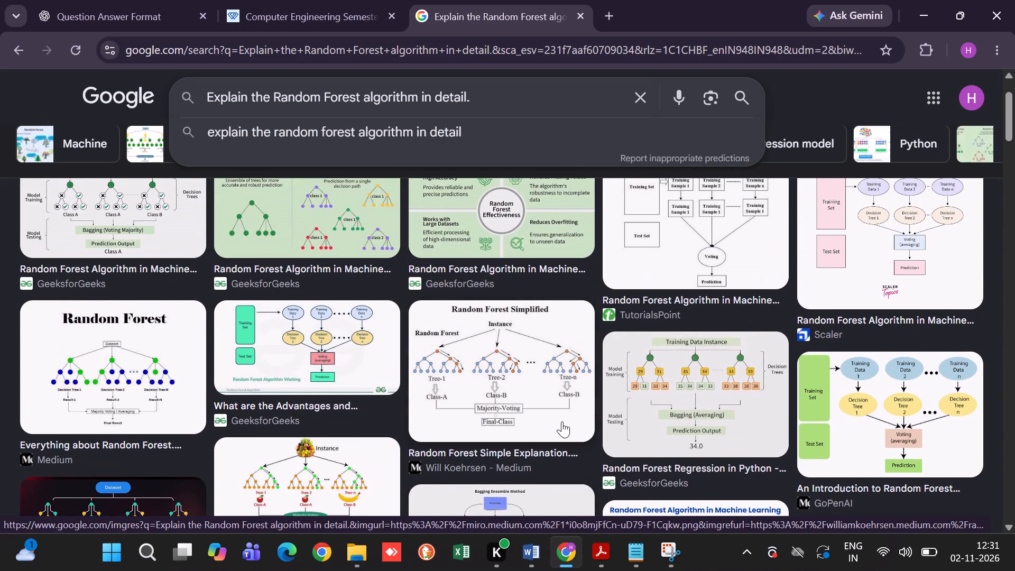
scroll(562, 421, up, 2)
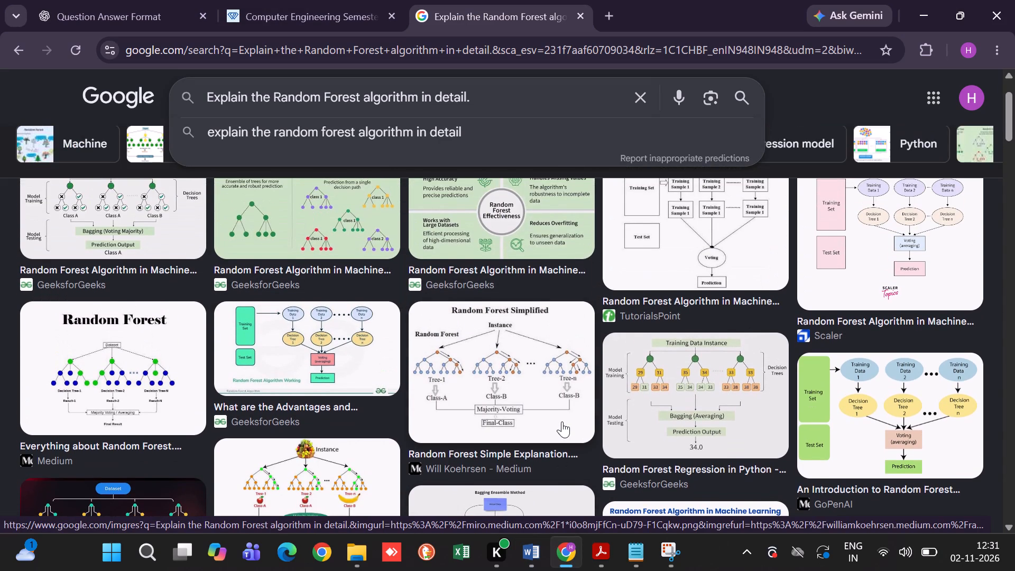
scroll(562, 421, up, 3)
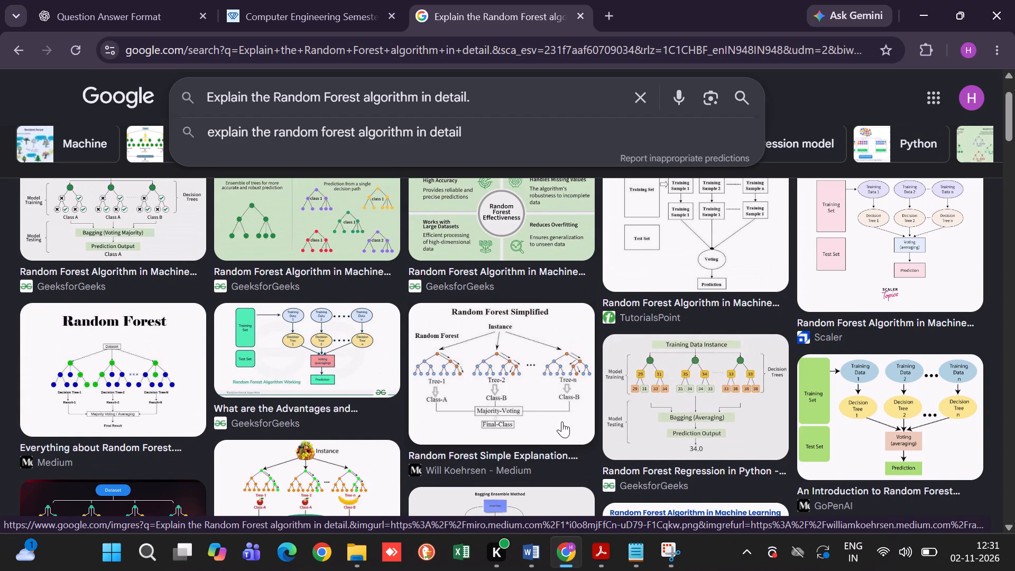
scroll(562, 421, up, 2)
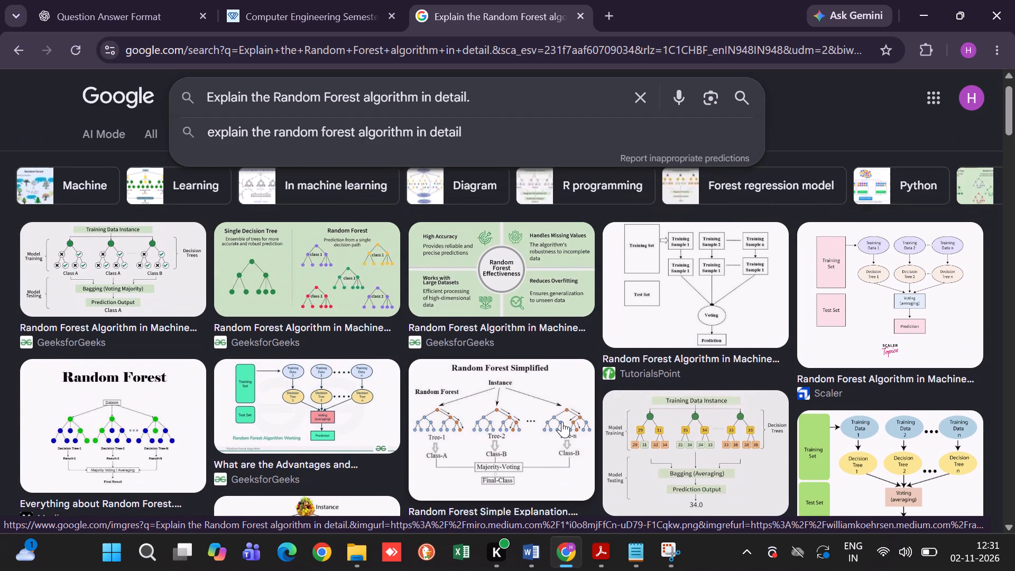
scroll(562, 421, up, 2)
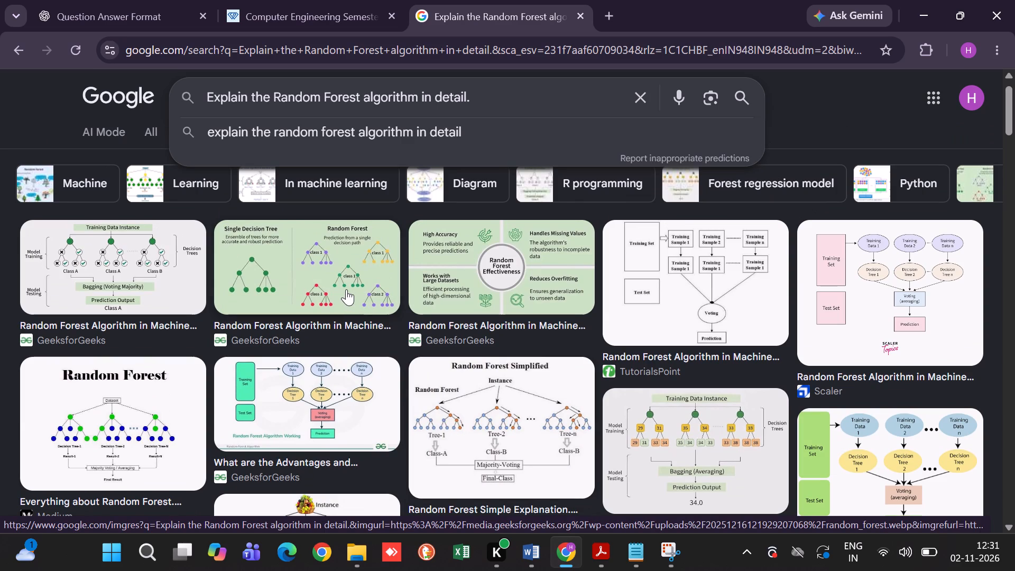
scroll(346, 289, down, 1)
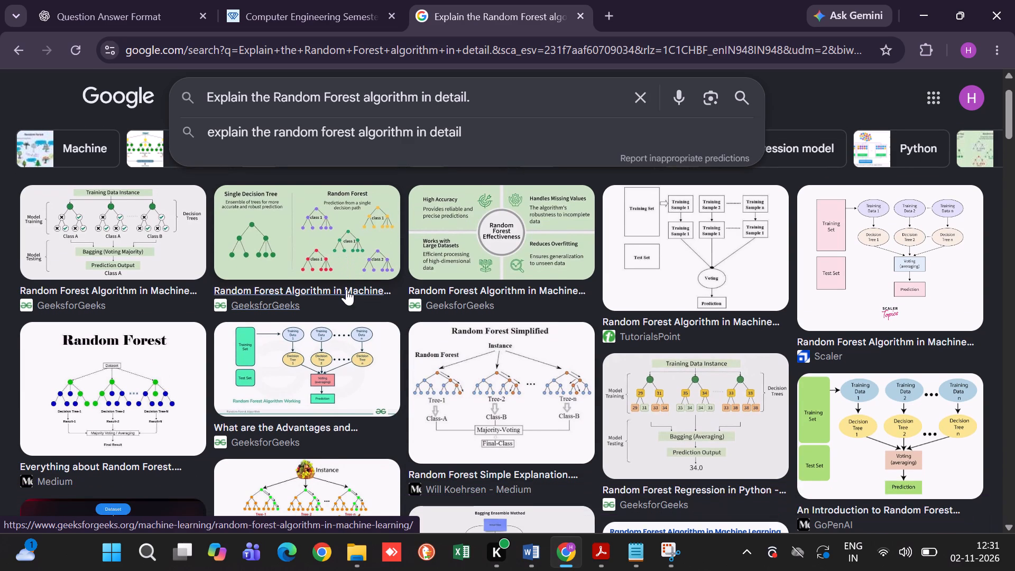
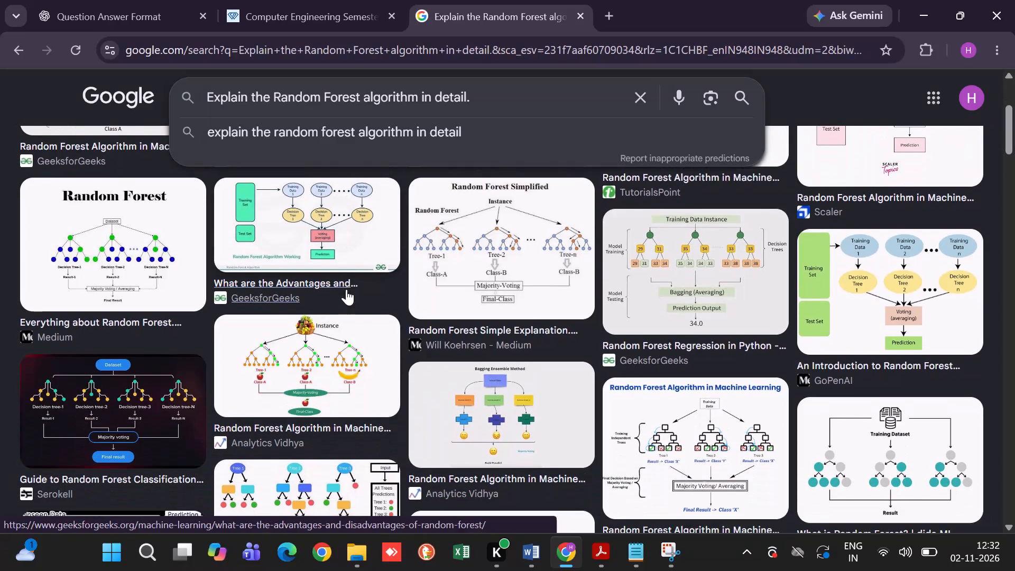
Look further through the Random Forest image results for another diagram that suits the Q.10 answer.
scroll(346, 289, down, 2)
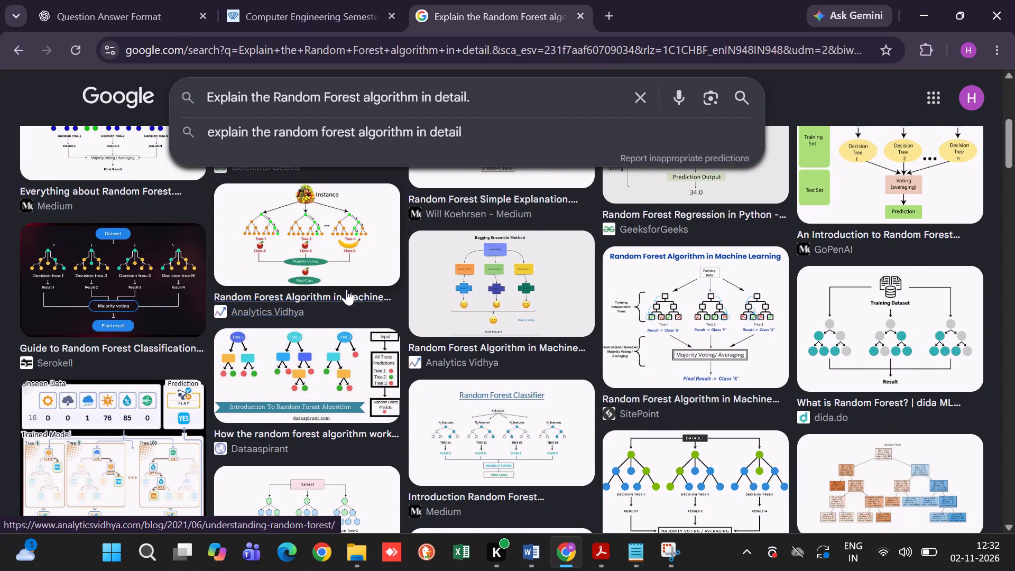
scroll(346, 289, down, 1)
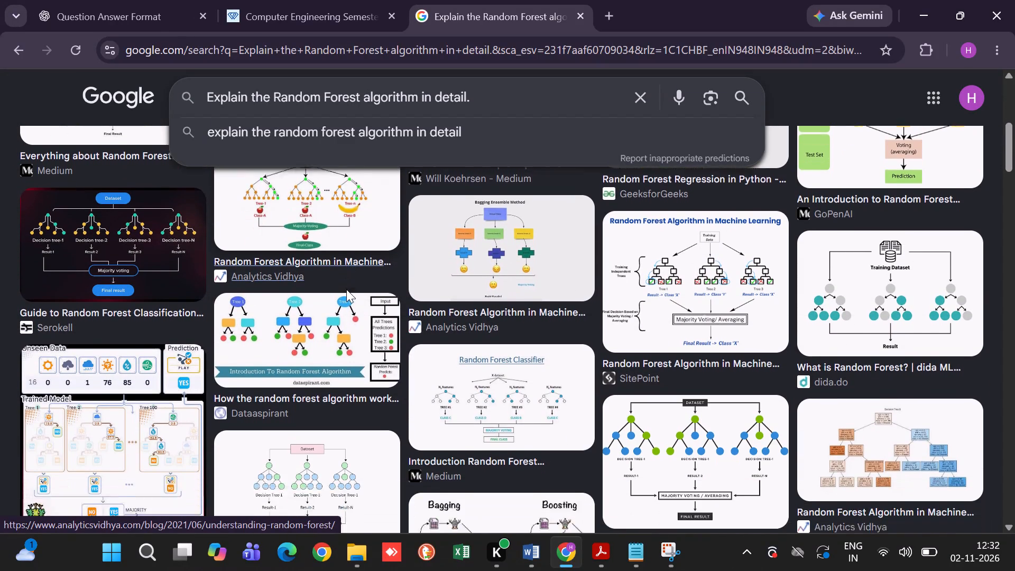
scroll(346, 289, down, 1)
scroll(346, 289, up, 3)
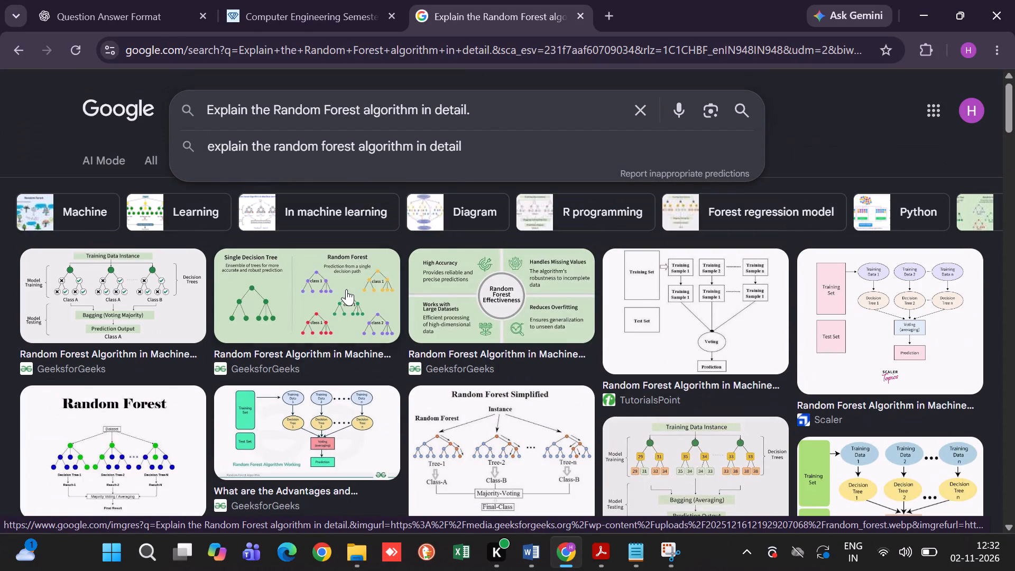
scroll(346, 289, down, 2)
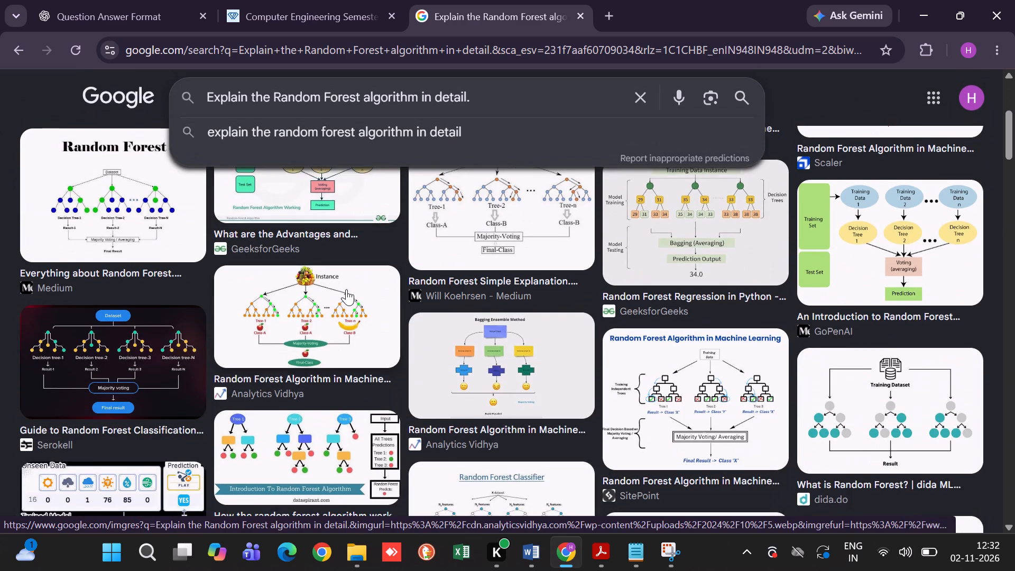
scroll(346, 289, down, 2)
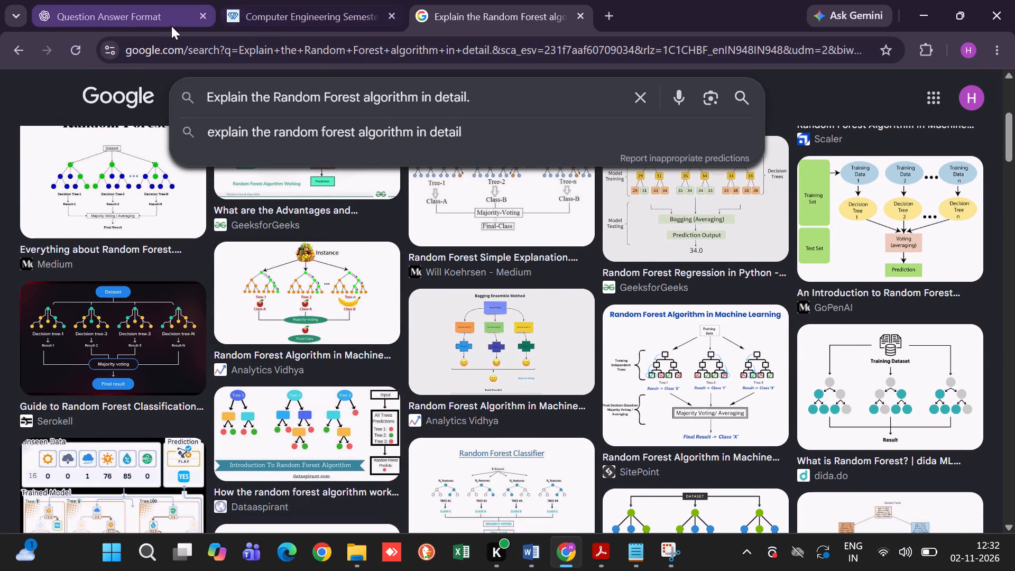
In Notepad, copy the Q4 b question "Explain the different ways to combine the classifiers.".
click(174, 24)
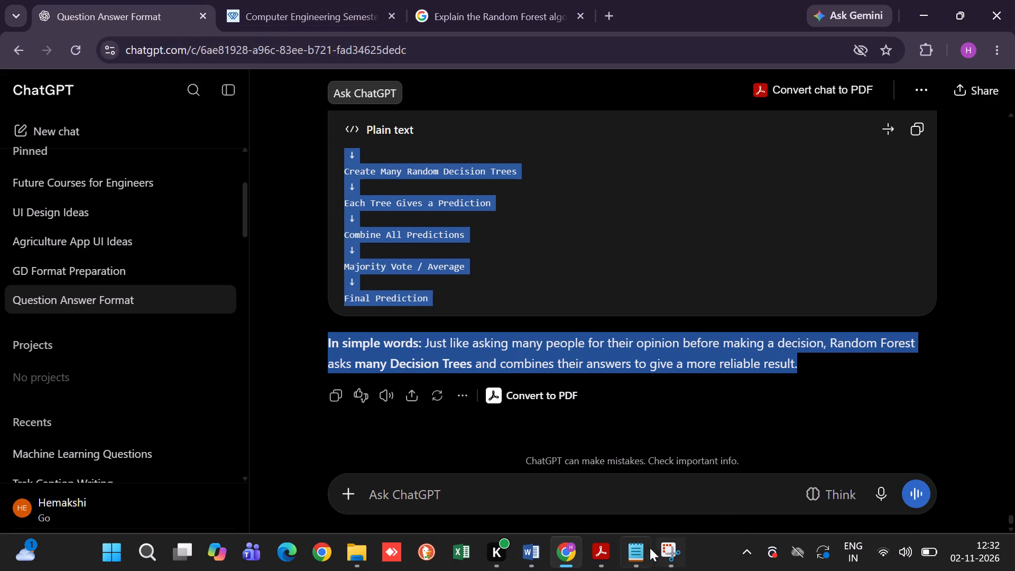
click(636, 554)
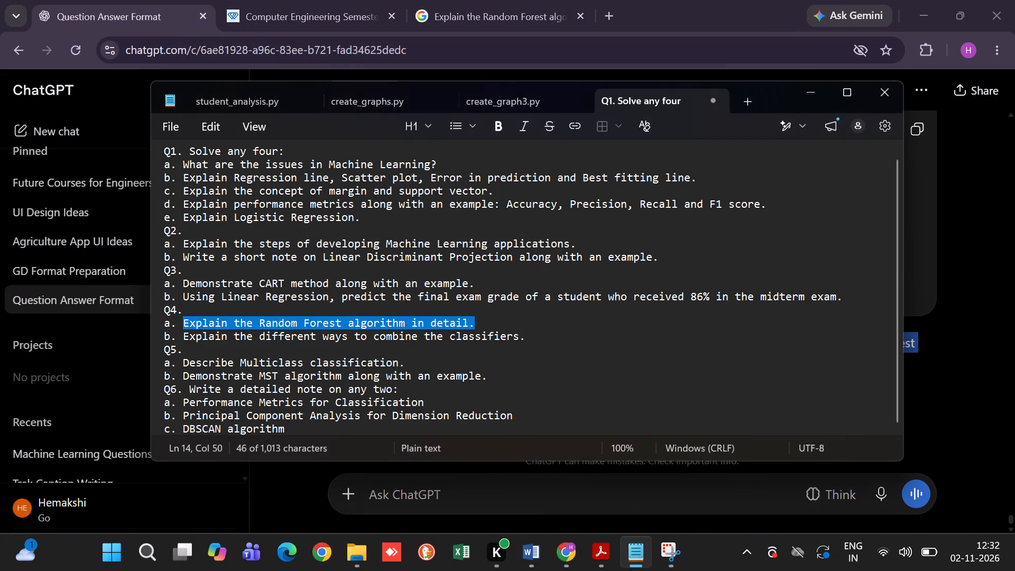
drag(178, 340, 530, 337)
key(ctrl+c)
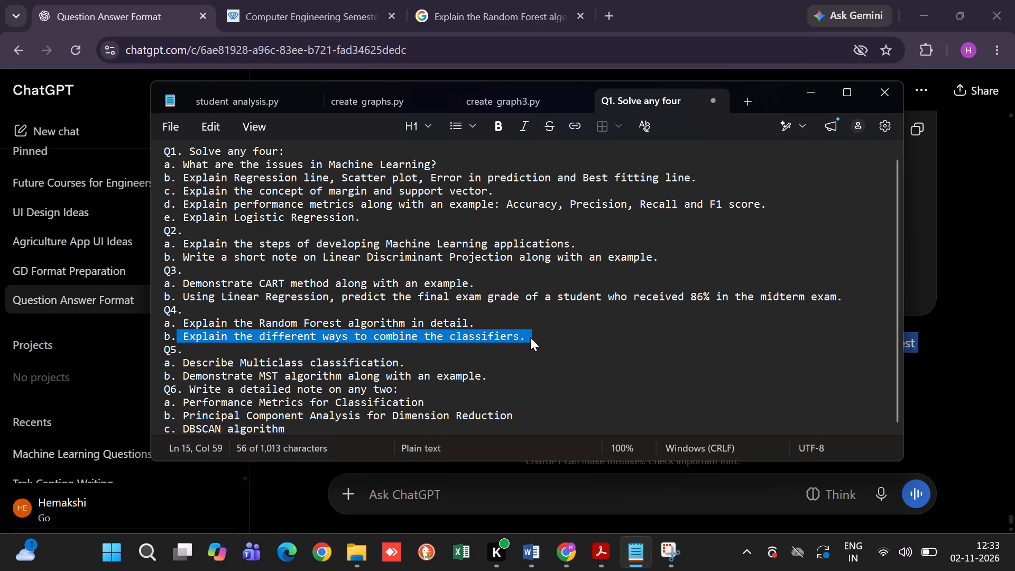
Switch to the ML UT 2 IMP document in Word and look back through the Random Forest answer towards its opening definition.
click(598, 563)
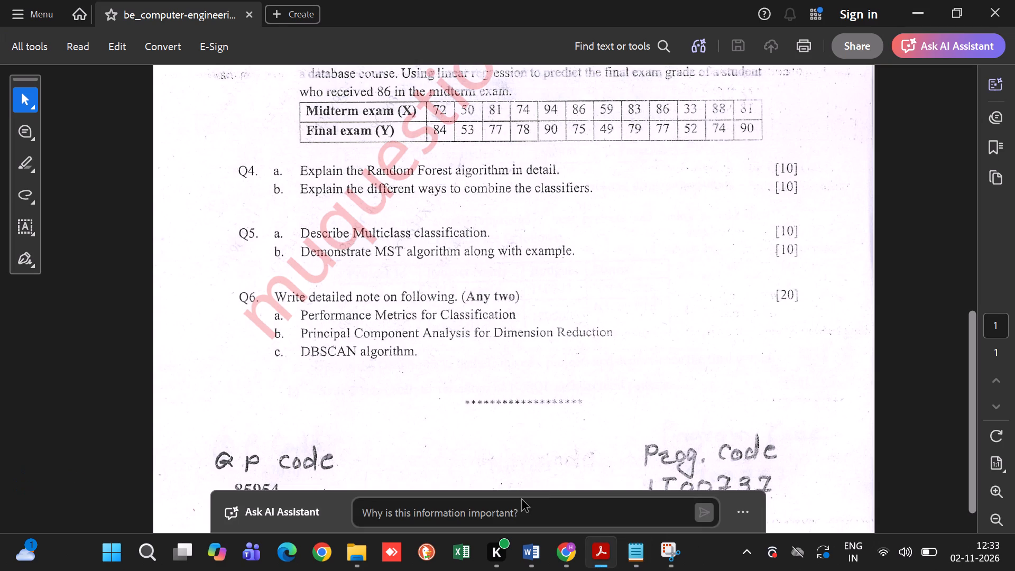
click(523, 555)
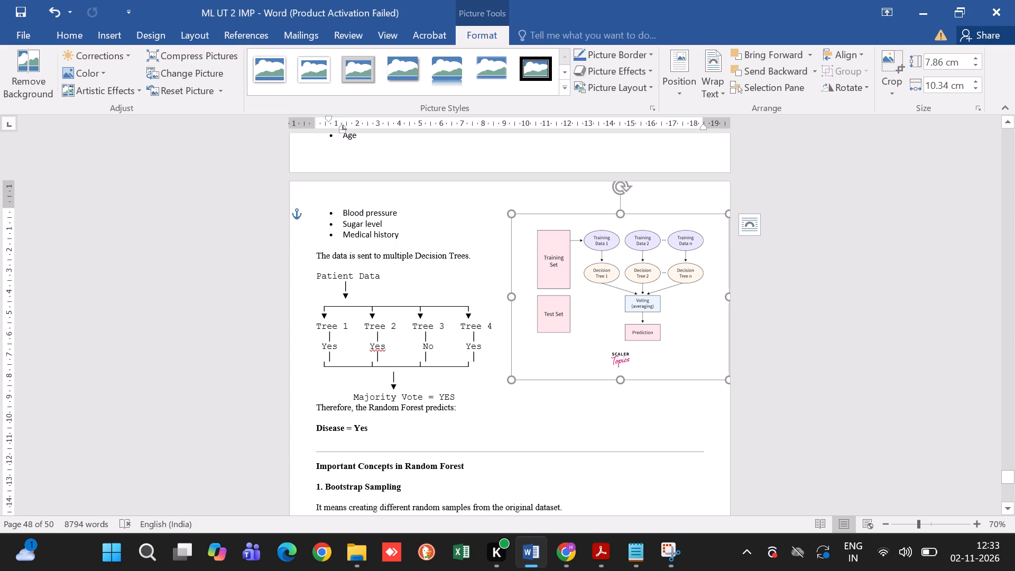
scroll(455, 403, up, 8)
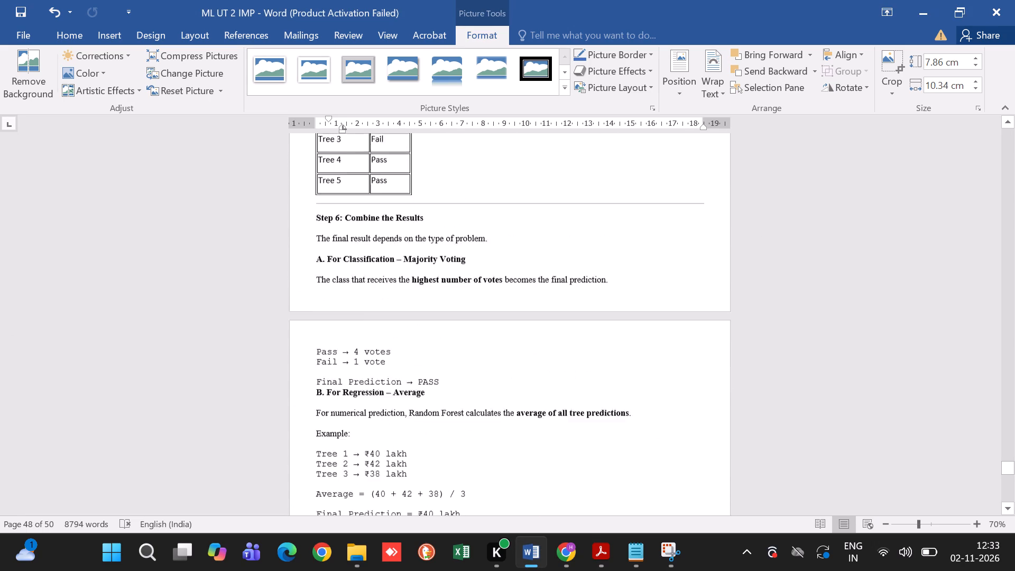
scroll(455, 403, up, 4)
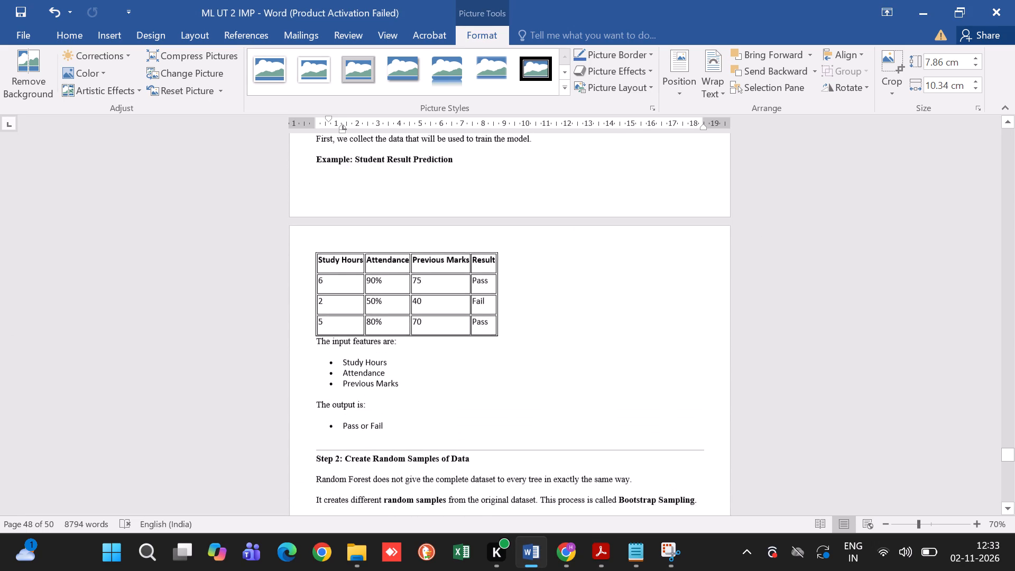
scroll(455, 403, up, 3)
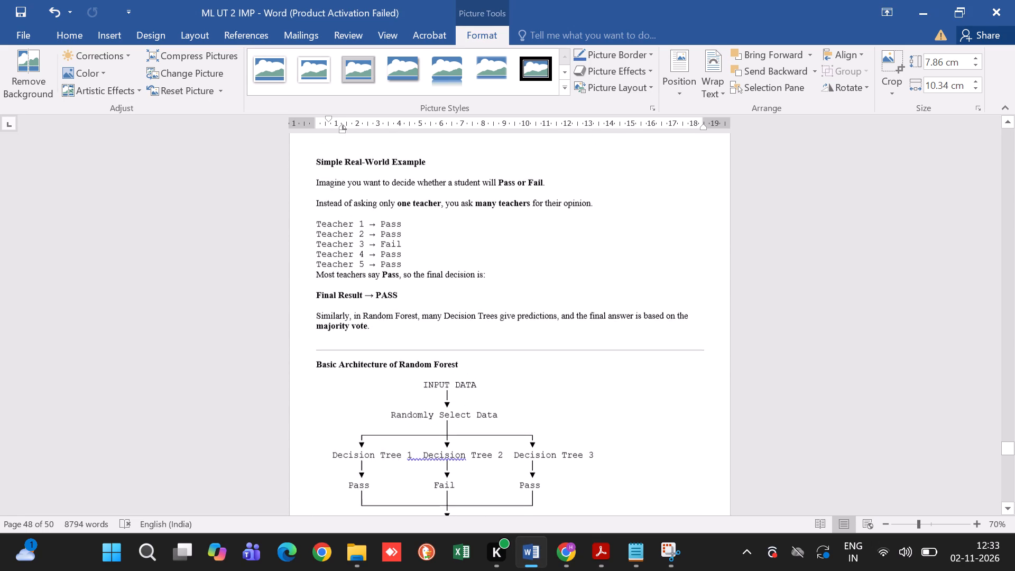
scroll(455, 403, up, 5)
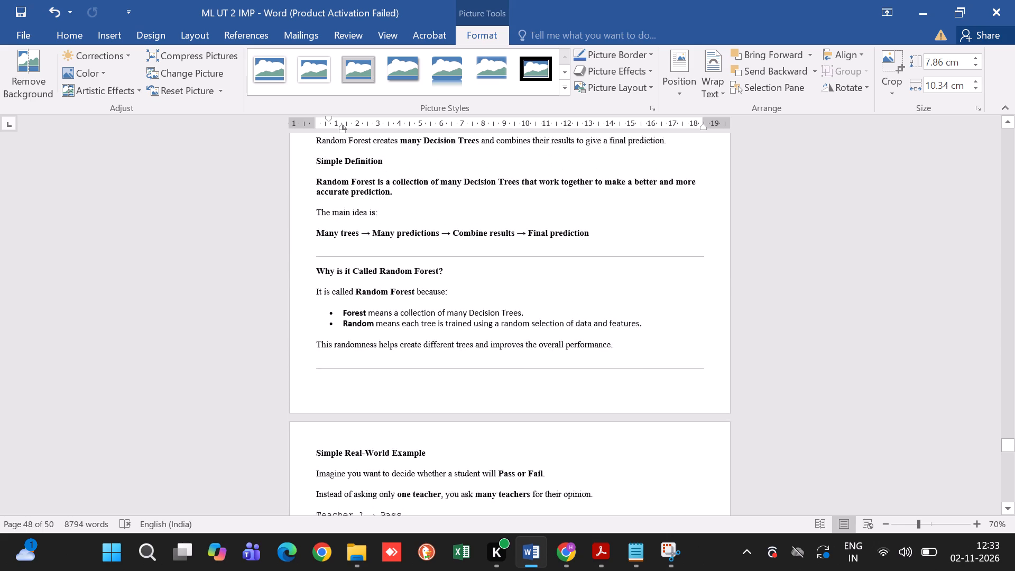
scroll(455, 403, up, 3)
Below the "In simple words" paragraph at the document's end, add the heading "Q.11 Explain the different ways to combine the classifiers.".
scroll(455, 403, down, 14)
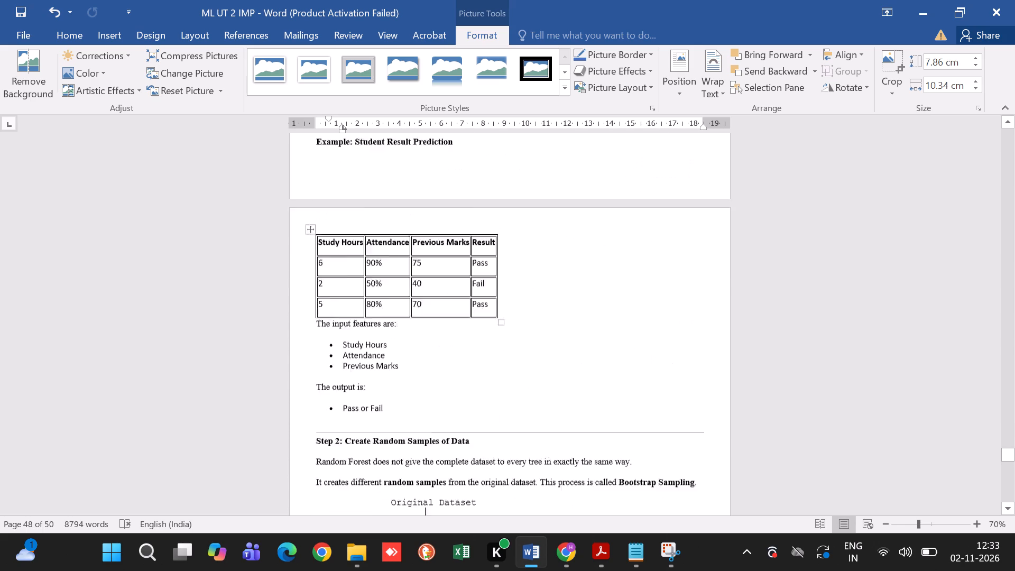
scroll(455, 403, down, 3)
scroll(455, 403, down, 20)
scroll(455, 403, down, 20)
scroll(455, 403, down, 2)
click(367, 294)
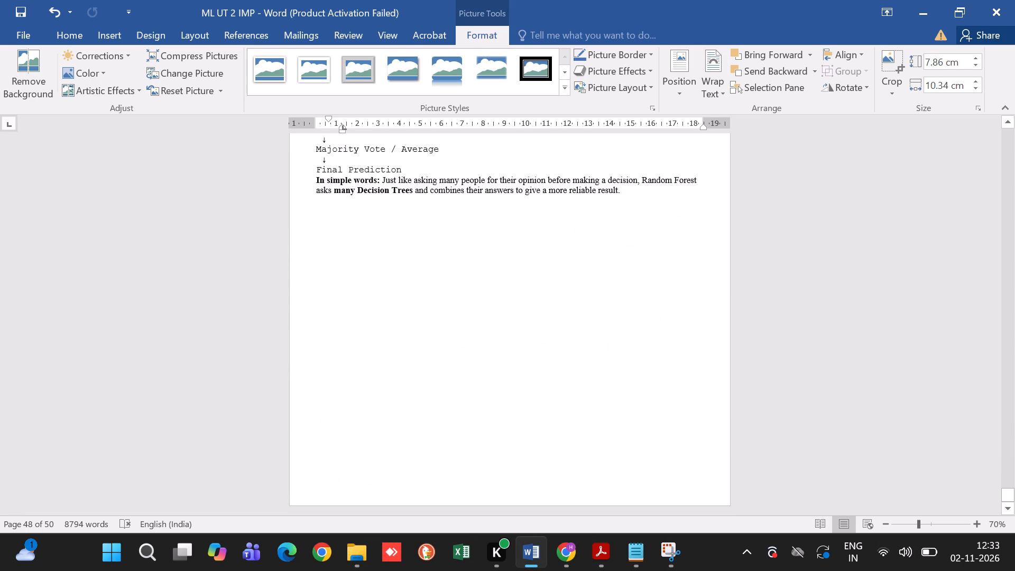
key(Return)
text(Q.)
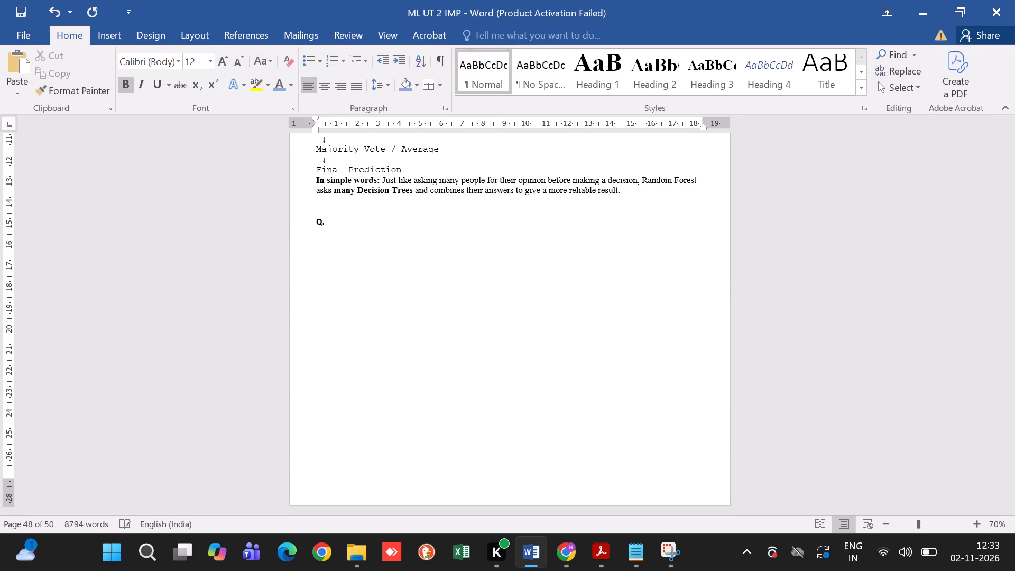
text(11)
key(space)
key(ctrl+v)
key(Return)
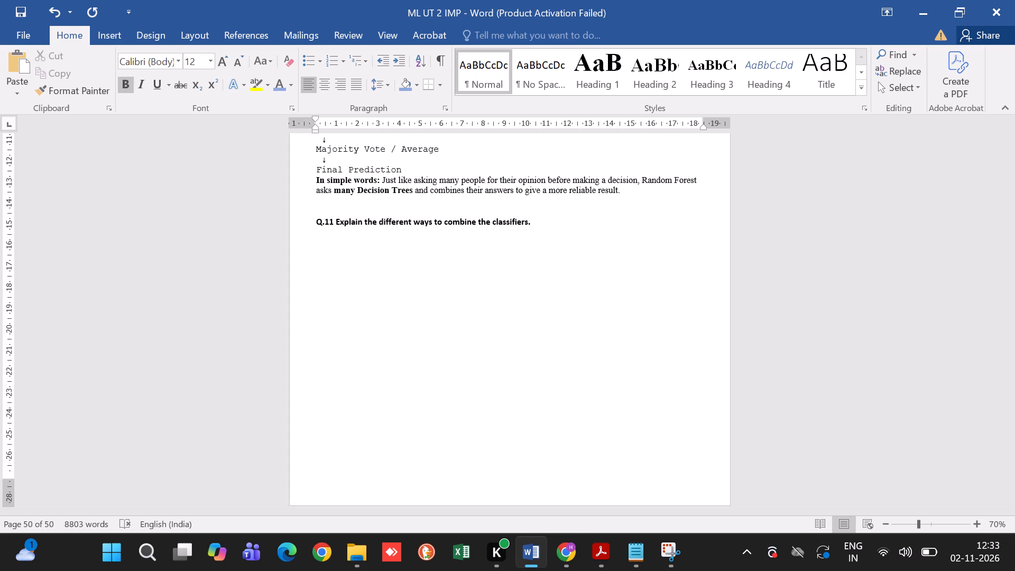
In the Question Answer Format chat in ChatGPT, submit the question "Explain the different ways to combine the classifiers.".
click(579, 557)
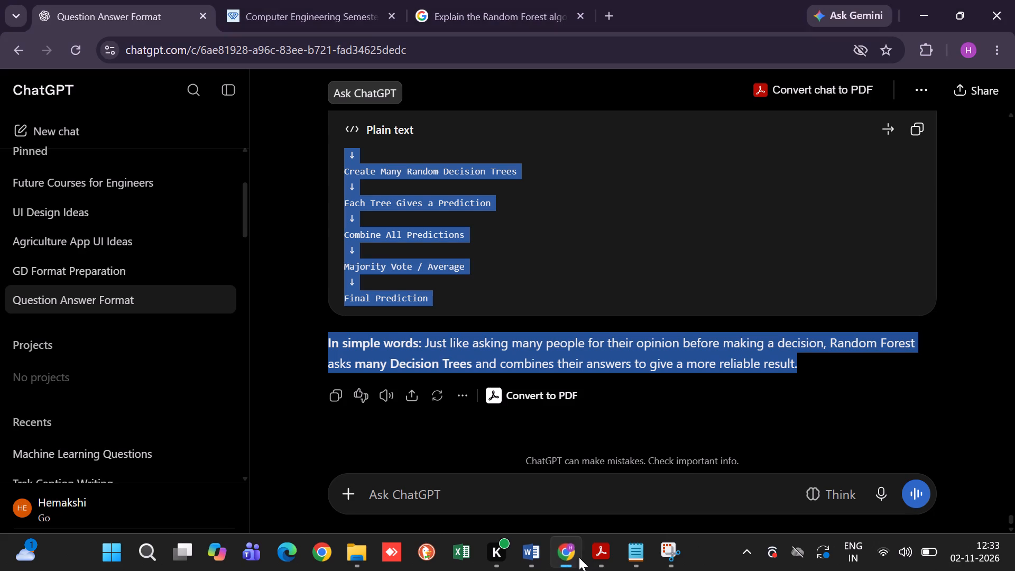
click(428, 489)
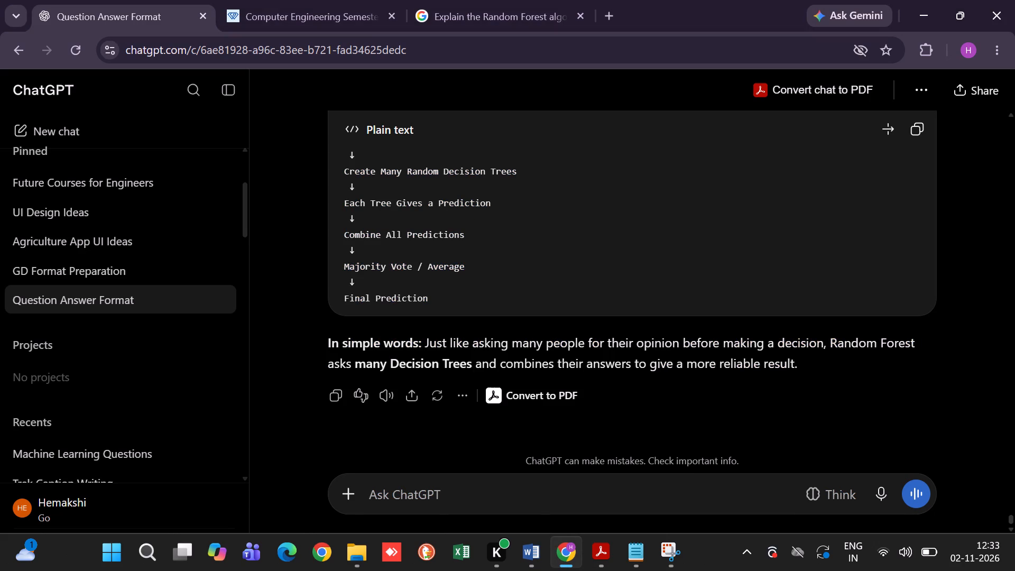
key(ctrl+v)
key(Return)
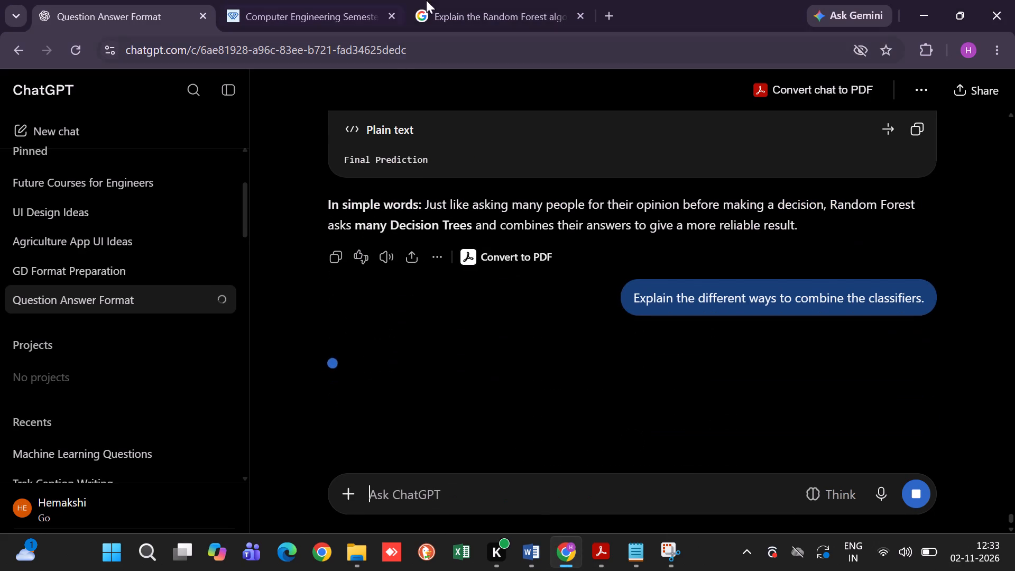
Replace the Google image search query with "Explain the different ways to combine the classifiers." and run the search.
click(445, 10)
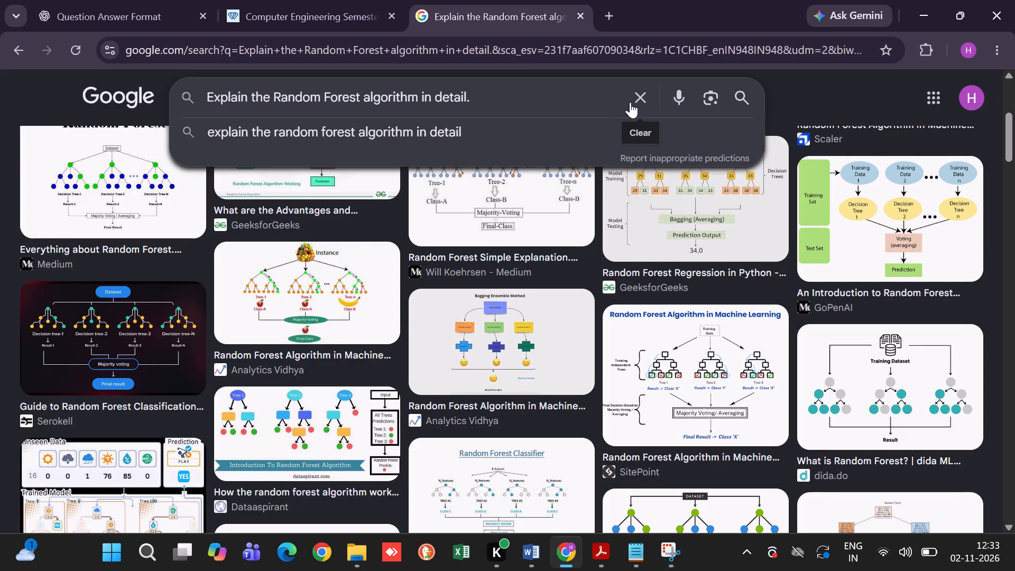
click(635, 103)
key(ctrl+v)
key(Return)
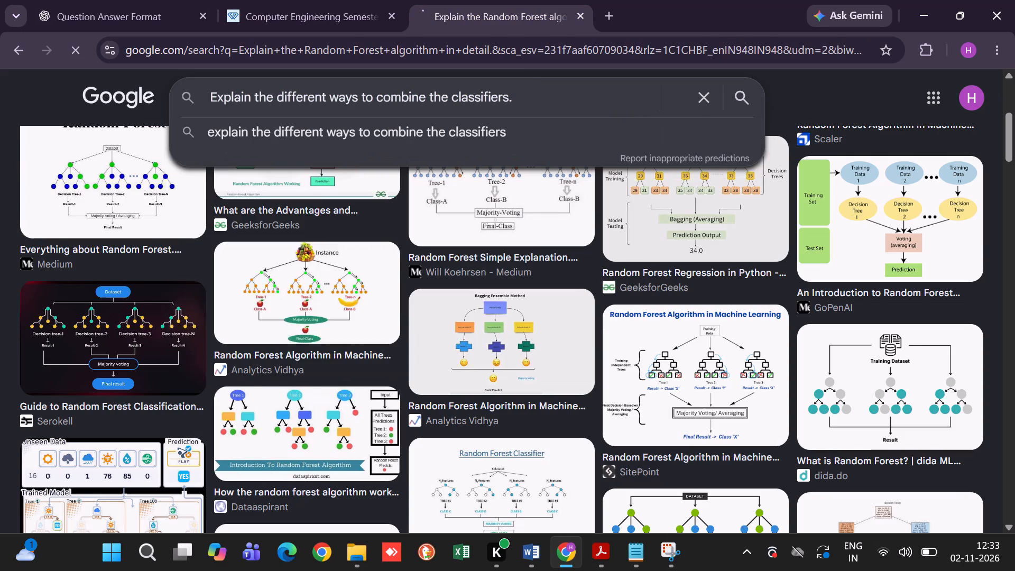
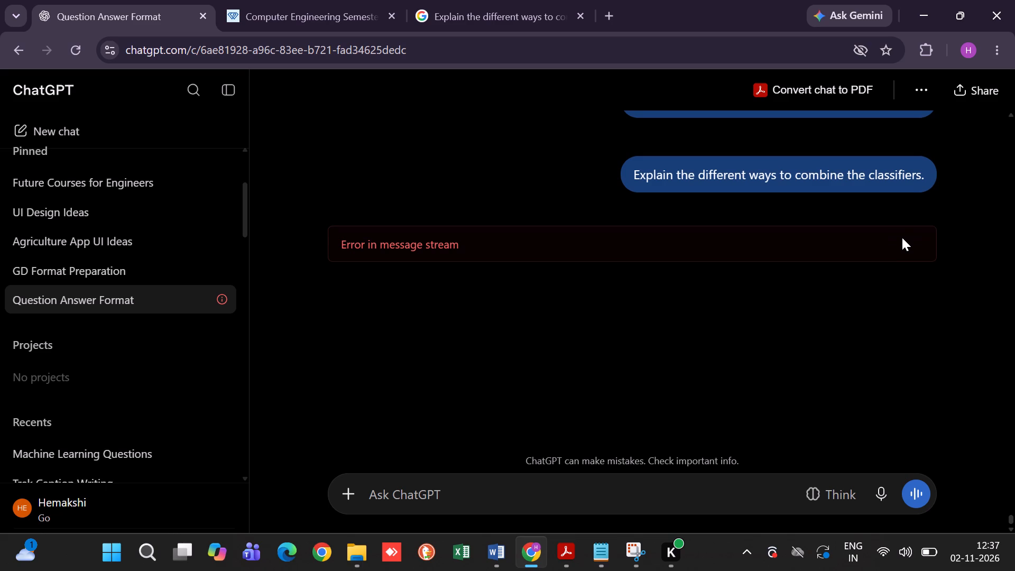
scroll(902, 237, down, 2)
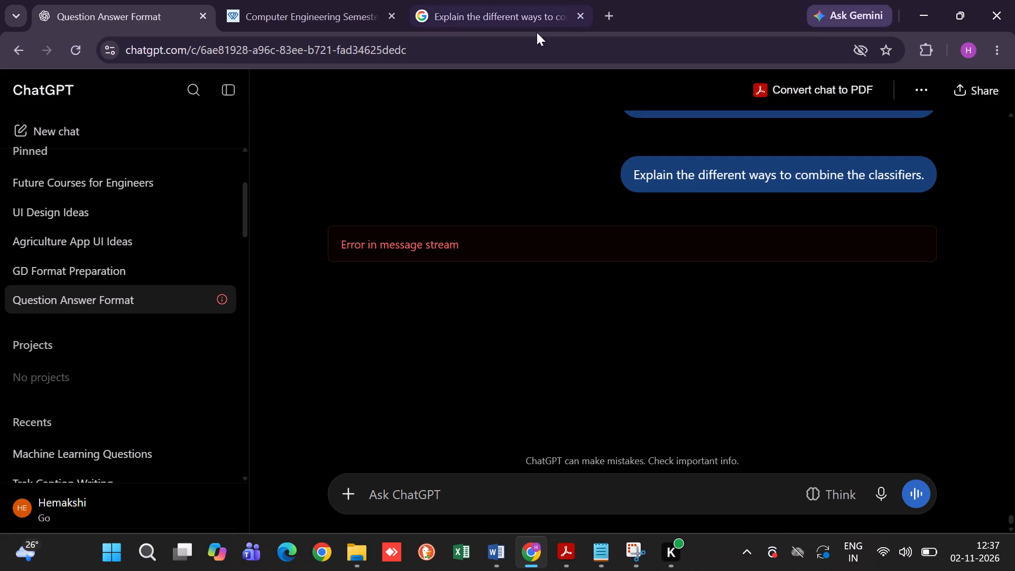
Copy the GeeksforGeeks Stacking diagram from the Google image results and paste it under the Q.11 heading in the Word document.
click(477, 15)
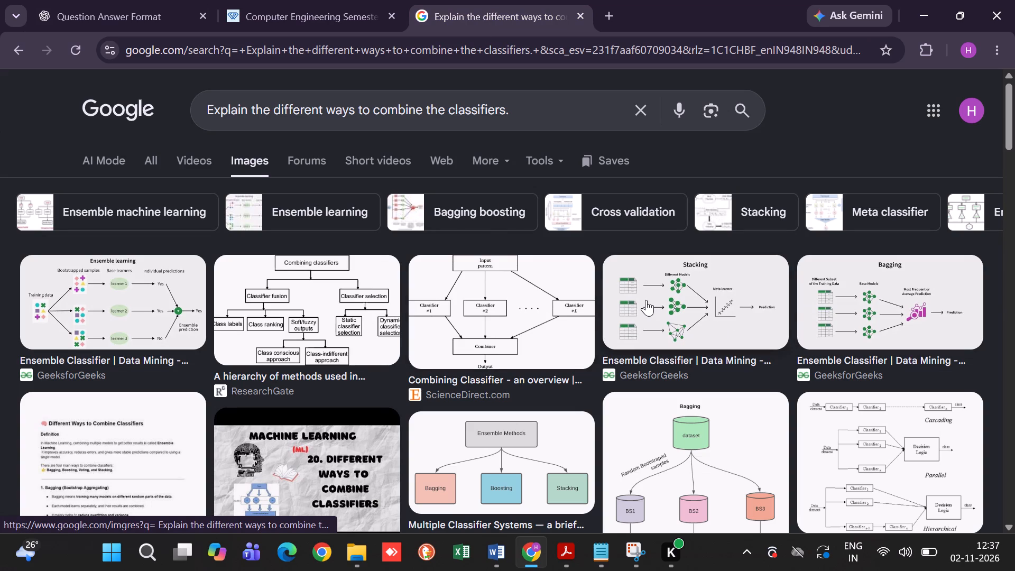
right_click(631, 292)
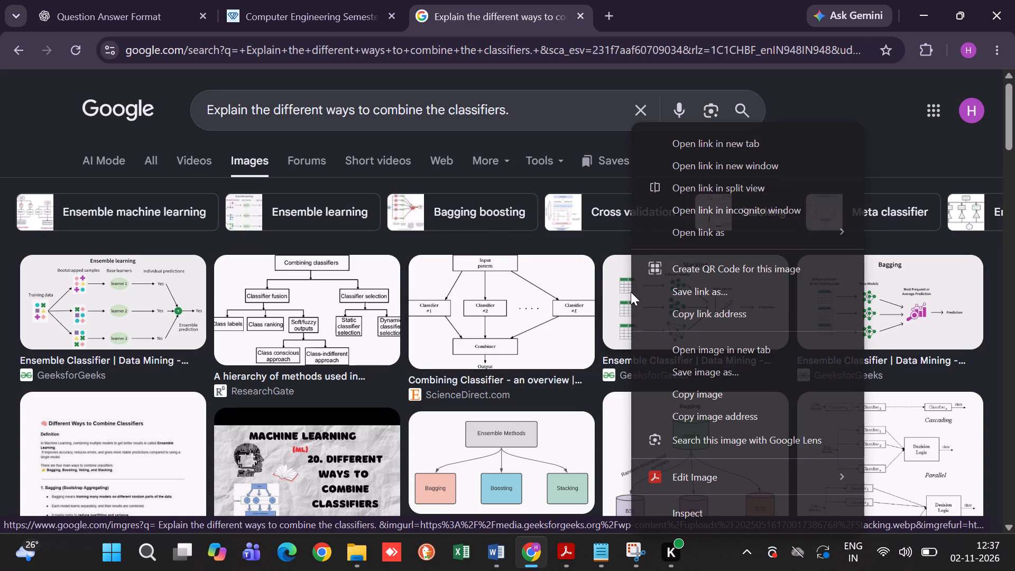
click(677, 396)
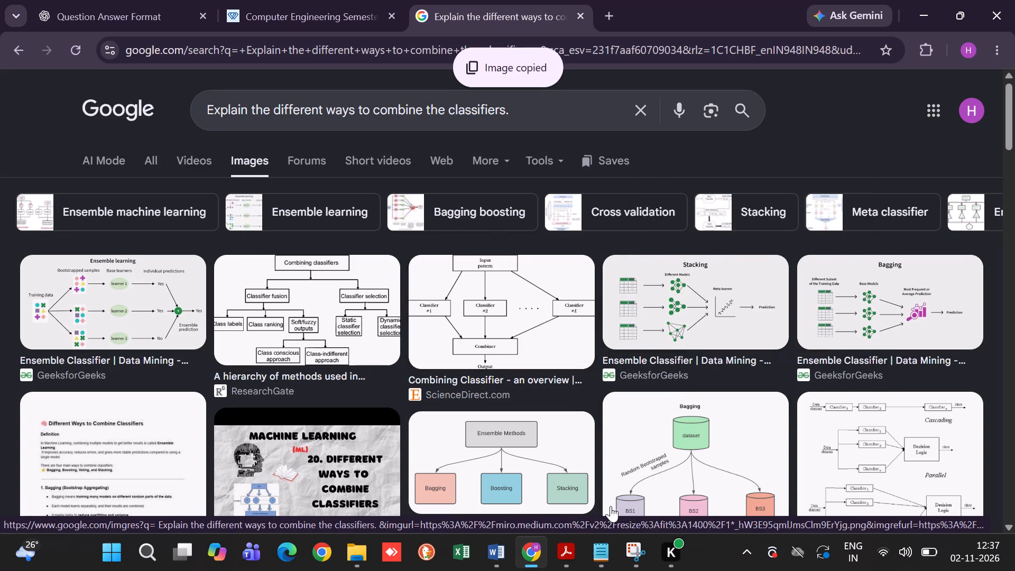
click(597, 563)
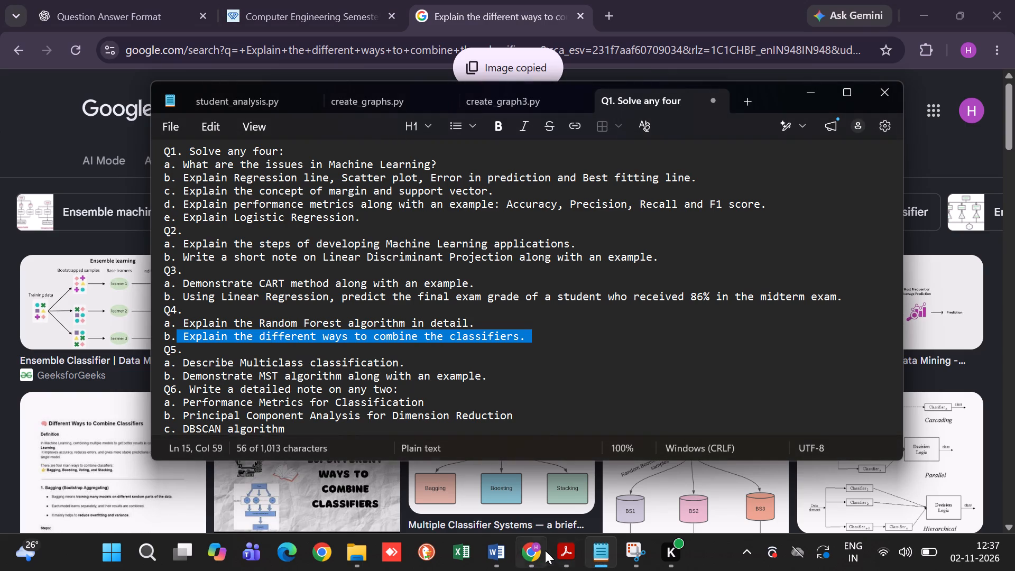
click(499, 552)
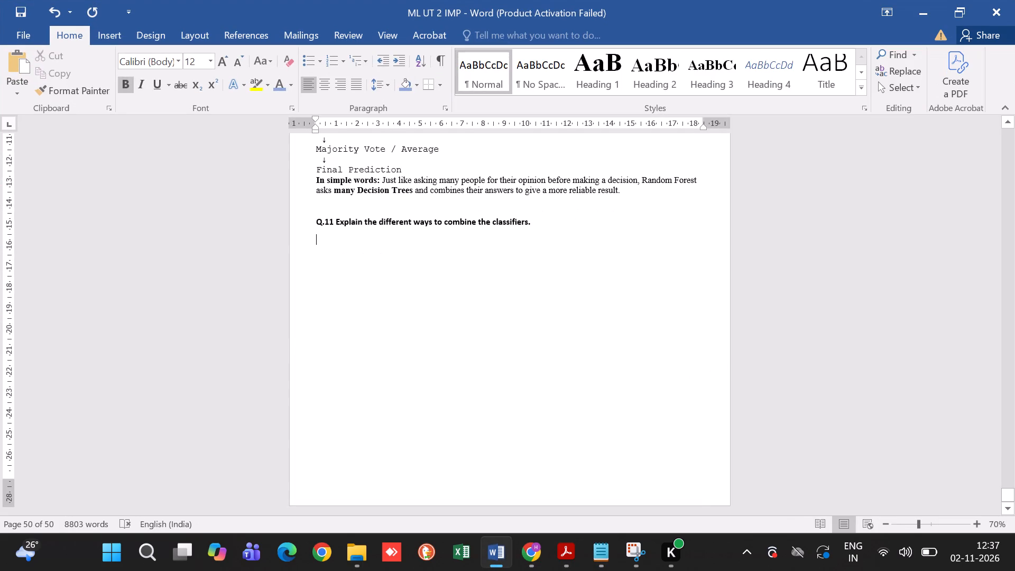
key(ctrl+v)
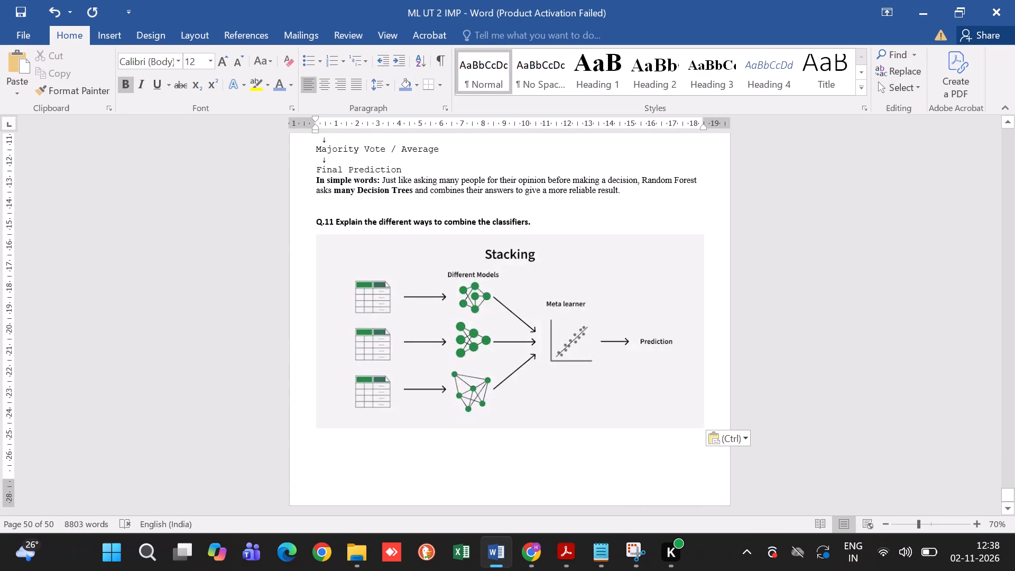
Copy the GeeksforGeeks Bagging diagram from the Chrome image results and paste it after the Stacking diagram in Word.
click(534, 561)
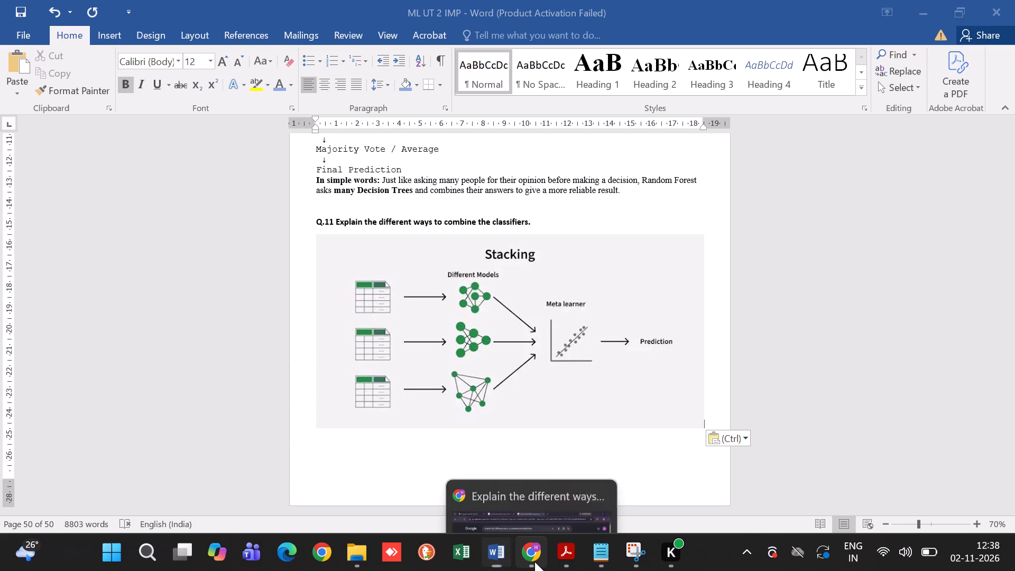
click(526, 502)
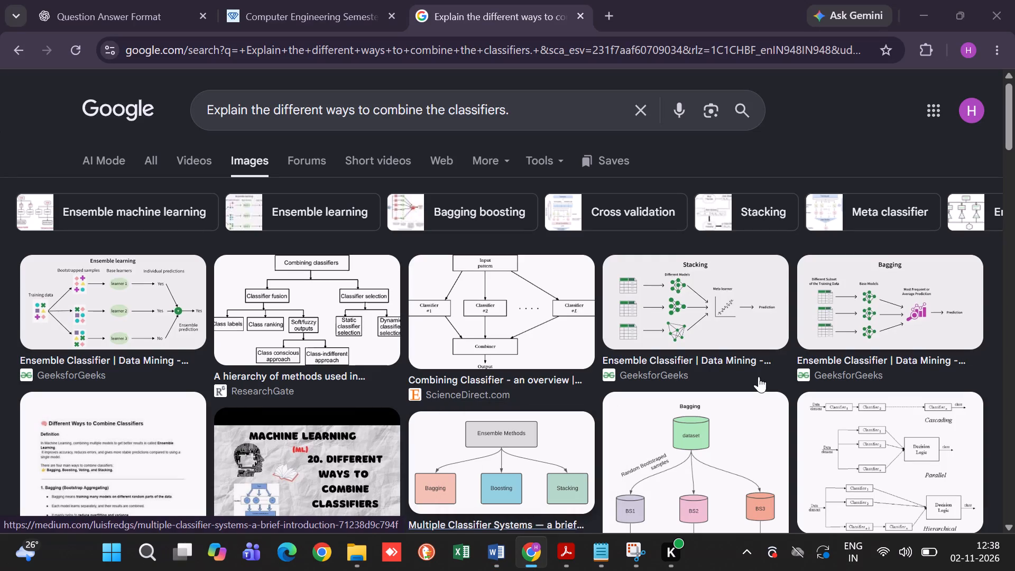
right_click(851, 319)
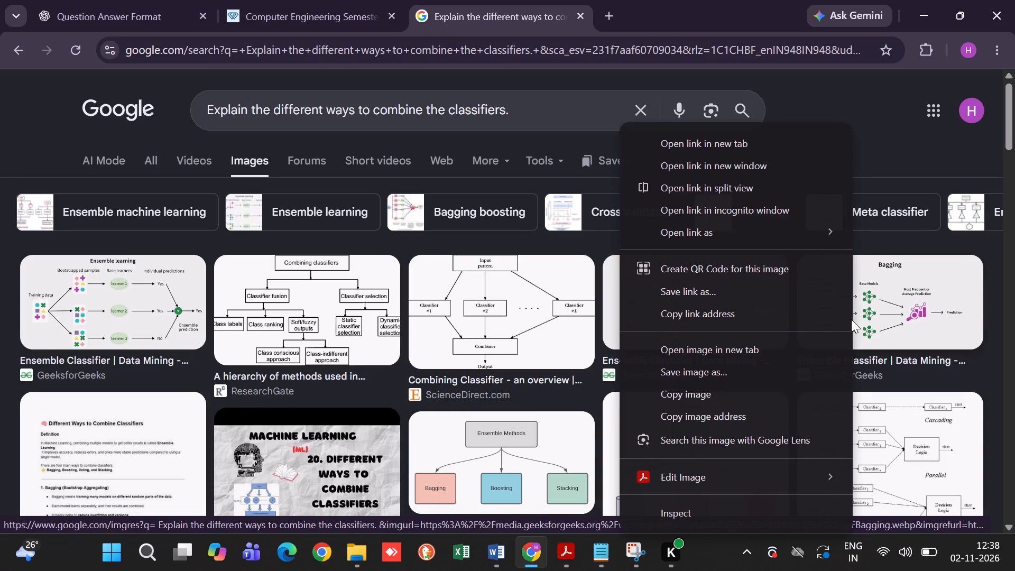
click(726, 383)
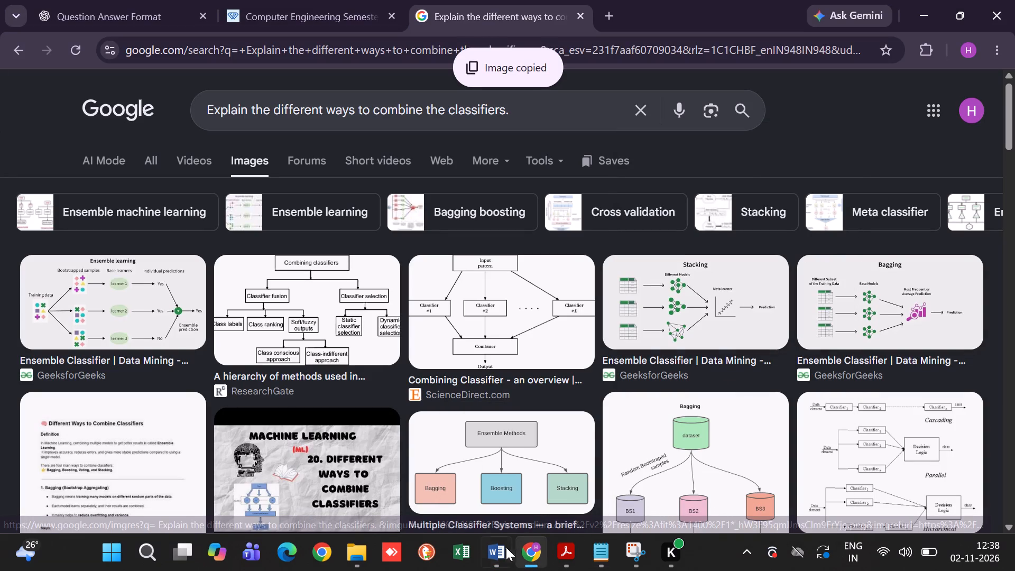
click(490, 546)
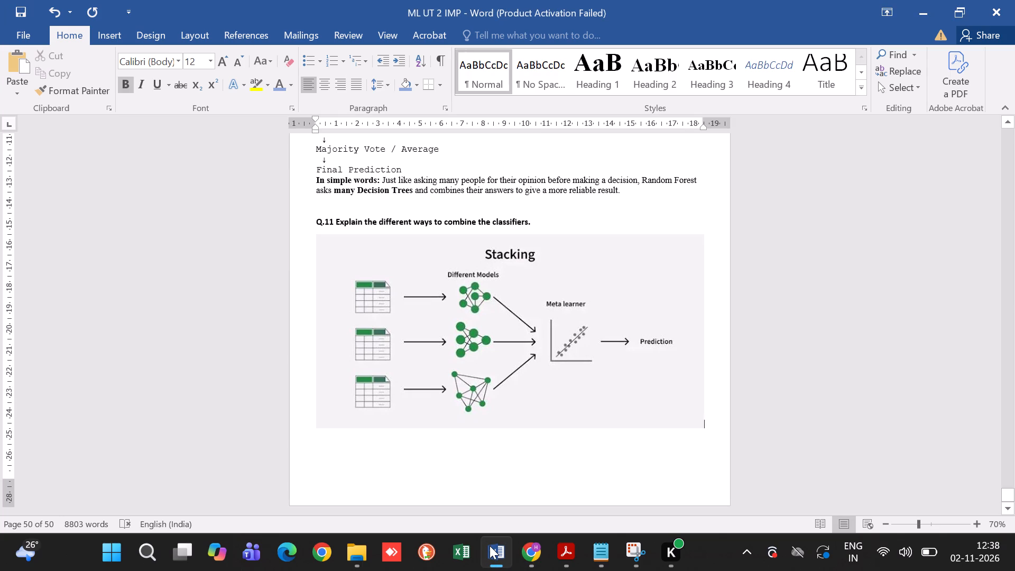
key(ctrl+v)
Copy the coloured Bagging flowchart with three bootstrapped classifiers from the Chrome image results and paste it after the Bagging diagram in Word.
click(527, 548)
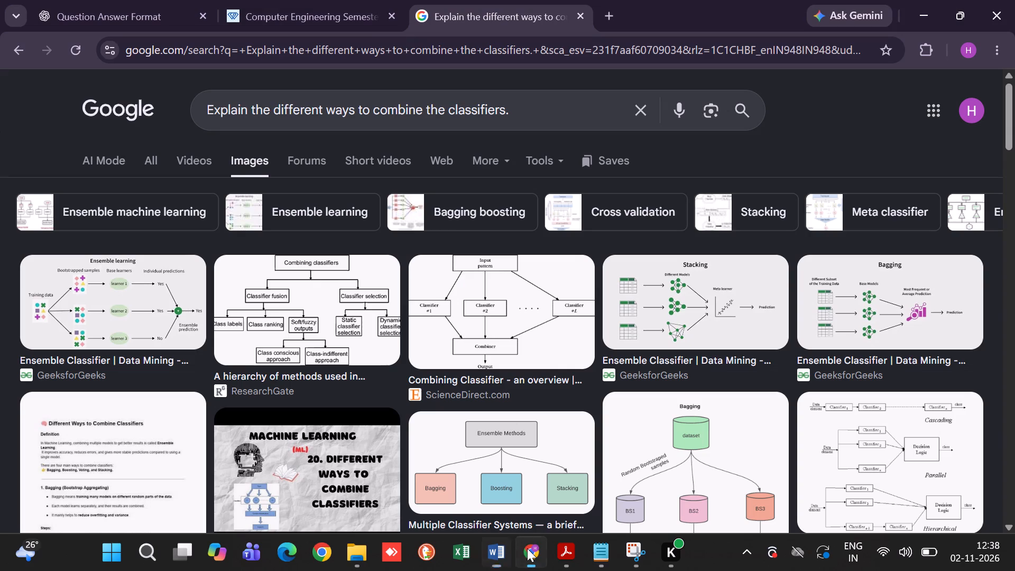
scroll(553, 468, down, 2)
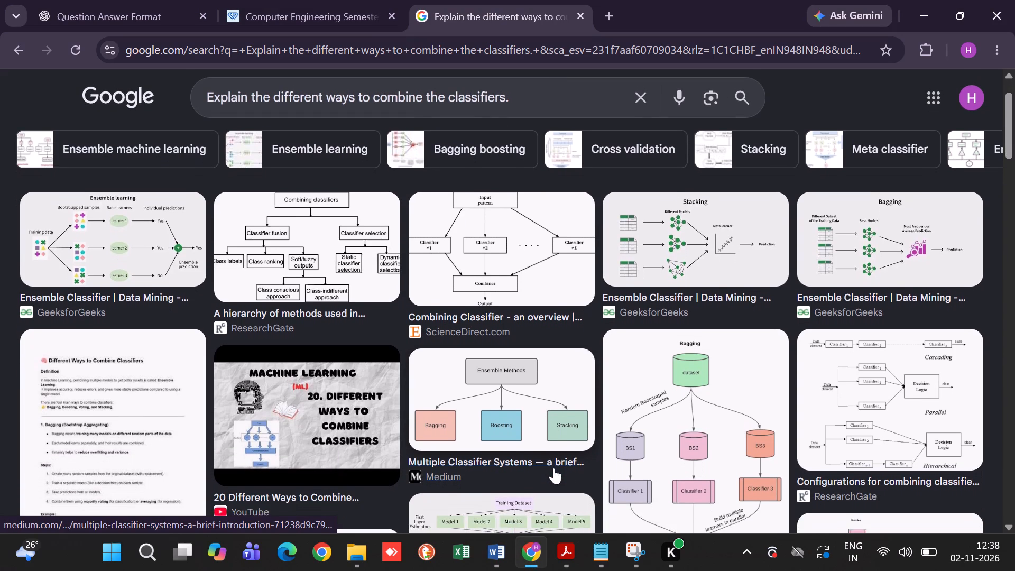
scroll(553, 468, down, 1)
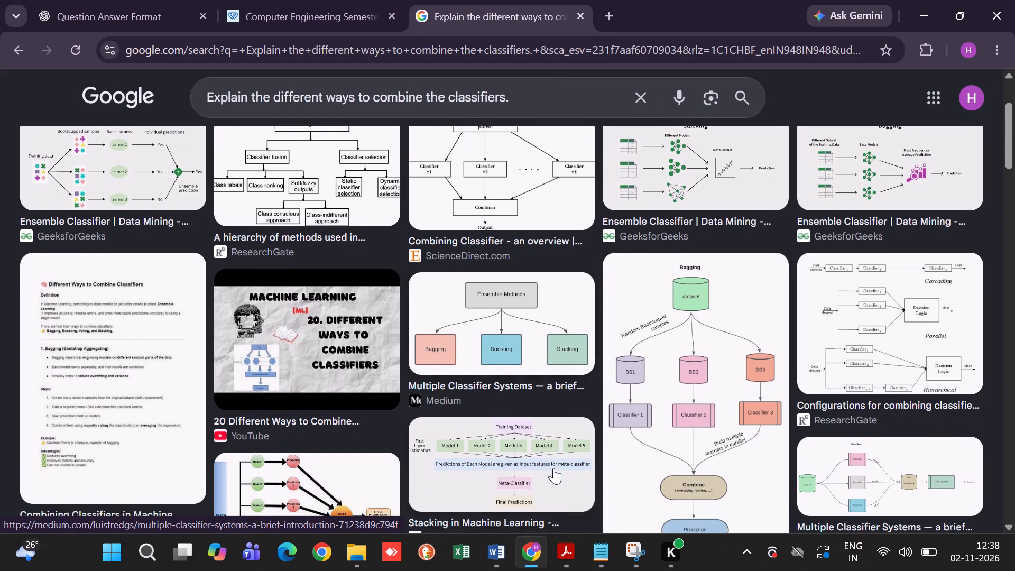
scroll(553, 468, down, 1)
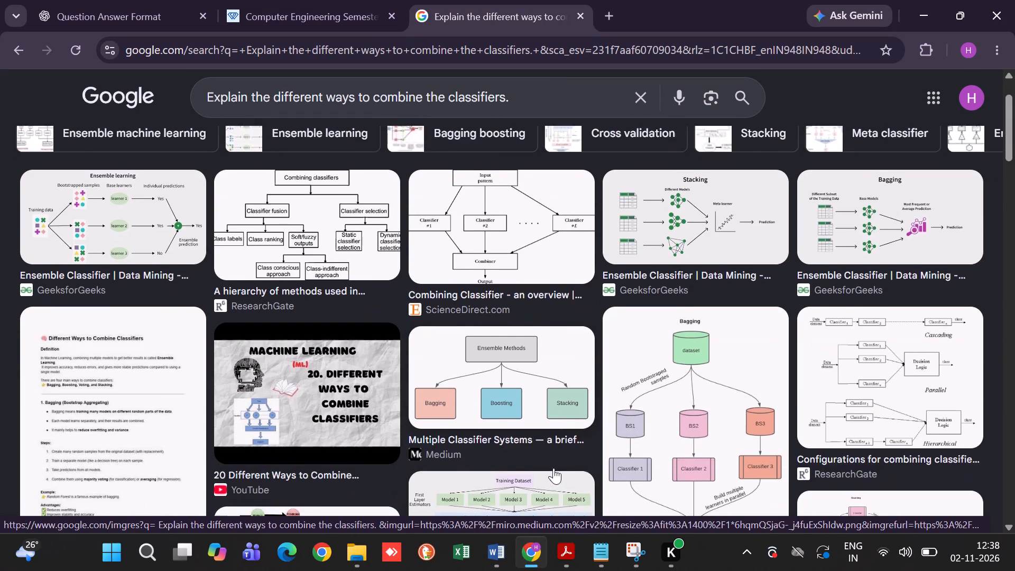
scroll(553, 468, down, 2)
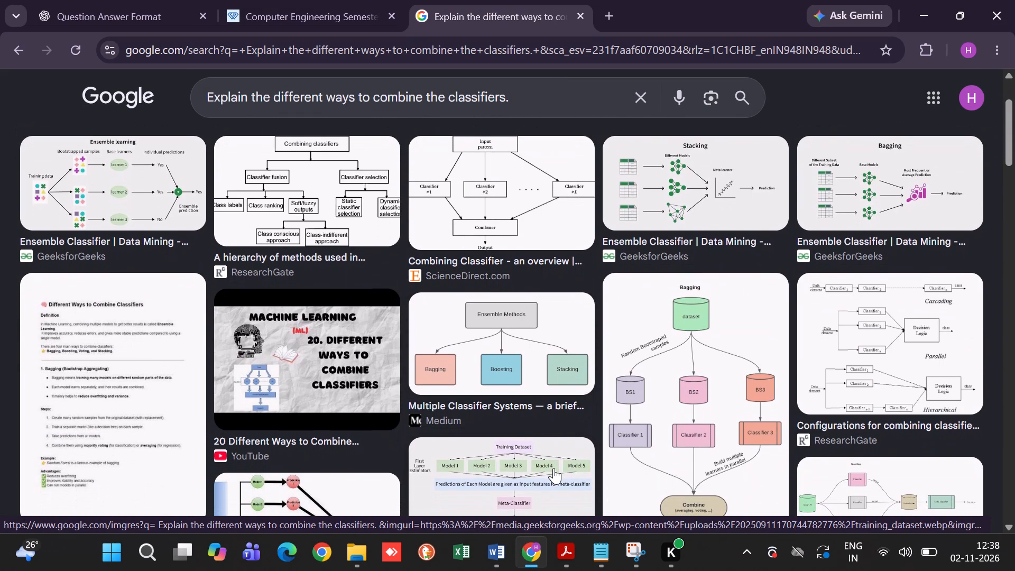
scroll(553, 468, down, 1)
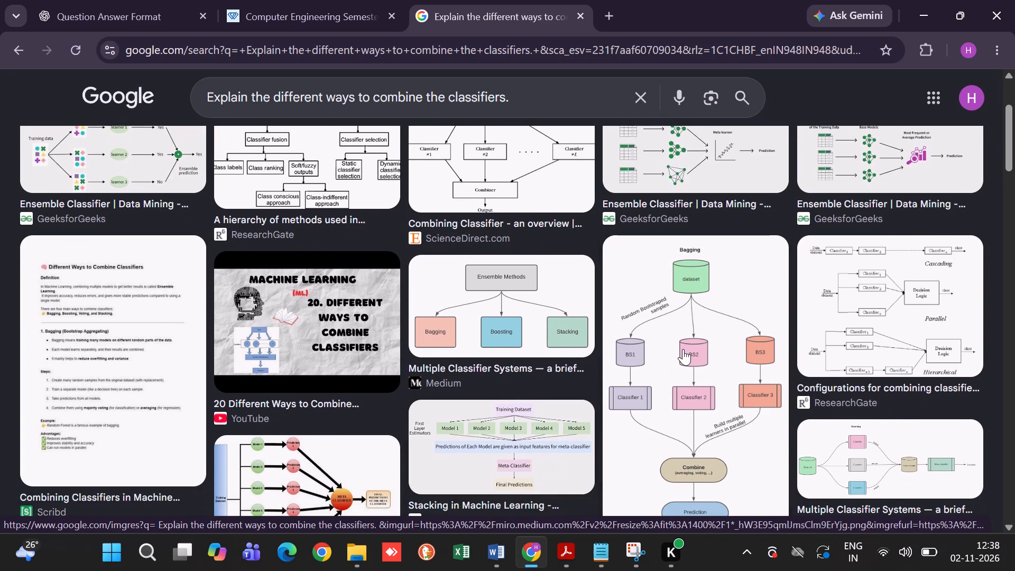
right_click(683, 349)
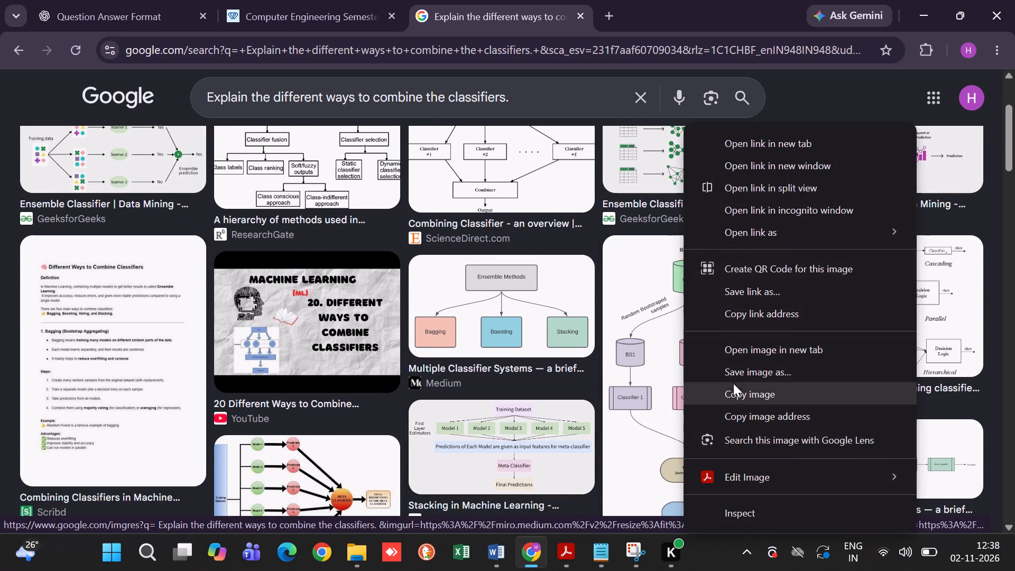
click(732, 391)
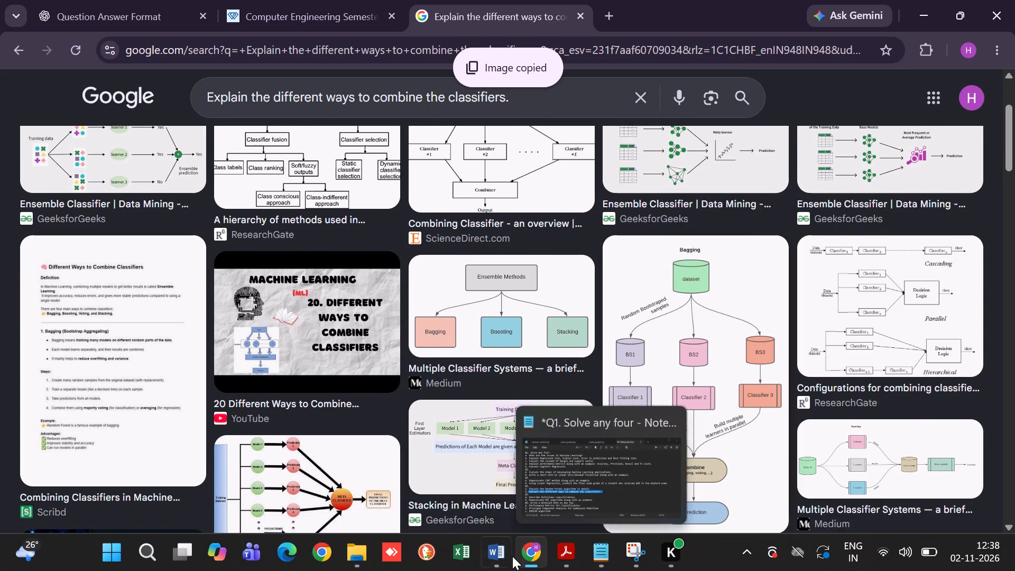
click(507, 552)
key(ctrl+v)
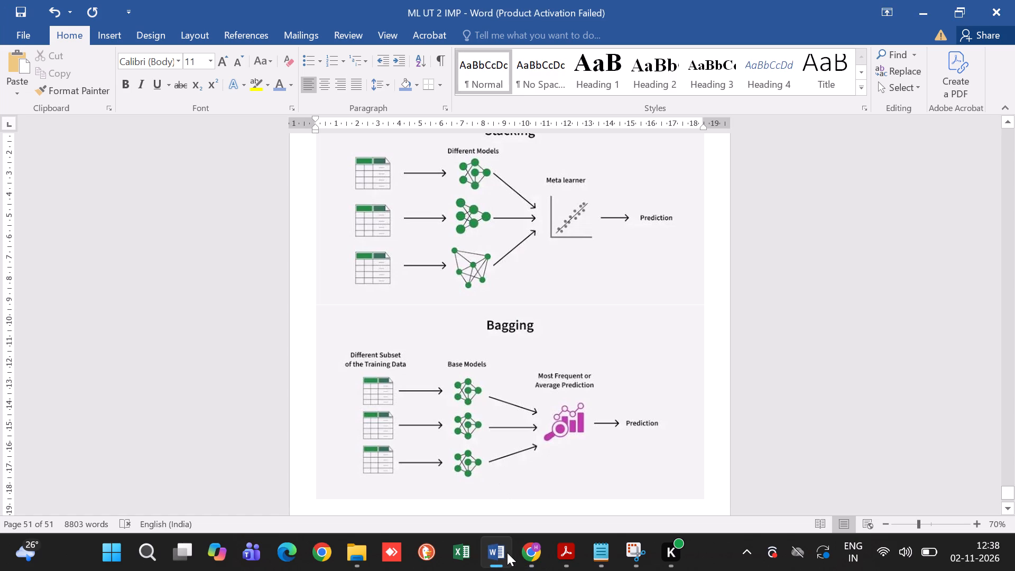
Copy the GeeksforGeeks Ensemble learning diagram from the Chrome image results and paste it after the coloured Bagging flowchart in Word.
drag(507, 552, 541, 548)
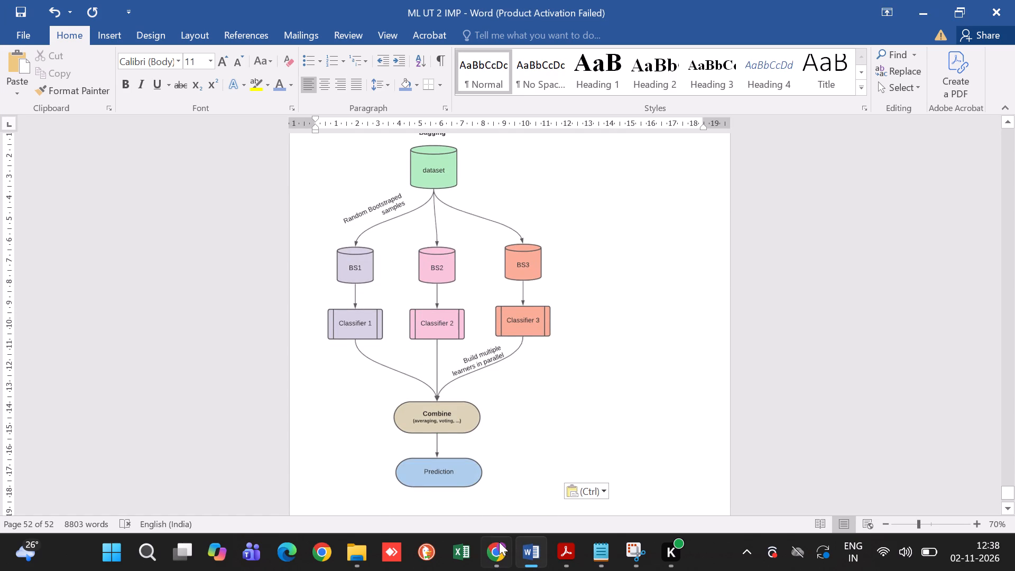
click(497, 544)
scroll(274, 257, up, 2)
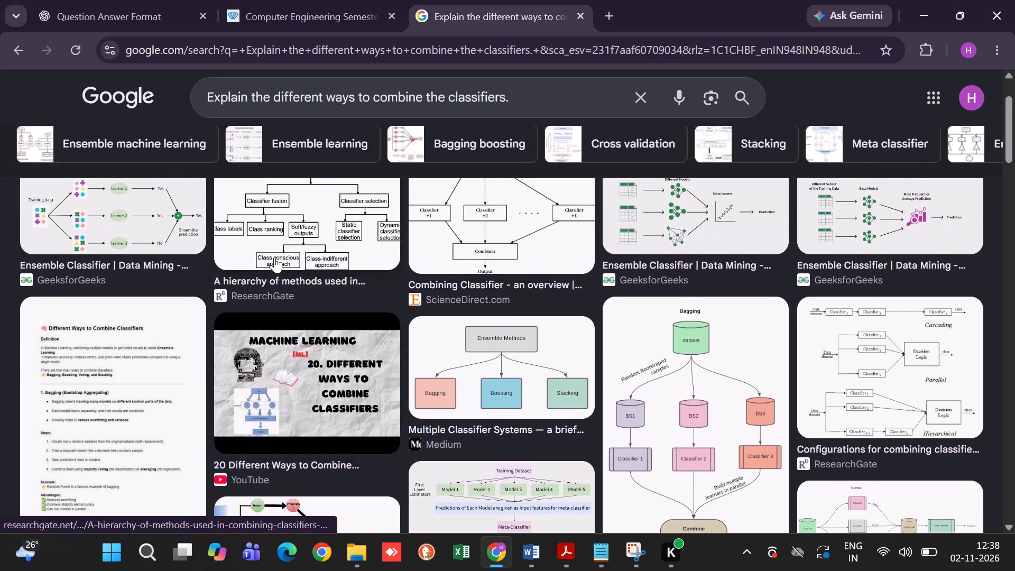
scroll(274, 257, up, 3)
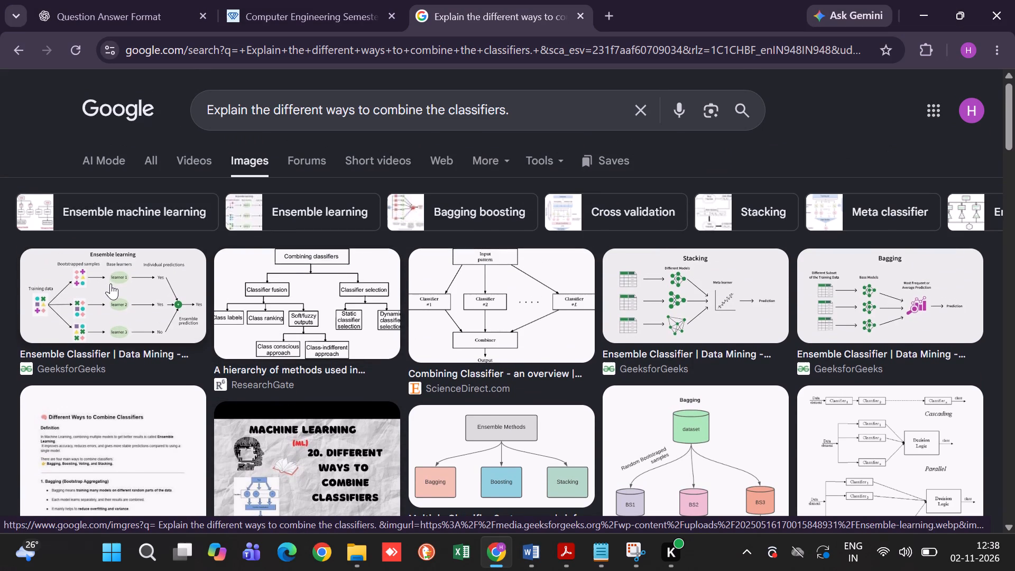
click(108, 287)
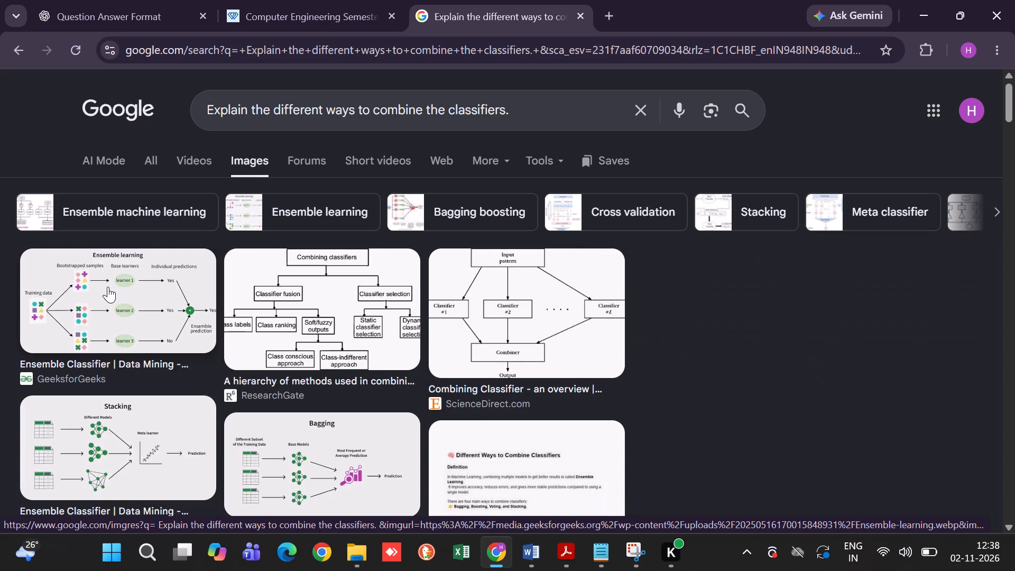
right_click(157, 301)
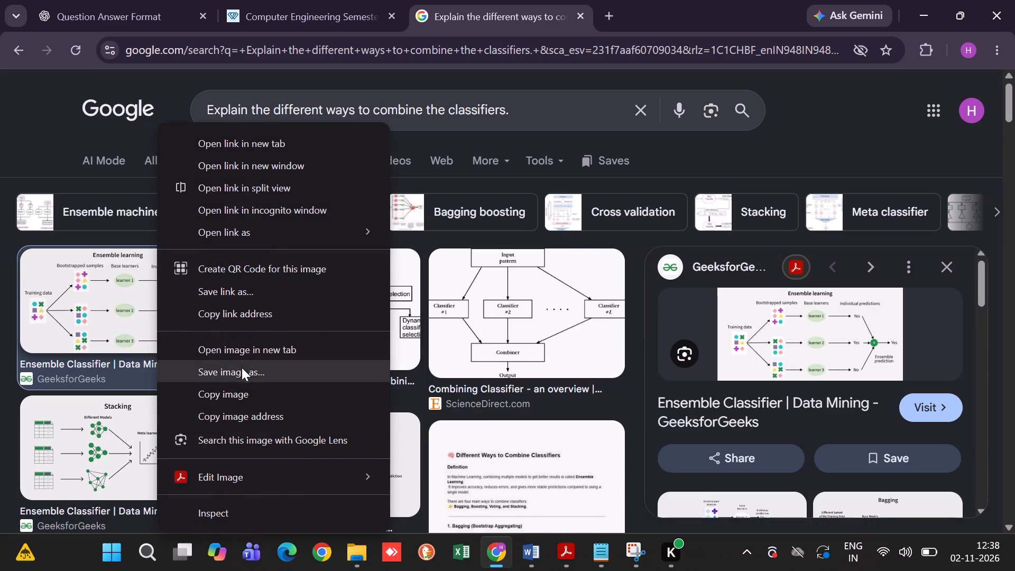
click(244, 390)
scroll(244, 390, down, 2)
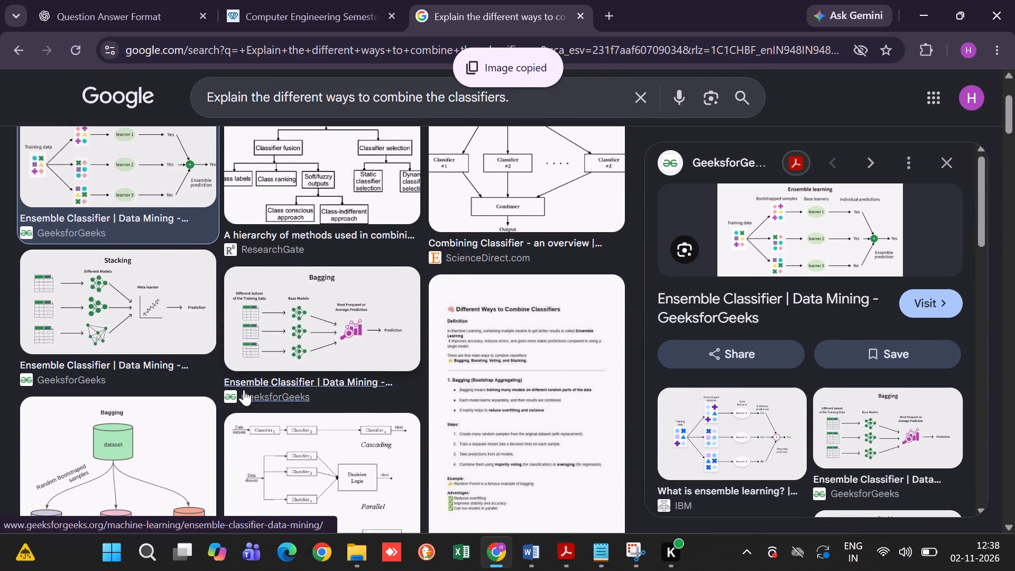
scroll(244, 390, down, 3)
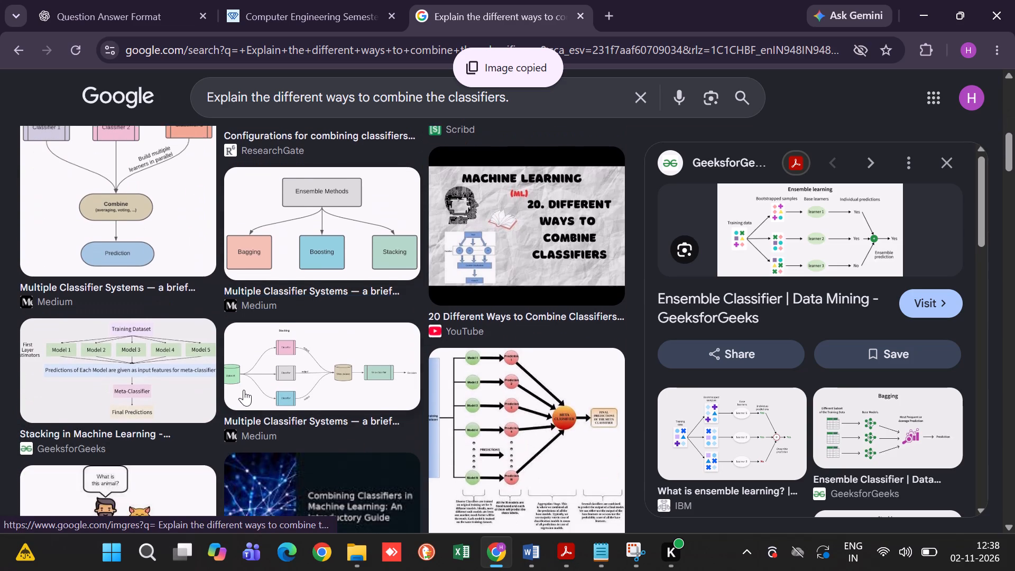
scroll(244, 390, down, 2)
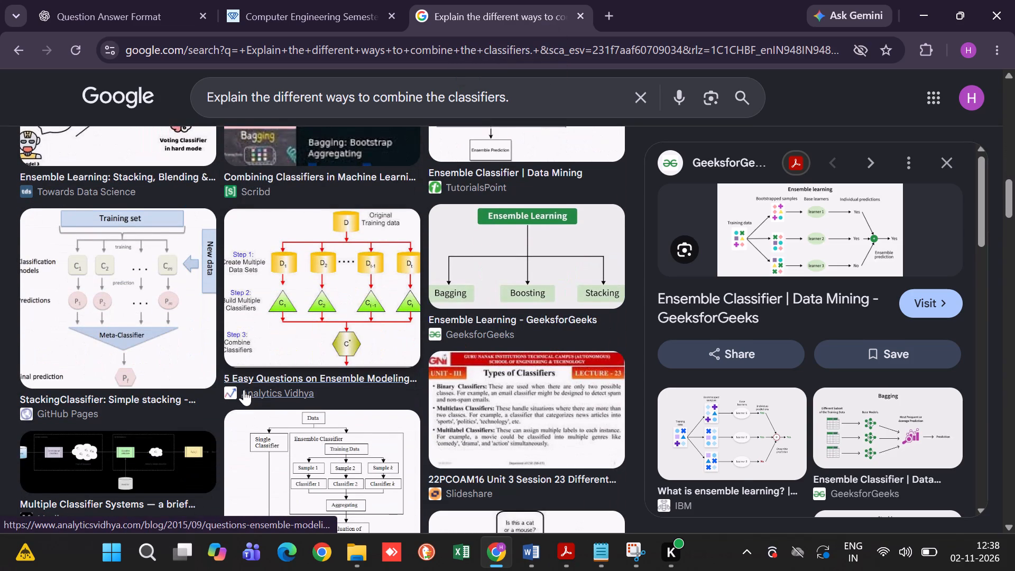
scroll(244, 390, down, 2)
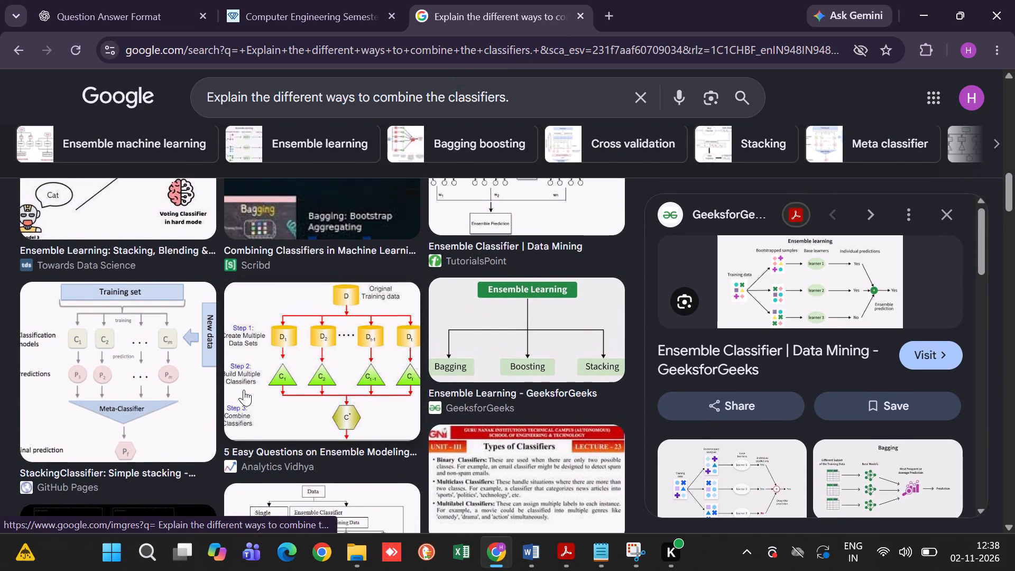
scroll(244, 390, down, 1)
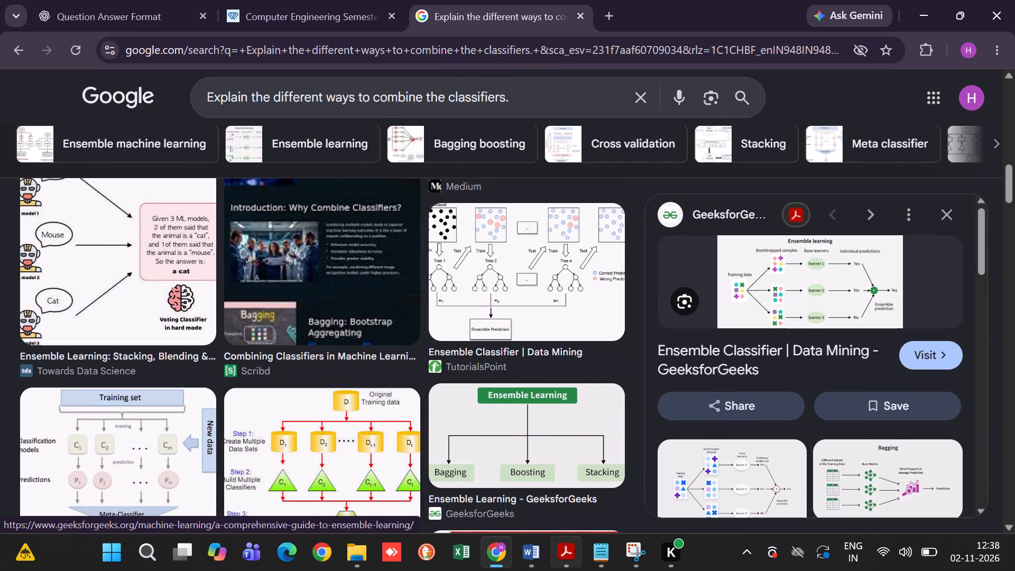
click(598, 554)
click(532, 550)
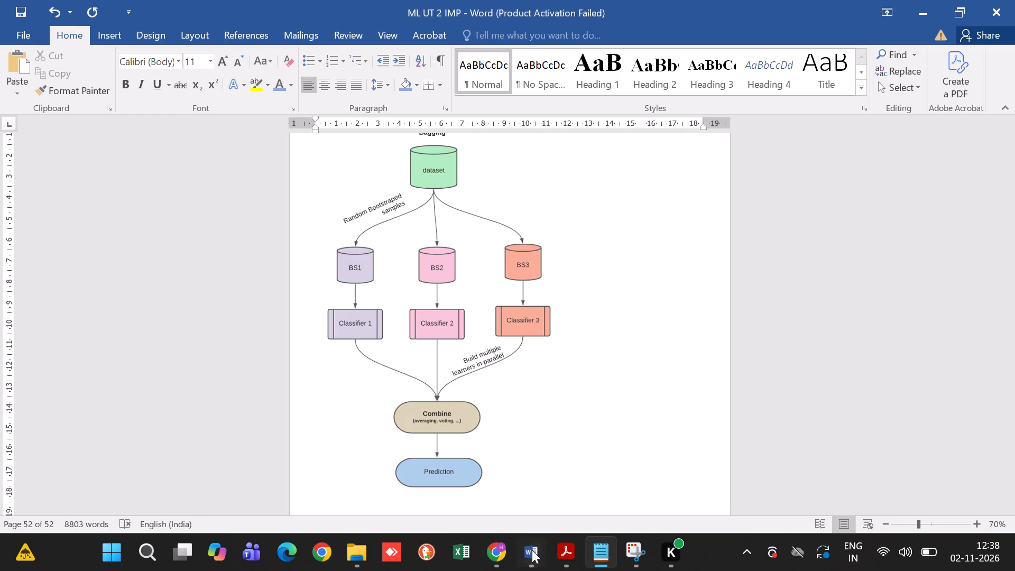
key(ctrl+v)
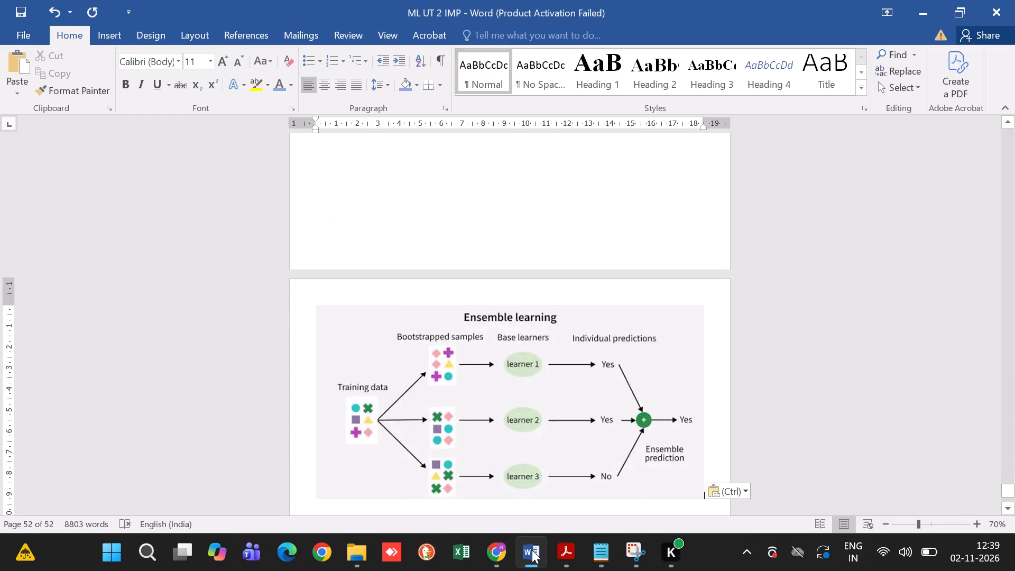
Copy the Medium Ensemble Methods diagram with Bagging, Boosting and Stacking boxes from Chrome and paste it below the Ensemble learning diagram in Word.
click(492, 557)
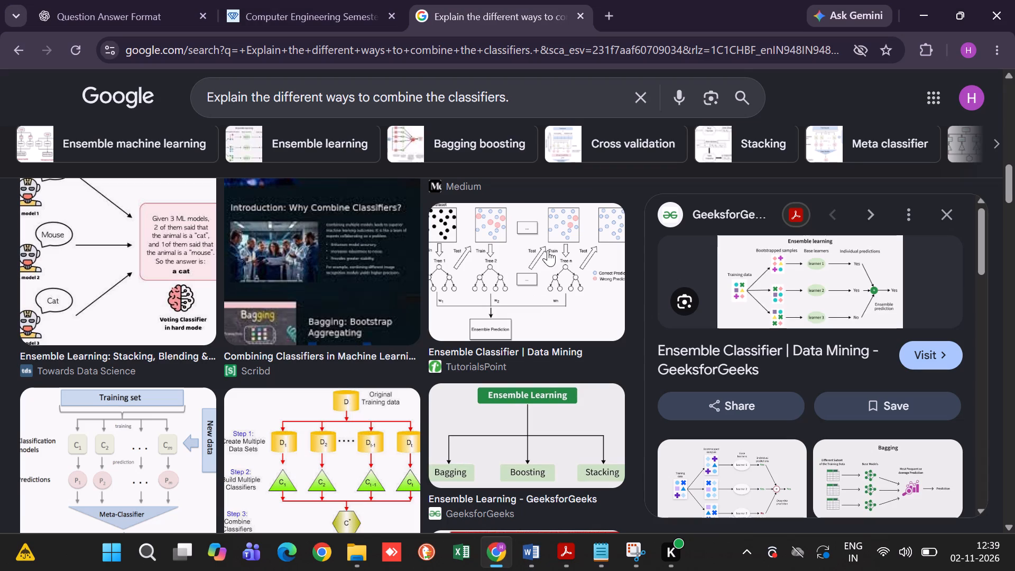
scroll(541, 423, up, 1)
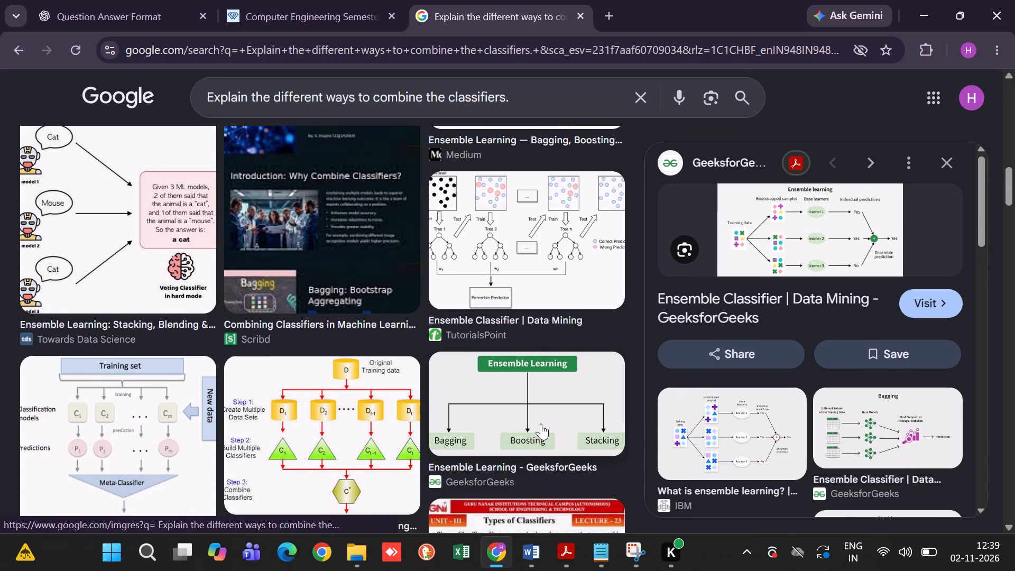
scroll(541, 423, up, 1)
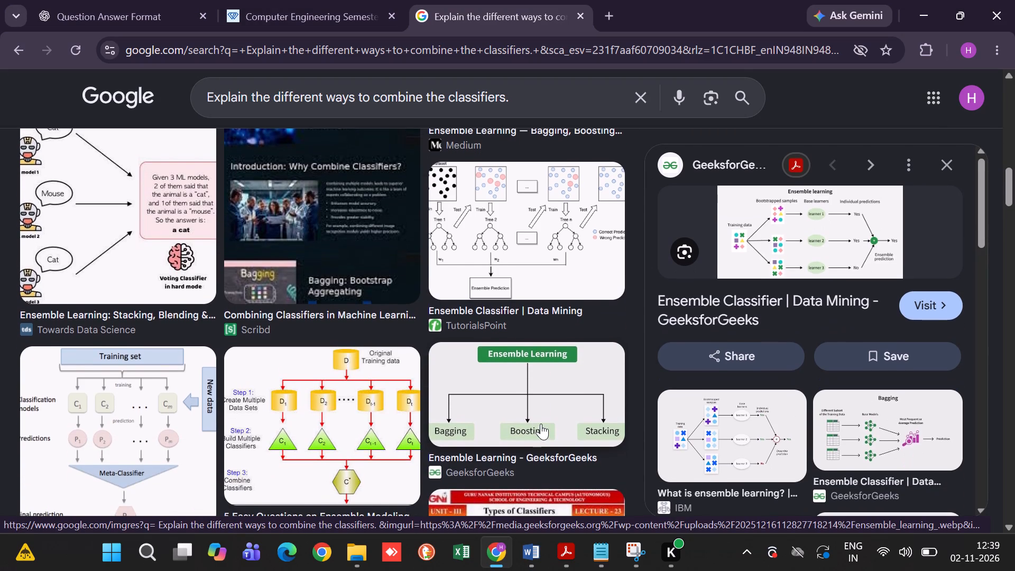
scroll(541, 423, up, 2)
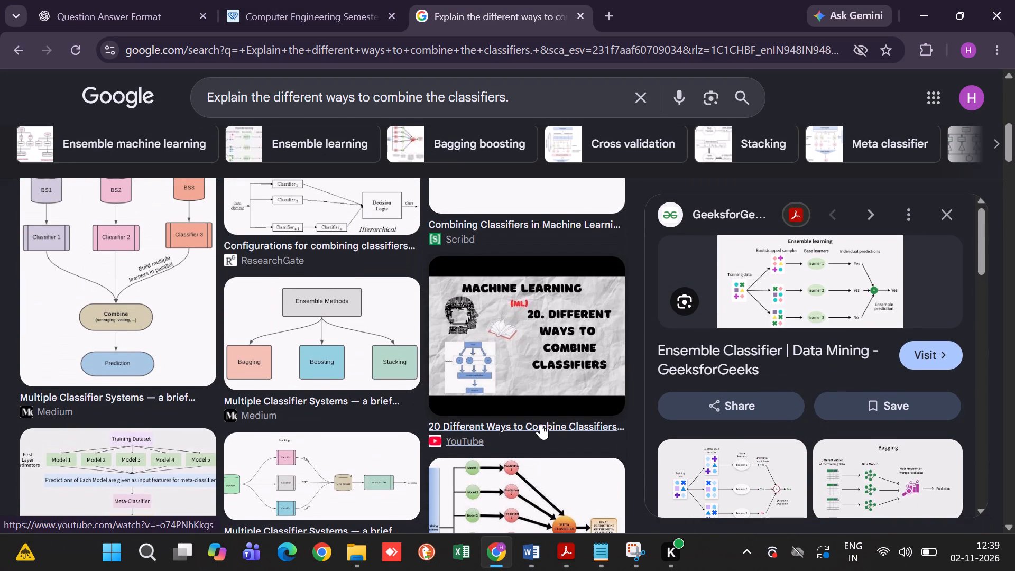
scroll(541, 423, up, 2)
scroll(397, 355, down, 2)
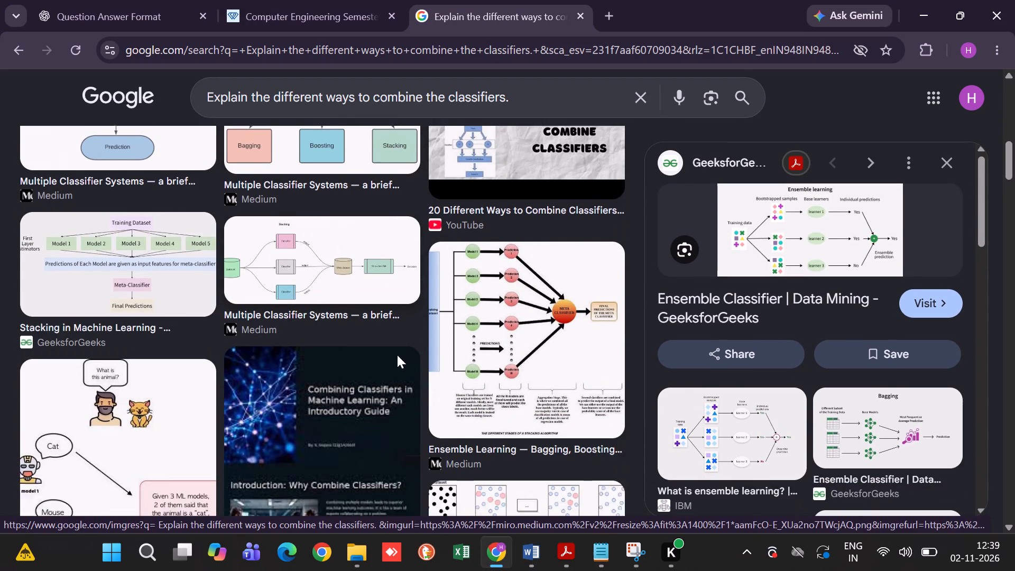
scroll(397, 355, down, 1)
scroll(397, 355, up, 1)
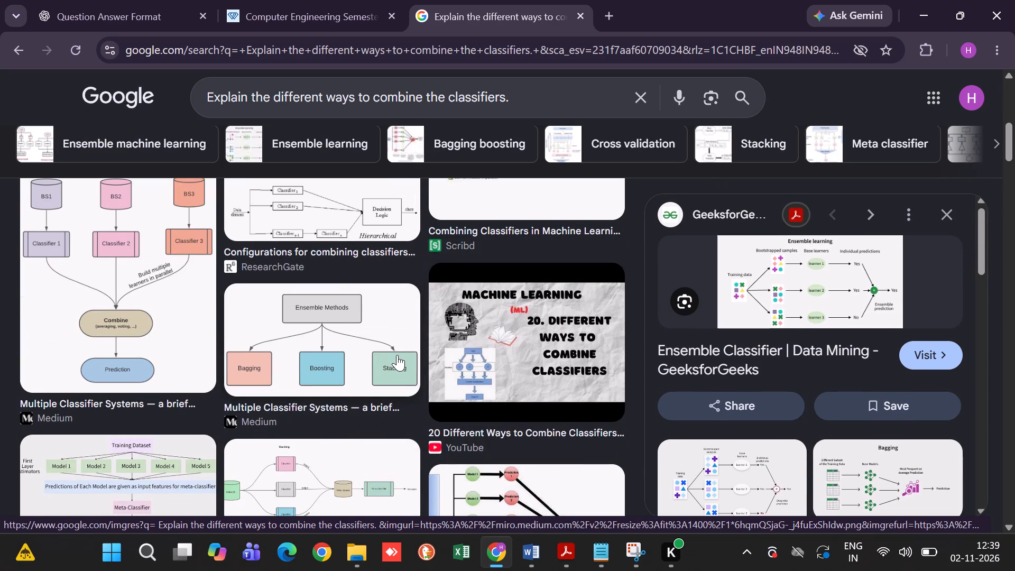
right_click(337, 332)
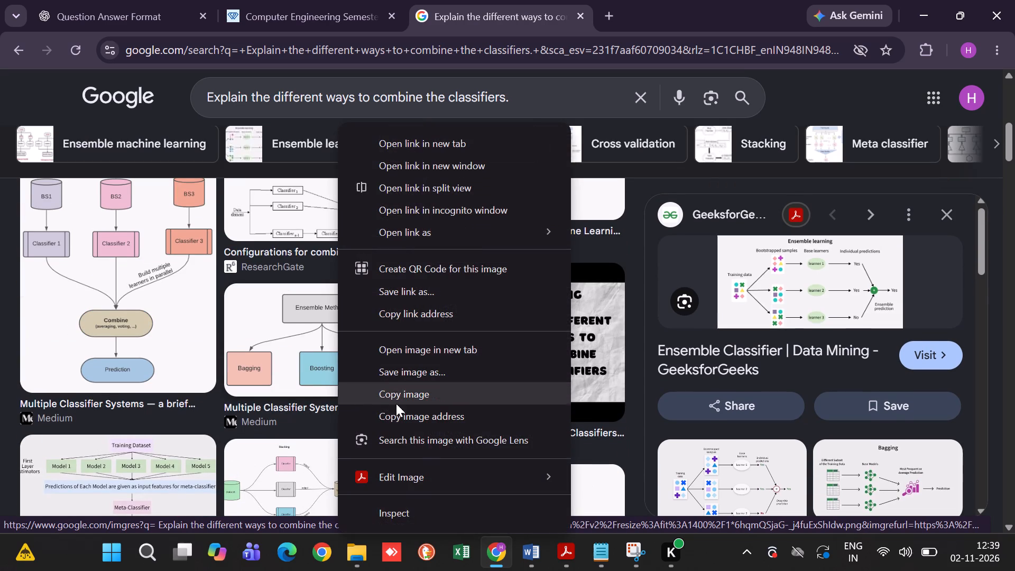
click(398, 401)
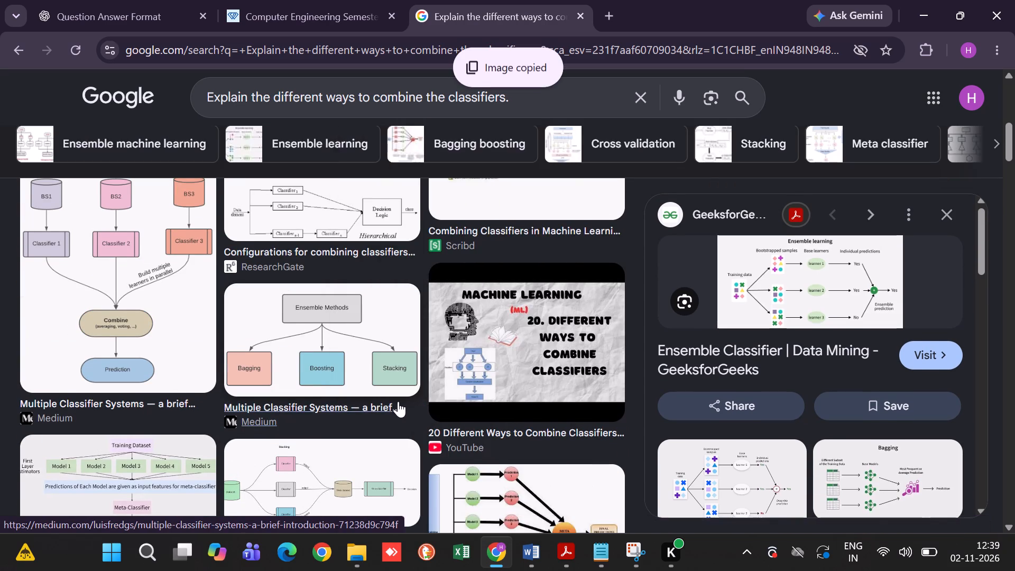
scroll(398, 401, down, 3)
scroll(519, 379, down, 2)
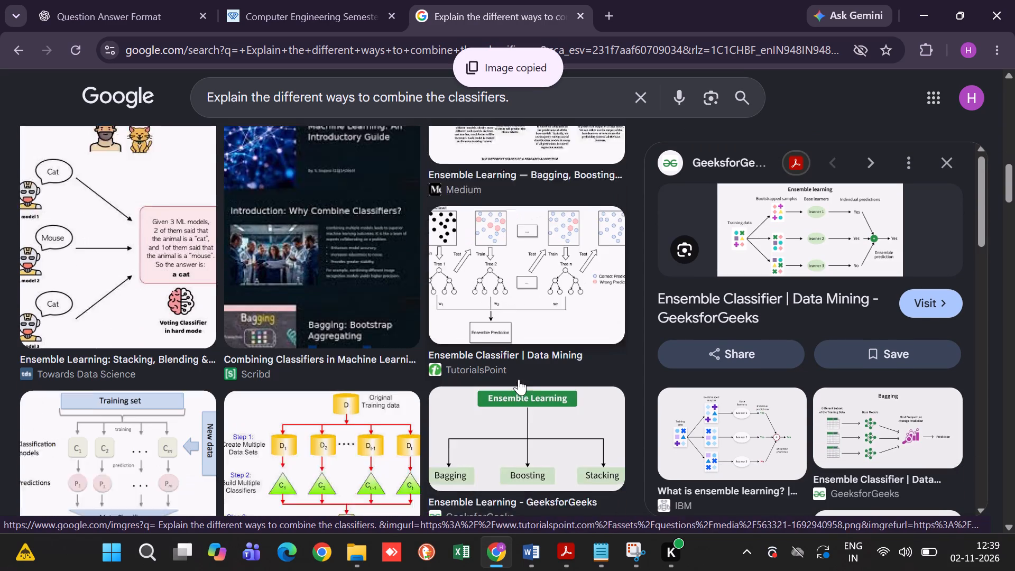
scroll(519, 379, down, 1)
scroll(510, 361, up, 1)
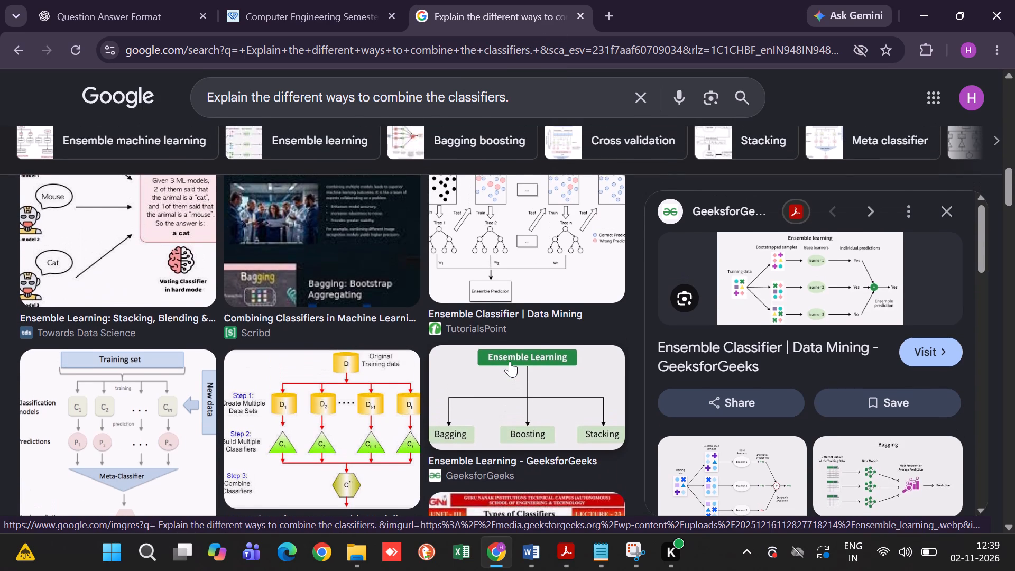
scroll(510, 361, up, 1)
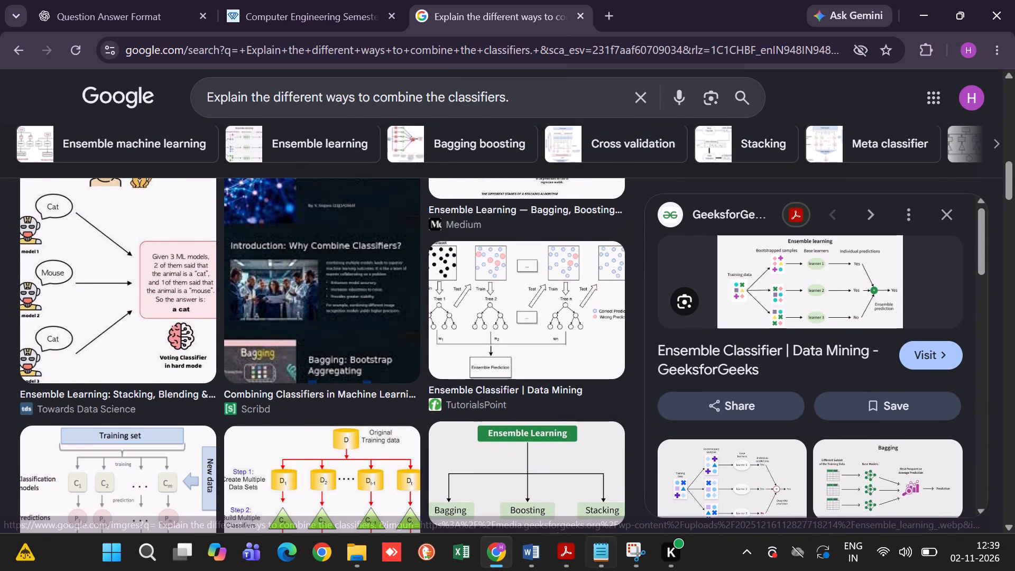
click(533, 549)
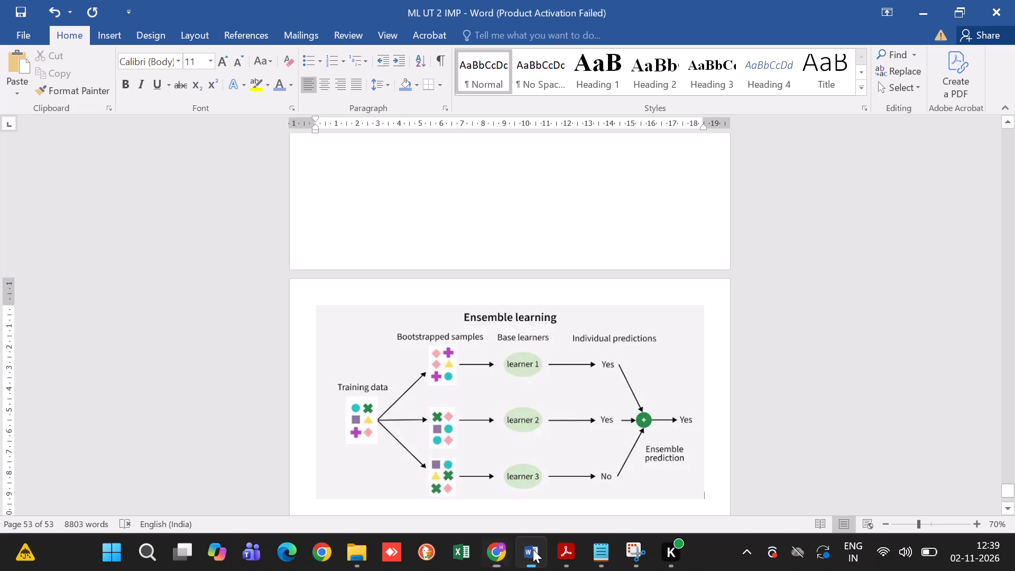
key(ctrl+v)
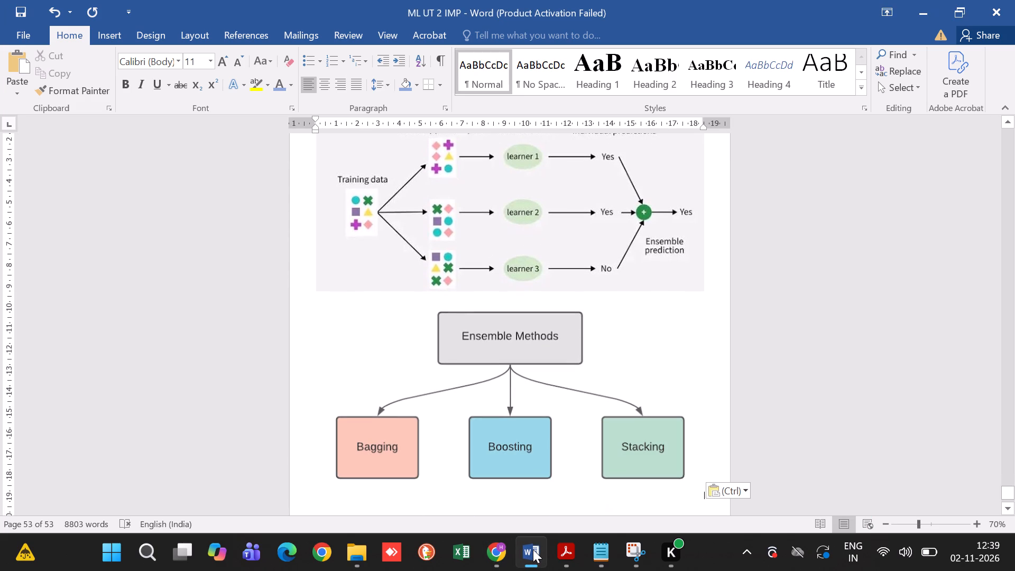
Review the Q.11 heading and the layout of the diagrams pasted beneath it in the Word document.
scroll(533, 549, up, 4)
scroll(427, 365, up, 7)
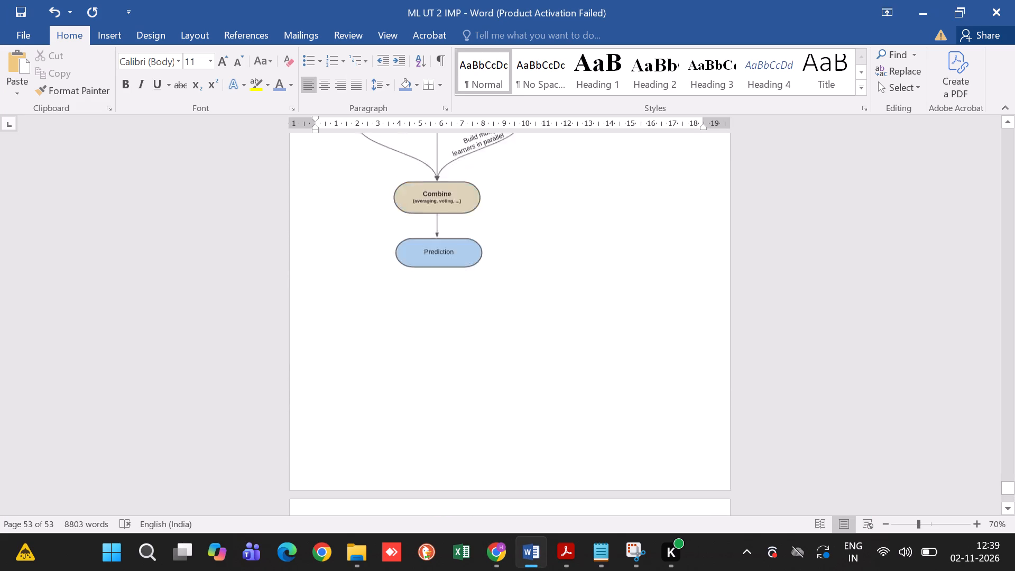
scroll(427, 365, up, 5)
scroll(427, 365, down, 2)
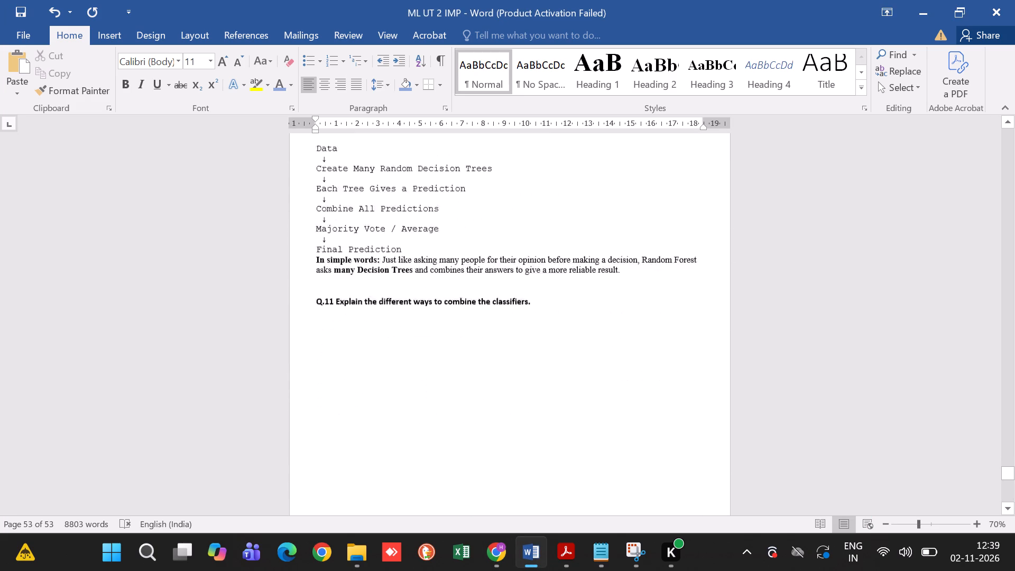
scroll(427, 365, down, 5)
scroll(427, 365, up, 2)
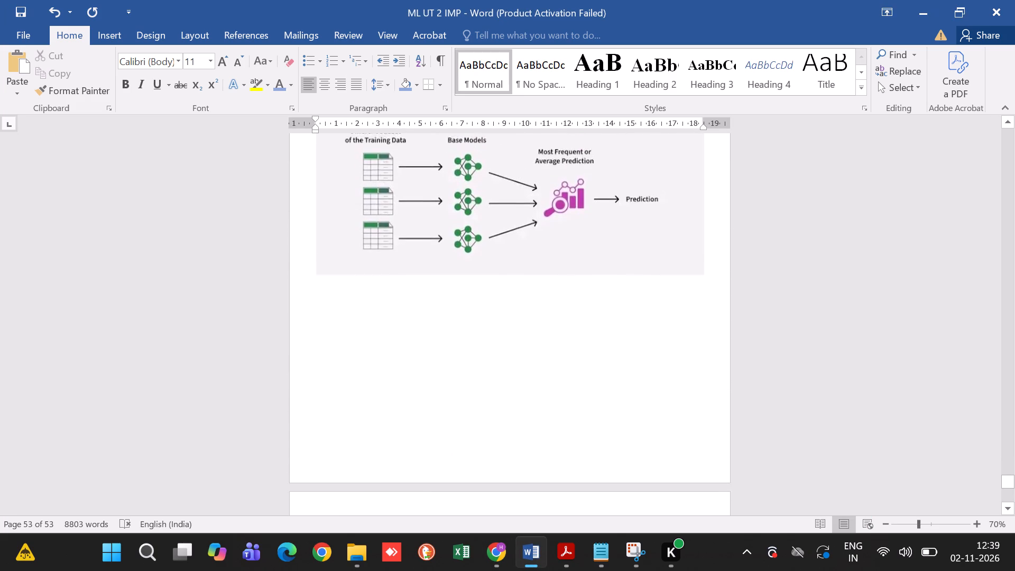
scroll(427, 365, up, 1)
click(490, 562)
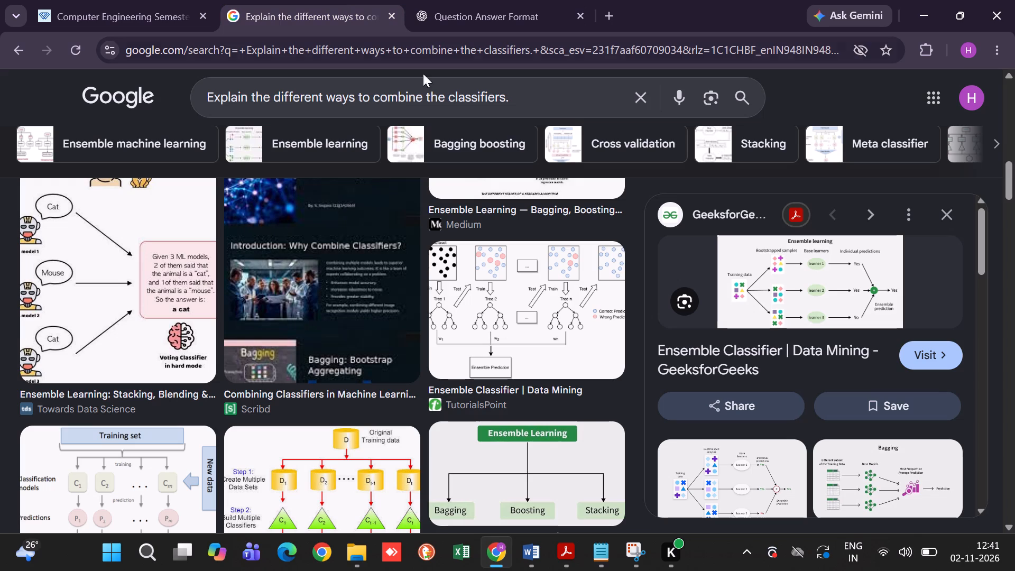
scroll(480, 348, up, 7)
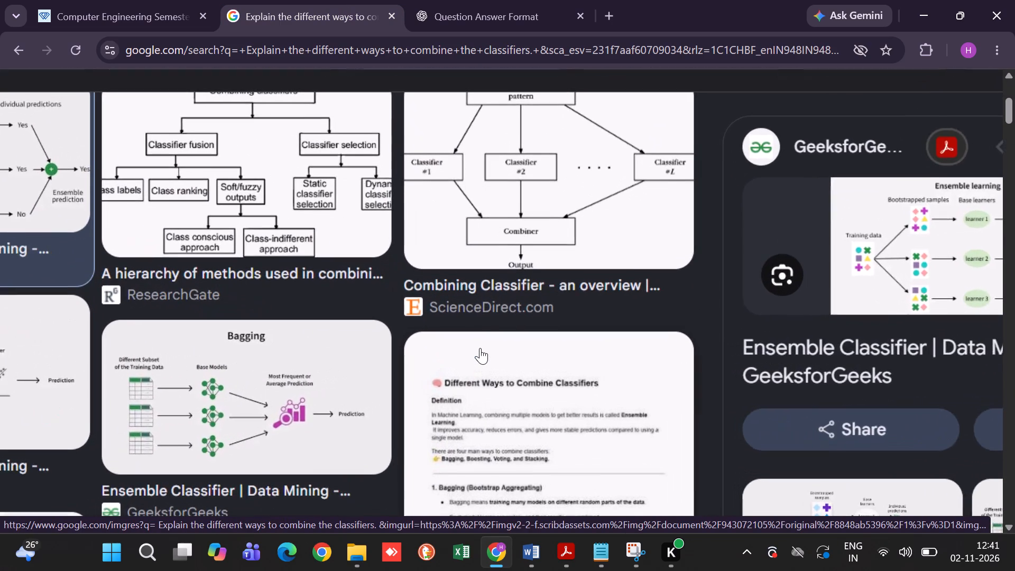
scroll(480, 348, up, 1)
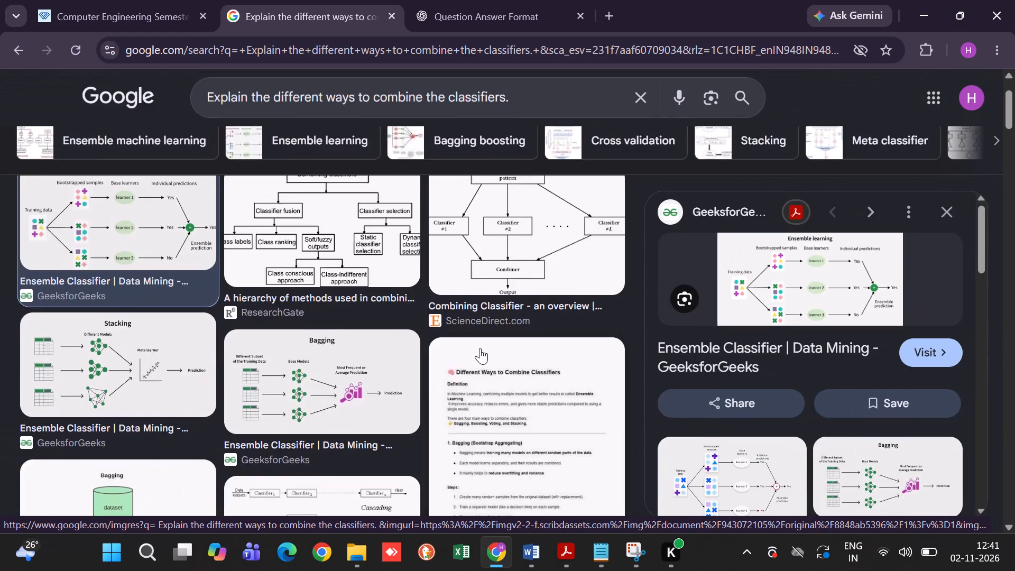
scroll(480, 348, up, 1)
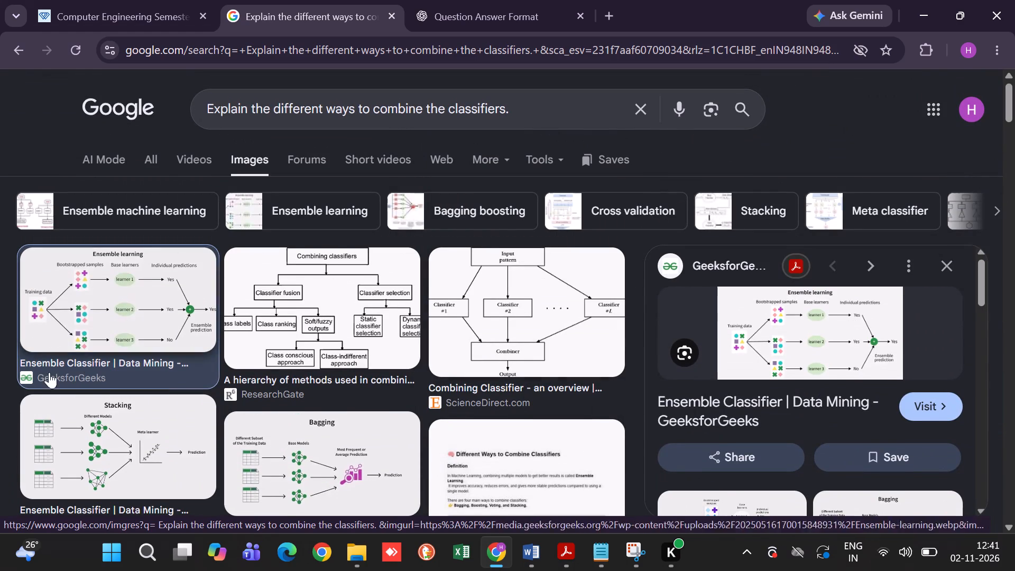
scroll(315, 390, down, 2)
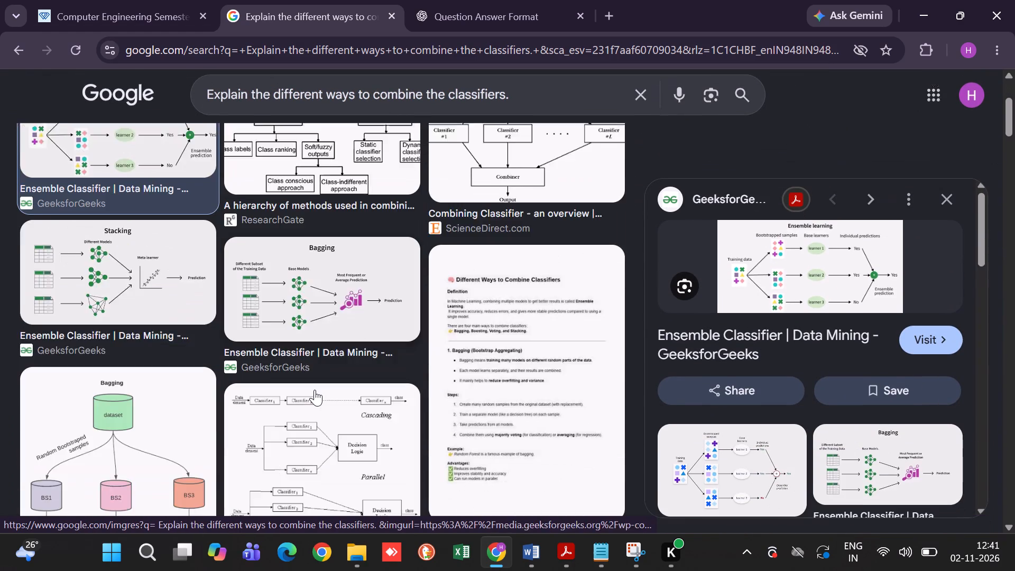
scroll(315, 390, down, 2)
scroll(313, 404, up, 1)
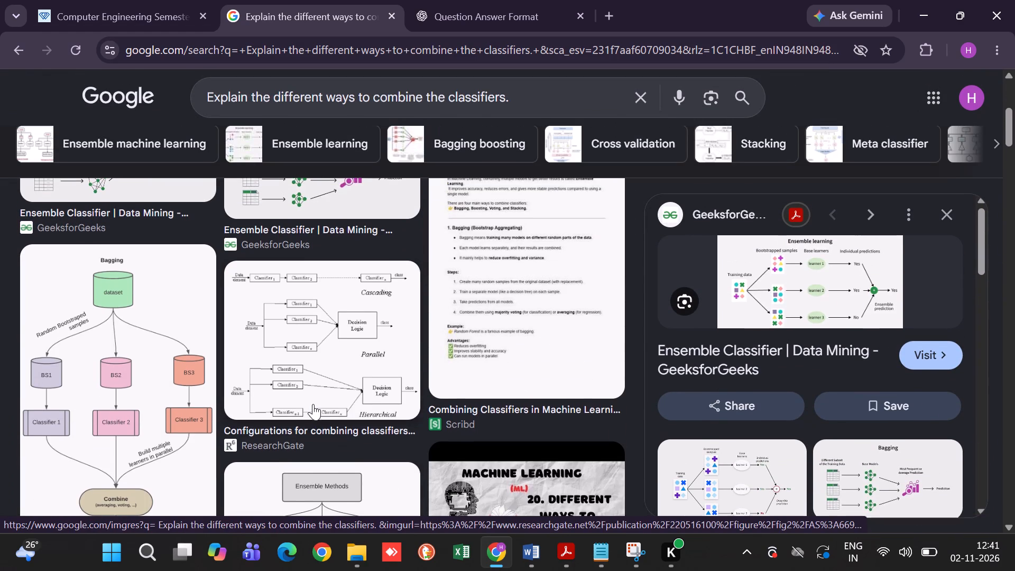
scroll(313, 404, up, 1)
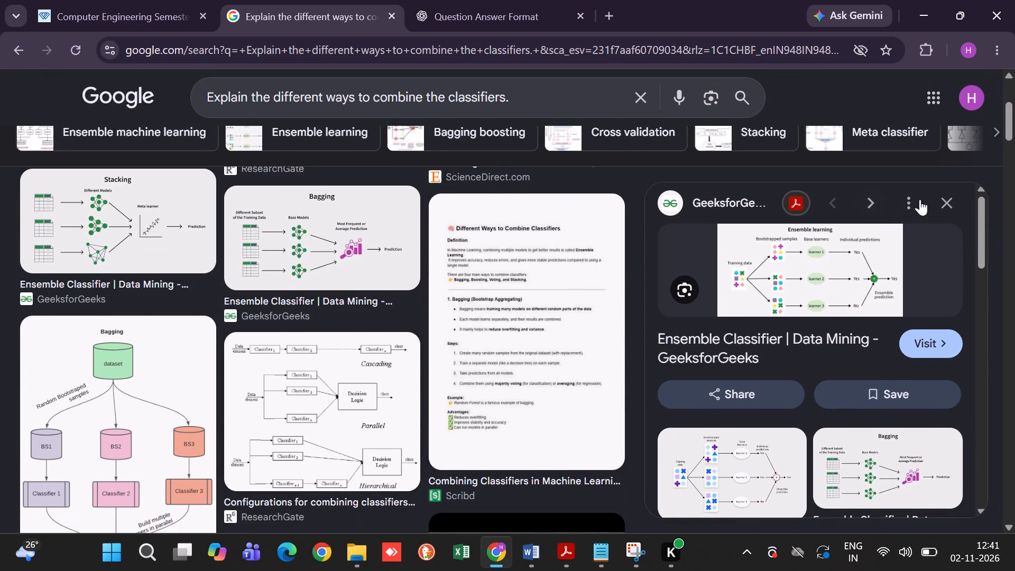
click(951, 196)
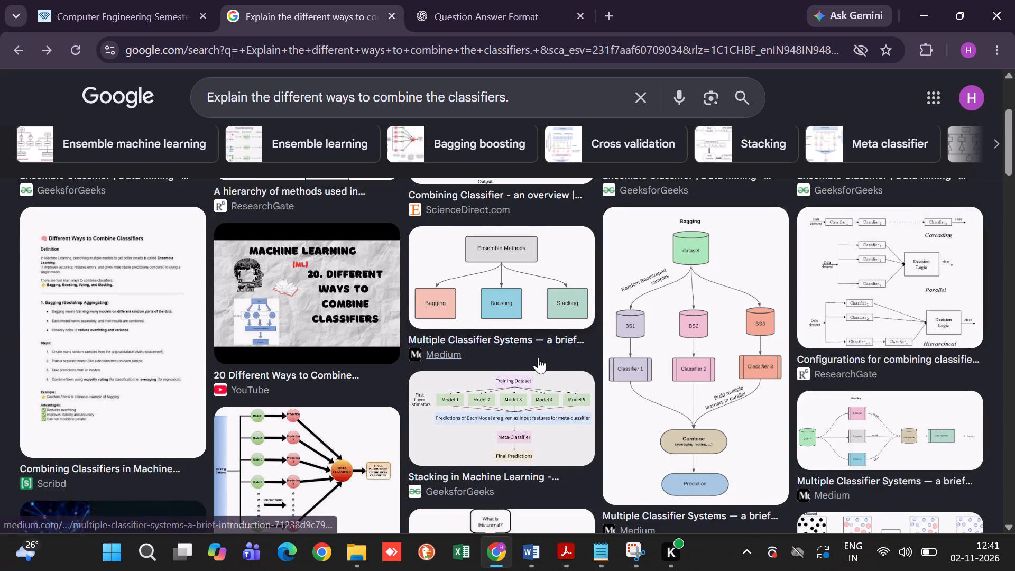
scroll(538, 357, down, 4)
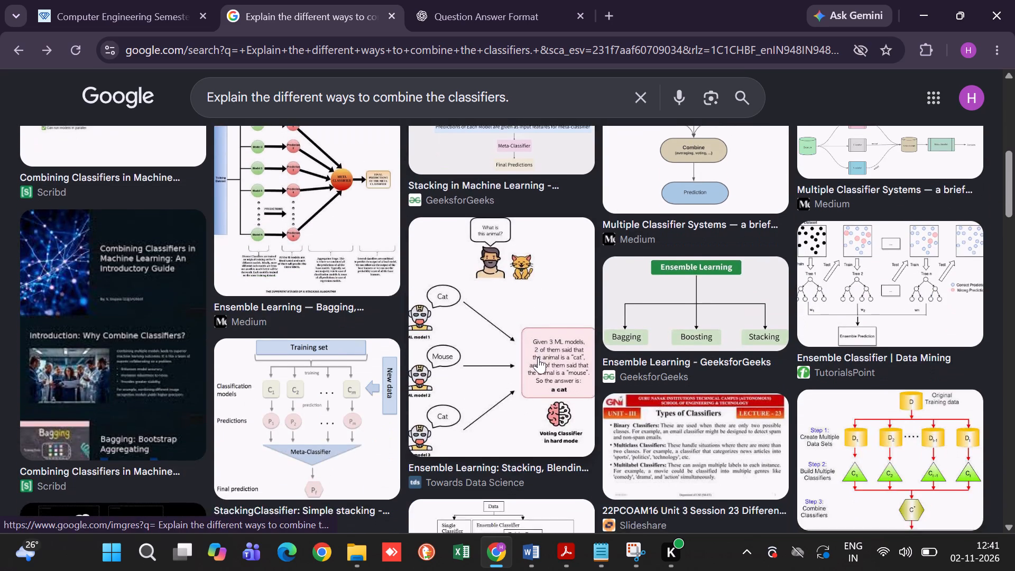
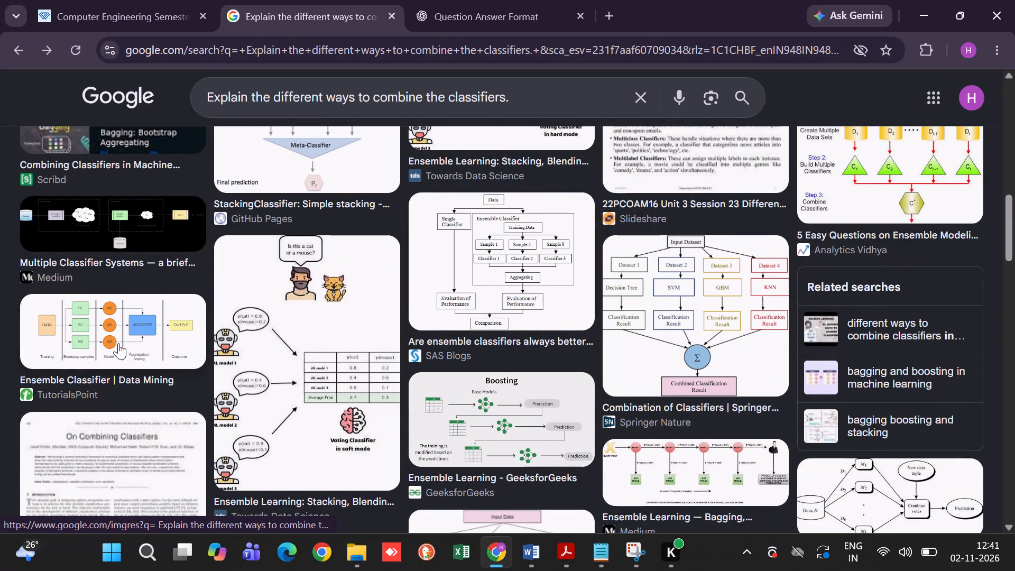
Look further through the Google image results on combining classifiers for more voting, boosting and stacking diagrams.
scroll(118, 343, down, 1)
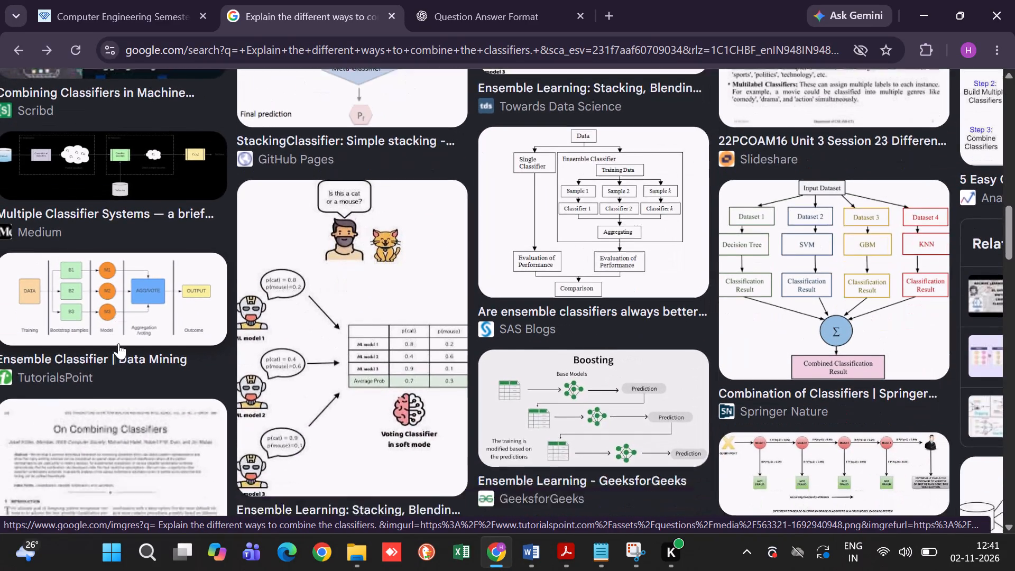
scroll(118, 343, down, 3)
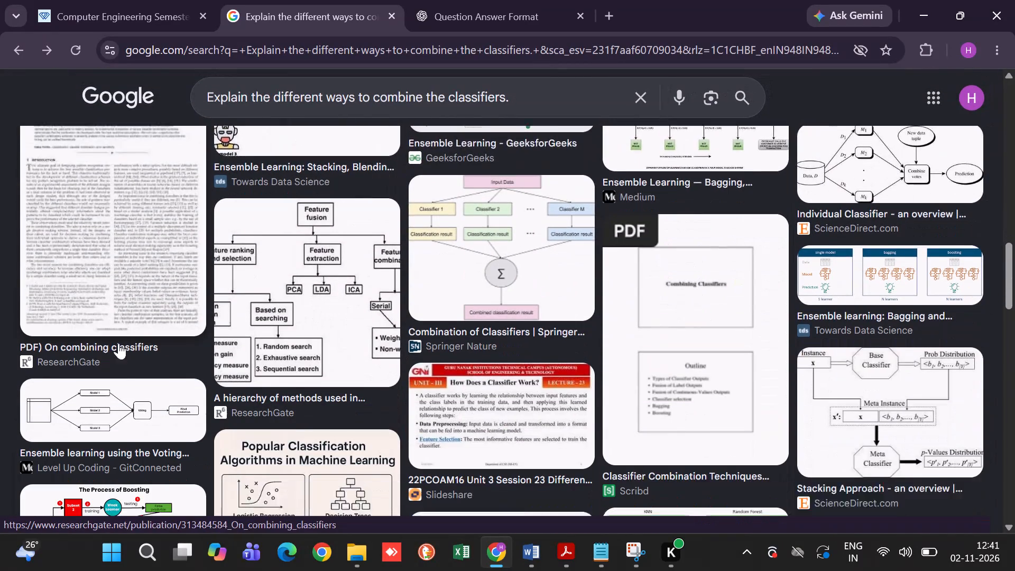
scroll(118, 343, down, 2)
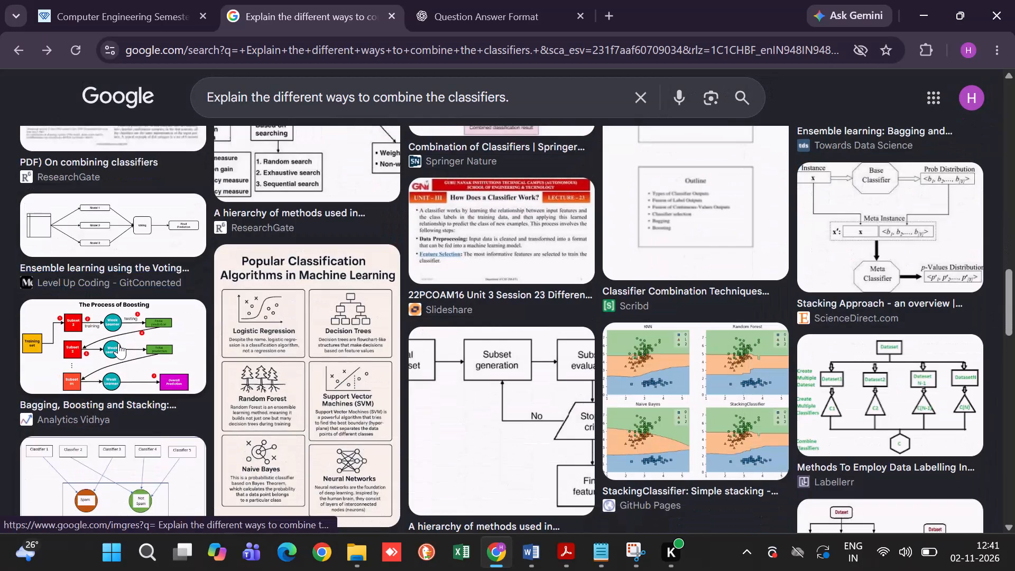
scroll(118, 343, down, 2)
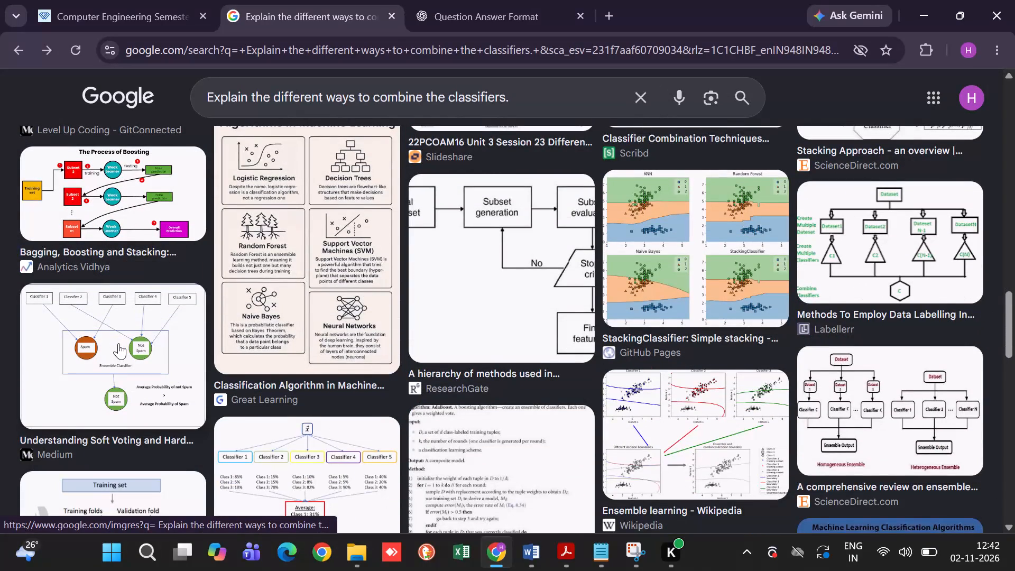
scroll(118, 343, down, 2)
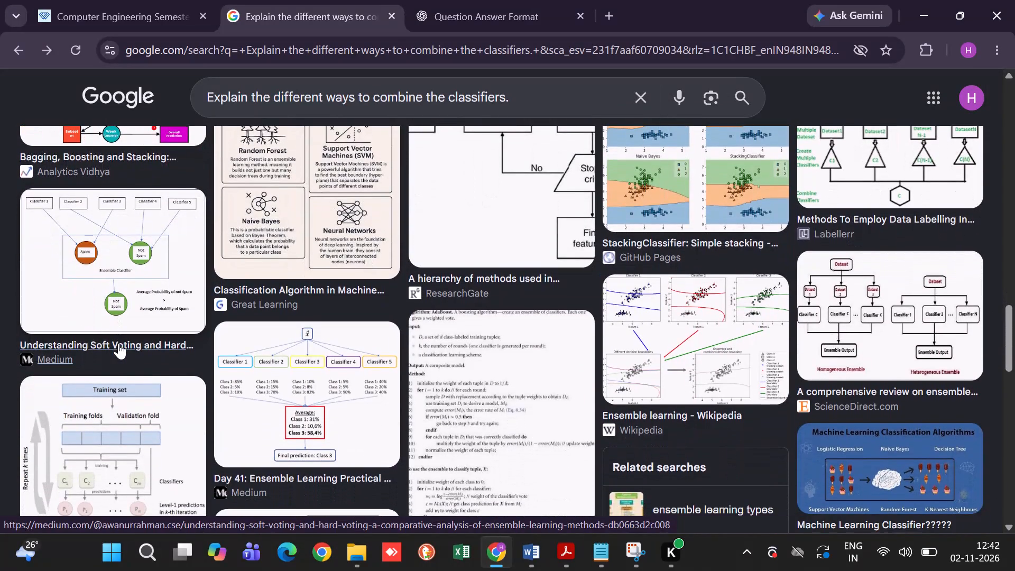
scroll(118, 343, down, 2)
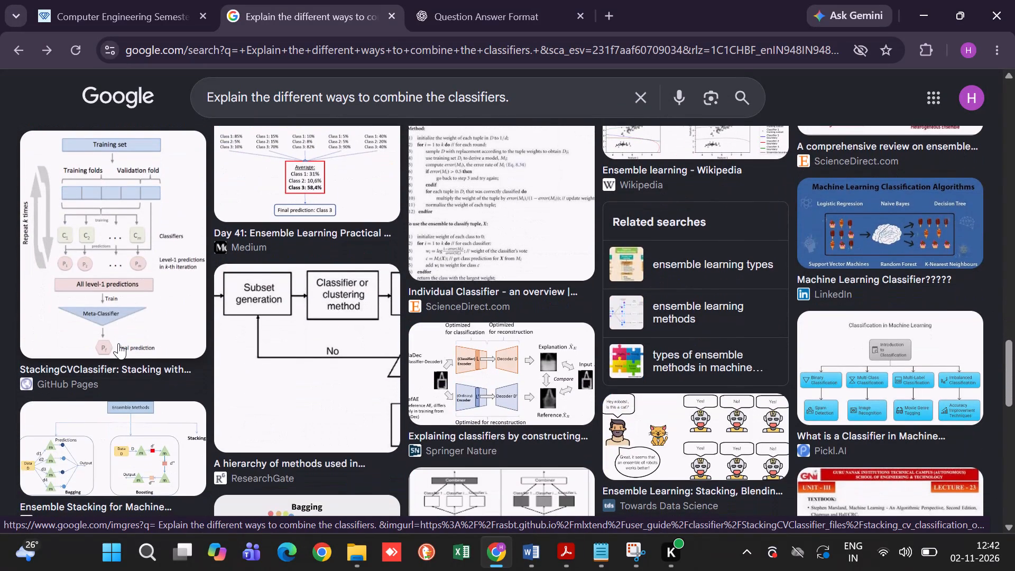
Switch to the ML UT 2 IMP Word document and paste the copied answer on a new line below the Ensemble Methods diagram.
click(541, 552)
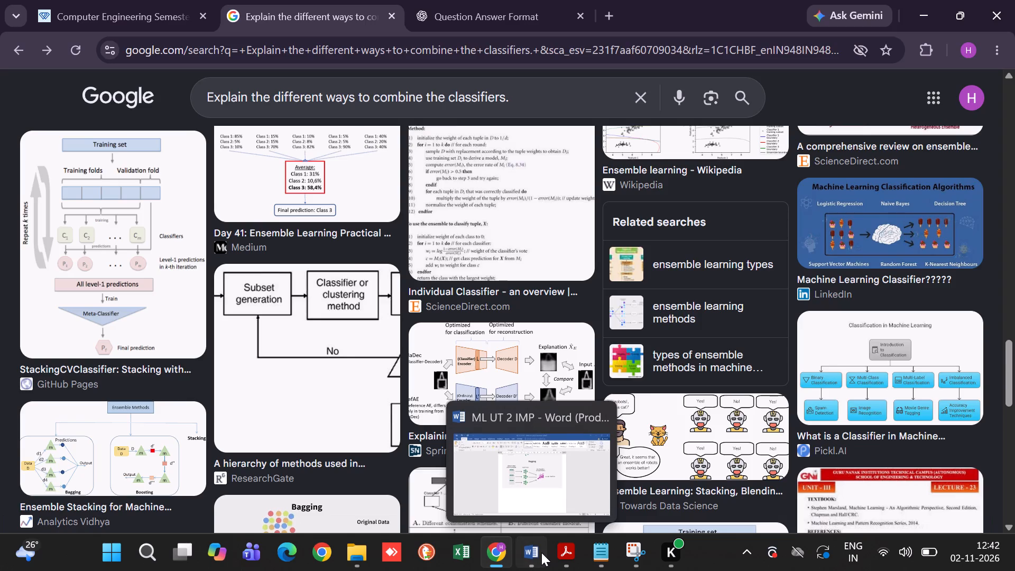
click(360, 376)
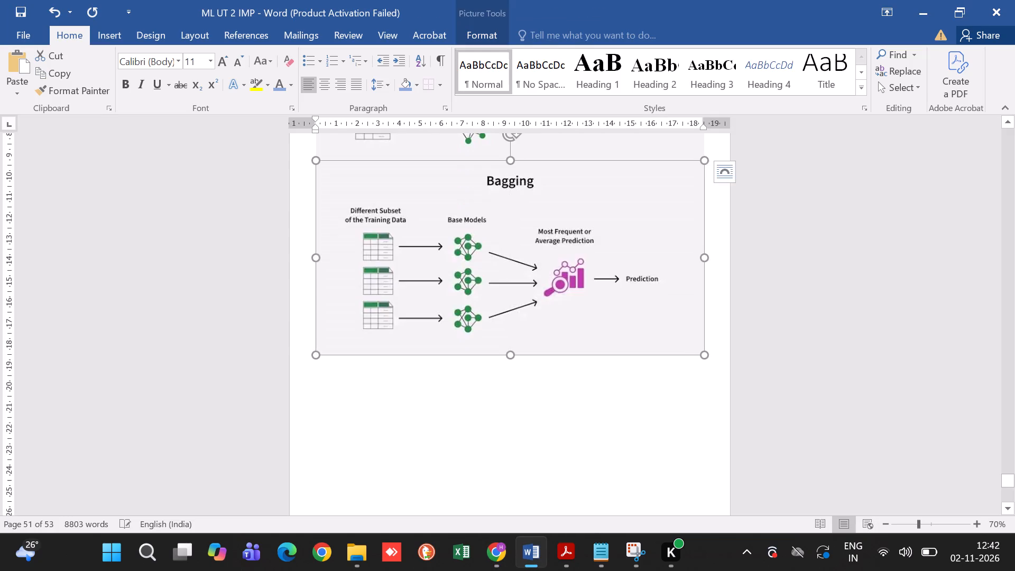
scroll(360, 376, down, 13)
click(360, 377)
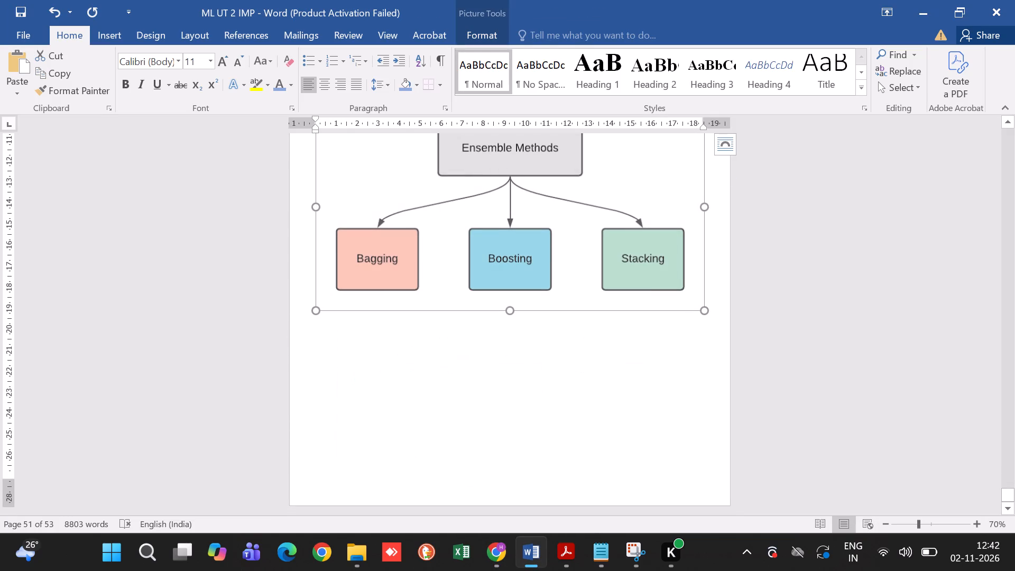
click(360, 377)
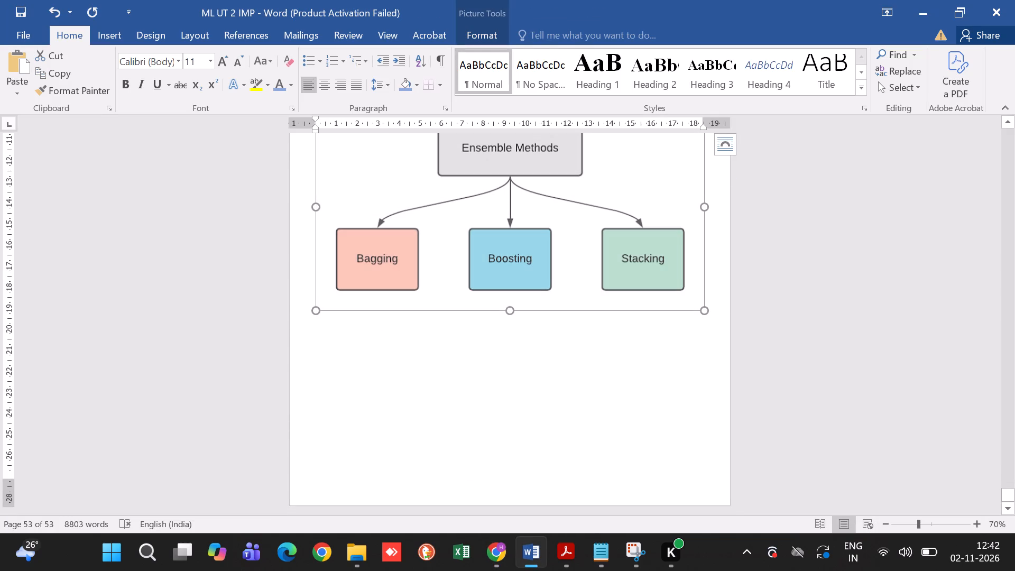
click(569, 375)
scroll(576, 360, up, 1)
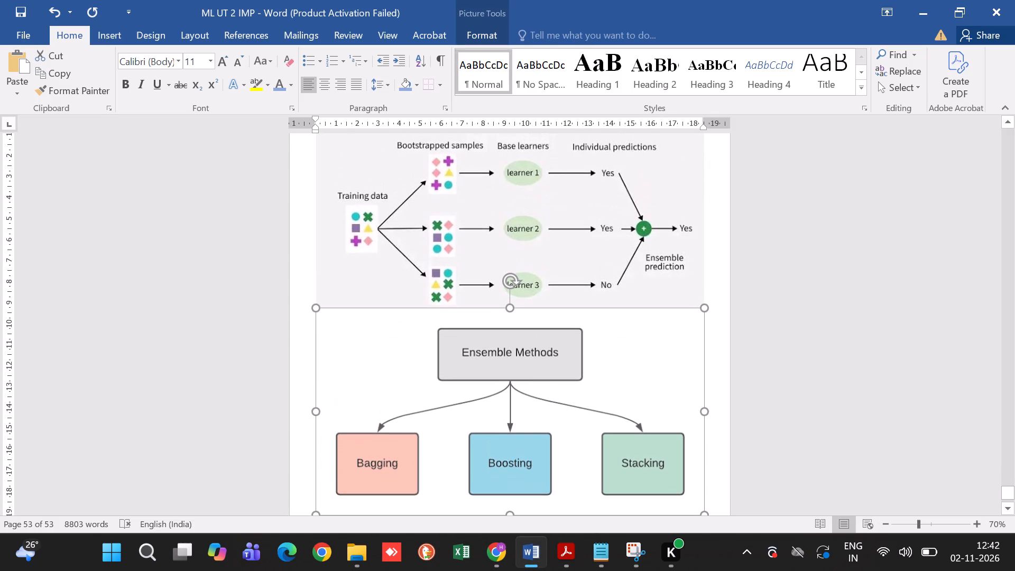
scroll(640, 430, down, 3)
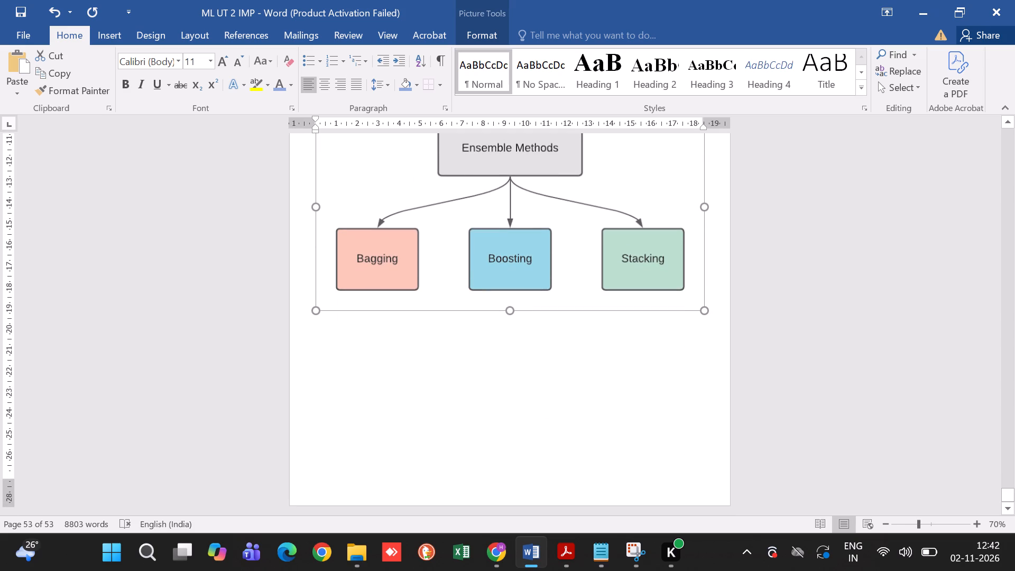
click(712, 306)
key(Return)
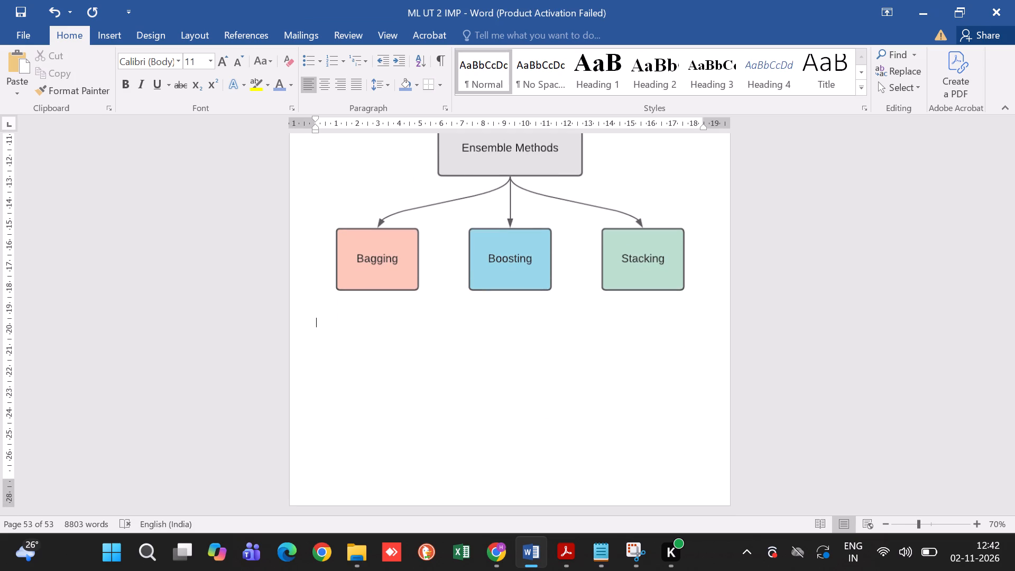
key(ctrl+v)
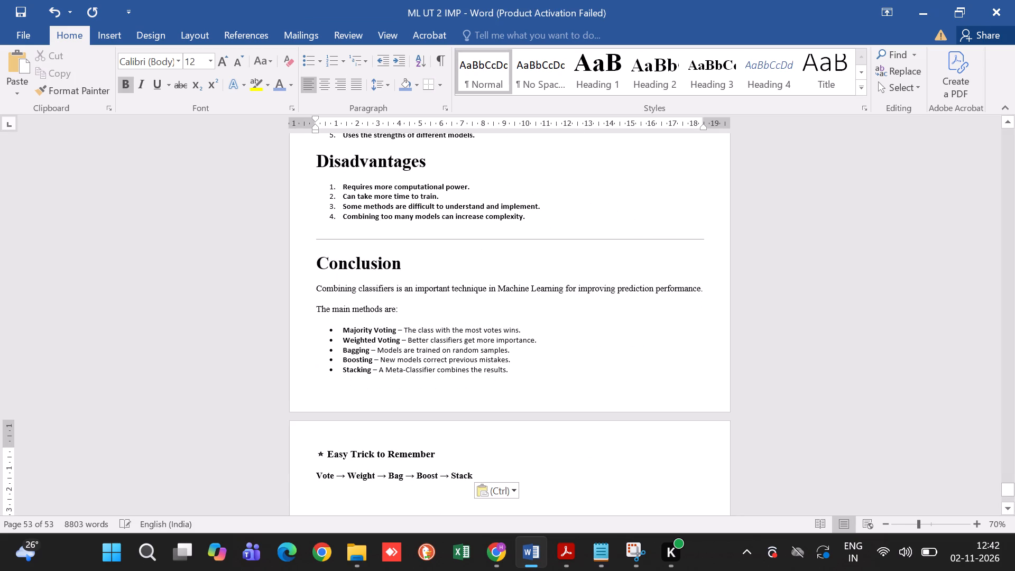
Apply All Borders to the table under Comparison of Different Methods.
scroll(712, 306, up, 6)
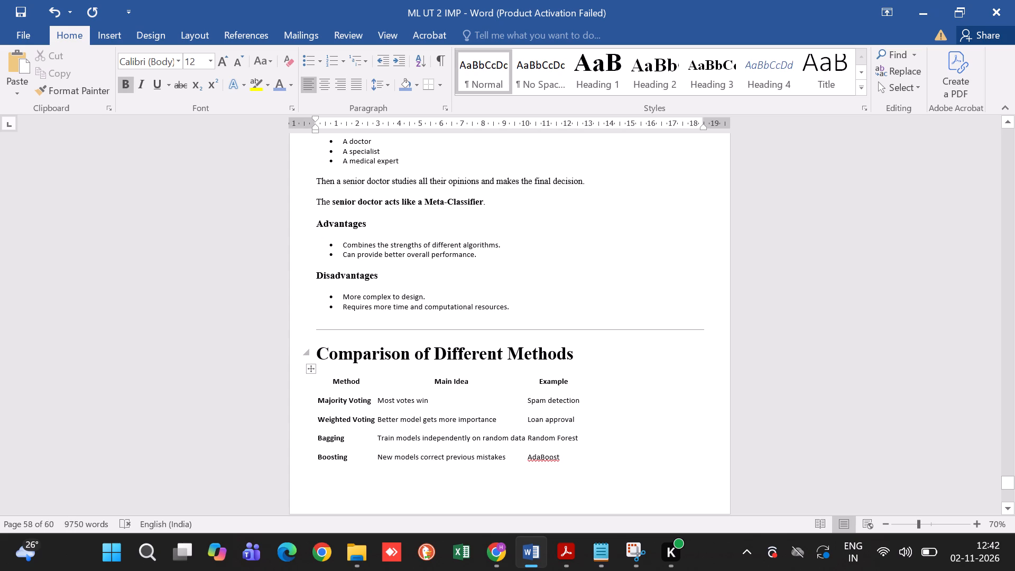
click(309, 369)
click(445, 346)
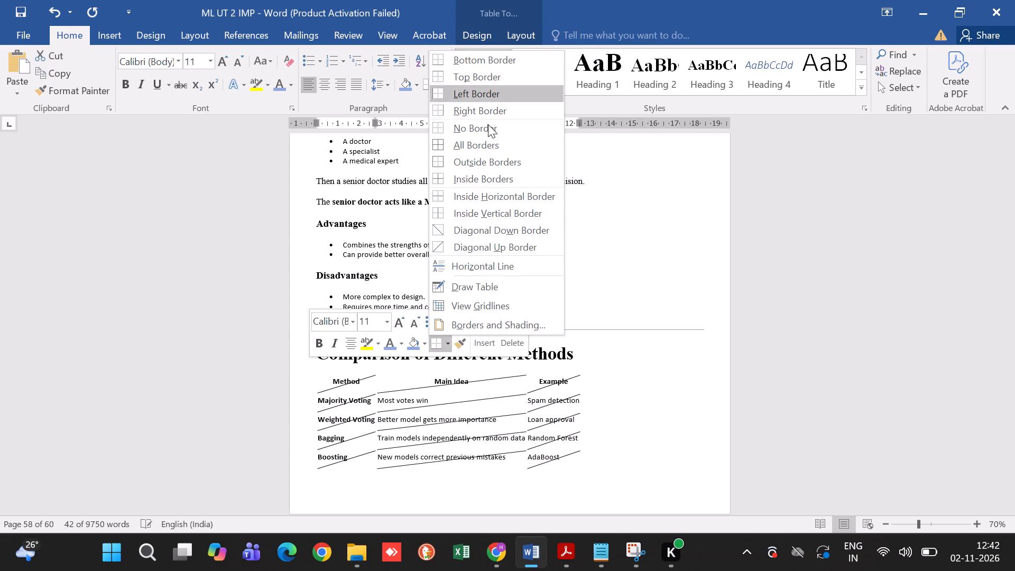
click(482, 142)
Apply All Borders to the loan approval table with Classifier, Prediction and Weight columns in the Weighted Voting section.
scroll(504, 212, up, 2)
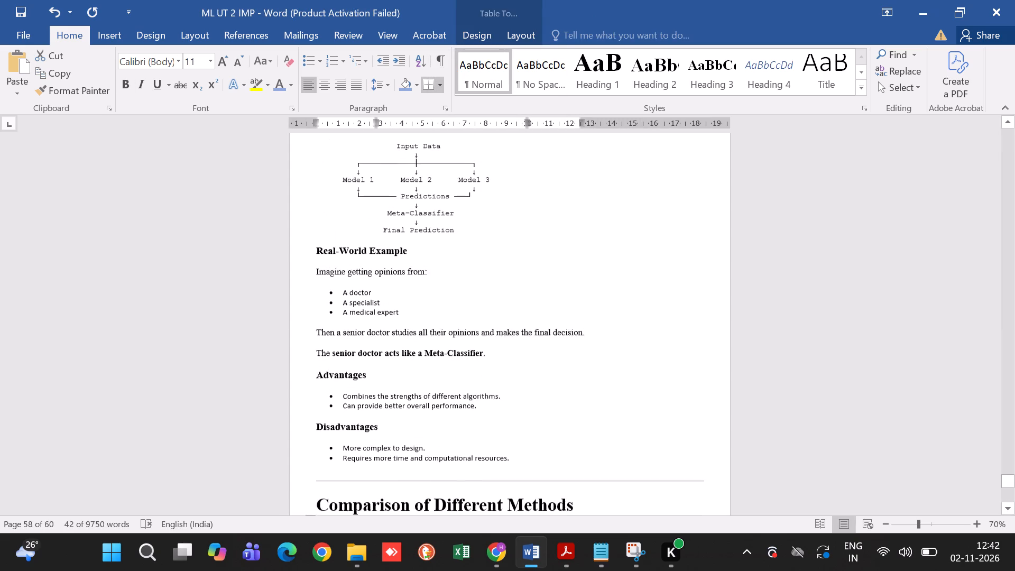
scroll(504, 212, up, 5)
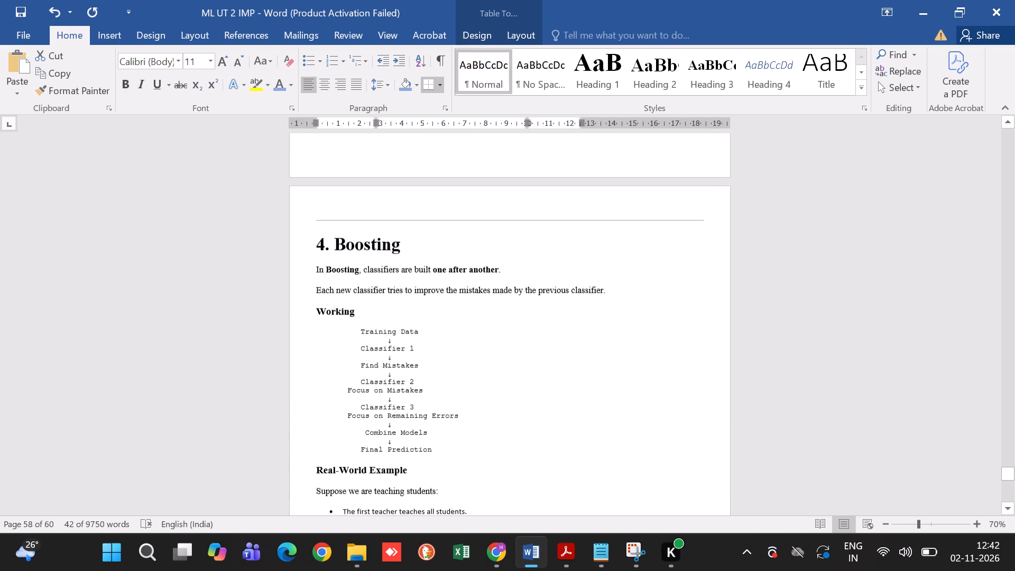
scroll(504, 212, up, 5)
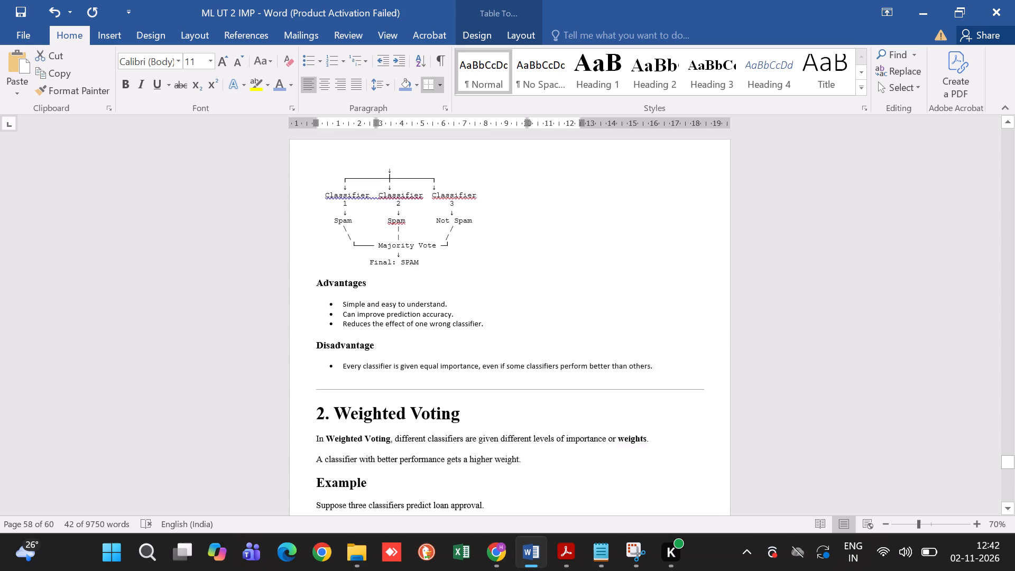
scroll(504, 212, down, 2)
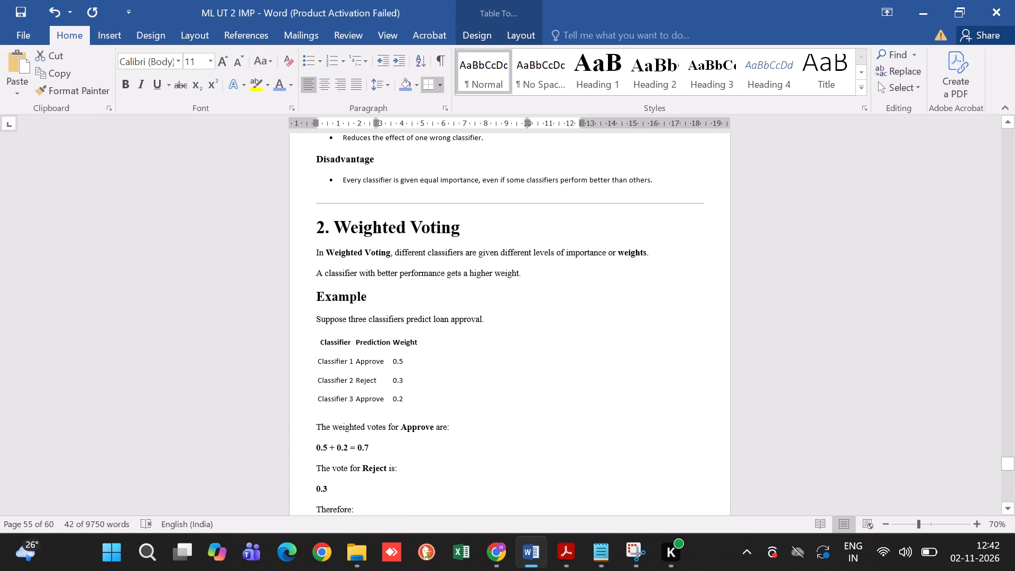
click(321, 345)
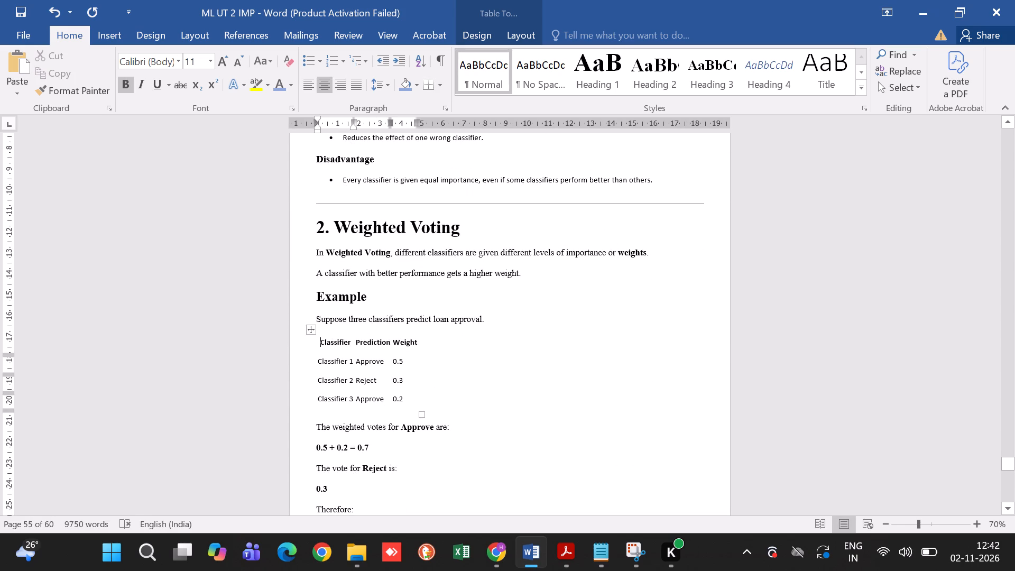
click(312, 331)
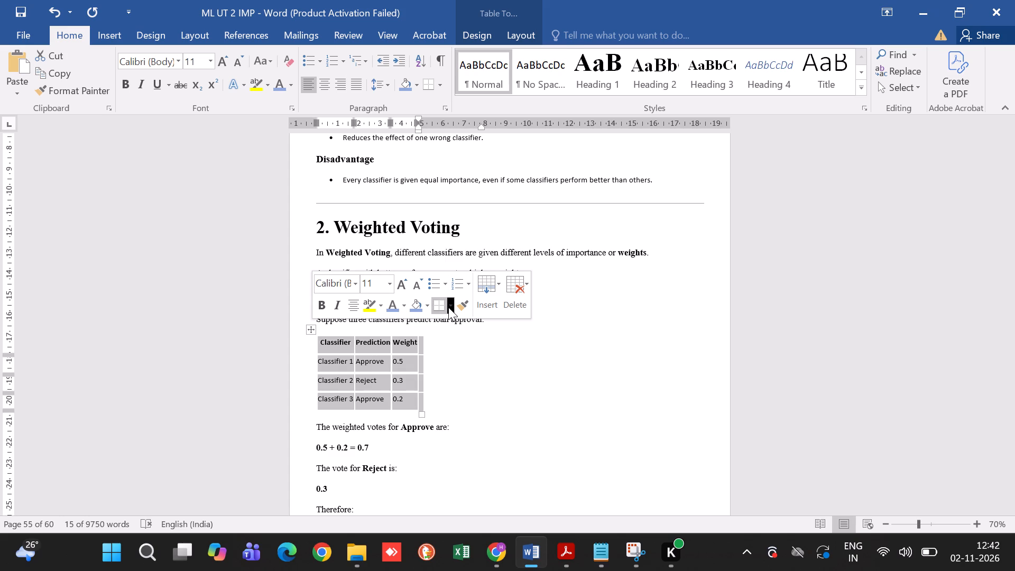
click(448, 307)
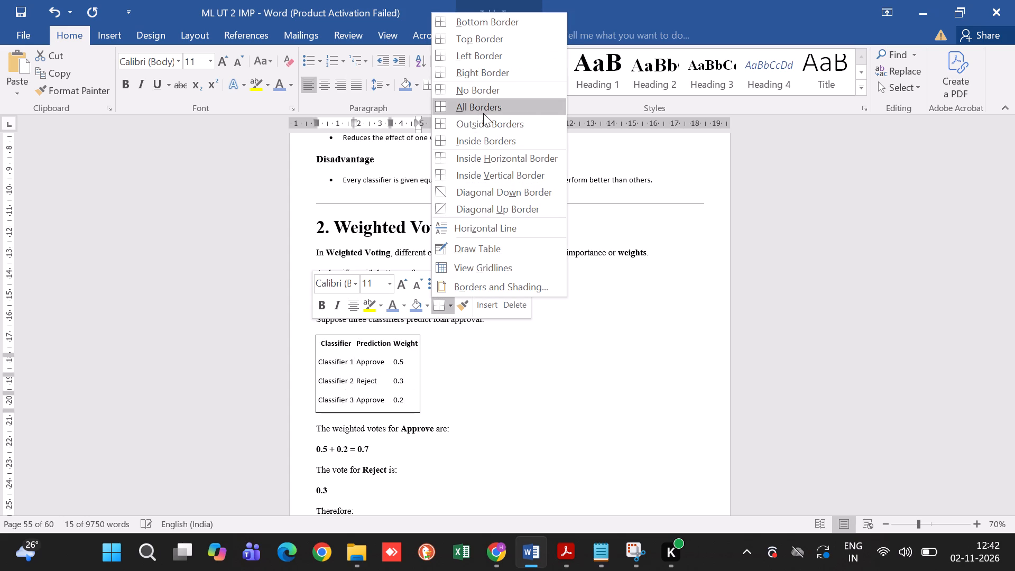
click(483, 113)
Apply All Borders to the Classifier and Prediction table in the Majority Voting example.
scroll(520, 245, up, 3)
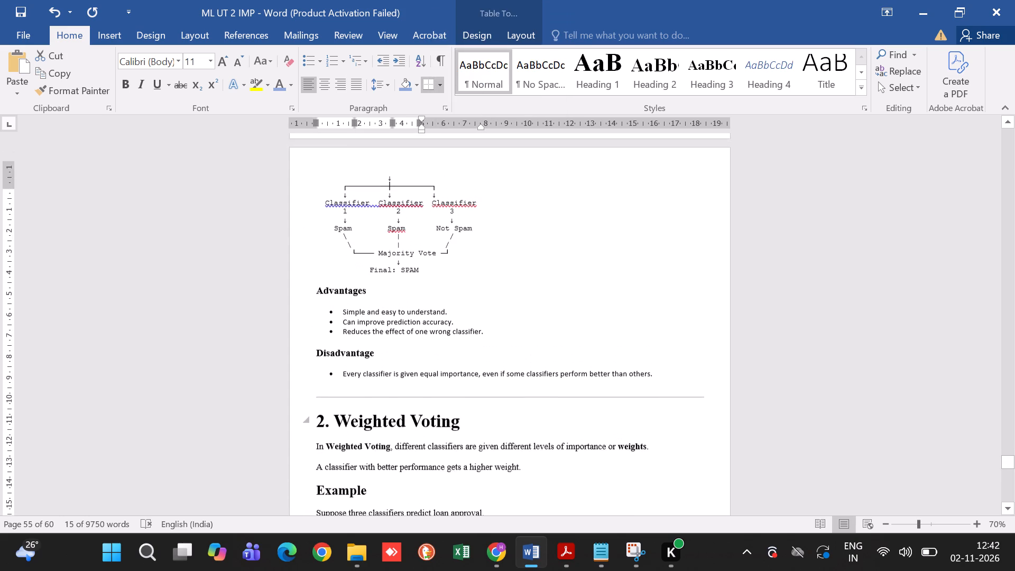
scroll(520, 245, up, 2)
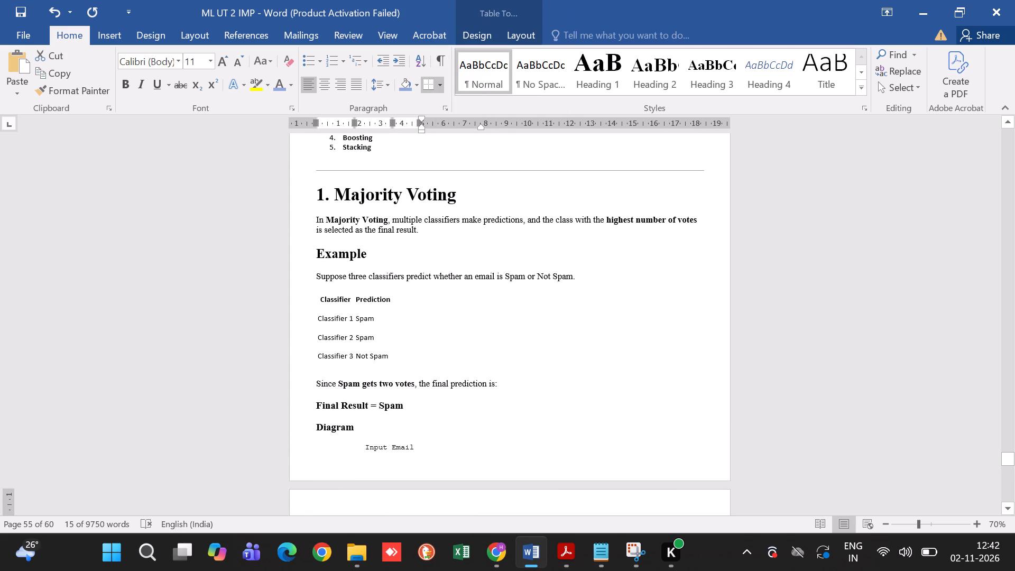
click(316, 298)
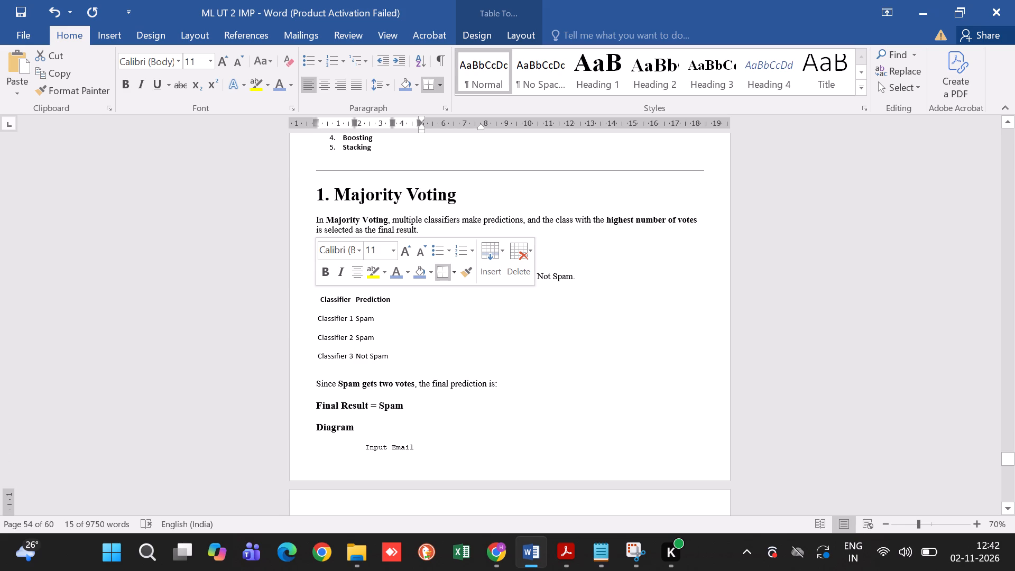
click(320, 303)
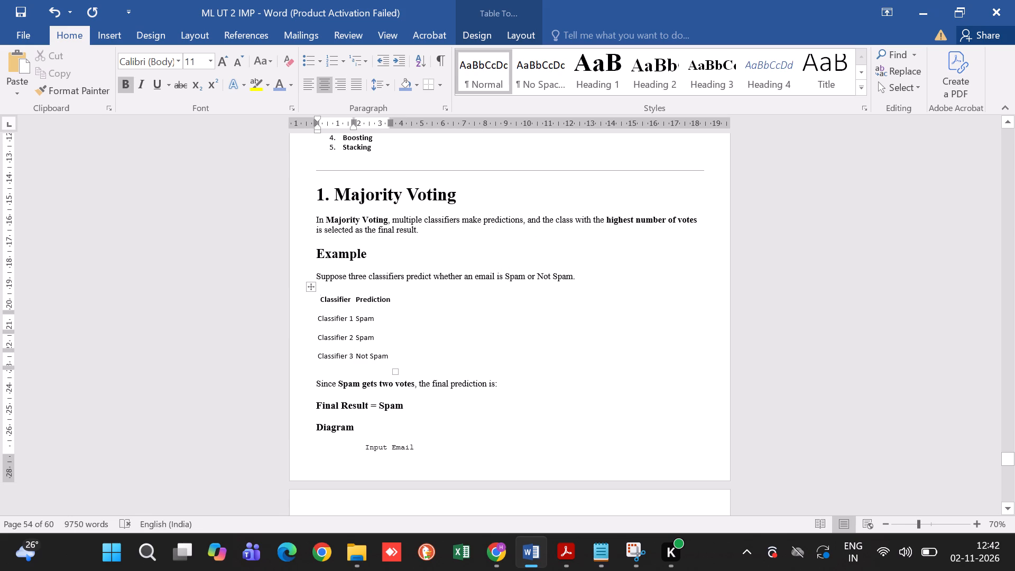
click(311, 288)
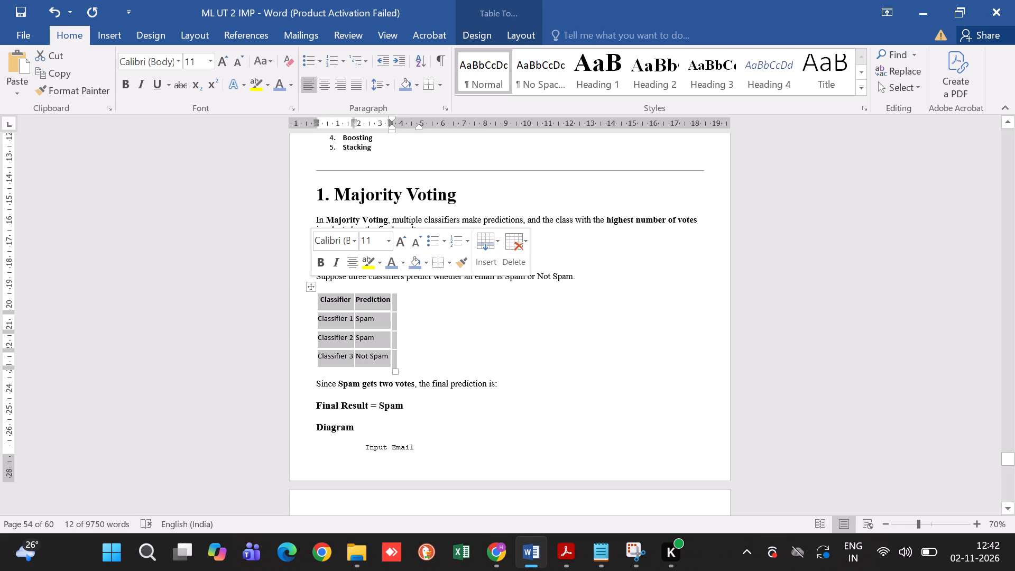
click(447, 263)
click(474, 373)
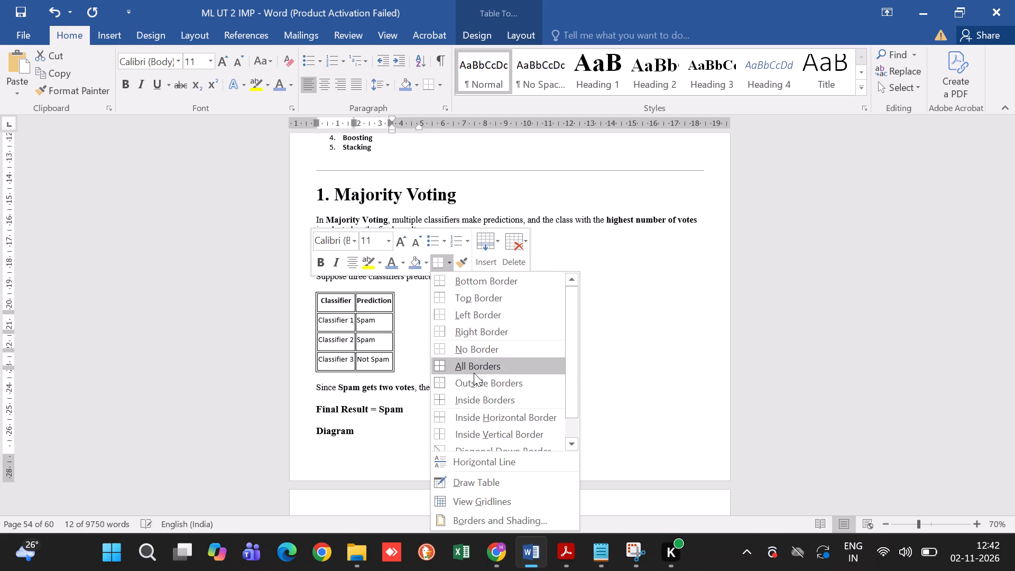
Set the font size to 12 for the whole pasted answer, from the Different Ways to Combine Classifiers heading to the document's end.
scroll(474, 373, up, 11)
scroll(474, 373, down, 5)
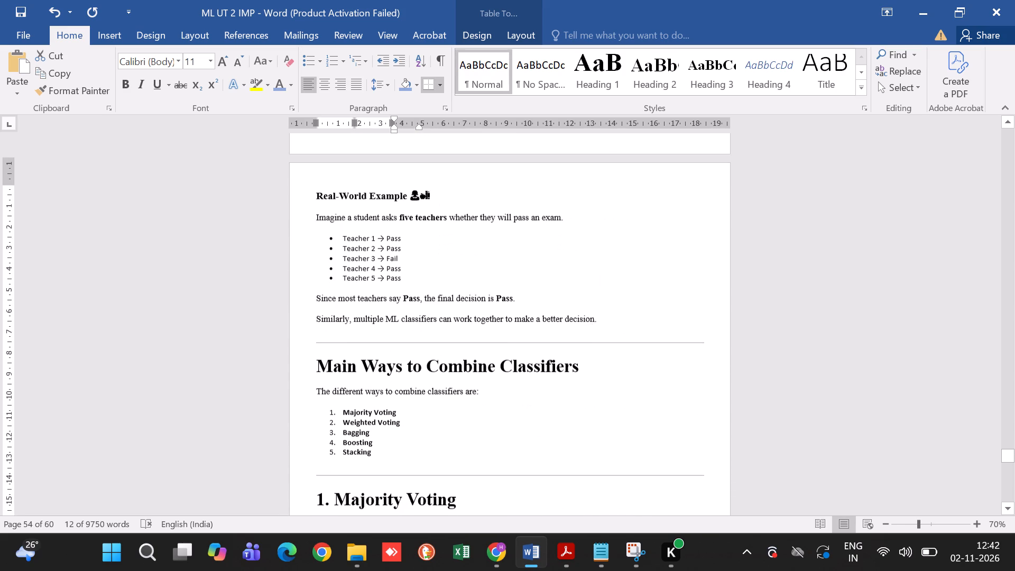
scroll(402, 262, up, 2)
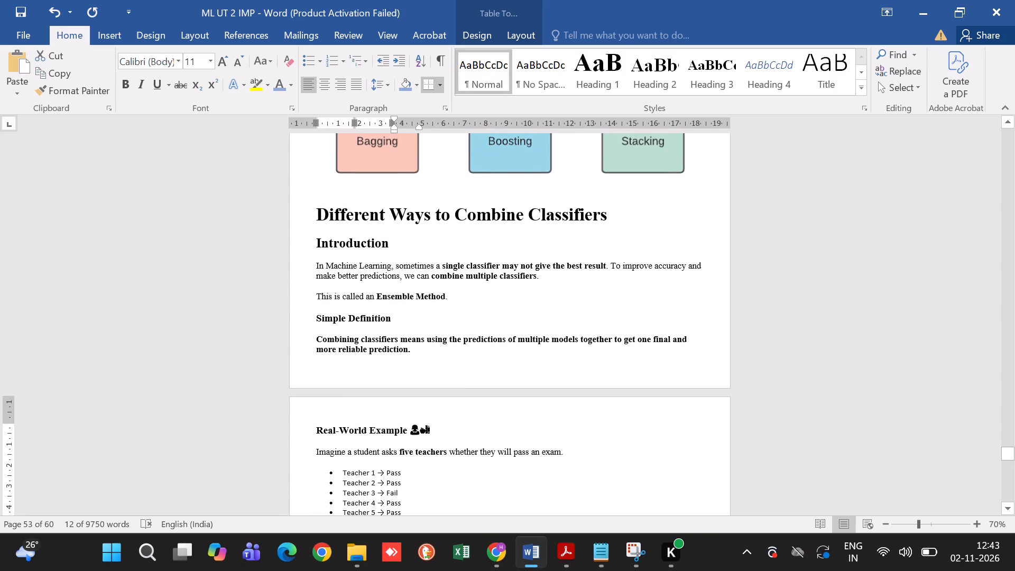
drag(315, 210, 490, 570)
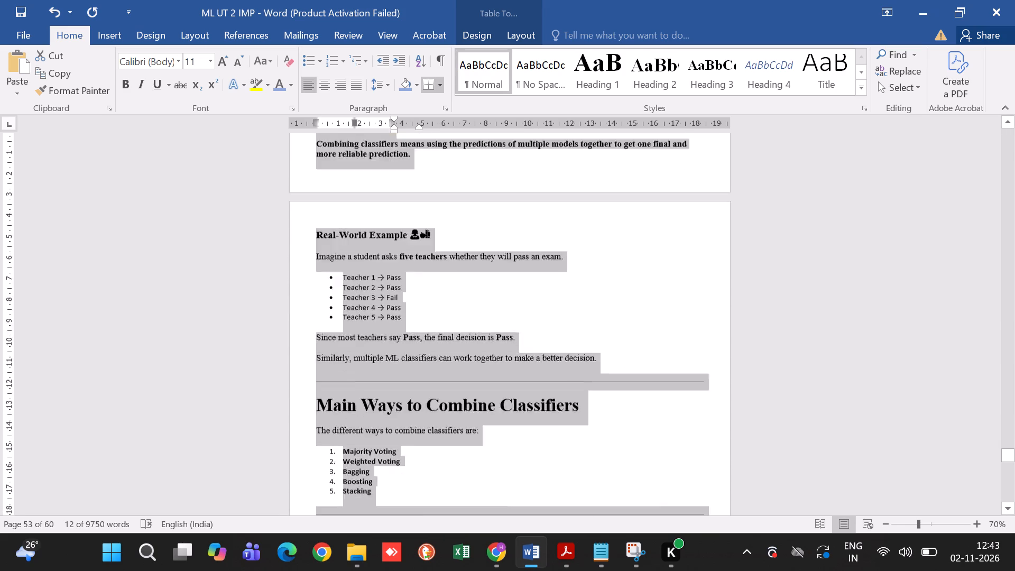
drag(490, 570, 489, 570)
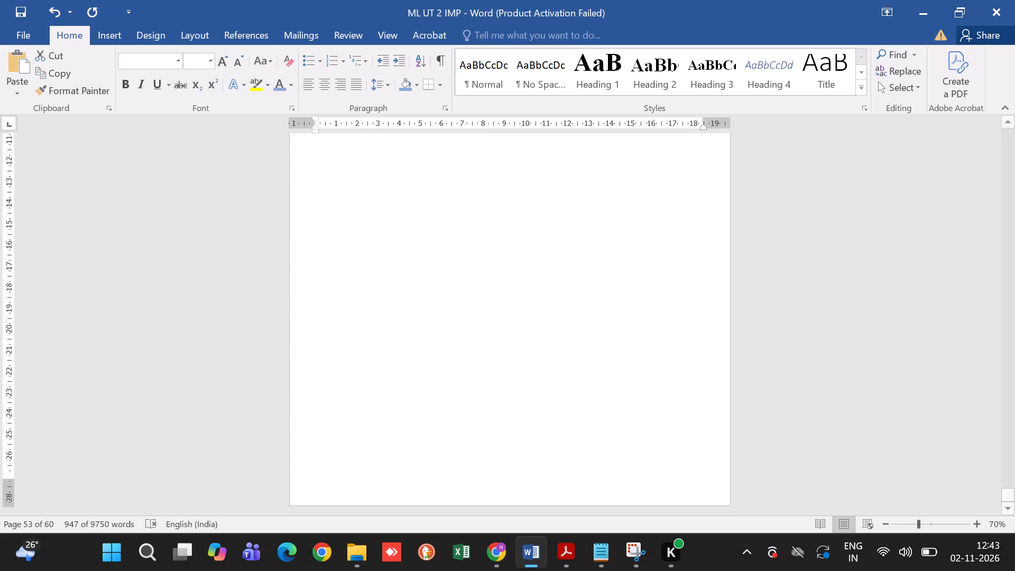
click(191, 60)
text(12)
key(Return)
scroll(315, 172, up, 2)
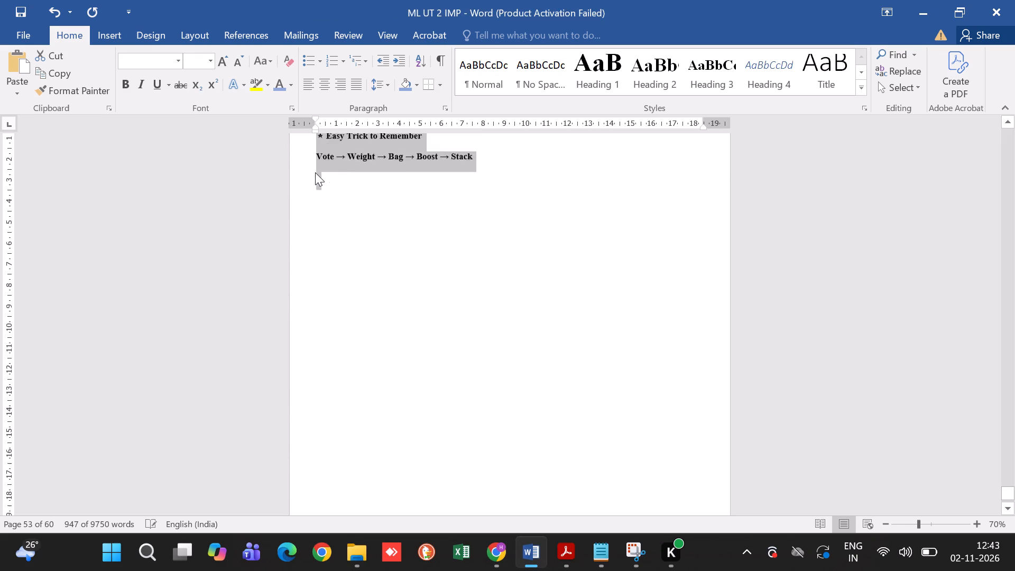
Remove the space after paragraphs throughout the selected Different Ways to Combine Classifiers answer.
scroll(315, 172, up, 2)
click(381, 87)
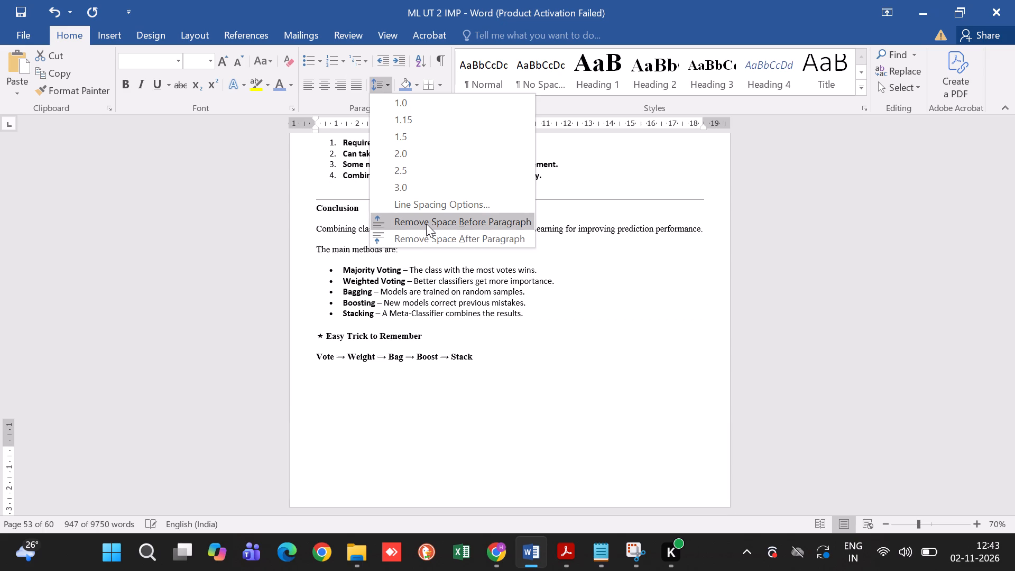
click(422, 238)
Shrink the Bagging picture showing subsets of the training data proportionally to about half the text width.
scroll(422, 238, up, 4)
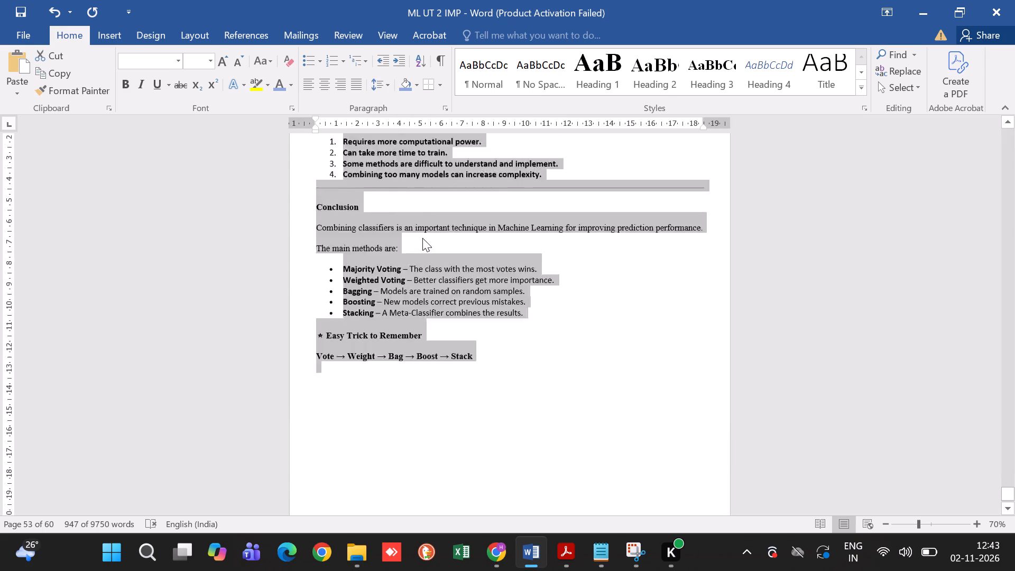
scroll(422, 238, up, 11)
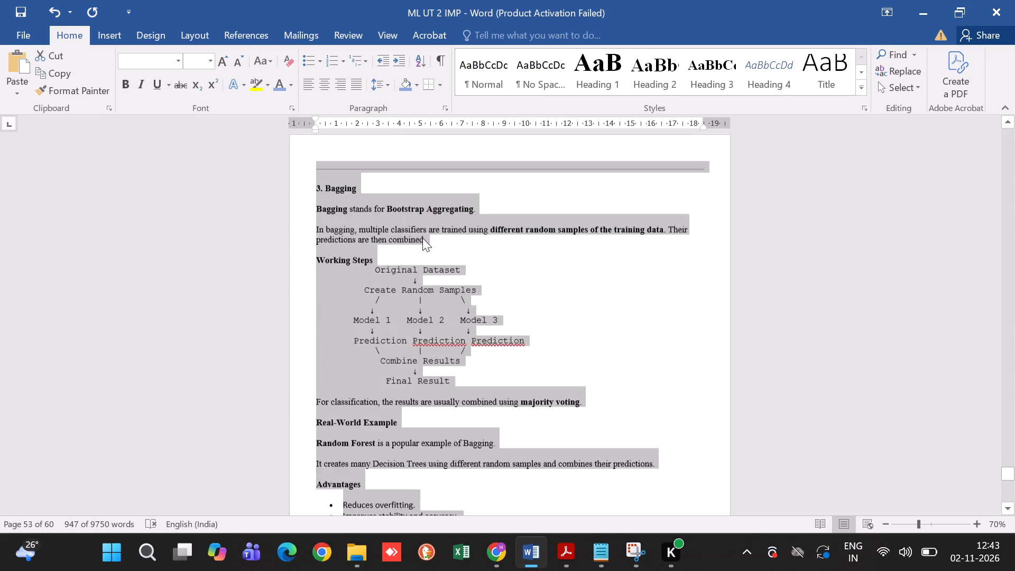
scroll(422, 238, up, 7)
scroll(422, 238, right, 1)
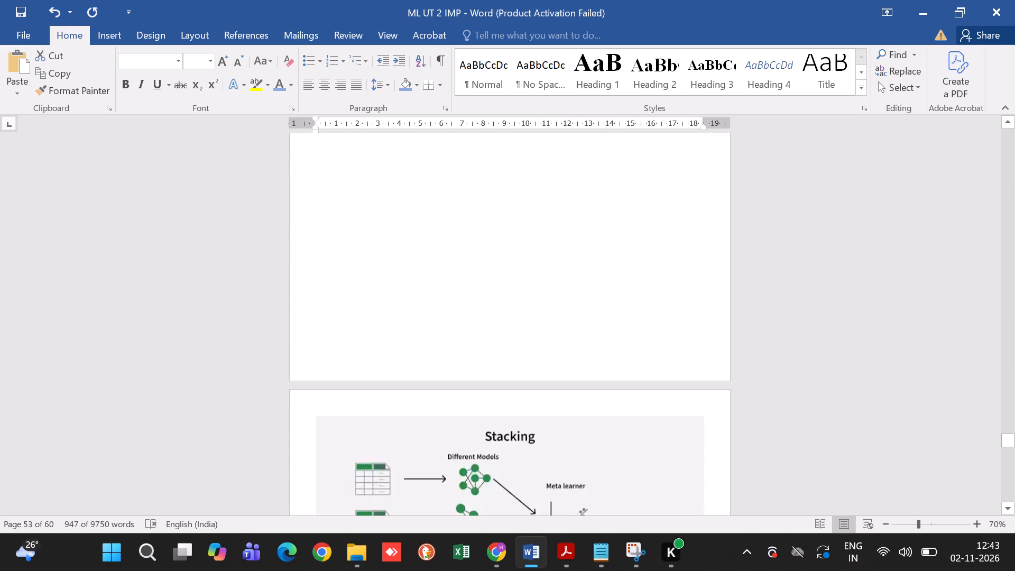
scroll(422, 238, right, 1)
scroll(422, 238, up, 2)
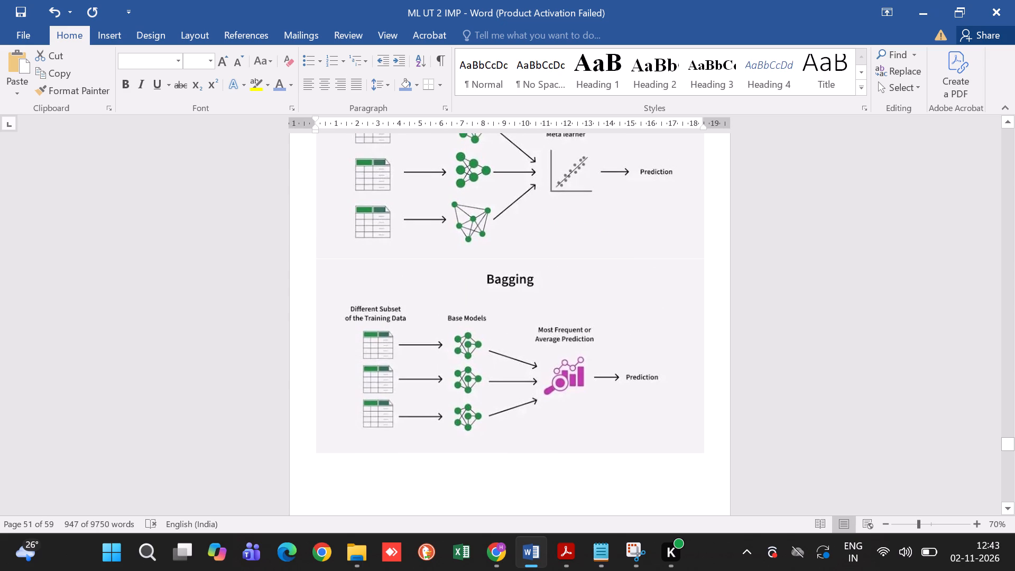
click(542, 357)
drag(700, 455, 541, 370)
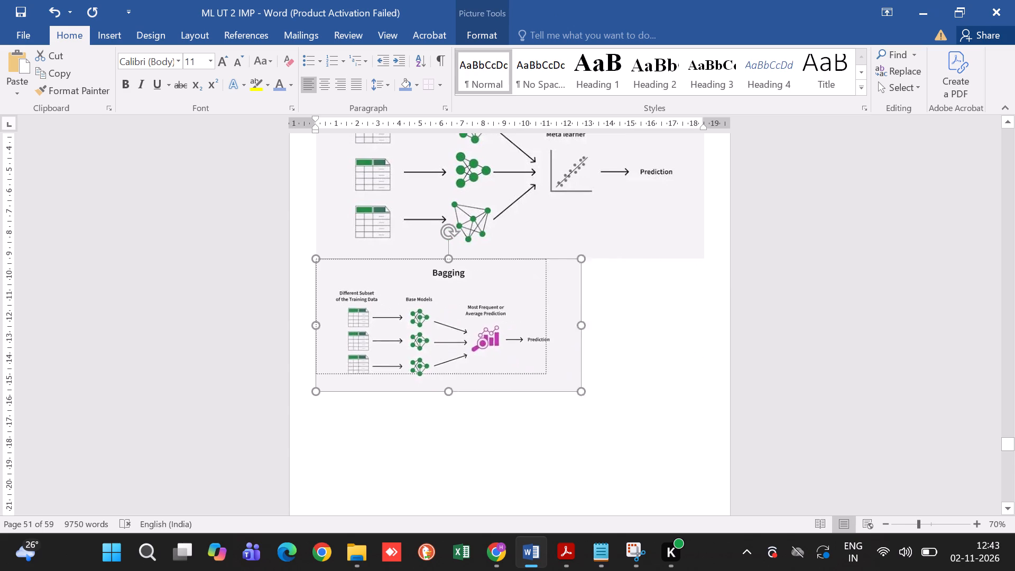
drag(541, 370, 524, 363)
Shrink the Stacking picture above the Bagging one proportionally to about half the text width.
scroll(524, 363, up, 1)
click(571, 346)
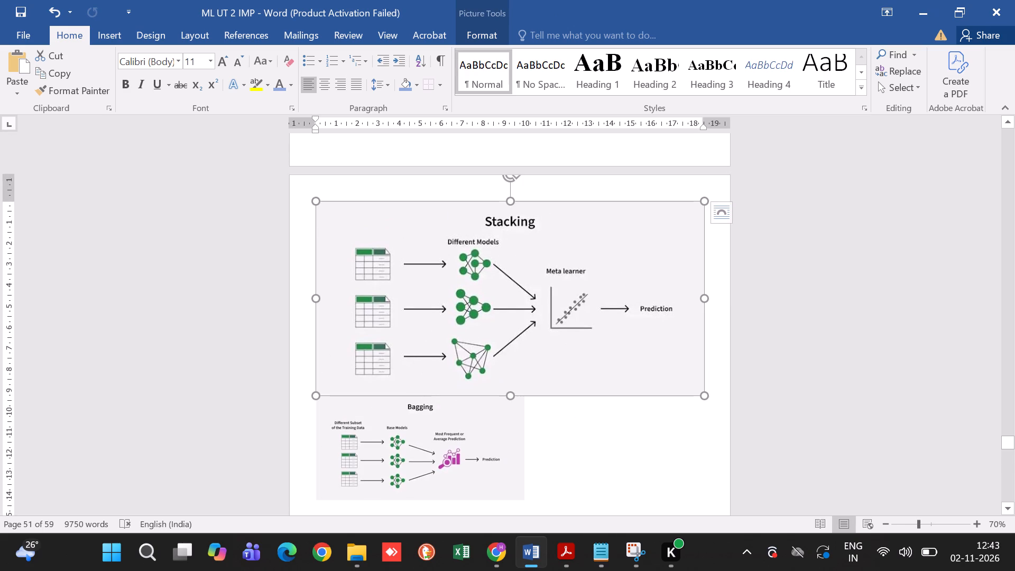
drag(702, 398, 496, 308)
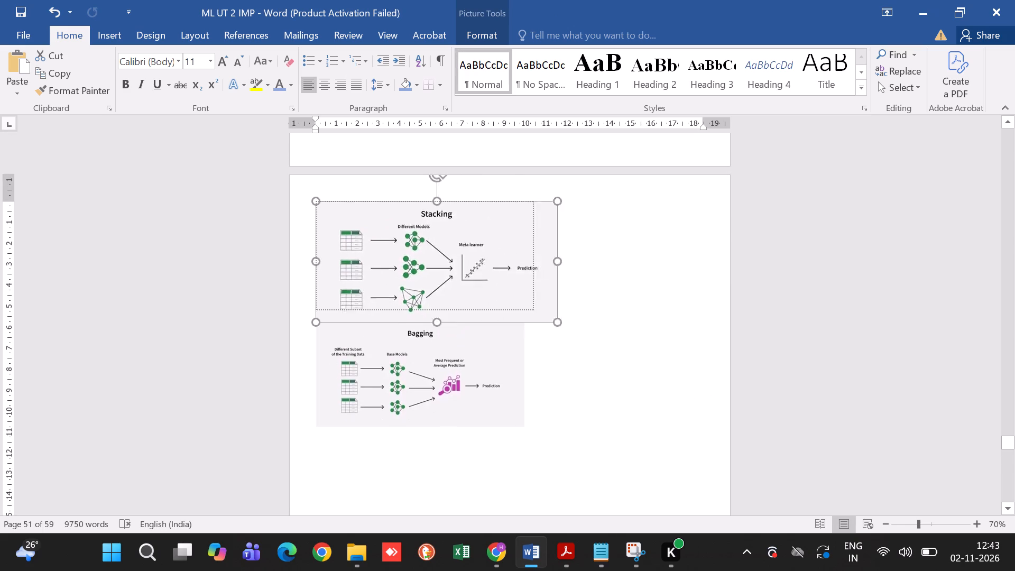
drag(496, 308, 471, 299)
Set the text wrapping of the resized Stacking and Bagging pictures under Q.11 to Through.
scroll(471, 299, up, 1)
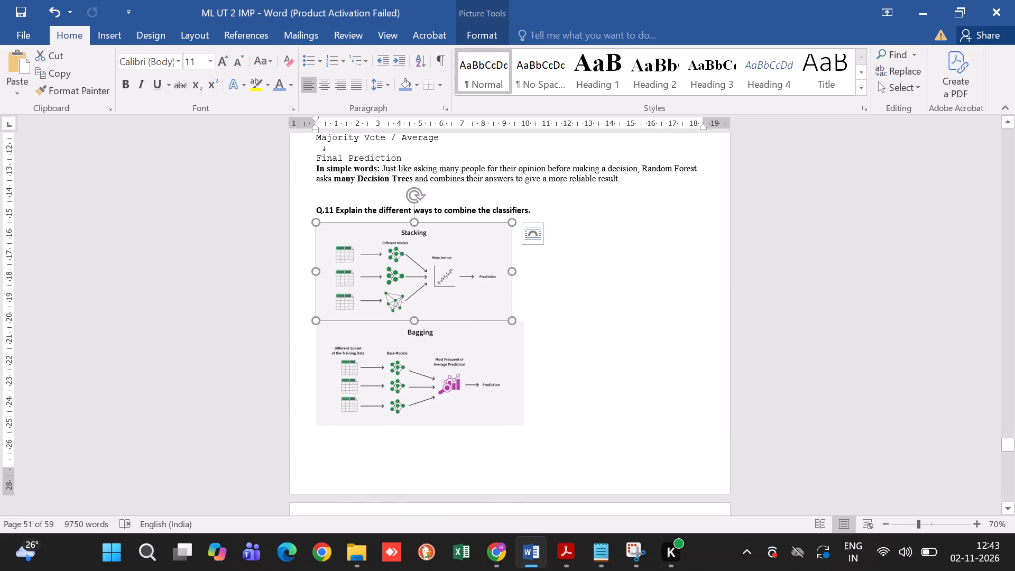
click(495, 267)
click(529, 236)
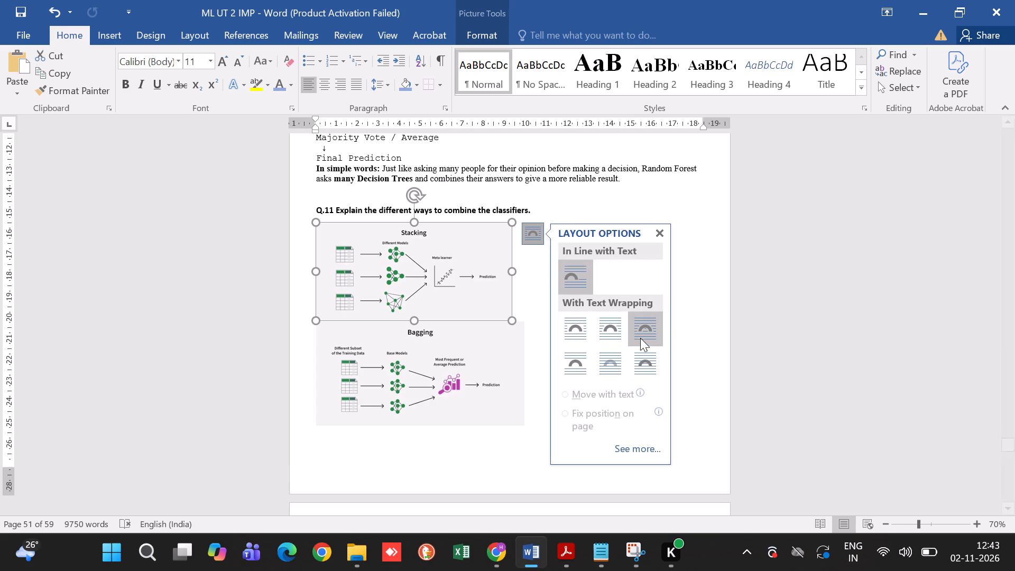
click(645, 334)
click(439, 406)
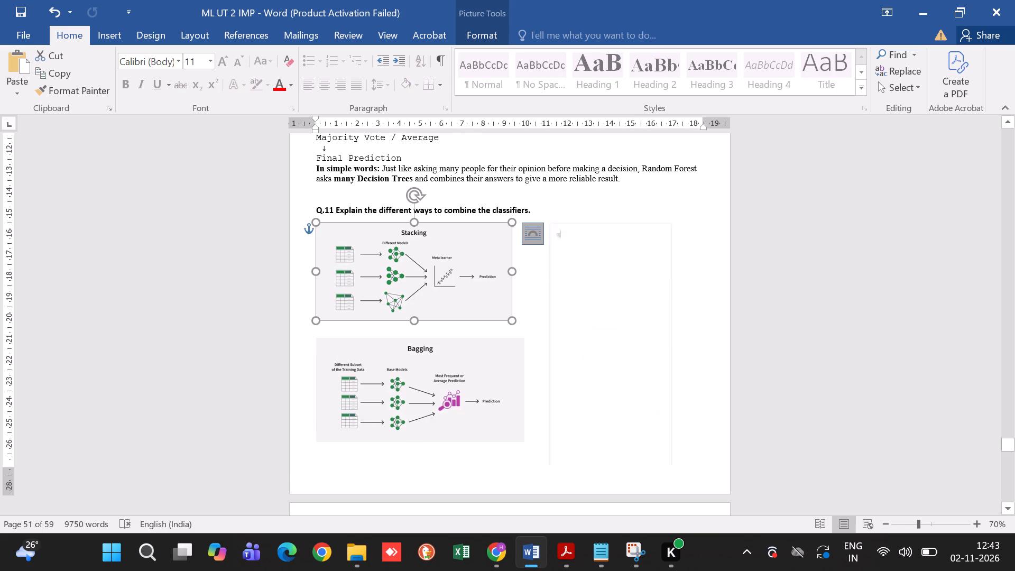
click(552, 347)
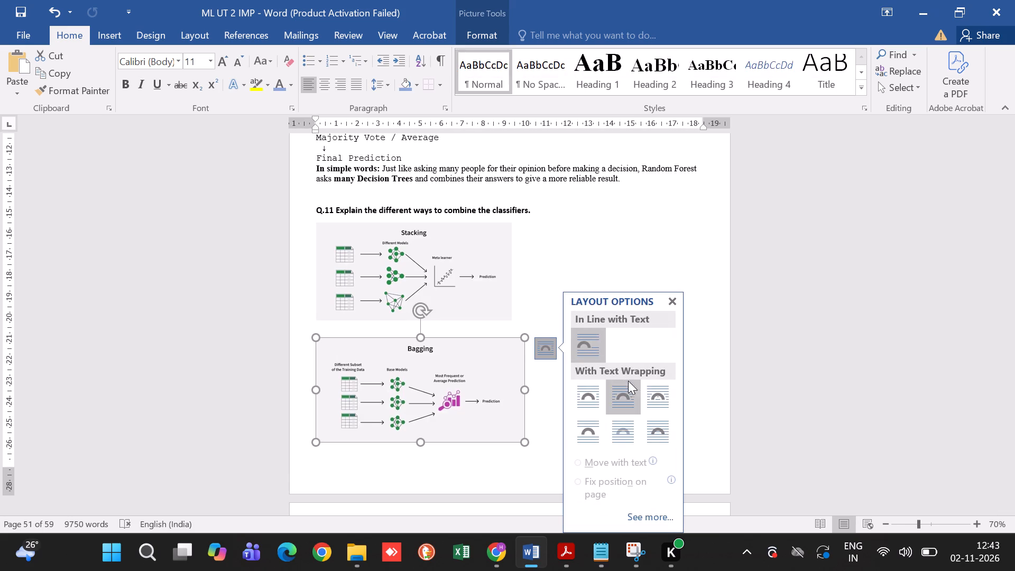
click(662, 397)
Set the text wrapping of the tall Bagging flowchart with Classifier 1, 2 and 3 to Through.
scroll(590, 388, down, 3)
ctrl+scroll(590, 388, up, 1)
ctrl+scroll(590, 388, down, 2)
ctrl+scroll(538, 500, down, 5)
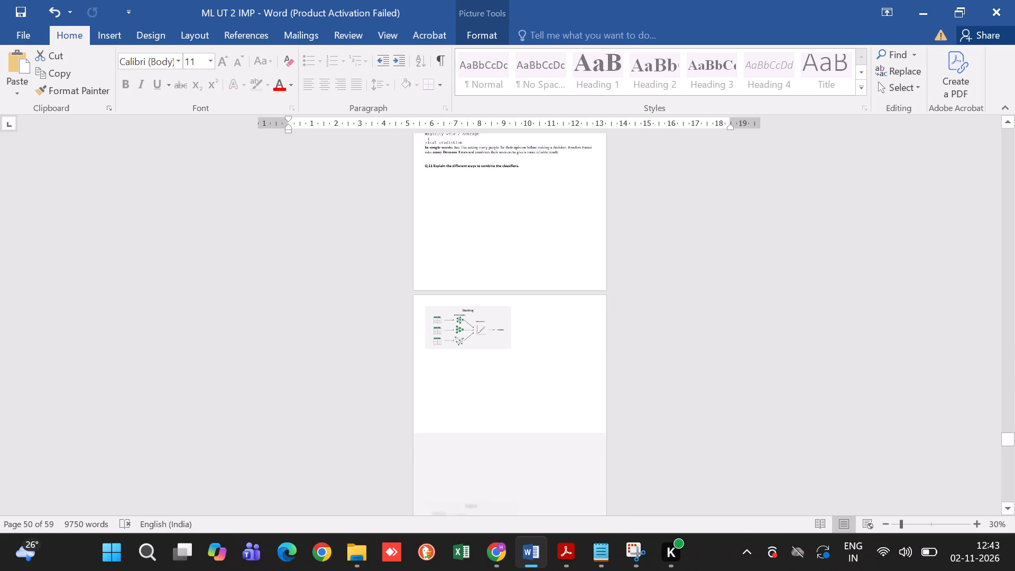
scroll(538, 500, down, 1)
scroll(561, 377, down, 1)
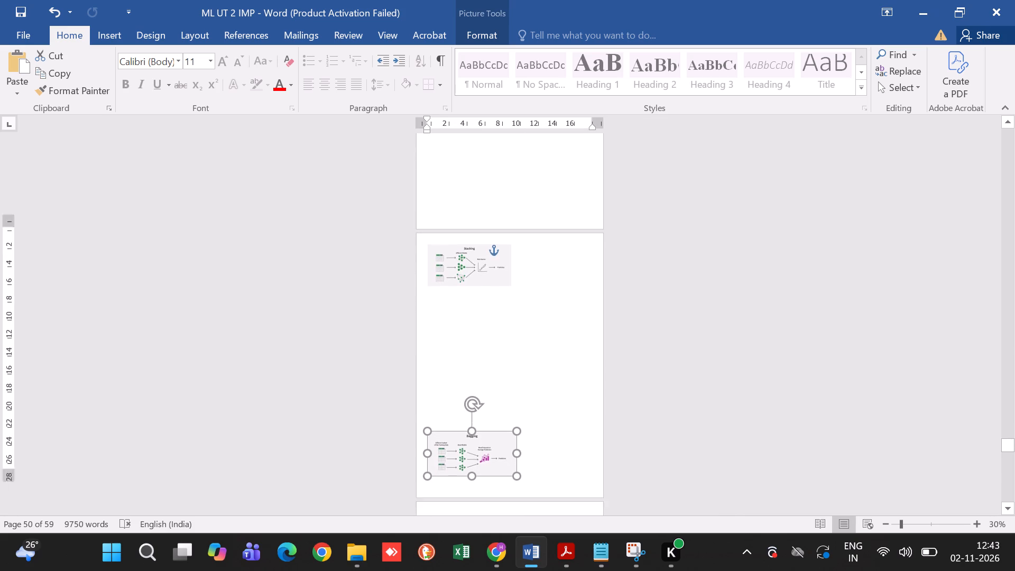
scroll(561, 377, down, 4)
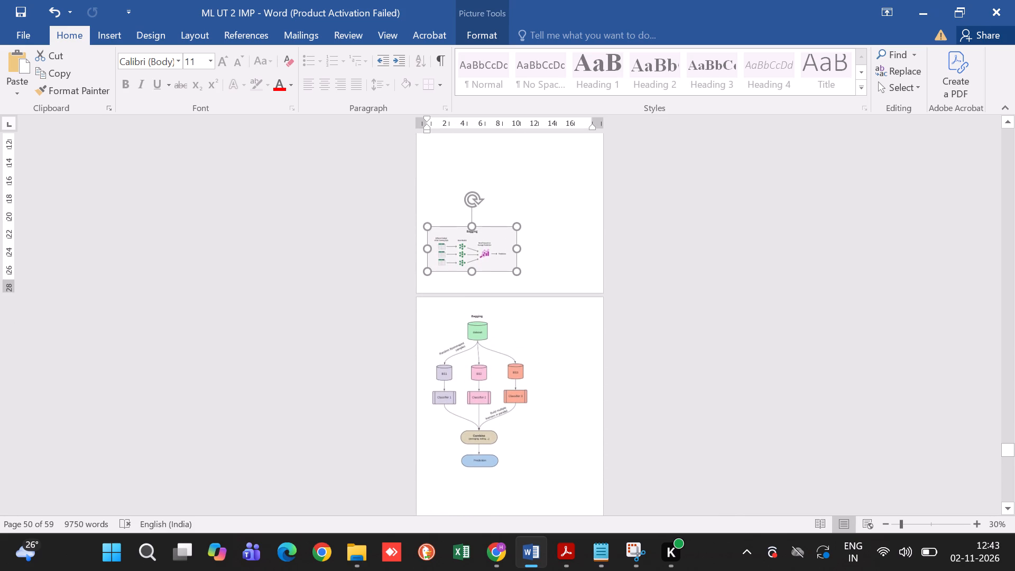
ctrl+scroll(561, 377, up, 6)
scroll(561, 377, down, 3)
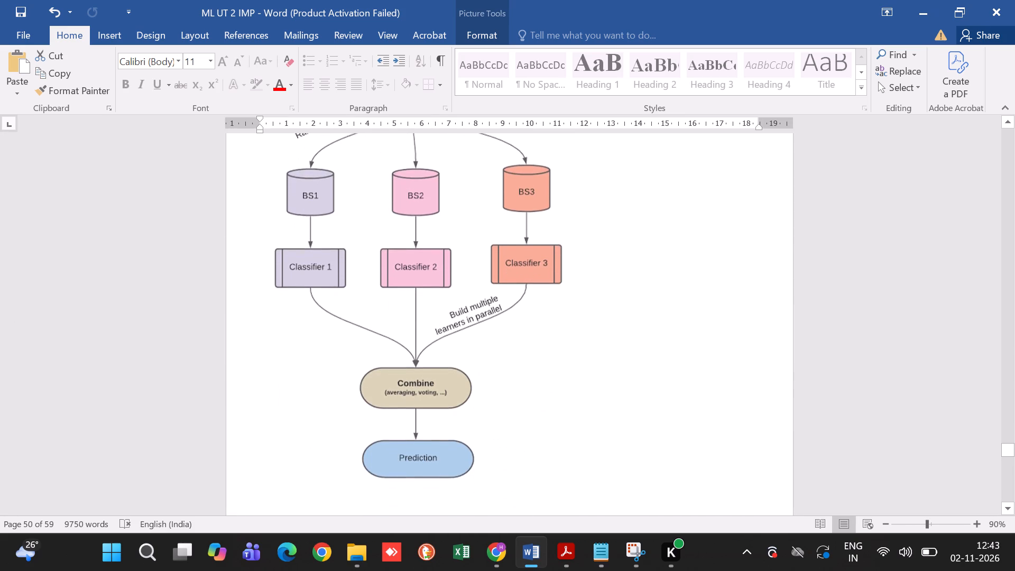
ctrl+scroll(561, 377, down, 4)
click(457, 292)
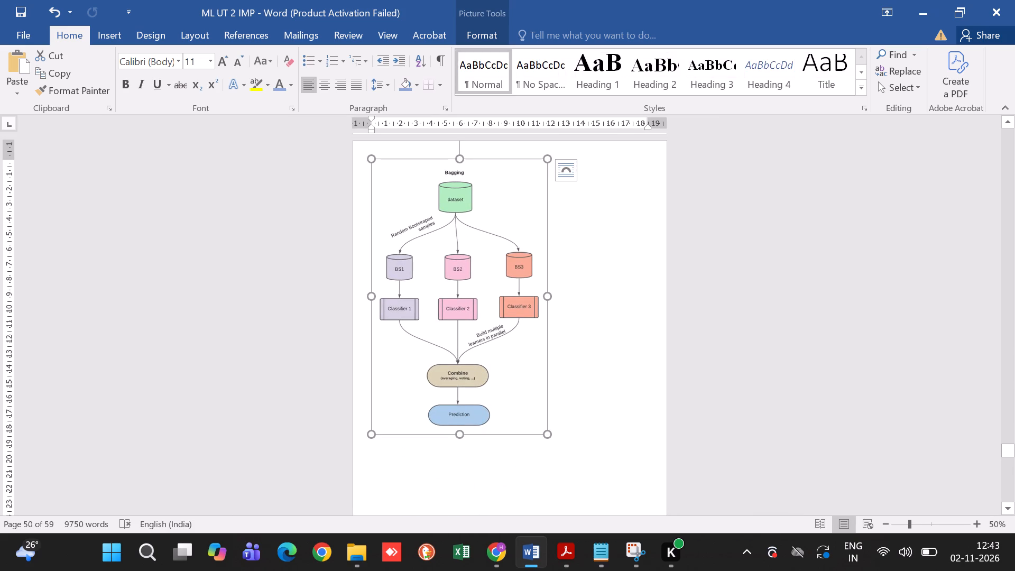
click(565, 171)
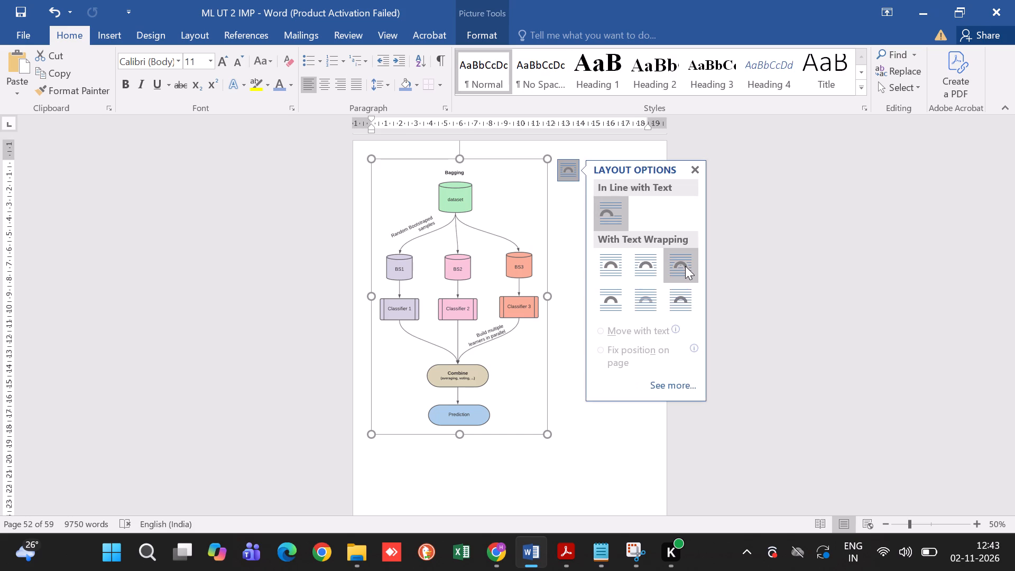
click(685, 266)
Set the text wrapping of the Ensemble learning picture and the Ensemble Methods diagram to Through.
scroll(551, 291, up, 1)
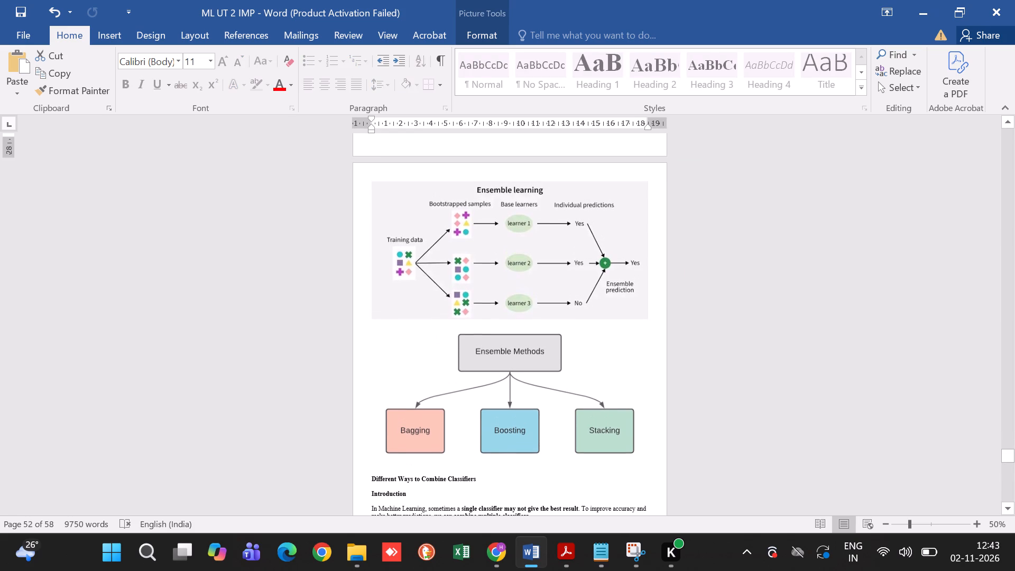
click(551, 291)
click(671, 193)
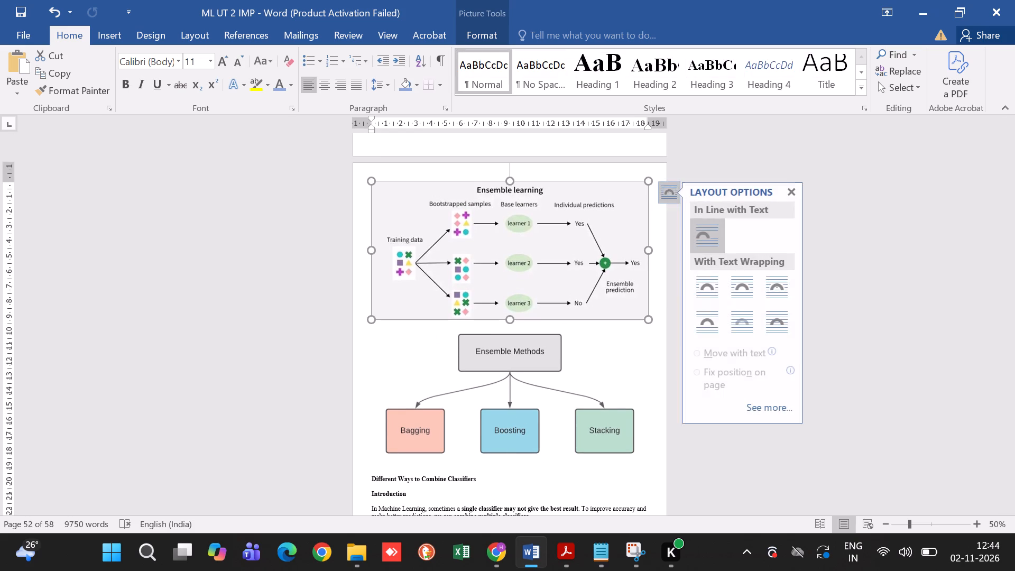
click(772, 280)
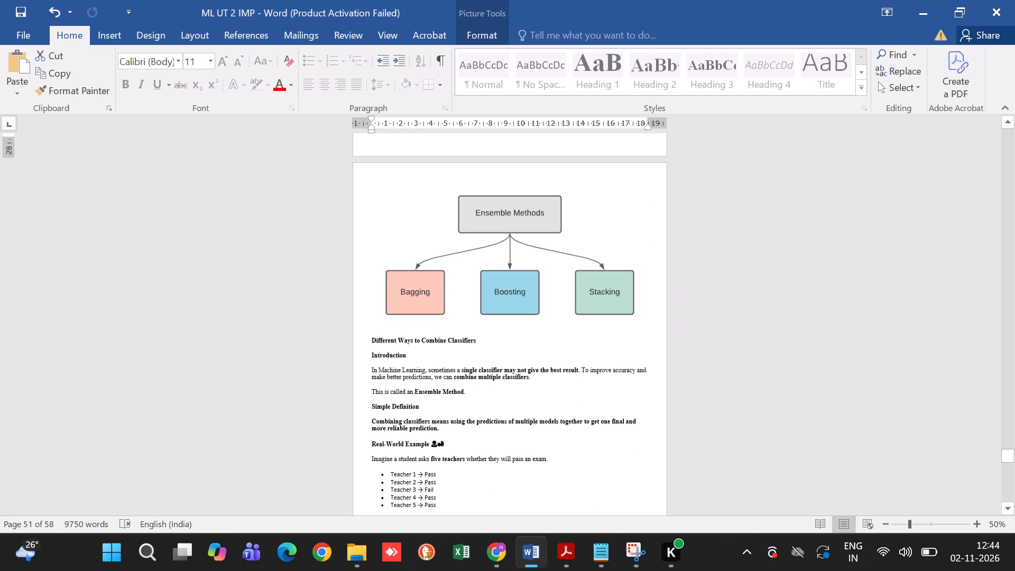
click(554, 294)
click(666, 191)
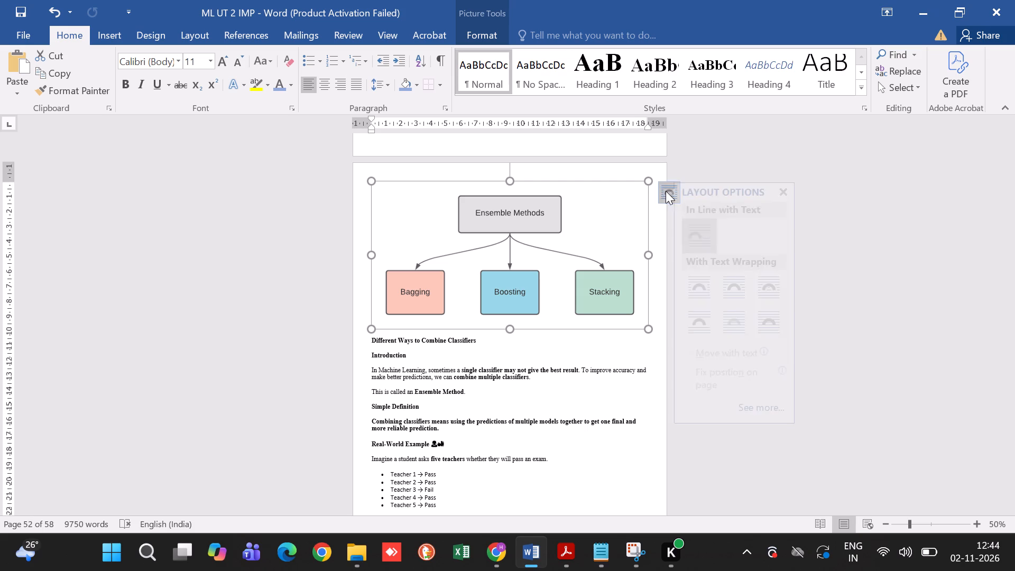
click(773, 279)
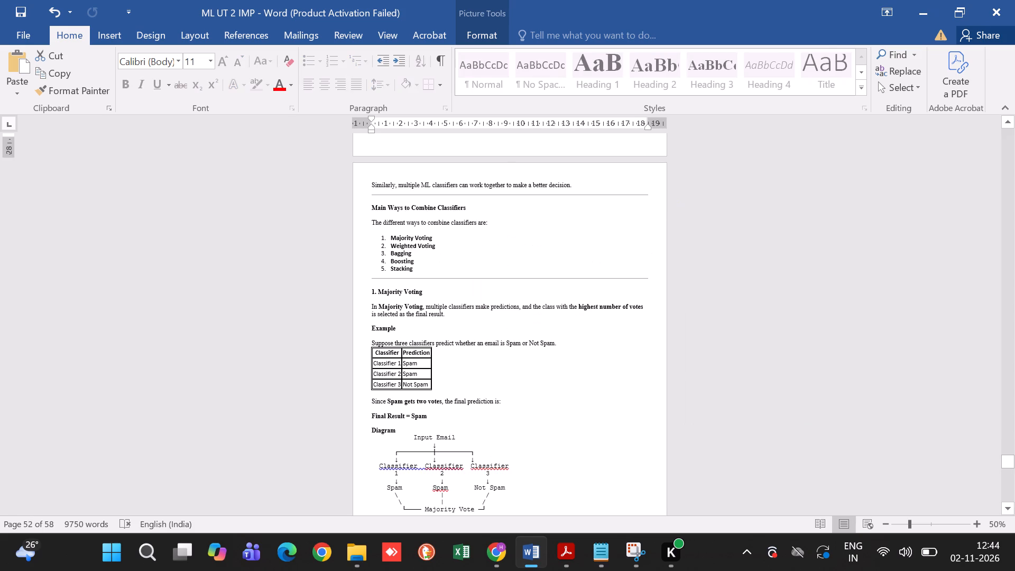
Shrink the Ensemble Methods diagram to a little under half the text width.
scroll(451, 281, down, 16)
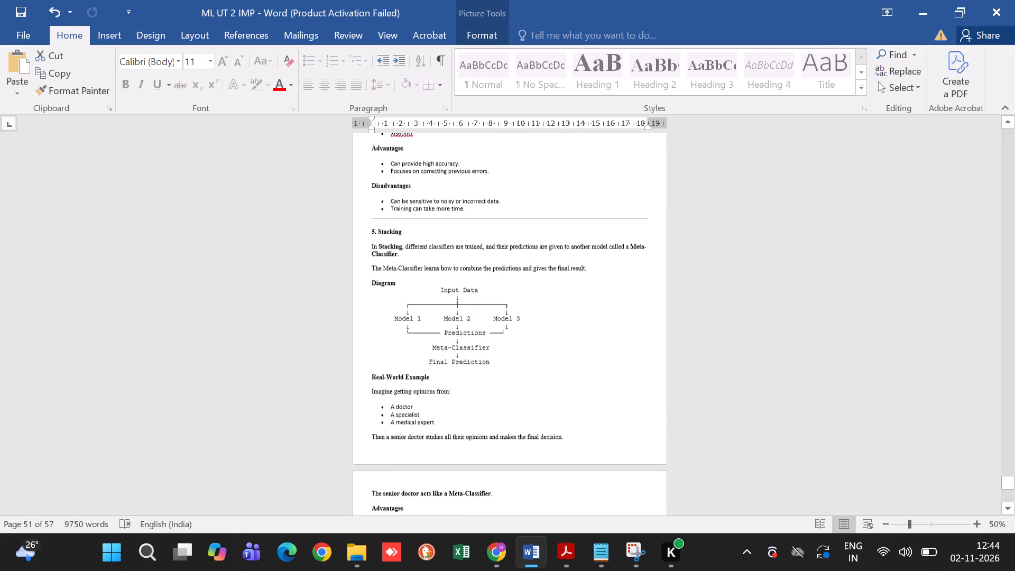
scroll(451, 281, down, 5)
scroll(451, 281, up, 8)
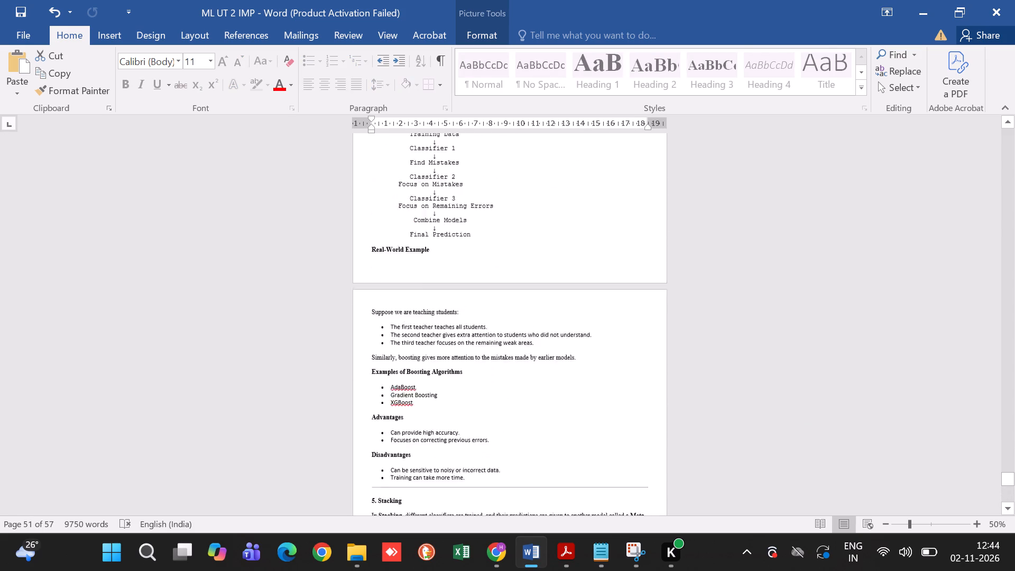
scroll(451, 281, up, 2)
scroll(451, 281, down, 1)
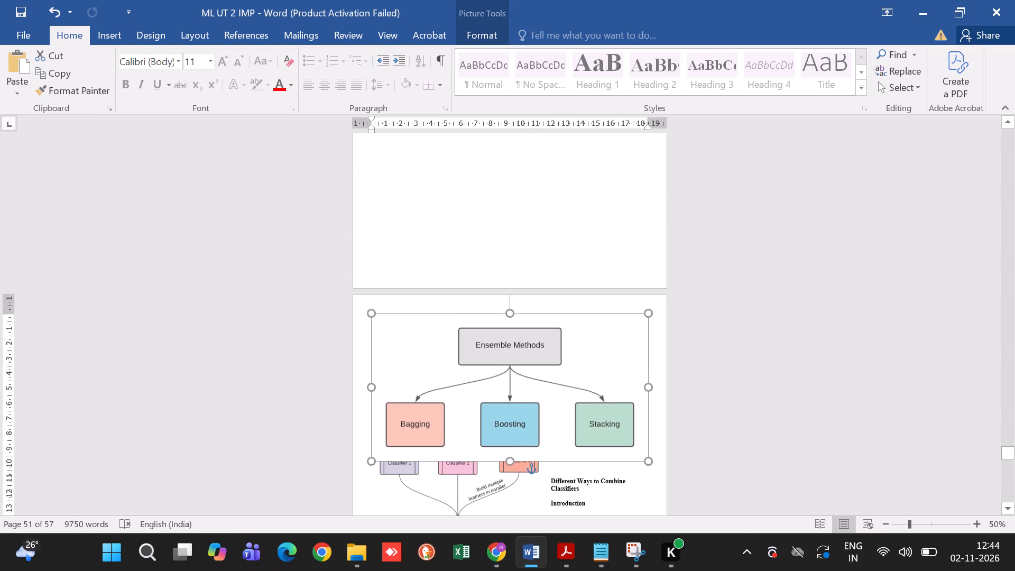
scroll(451, 281, down, 1)
drag(649, 387, 497, 281)
Shrink the Bagging picture beside the teacher list slightly and move it alongside the Main Ways to Combine Classifiers list.
scroll(435, 260, down, 1)
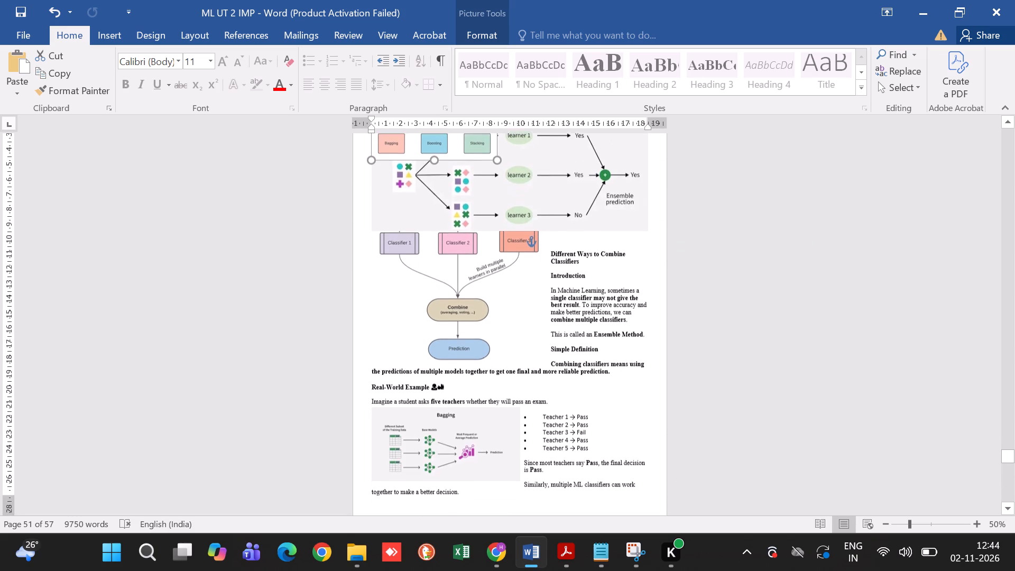
scroll(435, 260, down, 1)
ctrl+scroll(435, 226, up, 1)
scroll(435, 226, down, 1)
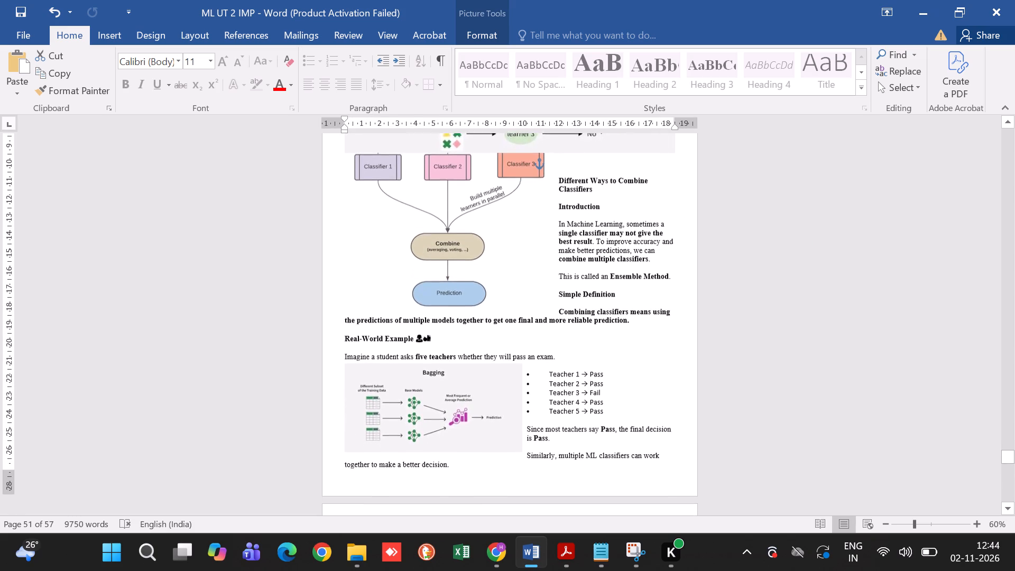
scroll(435, 226, down, 1)
click(429, 206)
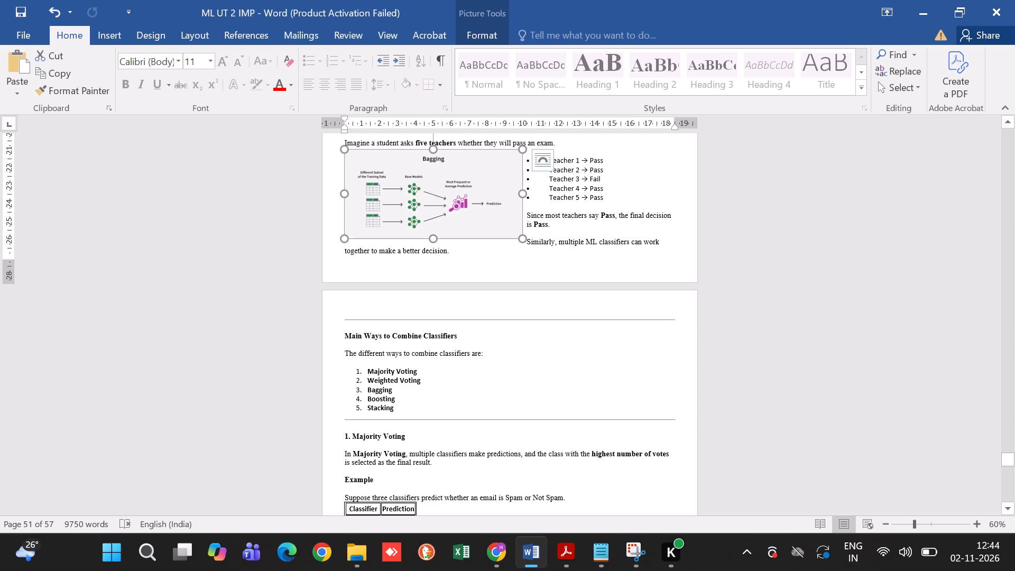
drag(521, 238, 489, 214)
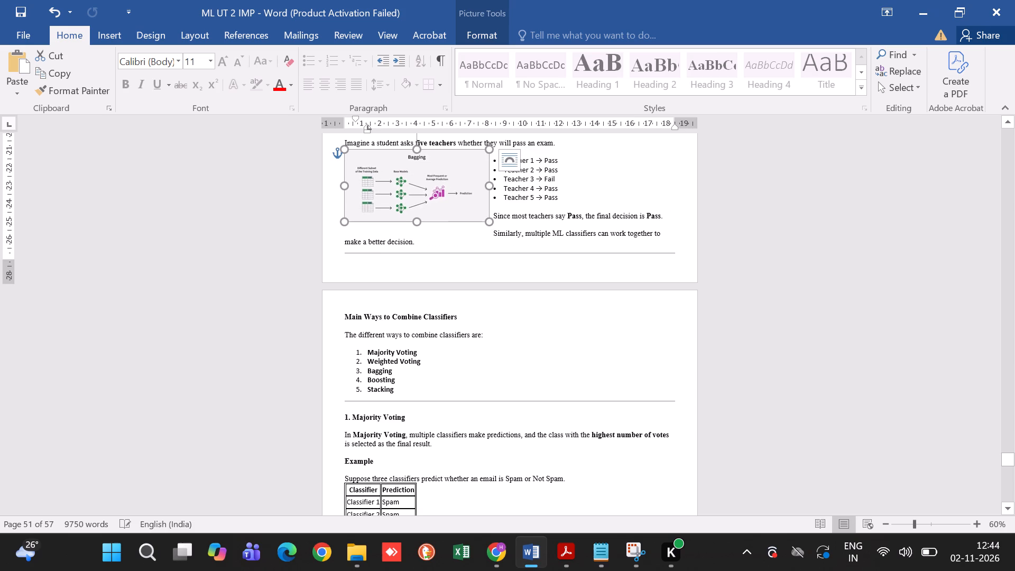
drag(451, 191, 624, 361)
Move the Ensemble Methods diagram off the Ensemble learning picture to beside the five-teachers list in the Real-World Example.
scroll(624, 361, up, 2)
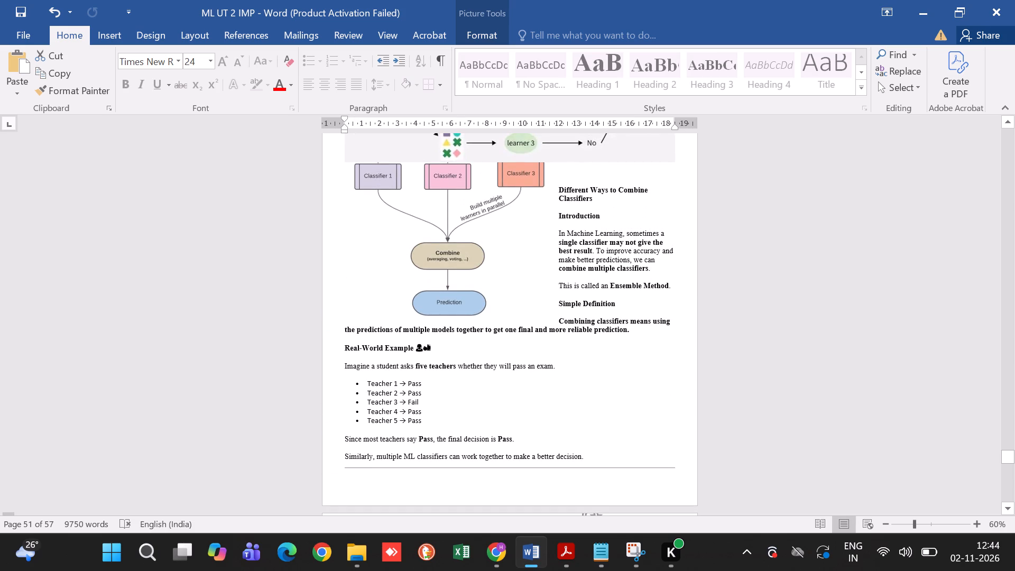
scroll(460, 233, up, 2)
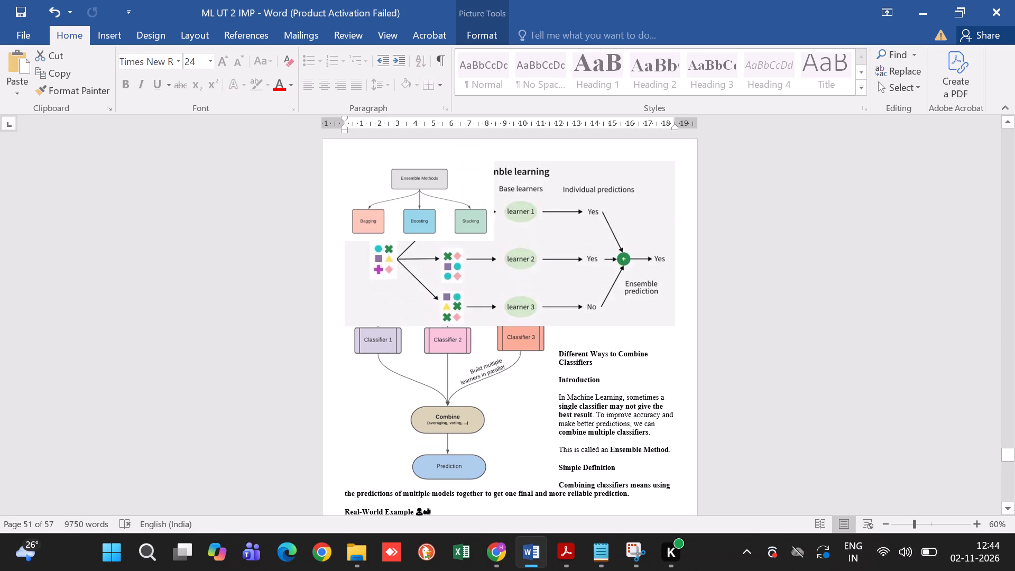
drag(437, 206, 590, 400)
scroll(590, 400, down, 1)
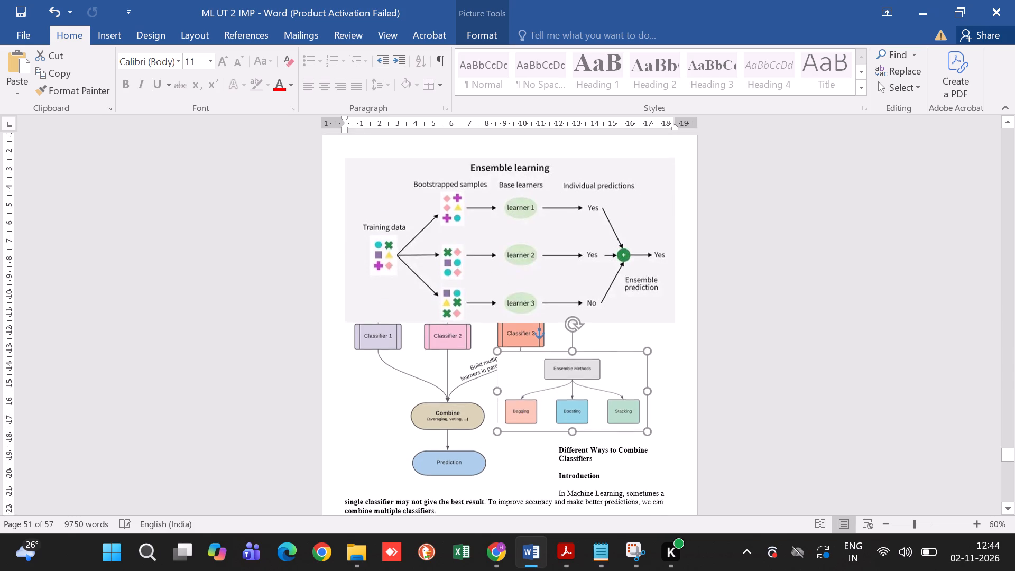
scroll(590, 400, down, 2)
drag(582, 168, 580, 404)
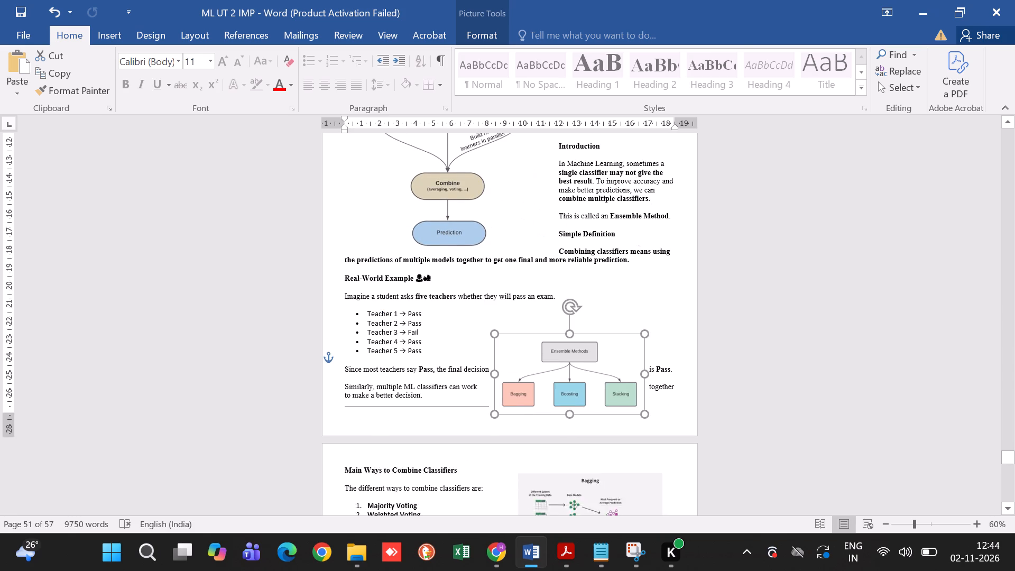
Move the Ensemble Methods diagram down from the five-teachers list to beside the Final Result line in the Majority Voting section.
scroll(580, 404, down, 1)
drag(571, 204, 566, 445)
scroll(566, 445, down, 2)
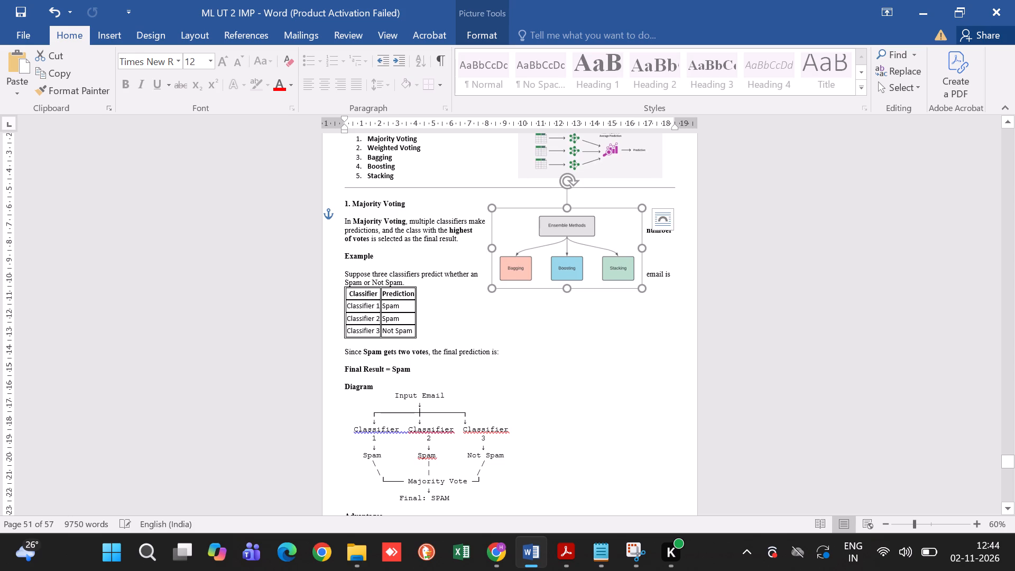
drag(578, 266, 614, 380)
Shrink the Ensemble learning picture above the Different Ways to Combine Classifiers text to a little under two-thirds of the text width.
scroll(614, 380, up, 4)
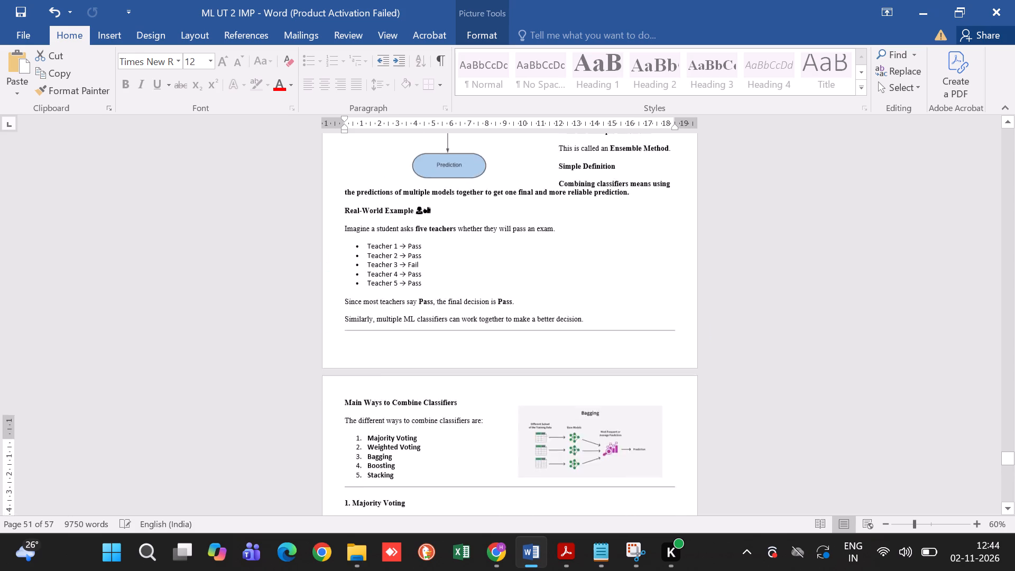
scroll(614, 380, up, 1)
click(528, 264)
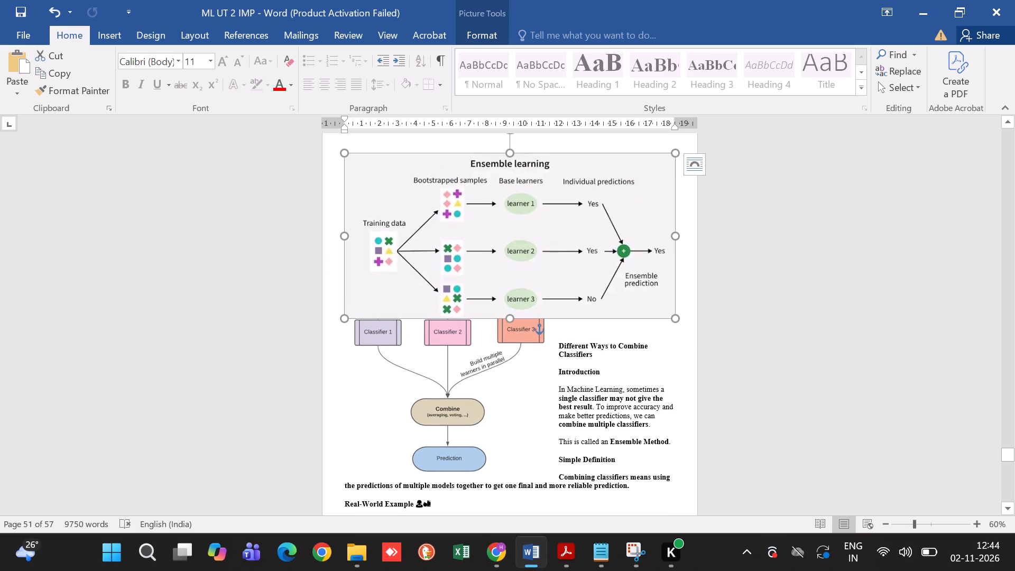
click(675, 312)
drag(675, 312, 644, 304)
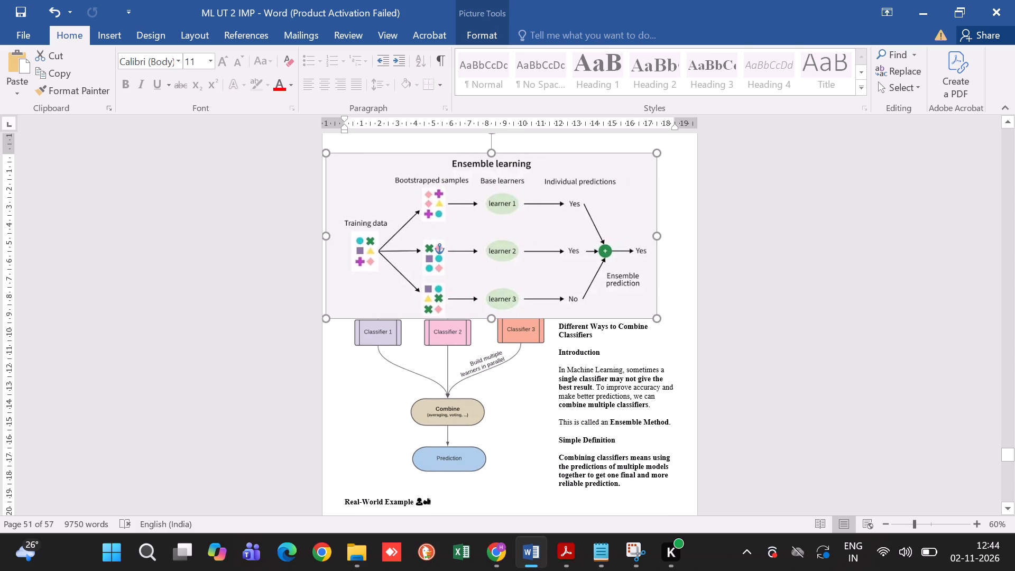
drag(644, 304, 638, 301)
drag(655, 319, 547, 279)
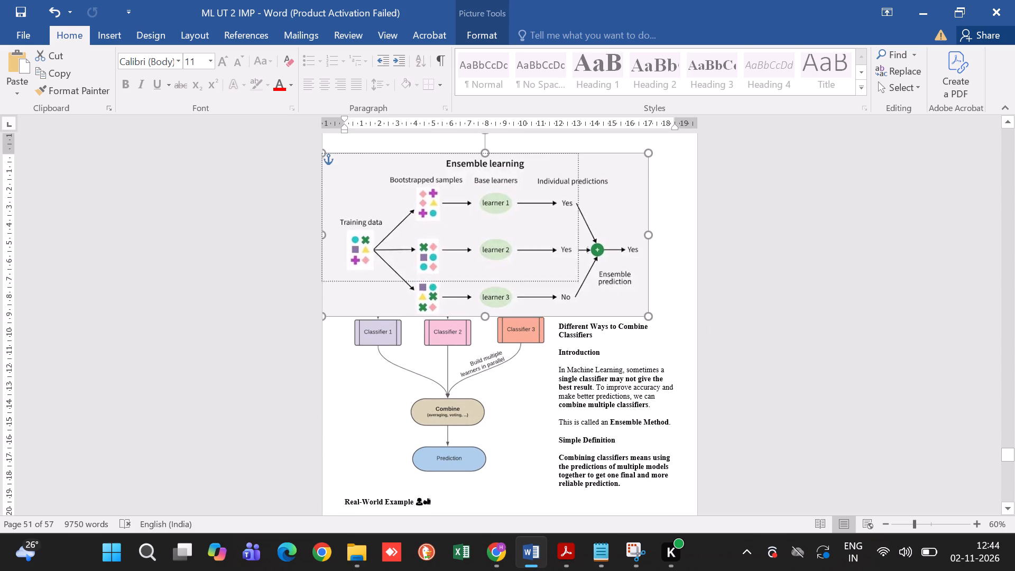
drag(547, 279, 503, 257)
Move the Ensemble learning picture beside the Majority Voting advantages and shrink it to about half the text width.
drag(446, 204, 485, 252)
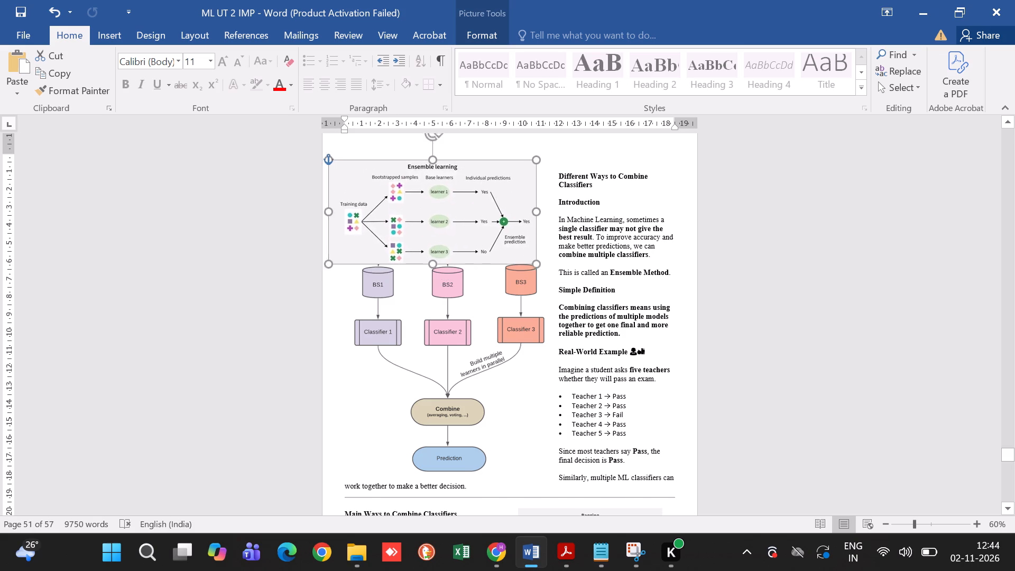
drag(485, 252, 520, 326)
scroll(520, 326, down, 2)
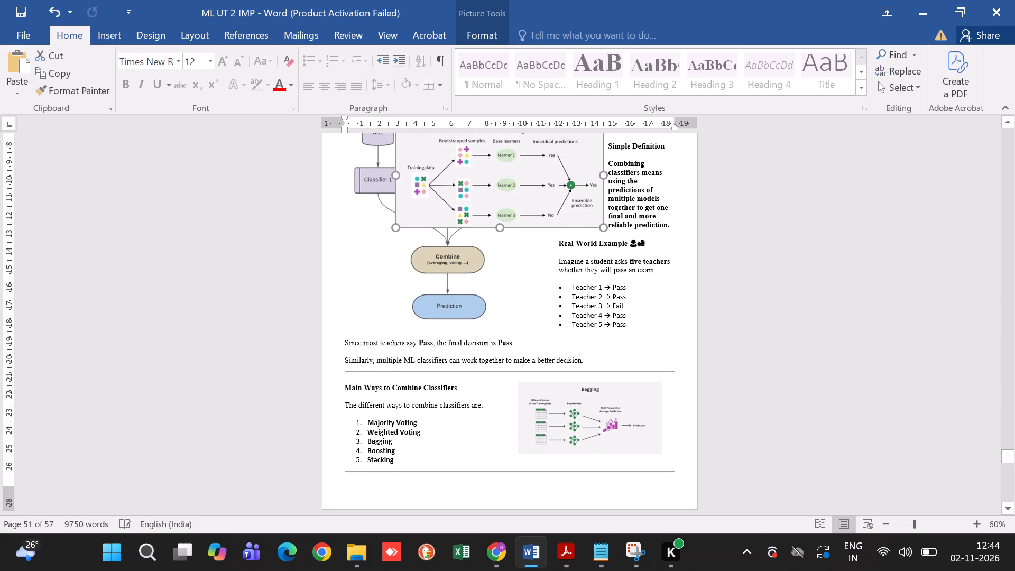
drag(529, 189, 566, 445)
scroll(566, 445, down, 2)
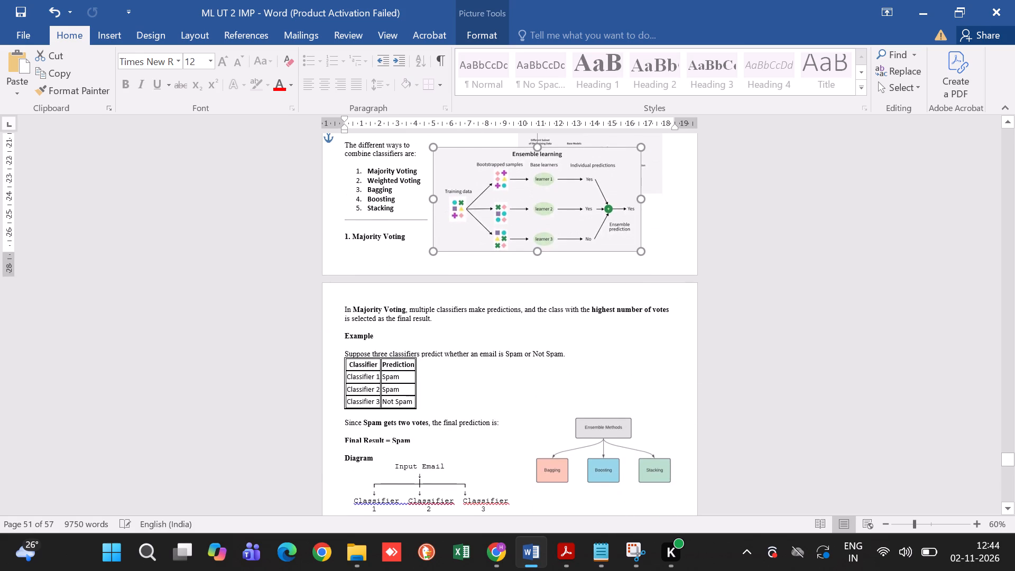
drag(570, 208, 577, 483)
scroll(577, 483, down, 2)
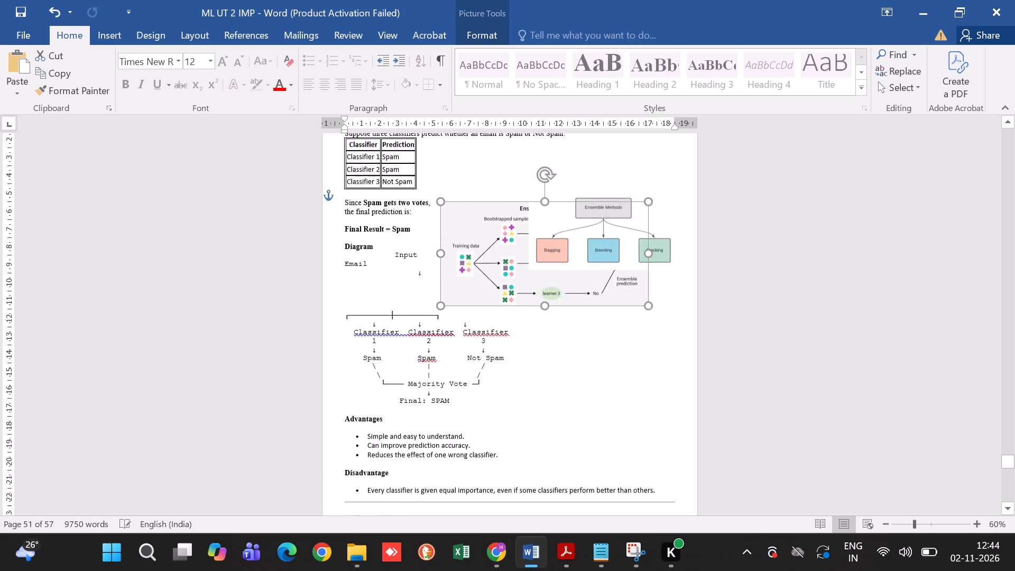
scroll(577, 483, down, 1)
drag(574, 247, 590, 381)
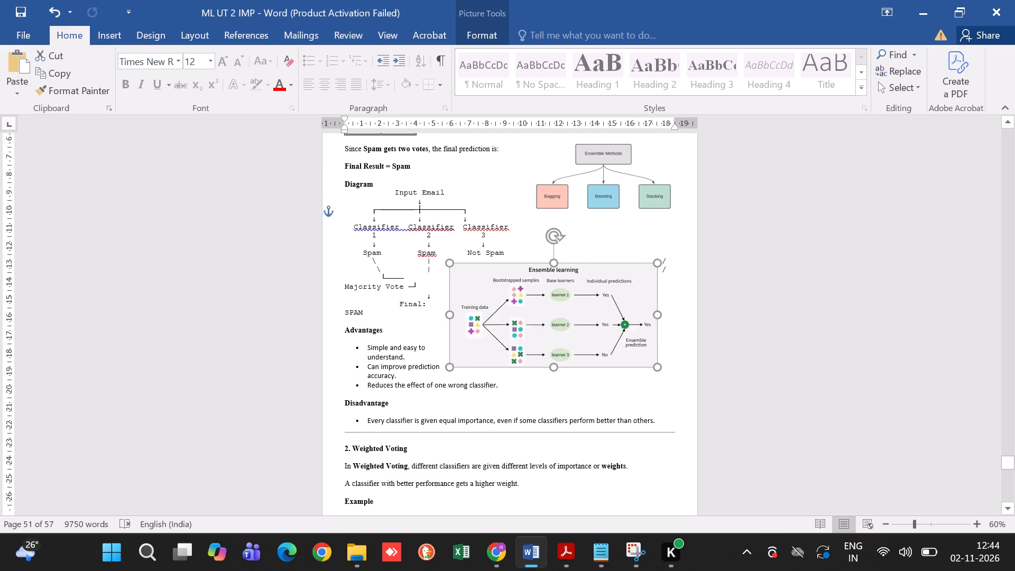
drag(590, 381, 605, 399)
drag(680, 406, 642, 382)
drag(576, 359, 616, 320)
Shrink the Bagging flowchart to a little over a third of the text width and move it beside the five-teachers list.
scroll(616, 320, up, 8)
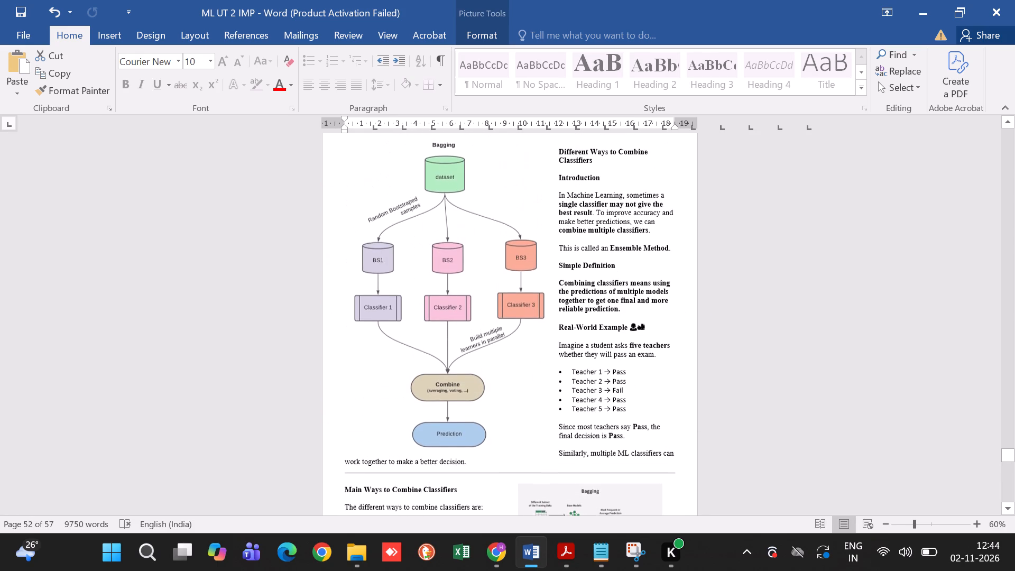
click(504, 330)
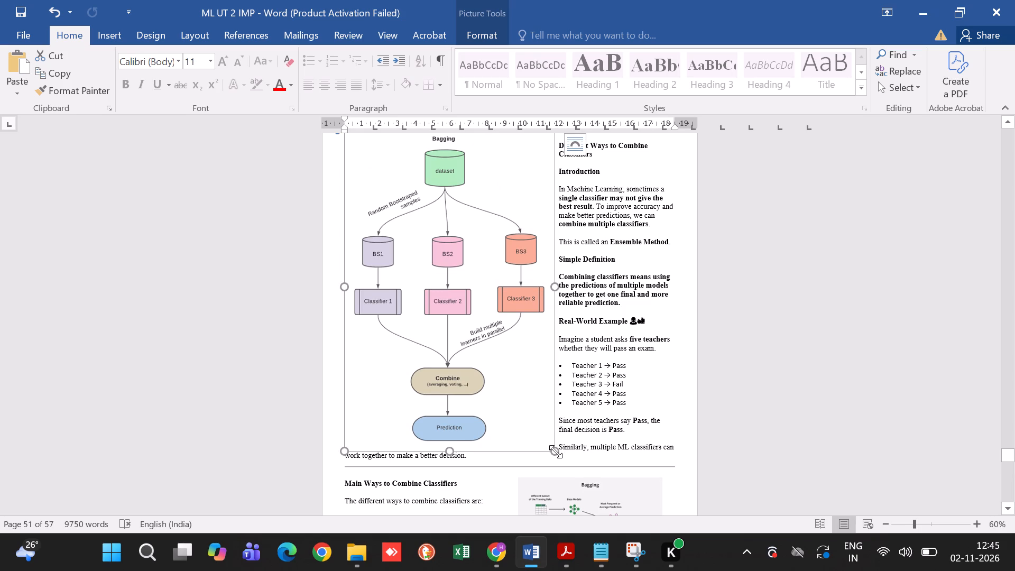
drag(556, 452, 472, 314)
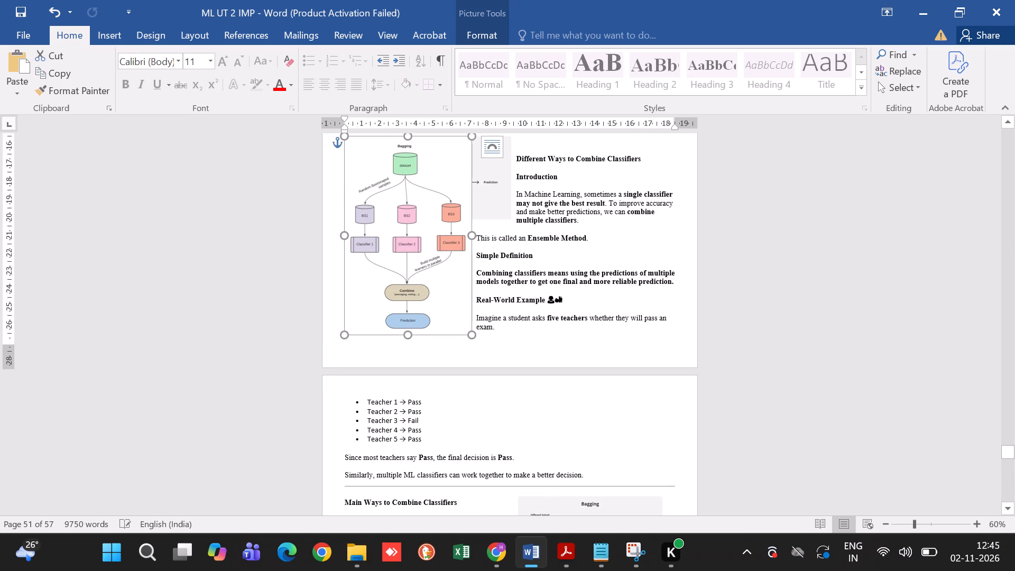
drag(409, 231, 643, 384)
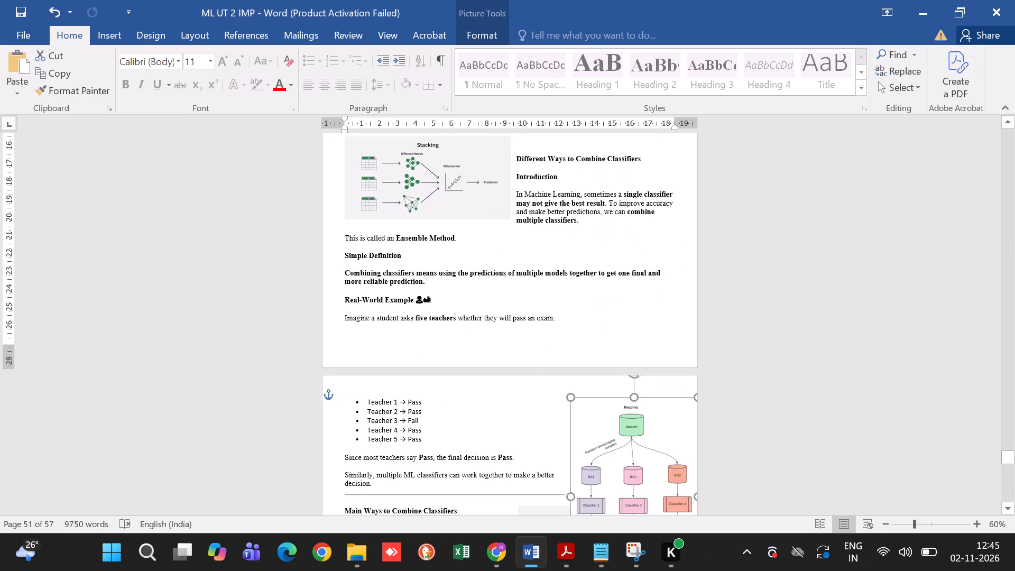
Move the Stacking picture from under the Q.11 heading down to beside the Main Ways to Combine Classifiers list.
scroll(643, 384, up, 4)
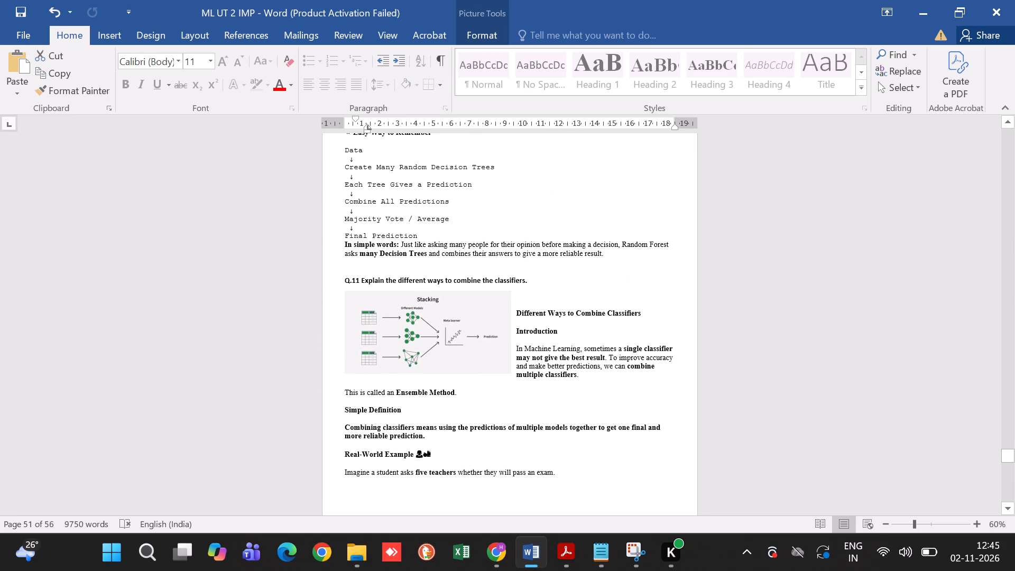
drag(451, 316, 616, 437)
scroll(616, 437, down, 1)
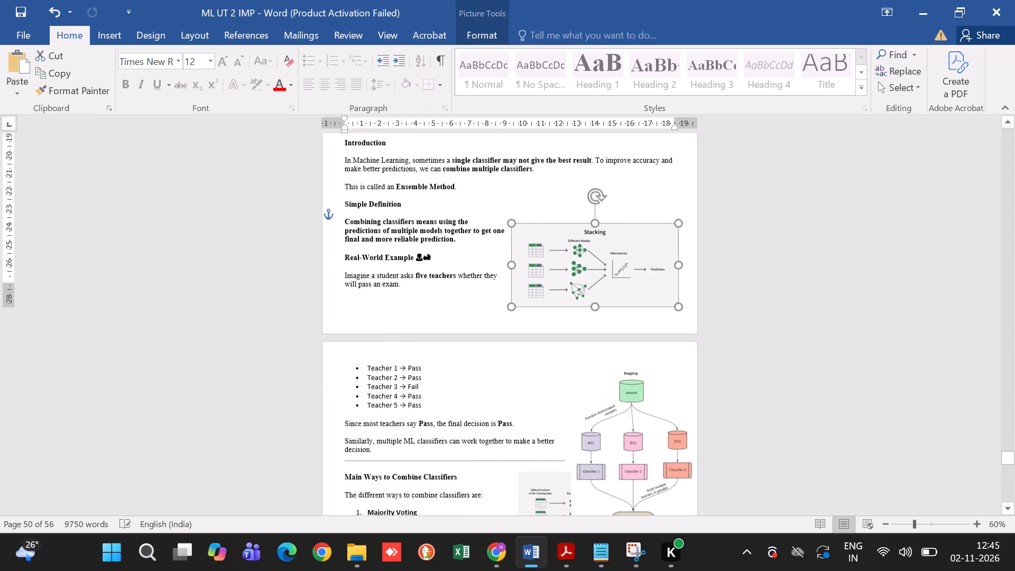
scroll(616, 437, down, 1)
drag(604, 217, 550, 464)
Move the small Bagging picture from the Main Ways list to beside the Majority Voting text diagram, below the Ensemble Methods diagram.
scroll(550, 464, down, 3)
drag(538, 209, 556, 412)
scroll(556, 412, down, 2)
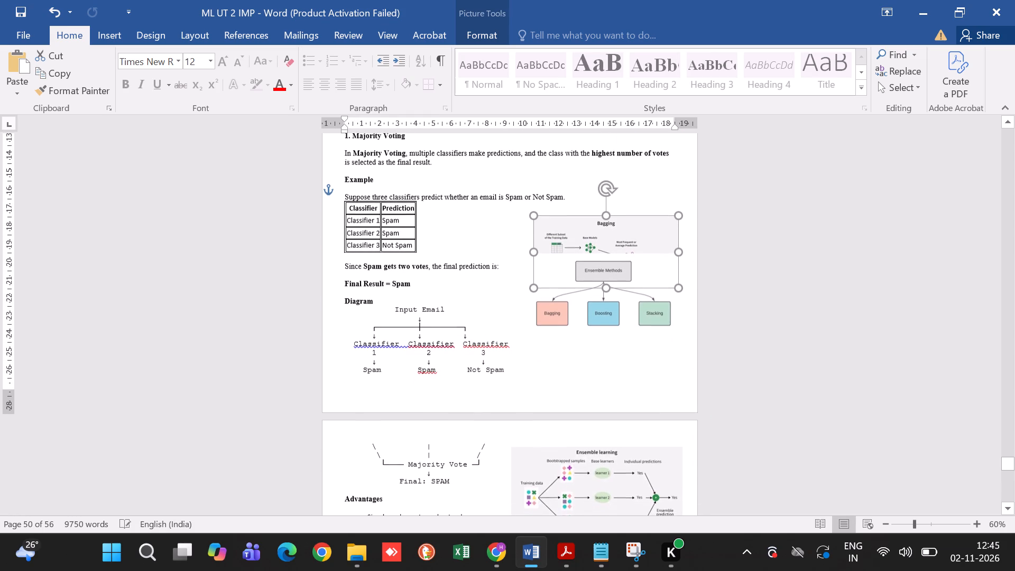
drag(610, 241, 619, 388)
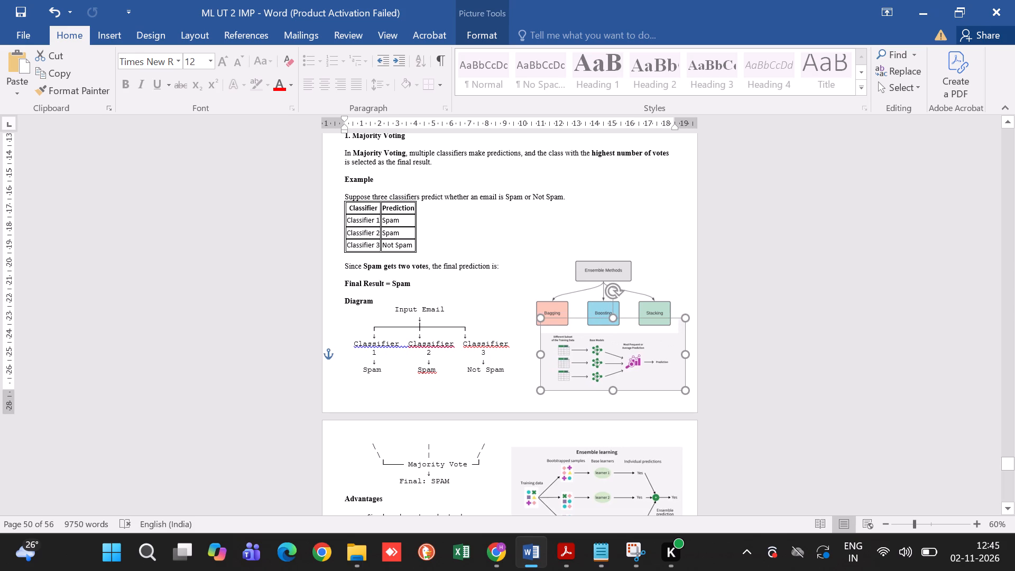
drag(619, 388, 619, 390)
Raise the Ensemble Methods diagram slightly beside the Majority Voting table so it clears the Bagging picture below it.
drag(604, 272, 614, 236)
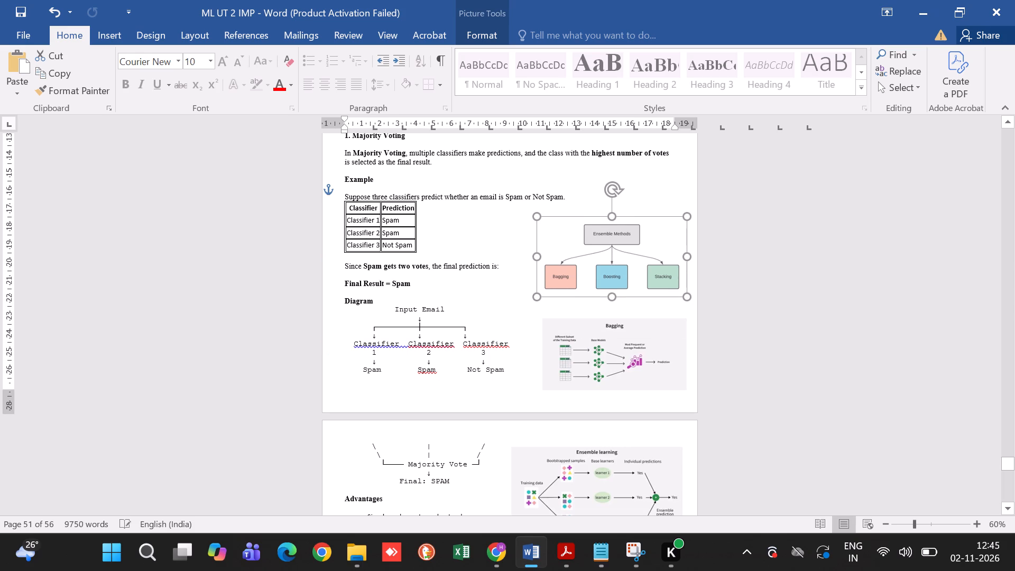
drag(614, 236, 616, 246)
Move the Stacking picture from the Main Ways list down to beside the weighted votes calculation in the Weighted Voting section.
scroll(616, 246, up, 3)
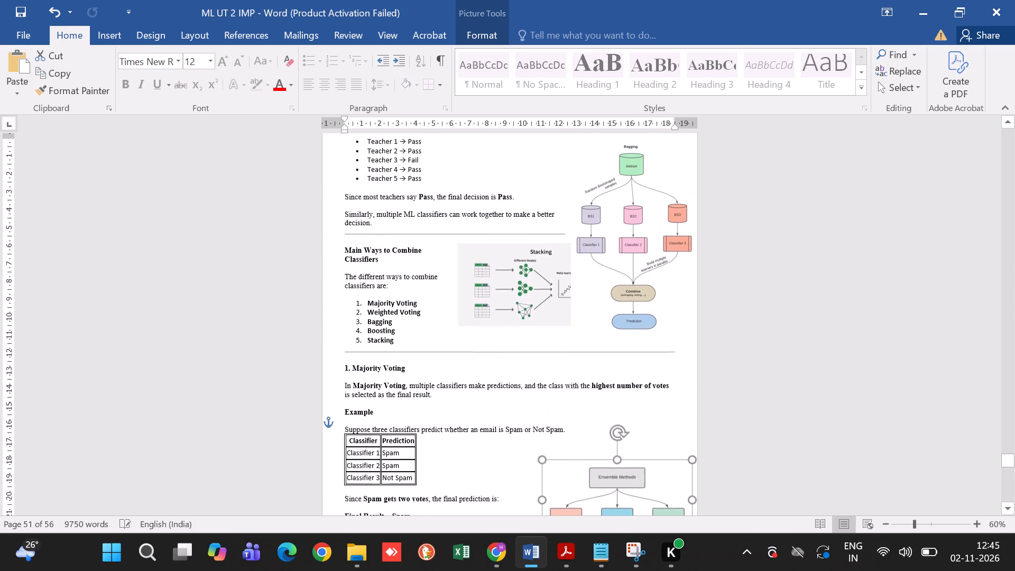
drag(539, 271, 555, 432)
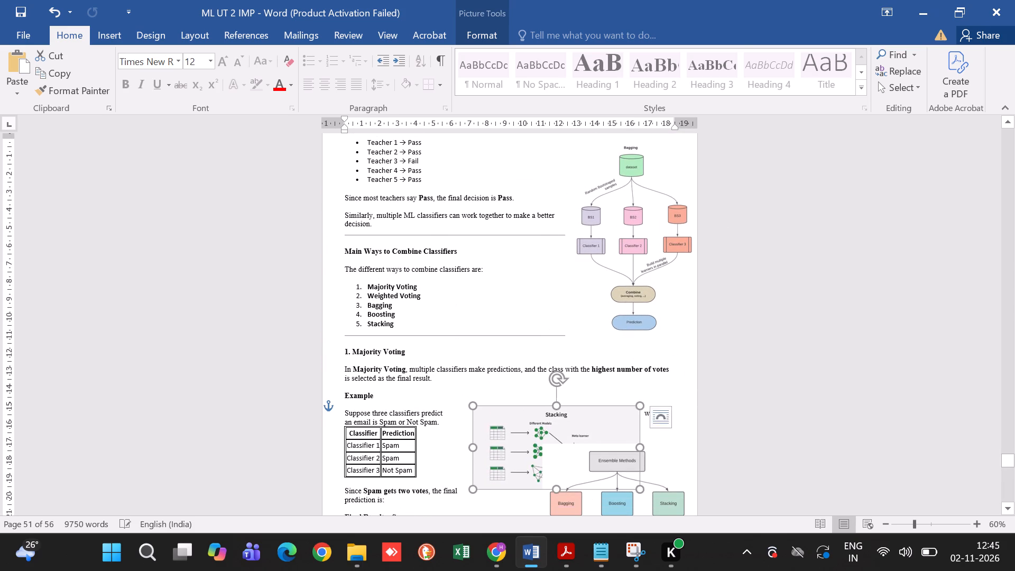
scroll(555, 432, down, 5)
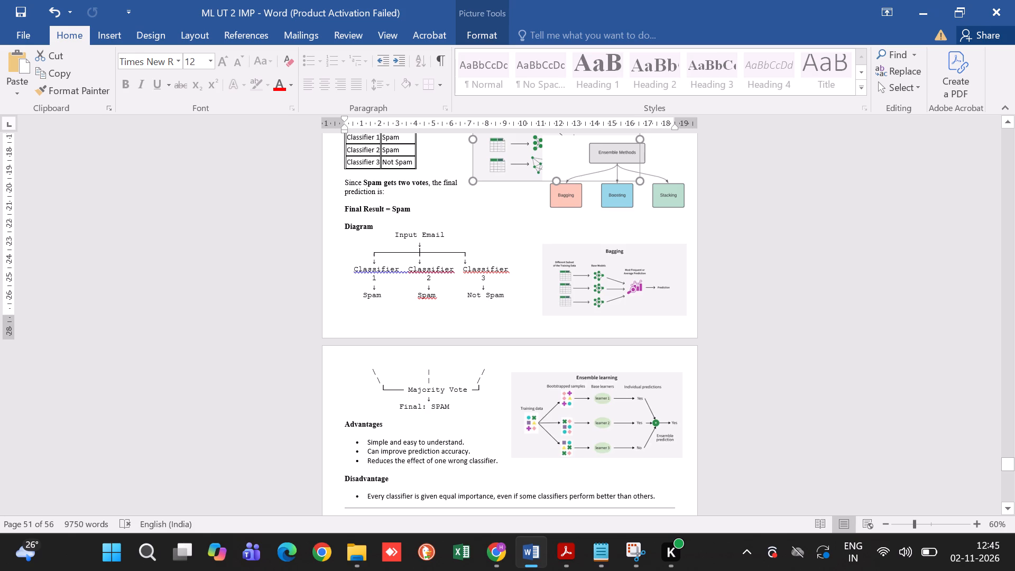
drag(510, 153, 528, 490)
scroll(528, 490, down, 3)
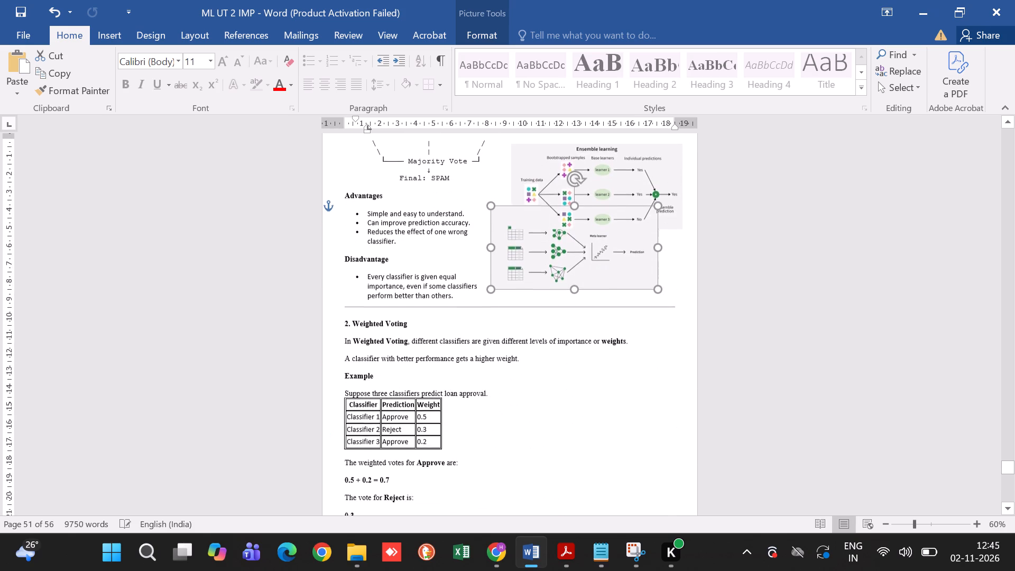
drag(576, 228, 591, 413)
Move the Bagging flowchart from beside the five-teachers list down through the voting sections to the Working Steps of section 3. Bagging.
scroll(591, 413, up, 5)
scroll(591, 413, down, 1)
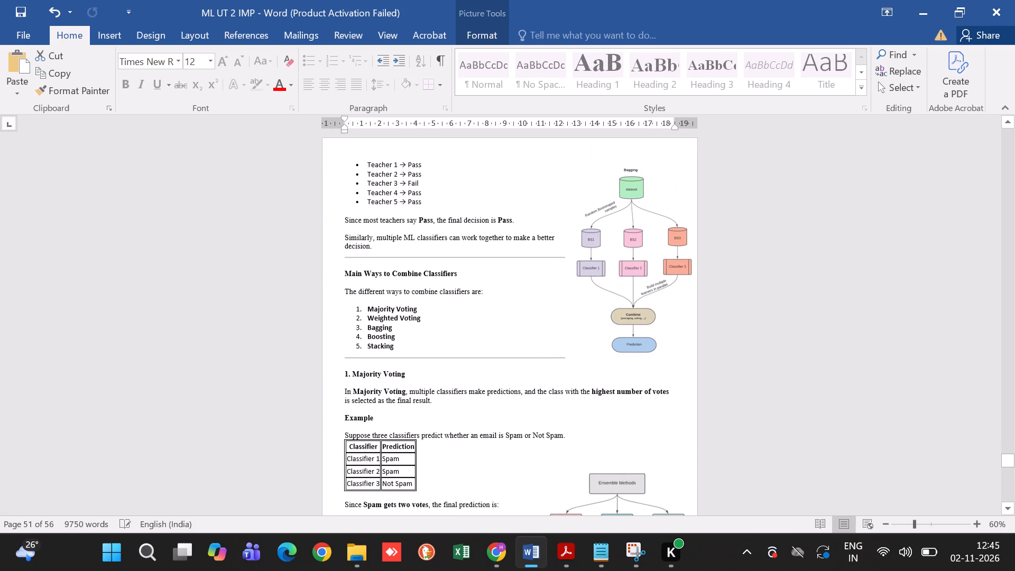
drag(633, 255, 619, 467)
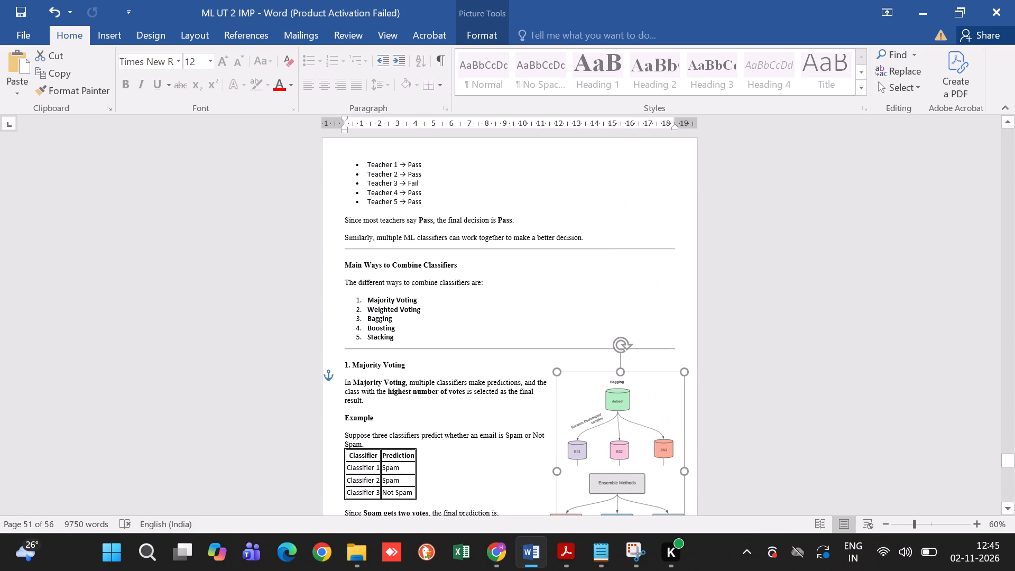
drag(619, 467, 520, 462)
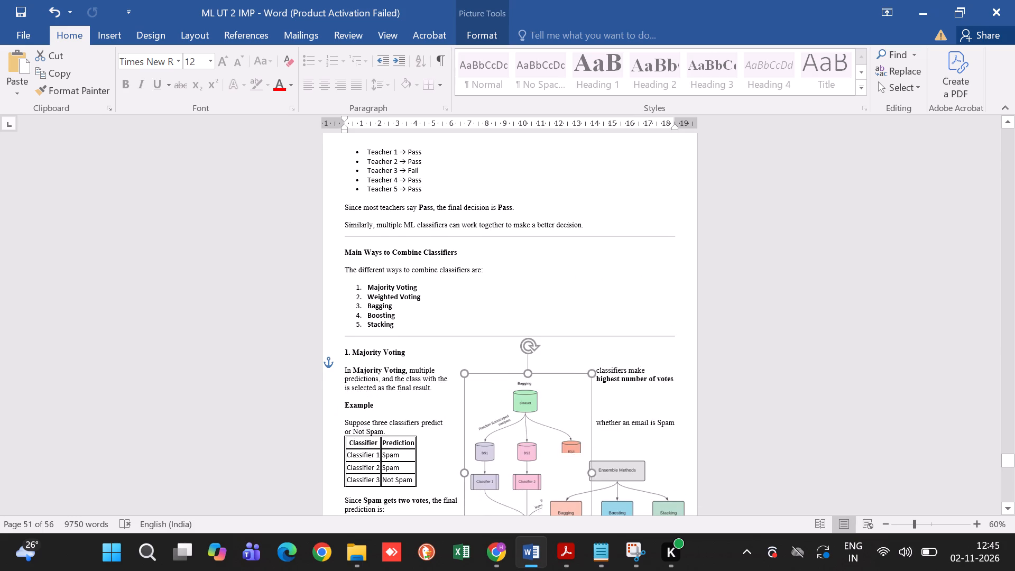
drag(520, 462, 516, 460)
scroll(518, 454, down, 3)
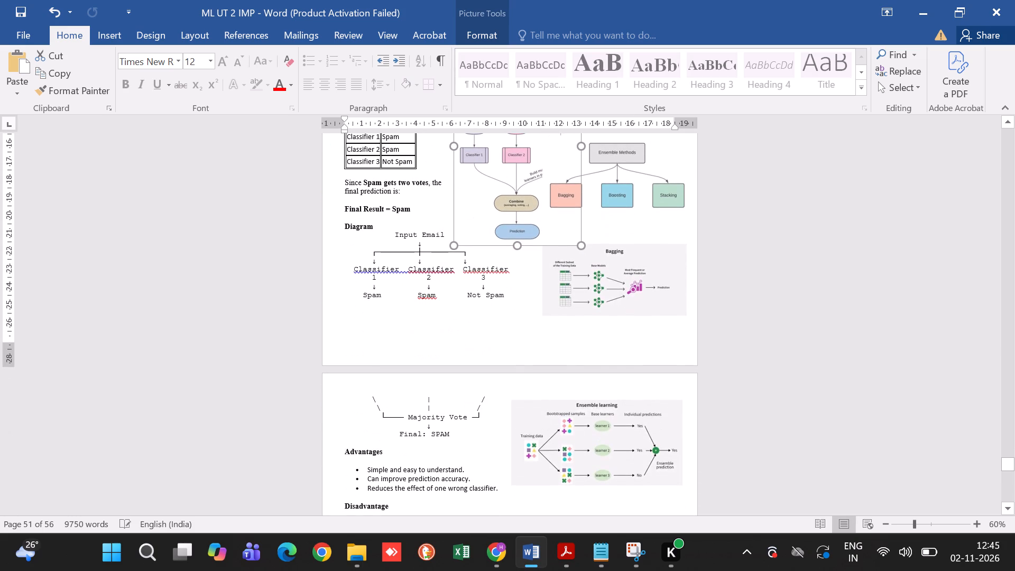
drag(523, 156, 504, 393)
scroll(504, 393, down, 2)
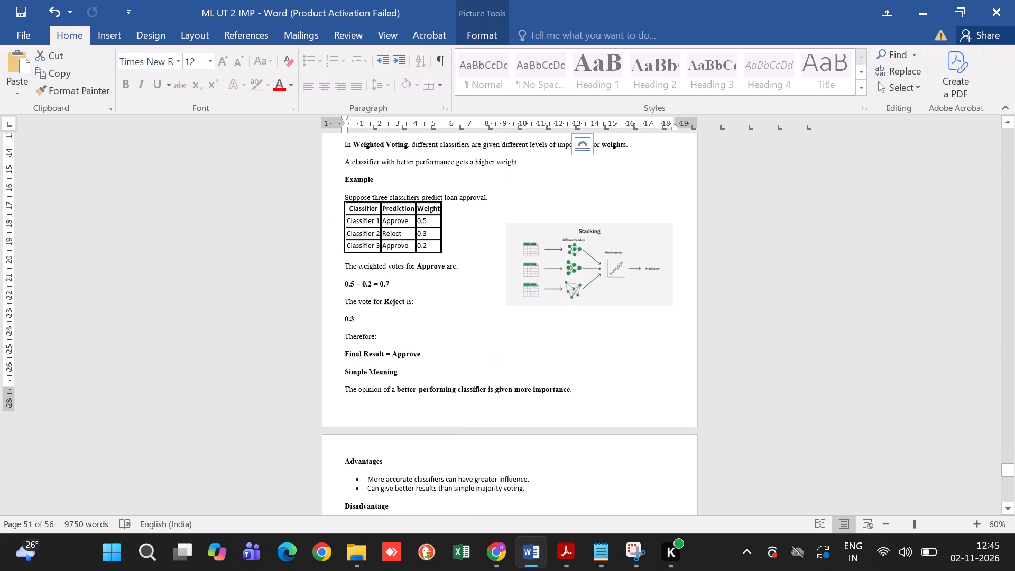
scroll(504, 393, down, 1)
scroll(504, 393, up, 2)
drag(503, 196, 537, 419)
scroll(537, 419, down, 3)
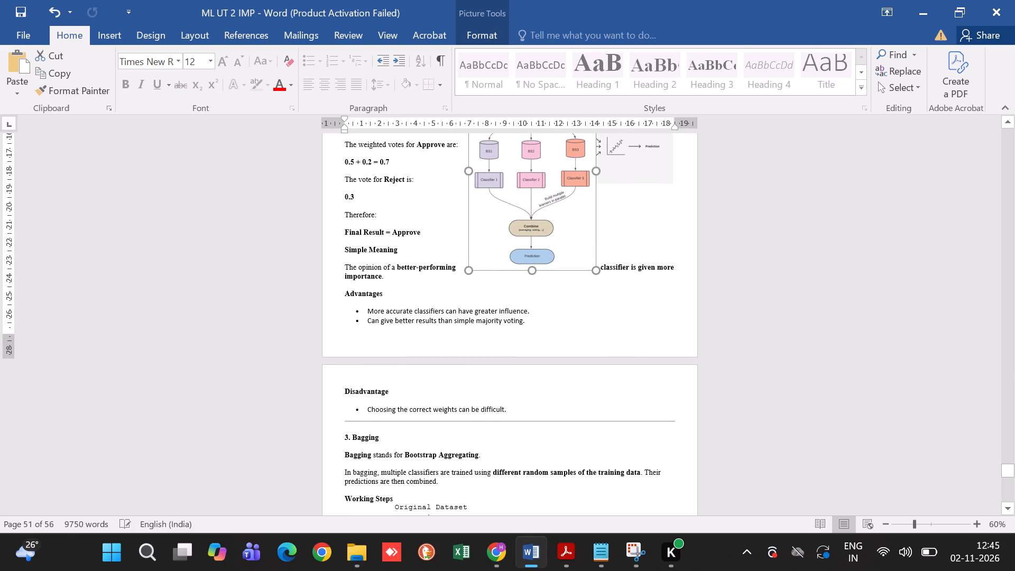
drag(533, 219, 557, 445)
Move the Bagging flowchart from the Working Steps down to beside the Boosting section's working flow and Real-World Example.
scroll(557, 445, down, 3)
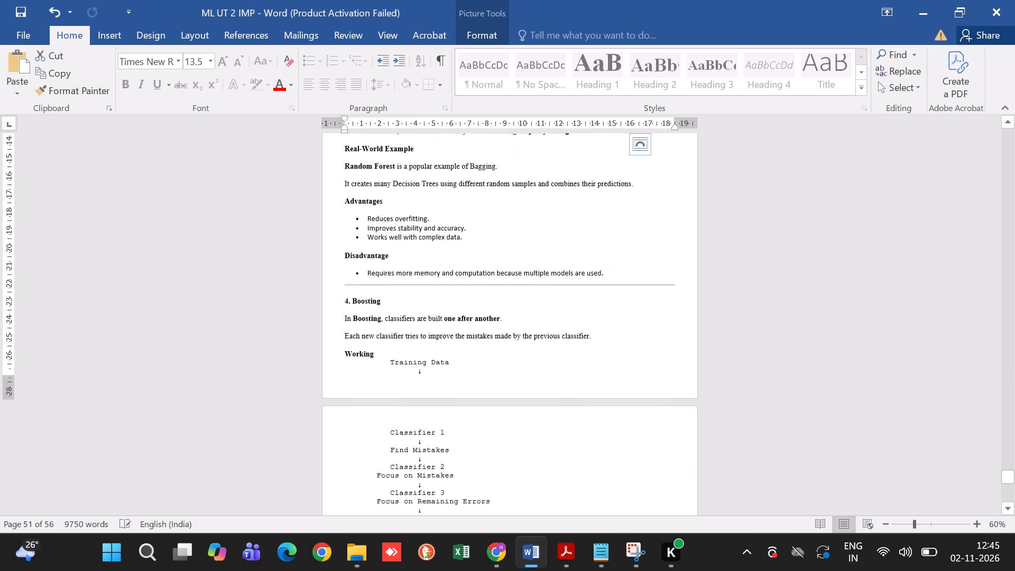
scroll(557, 445, up, 2)
ctrl+scroll(557, 445, down, 2)
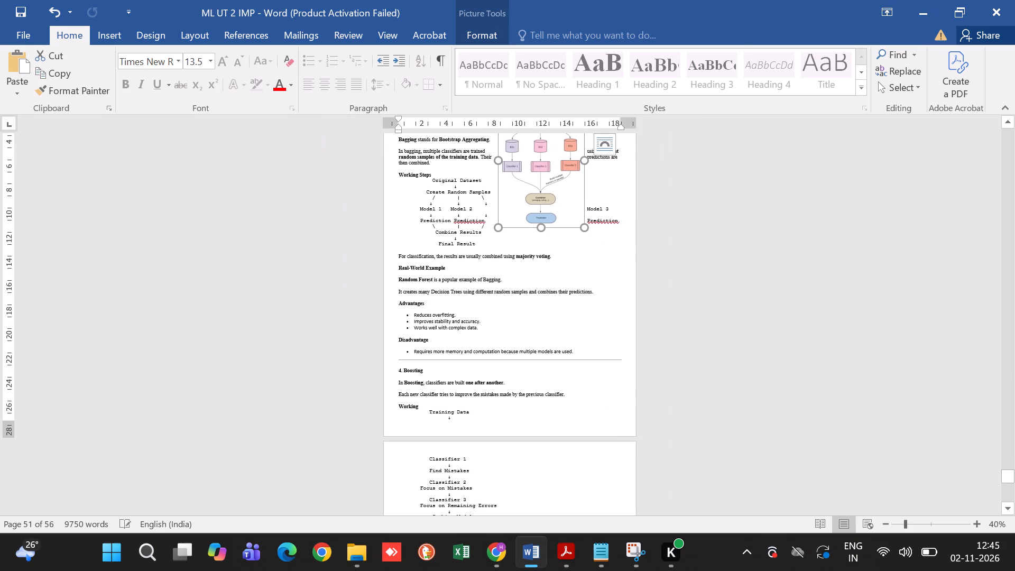
drag(544, 167, 580, 399)
scroll(580, 399, down, 2)
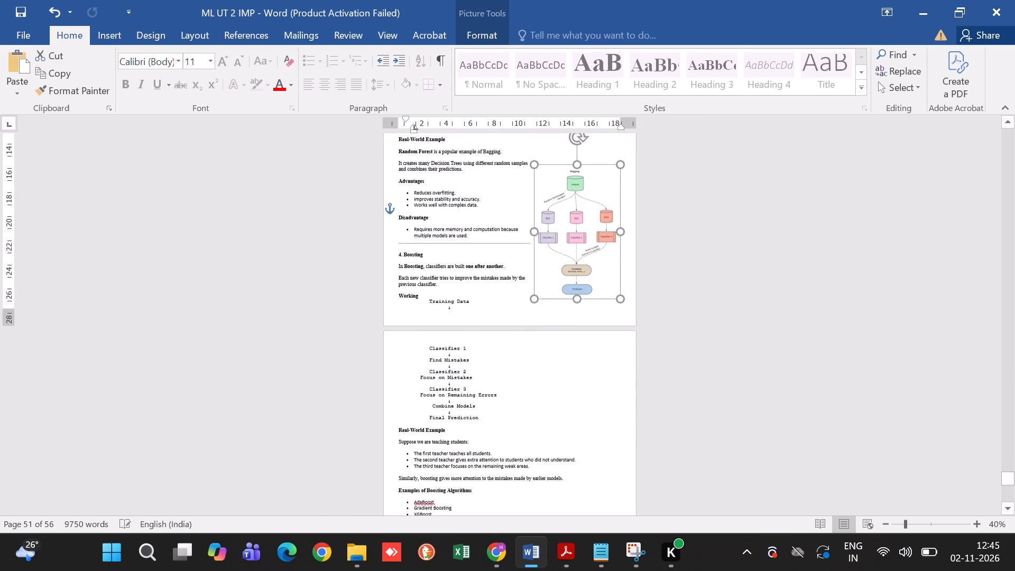
drag(594, 213, 603, 375)
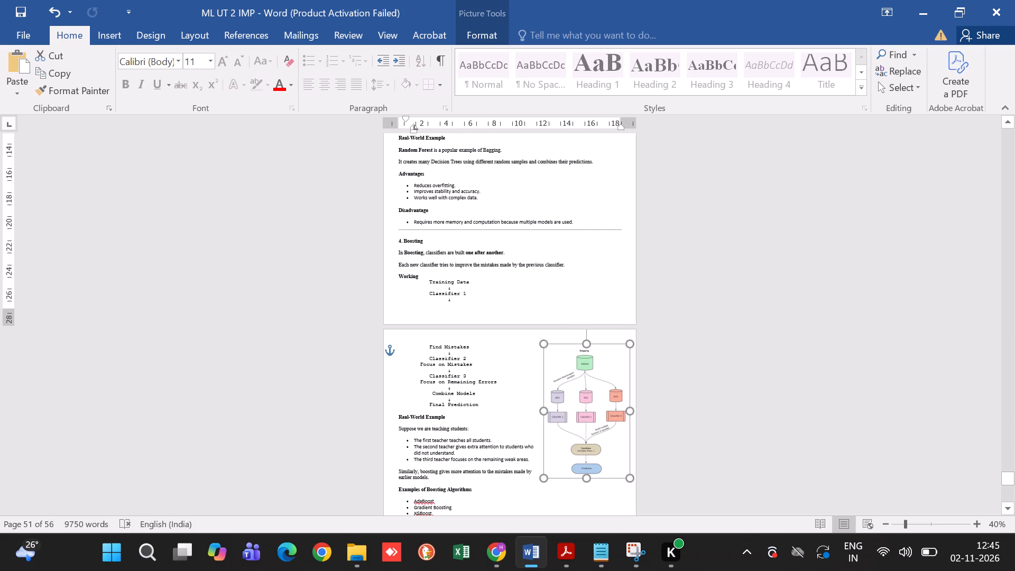
drag(603, 375, 603, 372)
Shrink the Bagging flowchart to about a quarter of the text width and place it beside Bagging's Disadvantage and the Boosting heading.
drag(629, 474, 601, 429)
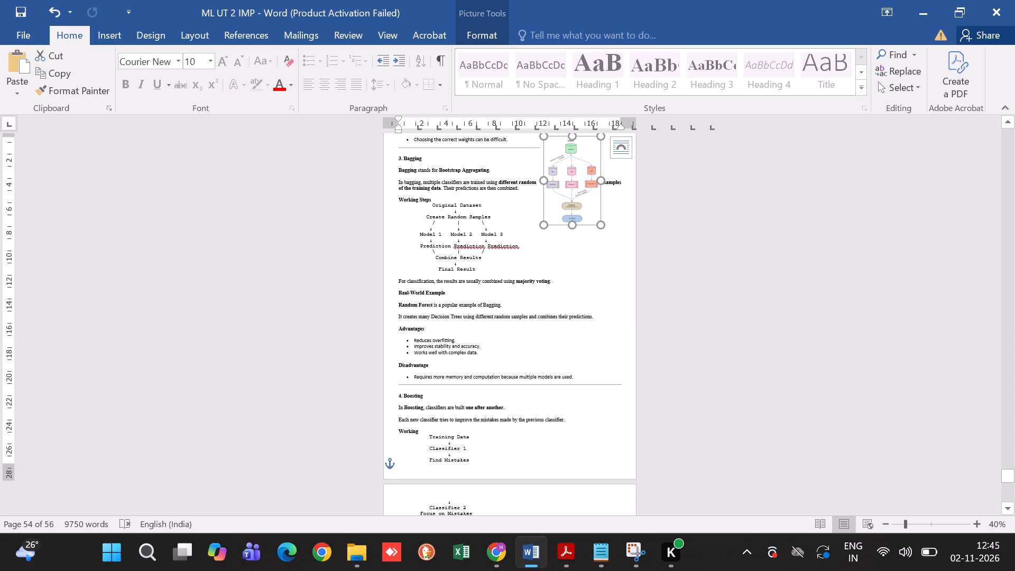
drag(574, 182, 603, 409)
scroll(603, 409, down, 1)
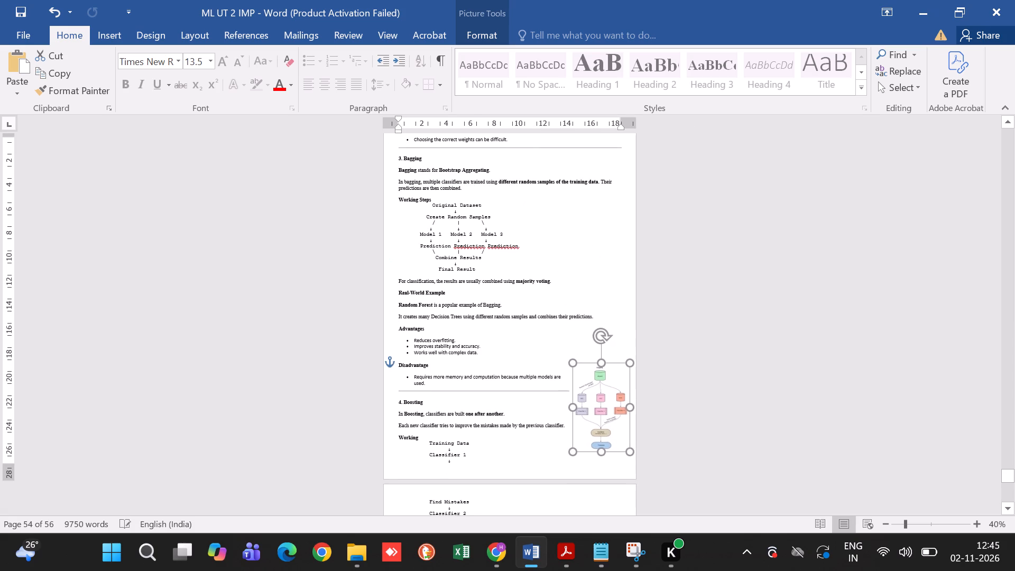
Move the Bagging flowchart onto the following page, beside the Classifier 2 to Final Prediction part of Boosting's working flow.
scroll(603, 409, down, 3)
drag(603, 292, 597, 382)
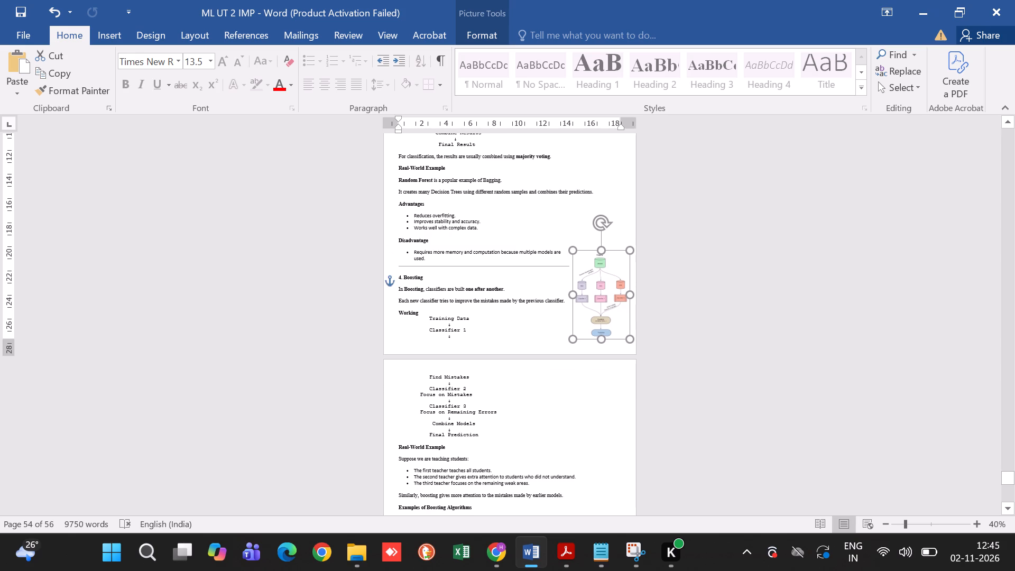
drag(597, 382, 592, 395)
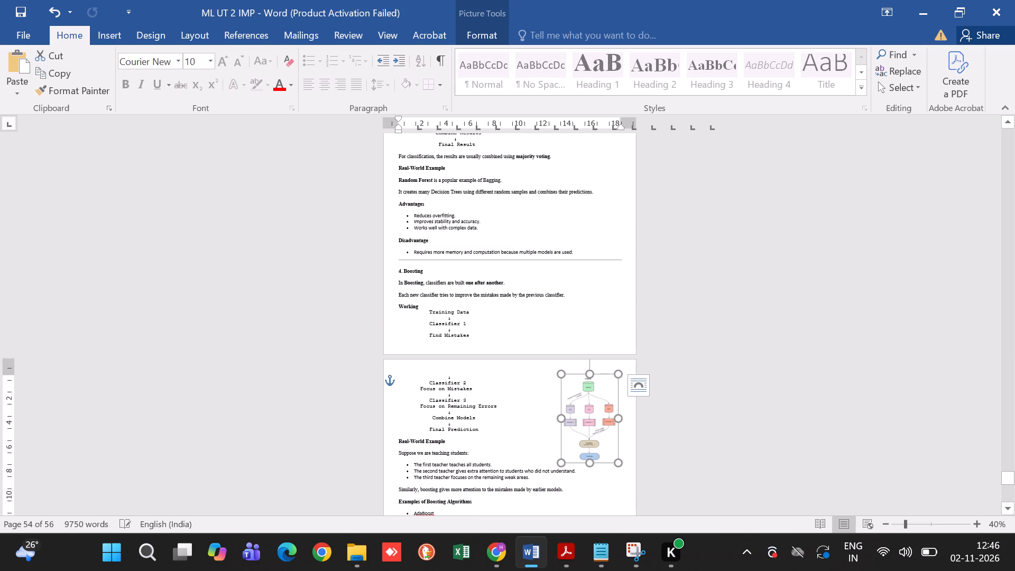
click(683, 362)
Move the Bagging picture in the Majority Voting section outward to the page edge, just beneath the Ensemble Methods diagram.
ctrl+scroll(526, 321, up, 5)
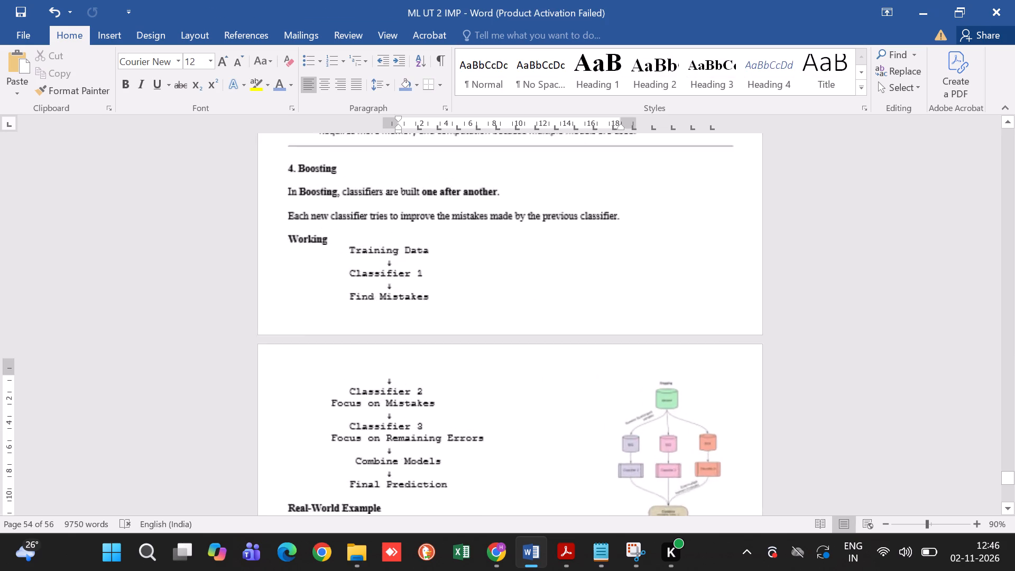
scroll(526, 321, up, 15)
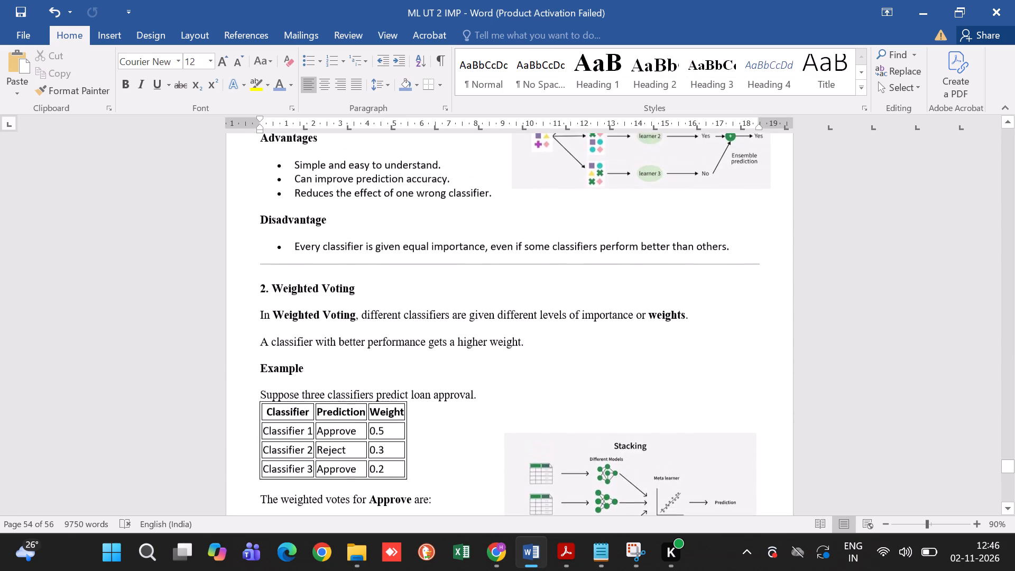
scroll(526, 321, up, 3)
ctrl+scroll(526, 321, down, 1)
ctrl+scroll(526, 321, up, 1)
ctrl+scroll(526, 321, down, 1)
ctrl+scroll(526, 321, up, 2)
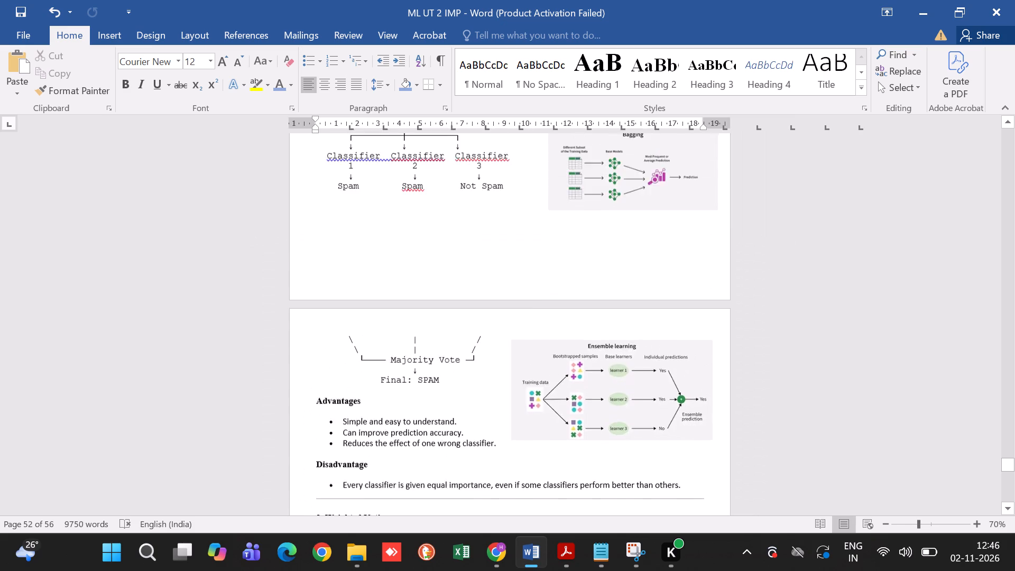
ctrl+scroll(526, 321, up, 1)
scroll(526, 321, up, 1)
drag(605, 314, 636, 347)
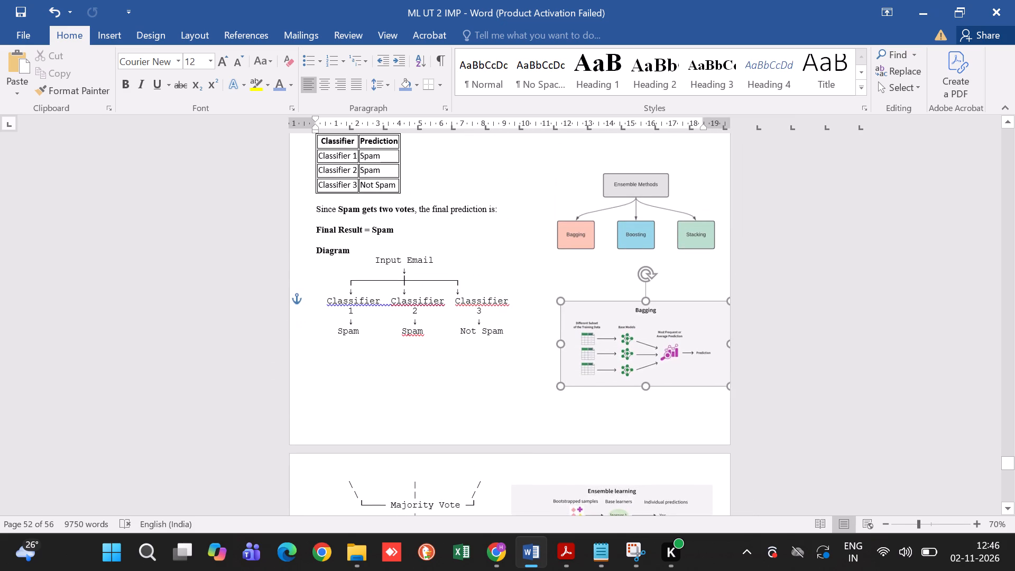
drag(636, 347, 636, 307)
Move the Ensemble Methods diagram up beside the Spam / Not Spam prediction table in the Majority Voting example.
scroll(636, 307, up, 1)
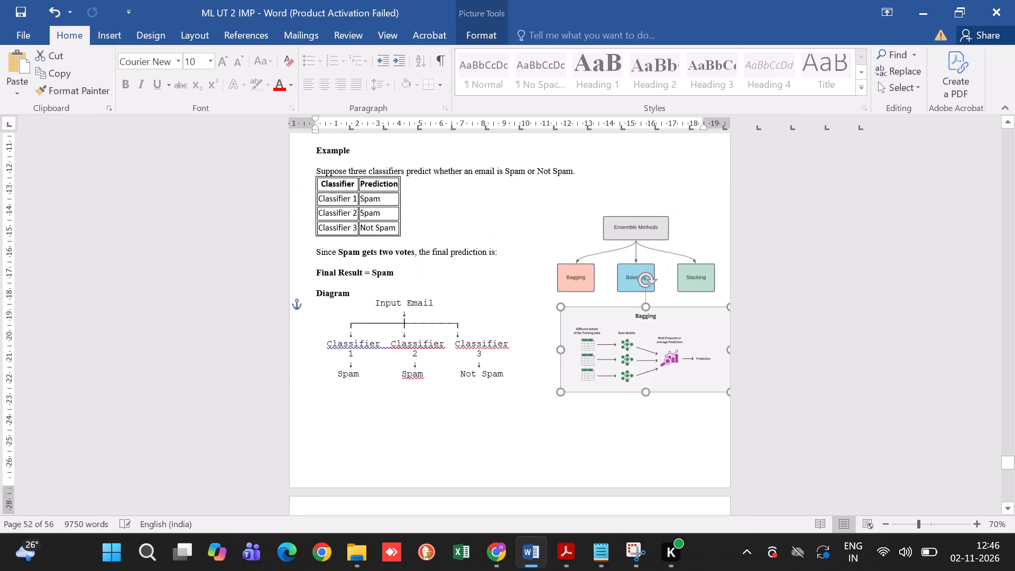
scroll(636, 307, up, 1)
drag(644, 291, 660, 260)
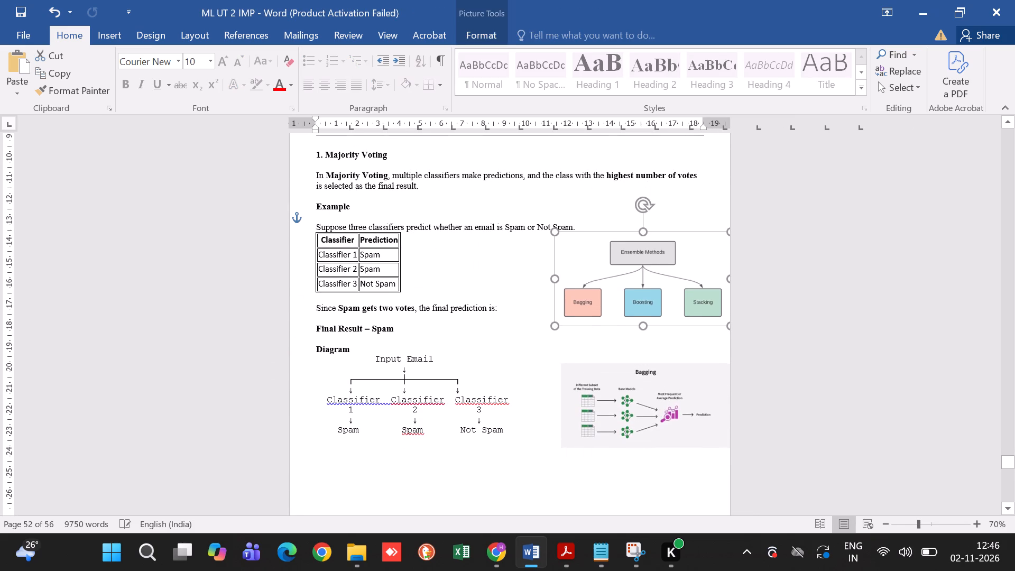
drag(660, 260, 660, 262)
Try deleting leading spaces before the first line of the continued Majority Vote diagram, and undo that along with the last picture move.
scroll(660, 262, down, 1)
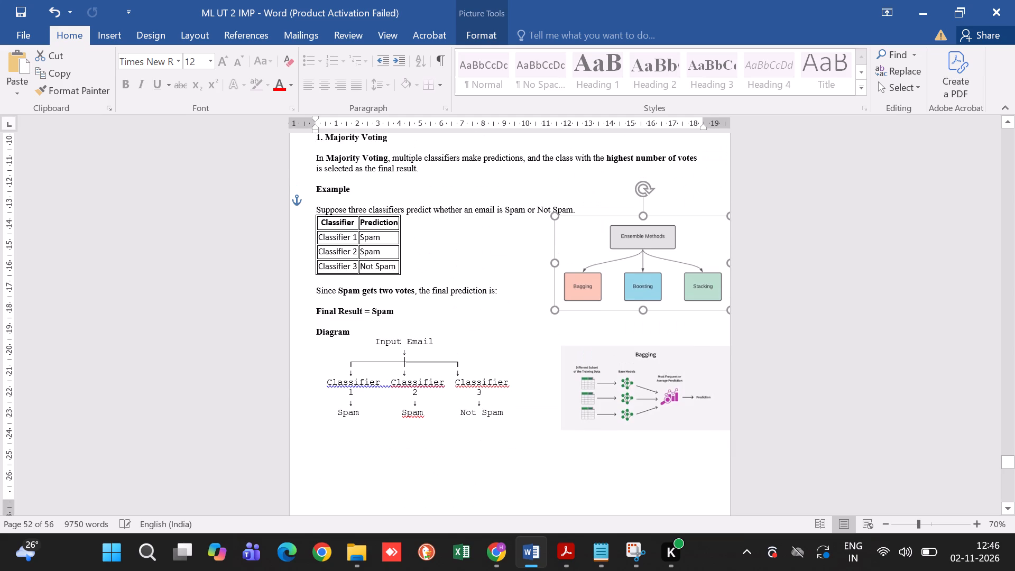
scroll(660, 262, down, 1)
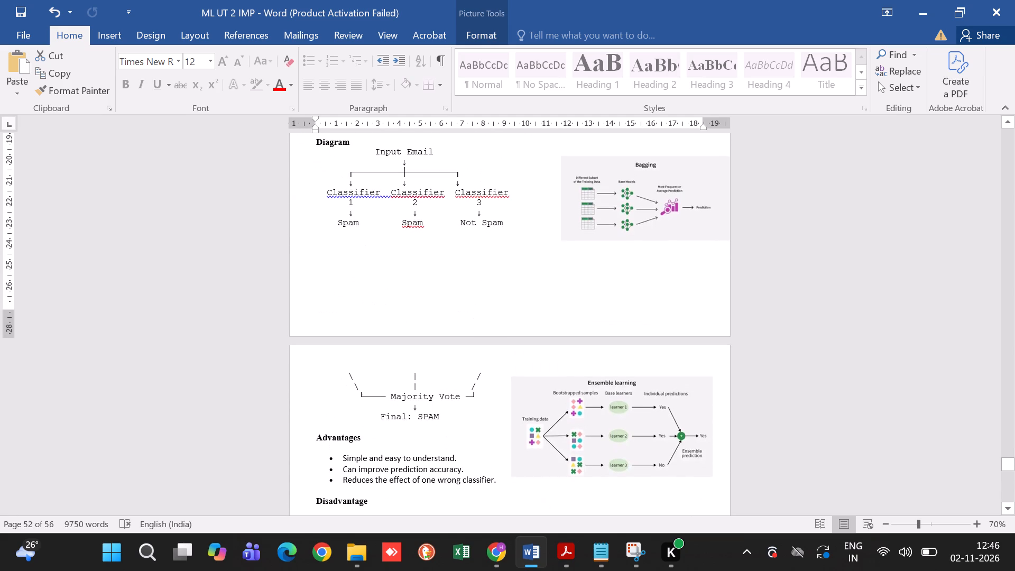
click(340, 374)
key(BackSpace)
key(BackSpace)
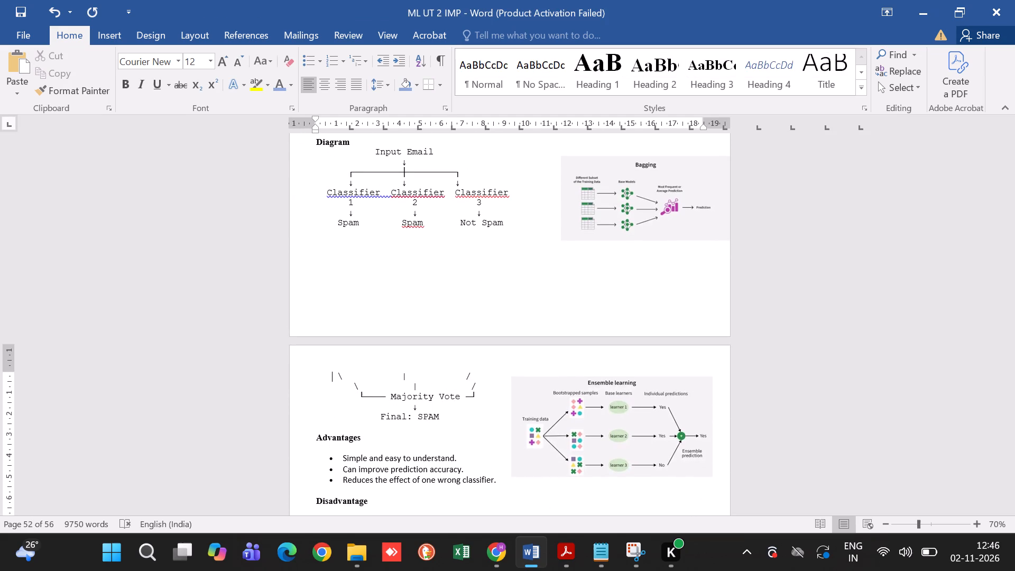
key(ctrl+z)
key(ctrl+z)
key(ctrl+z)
Review the whole Q.11 answer, from the Introduction through the five methods to the Conclusion, checking the text layout and picture placement.
scroll(340, 374, down, 3)
scroll(340, 374, up, 1)
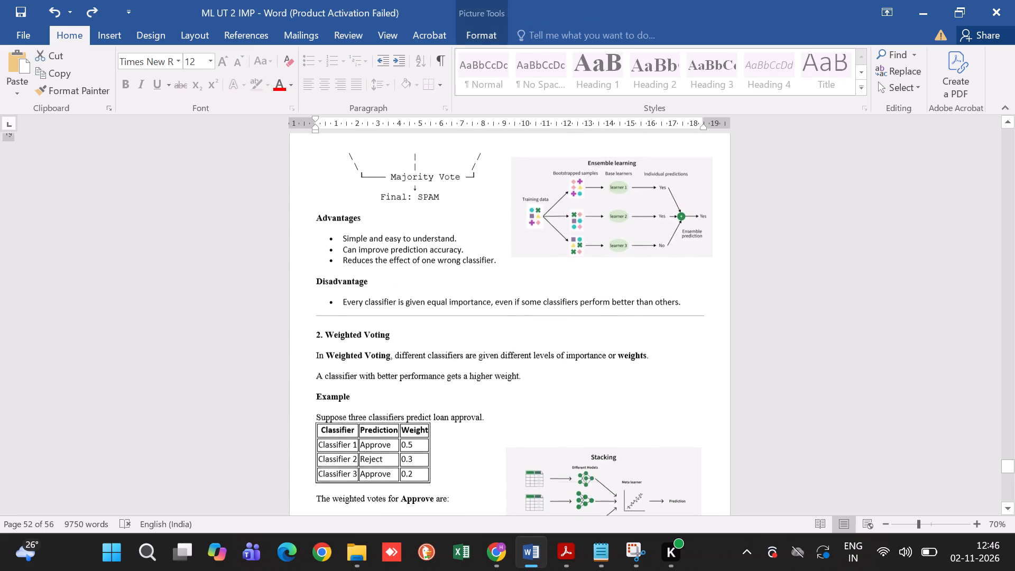
scroll(340, 374, up, 1)
ctrl+scroll(340, 374, down, 2)
scroll(340, 374, up, 2)
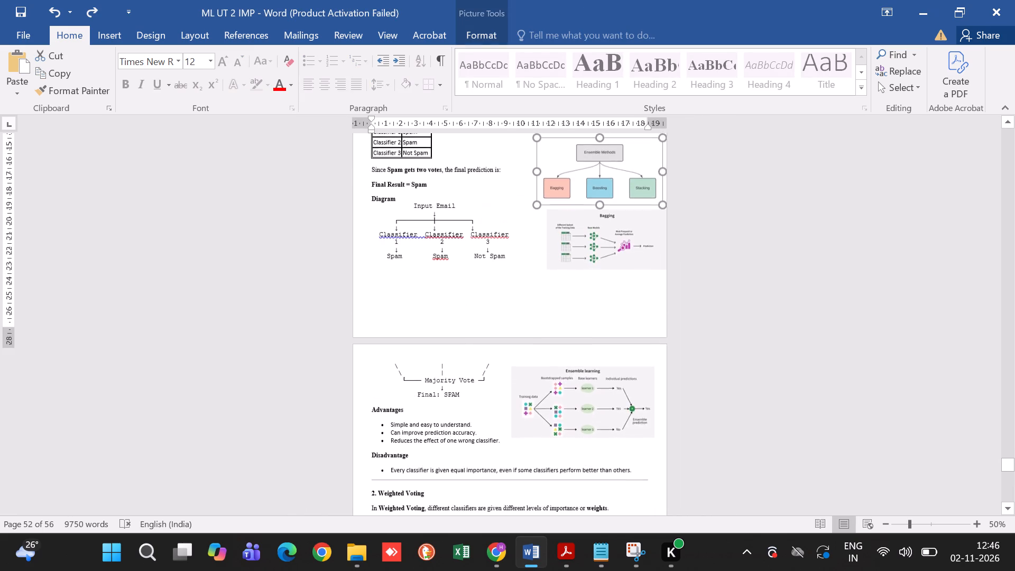
scroll(340, 374, up, 3)
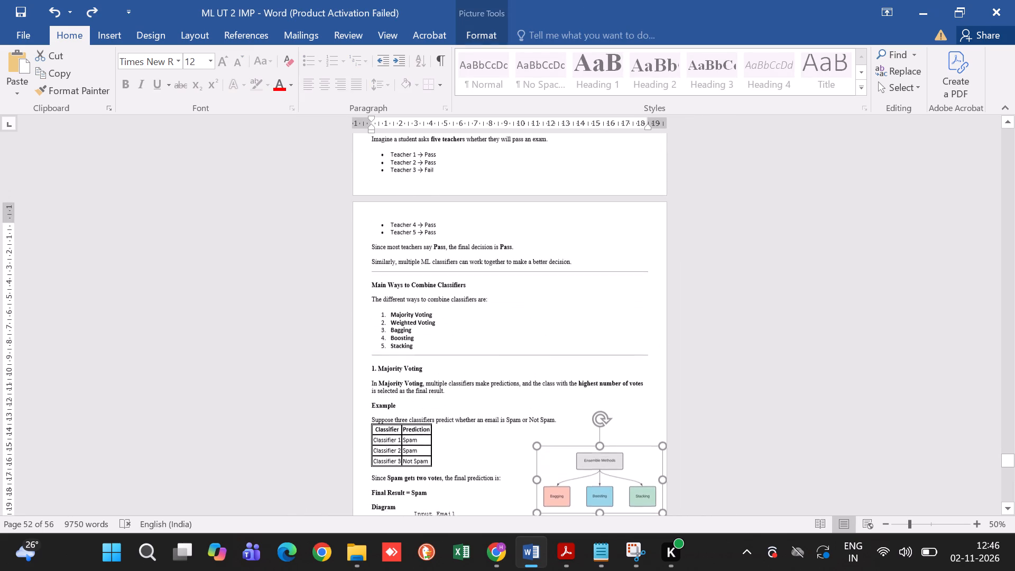
scroll(340, 374, up, 3)
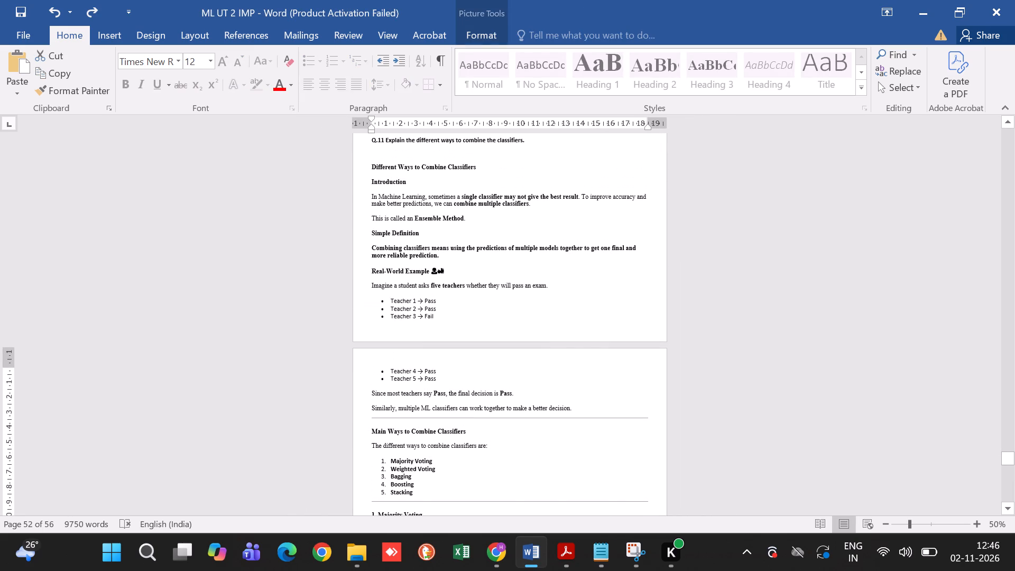
scroll(340, 374, up, 1)
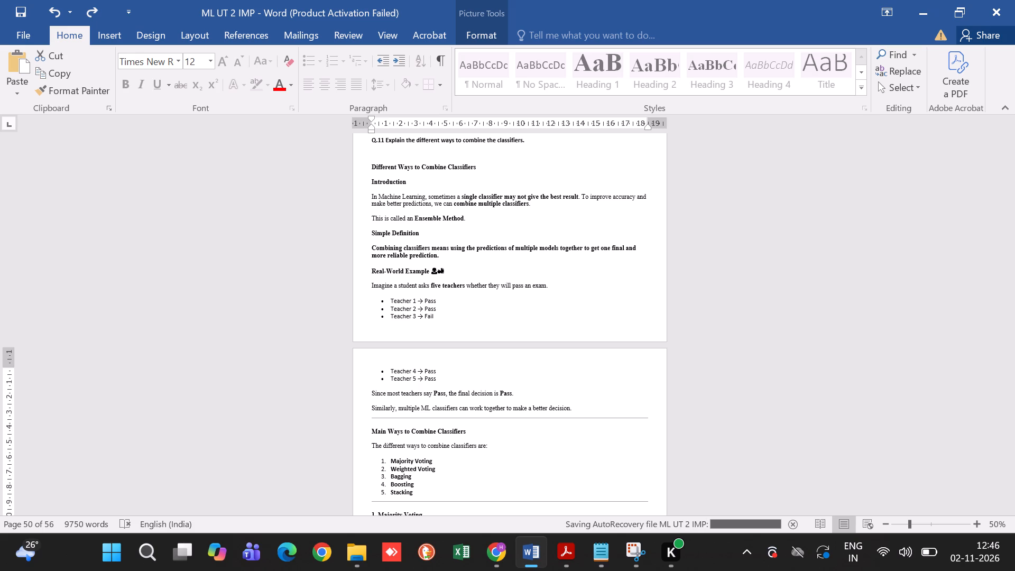
scroll(342, 374, down, 1)
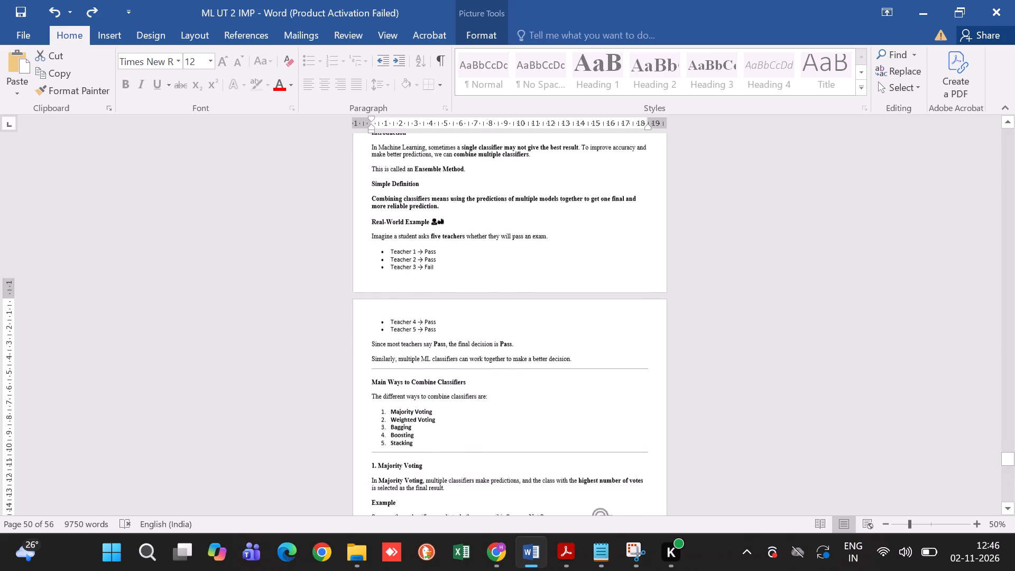
scroll(342, 374, down, 1)
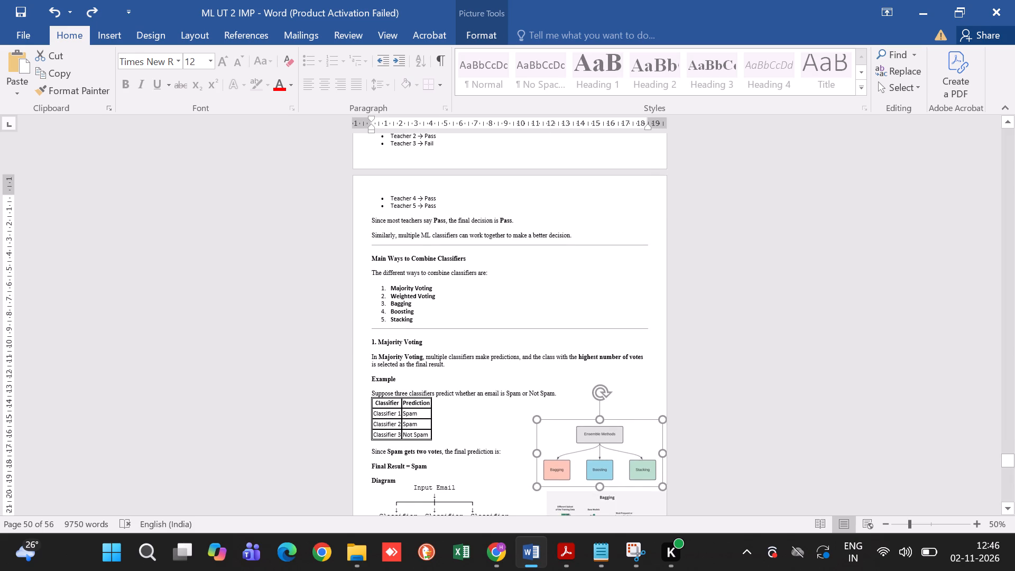
scroll(342, 374, down, 2)
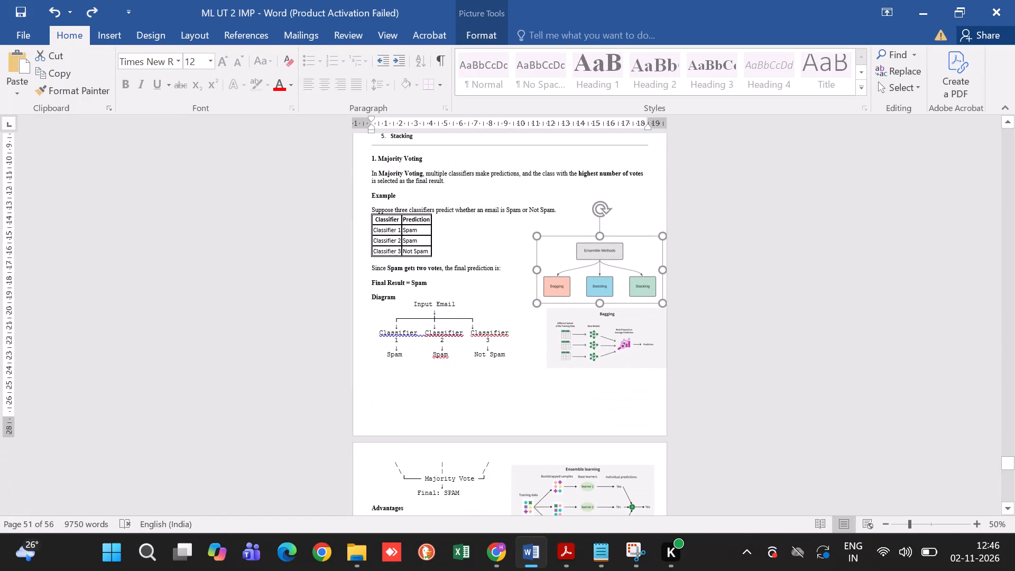
scroll(342, 374, down, 2)
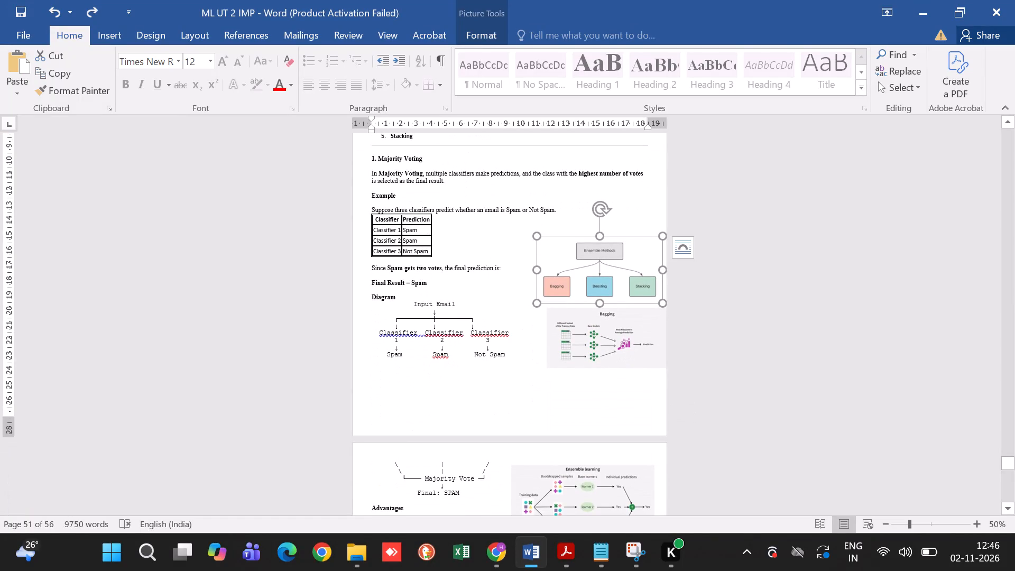
scroll(342, 374, down, 6)
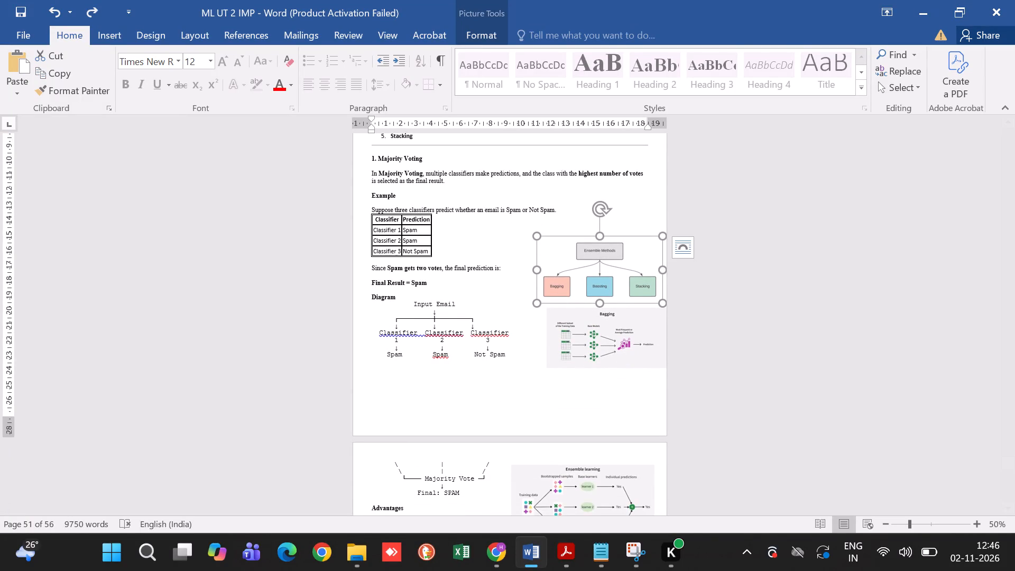
scroll(342, 374, down, 7)
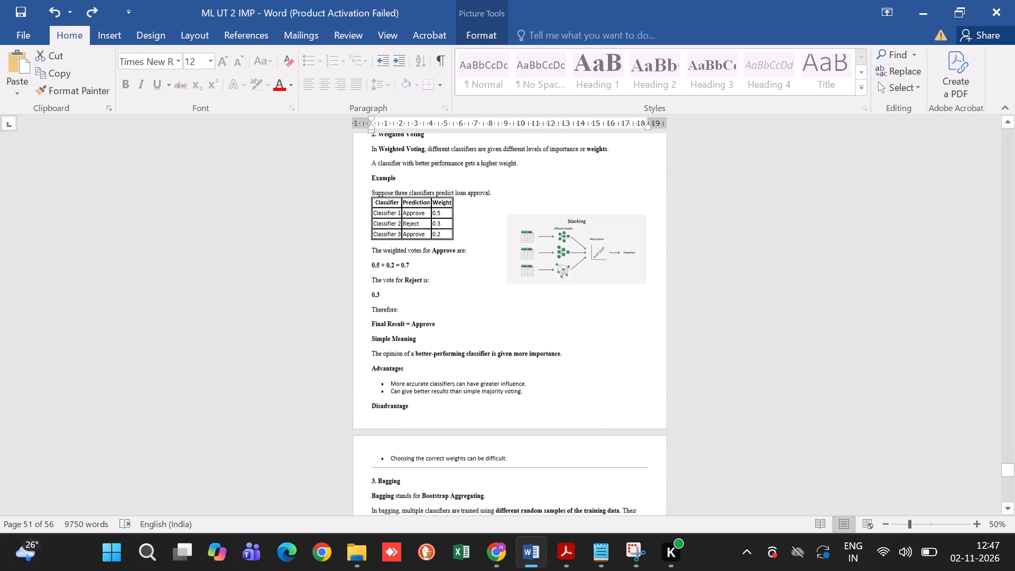
scroll(342, 374, down, 7)
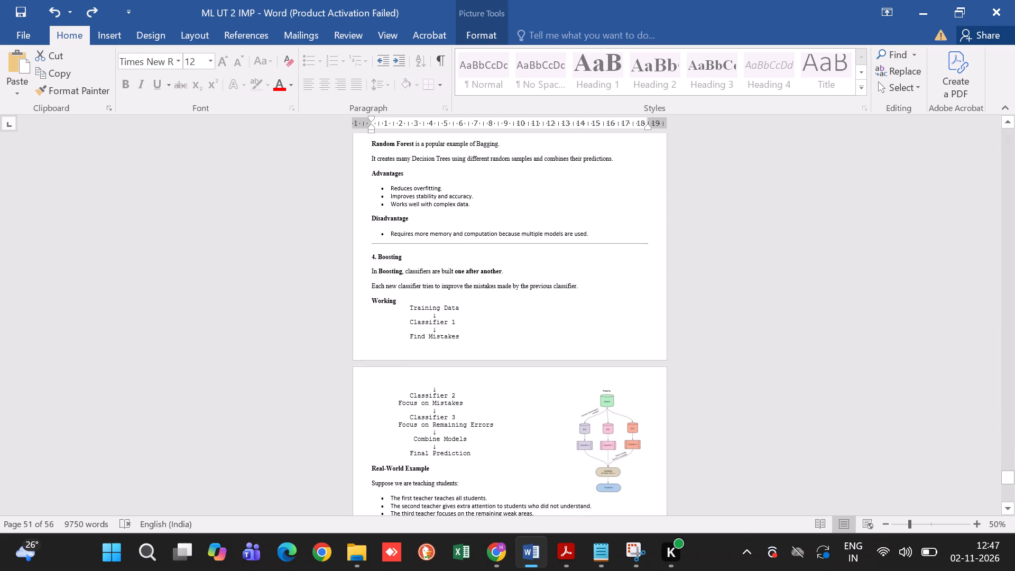
scroll(342, 374, down, 6)
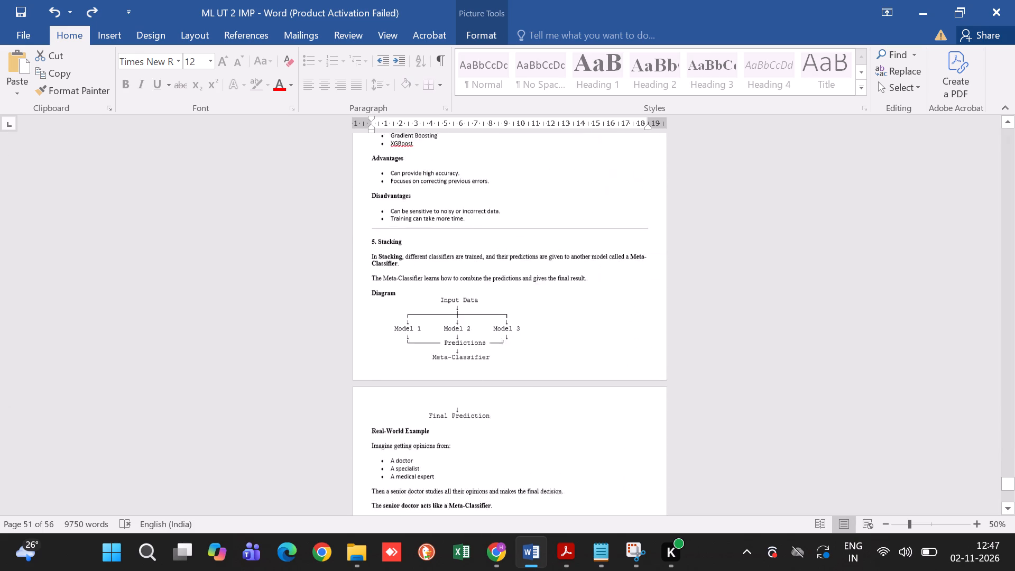
scroll(342, 374, down, 6)
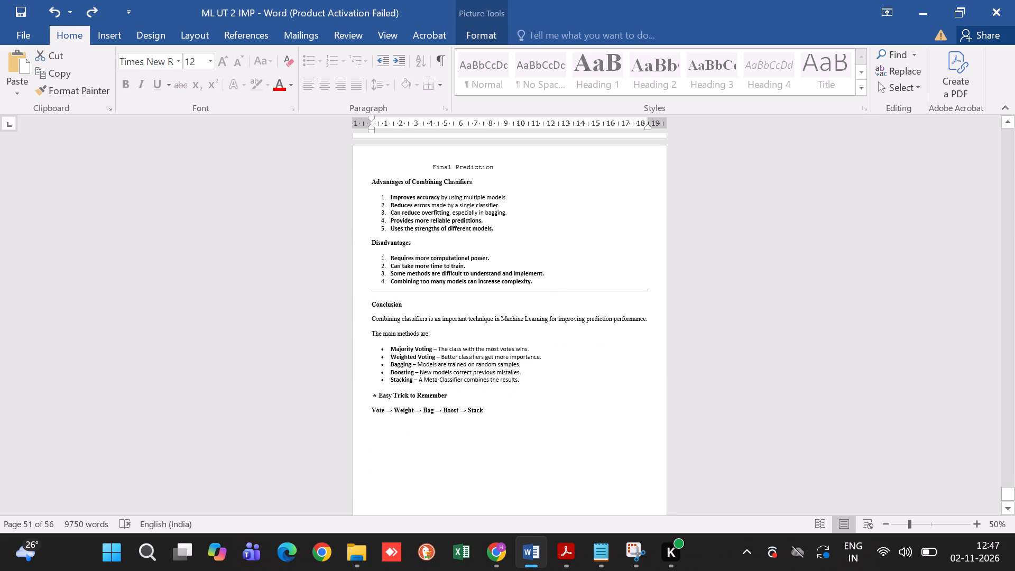
Add the question number "Q.13" on a new line below the Vote → Weight → Bag → Boost → Stack line.
scroll(342, 374, down, 2)
click(390, 398)
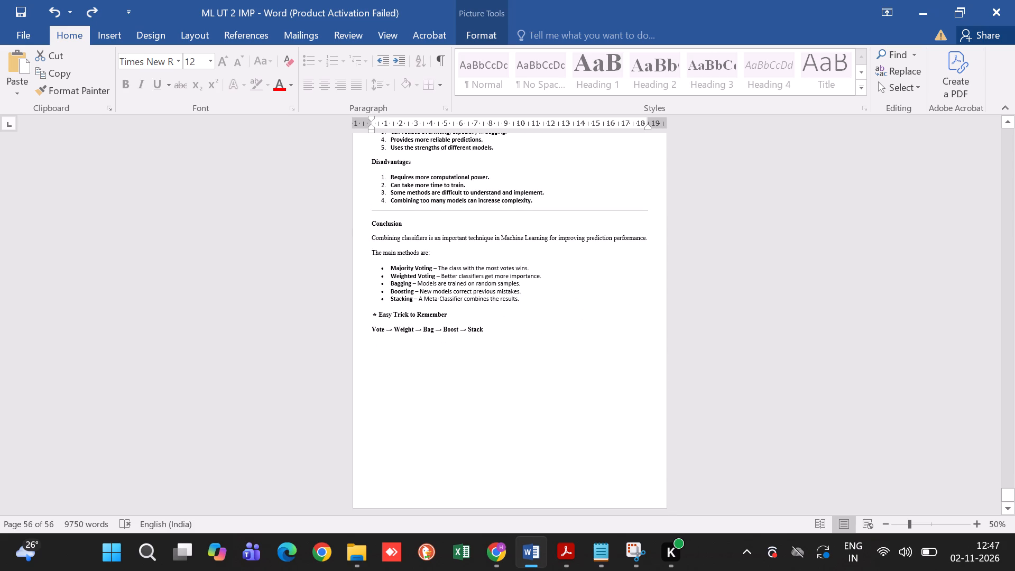
key(Return)
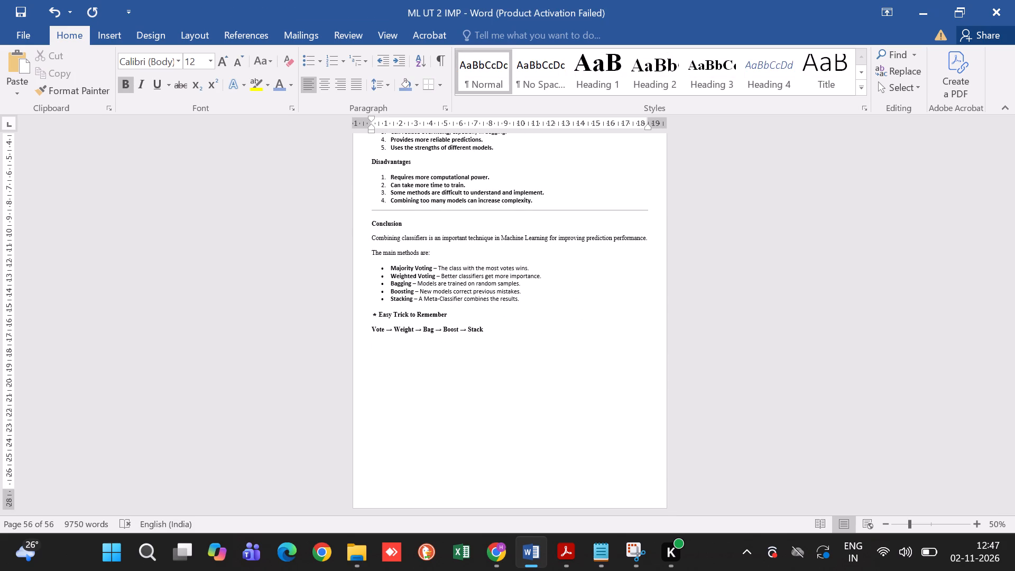
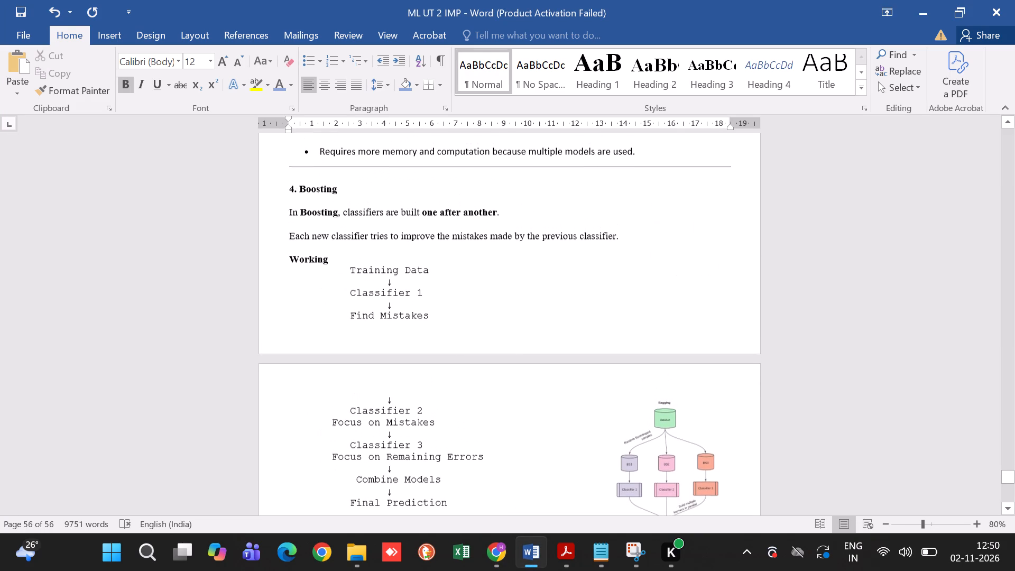
scroll(545, 314, up, 1)
scroll(545, 314, down, 1)
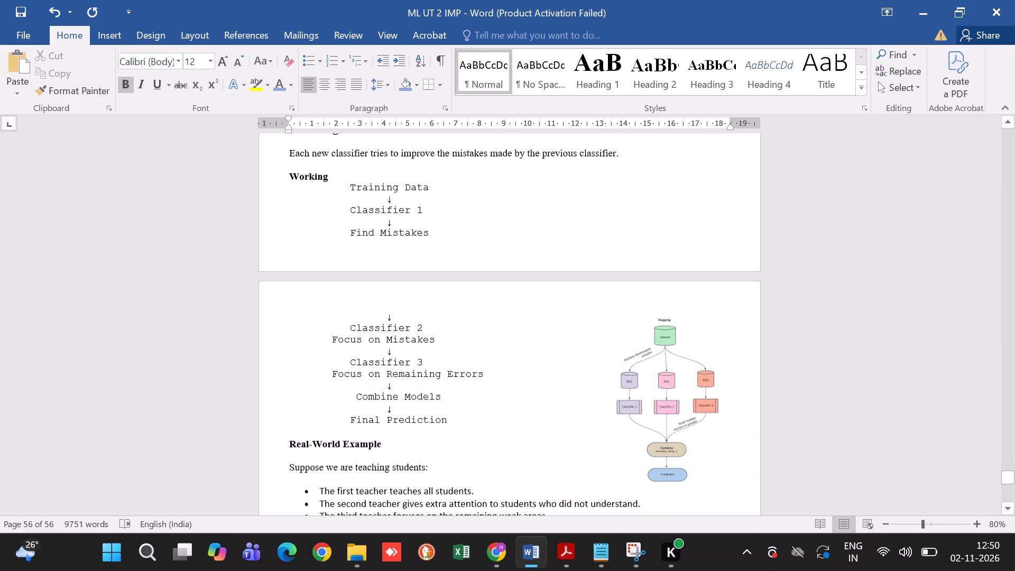
drag(676, 390, 665, 339)
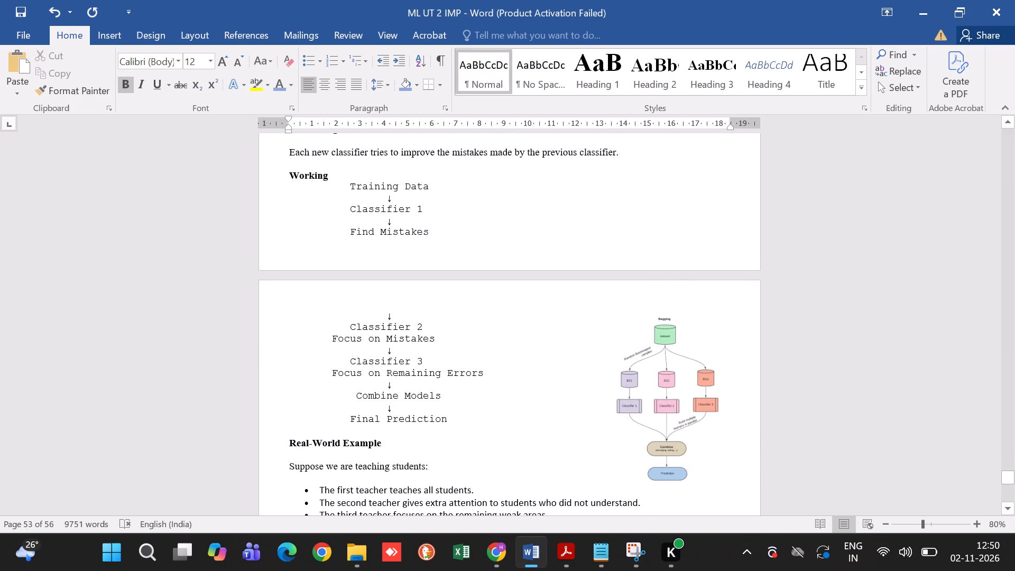
drag(665, 339, 661, 263)
scroll(661, 263, up, 1)
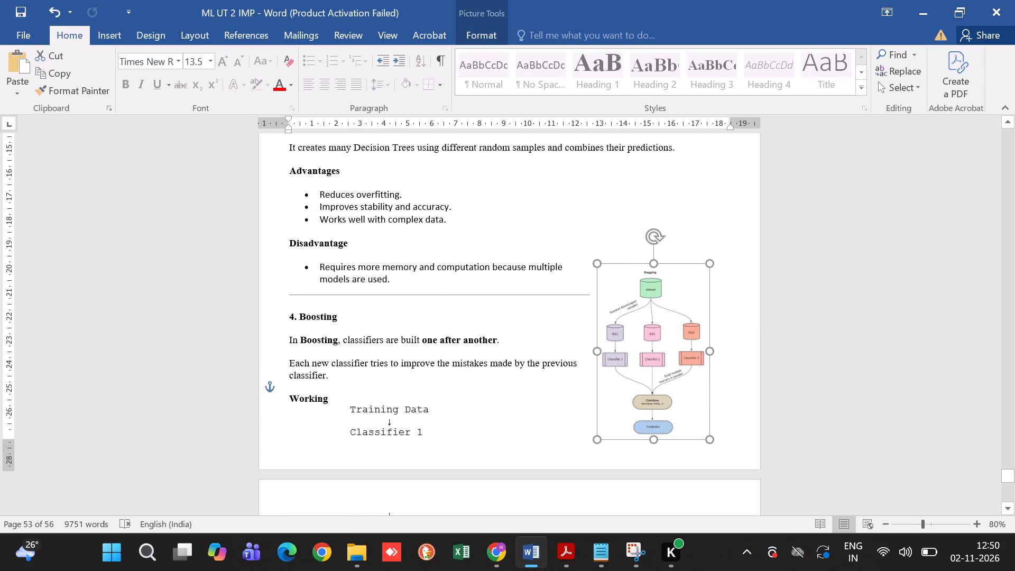
scroll(661, 263, up, 1)
drag(653, 389, 649, 286)
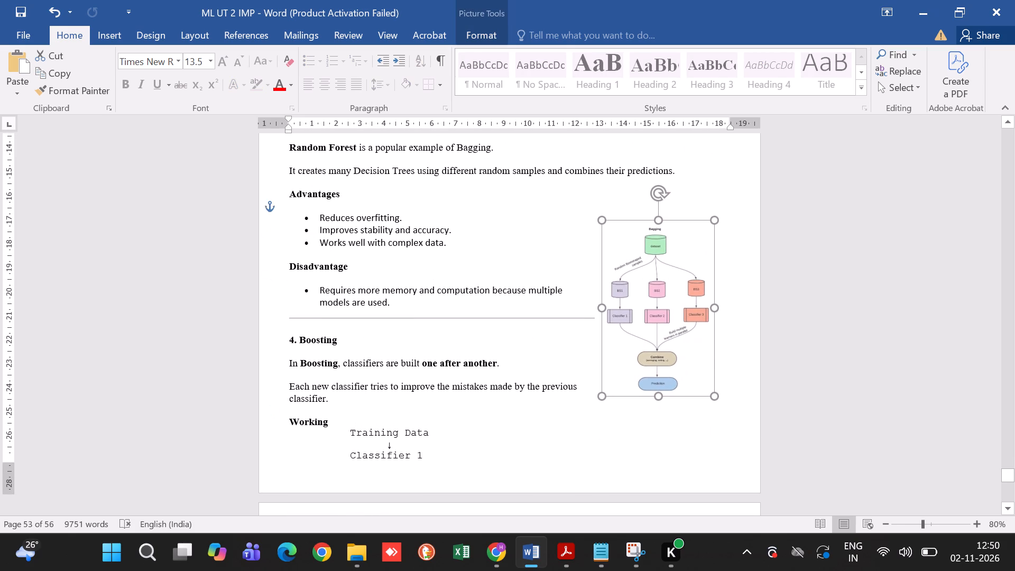
drag(649, 286, 649, 285)
scroll(649, 285, up, 2)
drag(640, 484, 637, 299)
scroll(637, 299, up, 1)
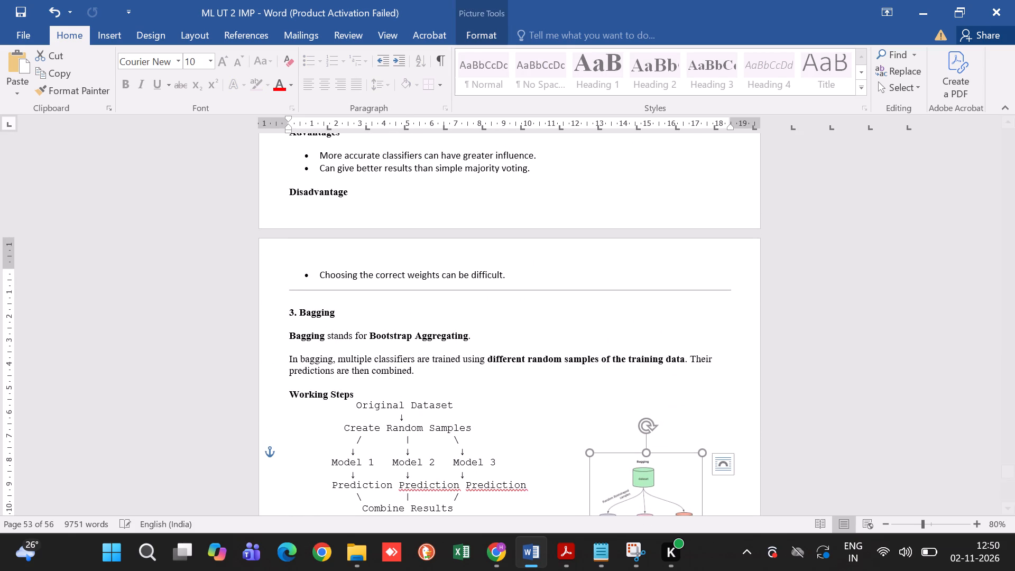
drag(645, 482, 638, 277)
scroll(638, 277, up, 2)
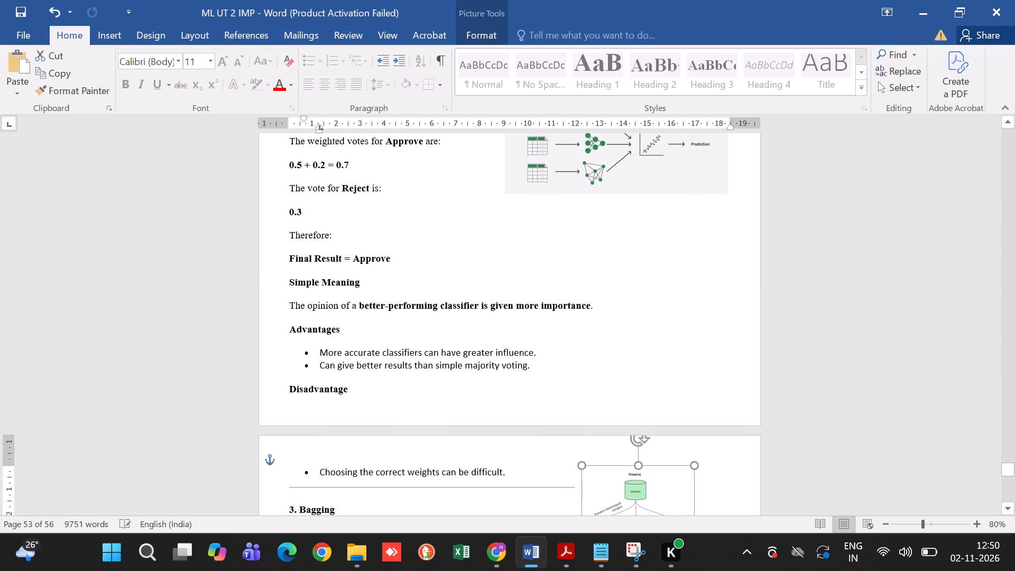
drag(656, 491, 671, 246)
scroll(671, 246, up, 1)
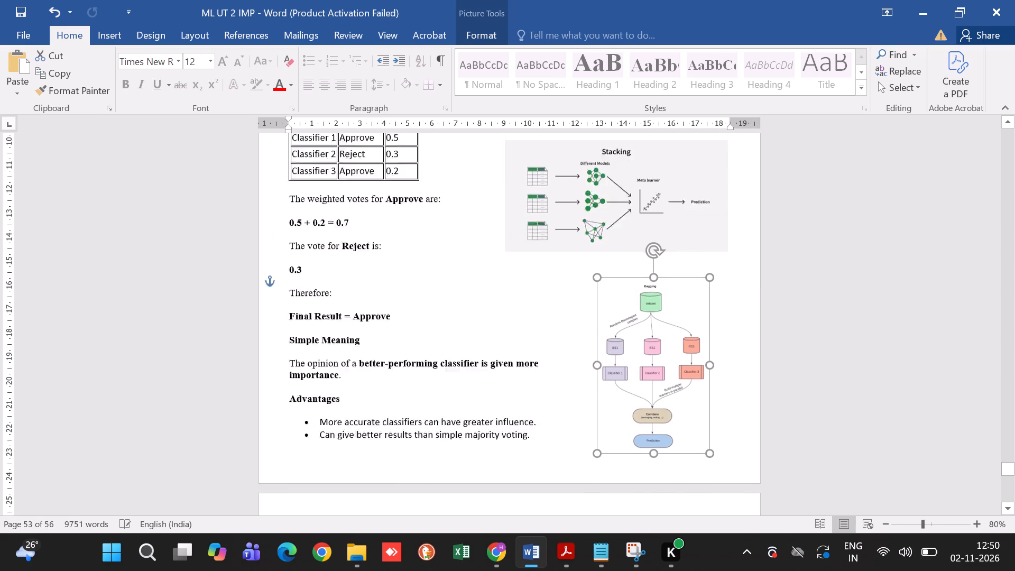
Look back through the Q.11 answer from the Majority Vote diagram up to its heading and Introduction.
scroll(671, 246, up, 5)
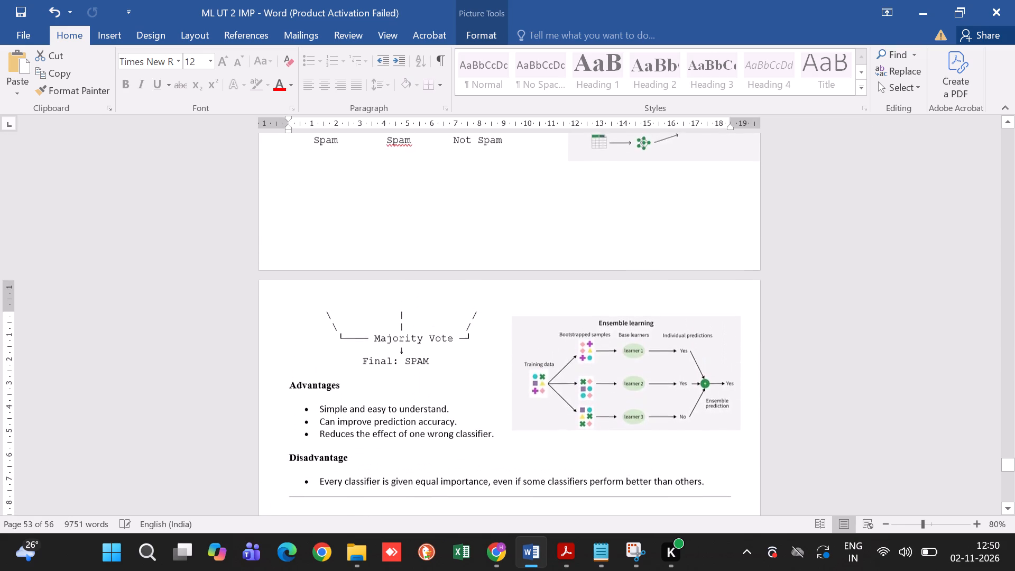
scroll(671, 246, up, 5)
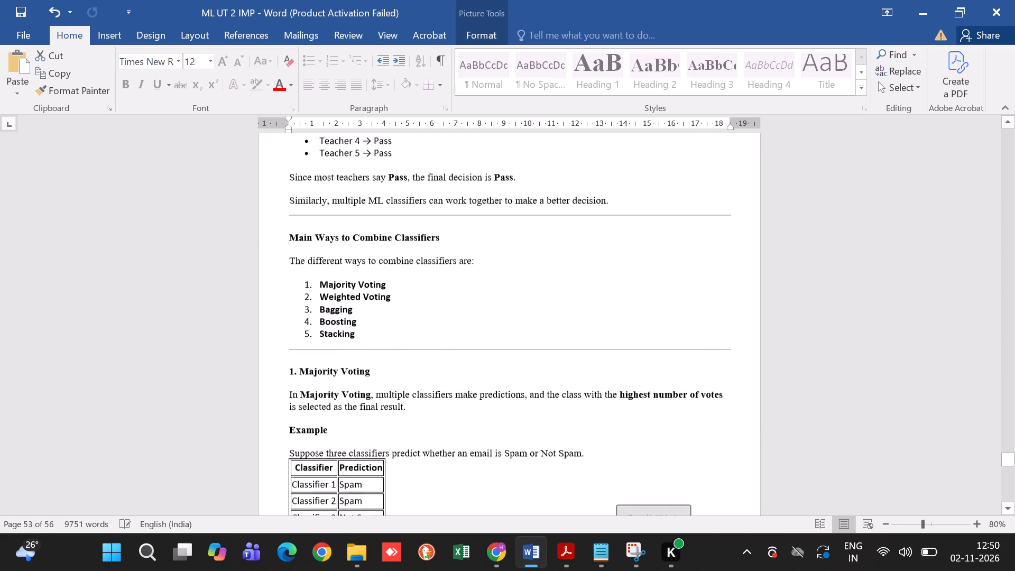
scroll(671, 246, up, 2)
scroll(671, 246, down, 1)
scroll(671, 246, up, 1)
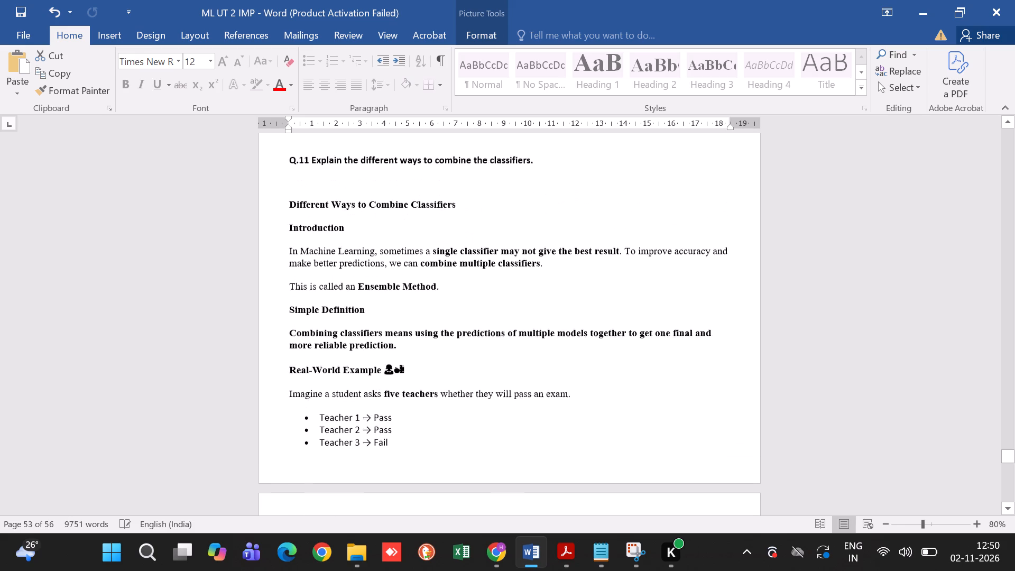
scroll(671, 246, up, 1)
scroll(671, 246, down, 1)
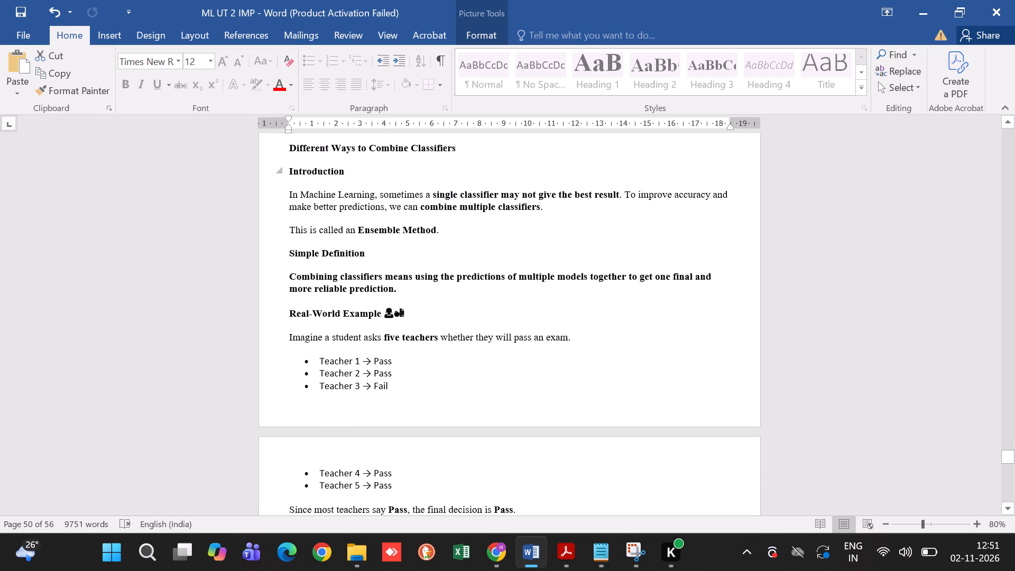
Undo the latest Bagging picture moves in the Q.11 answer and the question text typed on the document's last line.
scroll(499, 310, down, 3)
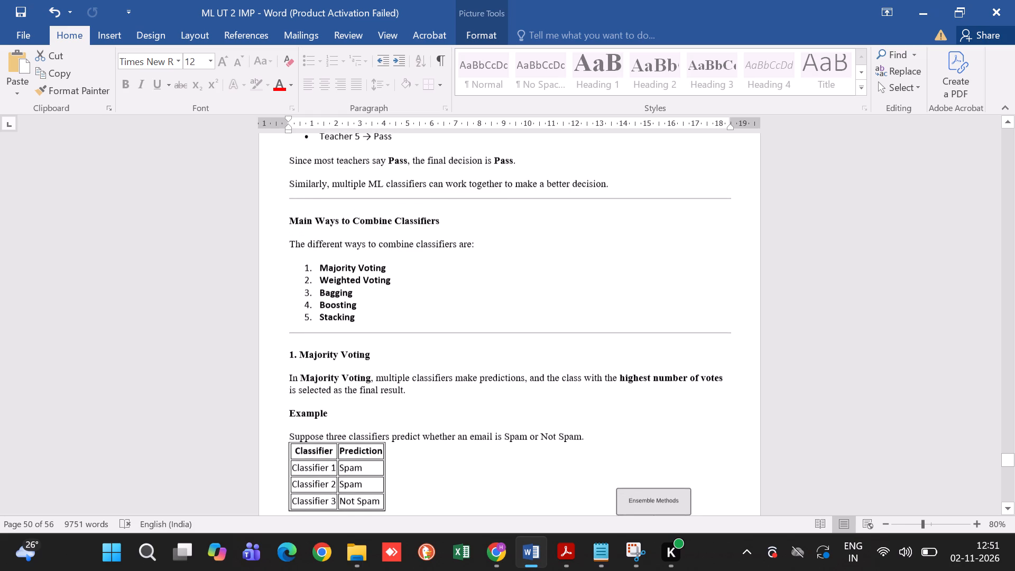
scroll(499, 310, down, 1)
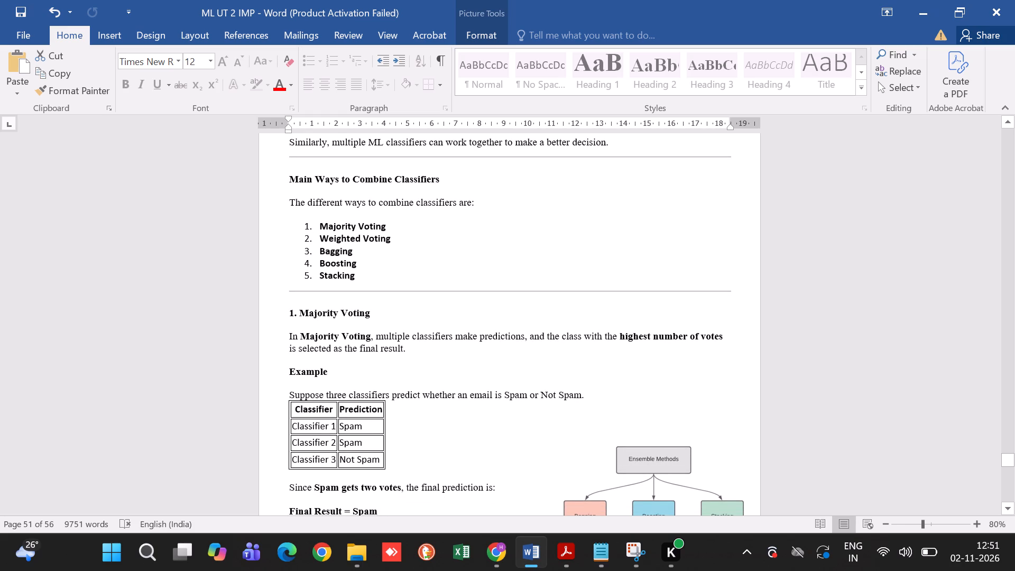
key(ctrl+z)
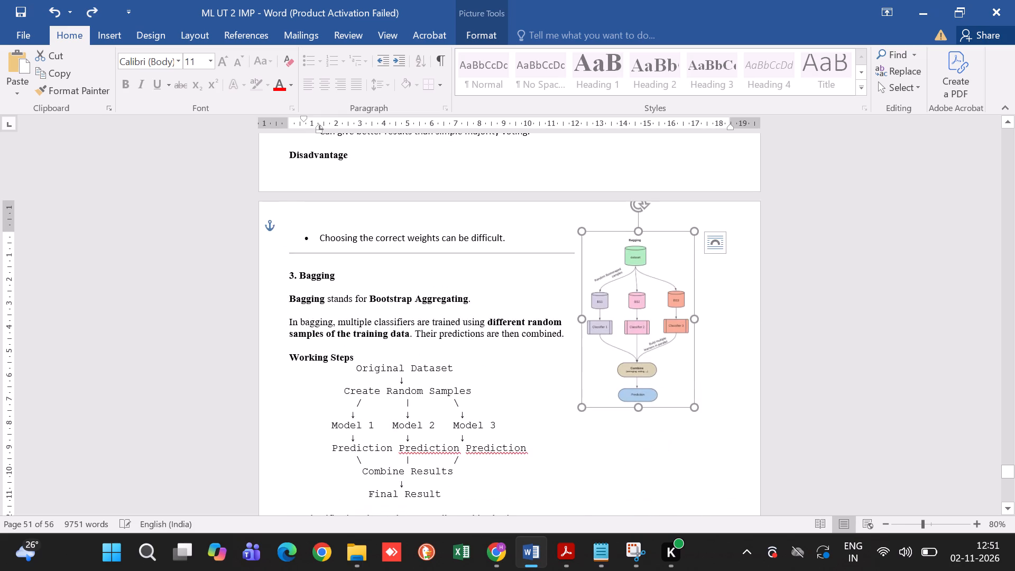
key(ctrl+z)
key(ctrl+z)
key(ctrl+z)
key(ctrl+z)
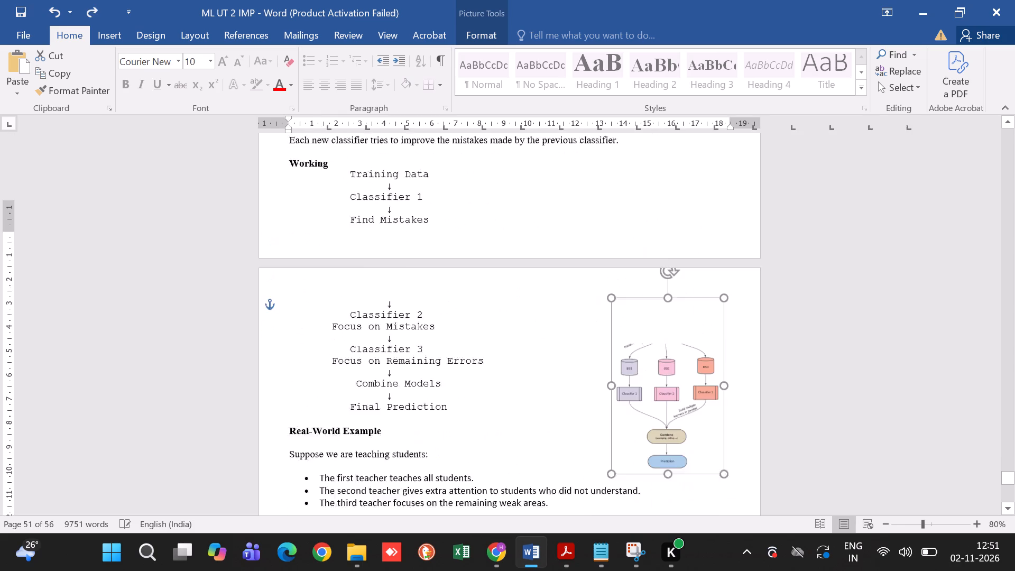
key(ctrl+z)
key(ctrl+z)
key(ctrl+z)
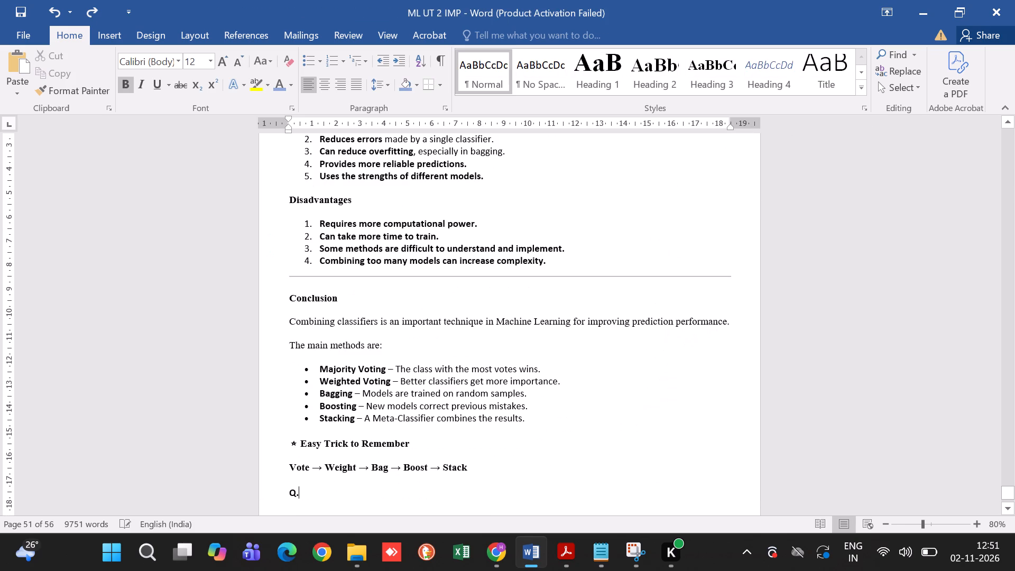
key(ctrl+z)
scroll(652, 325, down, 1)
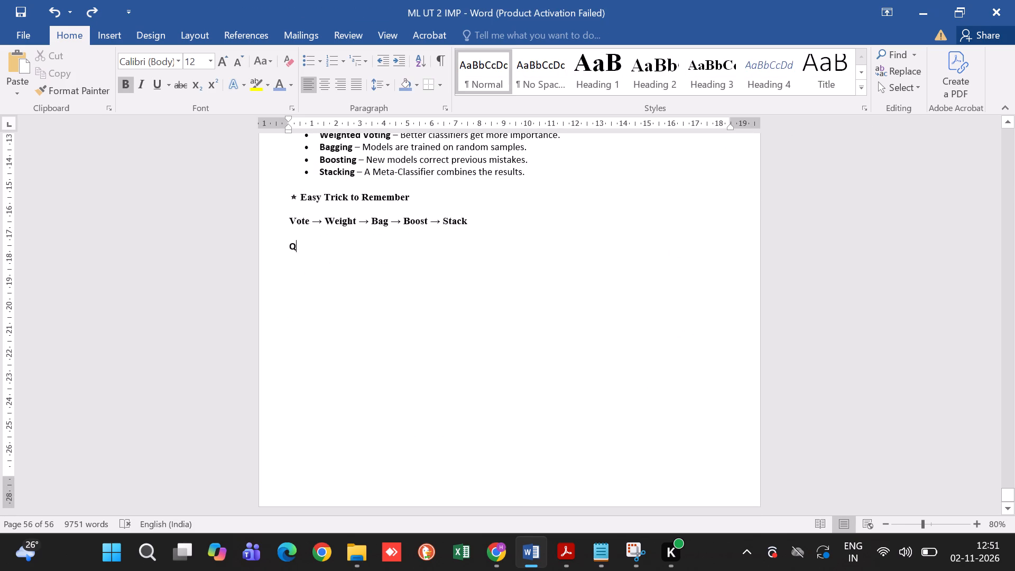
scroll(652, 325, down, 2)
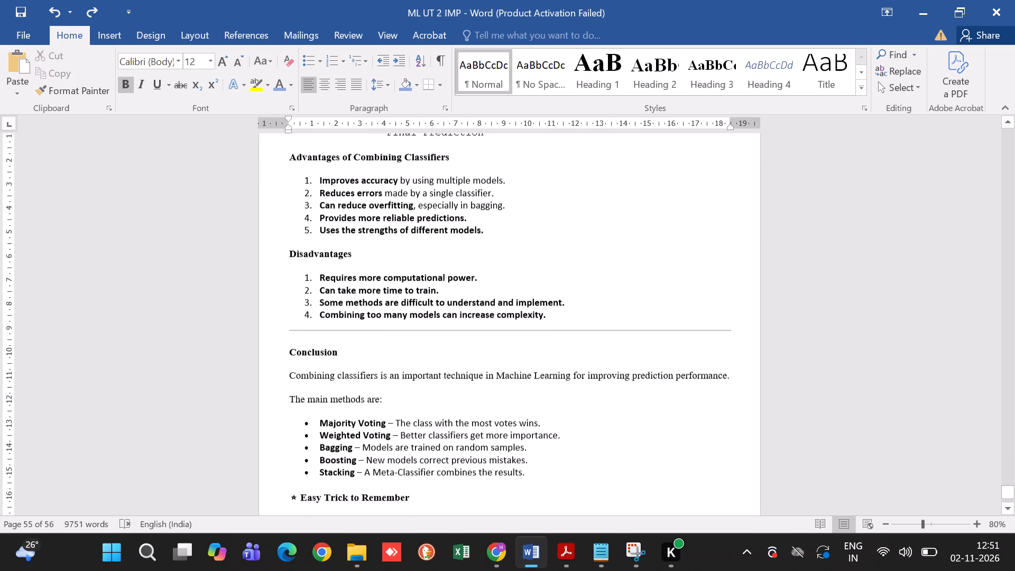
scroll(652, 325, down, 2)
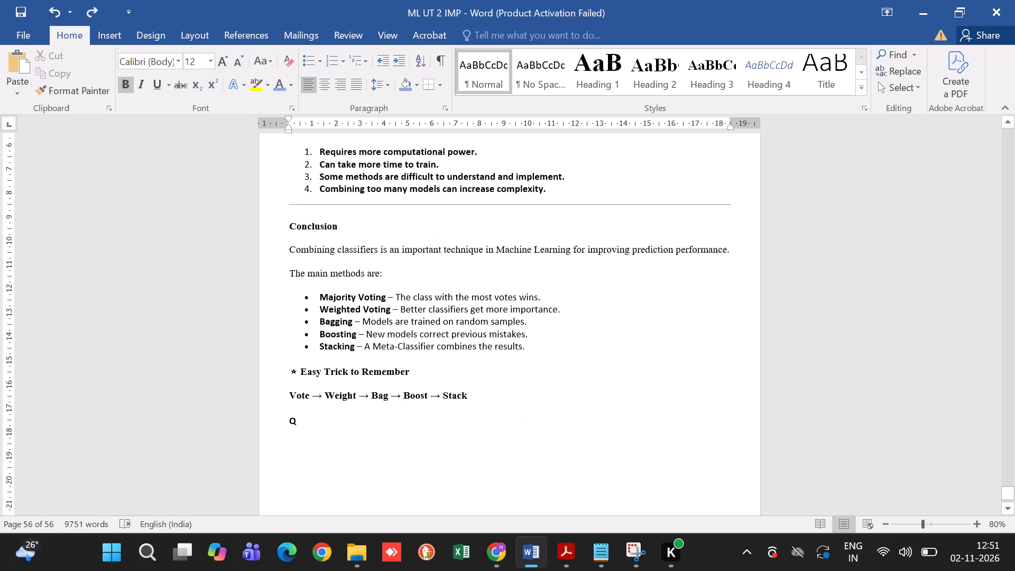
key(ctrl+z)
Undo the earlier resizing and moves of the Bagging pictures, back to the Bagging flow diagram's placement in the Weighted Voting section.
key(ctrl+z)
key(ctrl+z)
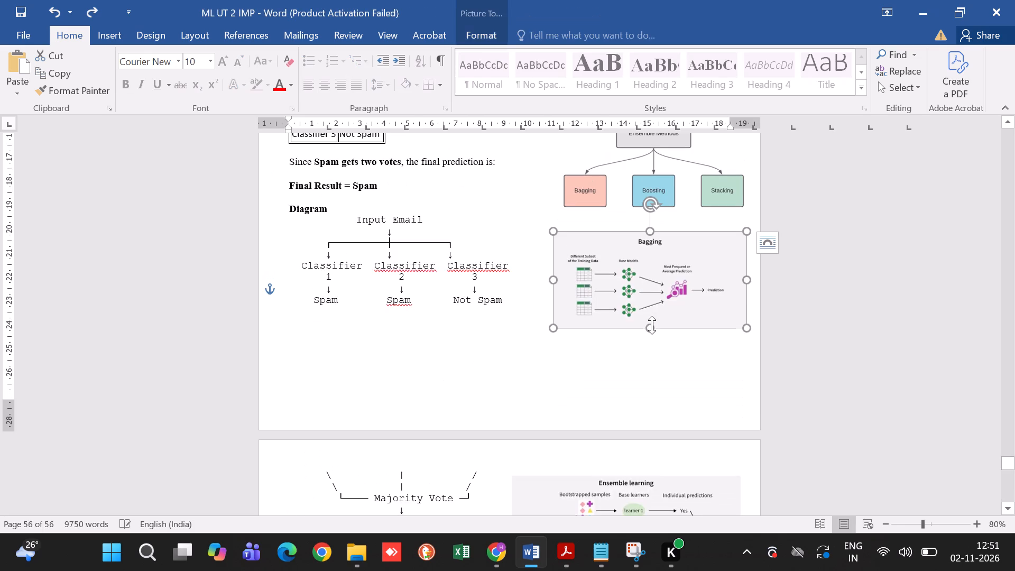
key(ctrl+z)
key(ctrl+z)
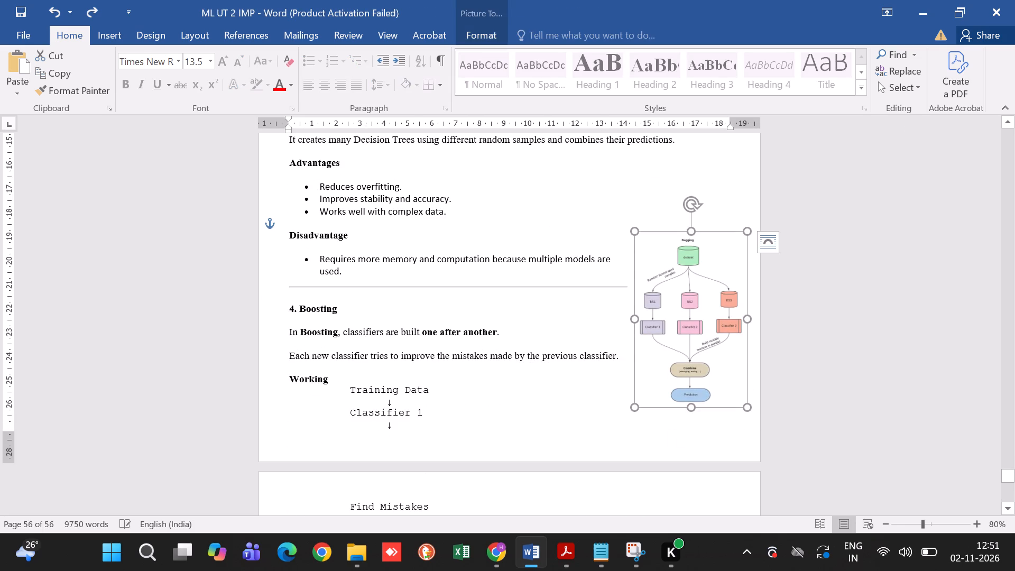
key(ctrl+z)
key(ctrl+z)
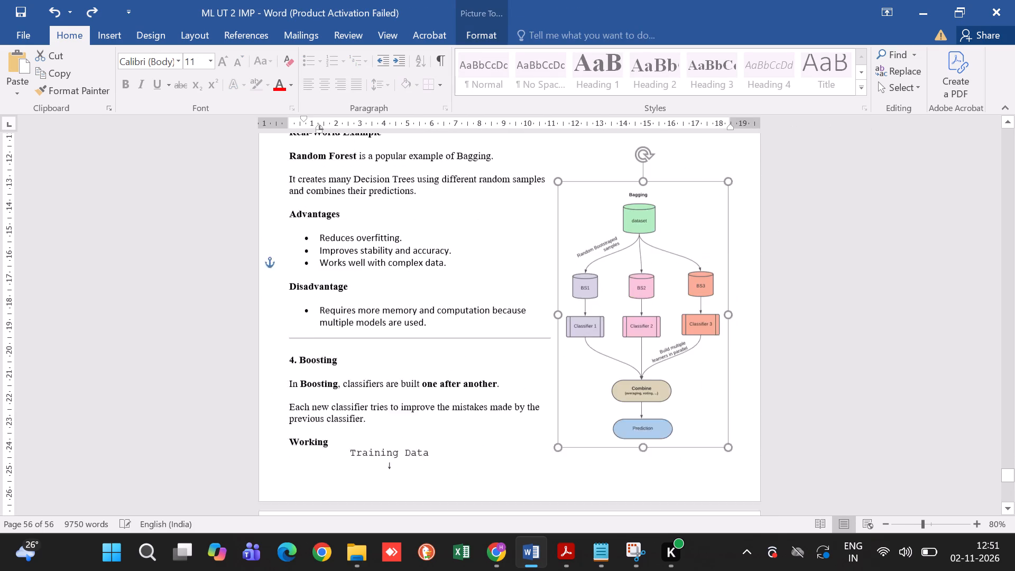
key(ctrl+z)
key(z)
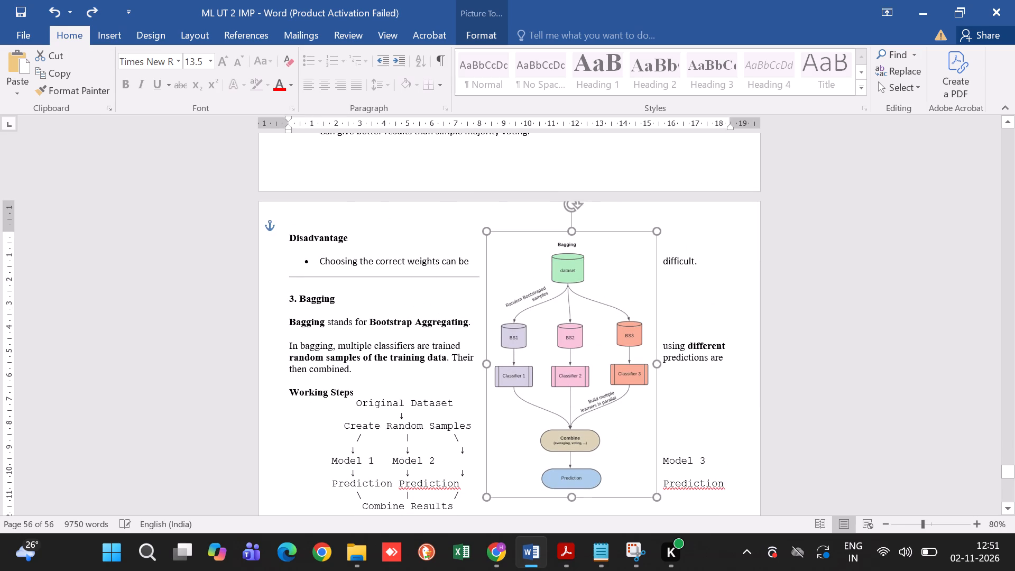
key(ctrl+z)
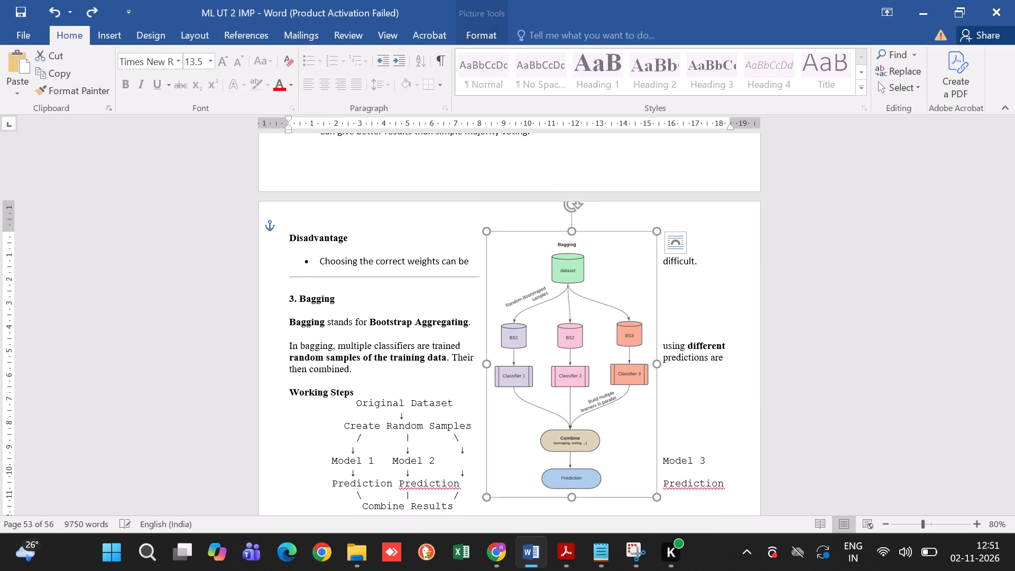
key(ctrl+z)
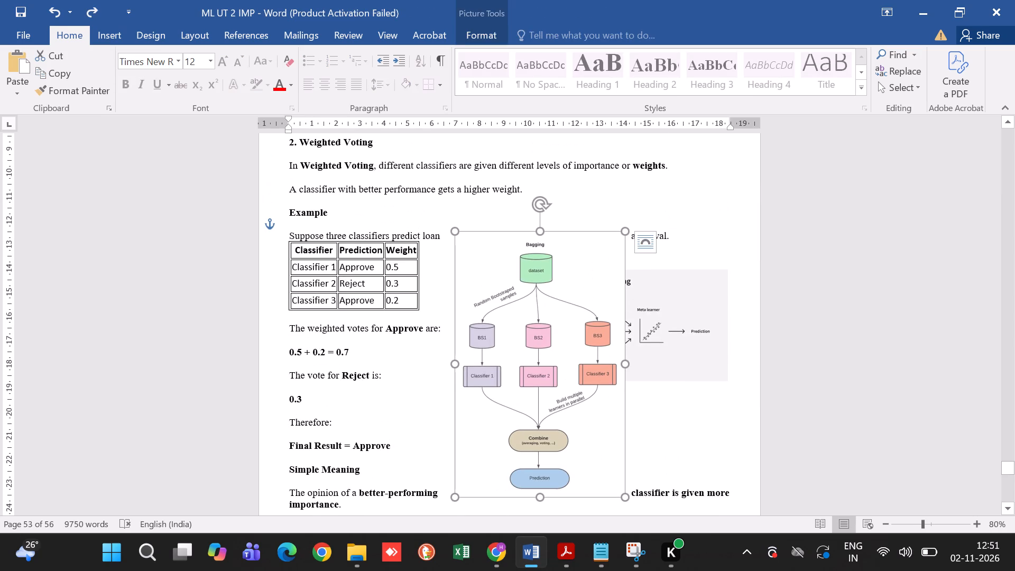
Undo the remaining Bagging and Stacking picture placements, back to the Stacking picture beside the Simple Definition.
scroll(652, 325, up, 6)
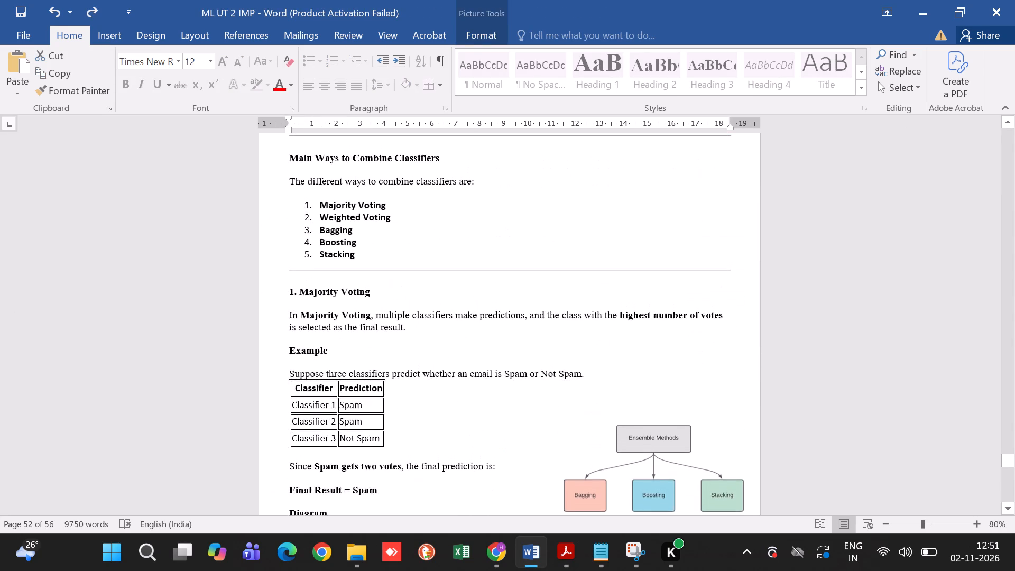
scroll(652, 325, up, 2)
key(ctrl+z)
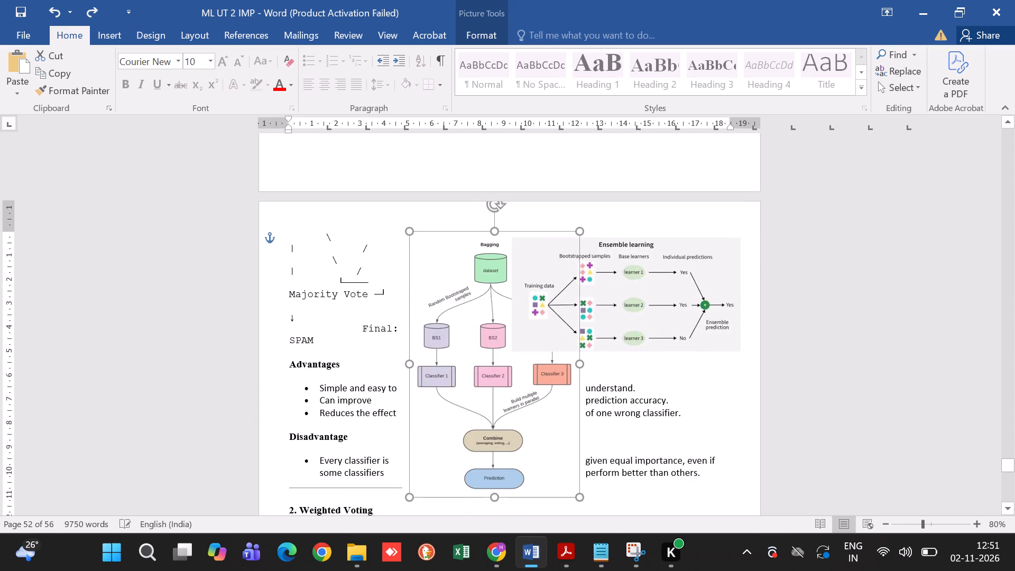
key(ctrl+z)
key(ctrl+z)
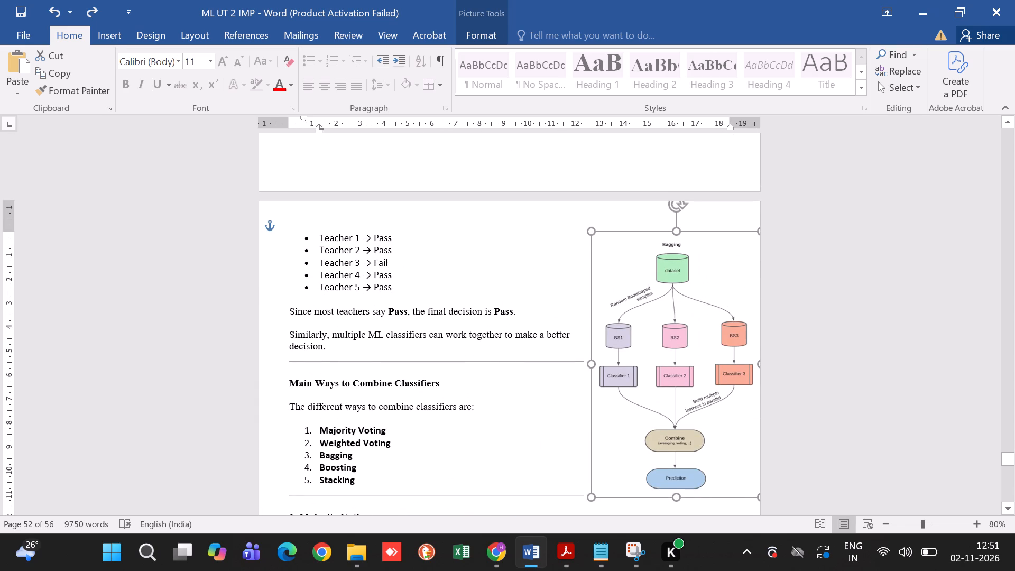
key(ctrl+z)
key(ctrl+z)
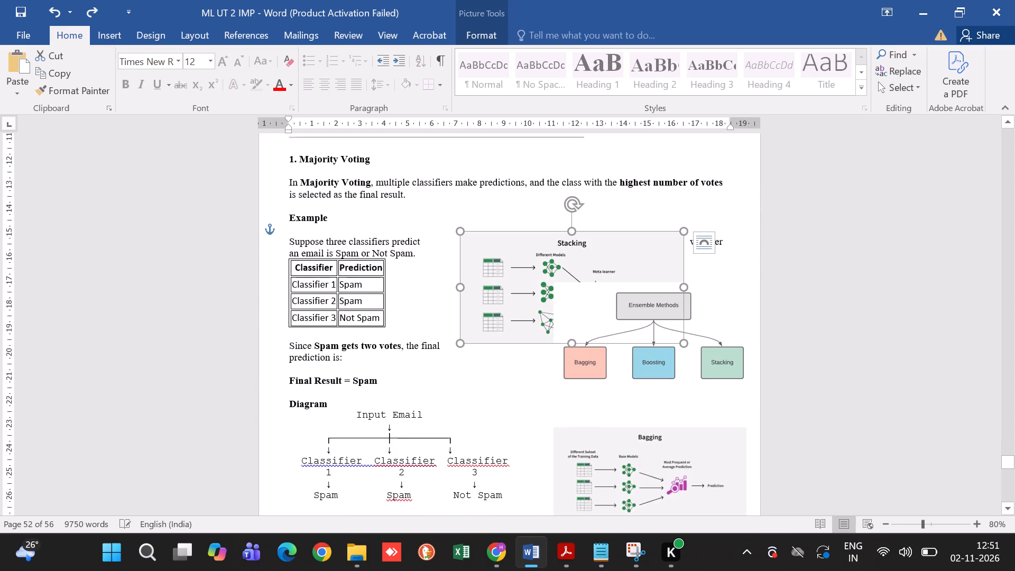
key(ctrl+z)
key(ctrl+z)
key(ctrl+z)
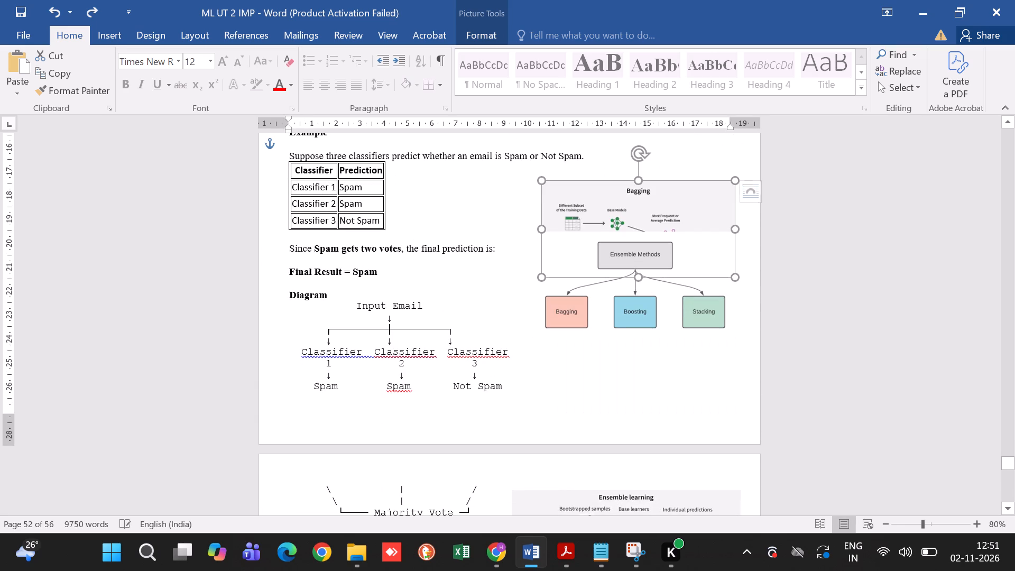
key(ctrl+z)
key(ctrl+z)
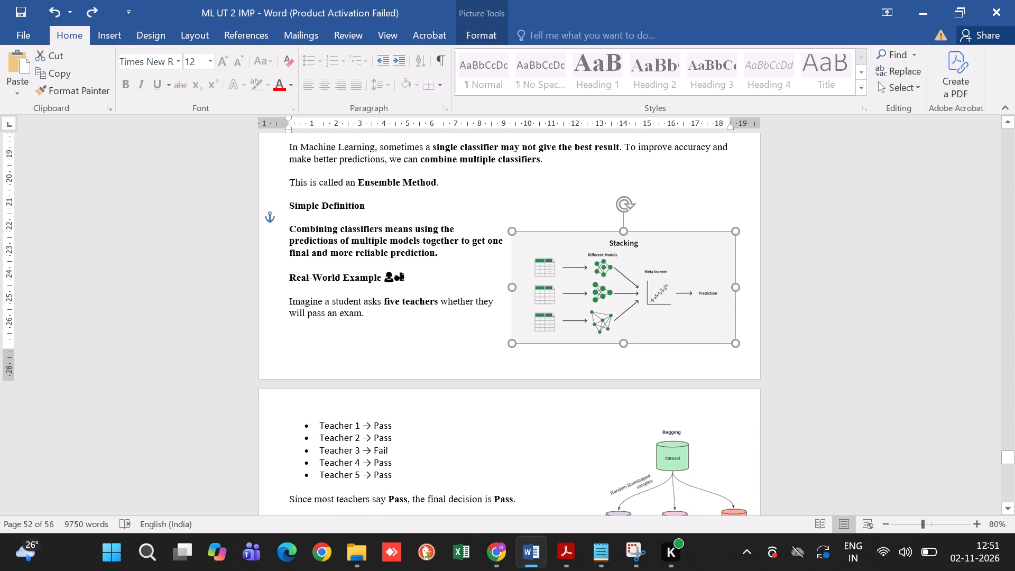
scroll(652, 325, up, 1)
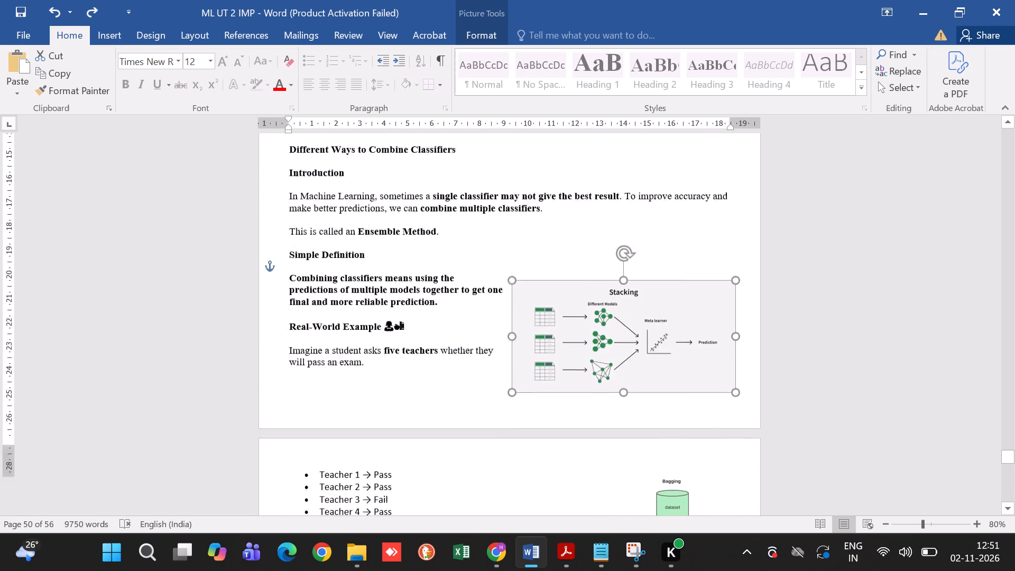
scroll(652, 325, up, 1)
scroll(652, 325, down, 2)
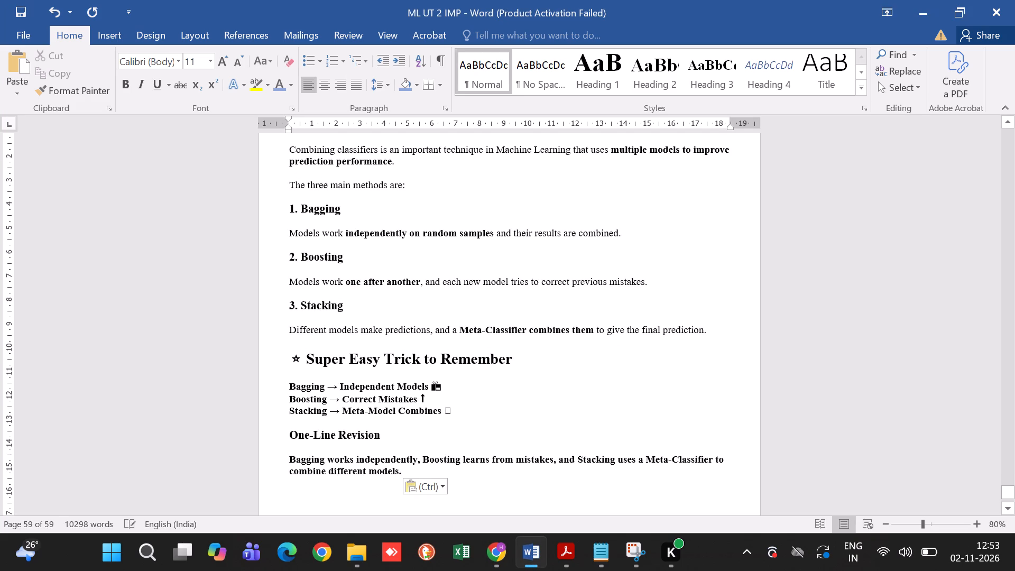
Set the font size of the entire pasted Q.11 answer, from "Different Ways to Combine Classifiers" to the document's end, to 12.
drag(408, 466, 251, 132)
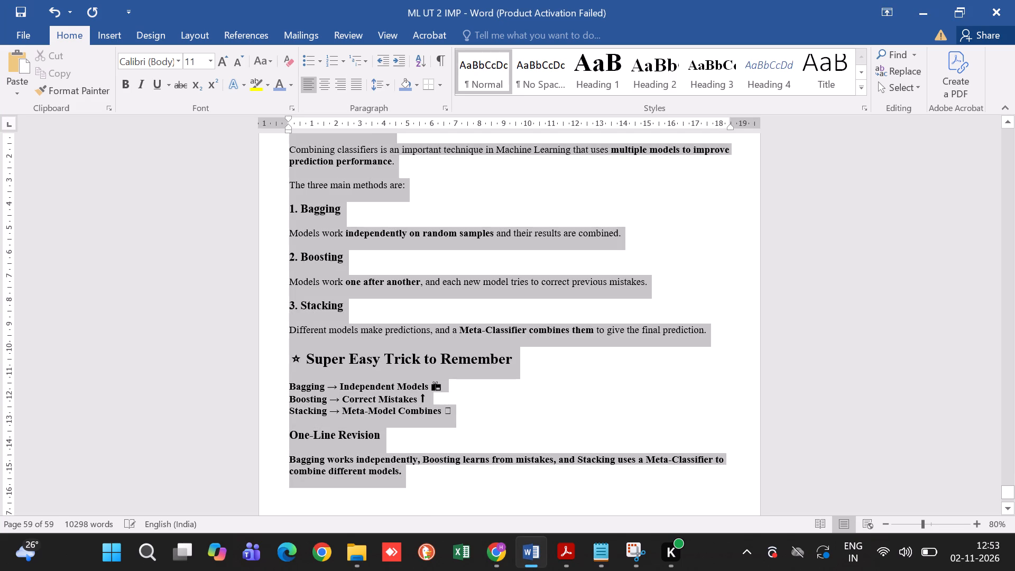
drag(251, 132, 248, 15)
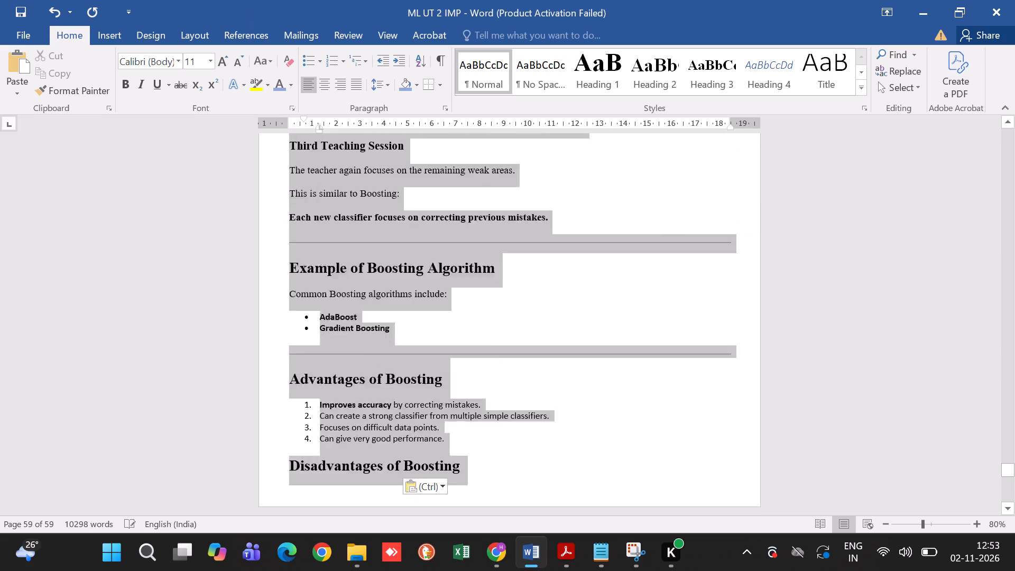
drag(248, 15, 259, 103)
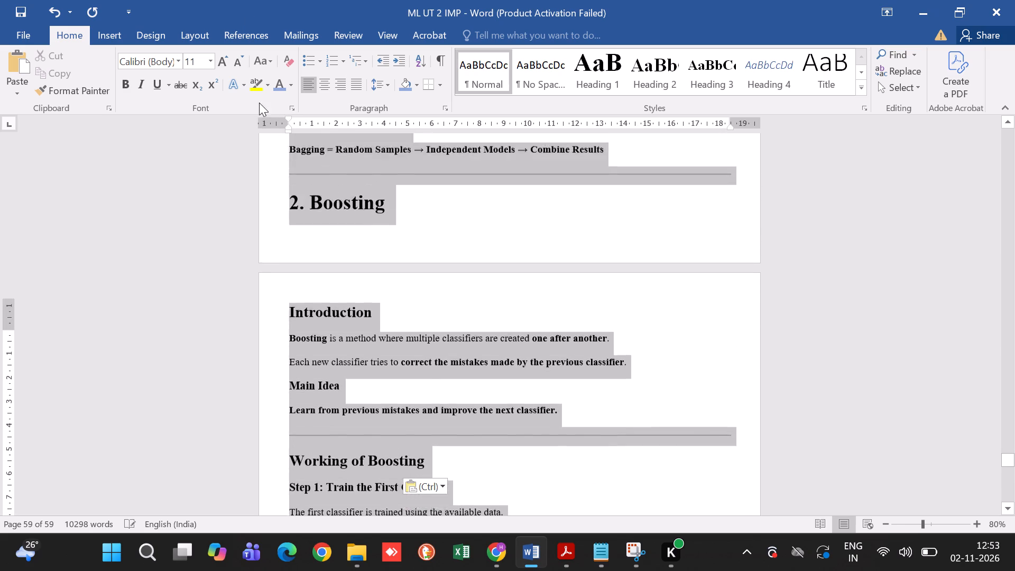
drag(259, 103, 276, 142)
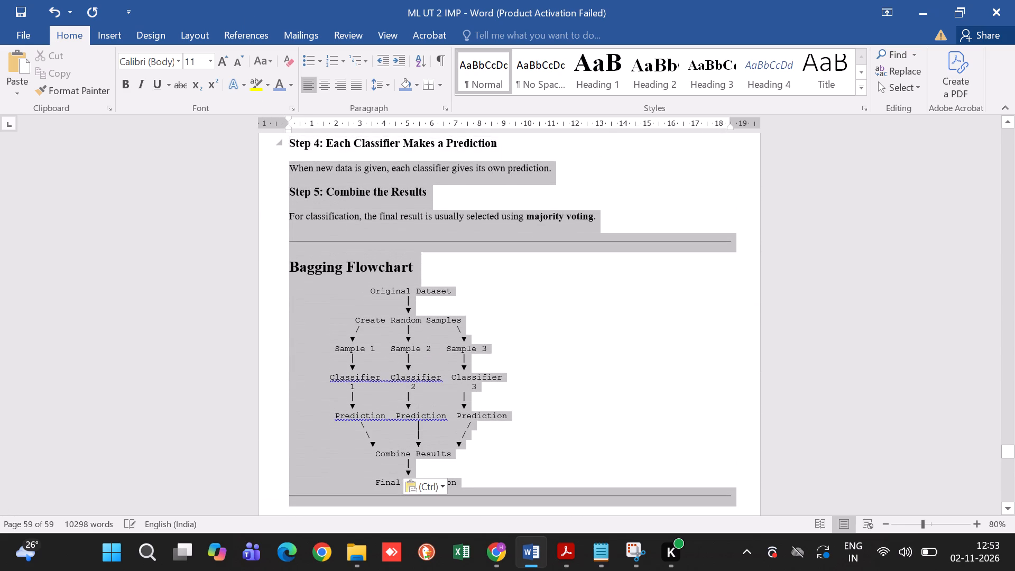
drag(276, 142, 267, 121)
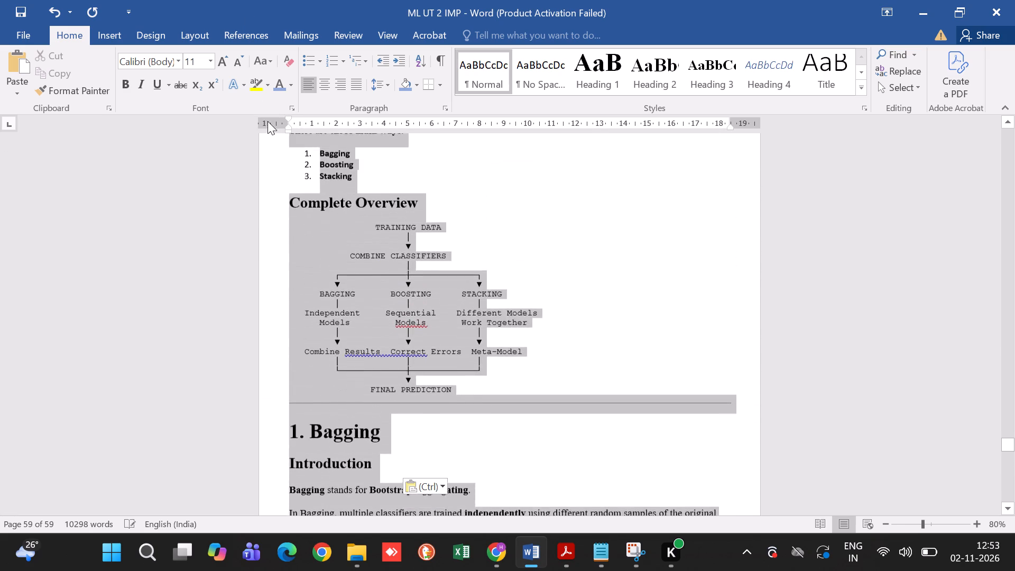
drag(267, 121, 270, 146)
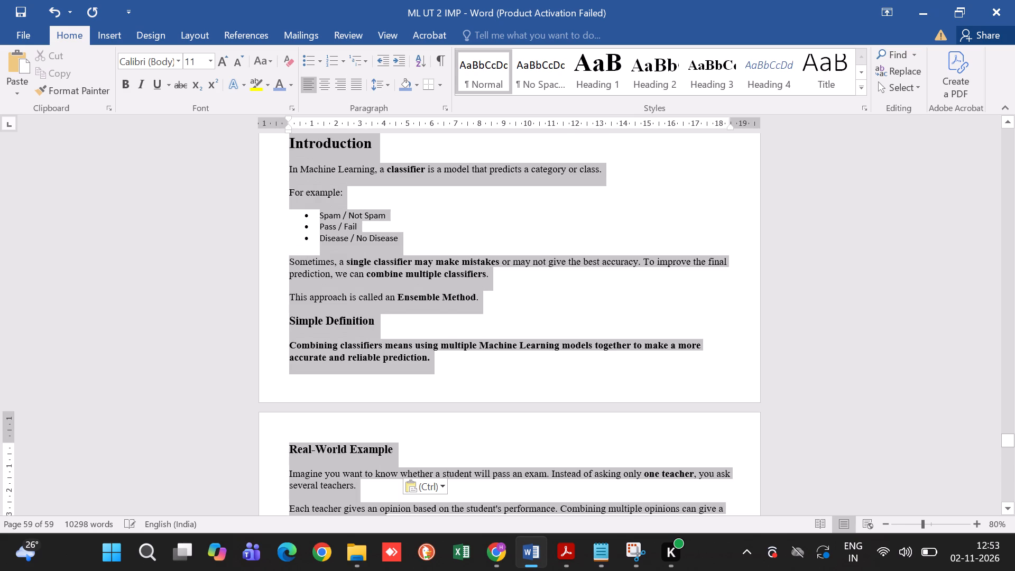
drag(270, 146, 281, 207)
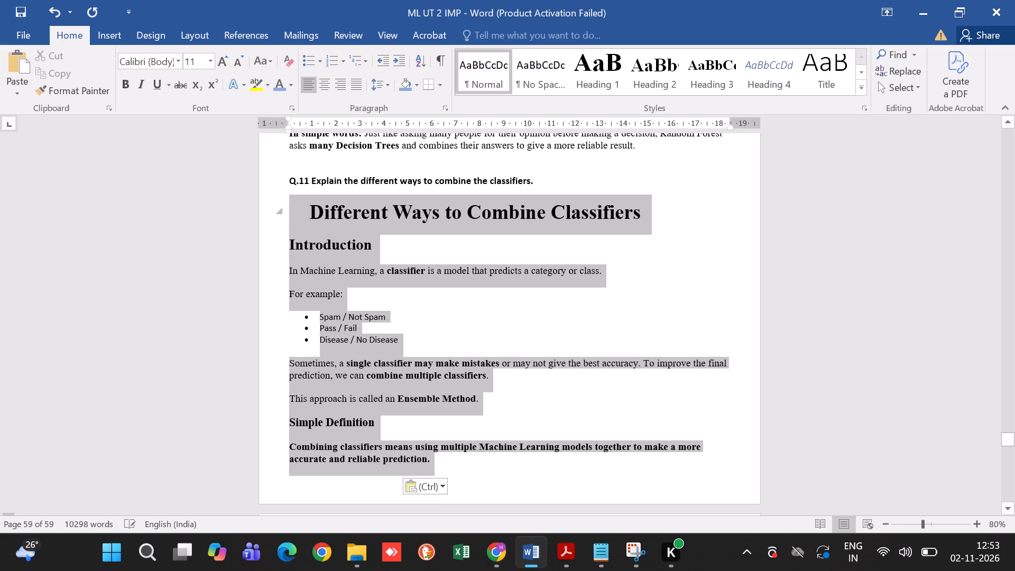
drag(281, 207, 281, 208)
click(199, 64)
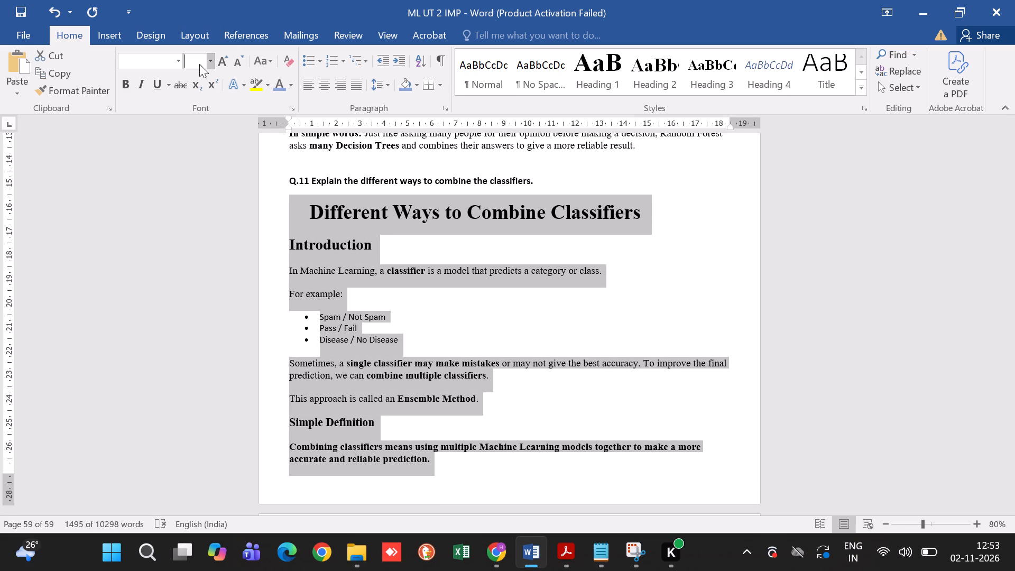
text(12)
key(Return)
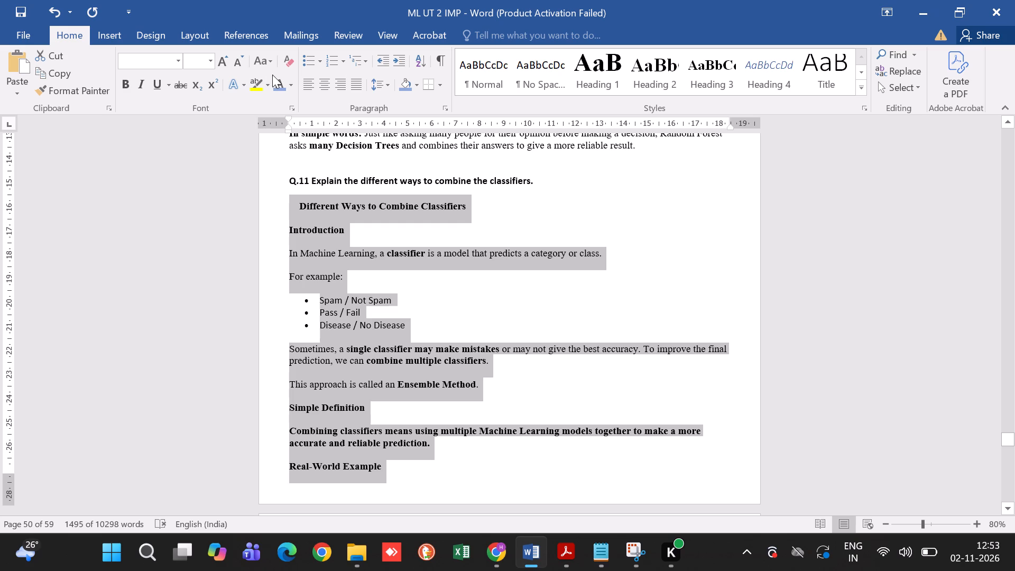
Remove the space before paragraphs throughout the selected Q.11 answer.
click(389, 90)
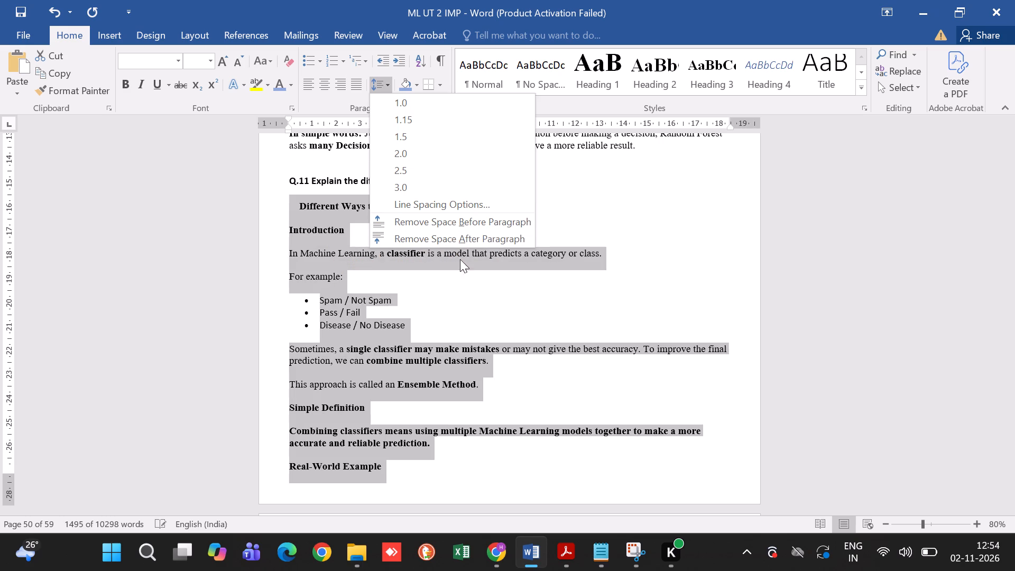
click(460, 225)
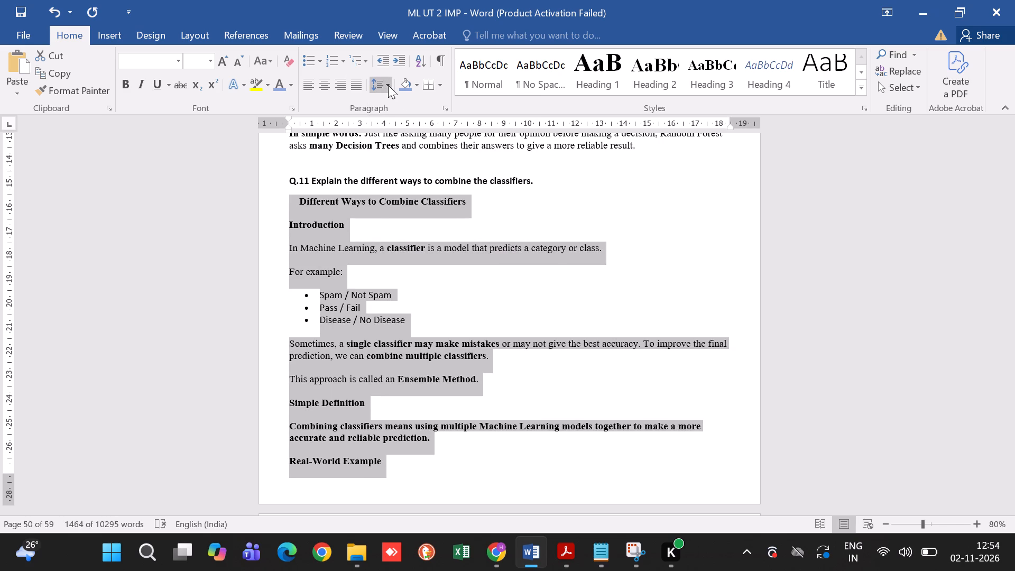
click(388, 85)
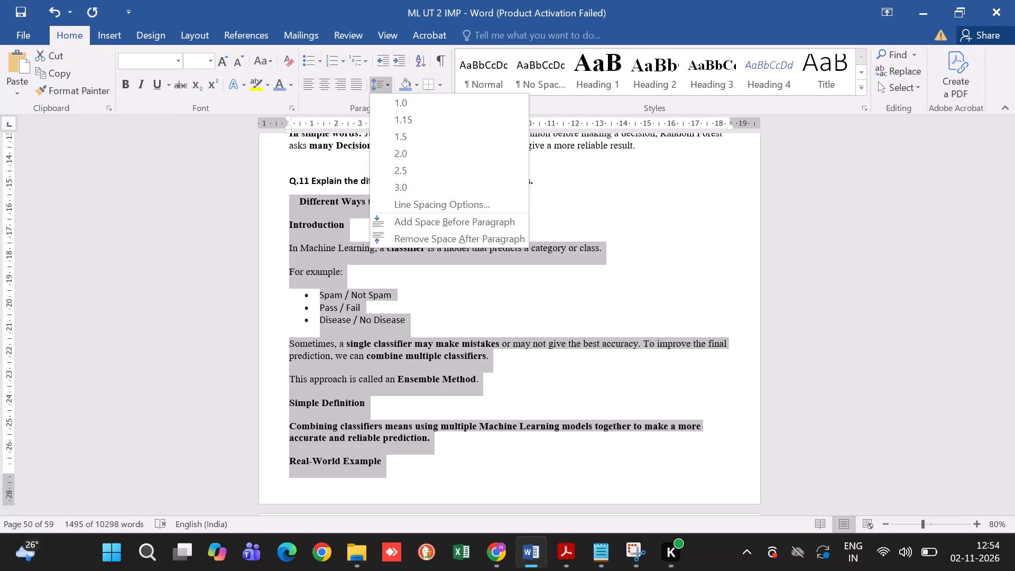
click(575, 190)
click(575, 190)
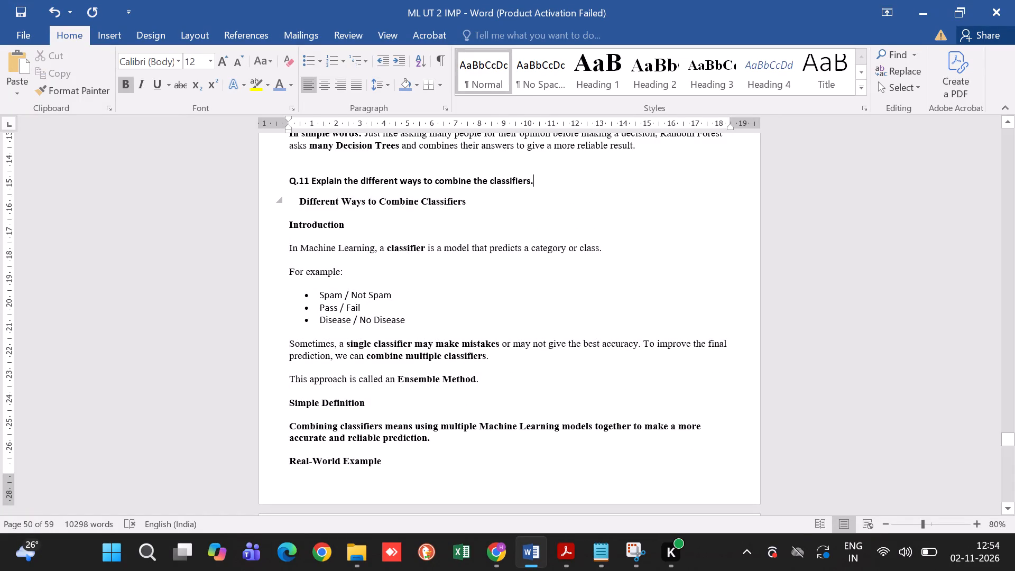
Delete the "Different Ways to Combine Classifiers" title and its empty line so Introduction directly follows the Q.11 question.
drag(299, 199, 474, 196)
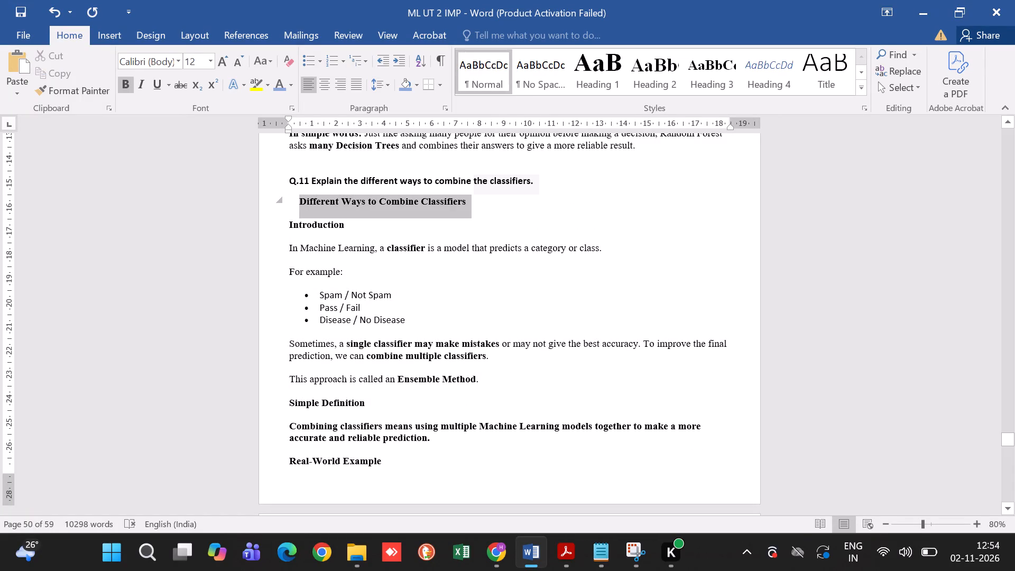
drag(474, 196, 483, 208)
key(BackSpace)
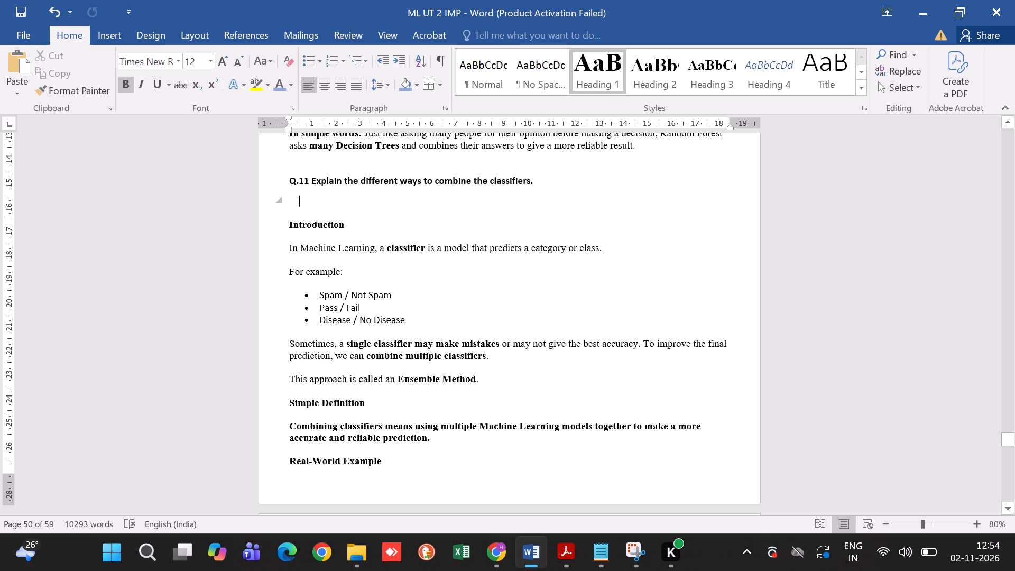
key(BackSpace)
key(BackSpace)
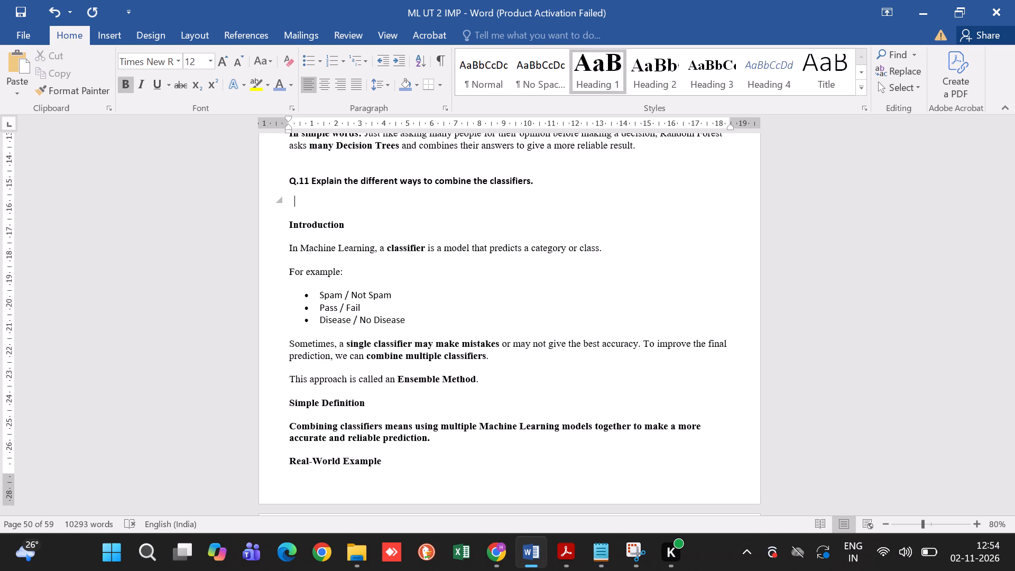
key(BackSpace)
key(BackSpace)
key(BackSpace)
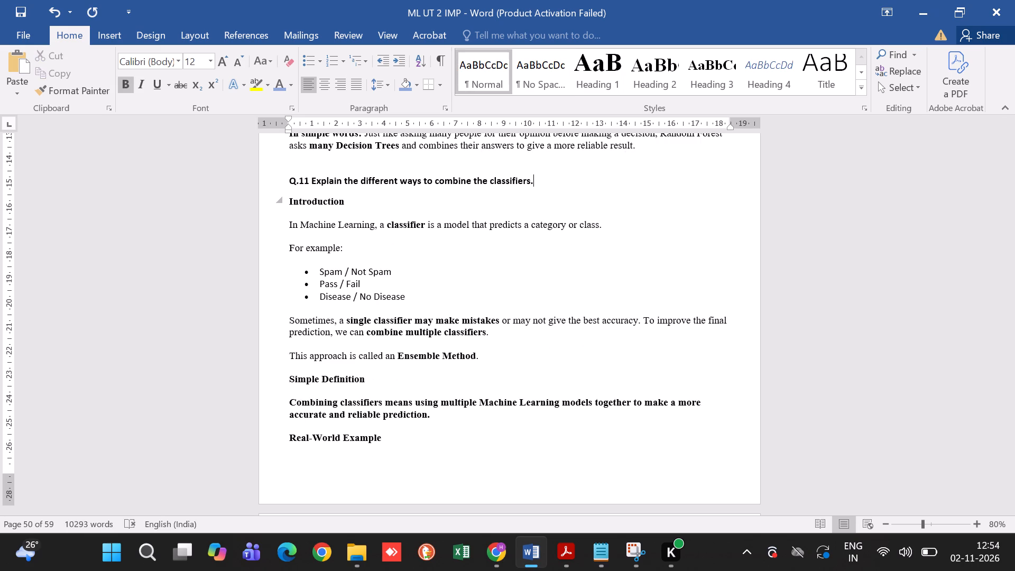
Review the pasted Q.11 answer from its Introduction down to the comparison table of Bagging, Boosting and Stacking.
scroll(448, 369, down, 1)
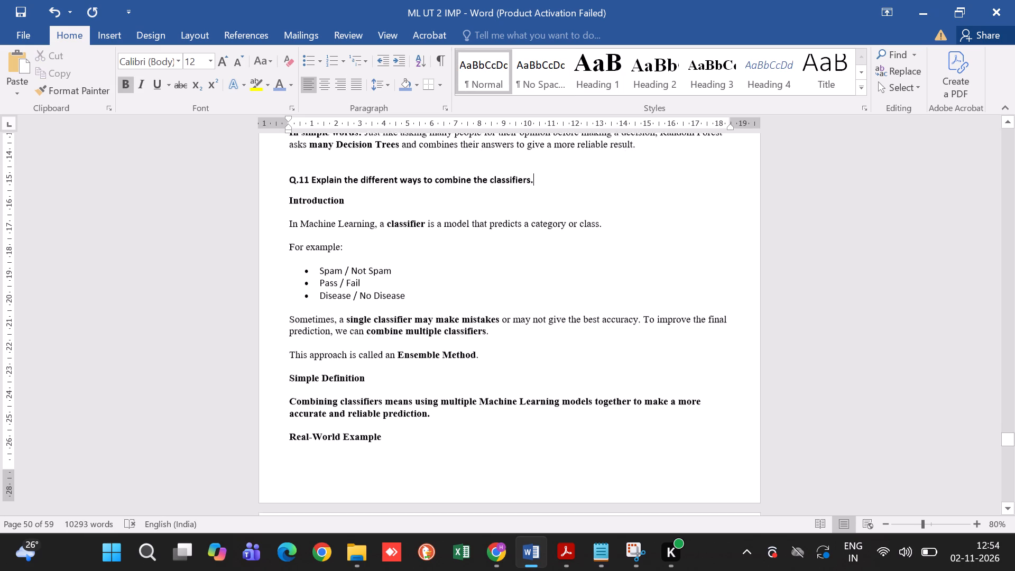
scroll(448, 369, down, 4)
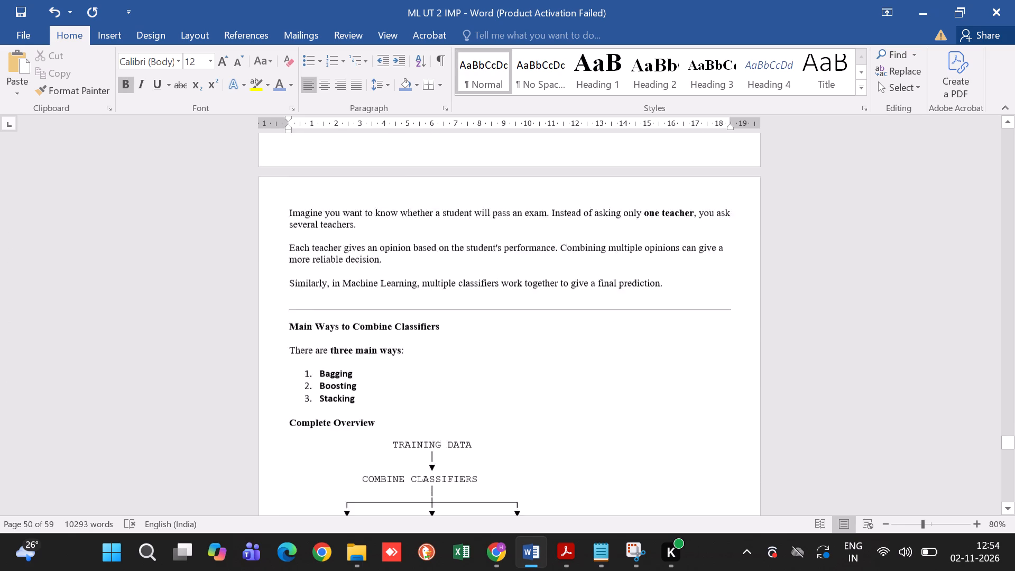
scroll(448, 369, down, 5)
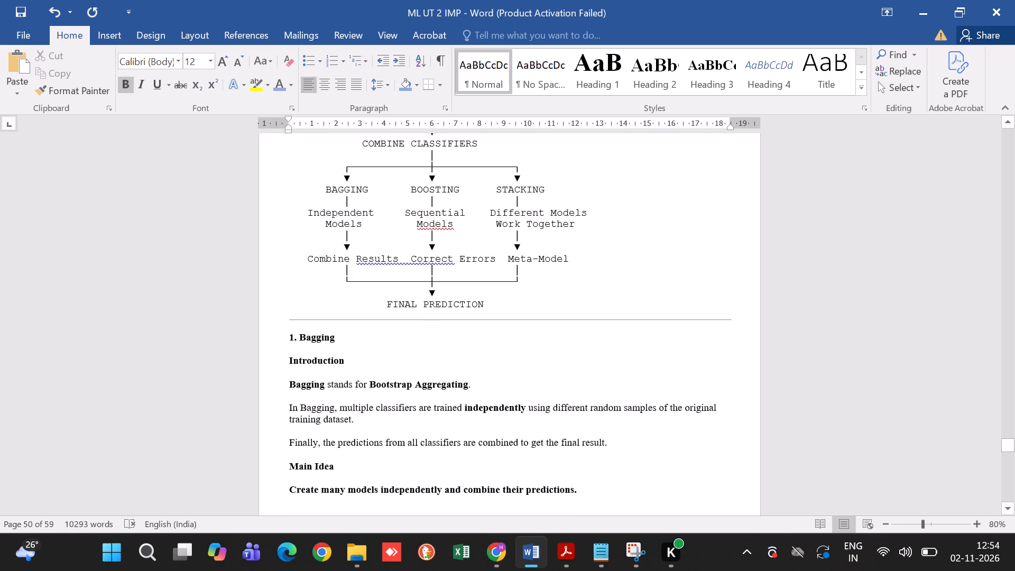
scroll(448, 369, down, 5)
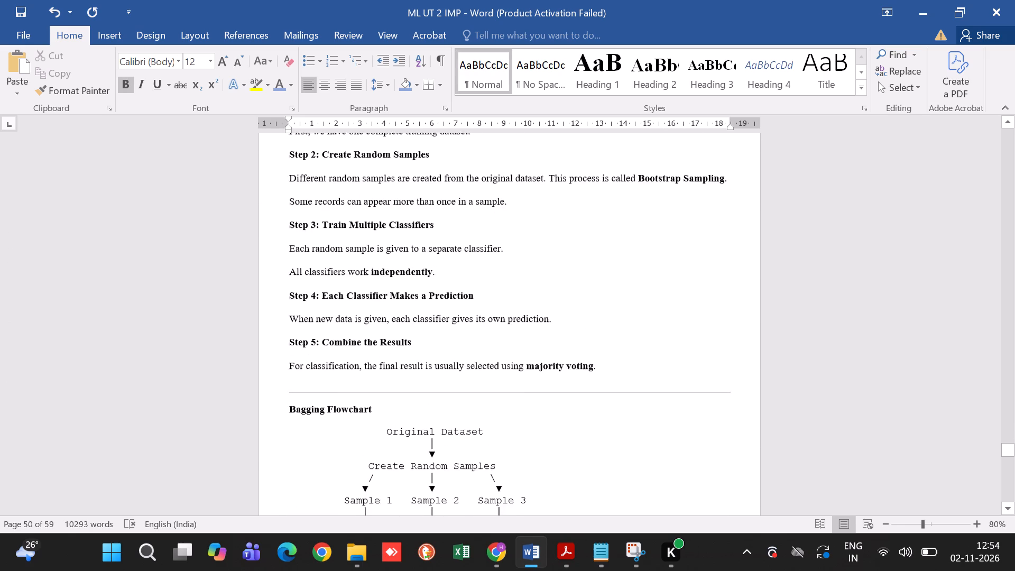
scroll(448, 369, down, 5)
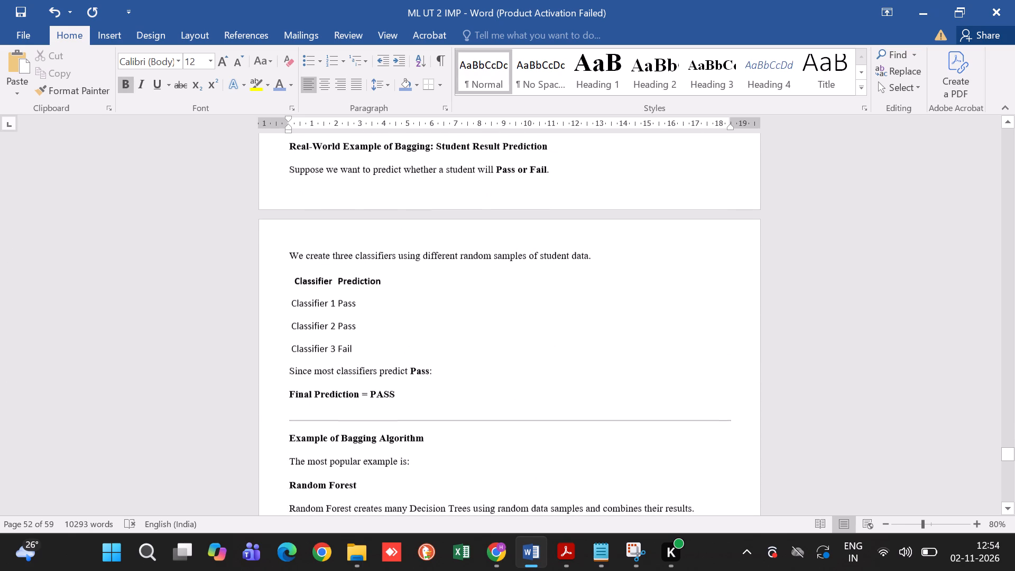
scroll(448, 369, down, 4)
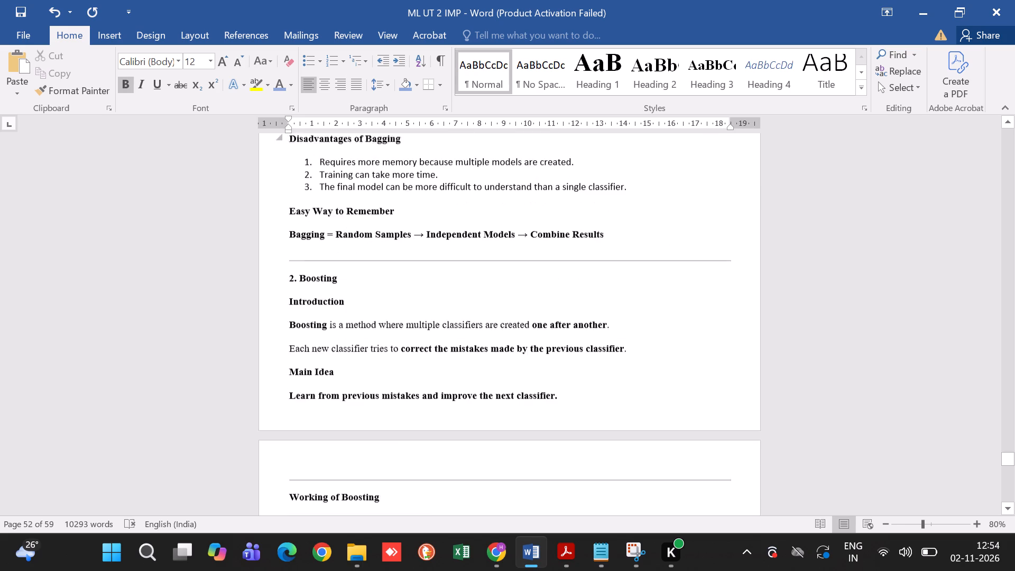
scroll(448, 369, down, 5)
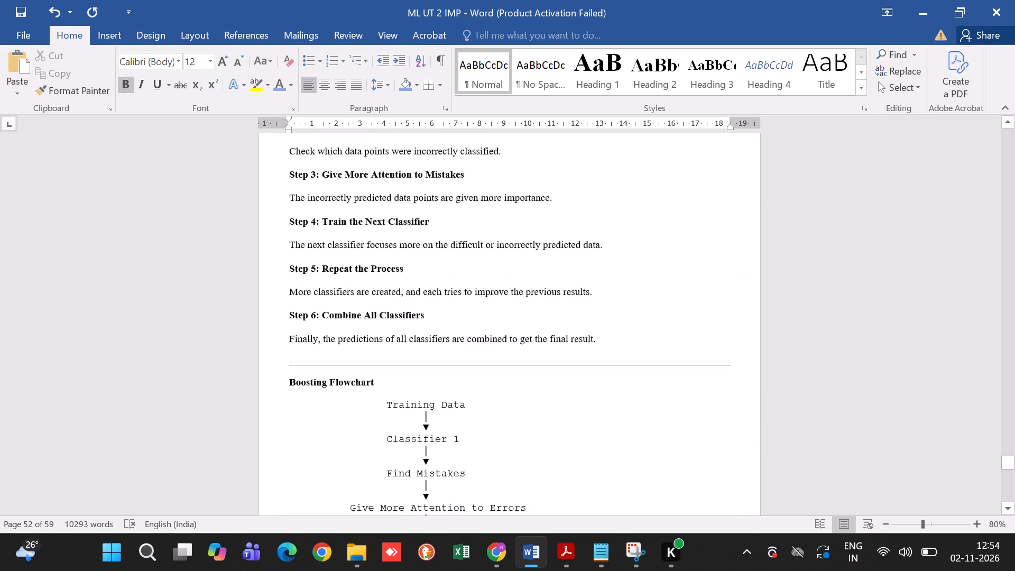
scroll(448, 369, down, 5)
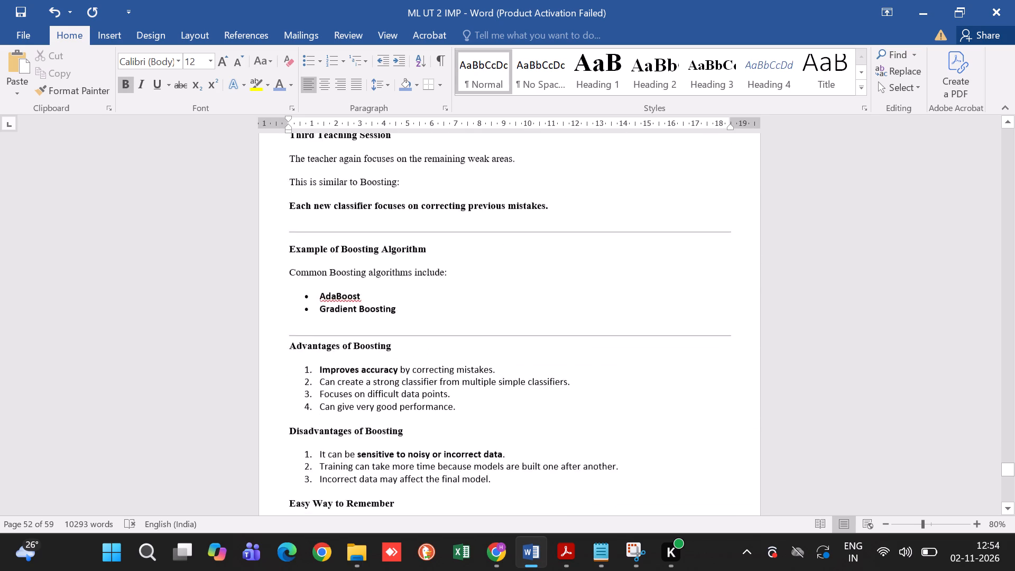
scroll(448, 369, down, 5)
scroll(448, 369, up, 1)
scroll(448, 369, down, 1)
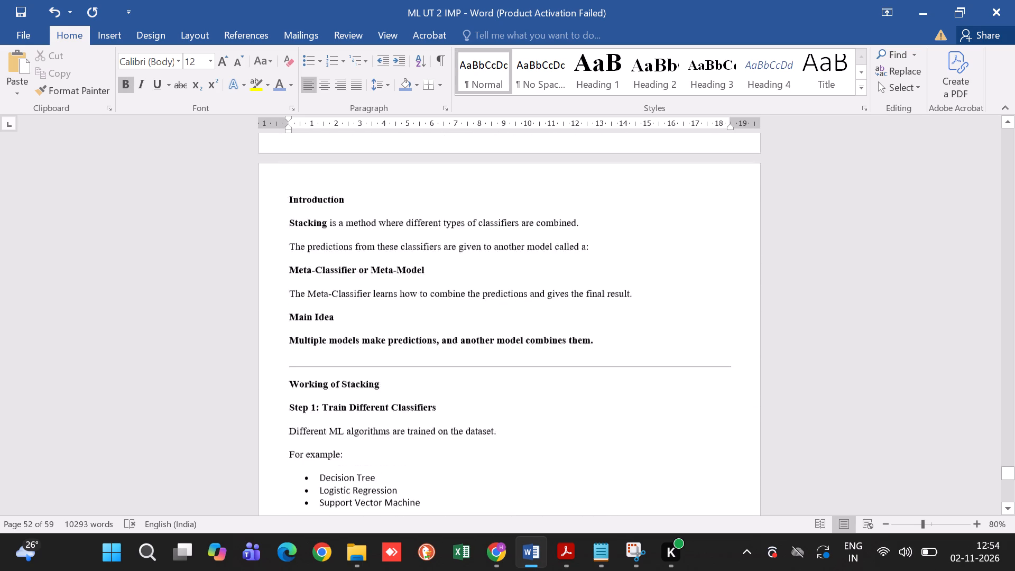
scroll(448, 369, down, 3)
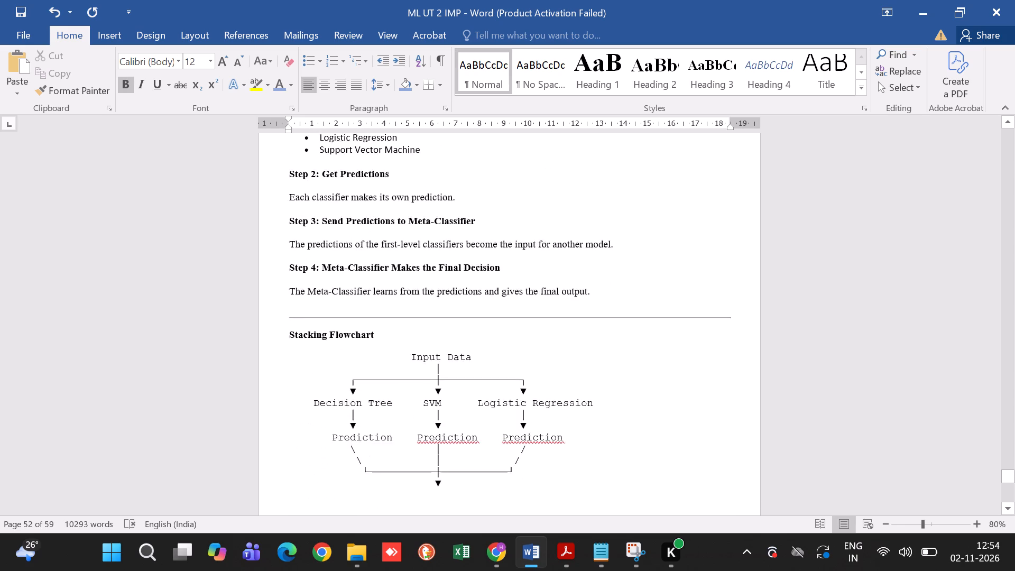
scroll(448, 369, down, 2)
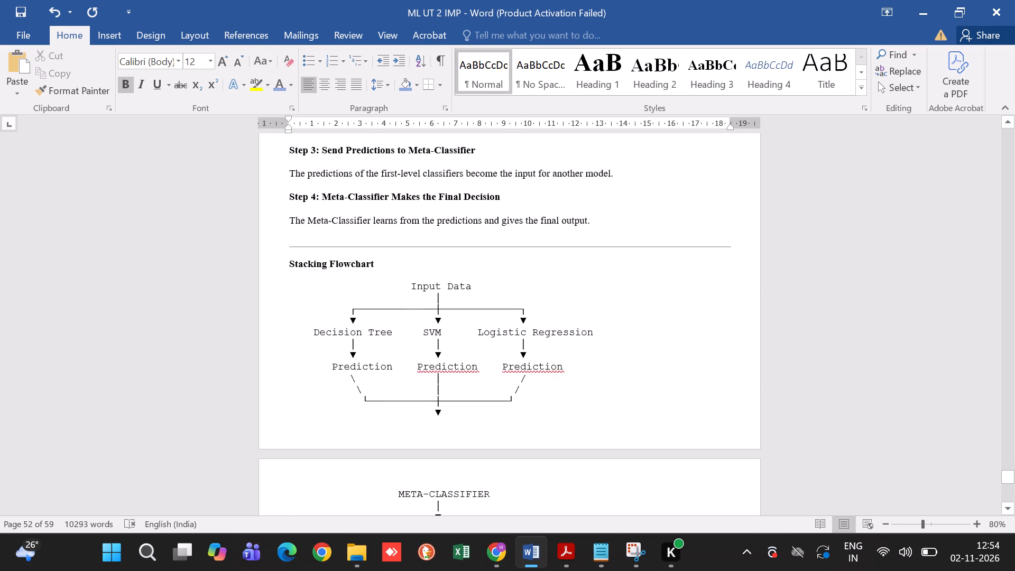
scroll(448, 369, down, 3)
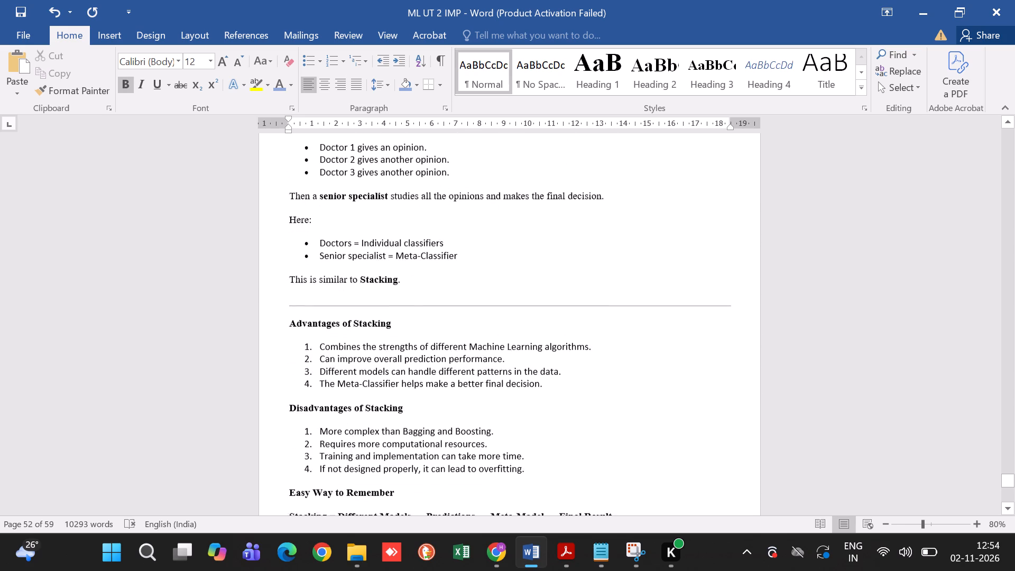
scroll(448, 369, down, 3)
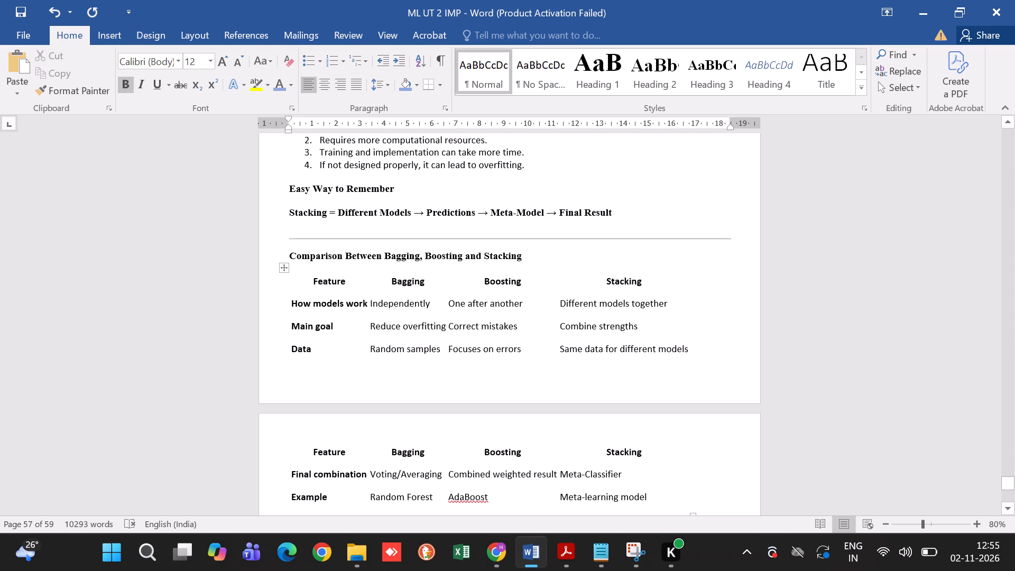
Apply All Borders to the whole comparison table of Bagging, Boosting and Stacking.
click(285, 268)
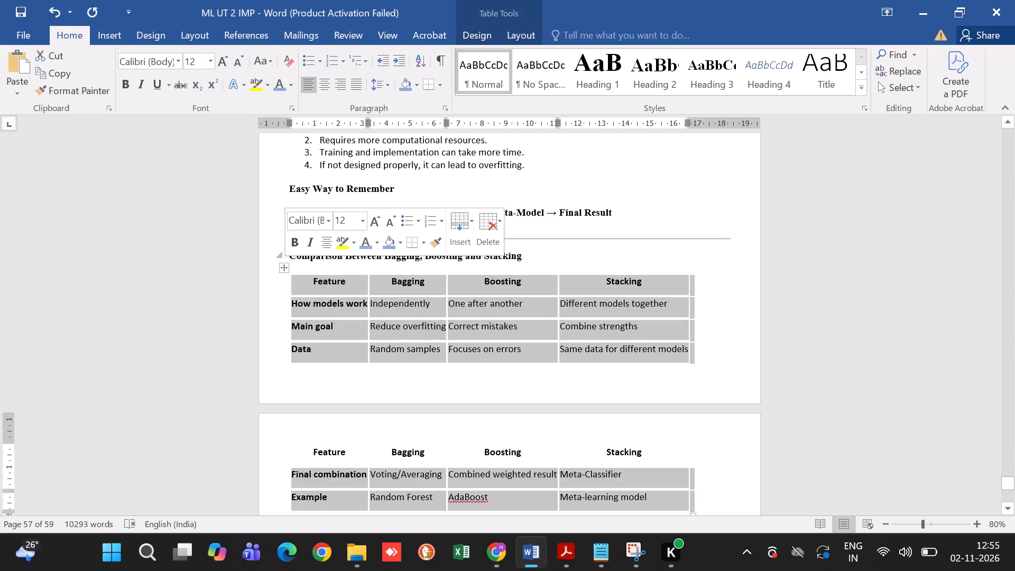
click(424, 240)
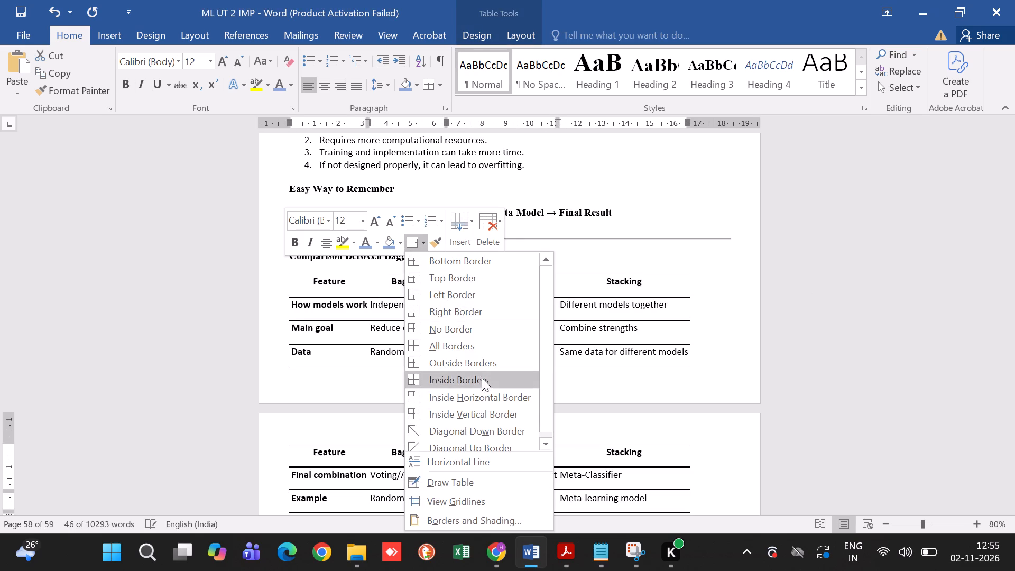
click(481, 348)
Review the rest of the Q.11 answer, from the end of the comparison table through the One-Line Revision.
scroll(481, 348, down, 3)
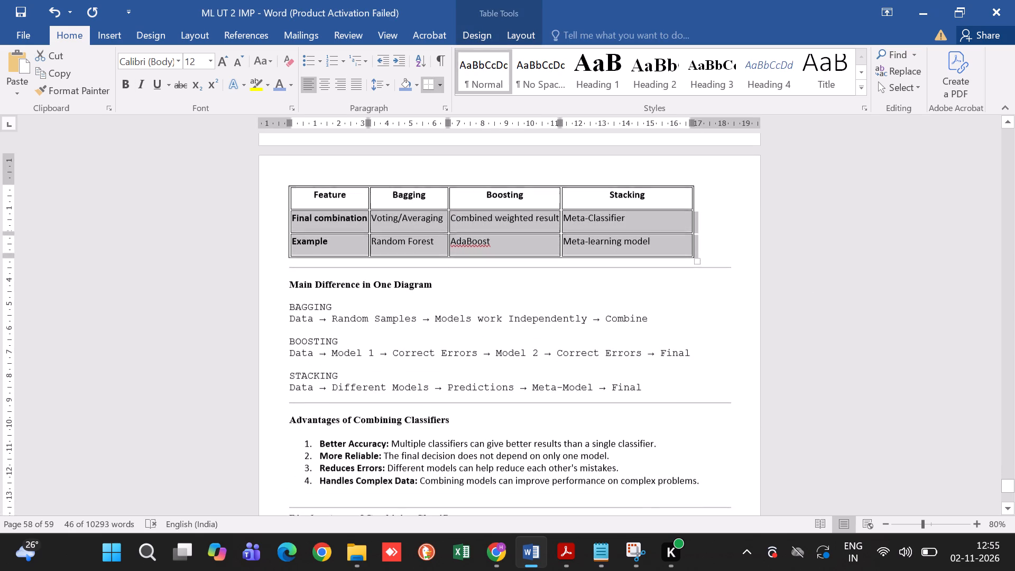
scroll(481, 348, down, 1)
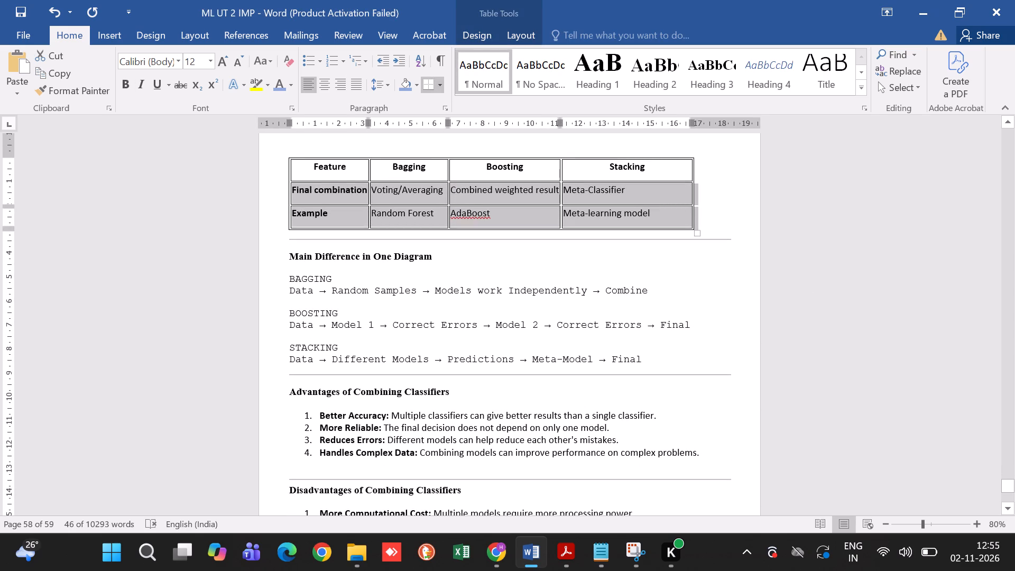
scroll(481, 348, down, 4)
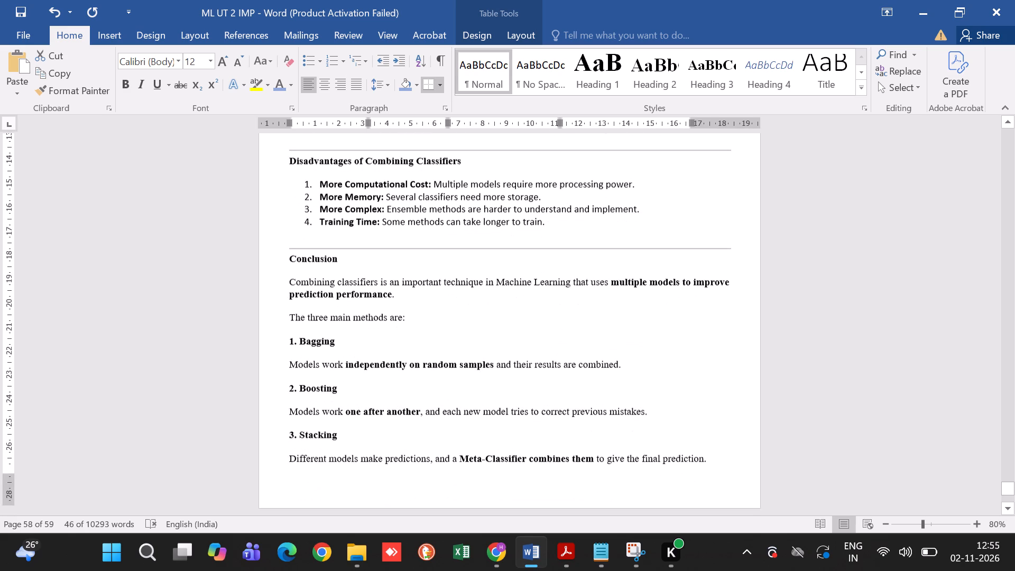
scroll(481, 348, down, 2)
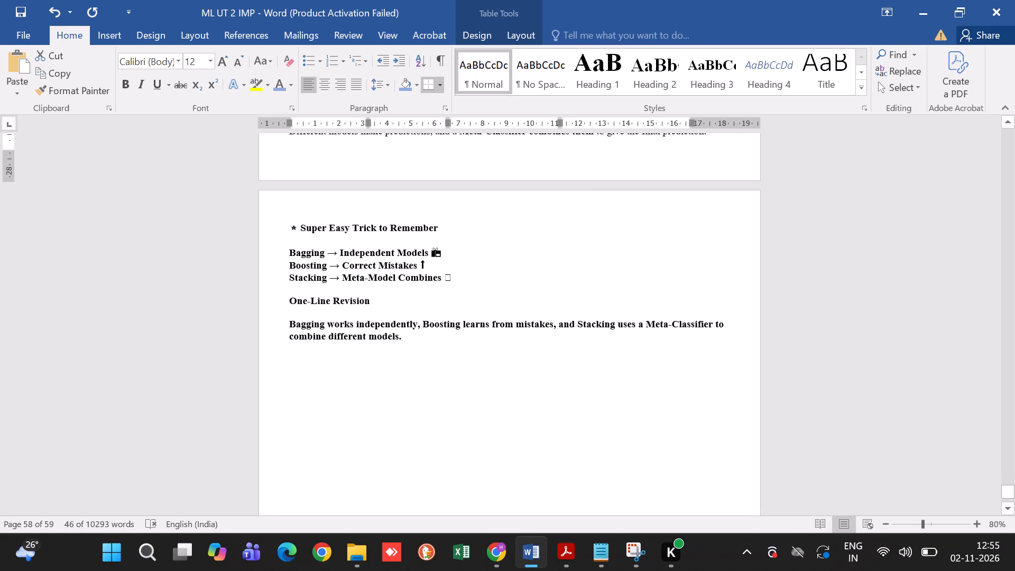
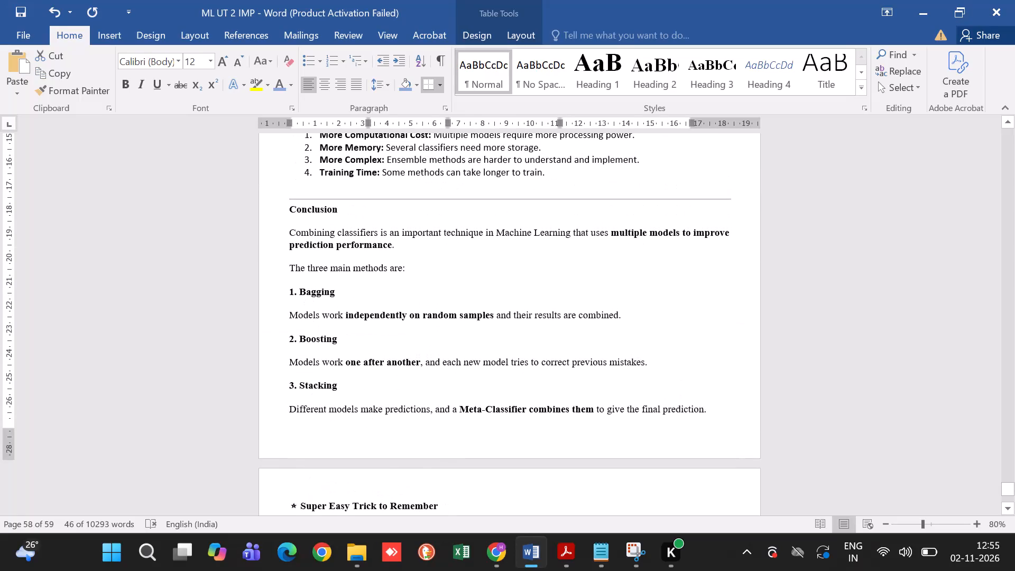
Re-read the Q.11 answer backward from the Conclusion, through the Stacking and Boosting sections, up to the Bagging section.
scroll(481, 348, up, 4)
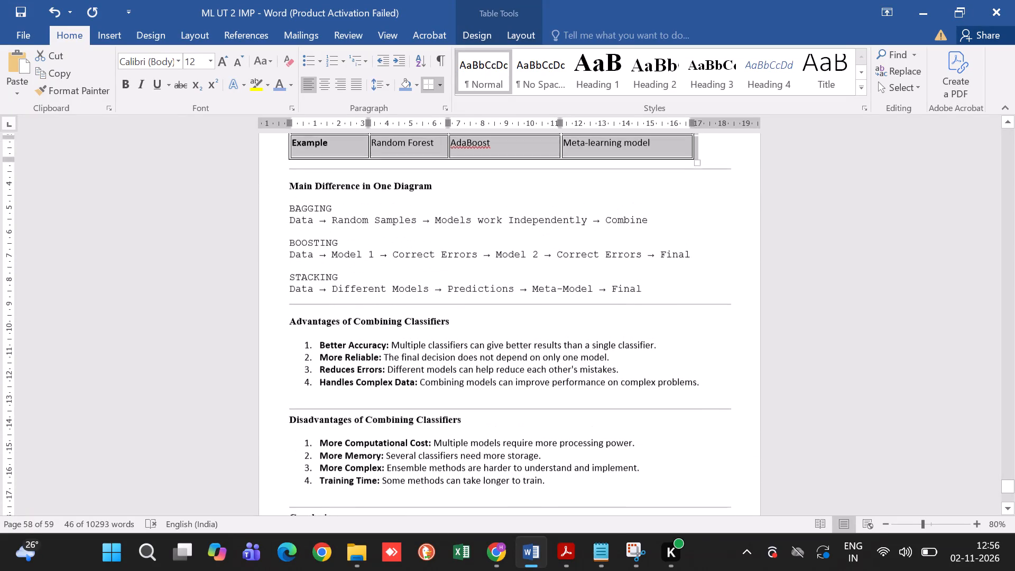
scroll(481, 348, up, 3)
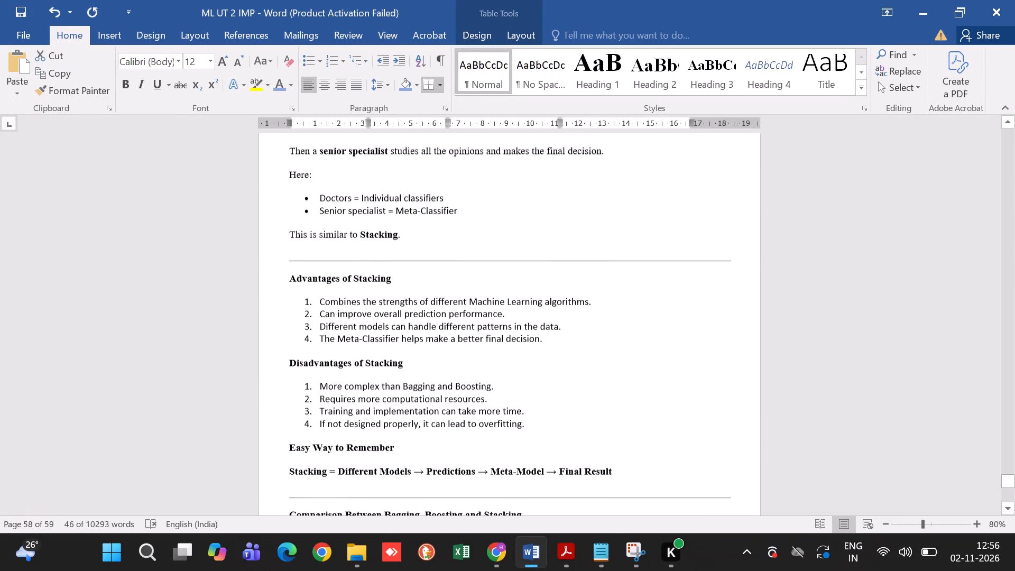
click(600, 364)
scroll(600, 364, up, 3)
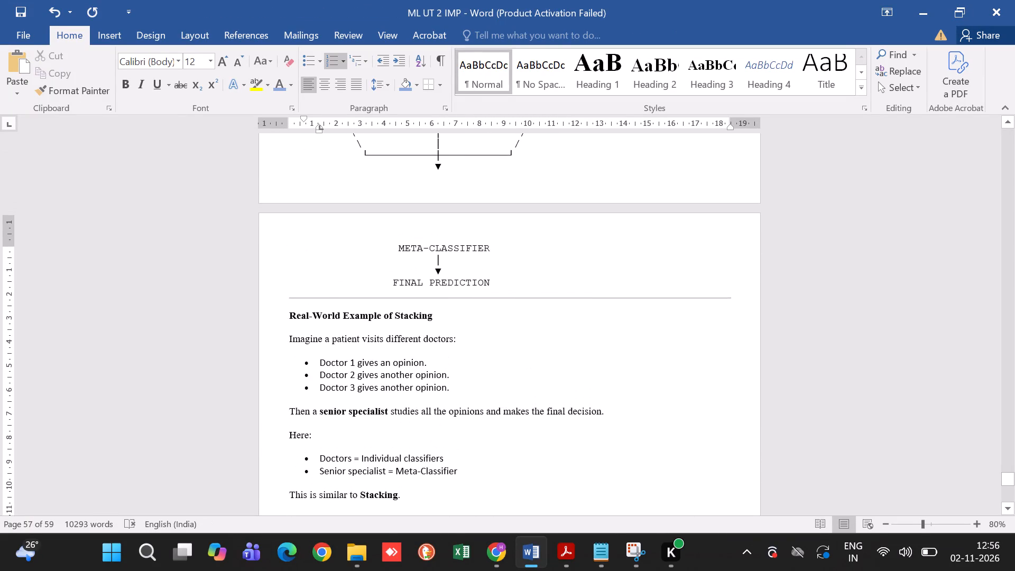
scroll(600, 364, up, 3)
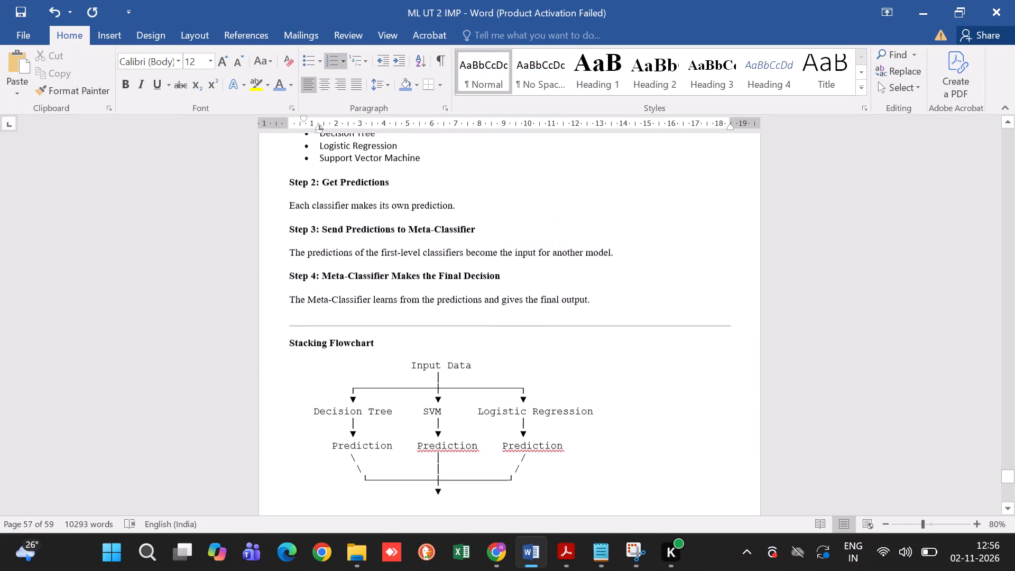
scroll(600, 364, up, 5)
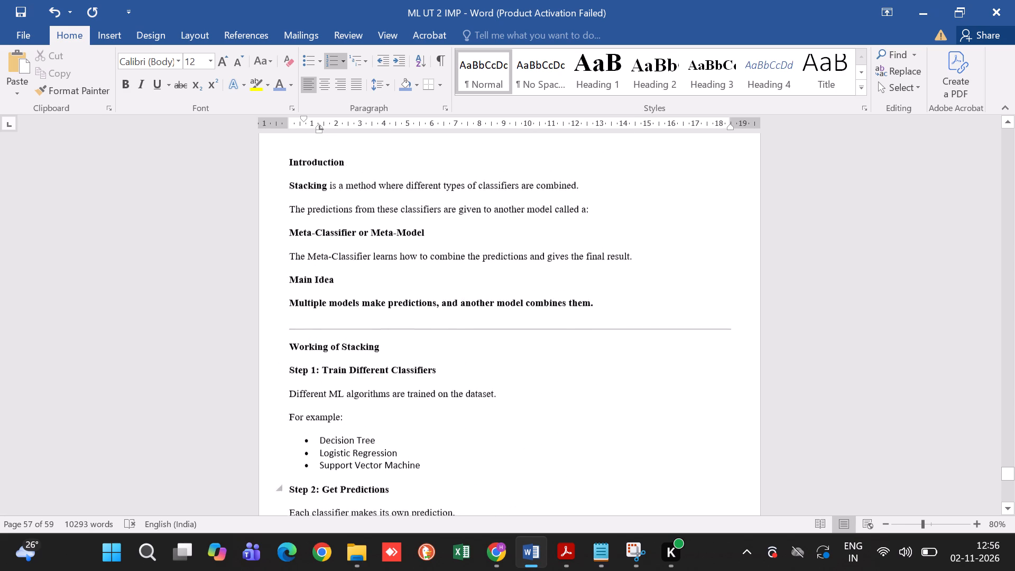
scroll(600, 364, up, 3)
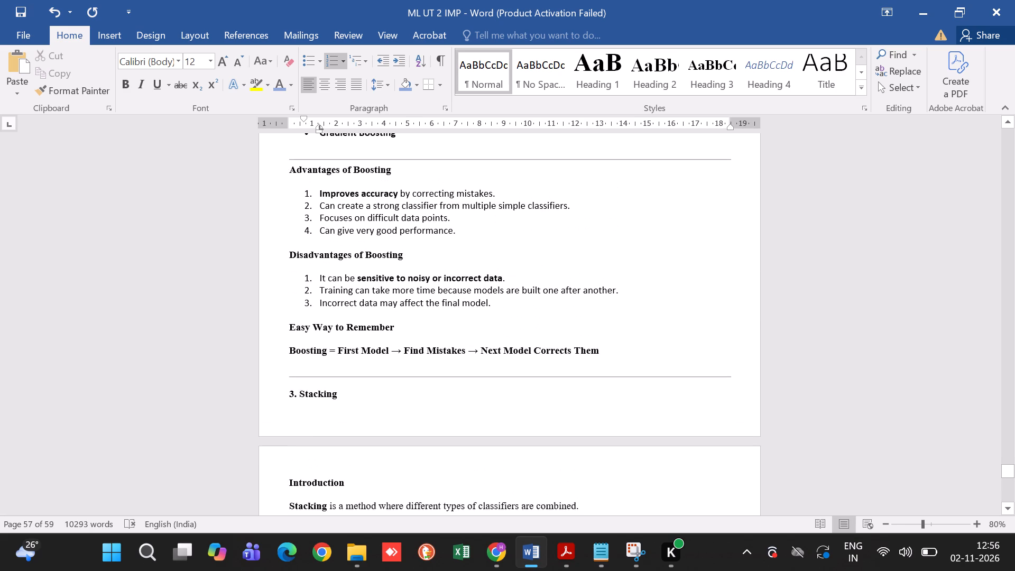
scroll(600, 364, up, 4)
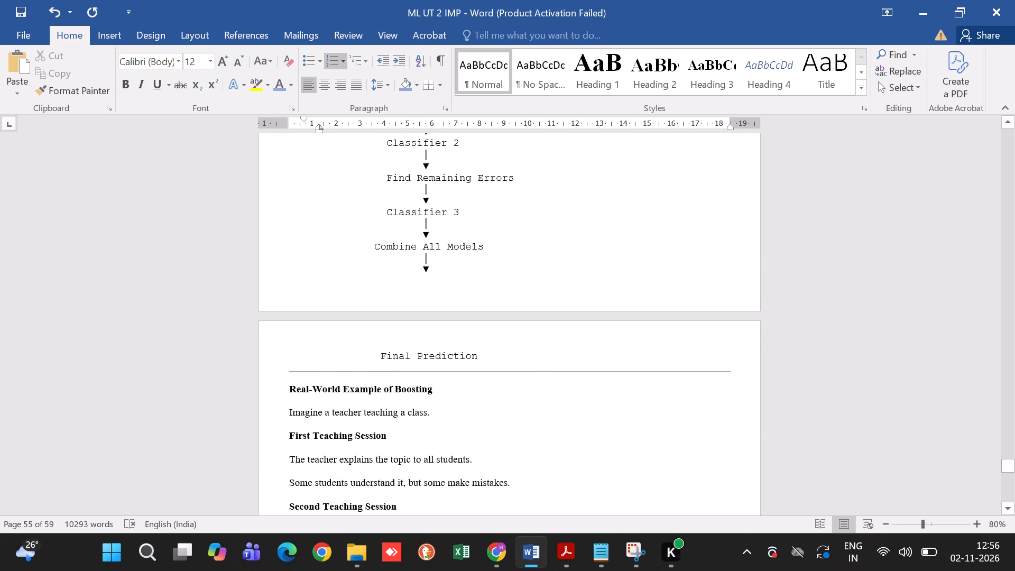
scroll(600, 364, up, 2)
Check the Q.11 answer forward from Advantages of Bagging through Boosting, Stacking and the comparison table to the end of the document.
scroll(600, 364, down, 1)
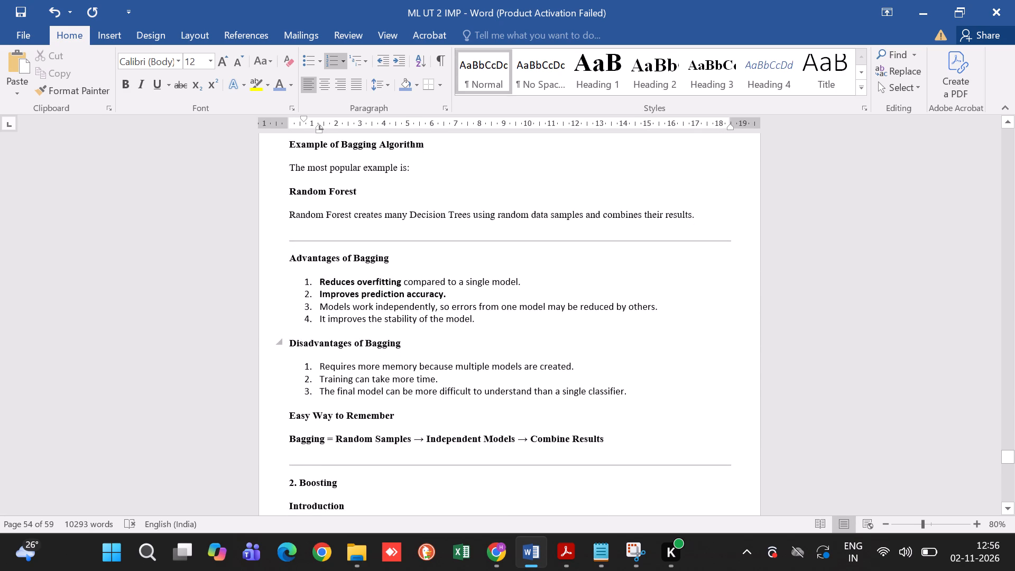
scroll(600, 364, down, 4)
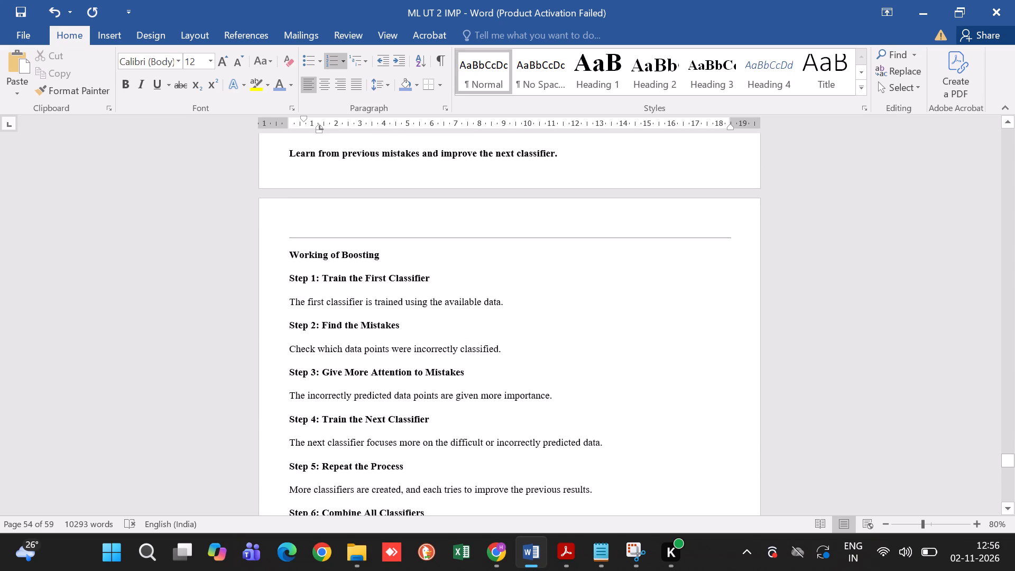
scroll(600, 364, down, 2)
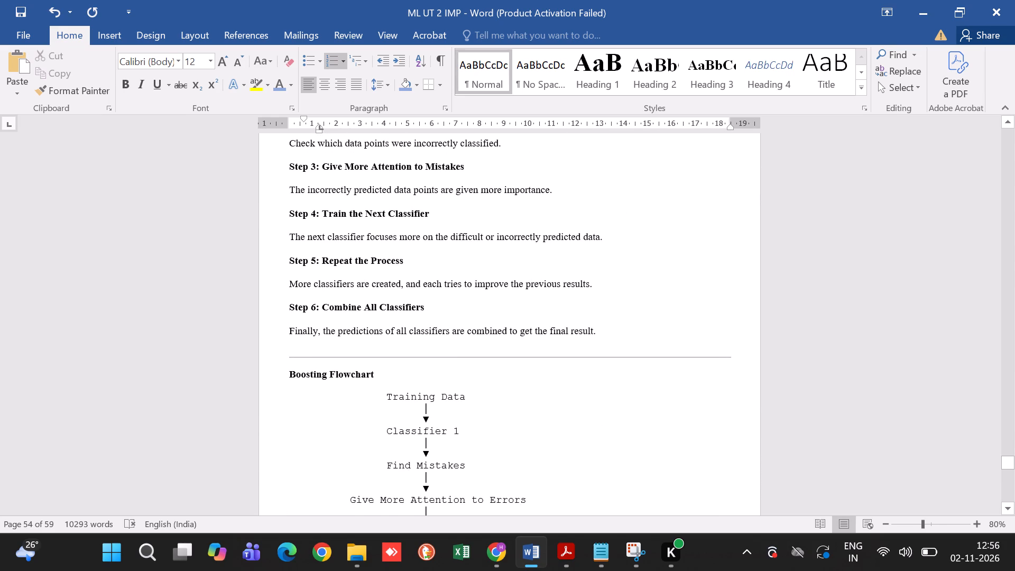
scroll(600, 364, down, 6)
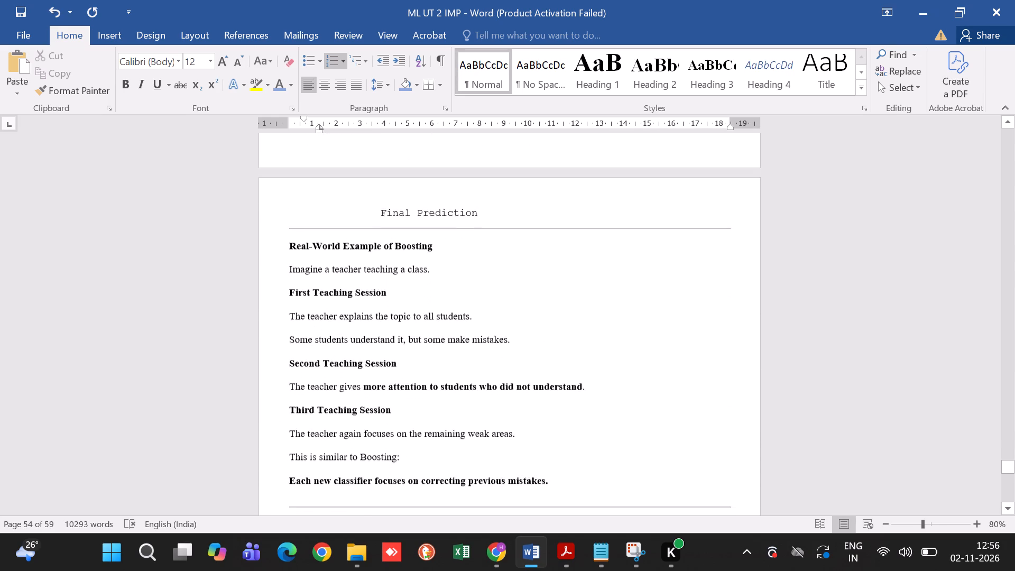
scroll(600, 364, down, 2)
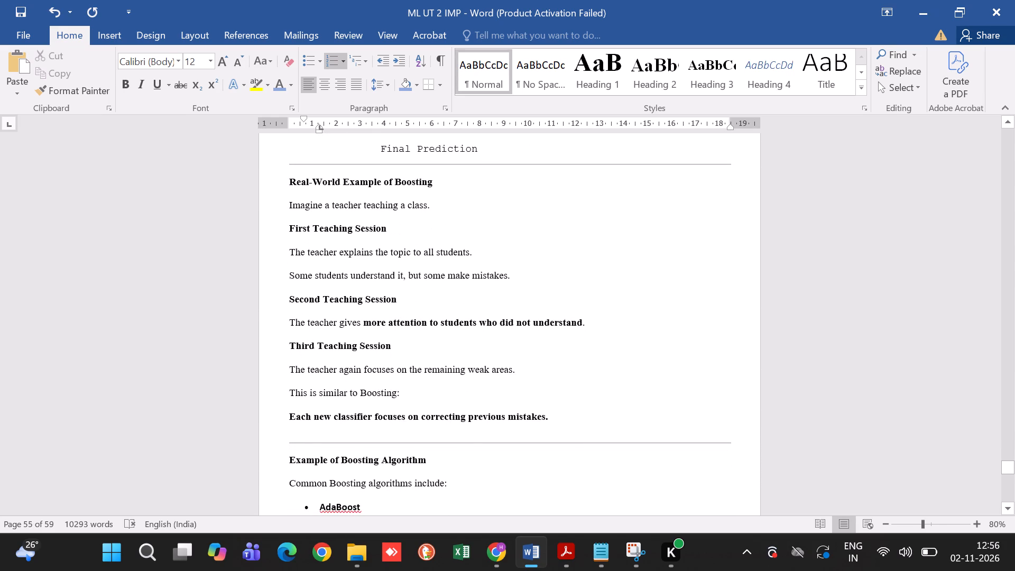
scroll(600, 364, down, 6)
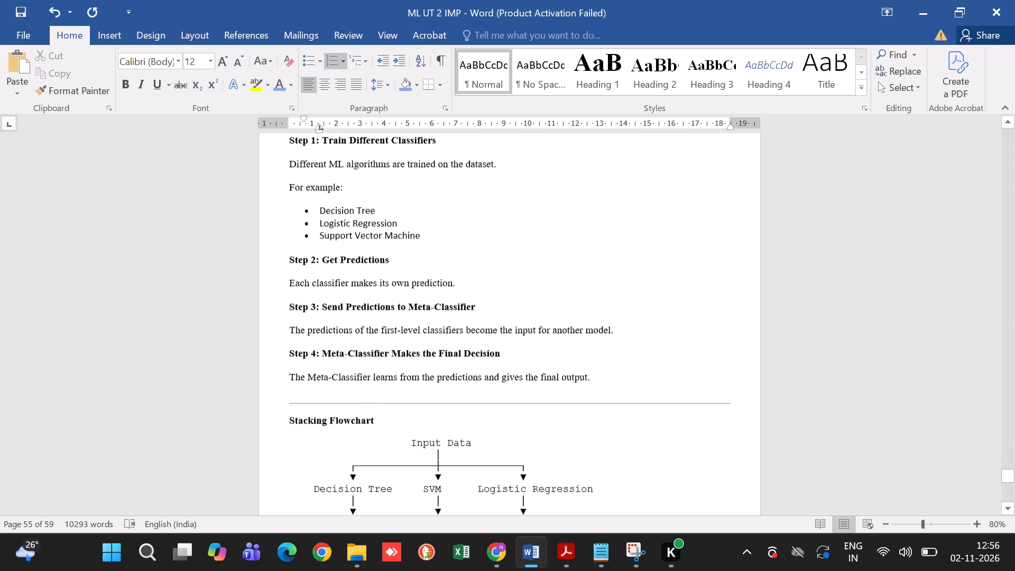
scroll(600, 364, down, 12)
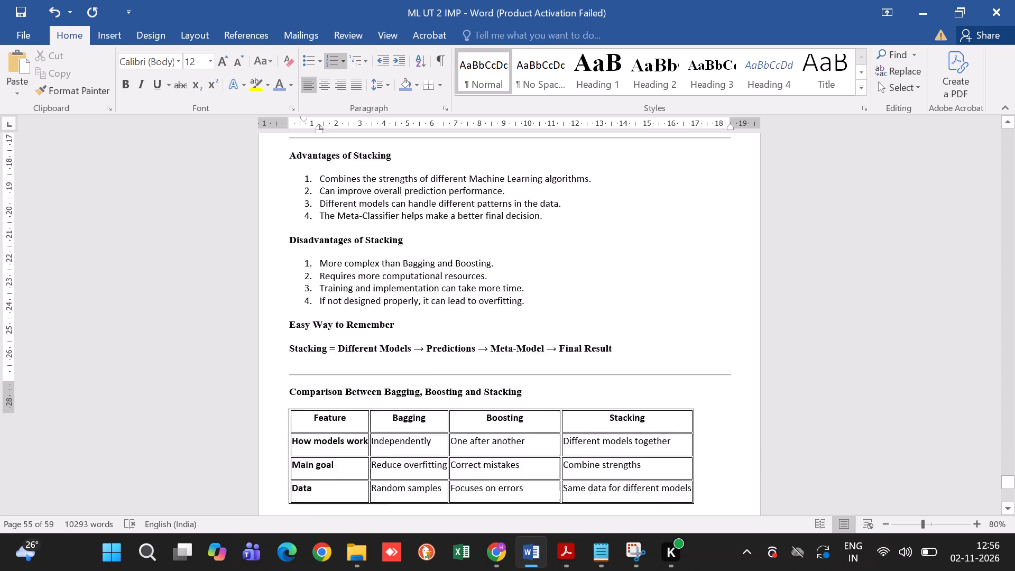
scroll(600, 364, down, 7)
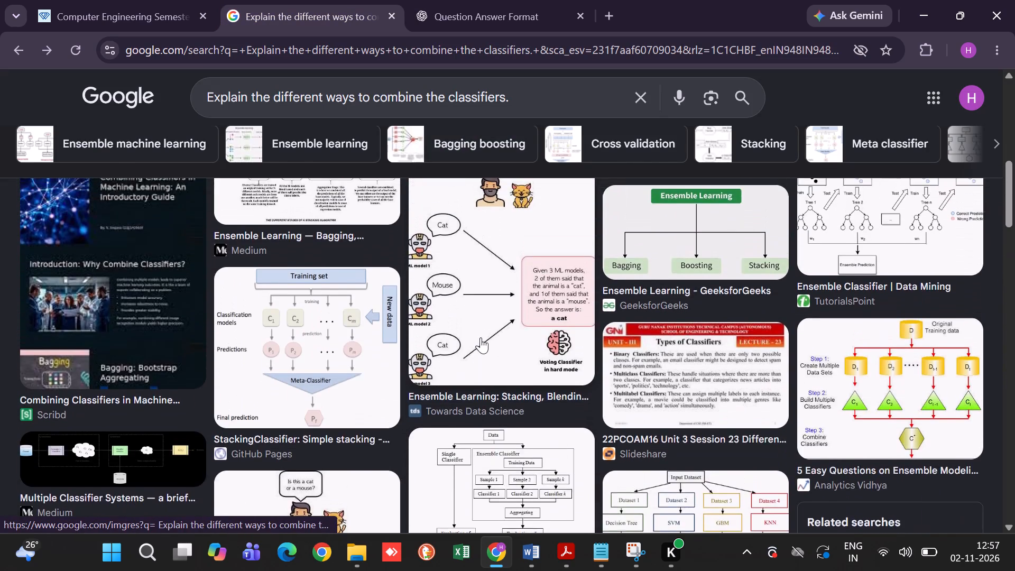
scroll(481, 337, up, 3)
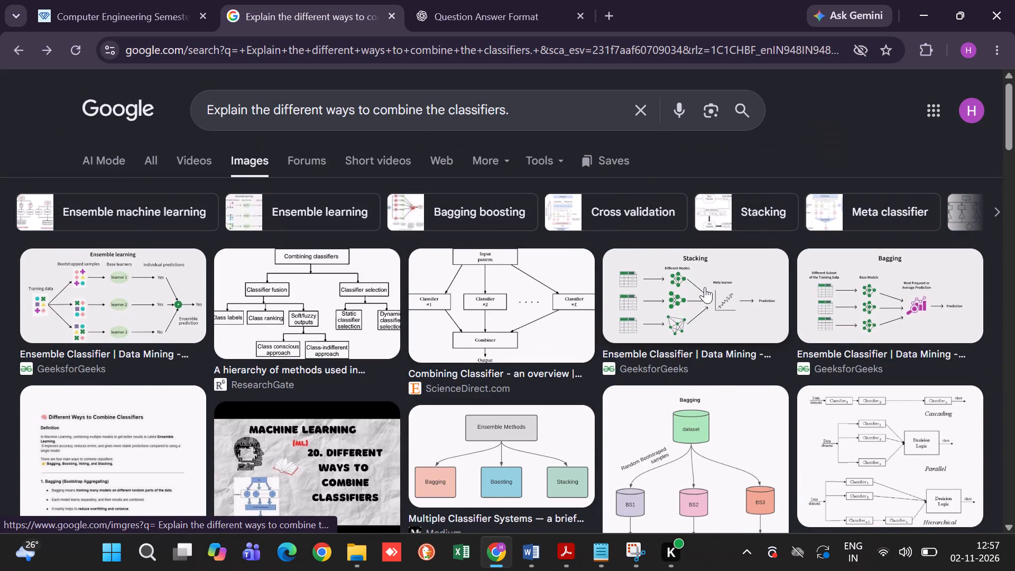
right_click(705, 287)
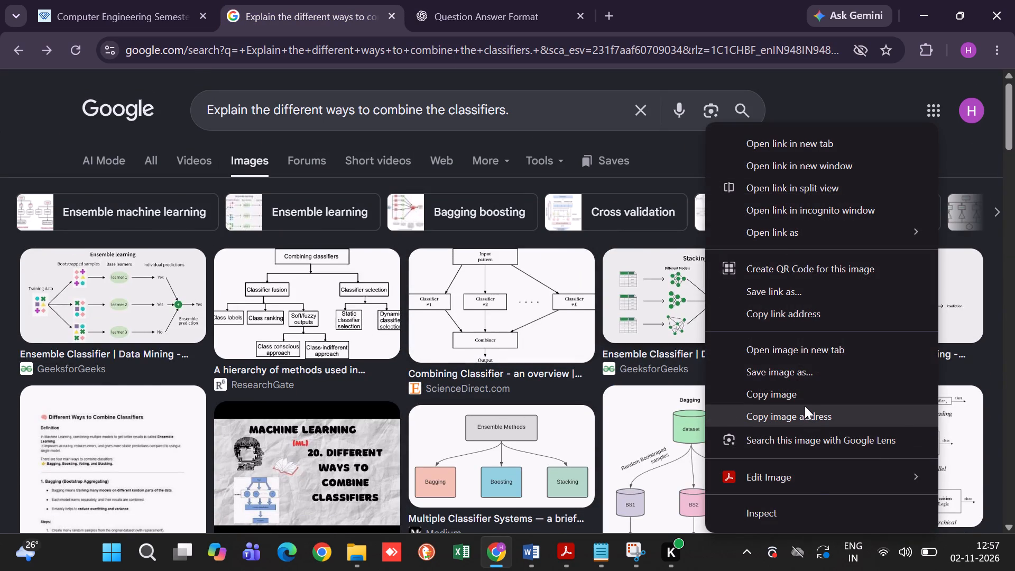
click(805, 403)
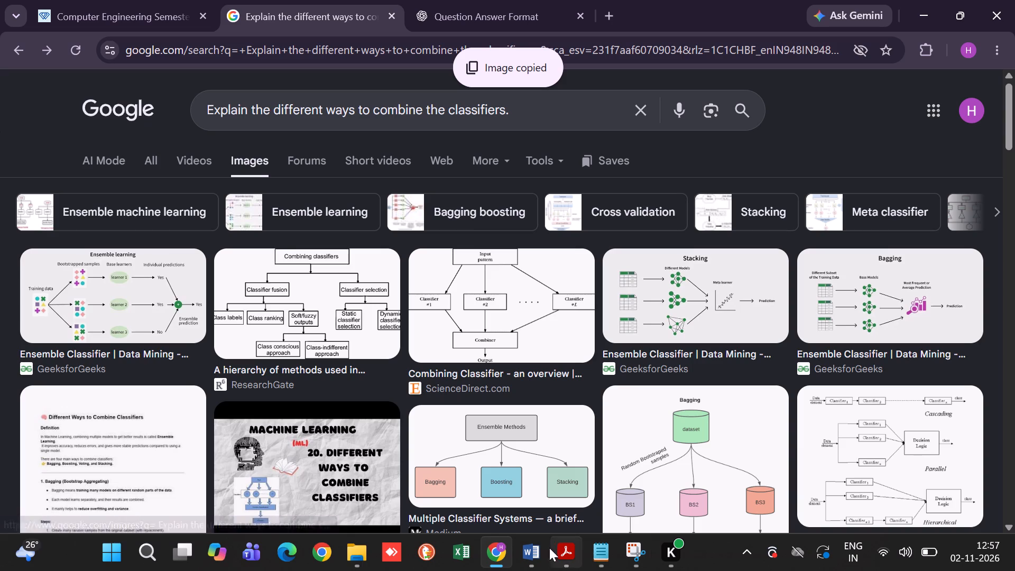
Switch to the ML UT 2 IMP document in Word and look back from its end to the CART steps, returning to the Random Forest section.
click(537, 549)
scroll(577, 382, up, 4)
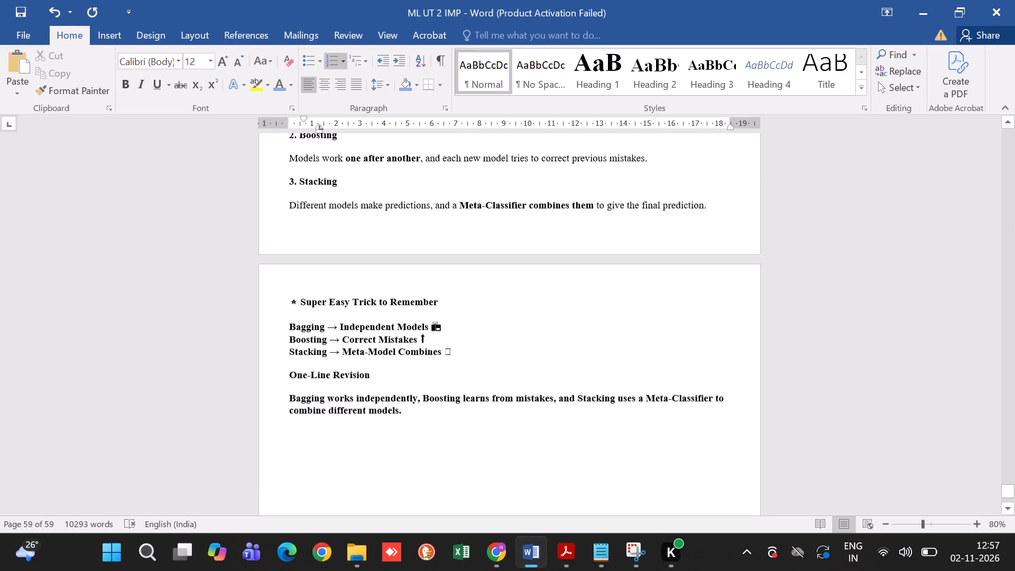
scroll(577, 382, up, 2)
scroll(577, 382, up, 20)
scroll(577, 382, up, 20)
scroll(577, 382, up, 20)
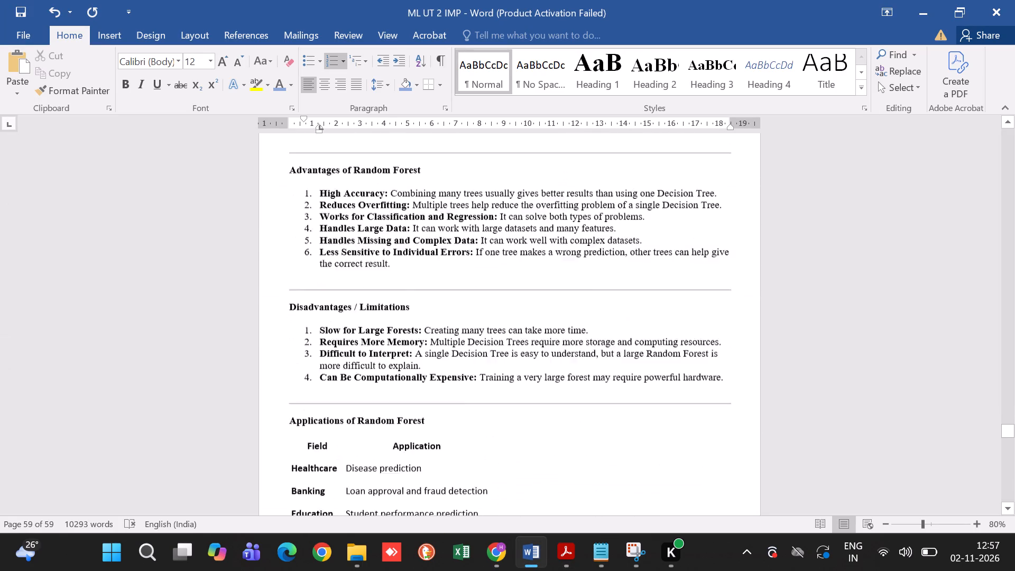
scroll(577, 382, up, 2)
scroll(577, 382, up, 20)
scroll(577, 382, up, 10)
scroll(577, 382, down, 1)
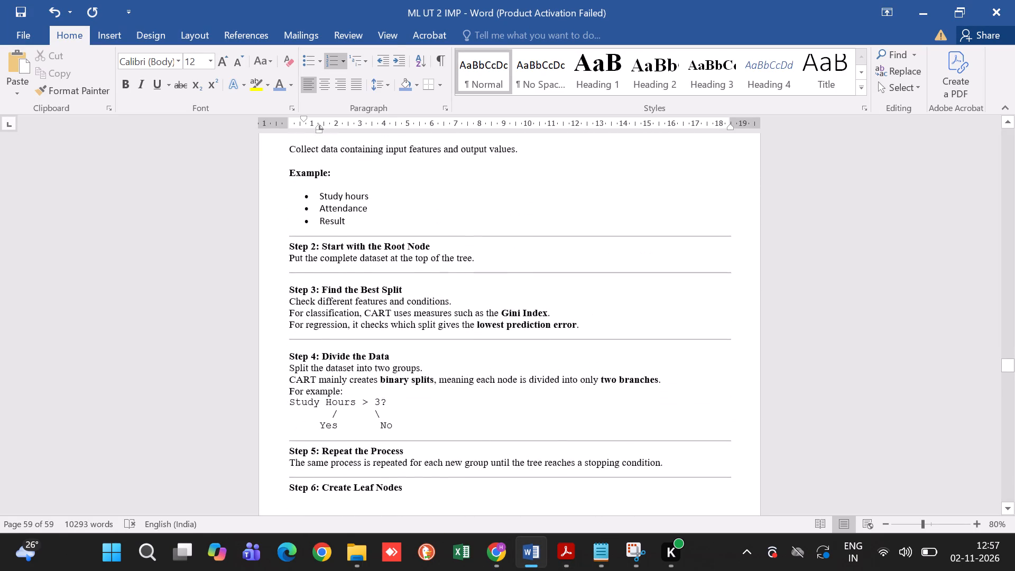
scroll(577, 382, down, 15)
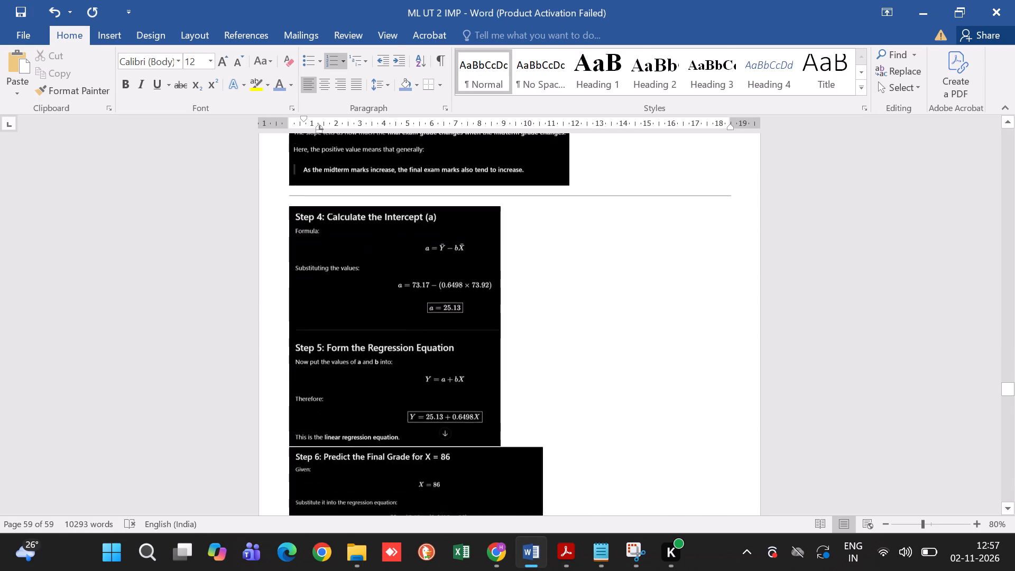
scroll(577, 382, down, 9)
scroll(577, 382, down, 15)
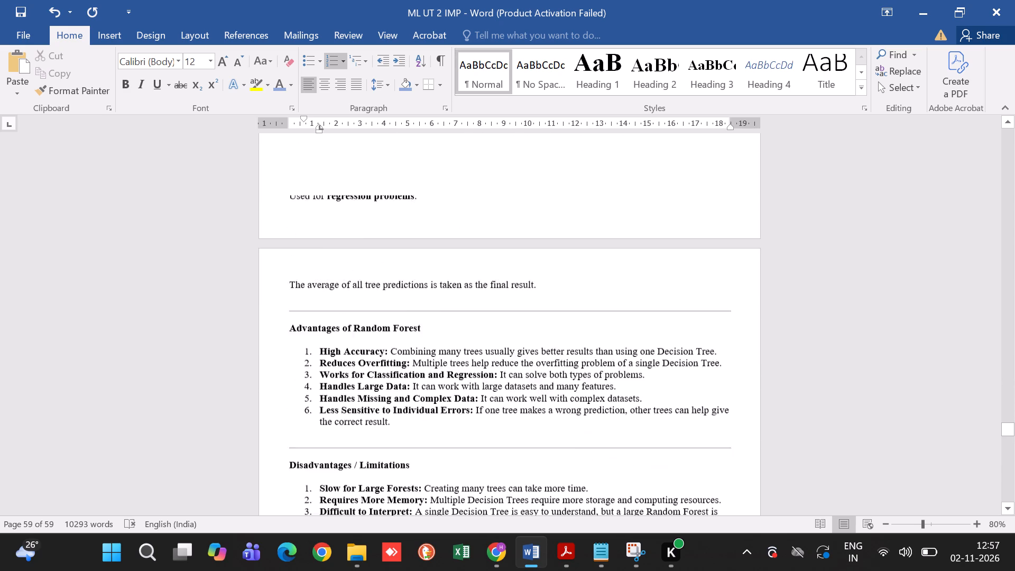
scroll(577, 382, down, 3)
Look back through the Q.10 Random Forest answer, from Important Concepts in Random Forest to its Introduction.
scroll(577, 382, up, 1)
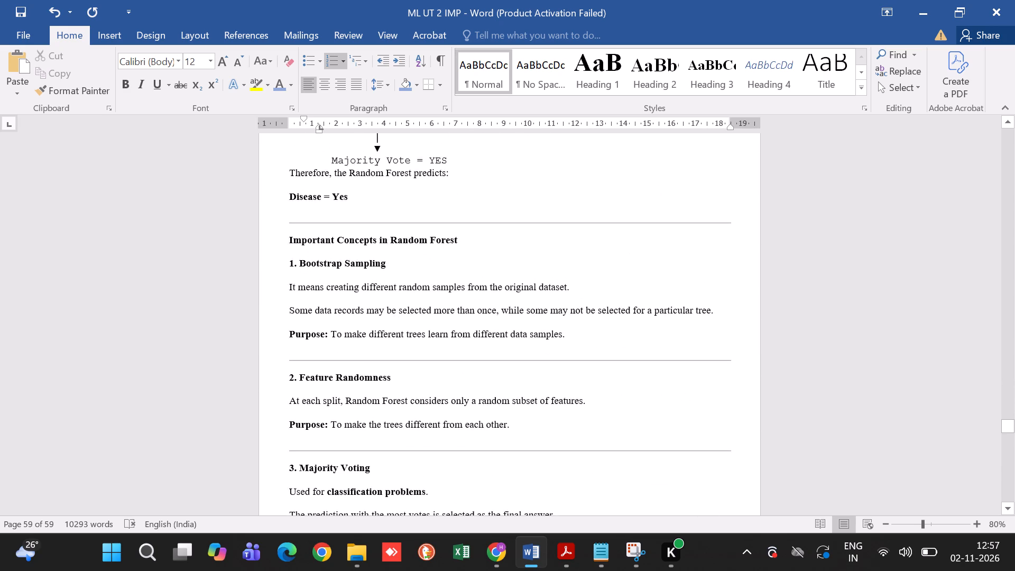
scroll(577, 382, up, 4)
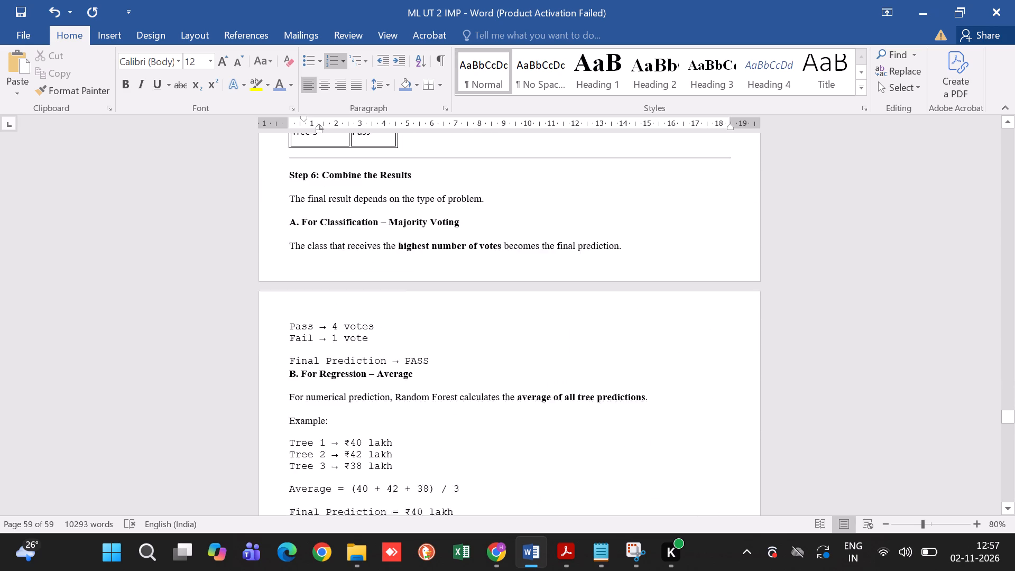
scroll(577, 382, up, 4)
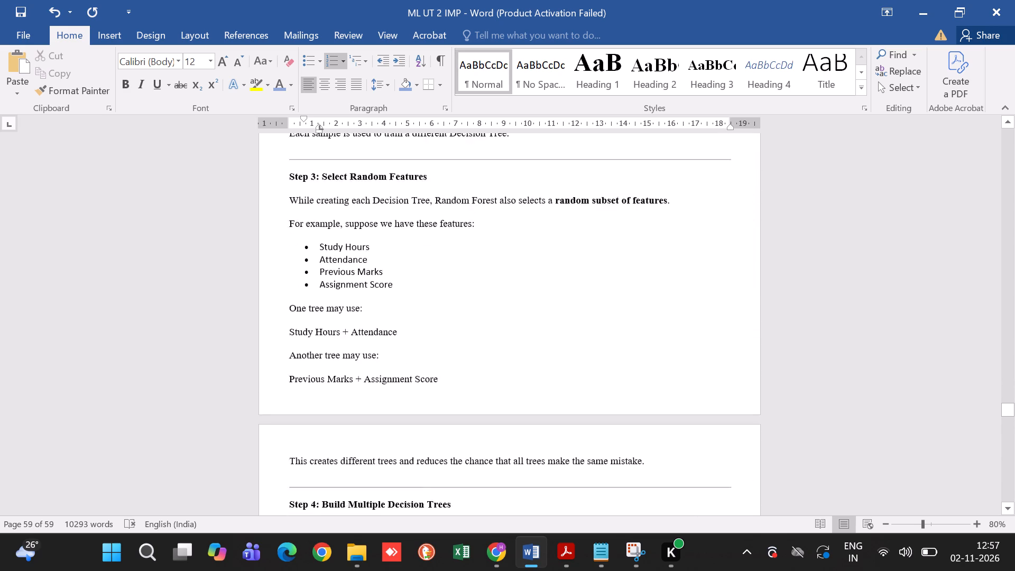
scroll(577, 382, up, 7)
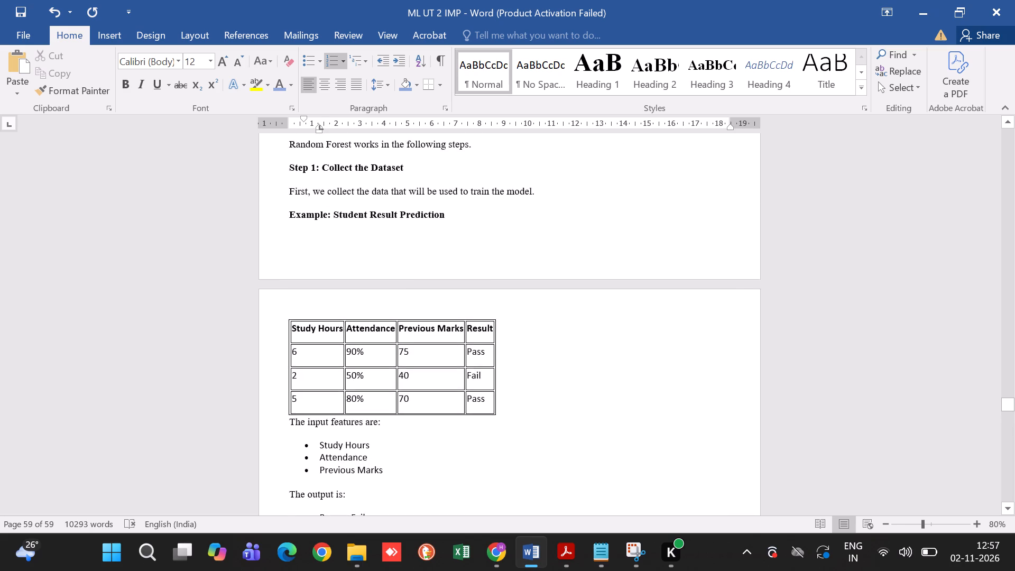
scroll(577, 382, up, 4)
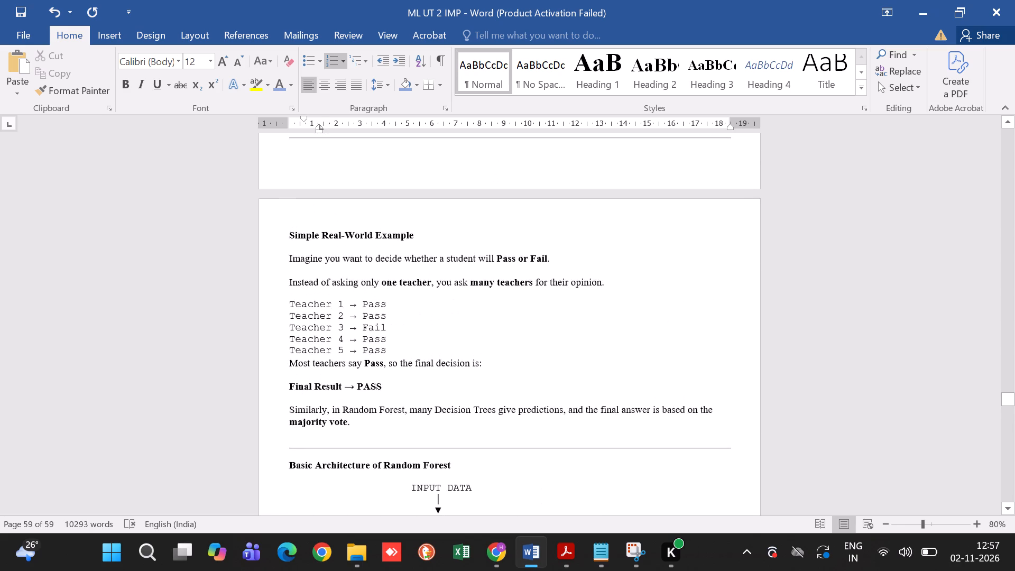
scroll(577, 382, up, 3)
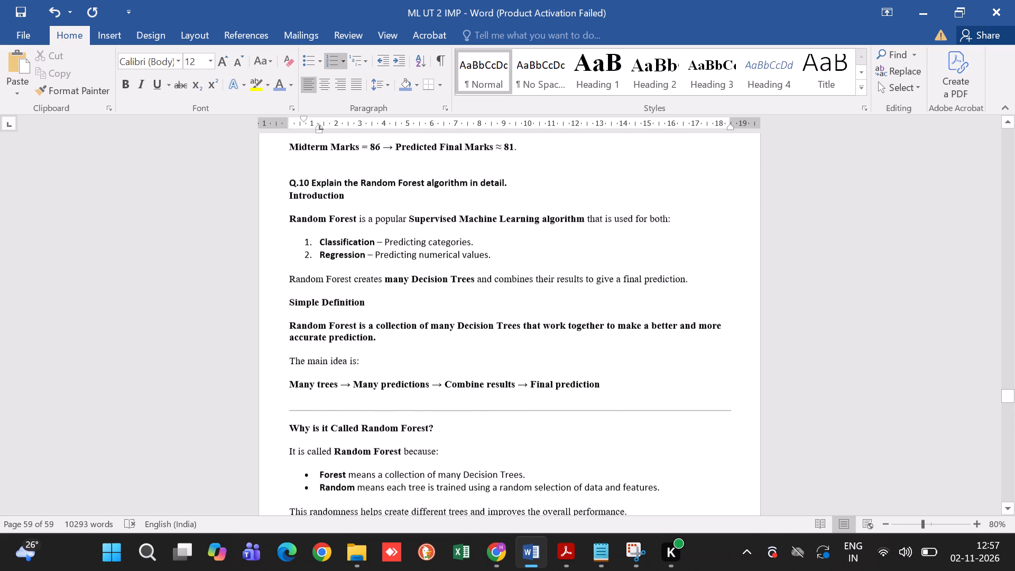
scroll(577, 382, up, 1)
Examine the Q.10 answer forward from its Introduction, checking how the diagram sits beside Step 5: Each Tree Makes a Prediction.
scroll(577, 382, down, 1)
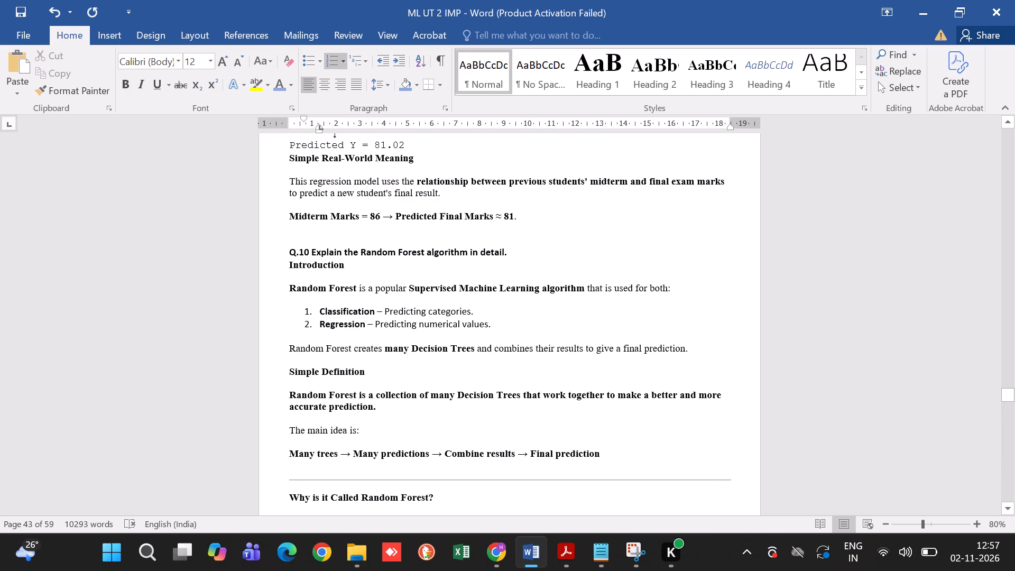
scroll(577, 382, down, 7)
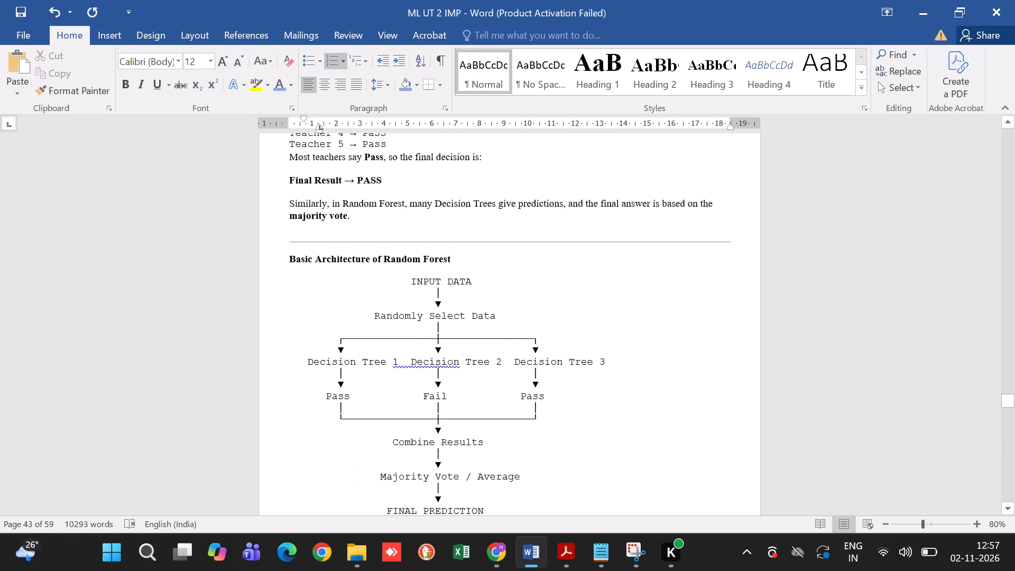
scroll(577, 382, down, 8)
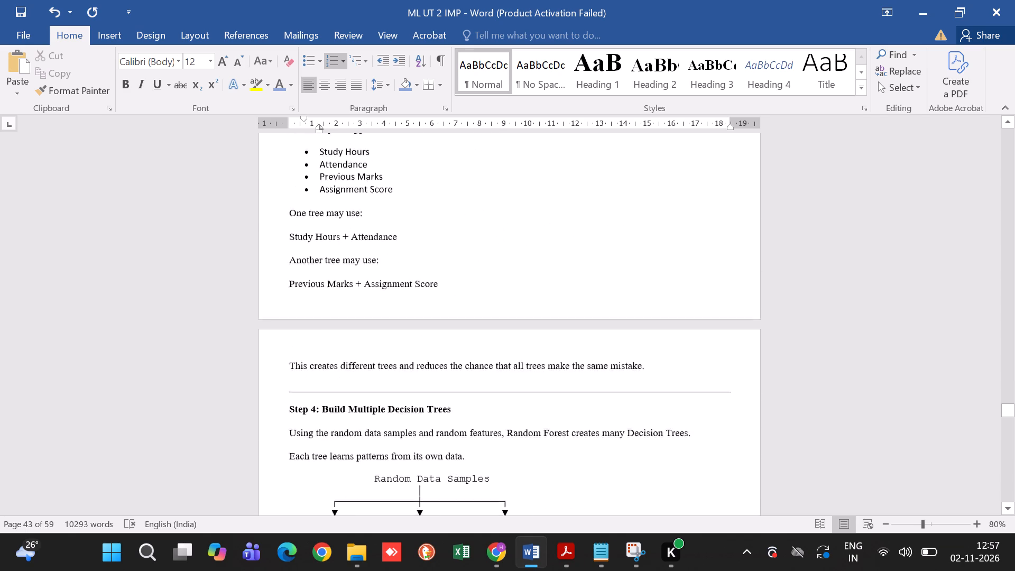
scroll(577, 382, down, 7)
scroll(577, 382, up, 1)
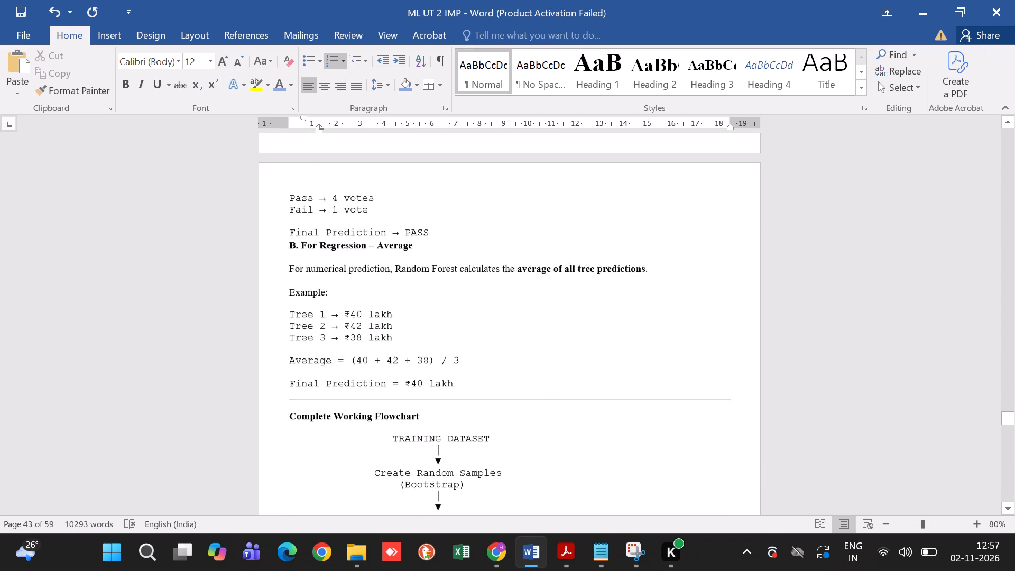
scroll(577, 382, up, 2)
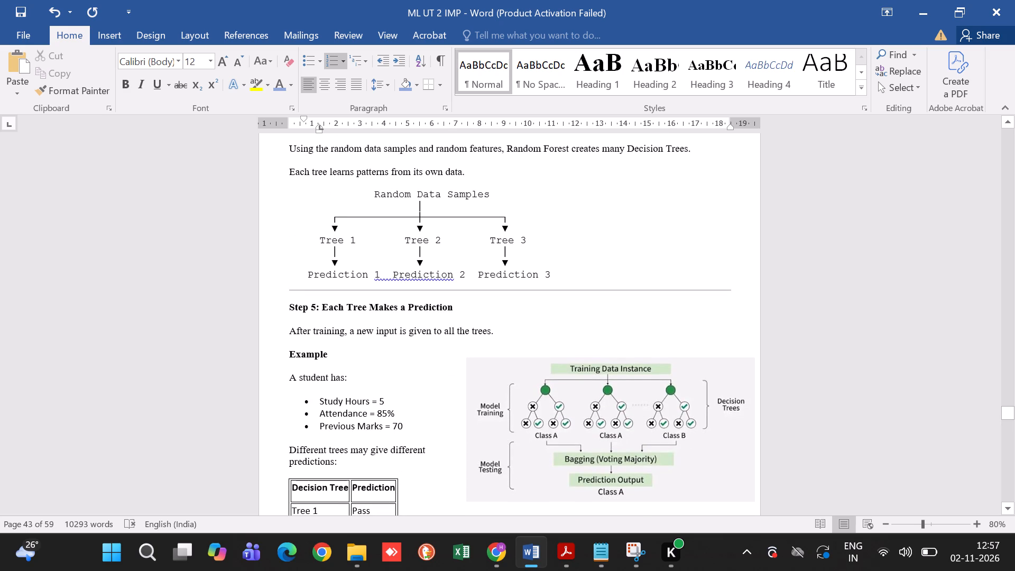
scroll(577, 382, up, 1)
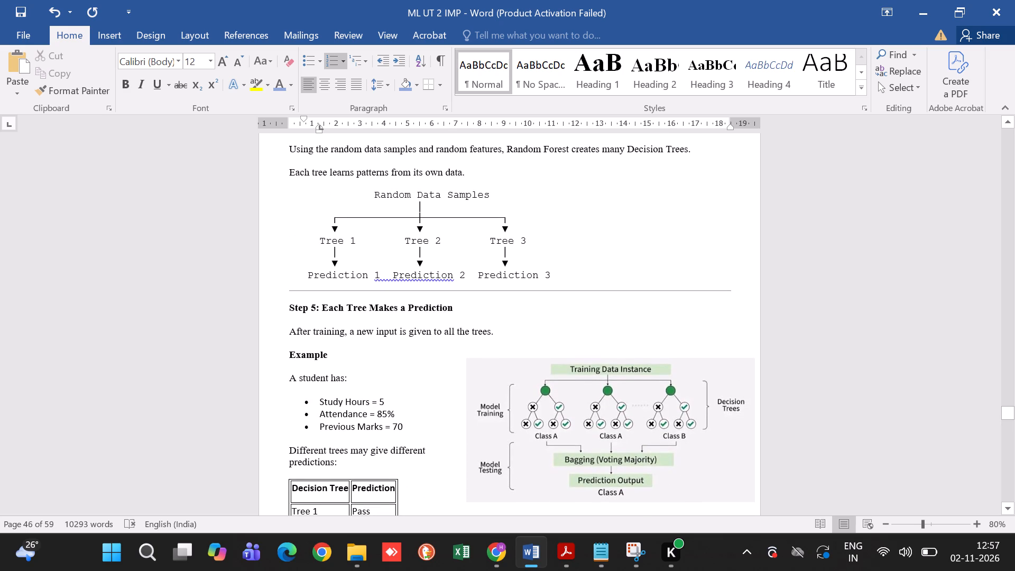
Paste the copied Stacking diagram into Q.11's Working of Bagging section, after "All classifiers work independently." under Step 3.
scroll(577, 382, down, 3)
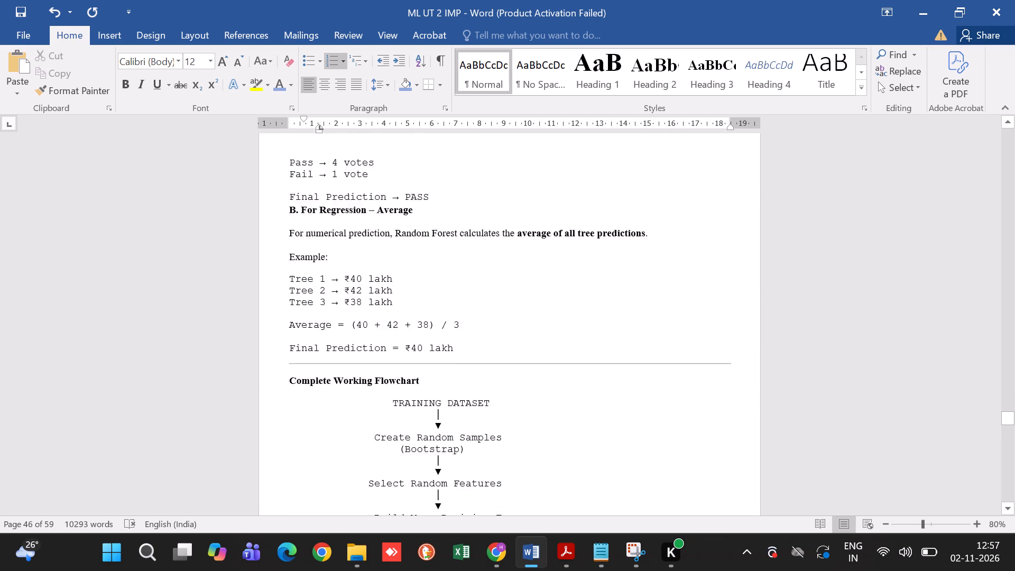
scroll(577, 382, down, 8)
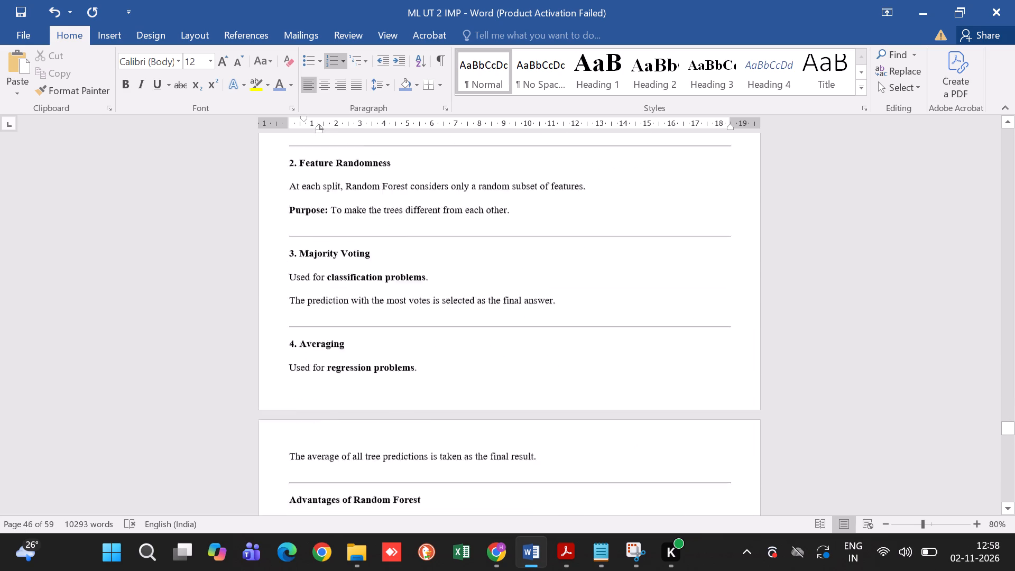
scroll(577, 382, down, 5)
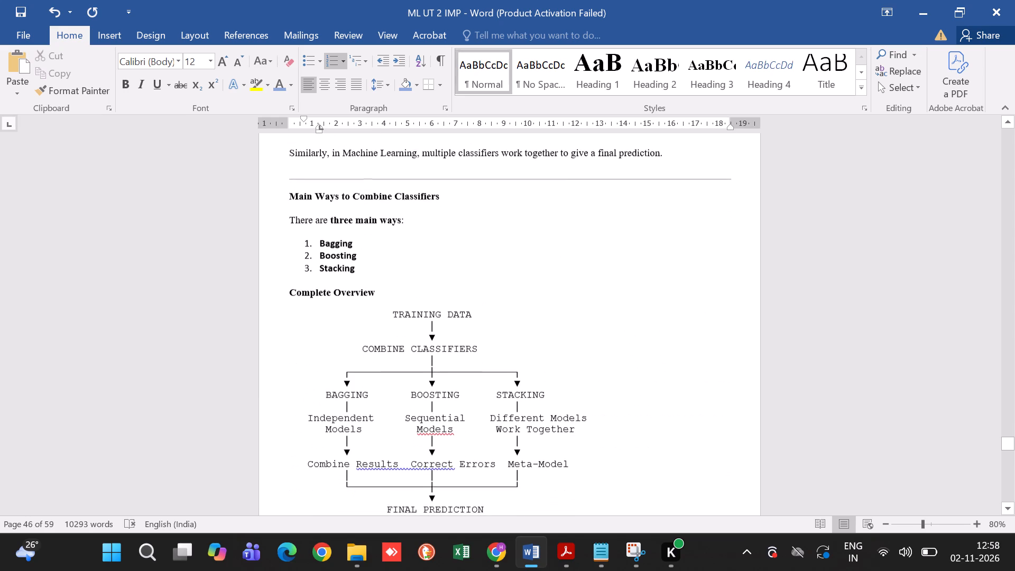
scroll(577, 382, down, 1)
scroll(577, 382, up, 1)
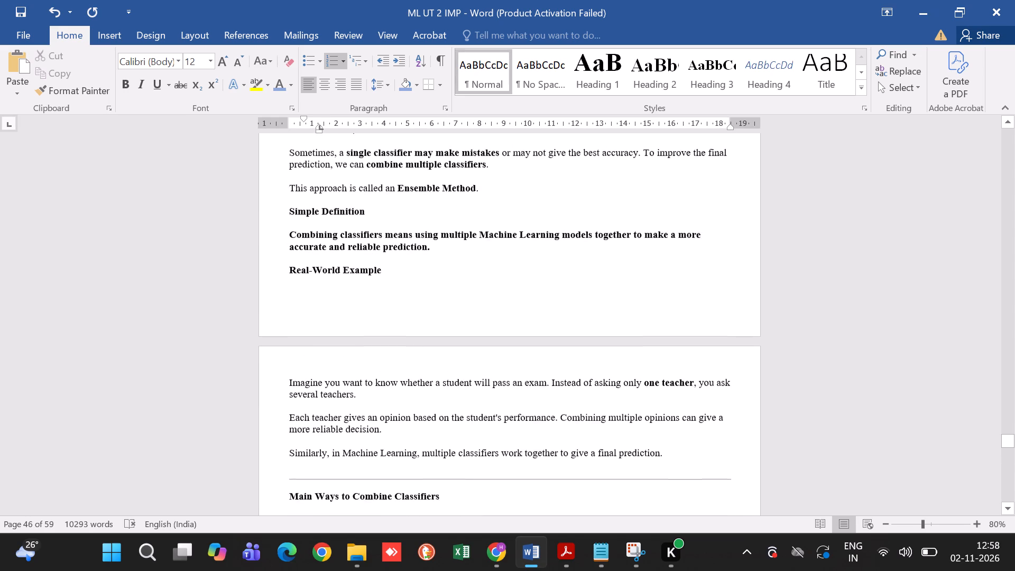
scroll(577, 382, up, 1)
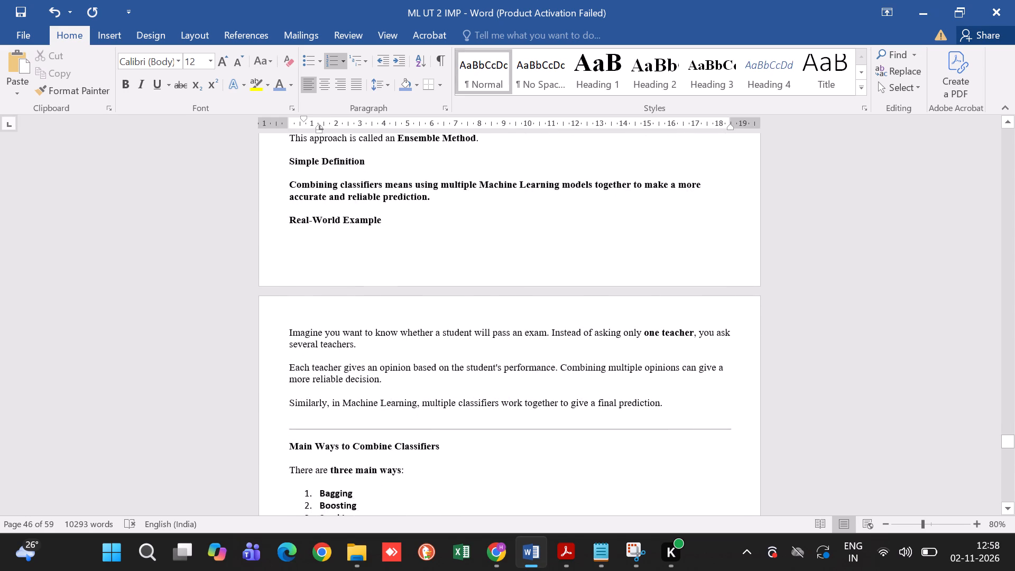
scroll(577, 382, up, 1)
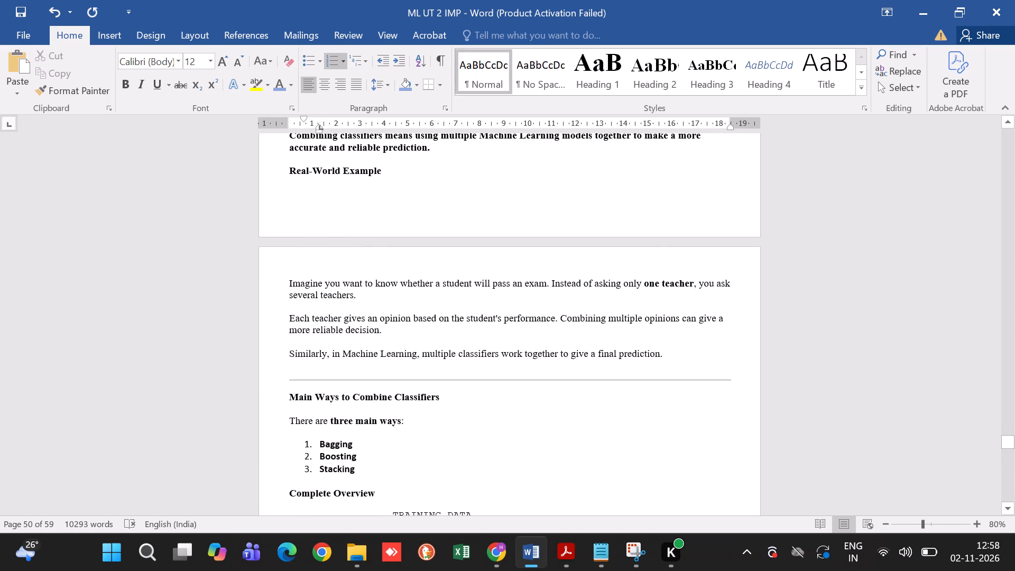
scroll(577, 382, up, 2)
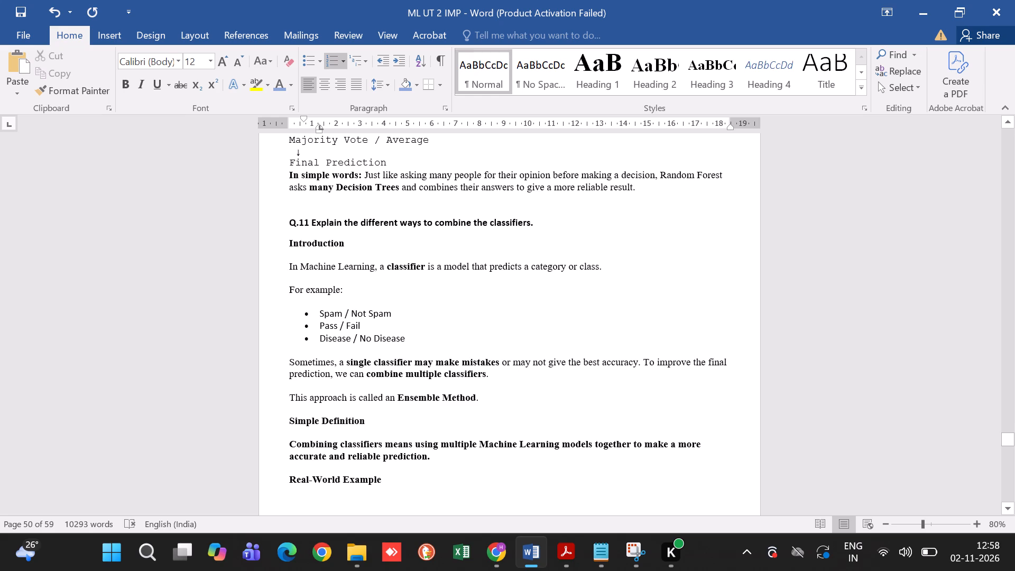
scroll(577, 382, down, 5)
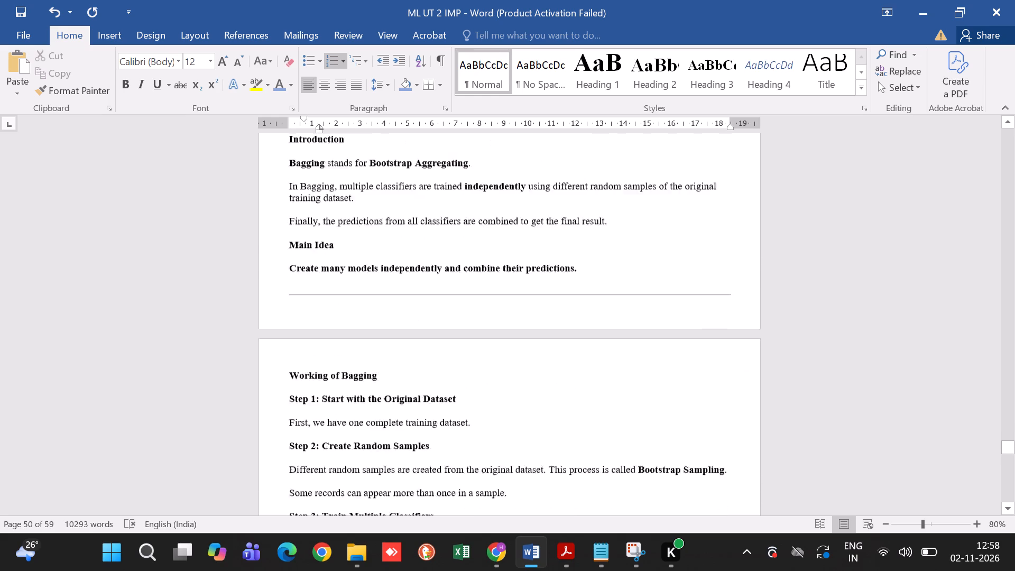
scroll(577, 382, down, 3)
scroll(577, 382, up, 1)
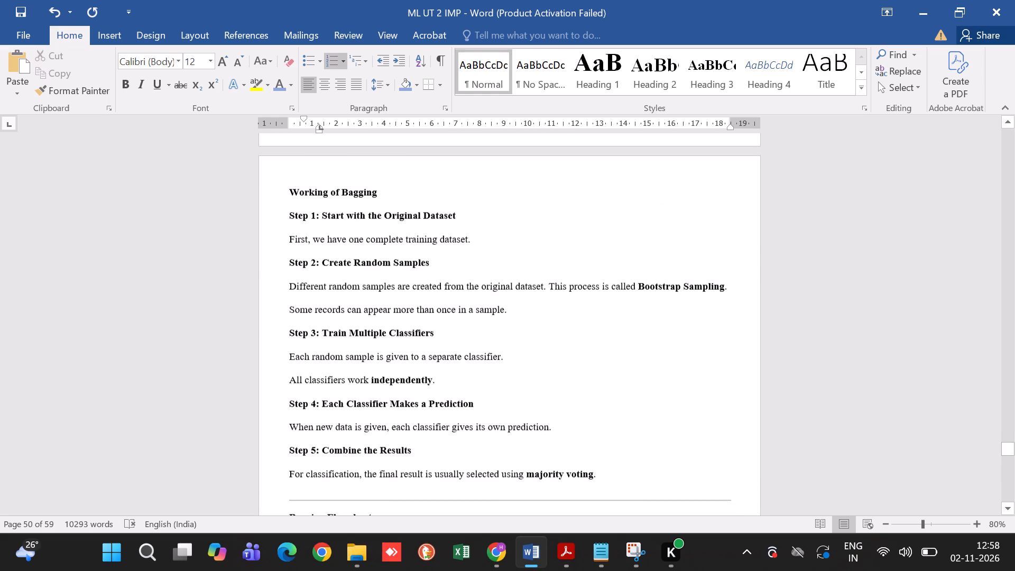
click(577, 382)
key(ctrl+v)
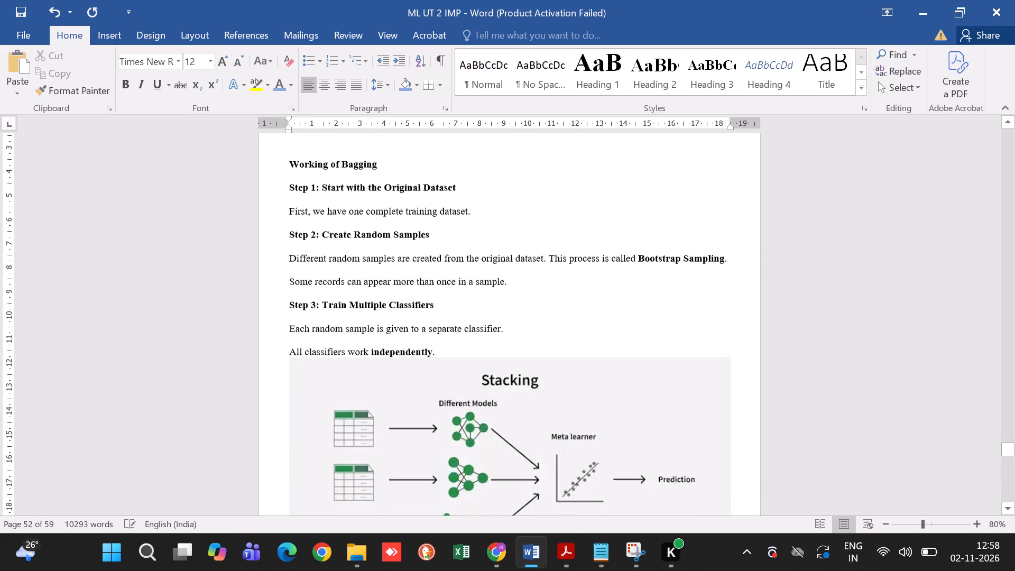
Apply Through text wrapping to the Stacking diagram, shrink it, and place it beside Step 3: Train Multiple Classifiers at the page's right edge.
click(606, 371)
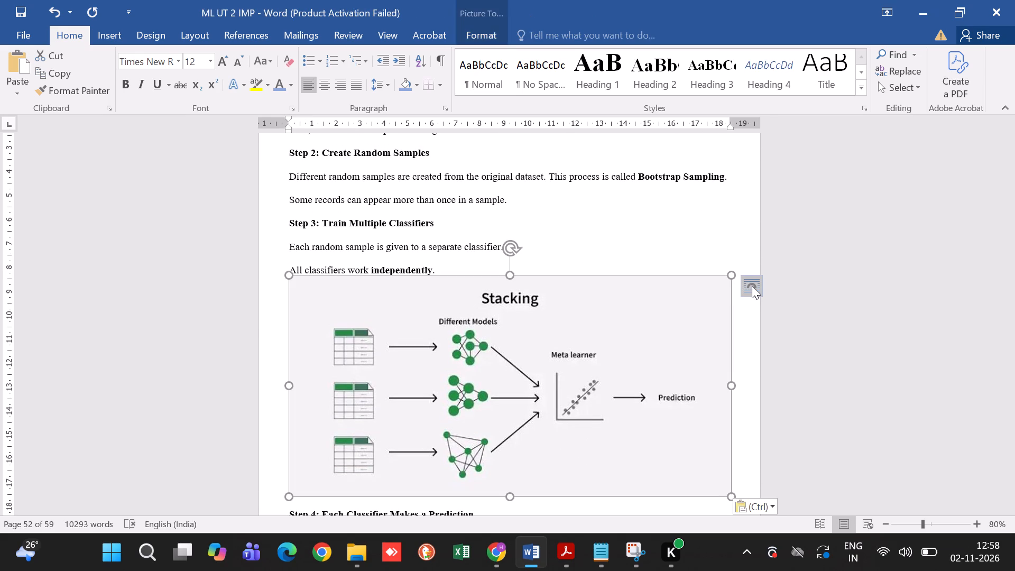
click(752, 287)
click(856, 380)
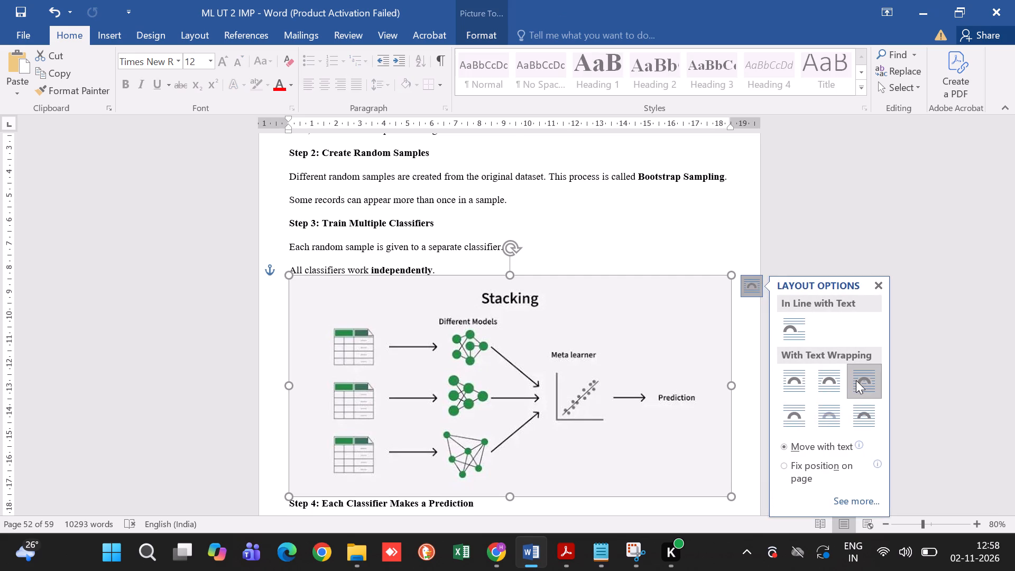
drag(730, 495, 558, 388)
drag(451, 326, 508, 324)
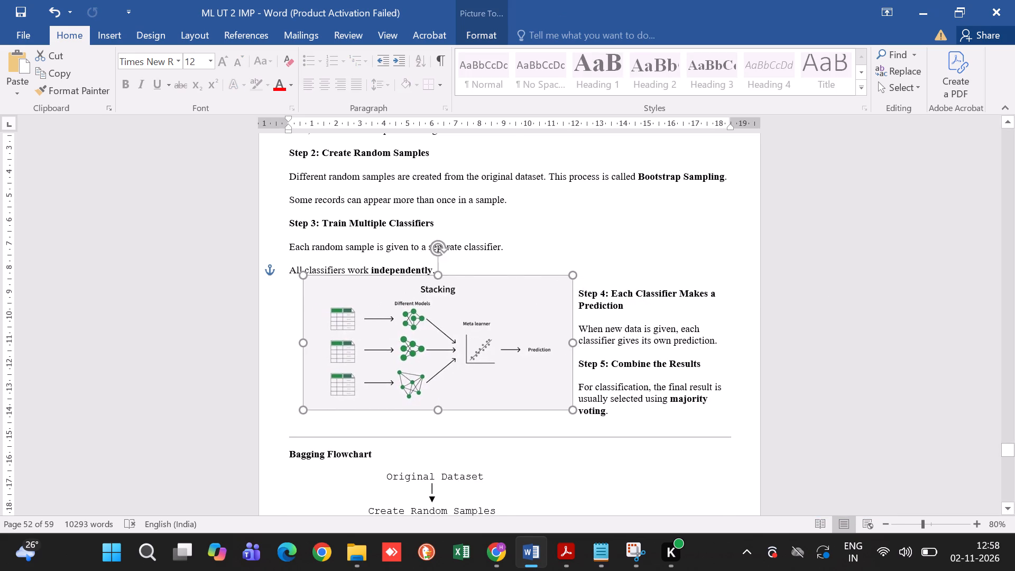
drag(508, 324, 652, 283)
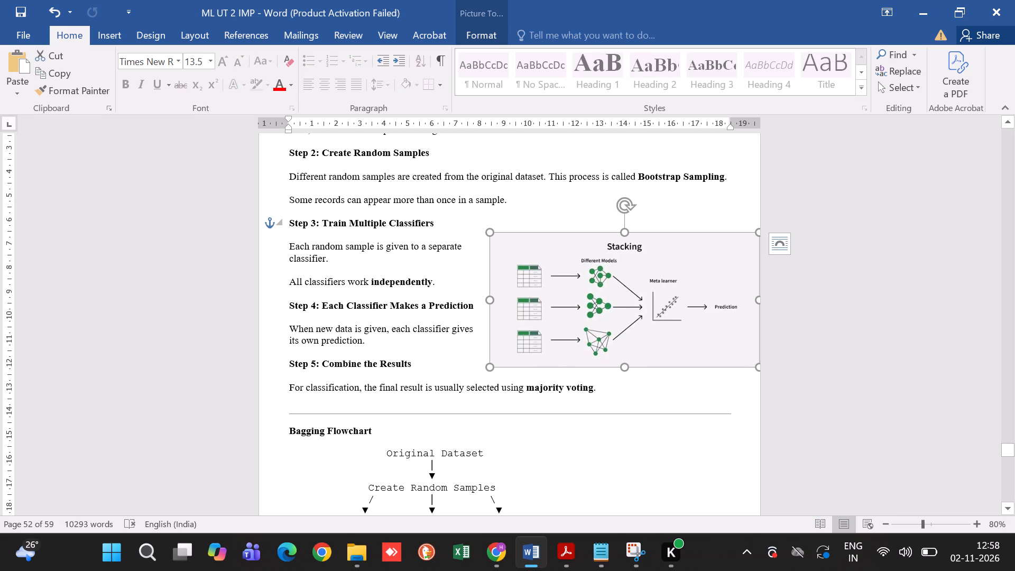
drag(487, 232, 533, 251)
drag(642, 315, 647, 259)
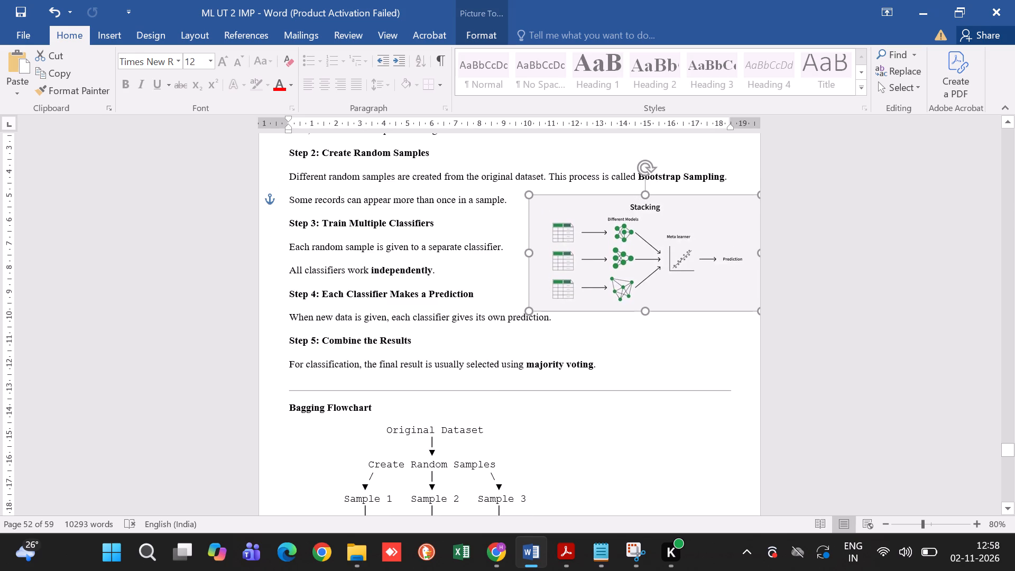
Copy the GeeksforGeeks Bagging diagram from Google Images in Chrome and paste it into the Word example table's Classifier 2 row, after Pass.
scroll(629, 454, down, 5)
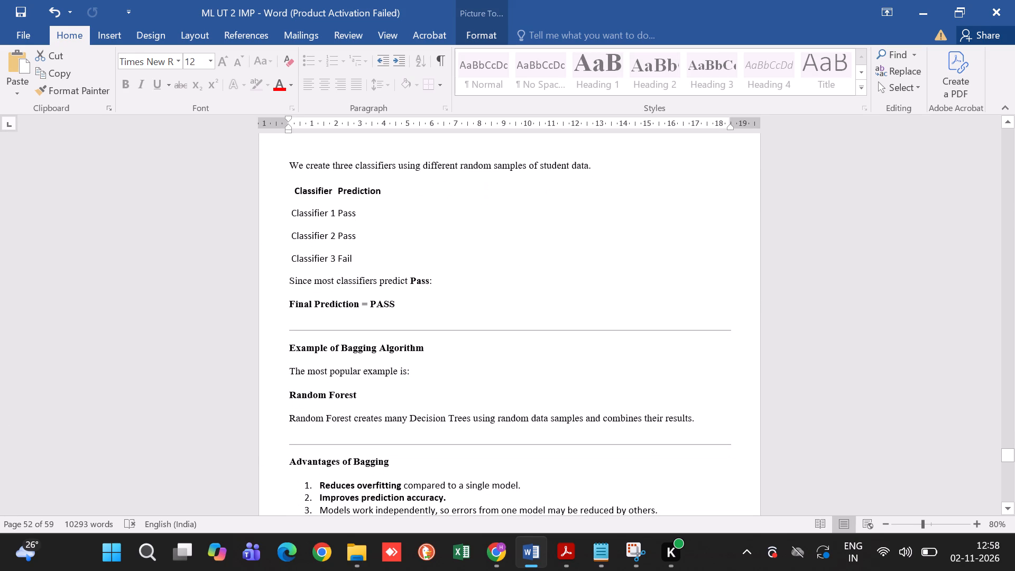
click(505, 554)
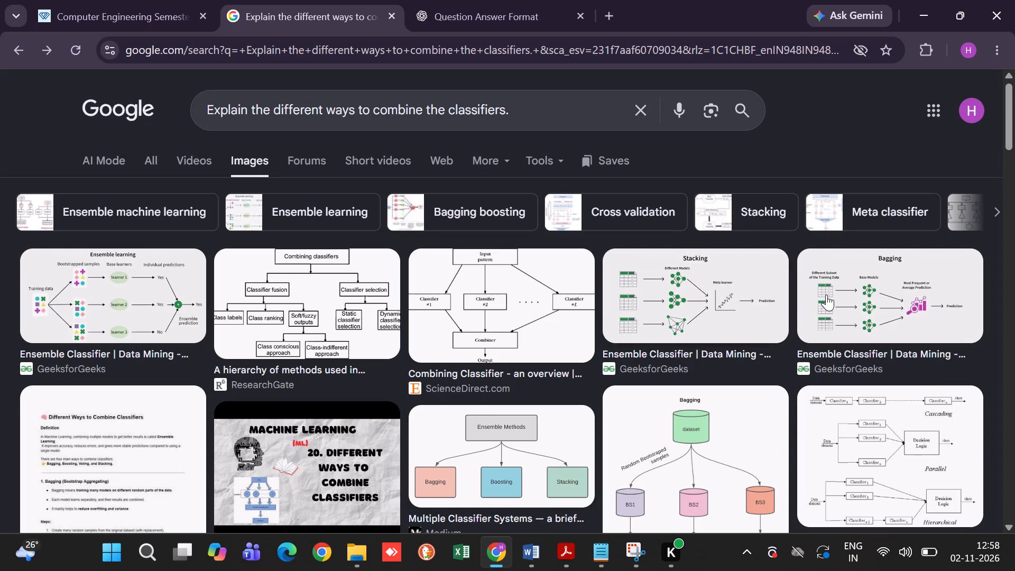
right_click(826, 294)
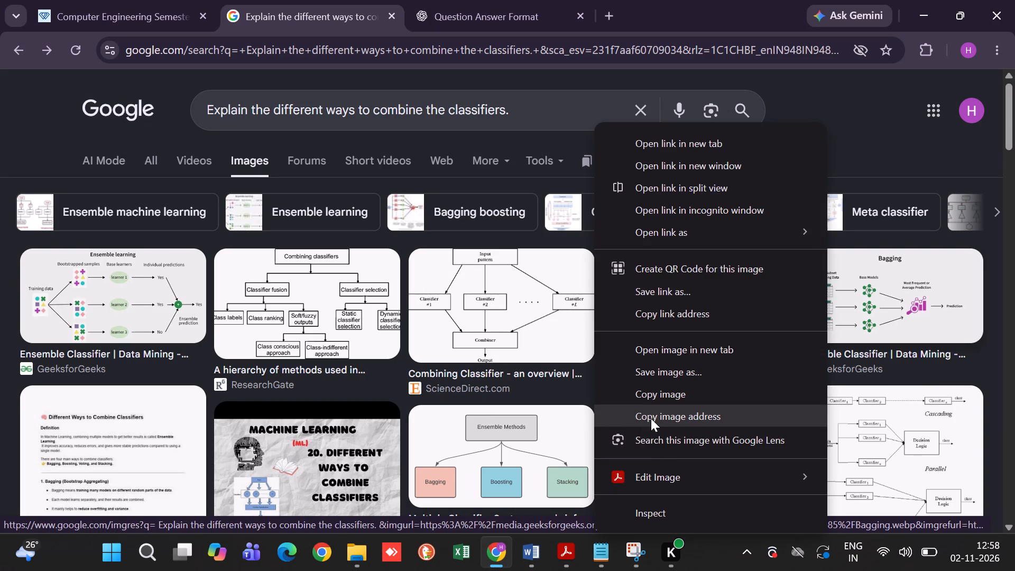
click(655, 400)
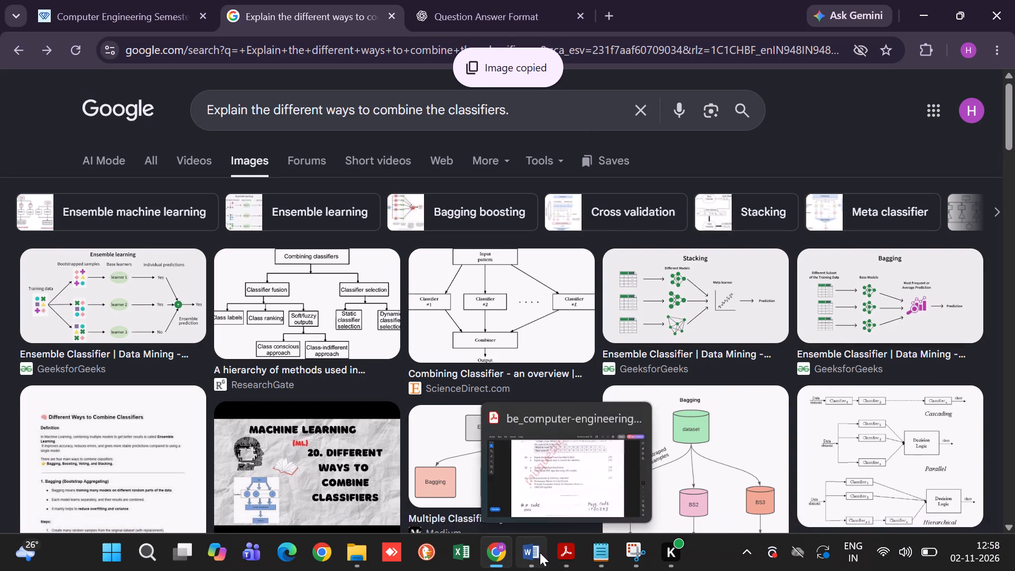
click(539, 552)
click(623, 268)
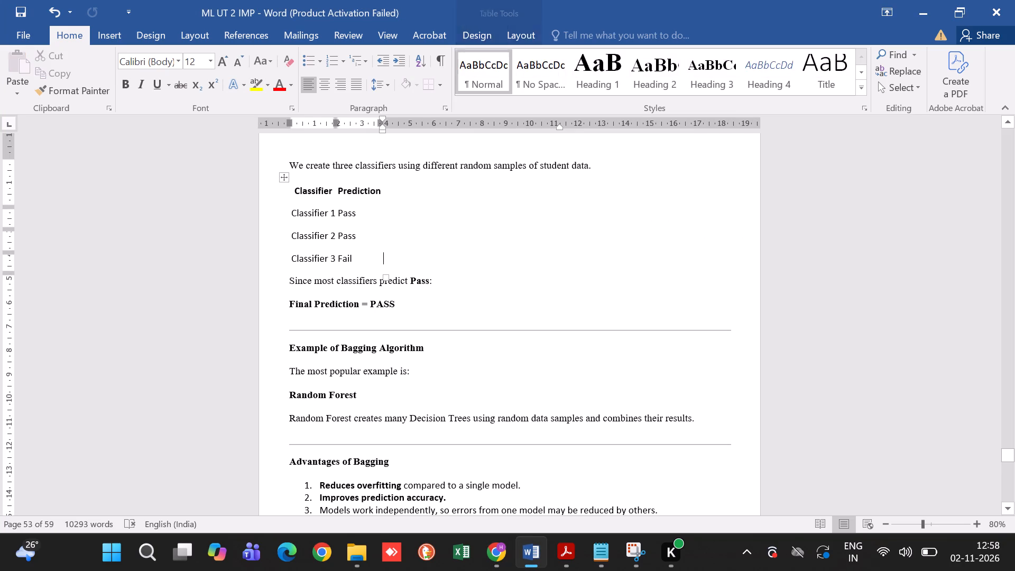
key(ctrl+v)
key(ctrl+v)
scroll(484, 228, up, 1)
click(484, 305)
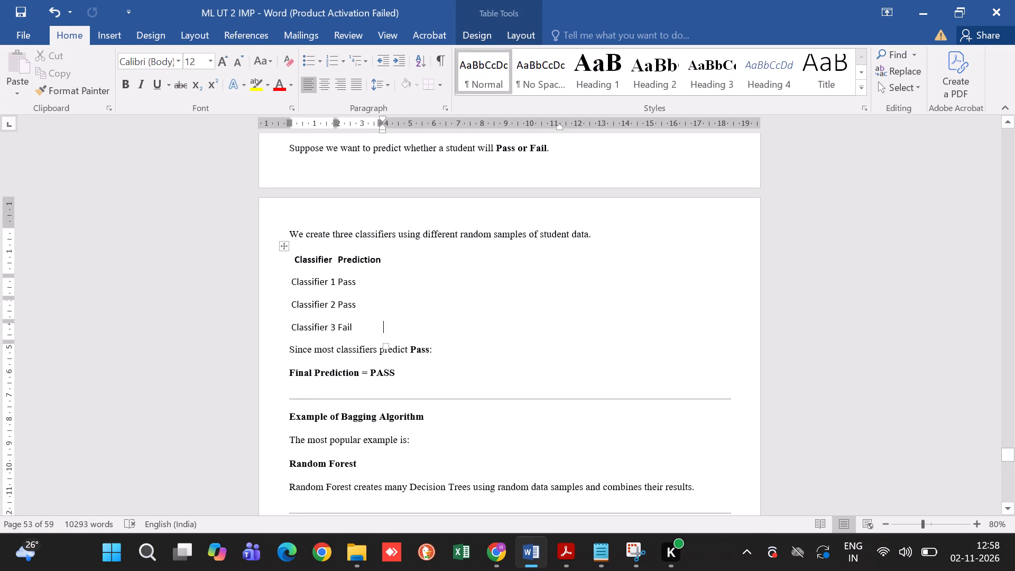
key(ctrl+v)
click(358, 303)
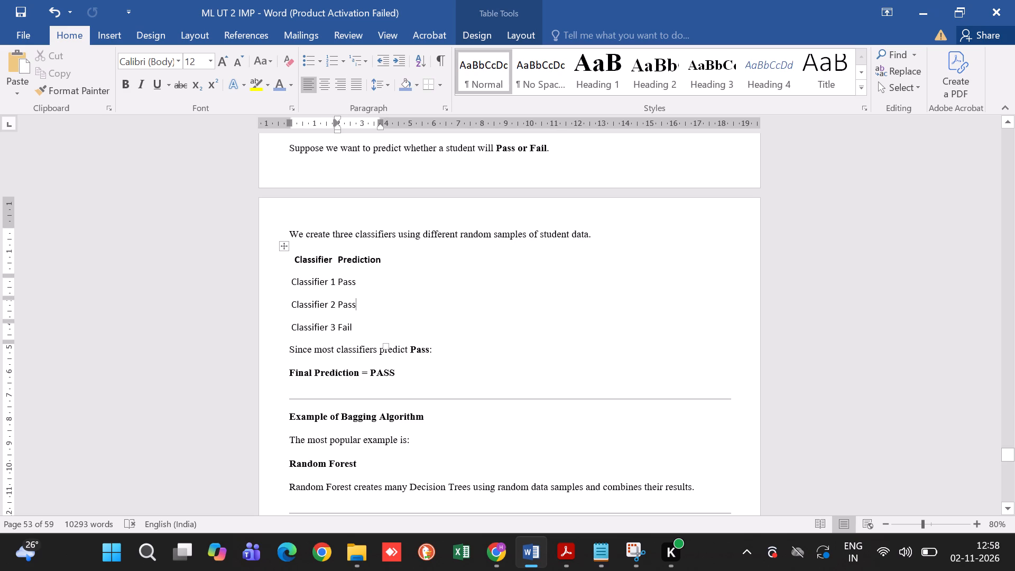
key(ctrl+v)
Shrink the Bagging diagram, apply Through text wrapping, and place it beside the Classifier/Prediction table at the page's right edge.
click(499, 455)
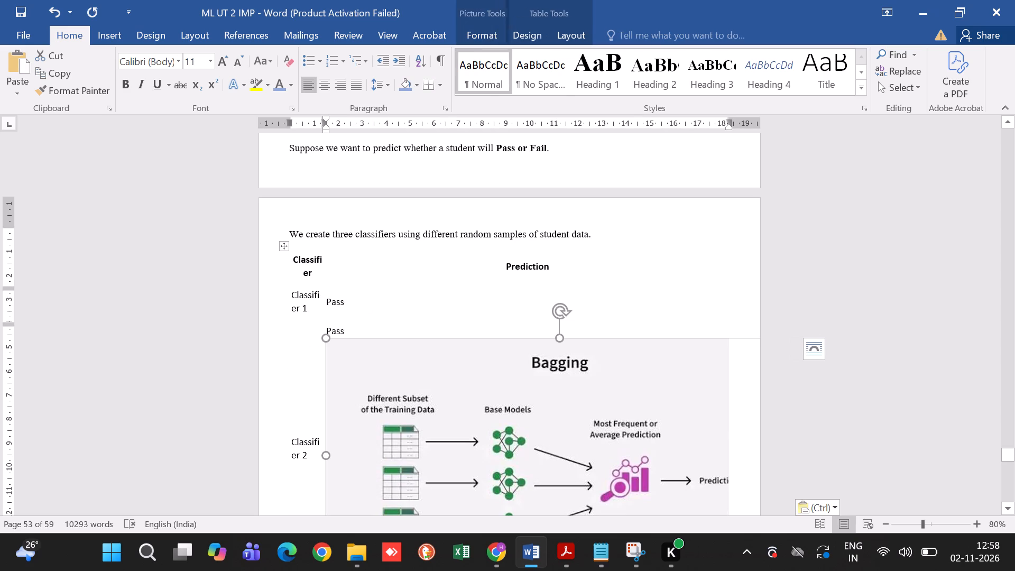
scroll(736, 333, down, 2)
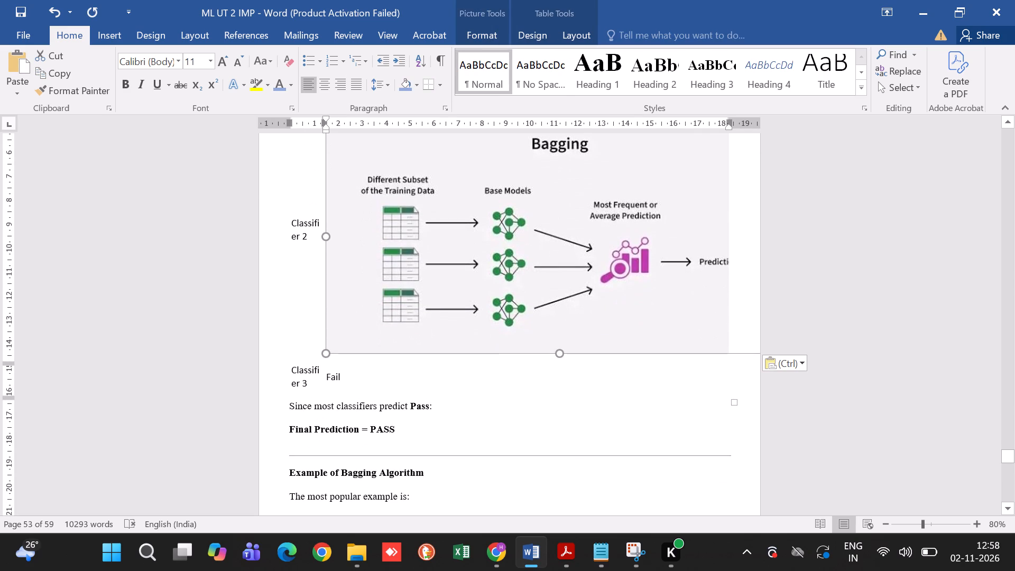
drag(325, 354, 353, 337)
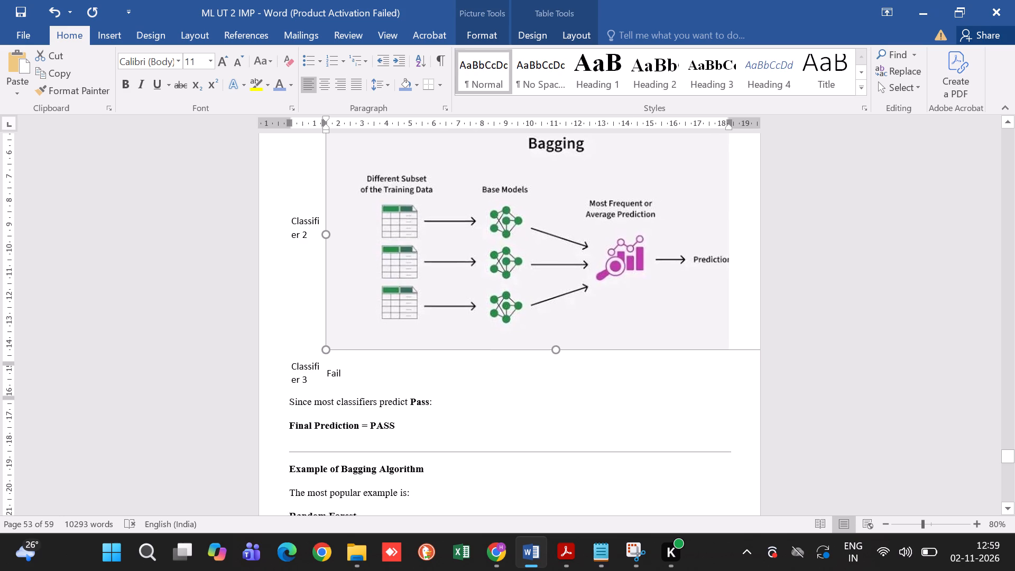
drag(353, 337, 480, 237)
scroll(480, 237, up, 1)
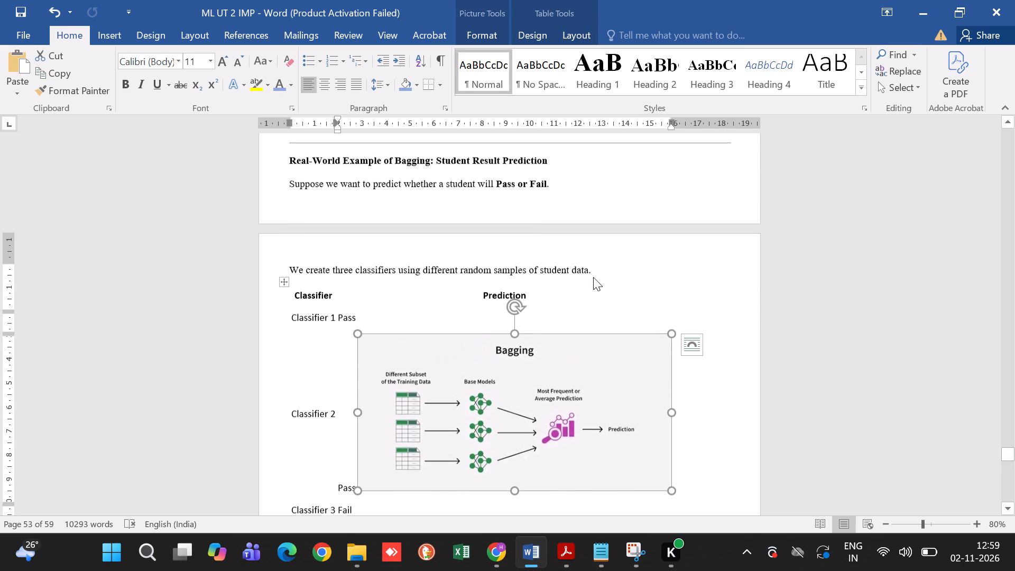
click(698, 347)
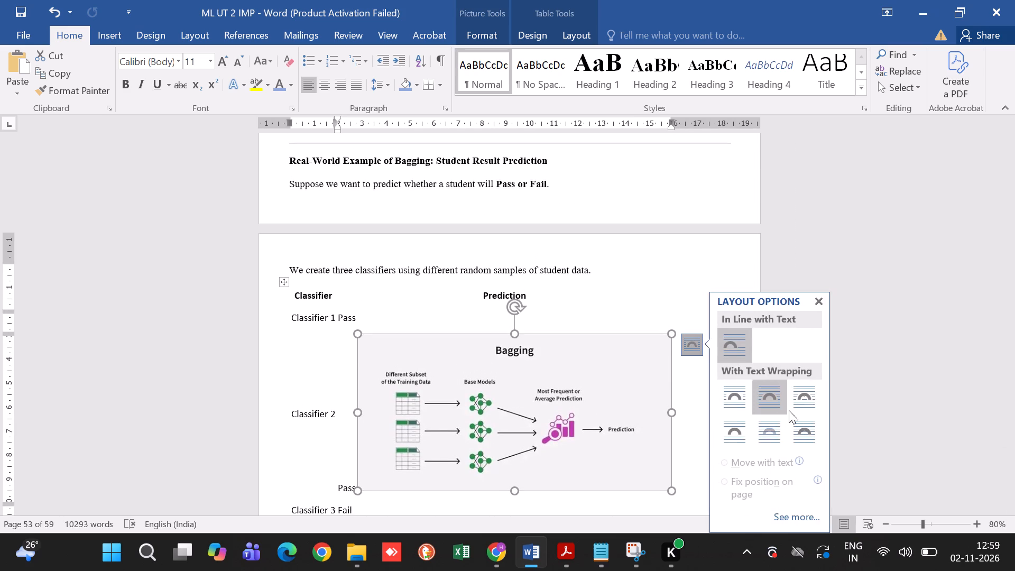
click(803, 407)
drag(557, 408, 597, 397)
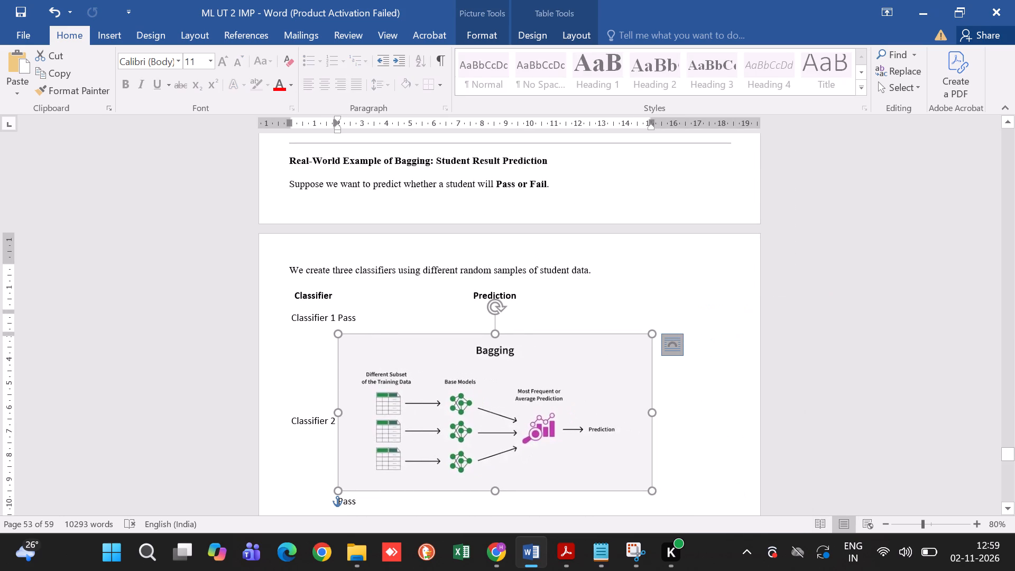
drag(597, 397, 662, 373)
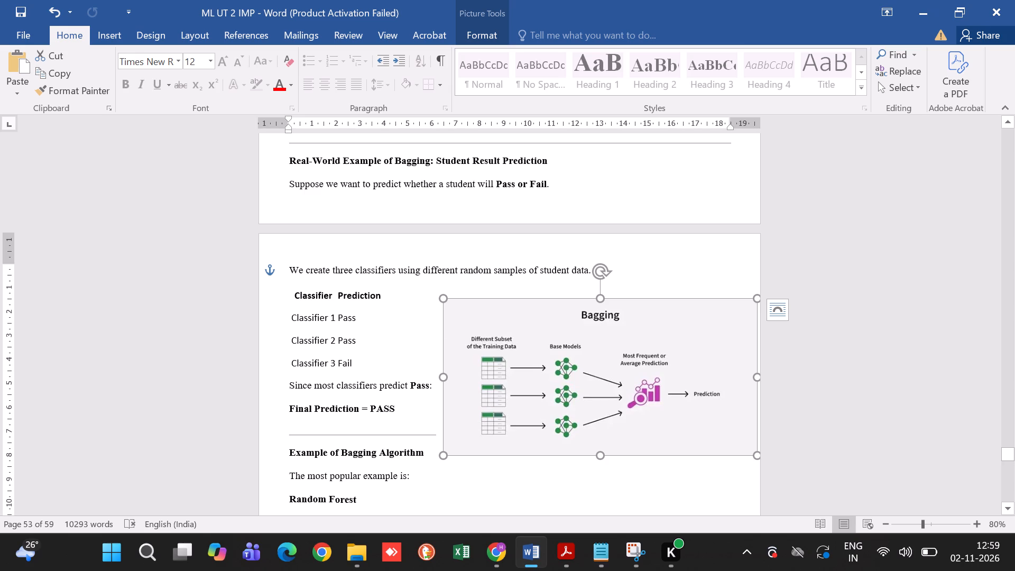
drag(442, 299, 491, 320)
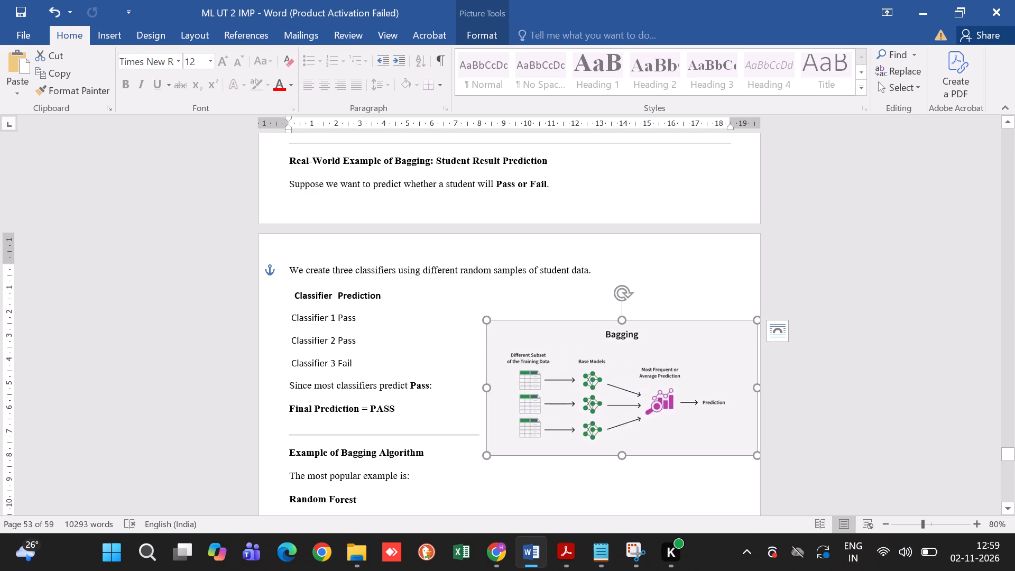
drag(571, 377, 577, 338)
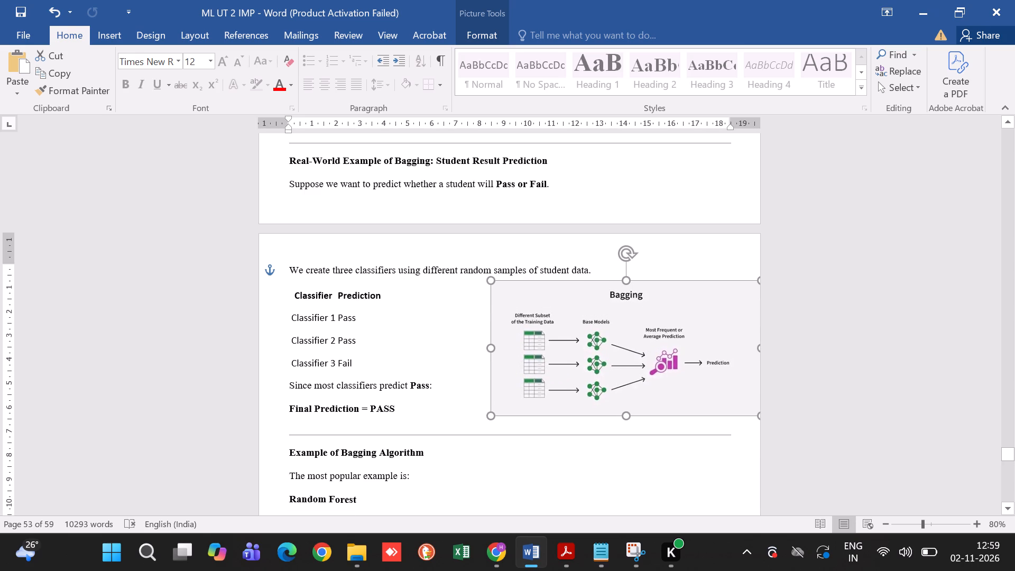
drag(577, 338, 577, 338)
Apply all borders to the entire Classifier/Prediction table in the Bagging student result example.
click(286, 284)
click(428, 263)
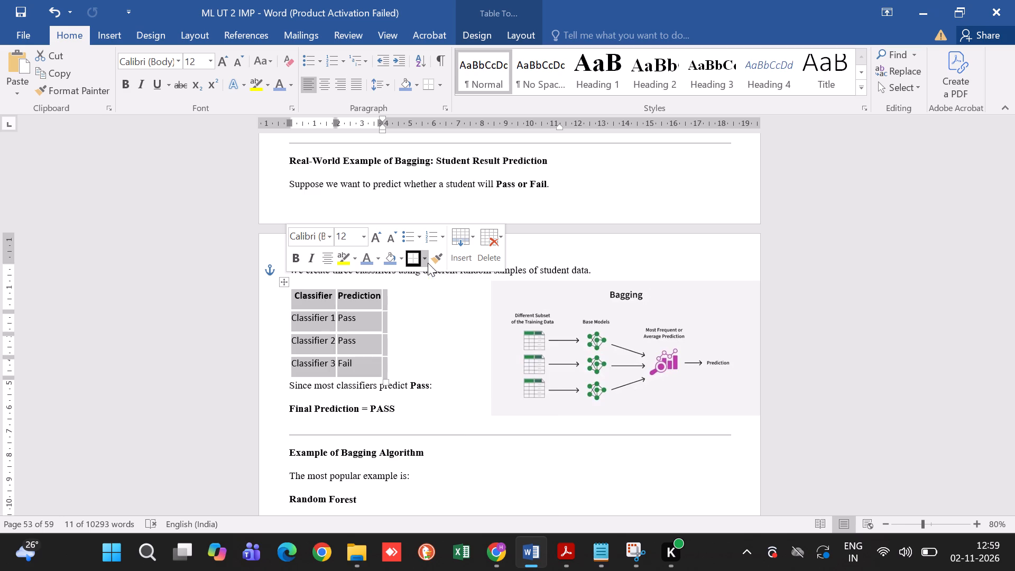
click(441, 355)
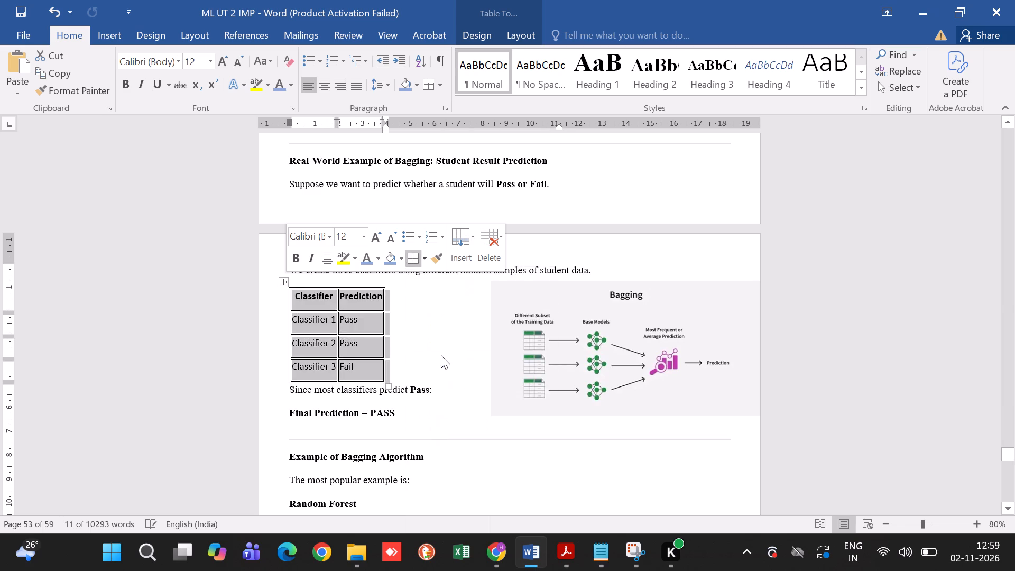
Copy the Ensemble Methods diagram (Bagging, Boosting, Stacking) from Google Images in Chrome and paste it into Word at Step 2: Find the Mistakes.
scroll(441, 355, up, 1)
scroll(441, 355, down, 1)
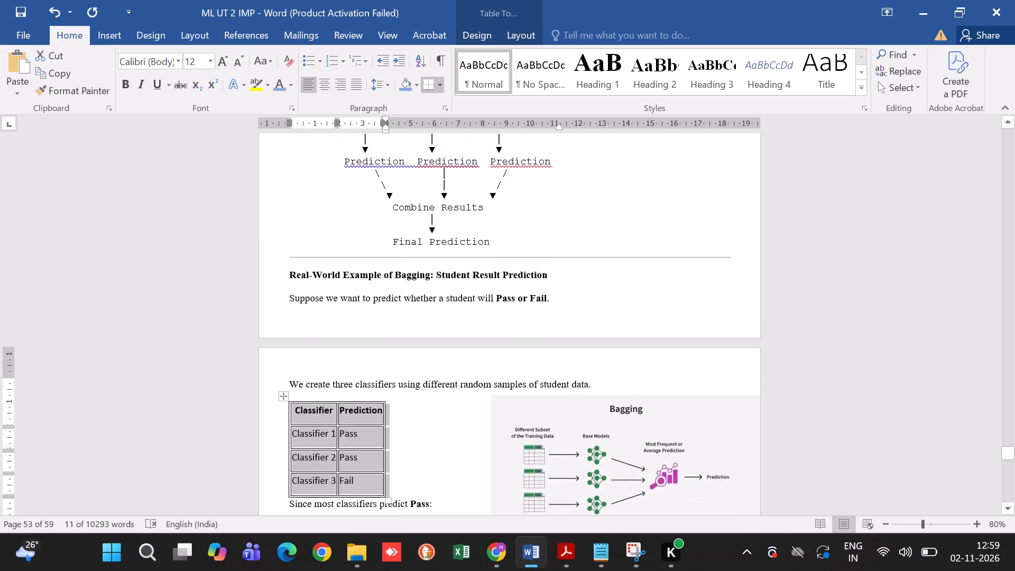
scroll(441, 355, down, 1)
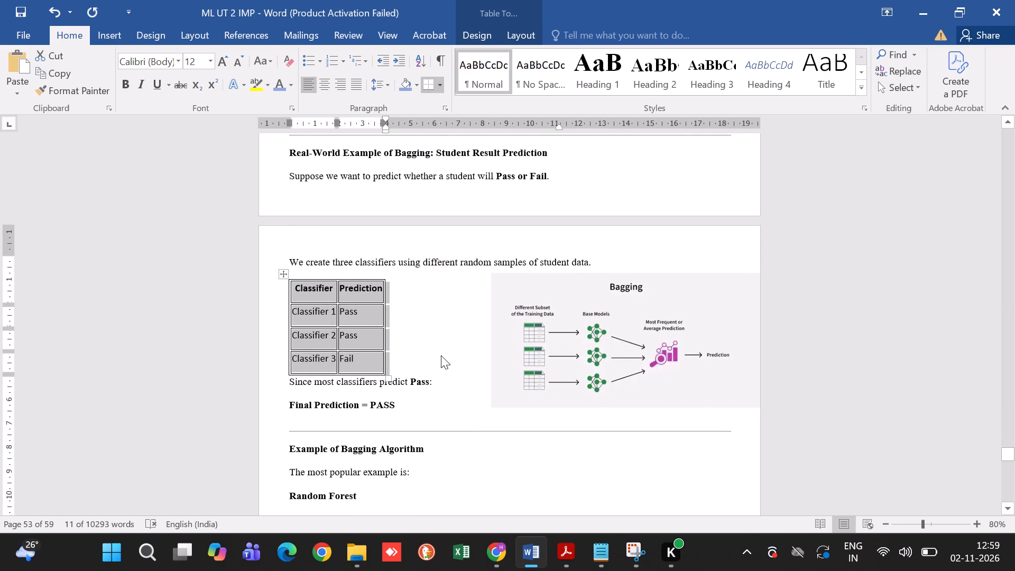
scroll(441, 355, down, 3)
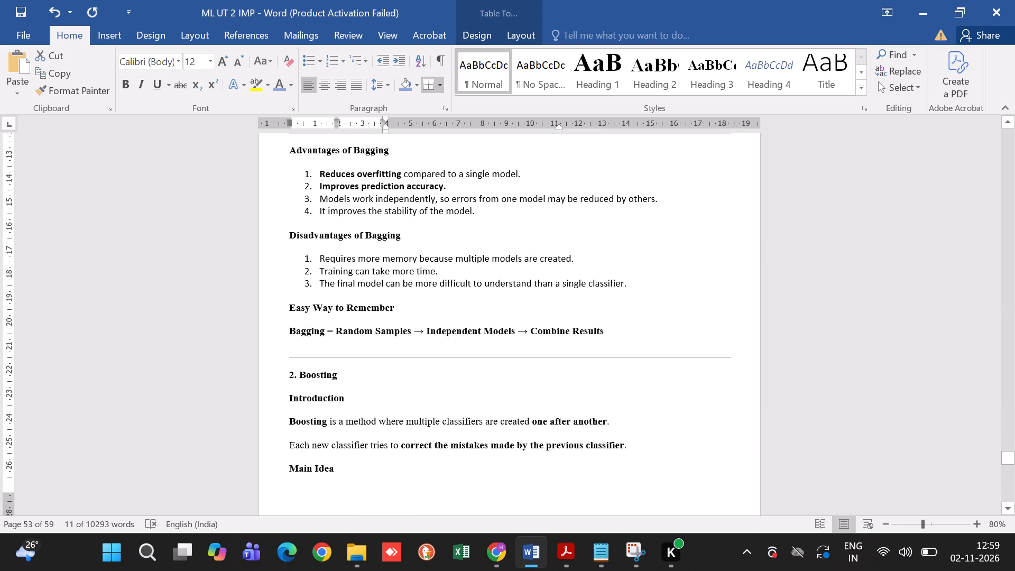
scroll(441, 355, down, 3)
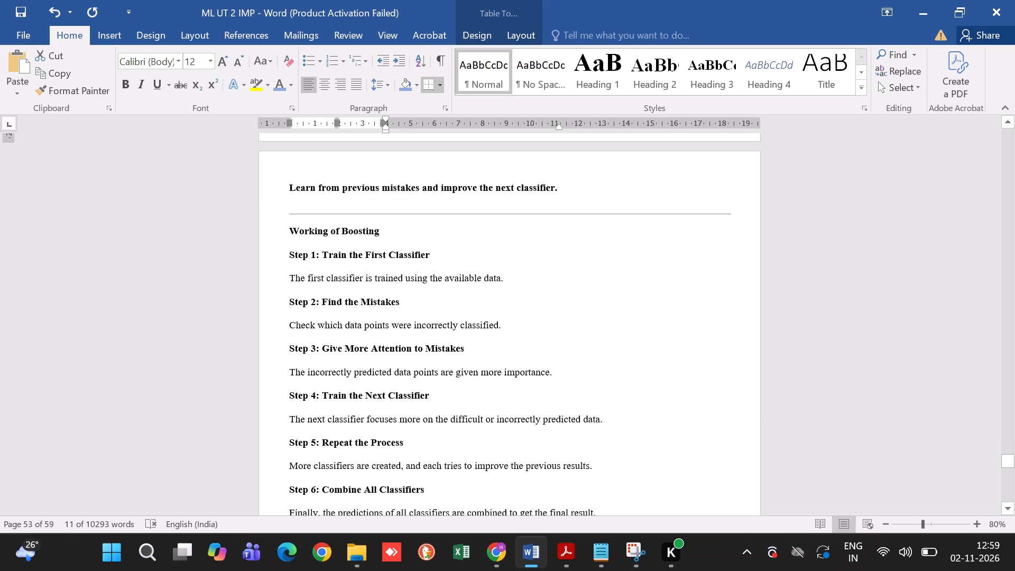
click(506, 554)
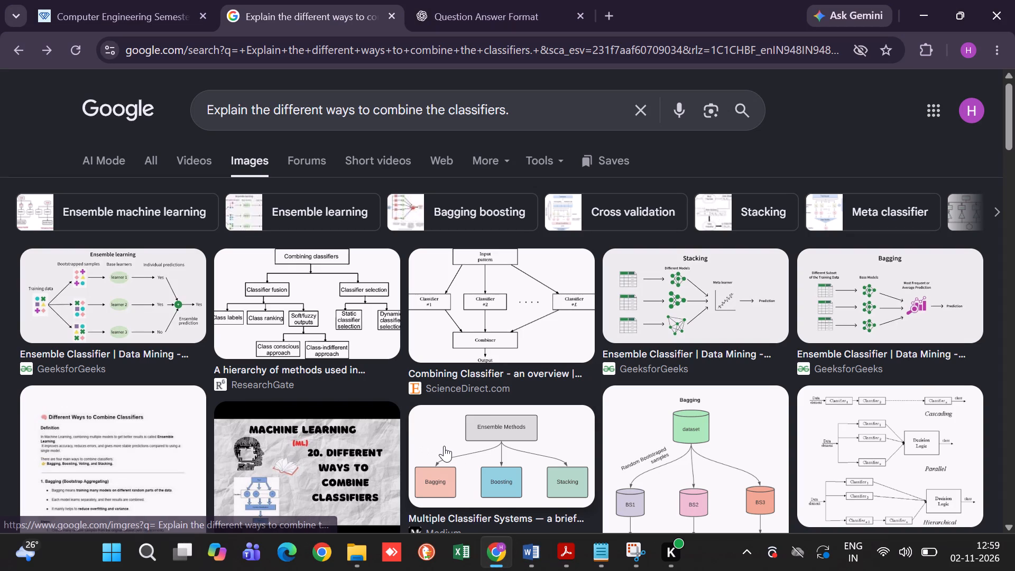
right_click(444, 446)
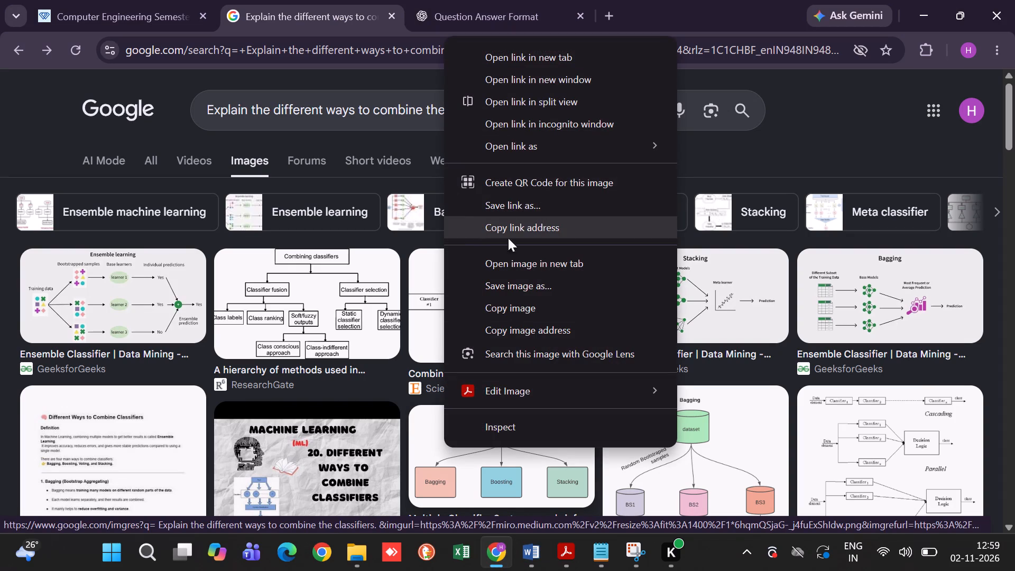
click(513, 309)
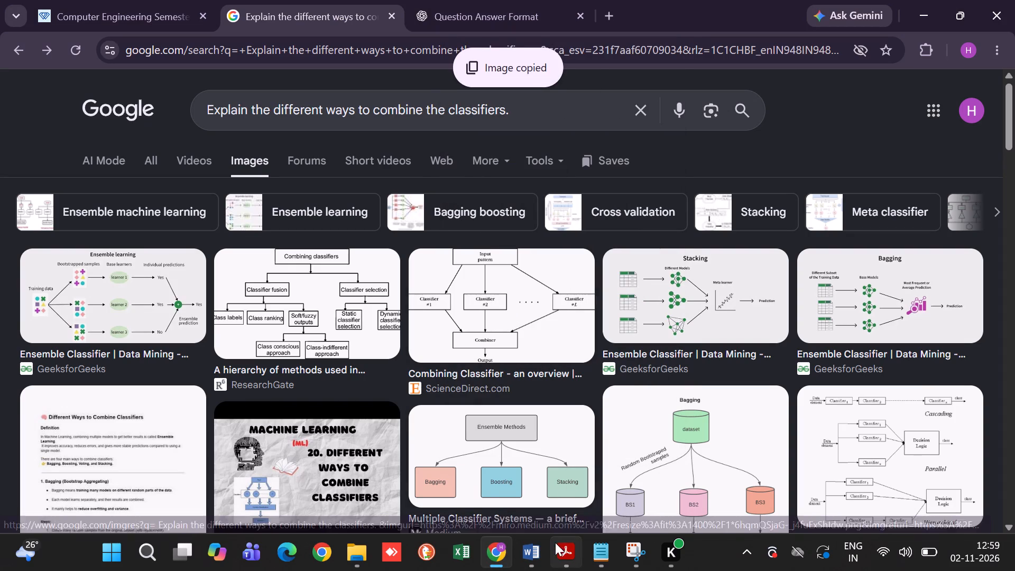
click(519, 559)
click(573, 298)
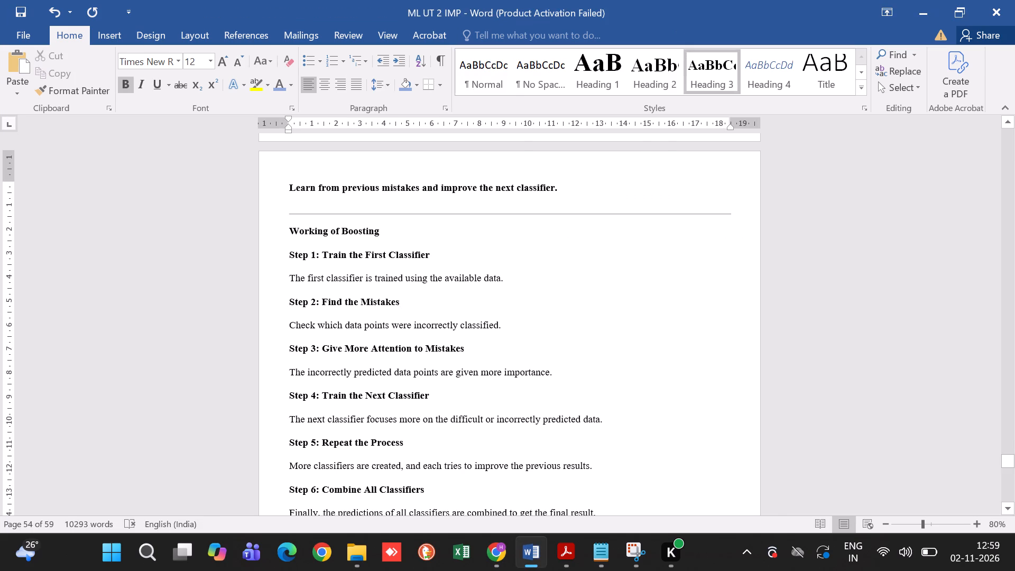
key(ctrl+v)
Shrink the Ensemble Methods diagram, apply Through text wrapping, and place it beside the Working of Boosting heading at the page's right edge.
click(547, 328)
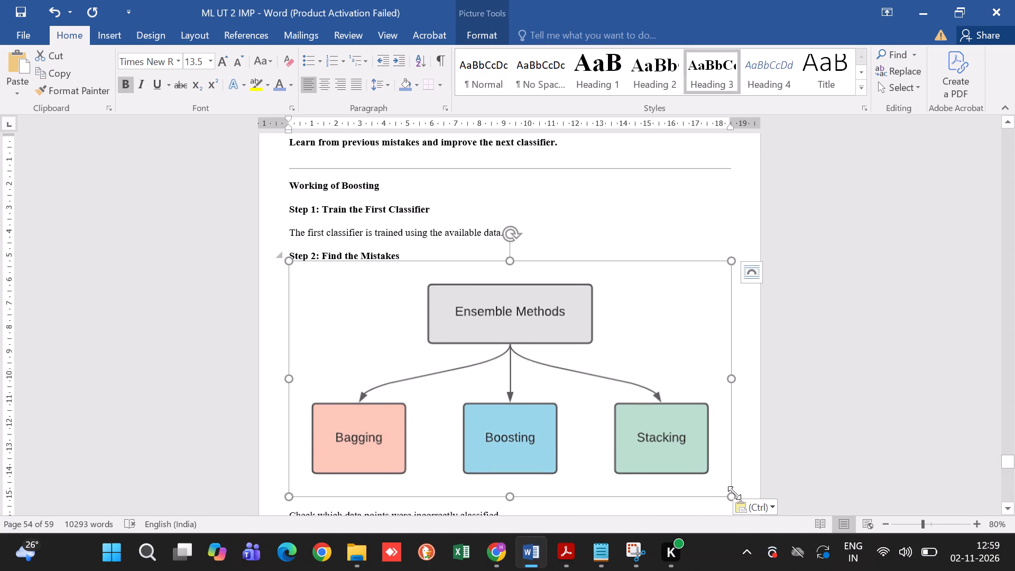
drag(731, 495, 580, 349)
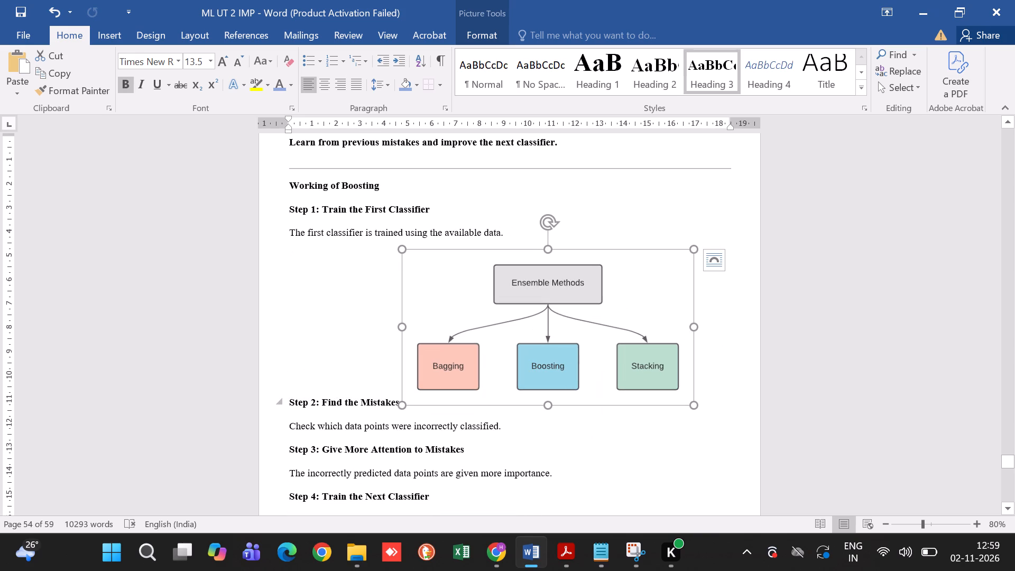
click(721, 262)
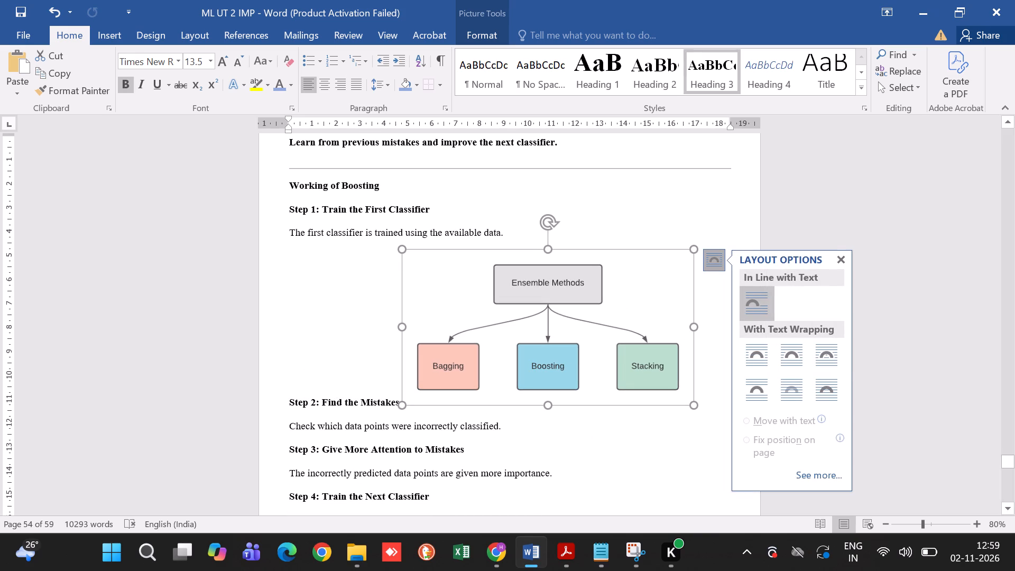
click(831, 357)
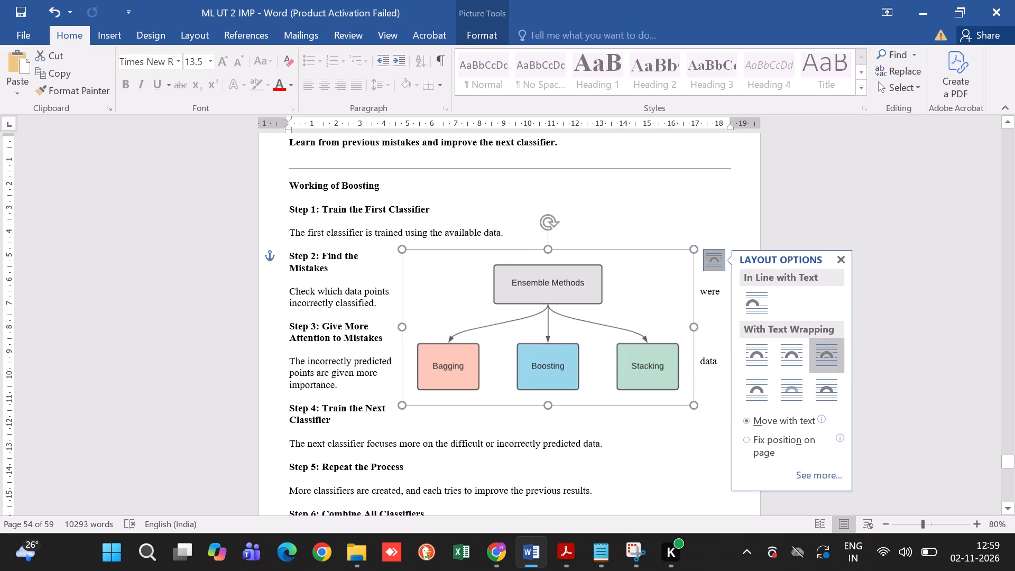
drag(400, 409, 496, 357)
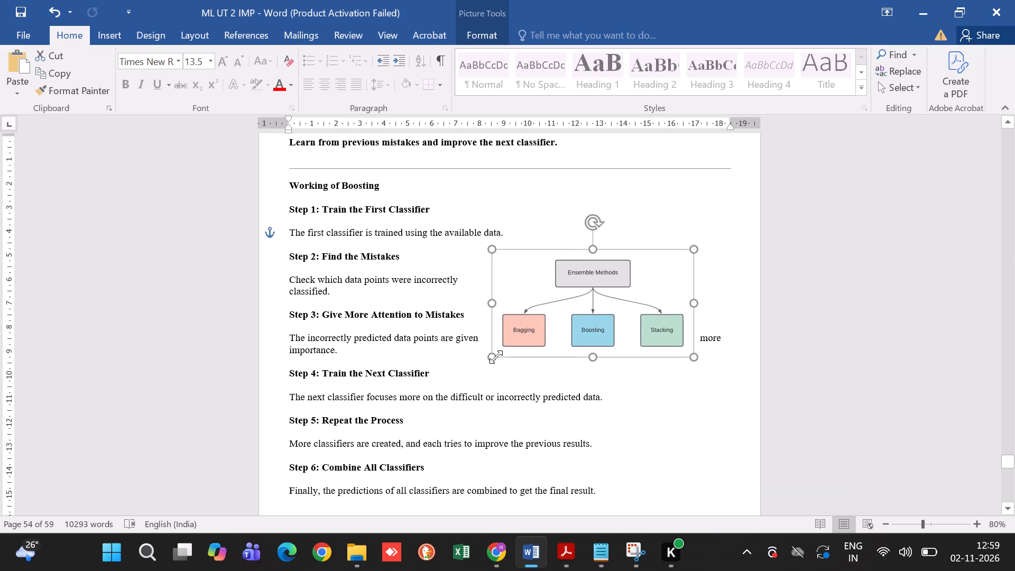
drag(595, 331, 653, 253)
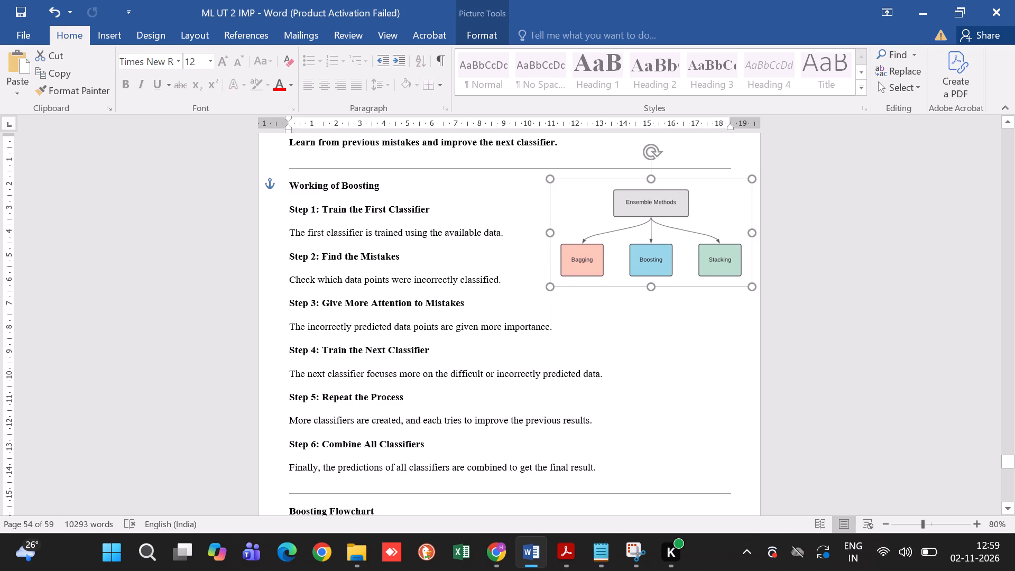
drag(653, 253, 647, 171)
drag(648, 186, 652, 208)
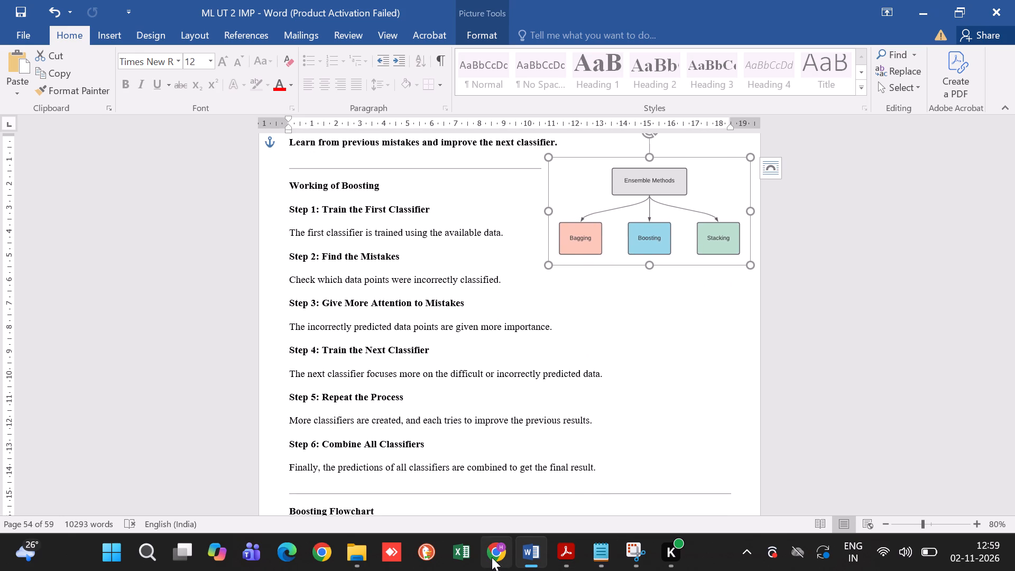
Copy the GeeksforGeeks Ensemble learning diagram from Google Images in Chrome and paste it into the Word Boosting Flowchart, between Training Data and Classifier 1.
click(492, 557)
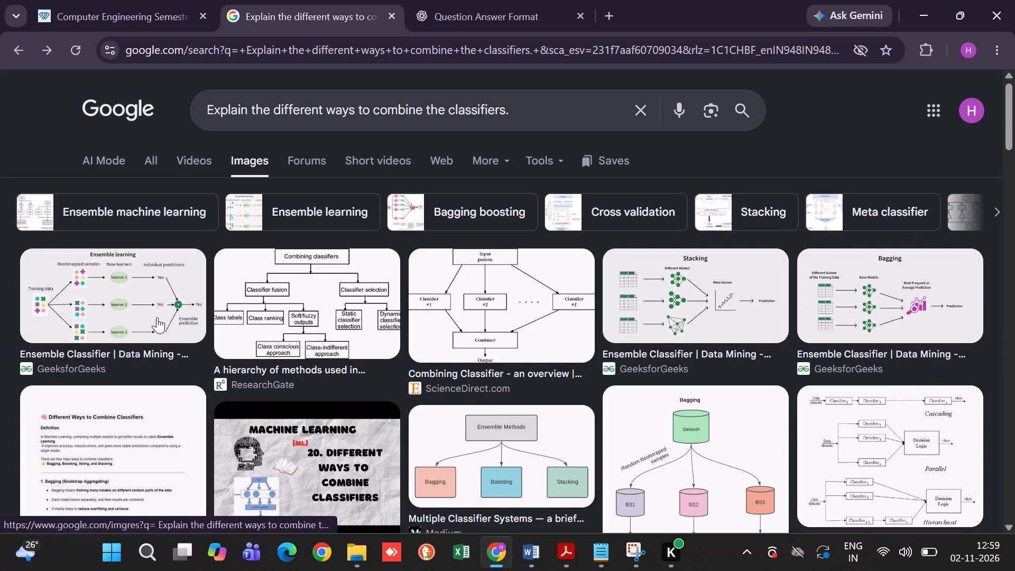
right_click(142, 308)
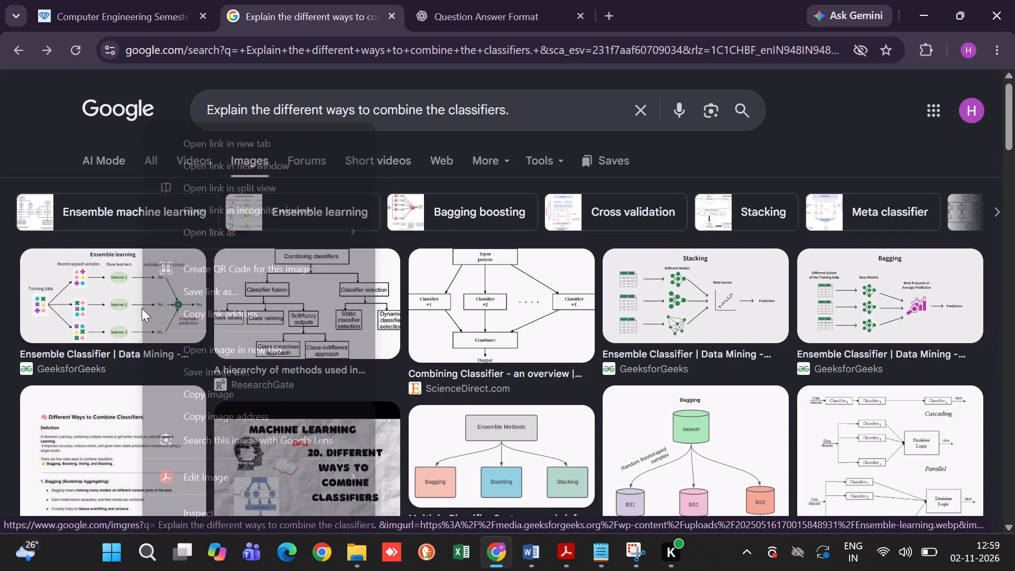
click(172, 388)
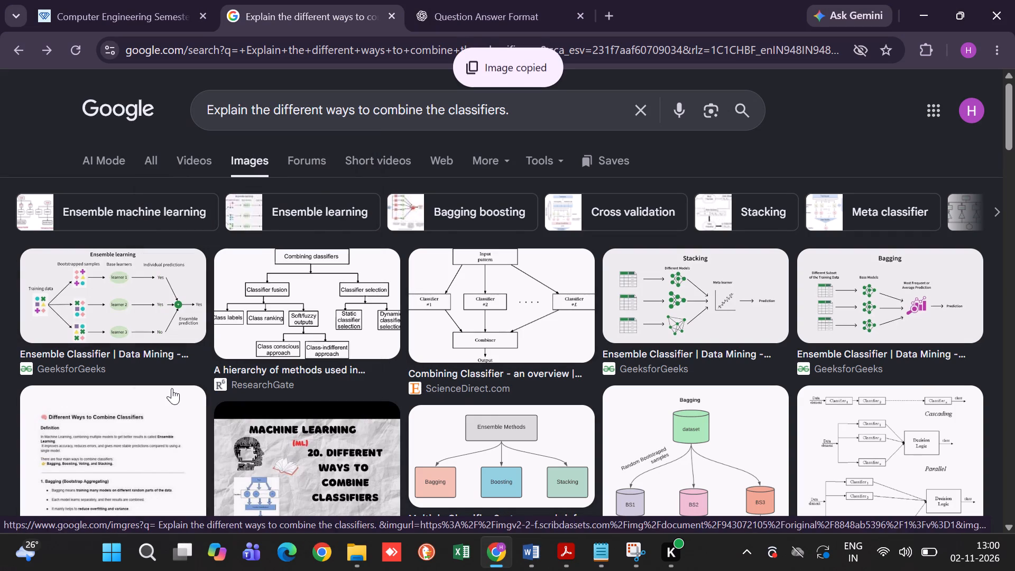
click(540, 565)
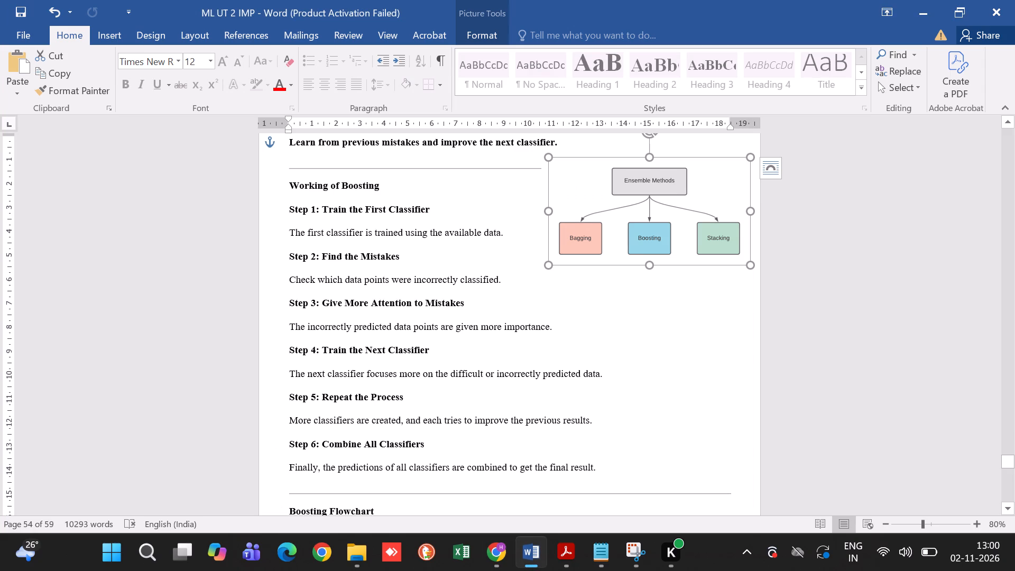
scroll(529, 446, down, 3)
scroll(529, 446, up, 1)
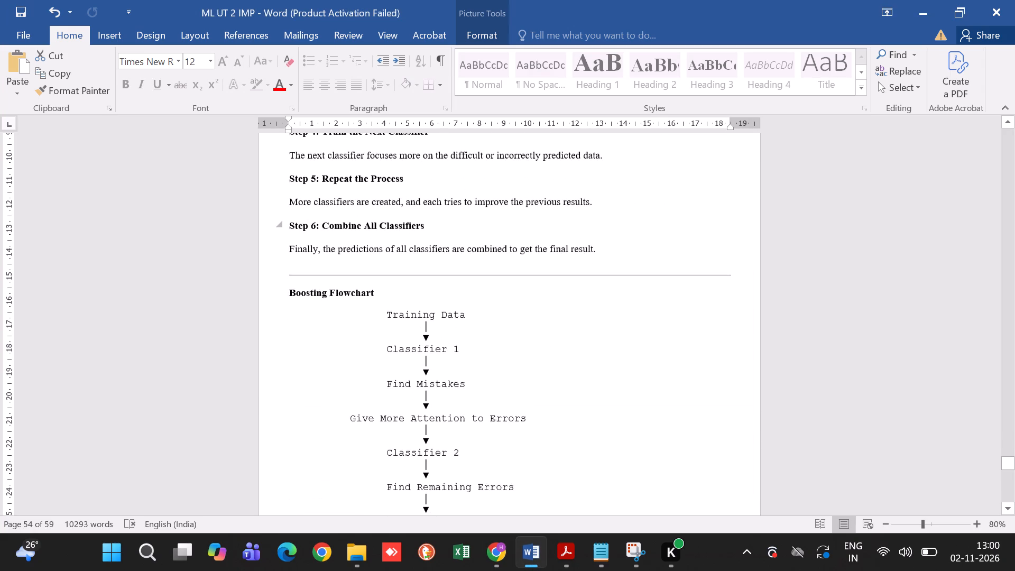
click(476, 343)
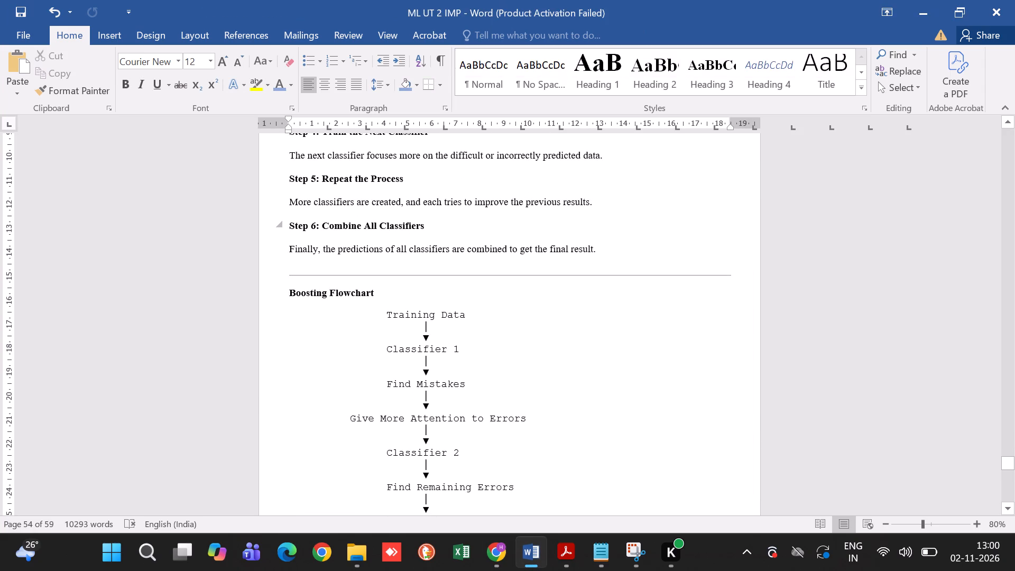
key(ctrl+v)
Shrink the Ensemble learning diagram, apply Through text wrapping, and place it beside the top of the Boosting Flowchart at the page's right edge.
click(494, 376)
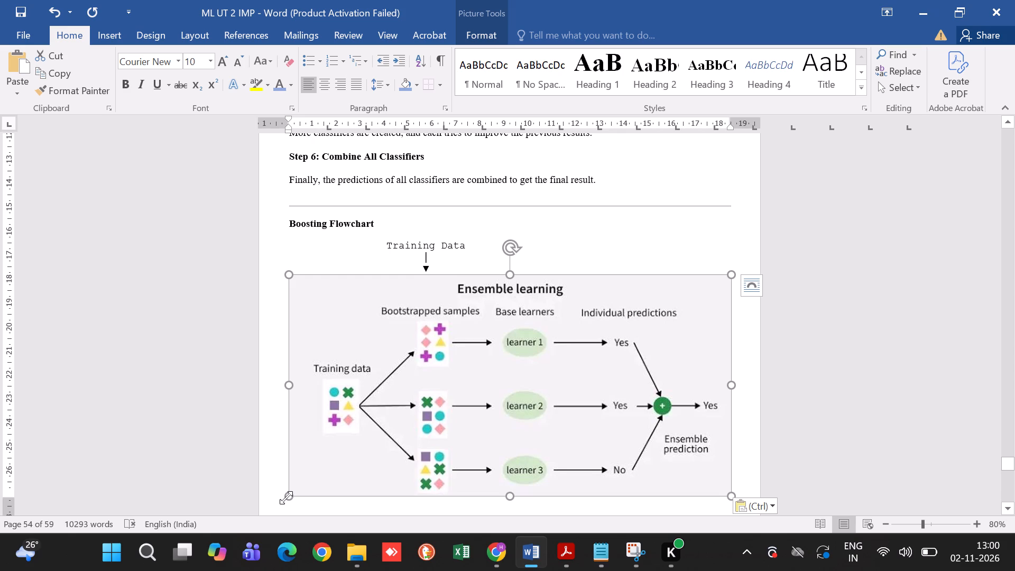
drag(286, 498, 443, 407)
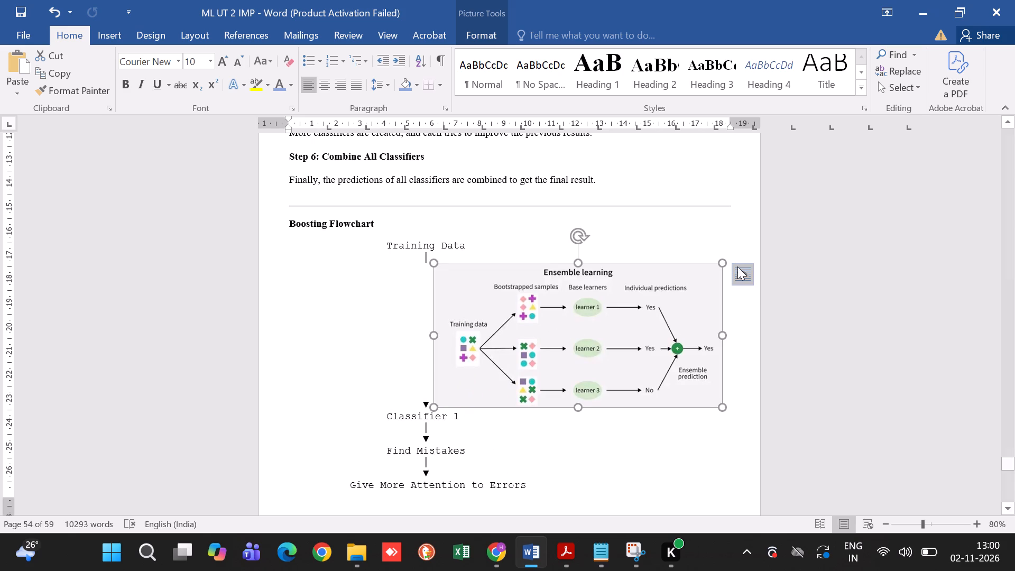
click(738, 269)
click(854, 365)
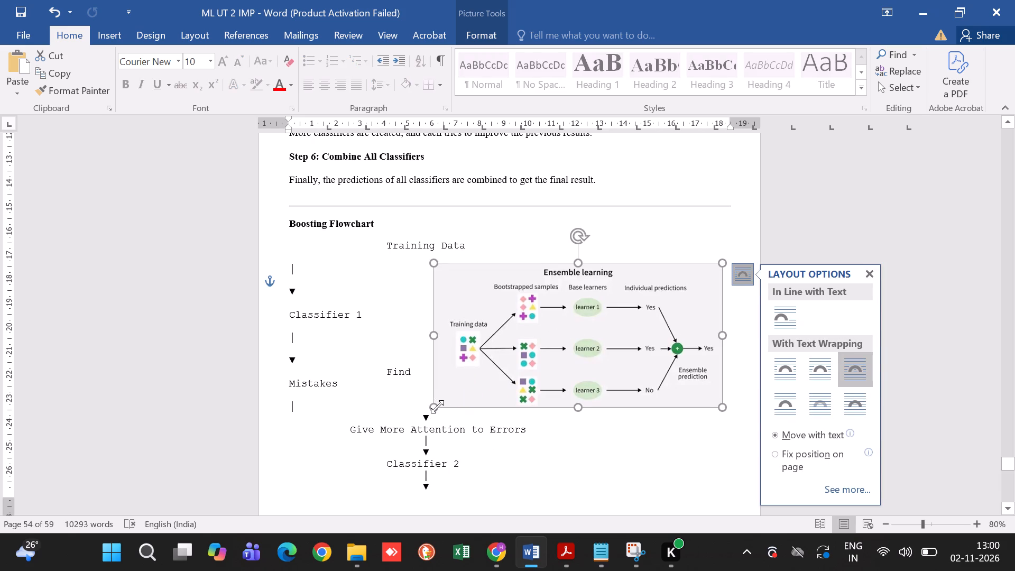
drag(437, 407, 495, 366)
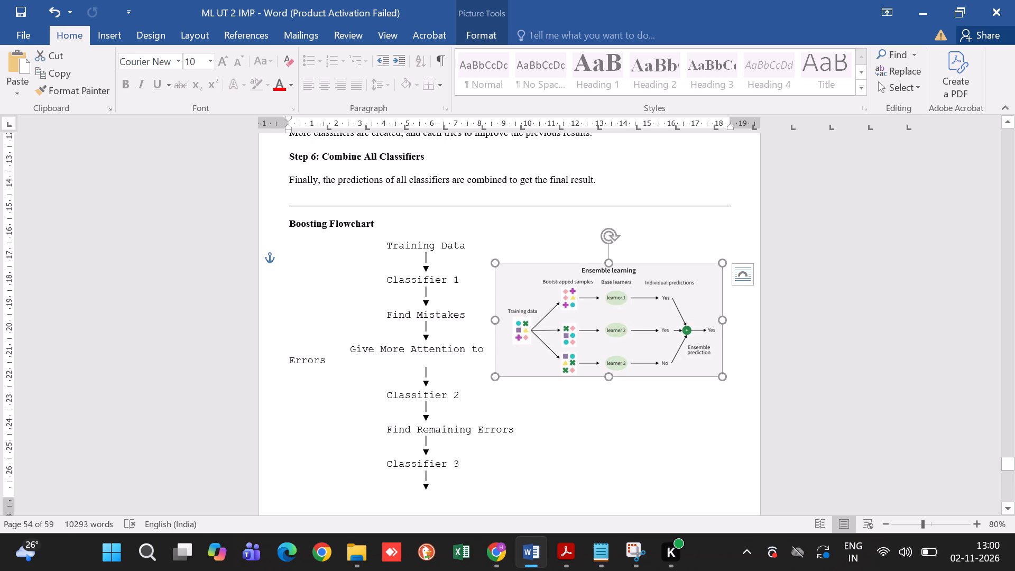
drag(625, 317, 660, 264)
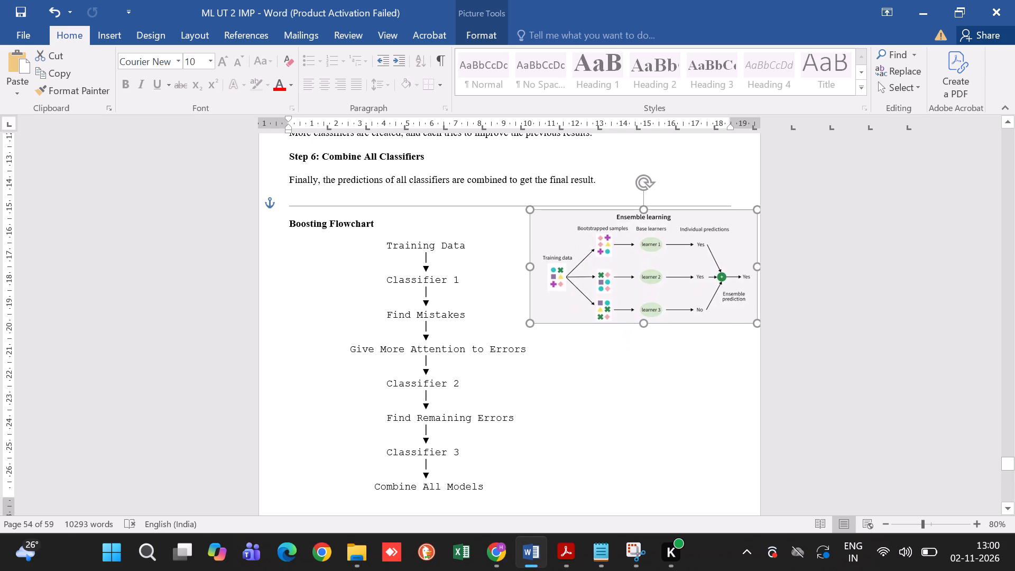
drag(660, 264, 668, 268)
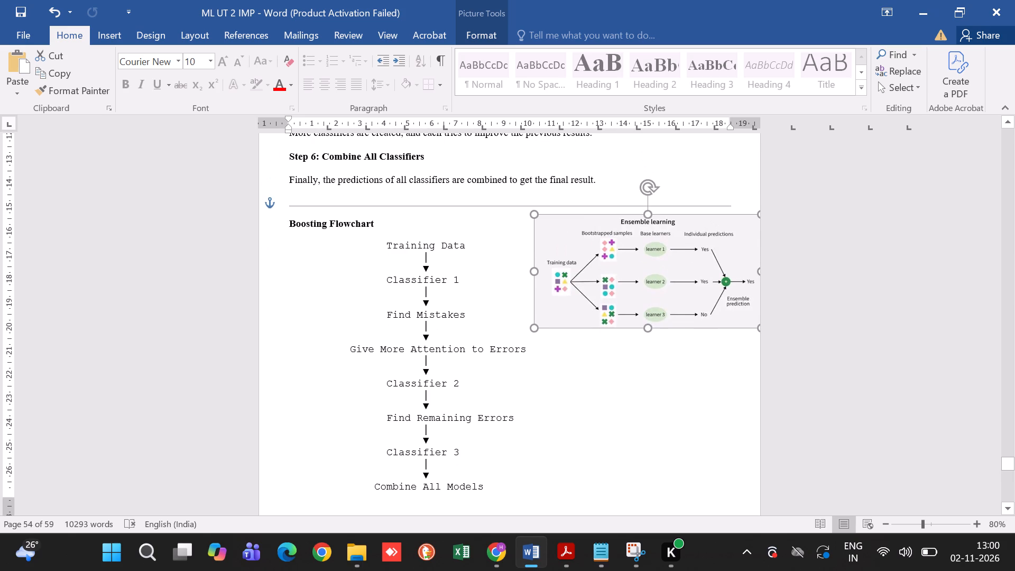
drag(668, 268, 662, 255)
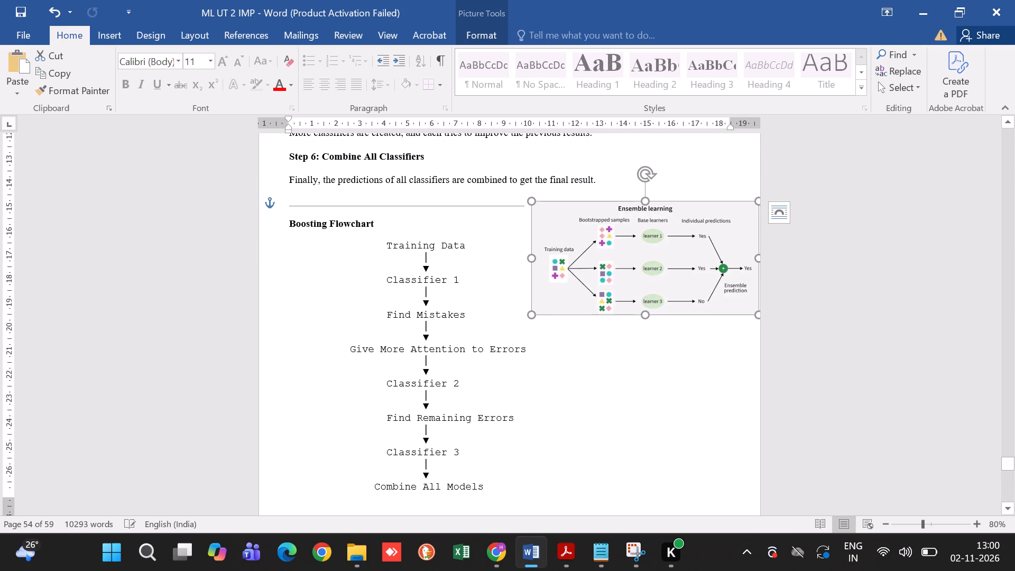
Copy Medium's Bagging diagram (dataset, BS1–BS3, Combine, Prediction) from Google Images in Chrome and paste it into Word after Find Remaining Errors in the Boosting Flowchart.
click(503, 555)
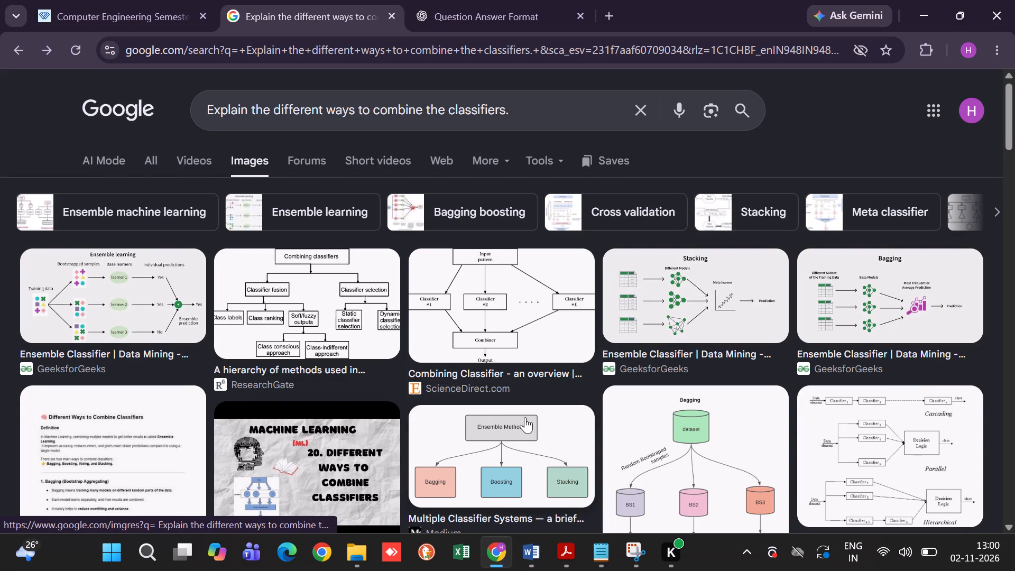
scroll(525, 417, down, 3)
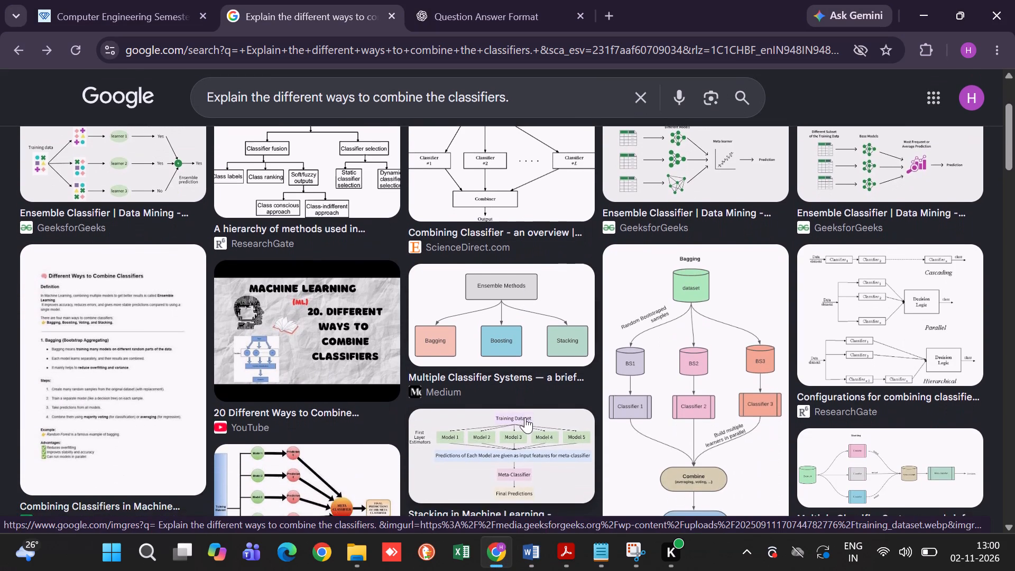
scroll(525, 417, down, 1)
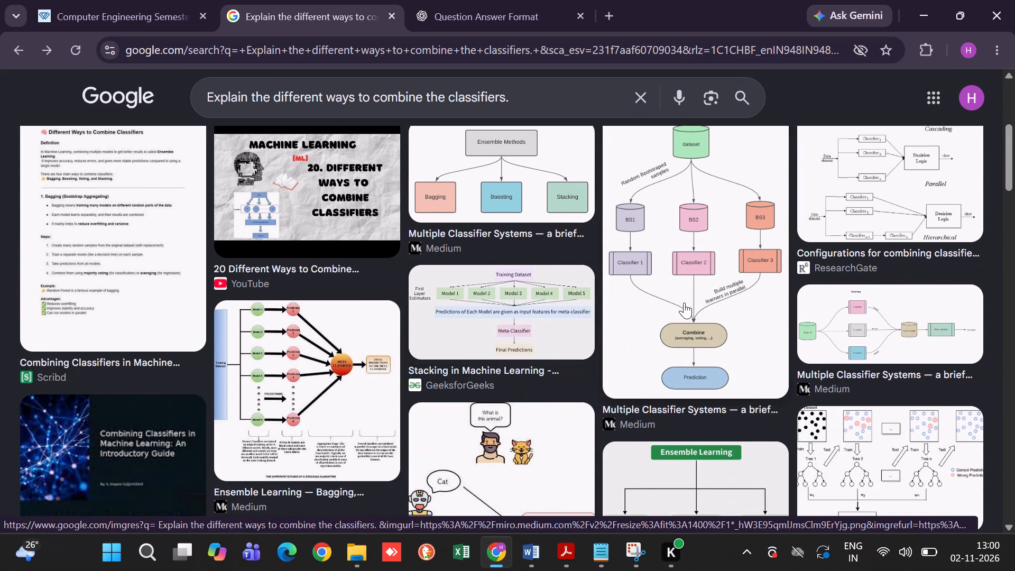
click(680, 309)
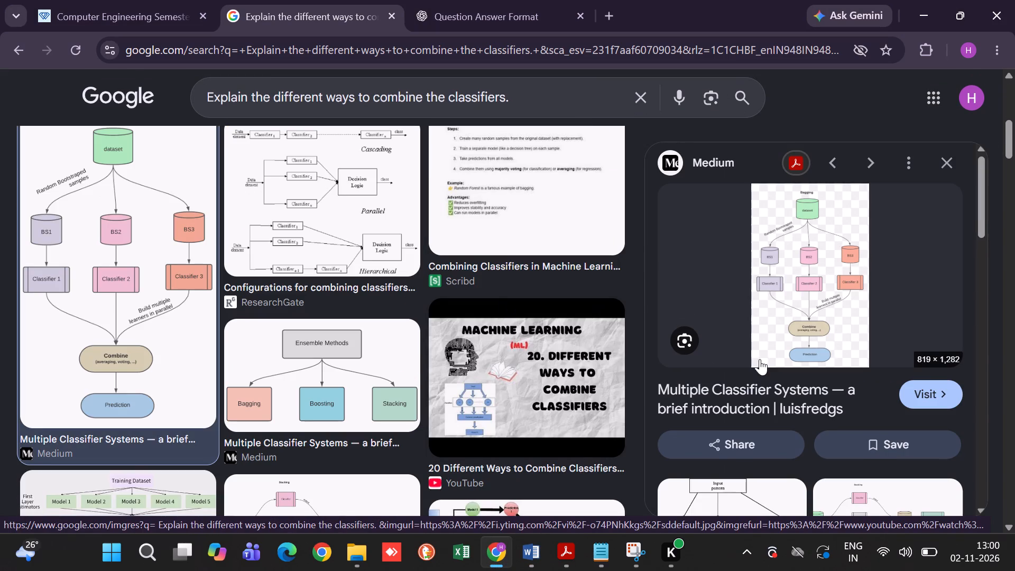
right_click(786, 317)
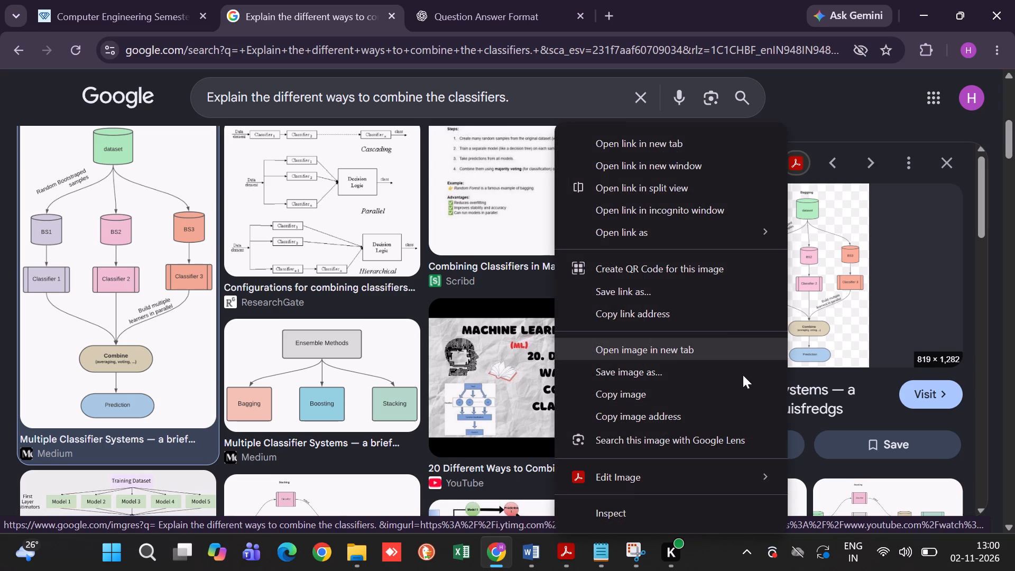
click(705, 386)
scroll(476, 345, down, 2)
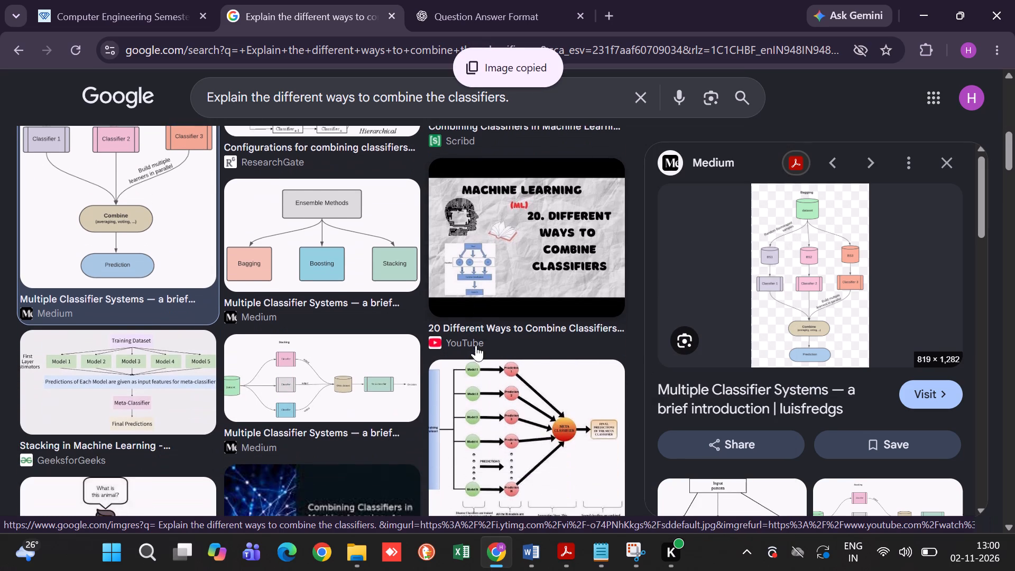
scroll(476, 345, down, 5)
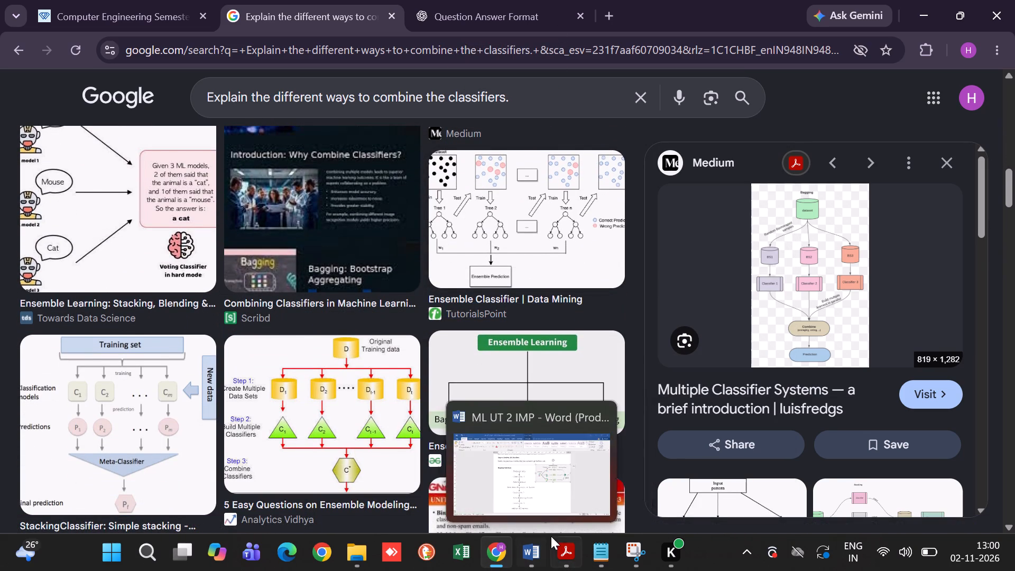
click(539, 544)
scroll(606, 338, down, 1)
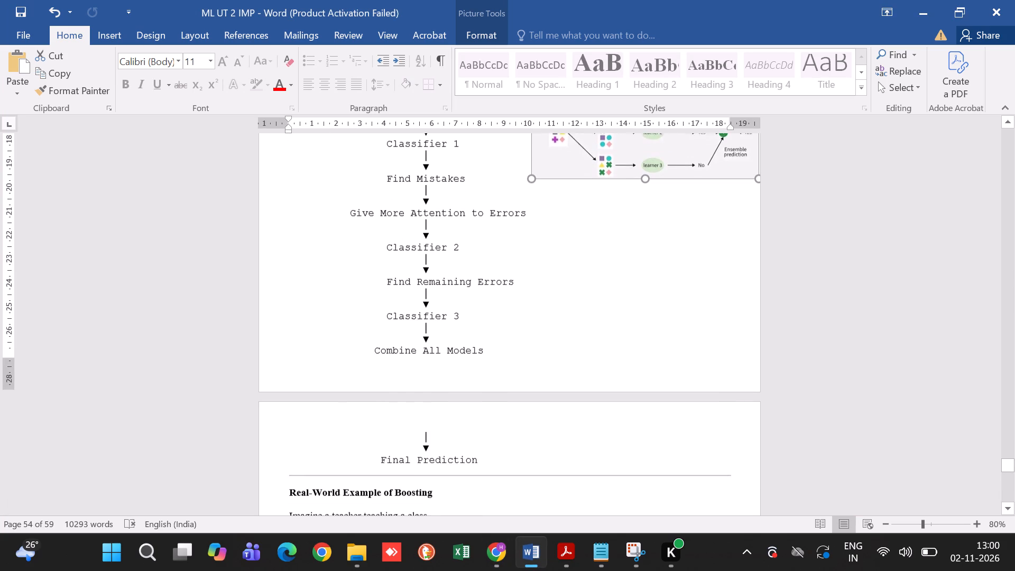
scroll(606, 338, down, 1)
click(536, 263)
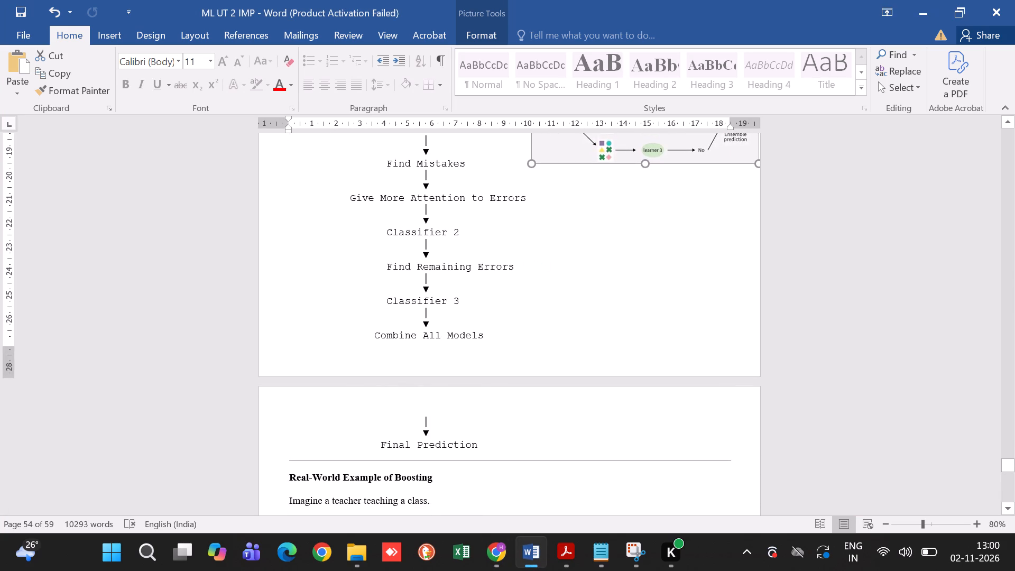
key(ctrl+v)
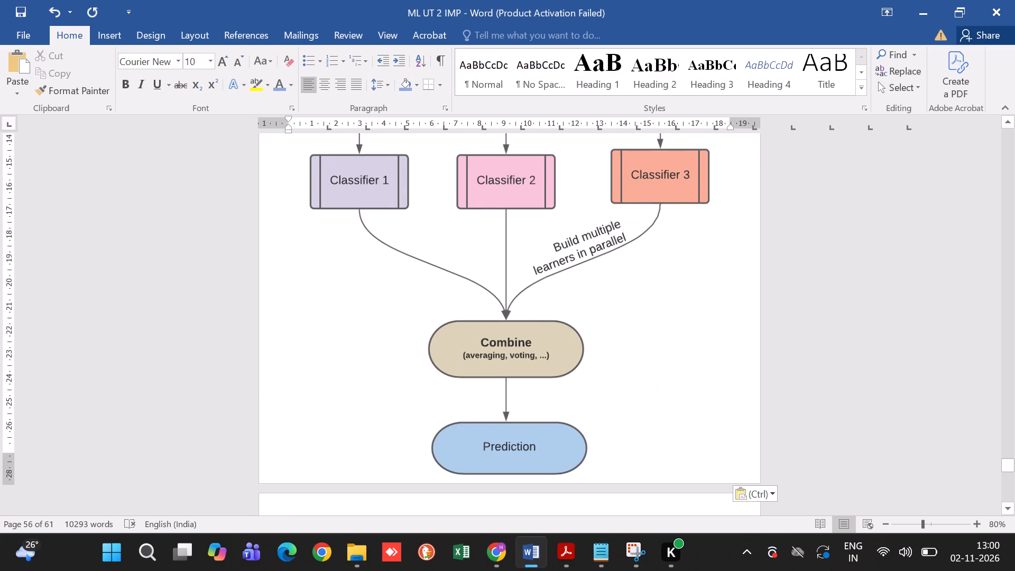
Shrink the pasted Bagging diagram proportionally to about 6 cm wide.
click(543, 318)
scroll(706, 430, up, 1)
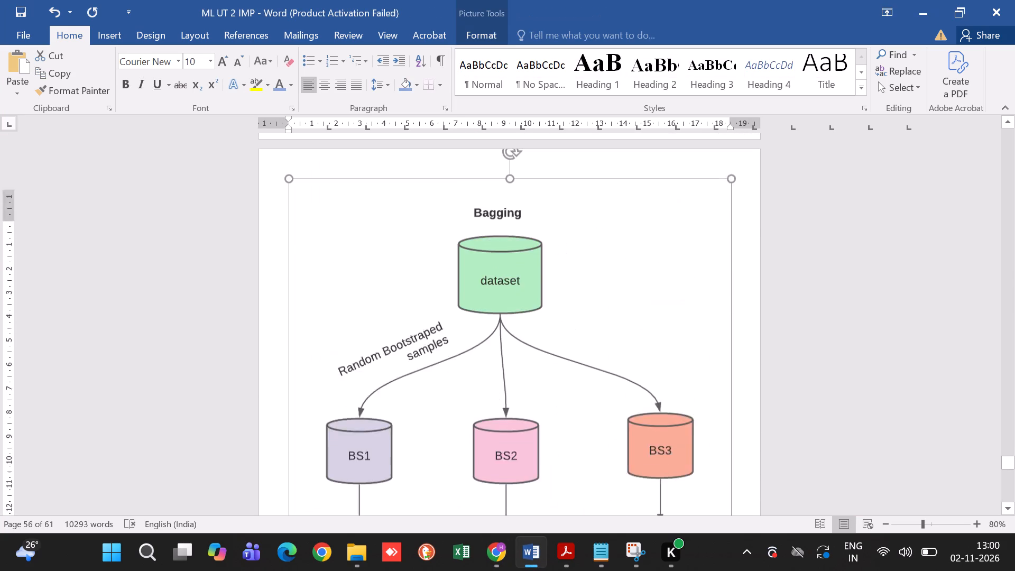
scroll(706, 430, up, 2)
drag(733, 258, 715, 285)
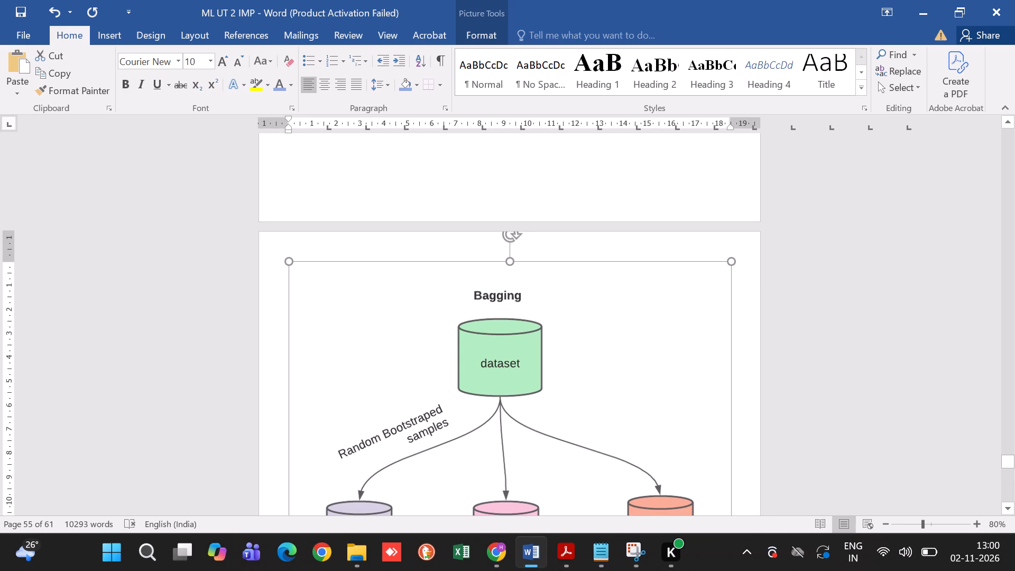
drag(715, 285, 546, 527)
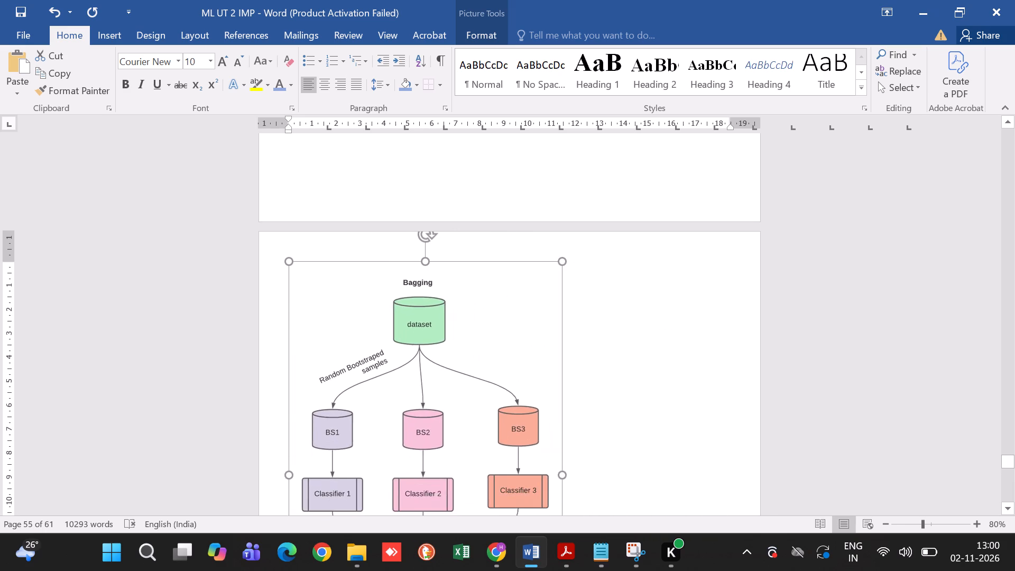
drag(546, 527, 533, 535)
scroll(547, 373, up, 1)
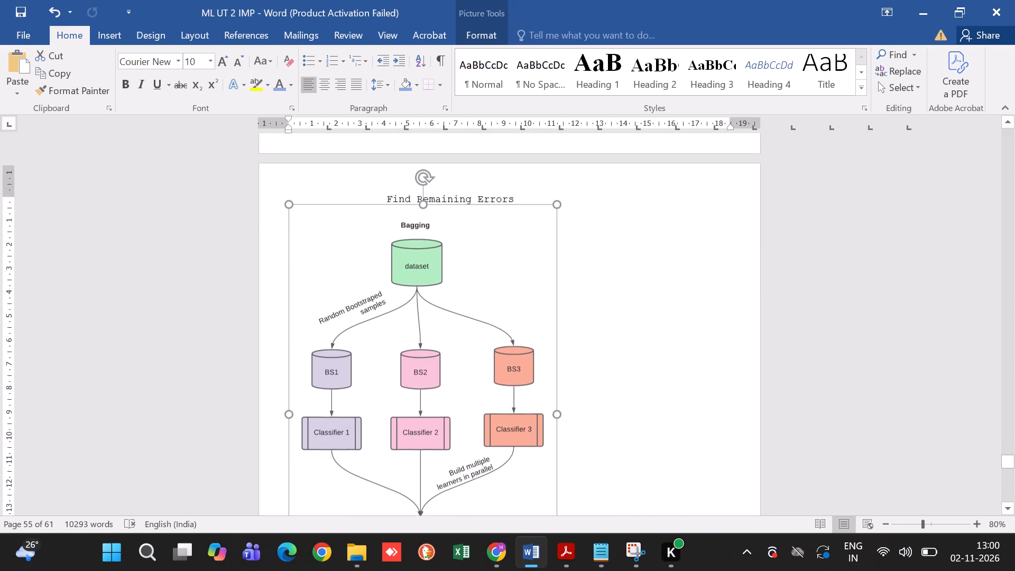
drag(556, 207, 468, 318)
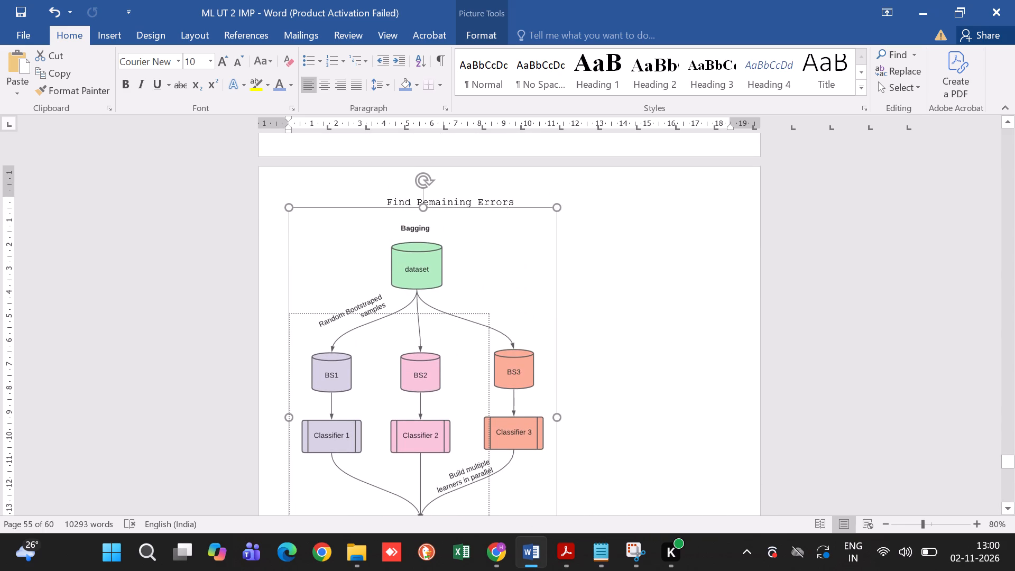
drag(468, 318, 445, 366)
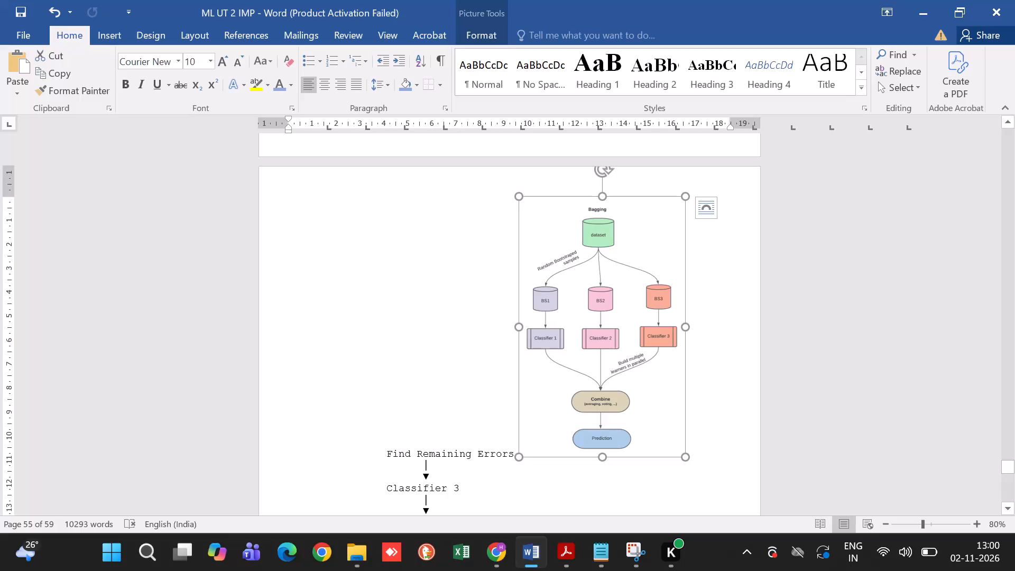
drag(518, 196, 585, 229)
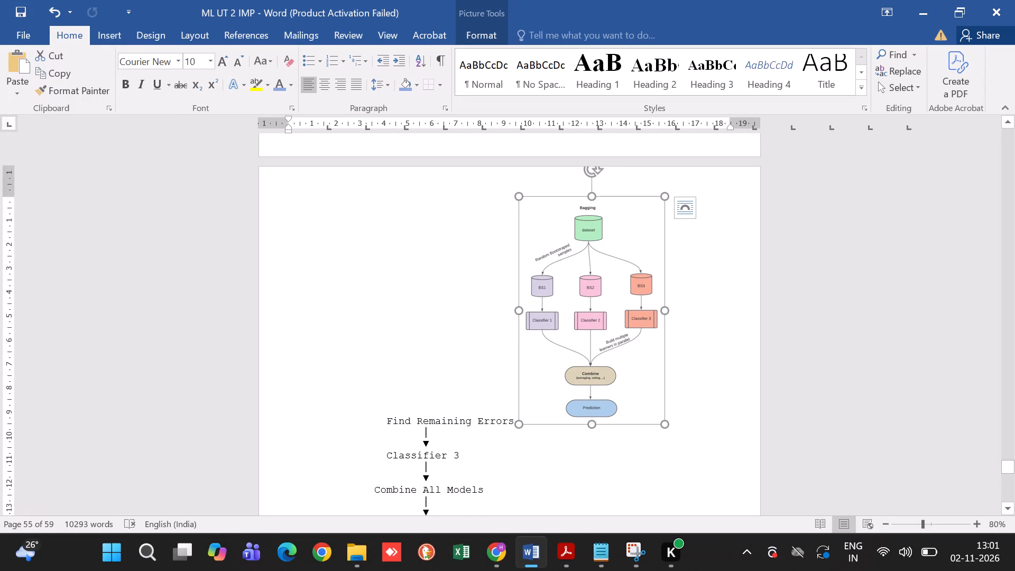
Apply Through text wrapping to the Bagging diagram and place it beside Final Prediction and Real-World Example of Boosting, near the page's right edge.
click(686, 208)
click(790, 294)
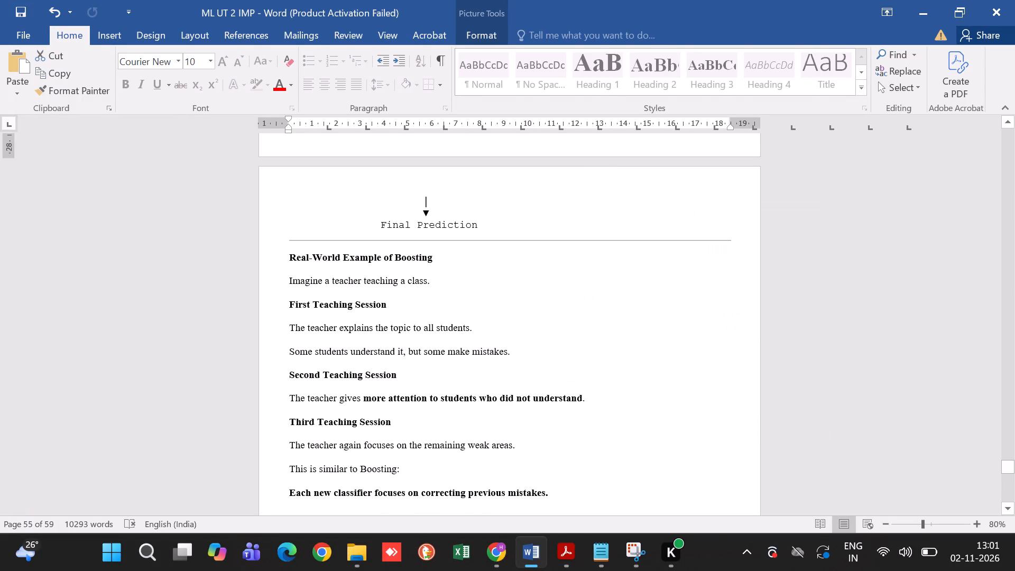
scroll(575, 289, up, 4)
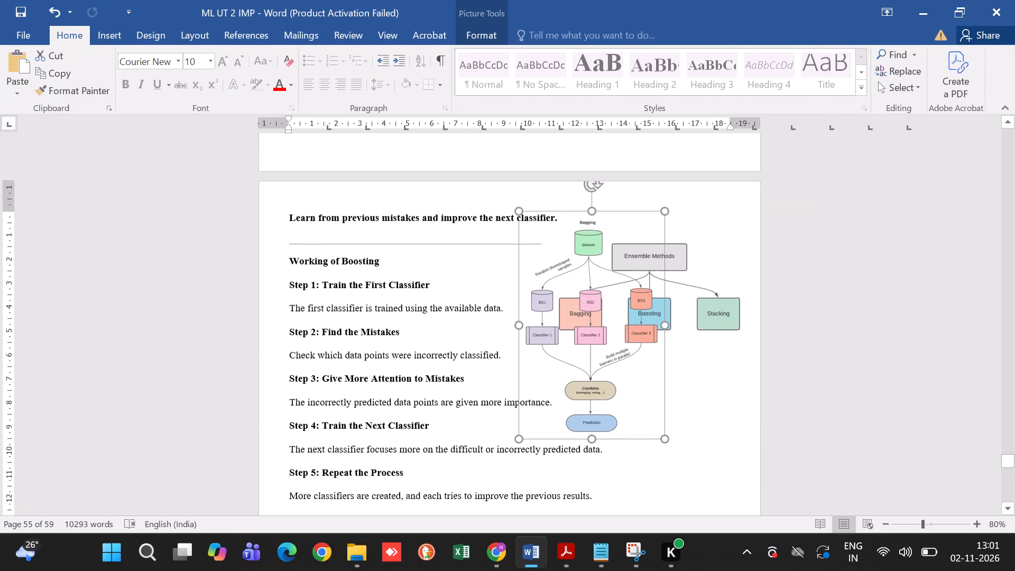
scroll(575, 289, down, 1)
drag(588, 274, 602, 470)
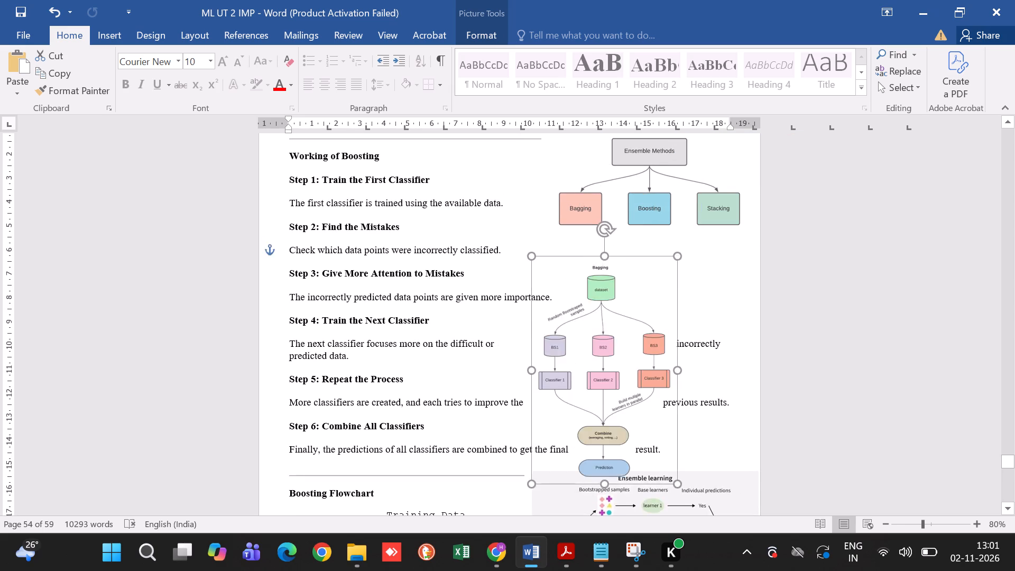
drag(602, 470, 598, 473)
scroll(598, 473, down, 2)
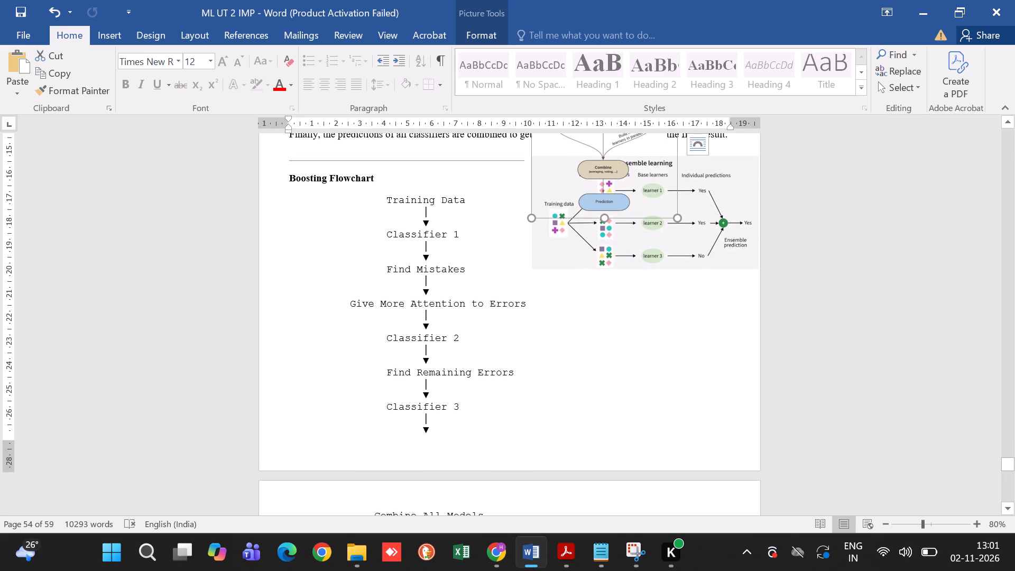
drag(599, 169, 629, 401)
scroll(629, 401, down, 1)
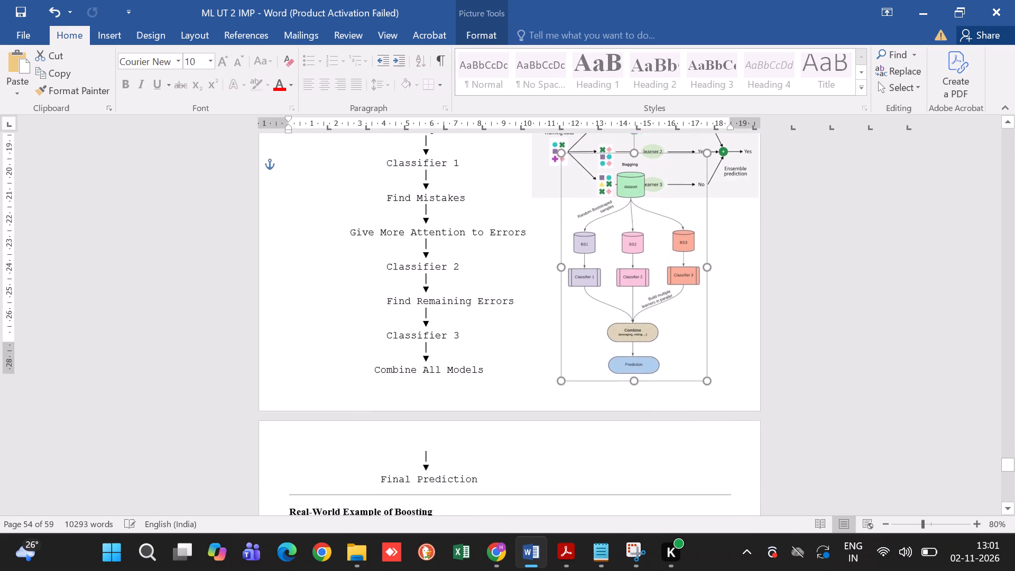
scroll(629, 401, down, 1)
drag(652, 209, 659, 443)
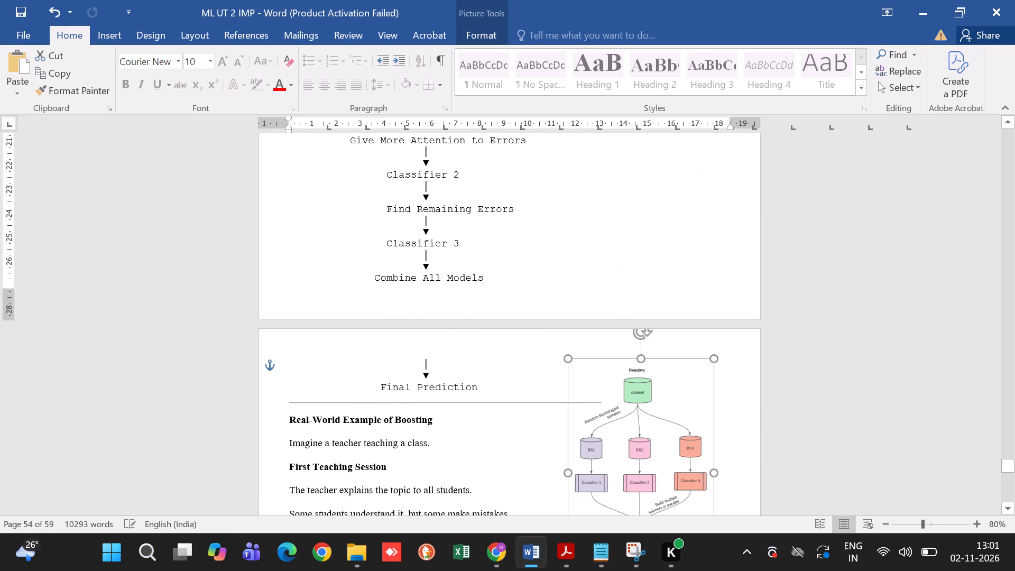
drag(659, 443, 658, 437)
scroll(658, 437, right, 1)
scroll(658, 437, up, 1)
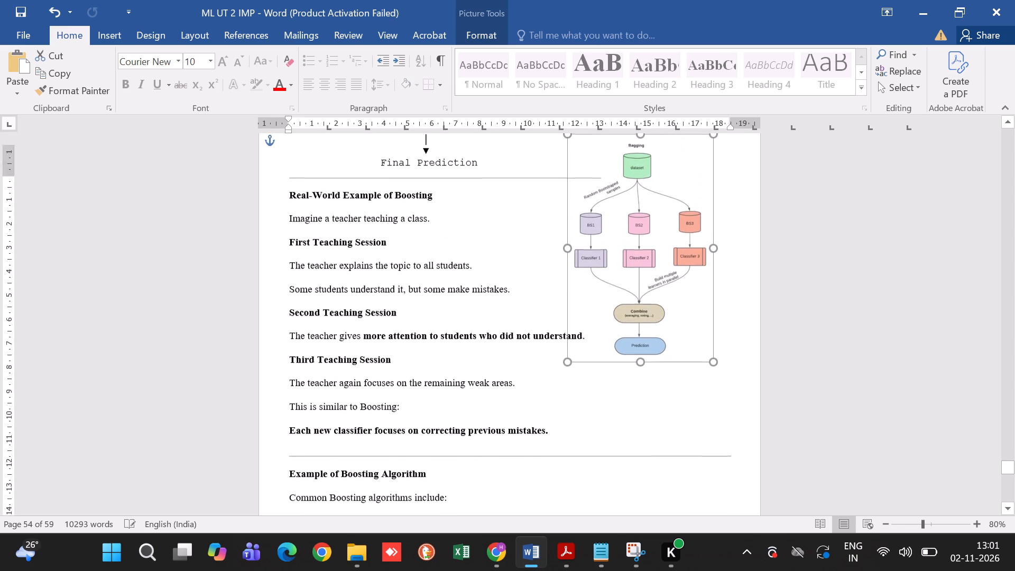
scroll(658, 437, up, 1)
drag(636, 405, 662, 403)
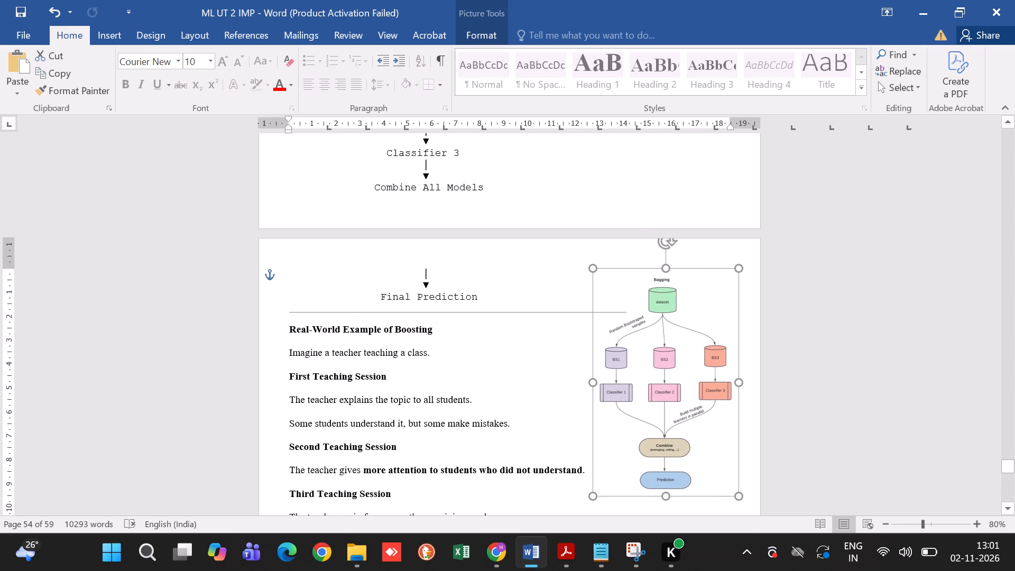
drag(662, 403, 658, 398)
click(869, 384)
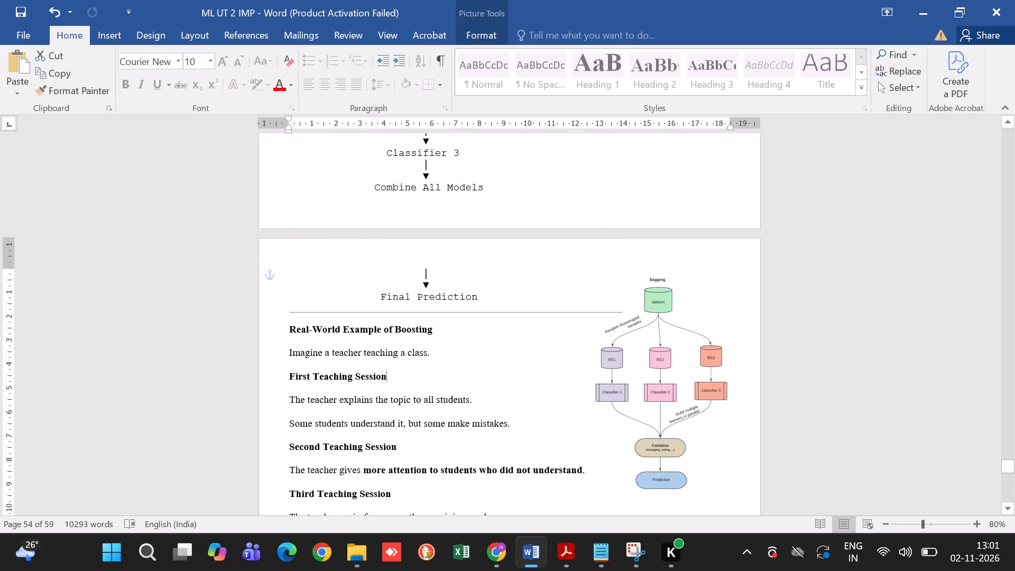
Remove the space after paragraphs from the Conclusion heading through the One-Line Revision text at the end of the document.
scroll(869, 384, down, 12)
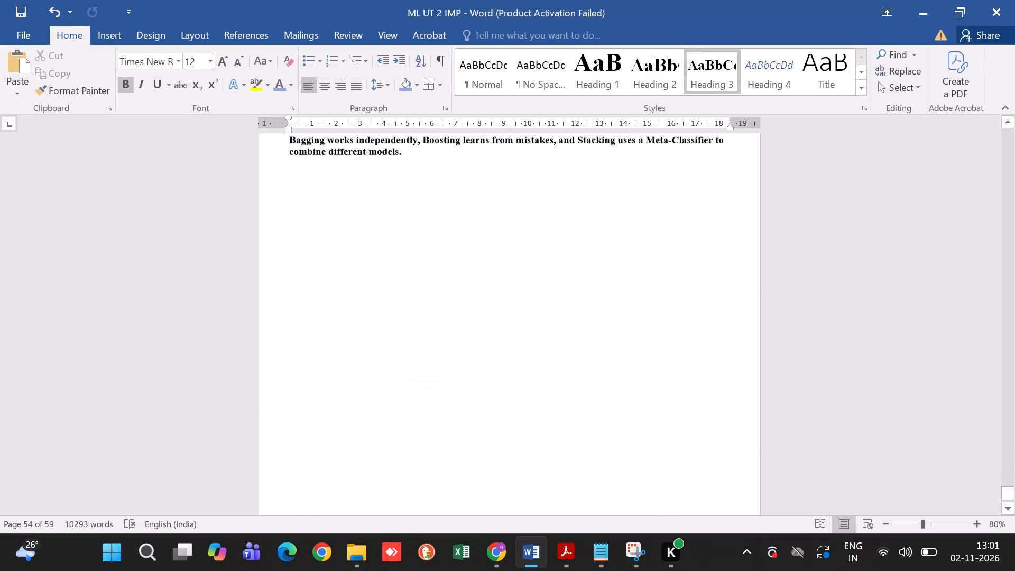
scroll(869, 384, up, 1)
scroll(869, 384, down, 4)
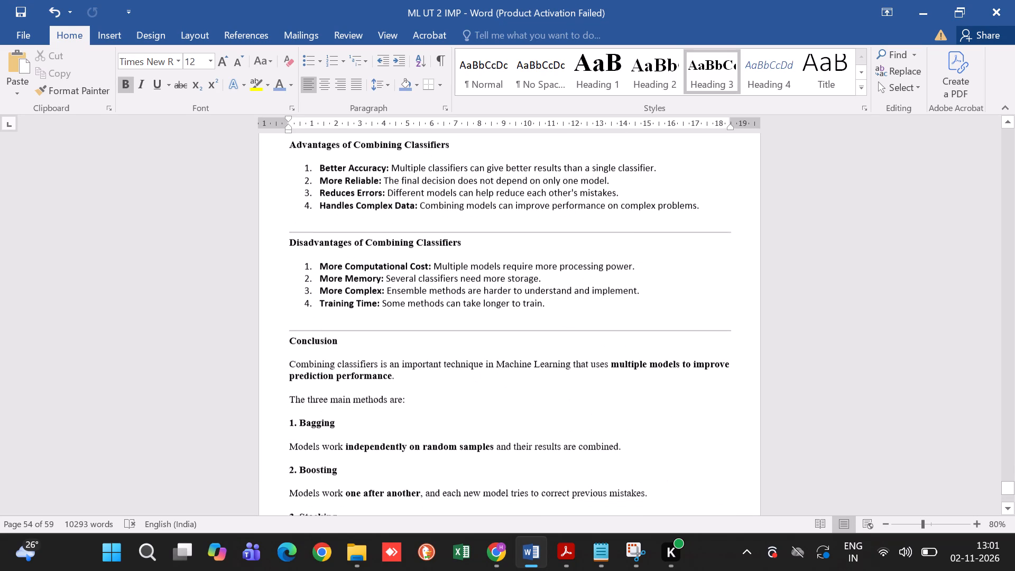
scroll(869, 384, up, 3)
scroll(869, 384, down, 2)
scroll(869, 384, up, 1)
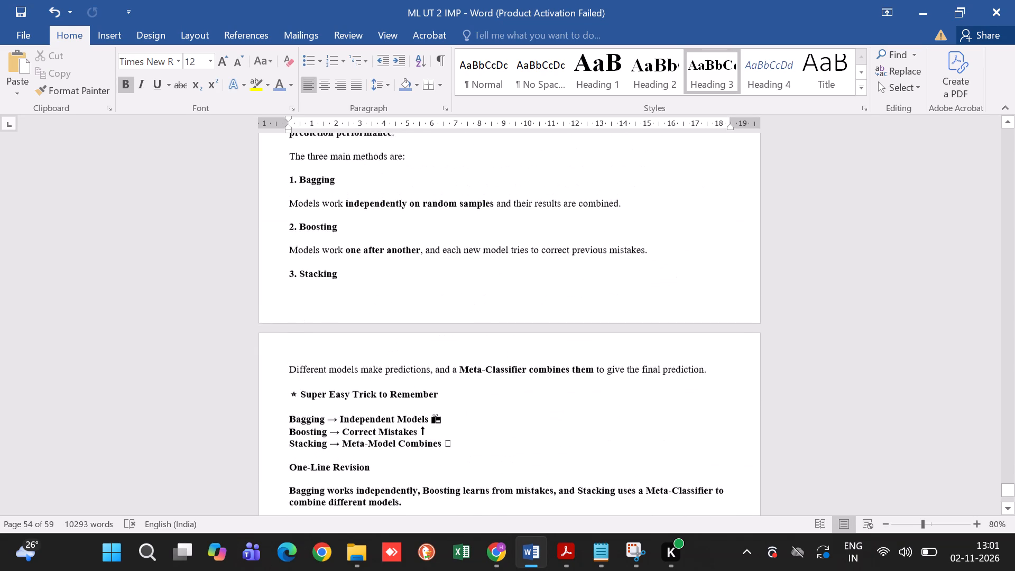
scroll(869, 384, up, 1)
scroll(869, 384, down, 1)
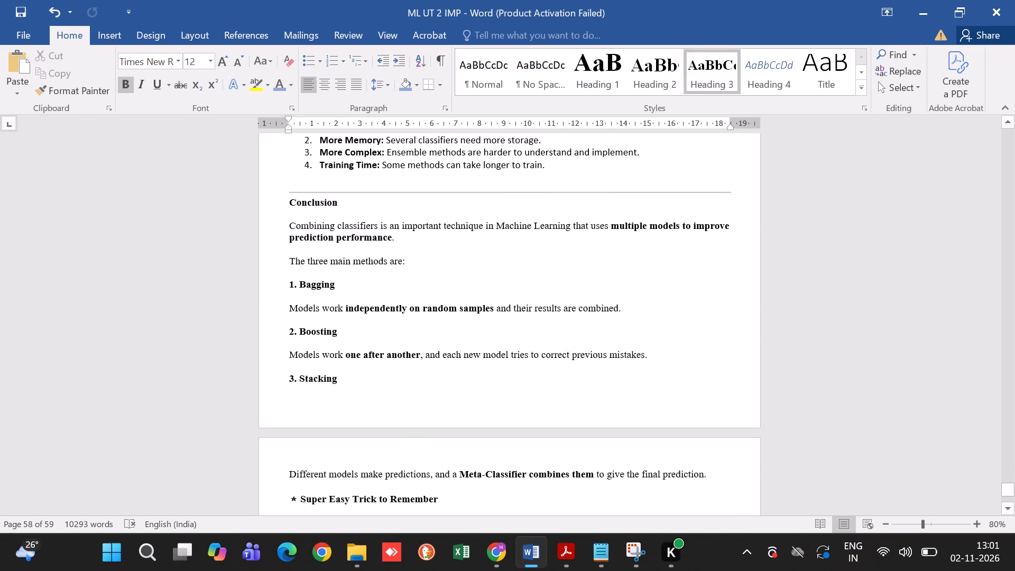
drag(289, 203, 405, 535)
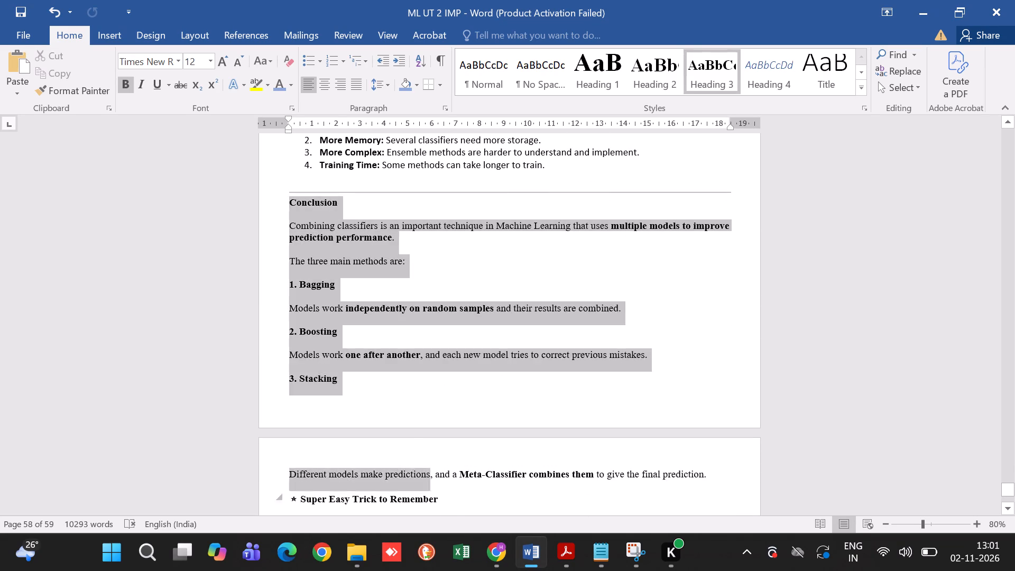
drag(405, 535, 430, 168)
scroll(430, 168, up, 1)
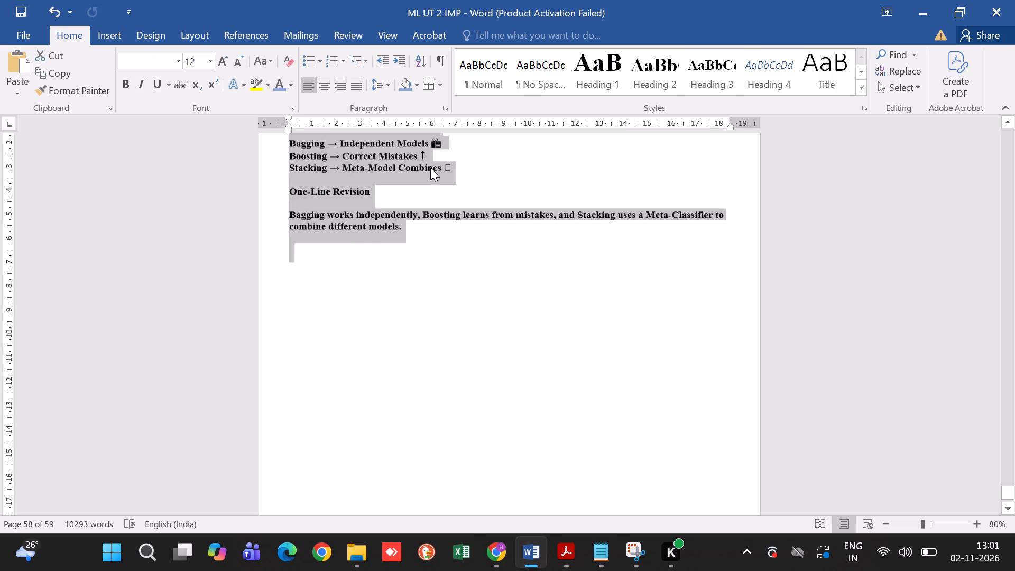
scroll(430, 168, up, 1)
click(391, 83)
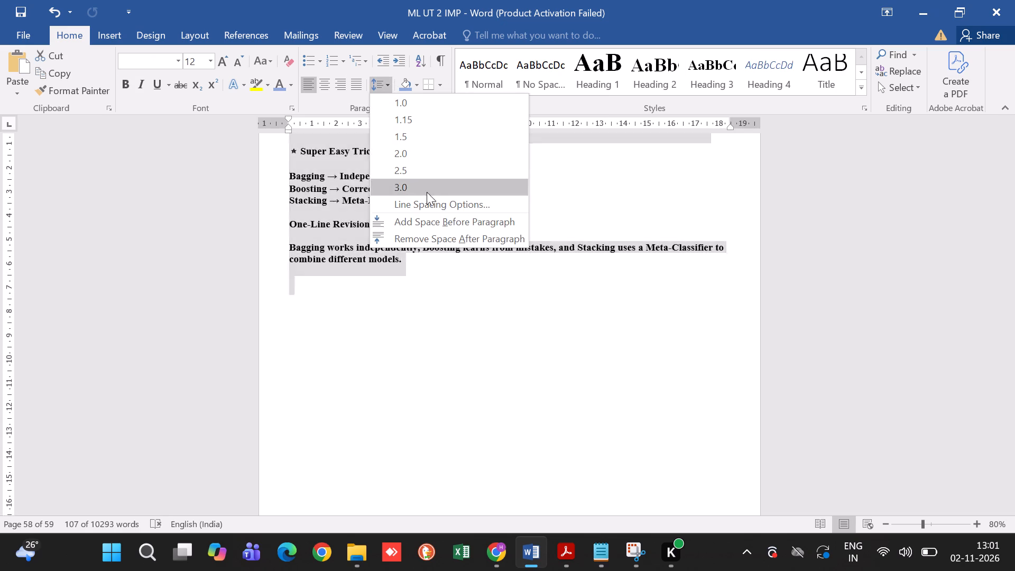
click(427, 233)
scroll(427, 233, up, 4)
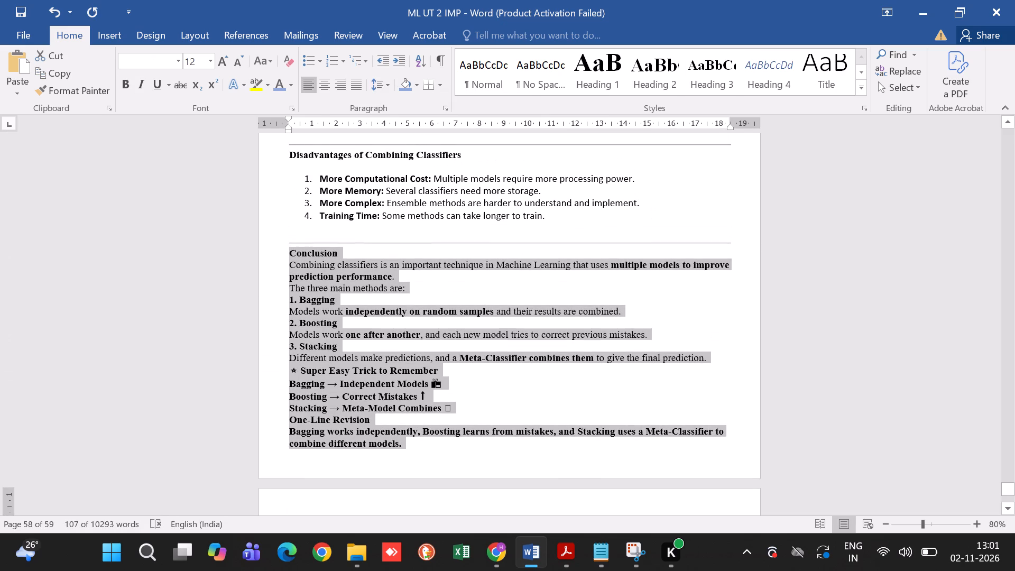
scroll(427, 233, up, 1)
click(441, 280)
scroll(441, 280, up, 1)
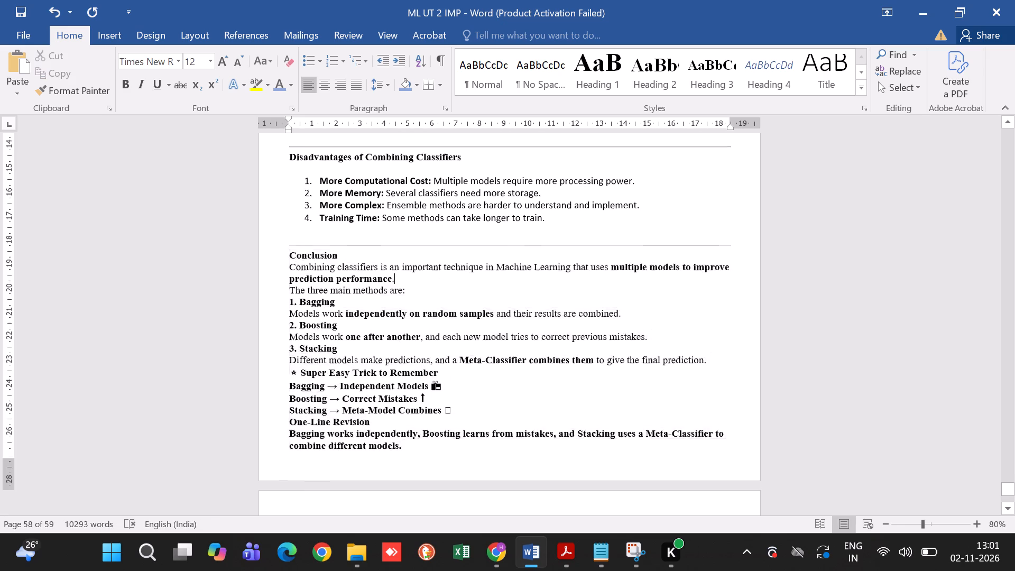
Remove the space after paragraphs from the rule above Advantages of Combining Classifiers through the Disadvantages of Combining Classifiers list.
scroll(441, 280, up, 2)
drag(569, 370, 501, 365)
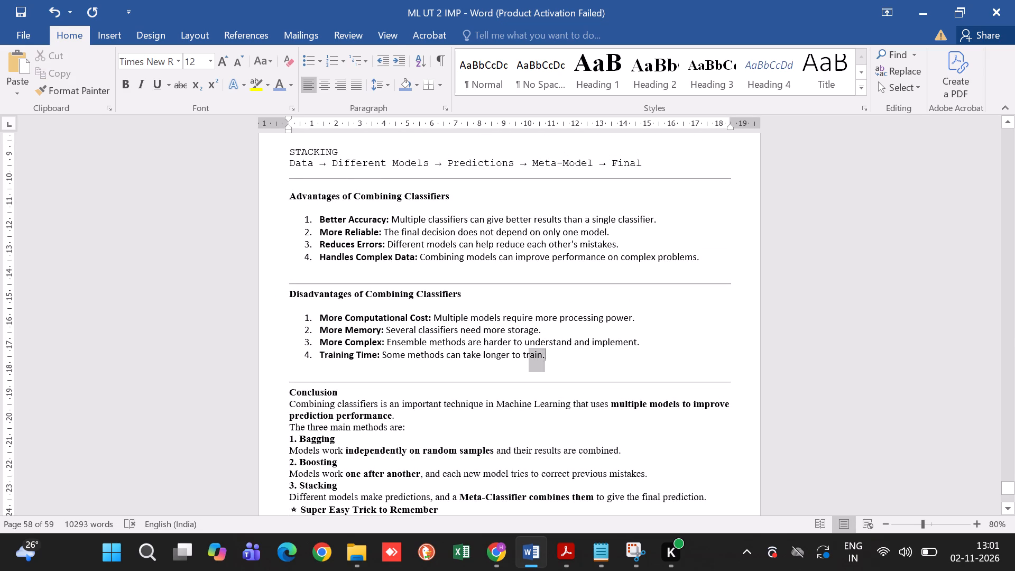
drag(501, 365, 290, 188)
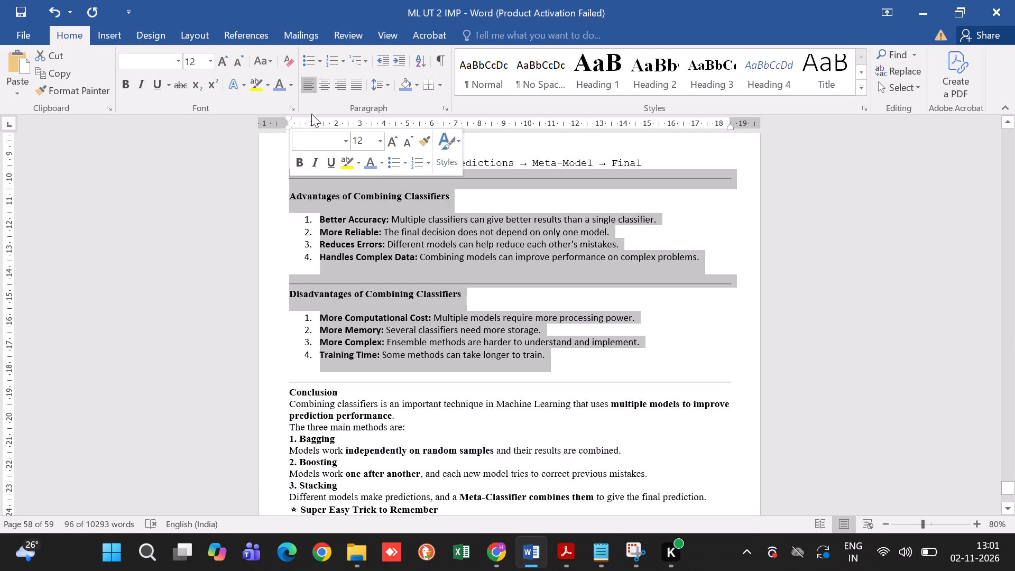
click(389, 88)
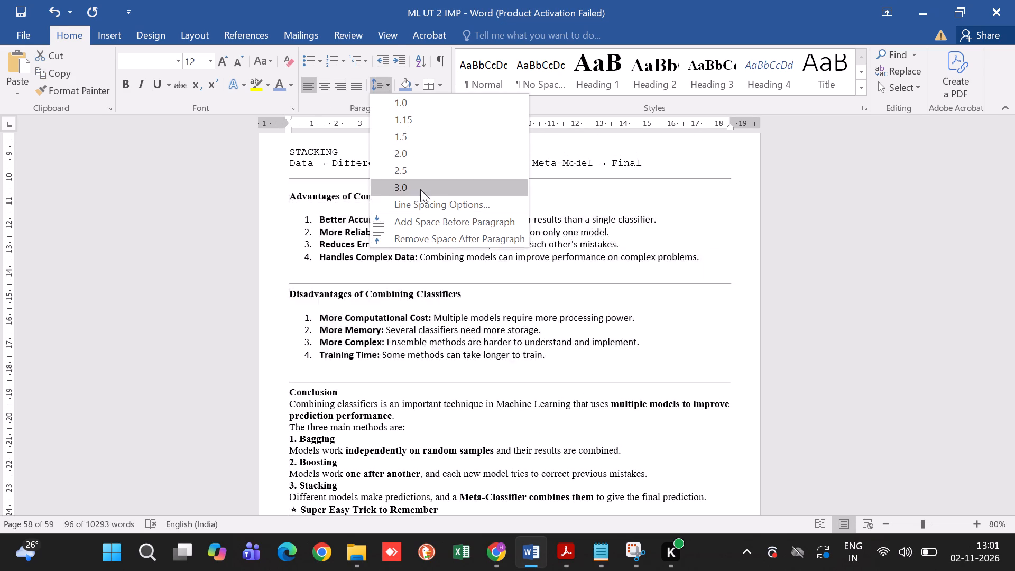
click(427, 233)
Remove the space after paragraphs from the rule above Advantages of Stacking through the Disadvantages of Stacking list.
scroll(427, 233, up, 3)
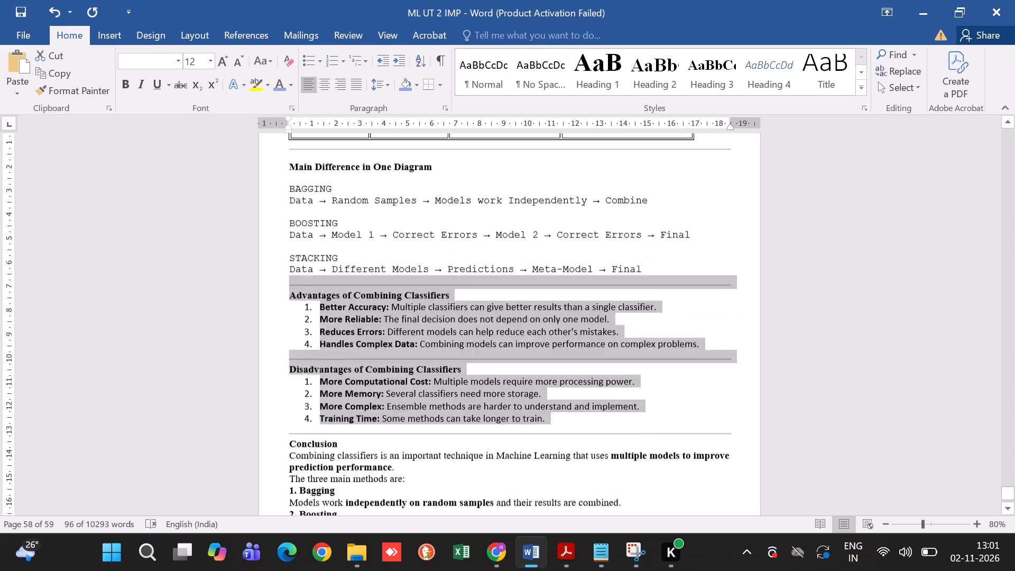
scroll(427, 233, up, 2)
scroll(427, 233, down, 1)
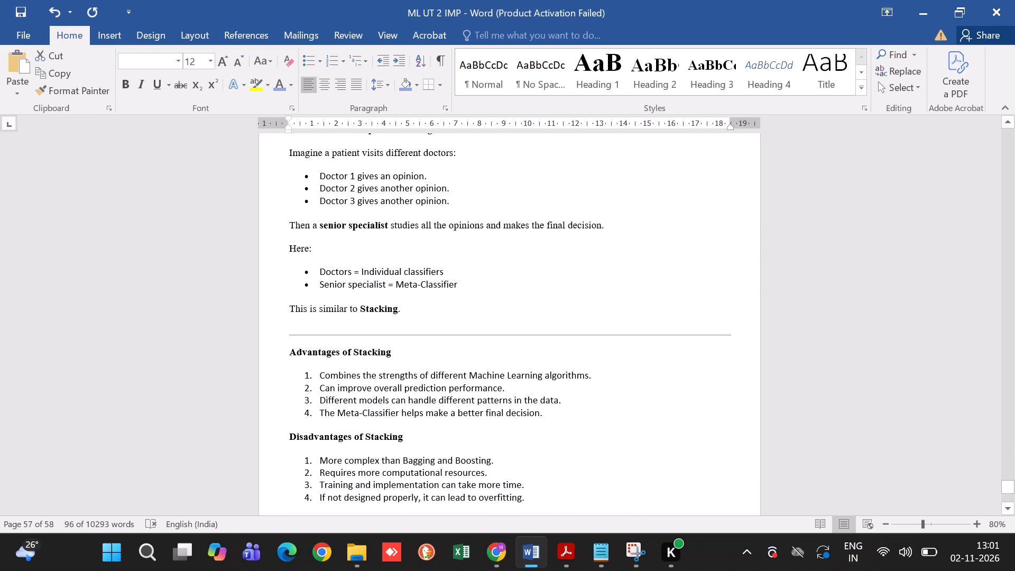
scroll(427, 233, down, 1)
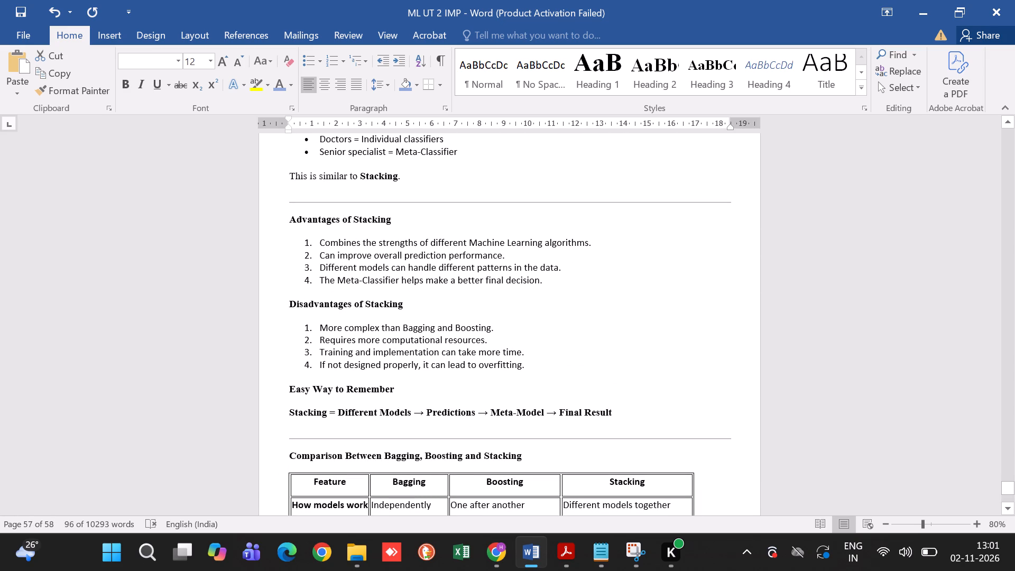
drag(525, 365, 251, 189)
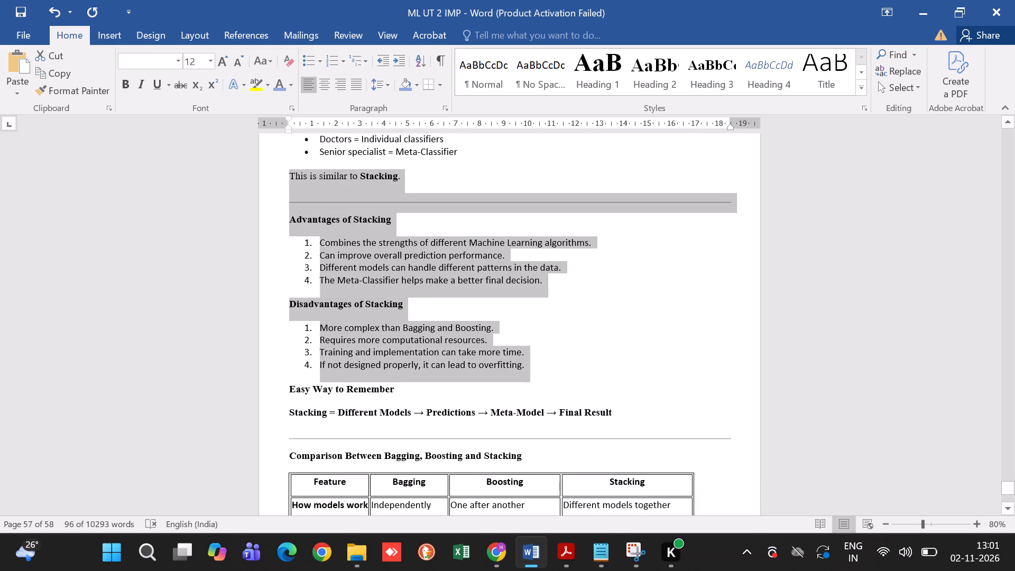
drag(251, 189, 249, 206)
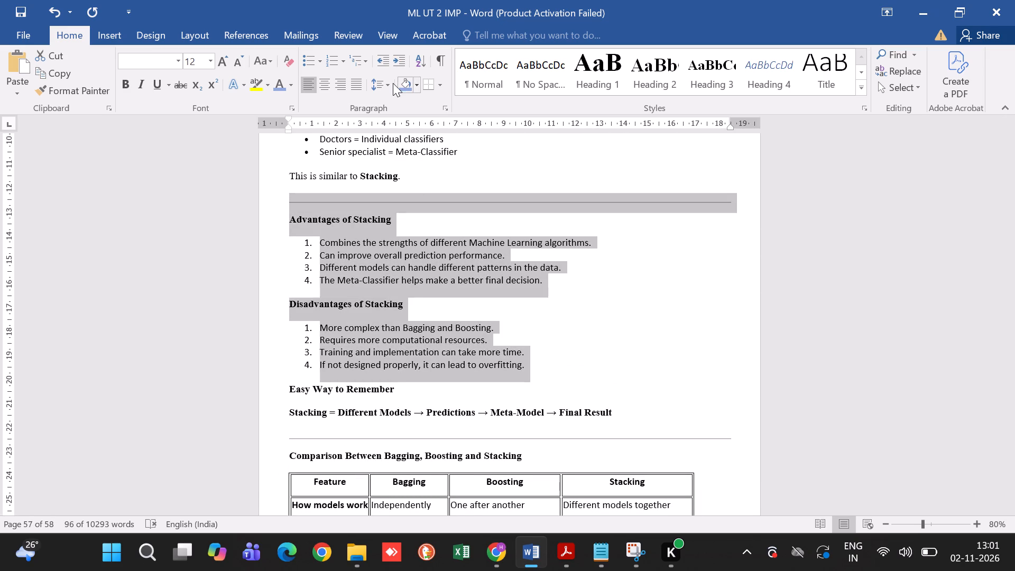
click(393, 83)
click(389, 84)
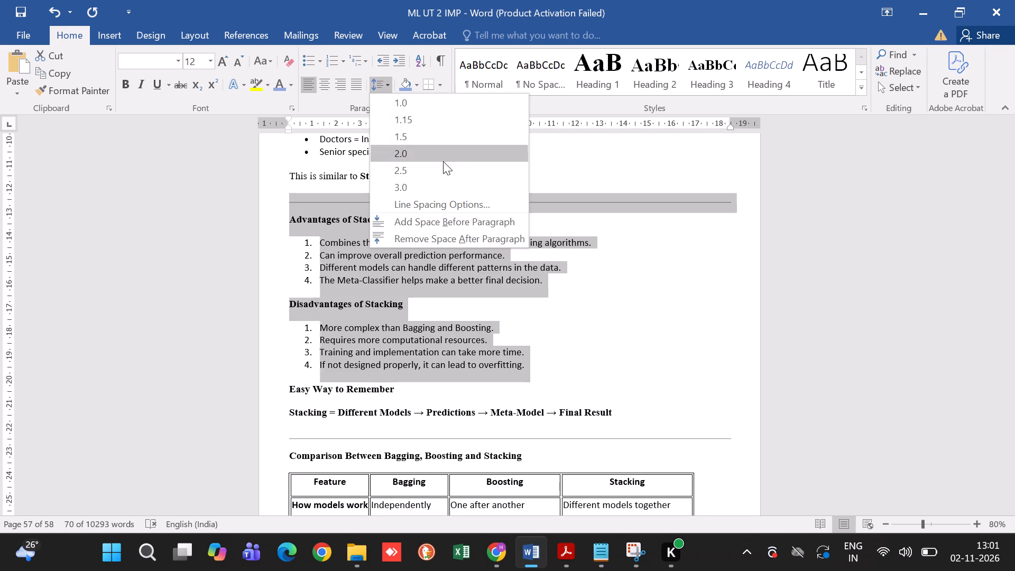
click(436, 236)
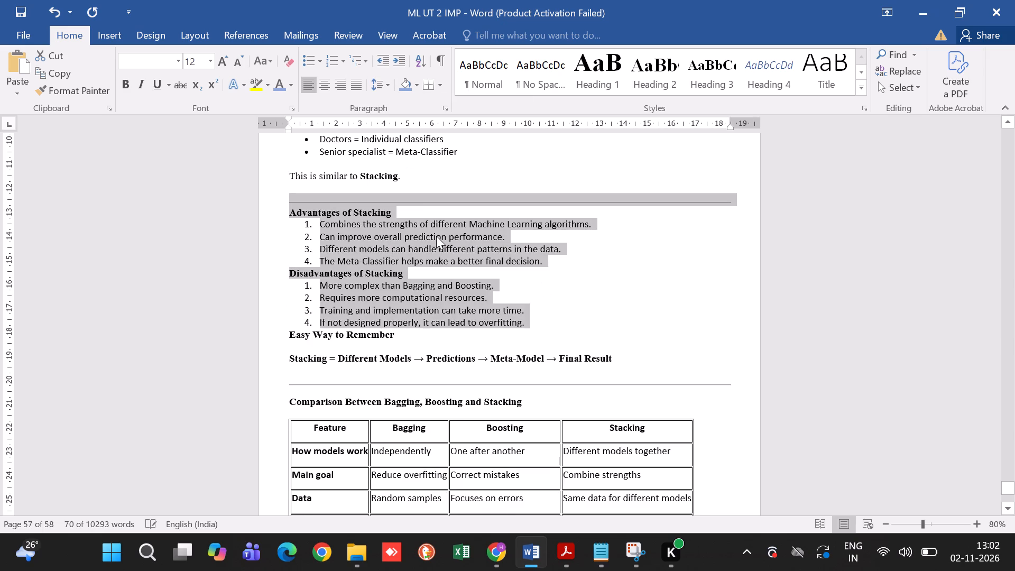
Review the end of the document and the earlier Random Forest answer at a smaller zoom for spacing and layout.
scroll(436, 236, down, 7)
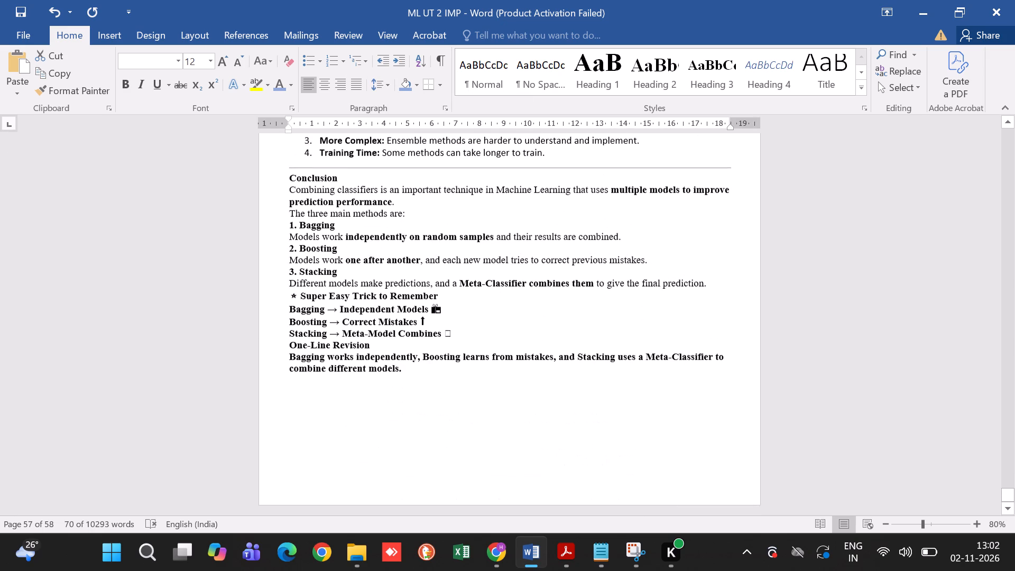
scroll(436, 236, up, 20)
scroll(436, 236, up, 20)
scroll(436, 236, up, 10)
scroll(436, 236, down, 3)
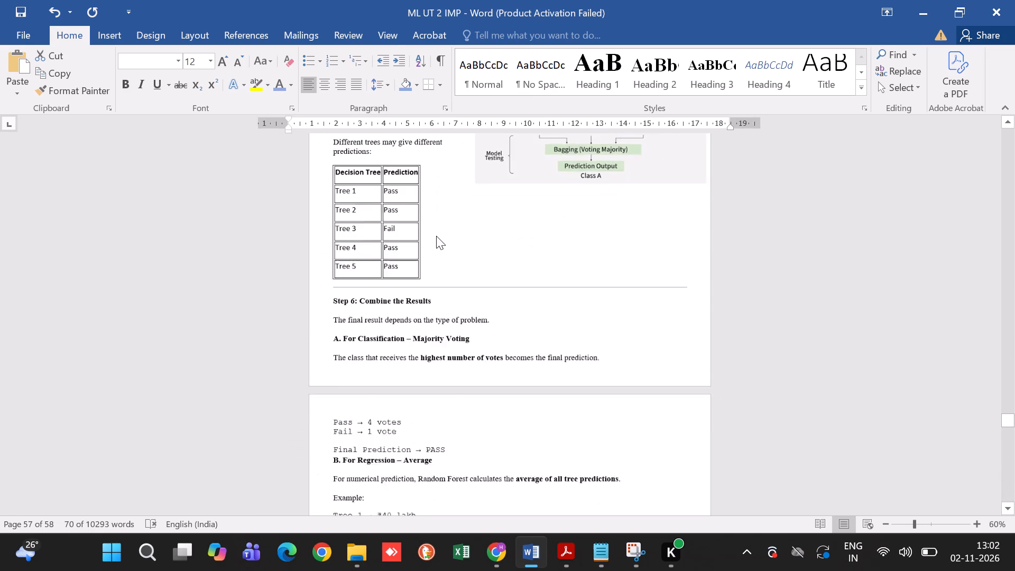
scroll(436, 236, down, 4)
scroll(436, 236, up, 2)
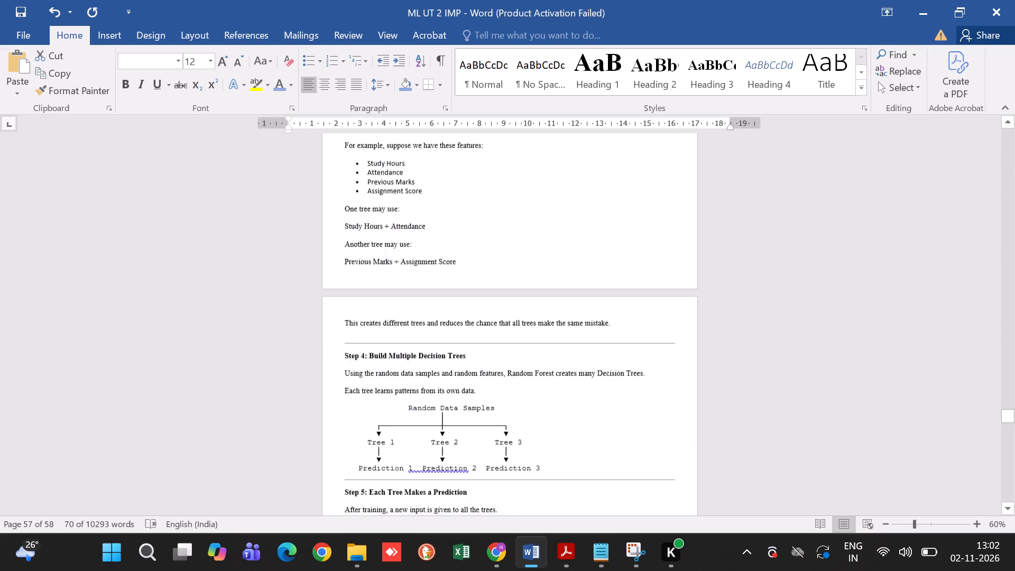
scroll(436, 236, up, 3)
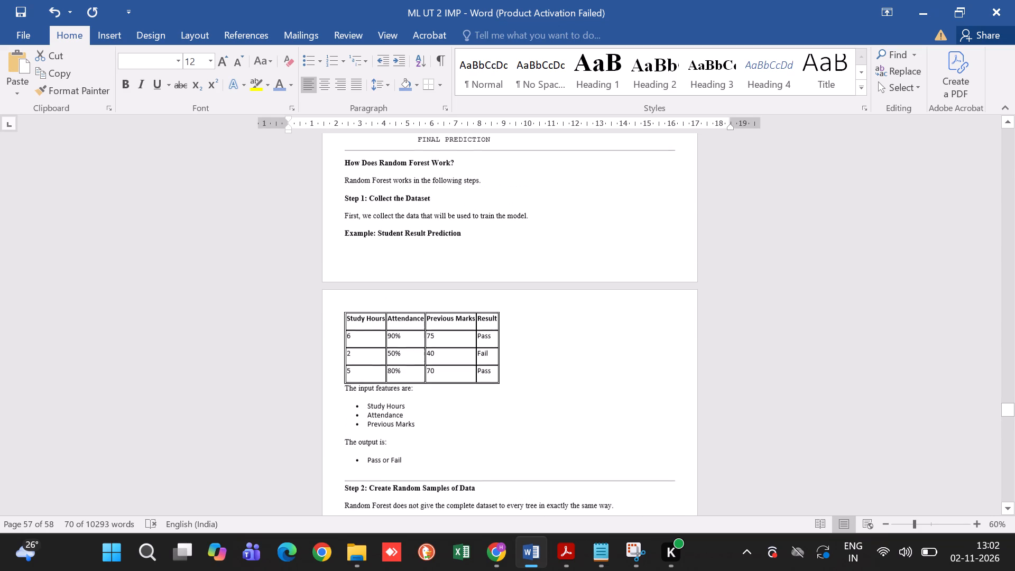
scroll(436, 236, up, 1)
scroll(436, 236, right, 2)
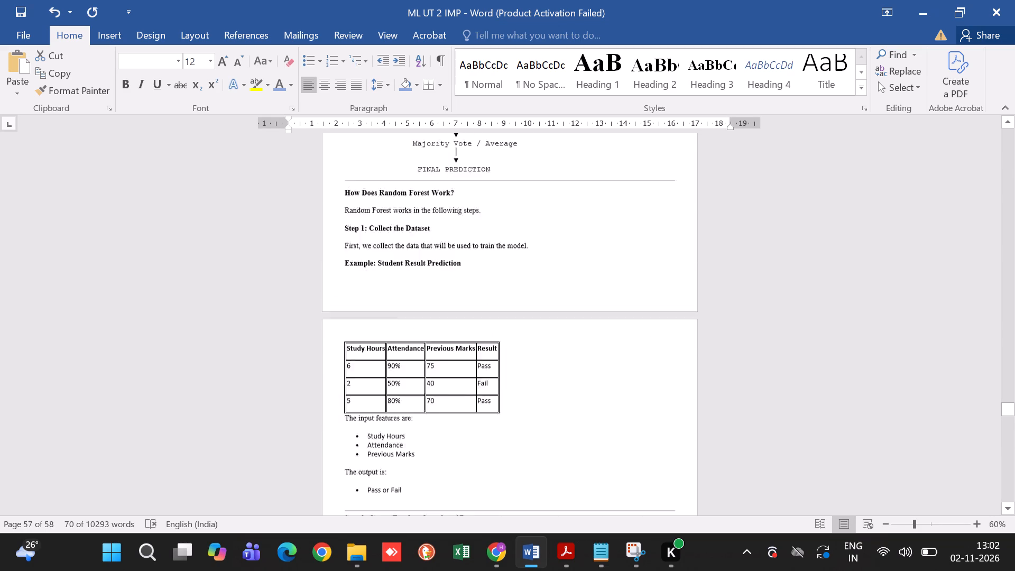
Remove the space after paragraphs from the rule above Important Concepts in Random Forest through the Averaging text "Used for regression problems.".
scroll(436, 236, down, 7)
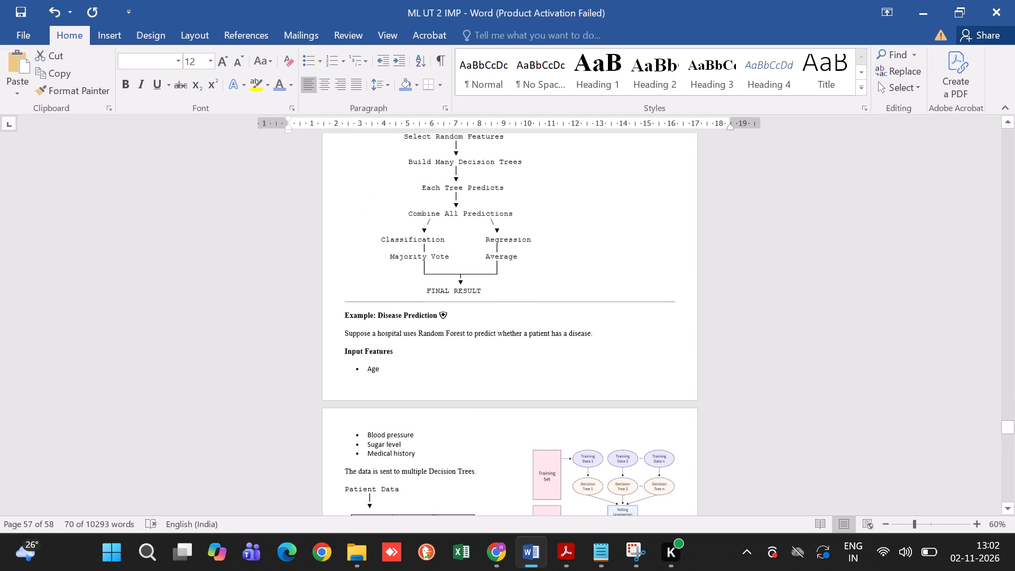
scroll(436, 236, down, 4)
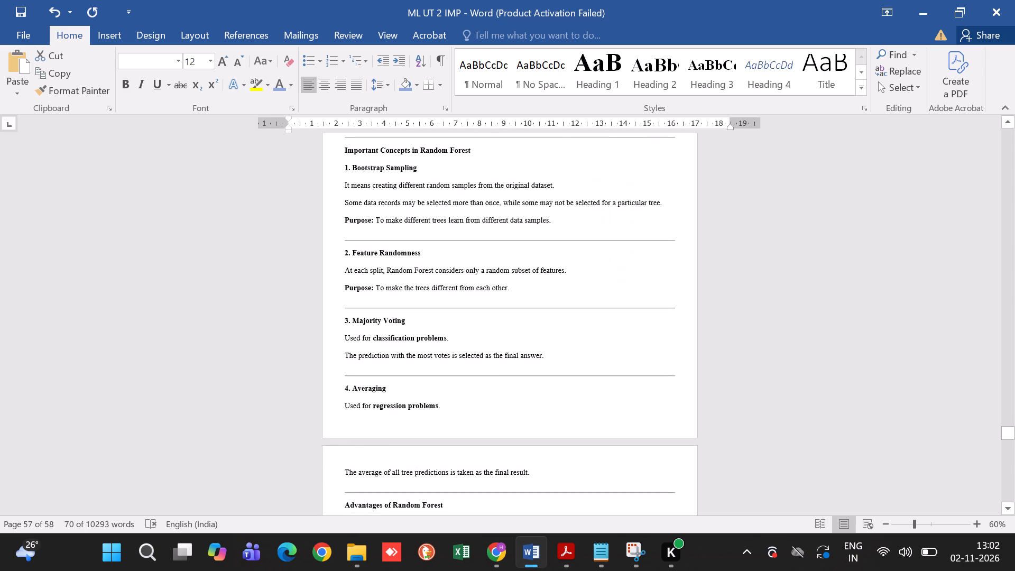
scroll(436, 236, down, 1)
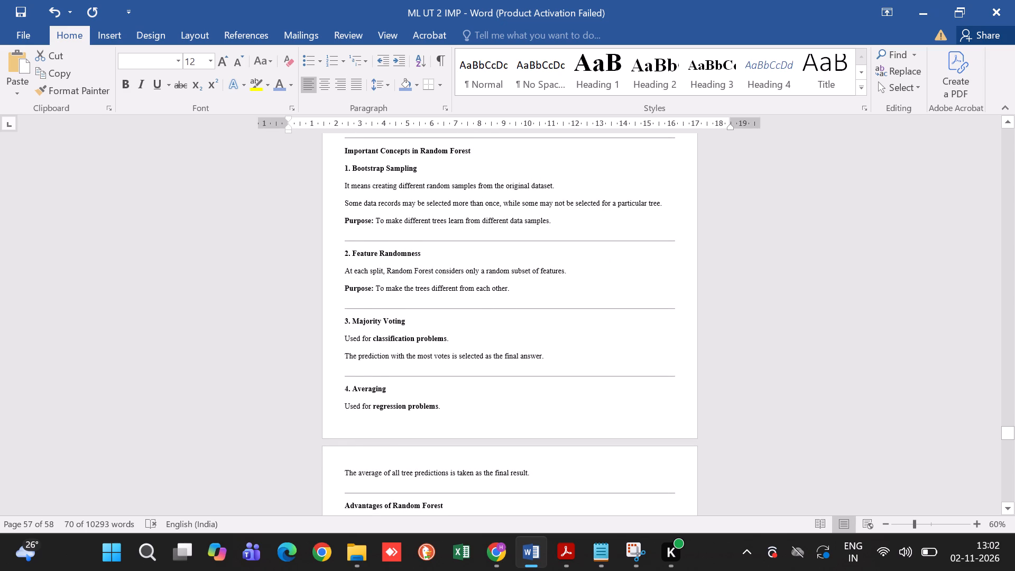
scroll(436, 236, down, 1)
drag(558, 232, 421, 223)
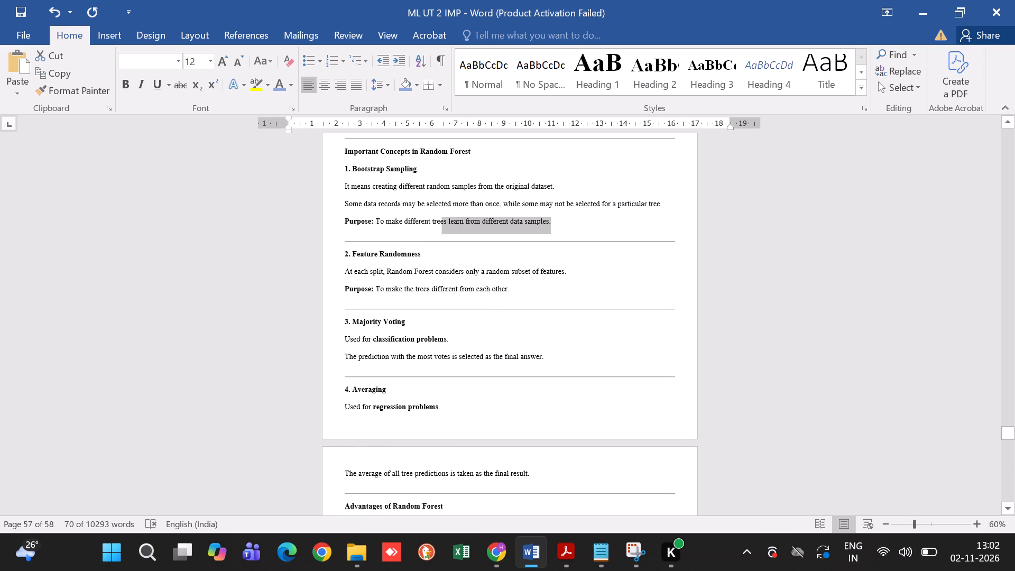
drag(421, 223, 342, 209)
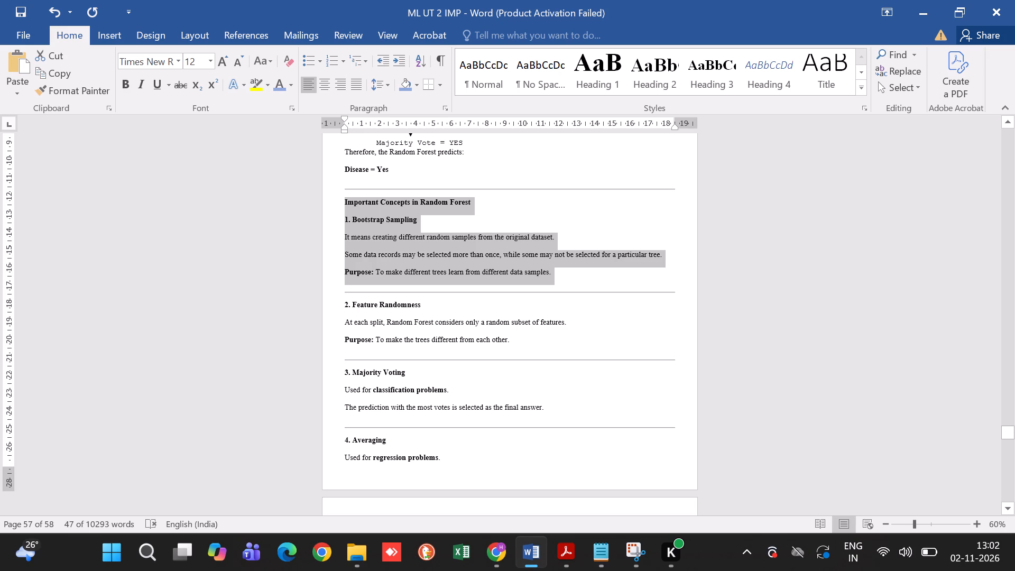
drag(470, 466, 338, 174)
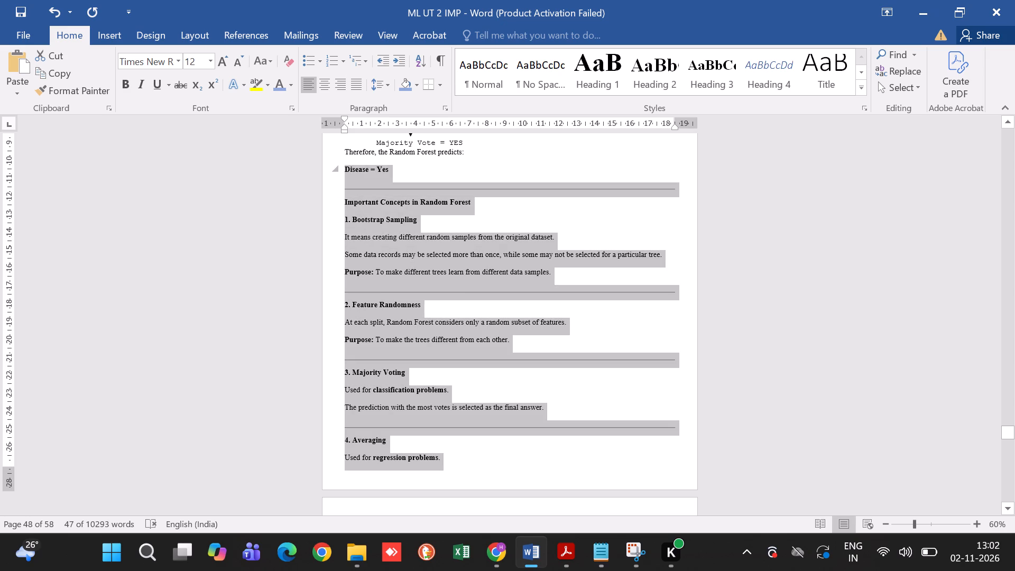
drag(338, 174, 340, 192)
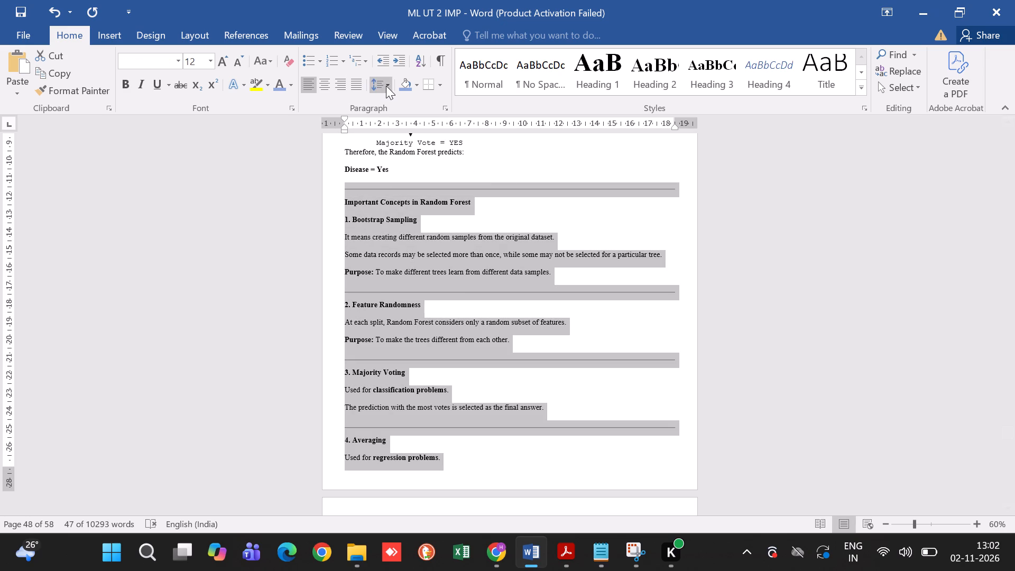
click(387, 87)
click(440, 234)
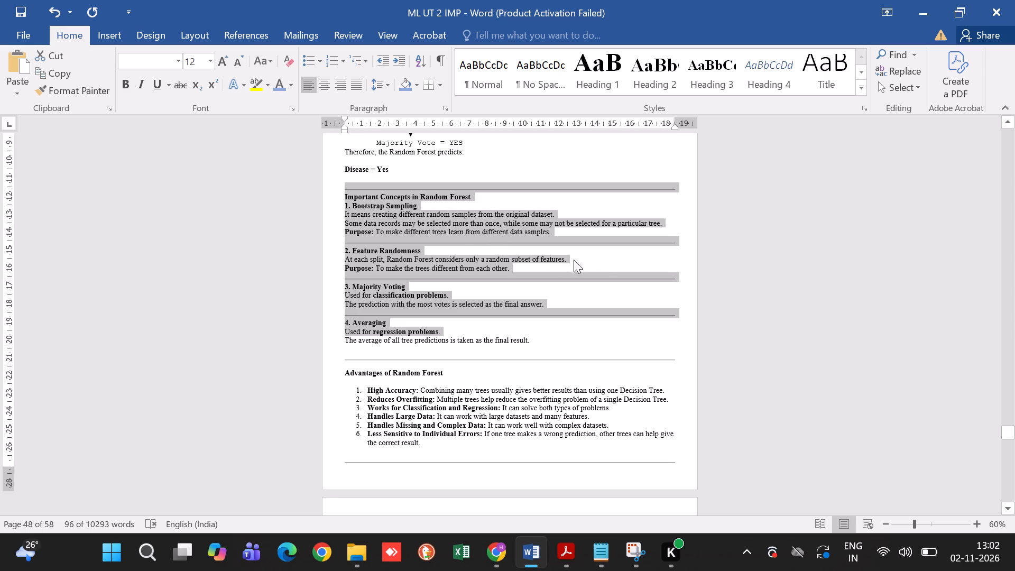
click(599, 261)
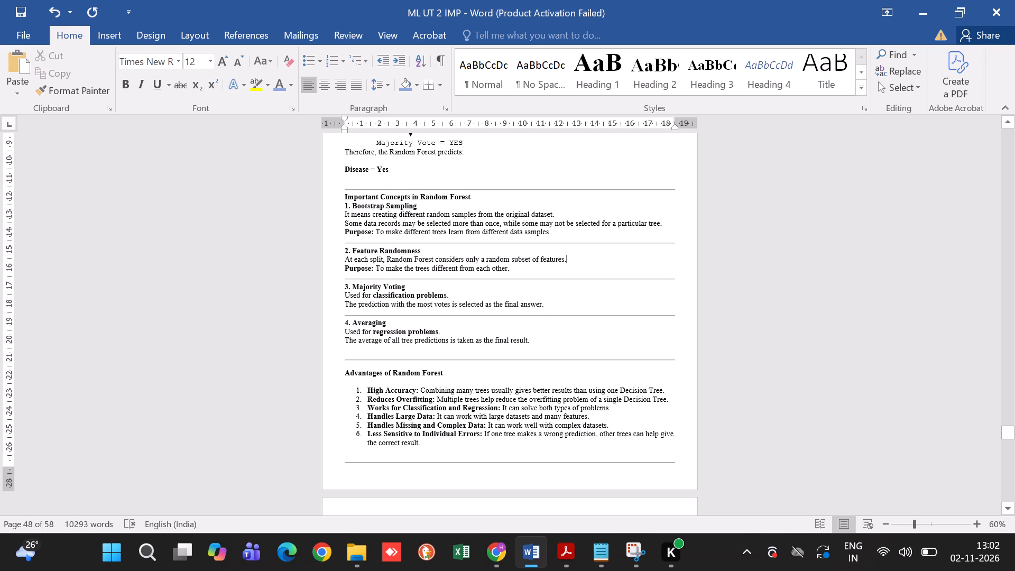
Delete the horizontal rule and its empty paragraph between the Averaging text and the Advantages of Random Forest heading.
scroll(558, 313, down, 1)
click(377, 328)
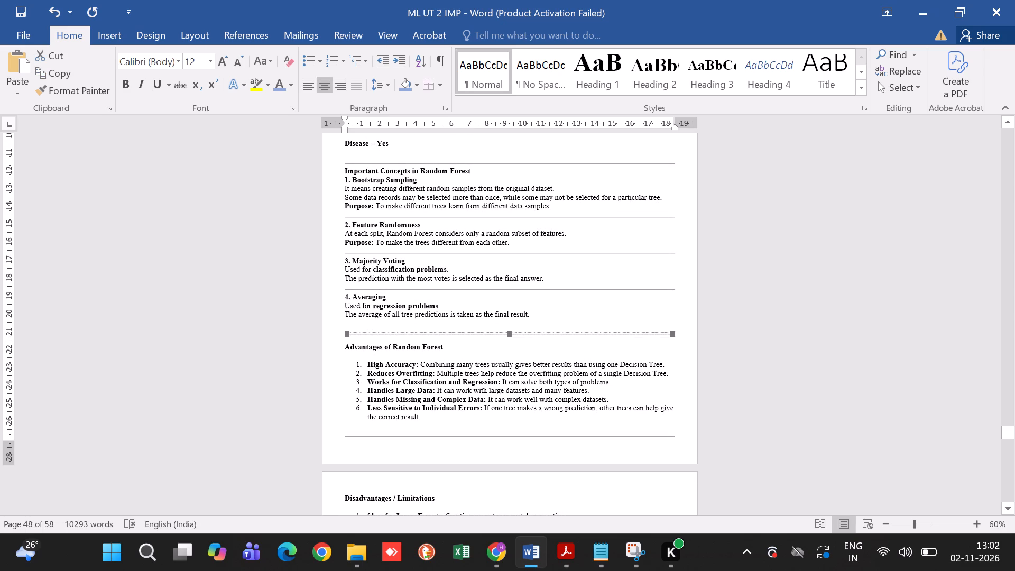
click(359, 325)
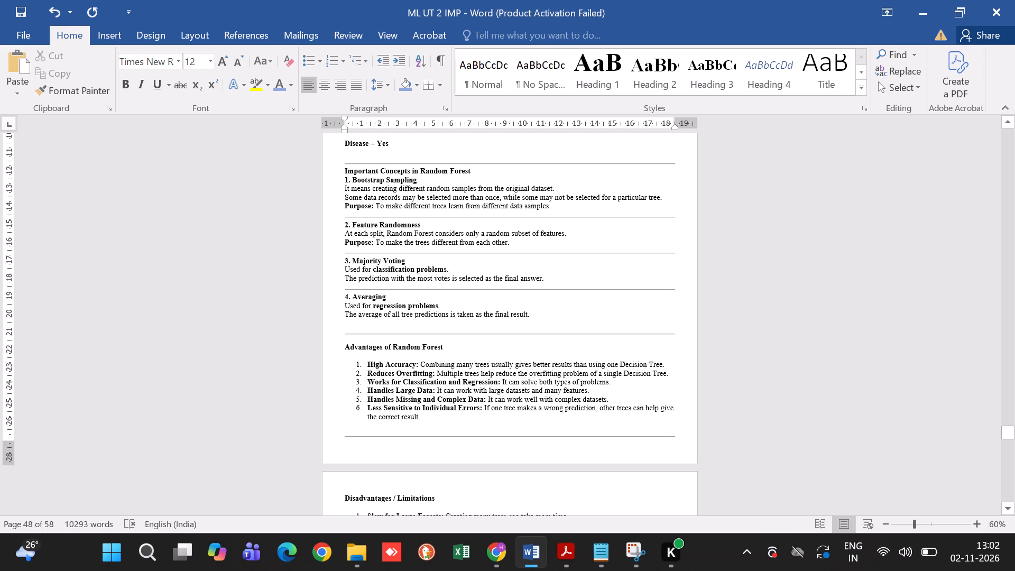
click(348, 326)
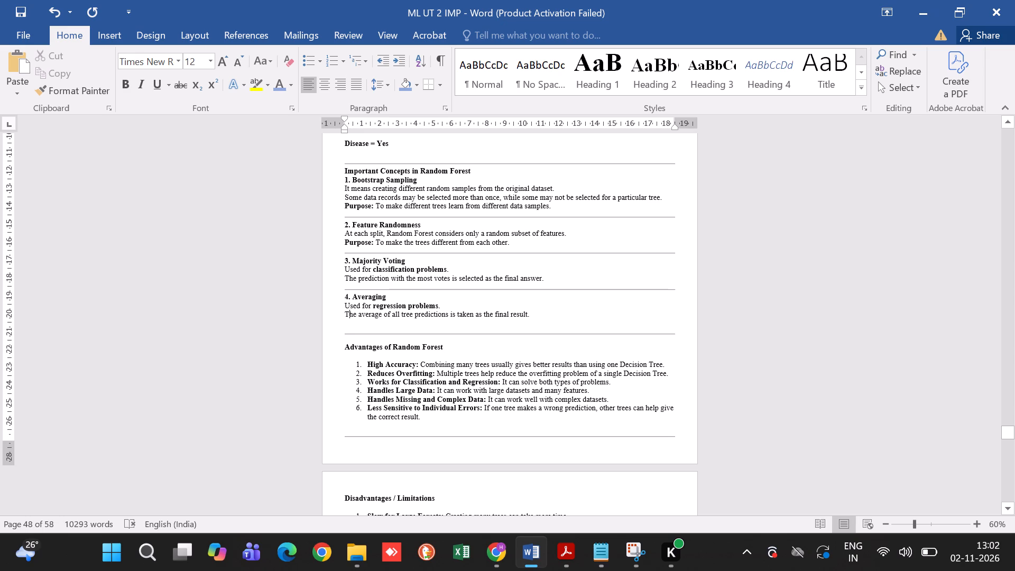
click(542, 316)
key(Return)
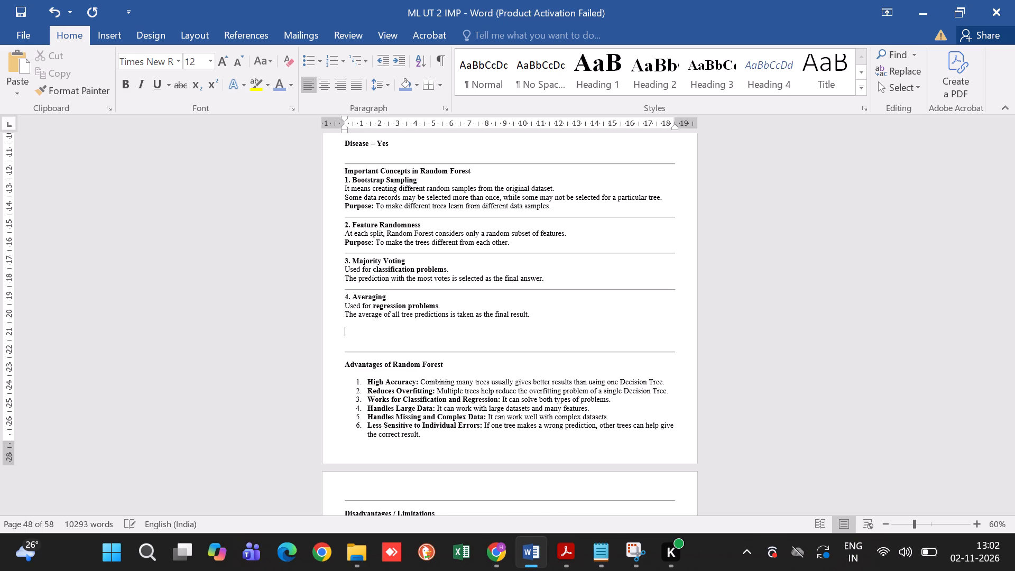
key(BackSpace)
key(Down)
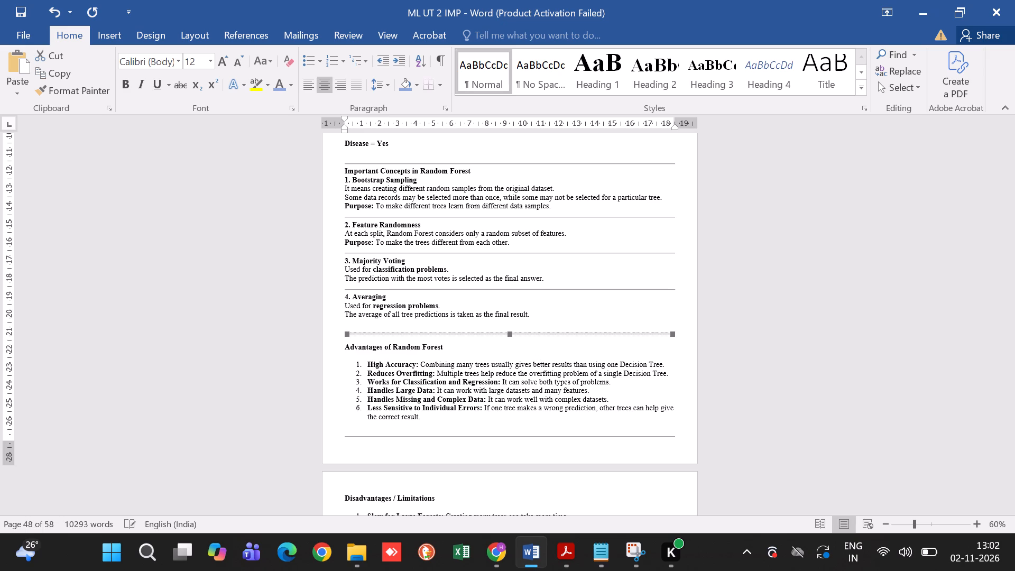
key(BackSpace)
key(BackSpace)
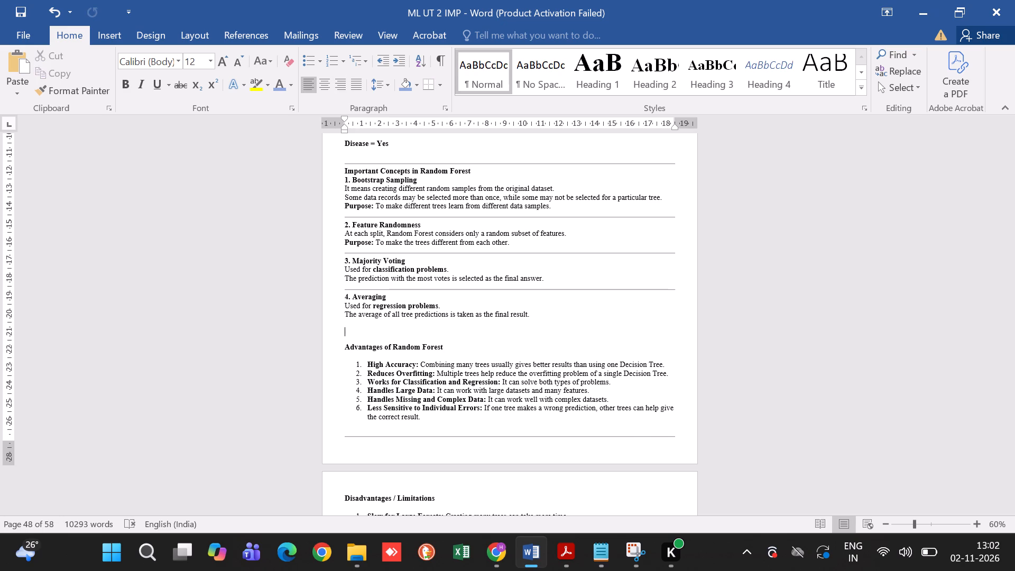
Apply all borders to the Field and Application table under Applications of Random Forest.
scroll(542, 316, down, 2)
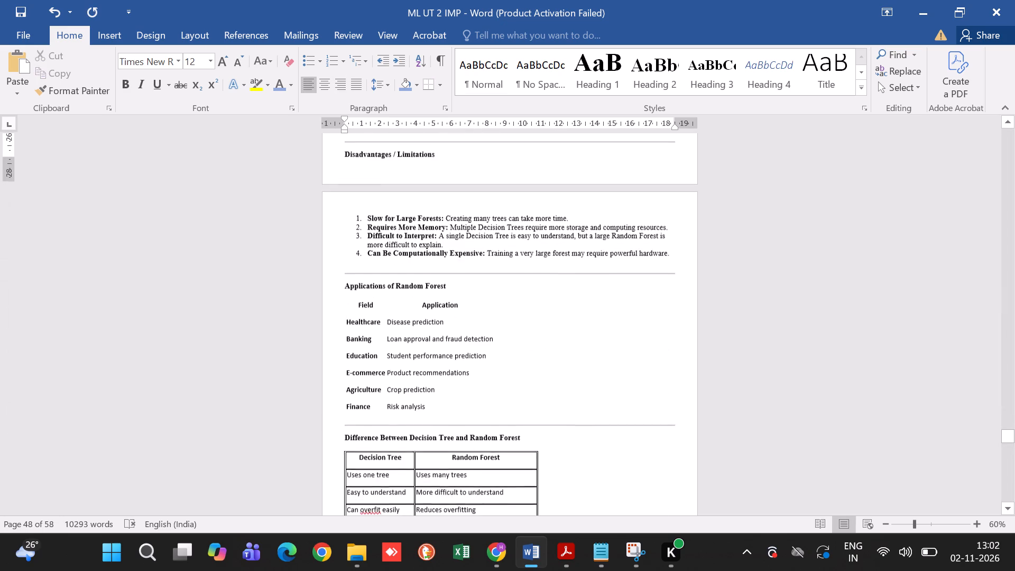
scroll(542, 316, down, 1)
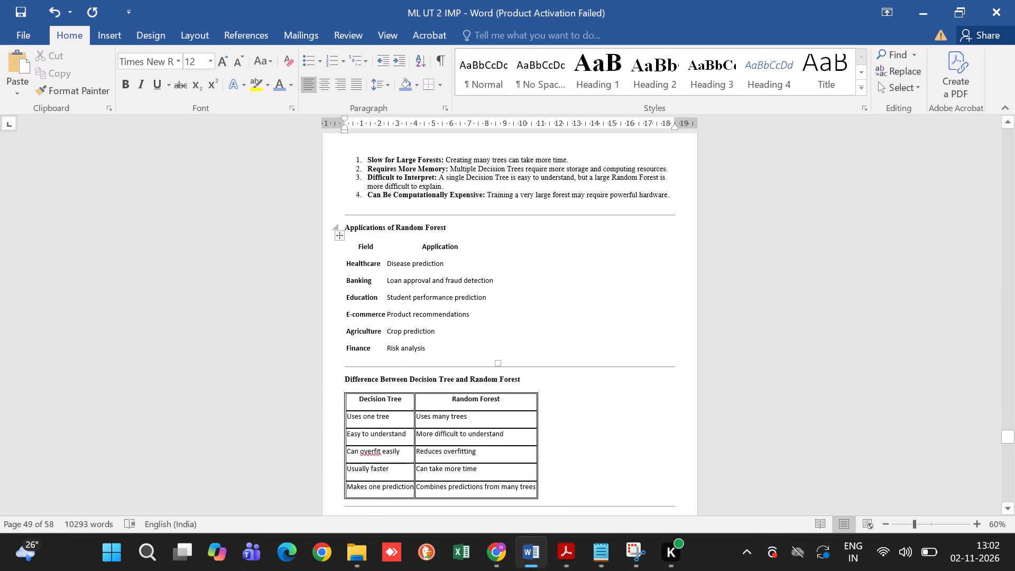
click(341, 240)
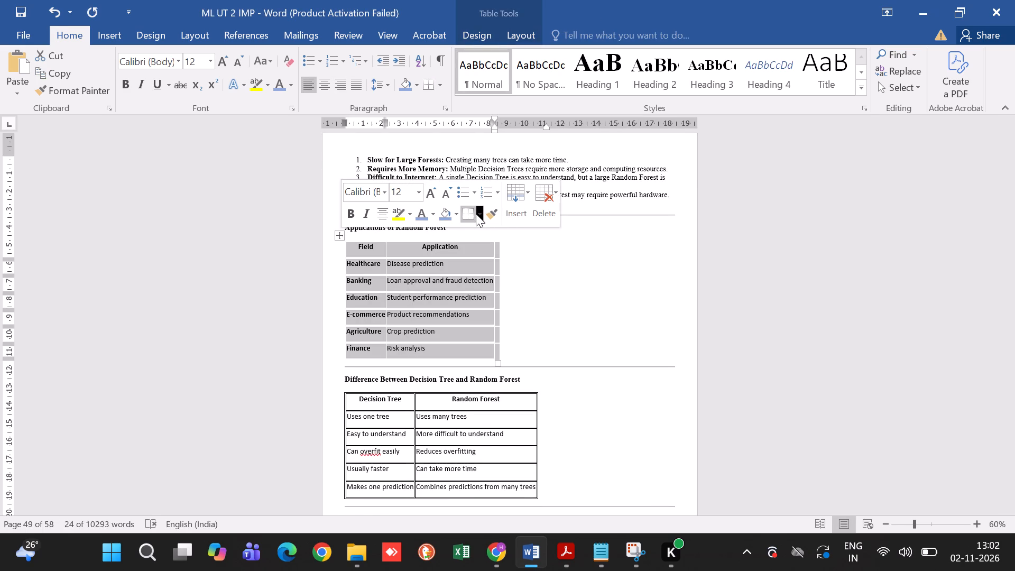
click(476, 214)
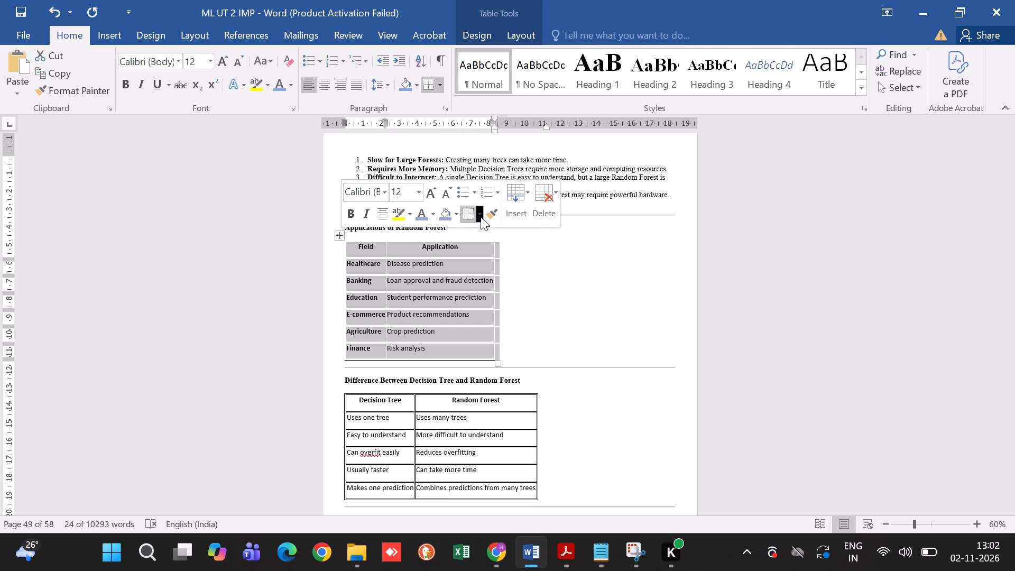
click(481, 217)
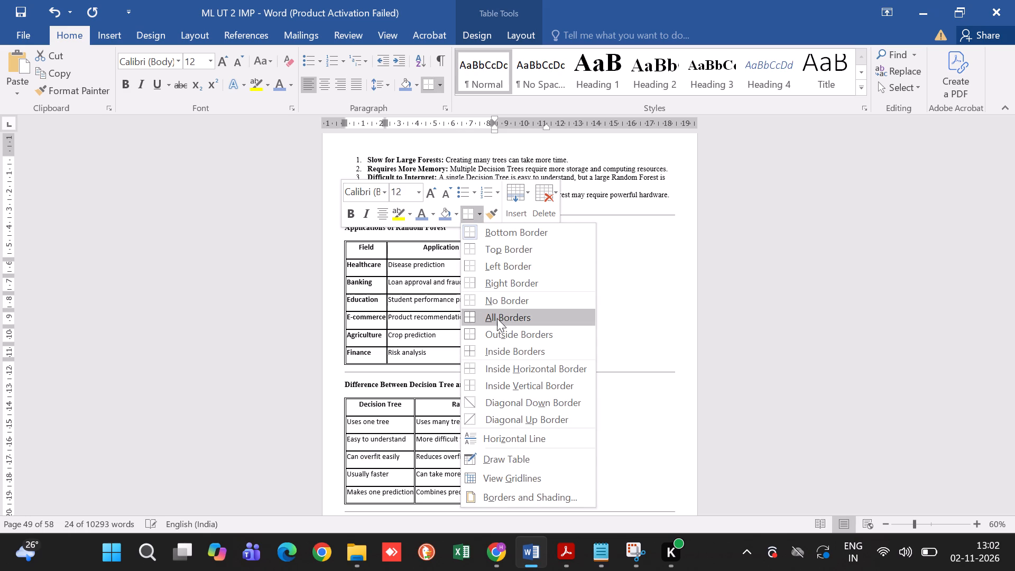
click(497, 318)
Remove the space after the three Real-World Example paragraphs in the Q.11 combining classifiers answer.
scroll(497, 318, down, 1)
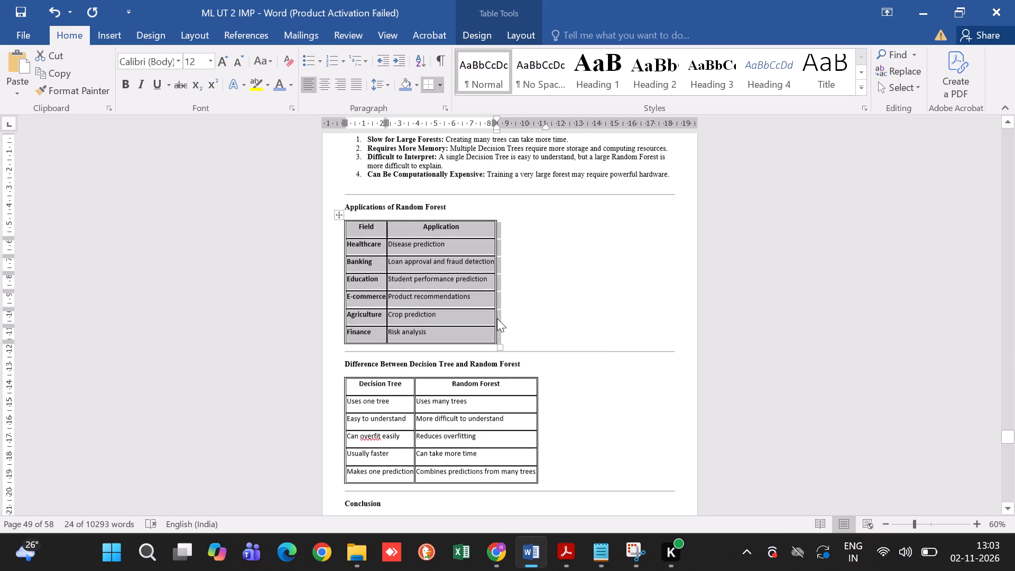
scroll(497, 318, down, 4)
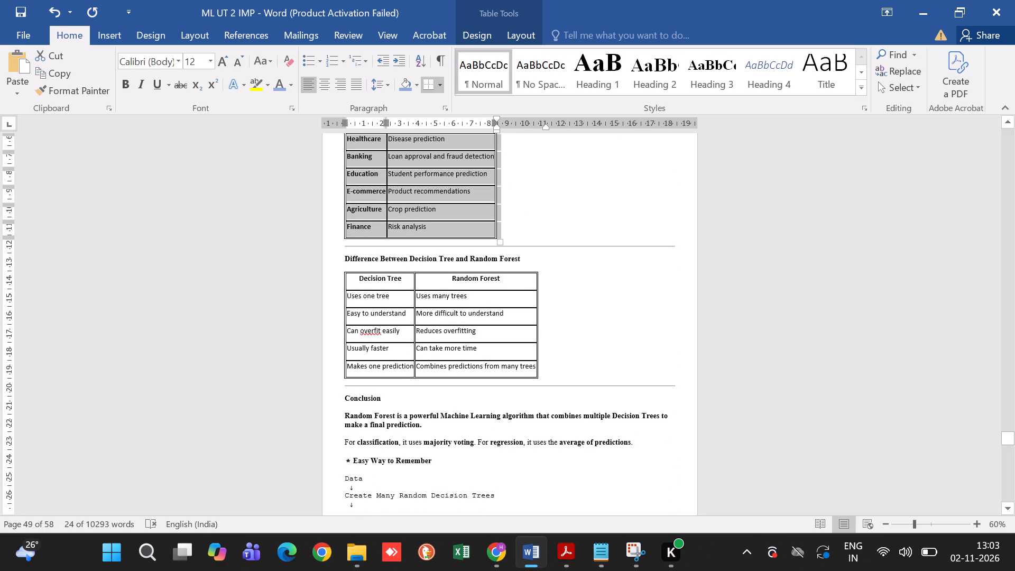
scroll(497, 318, down, 3)
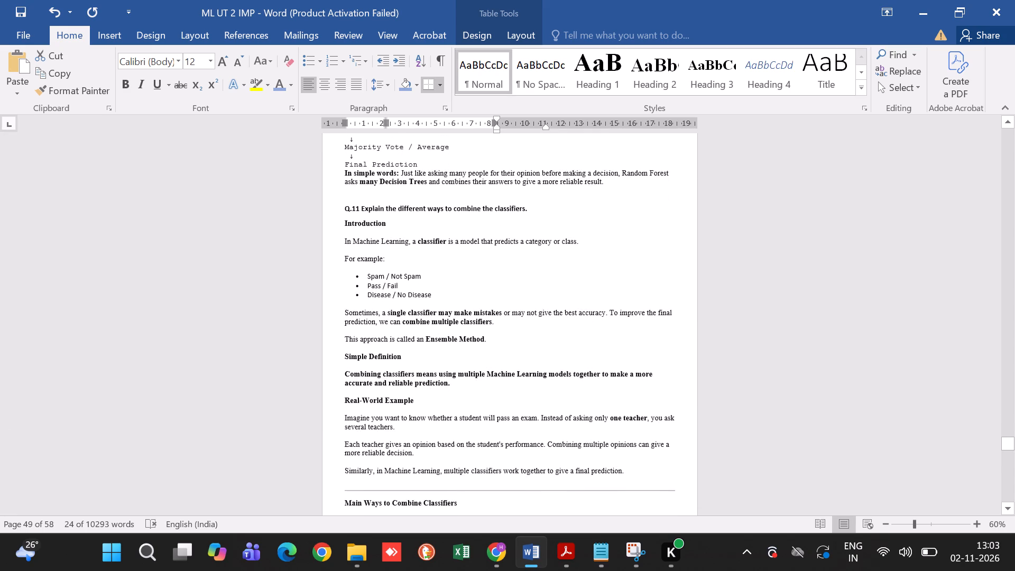
scroll(497, 318, down, 2)
scroll(497, 318, up, 1)
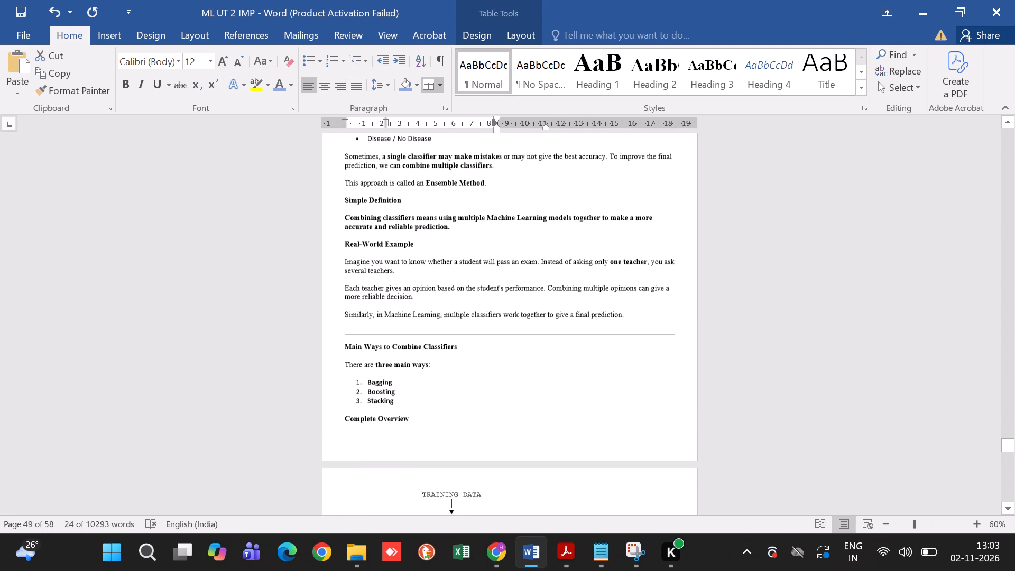
scroll(497, 318, up, 1)
scroll(497, 318, down, 1)
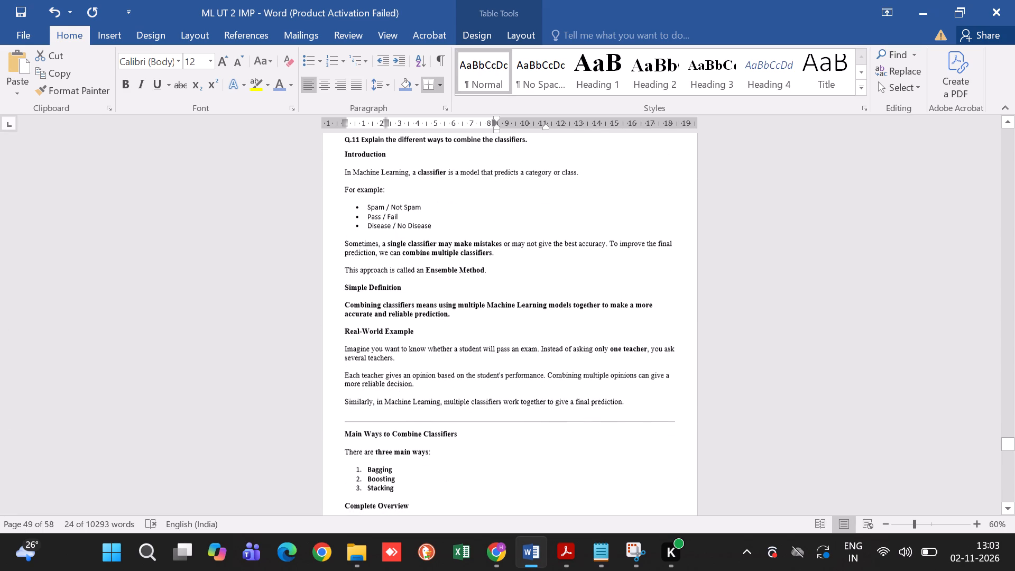
drag(634, 406, 477, 406)
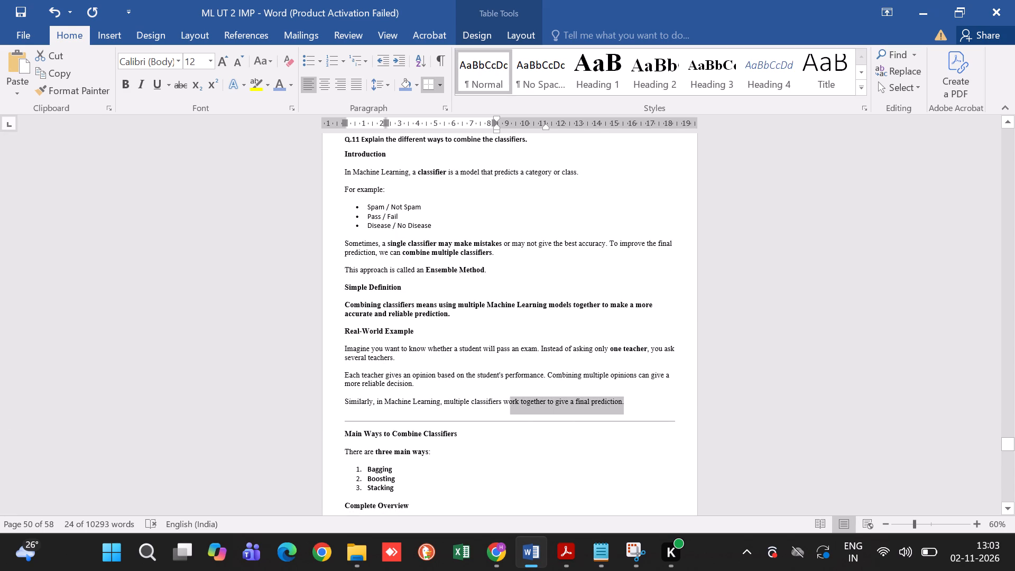
drag(477, 406, 326, 352)
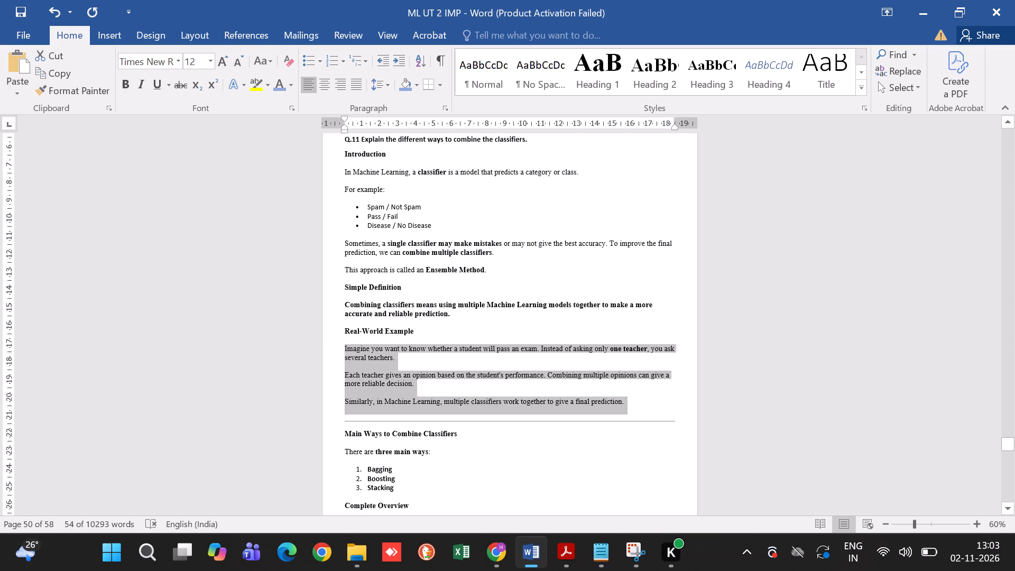
click(390, 83)
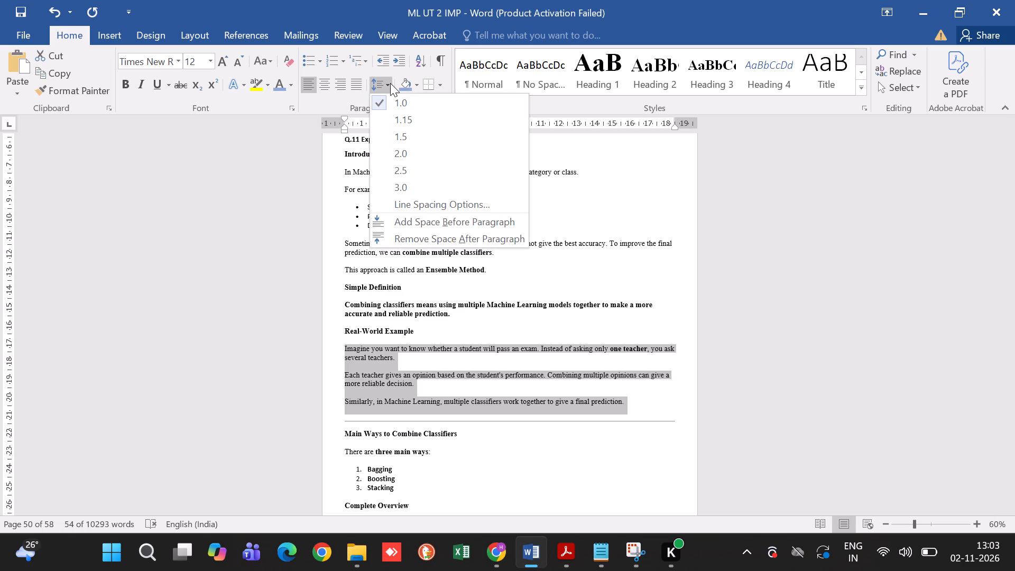
click(447, 234)
click(512, 431)
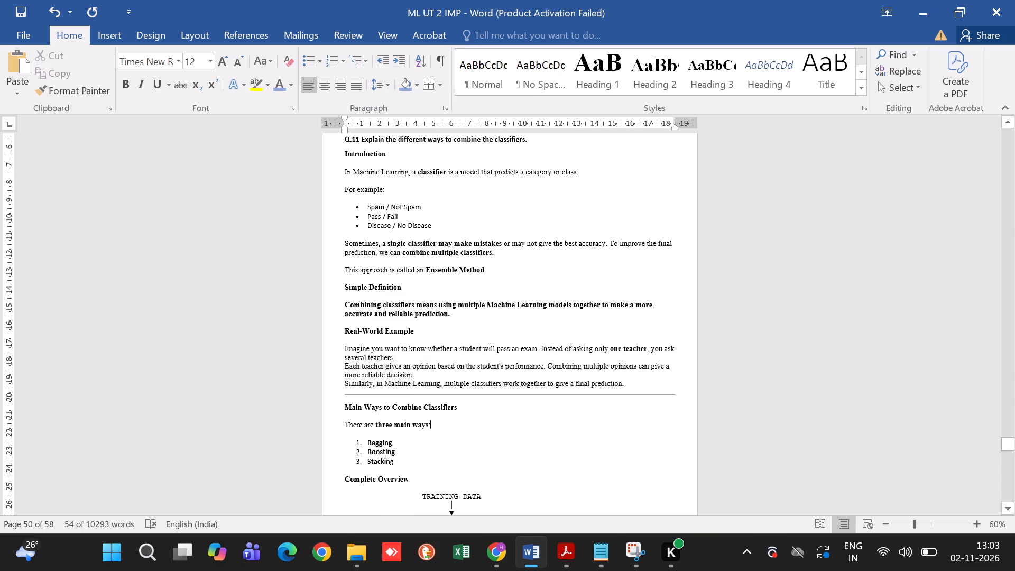
Review the rest of the Q.11 answer, from Complete Overview to the end of the document, for spacing and layout.
scroll(512, 431, down, 6)
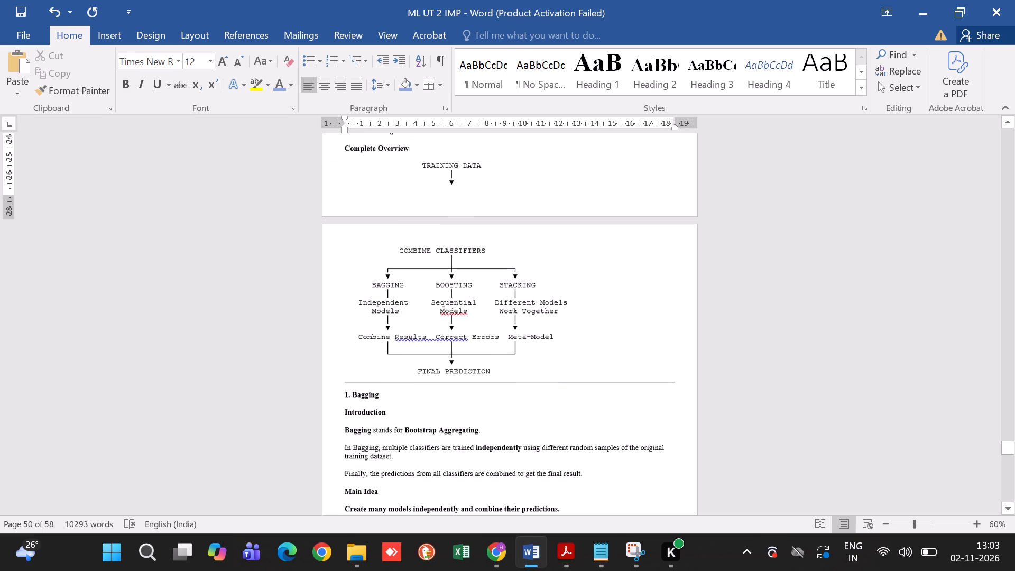
scroll(512, 431, down, 1)
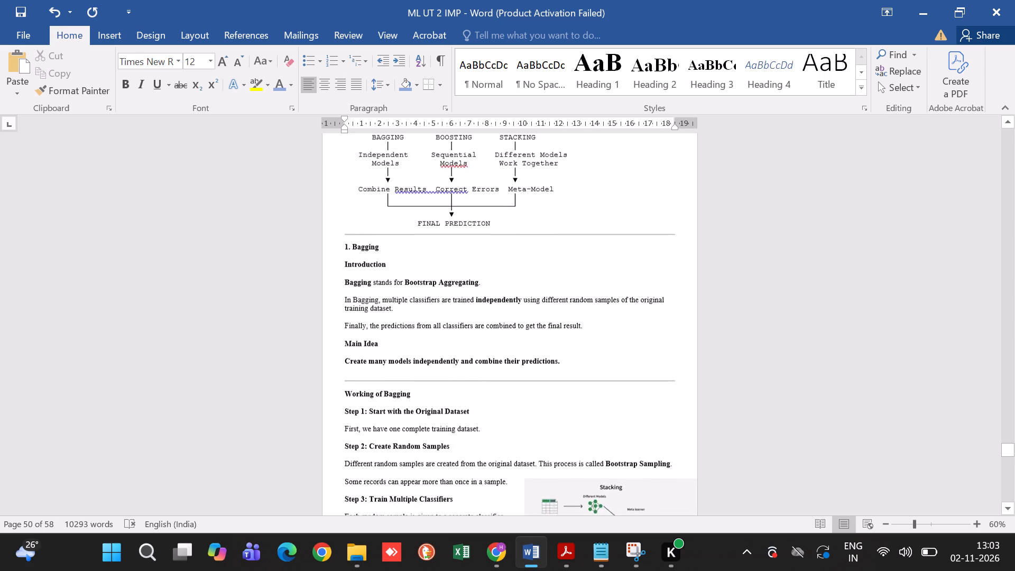
scroll(512, 431, down, 10)
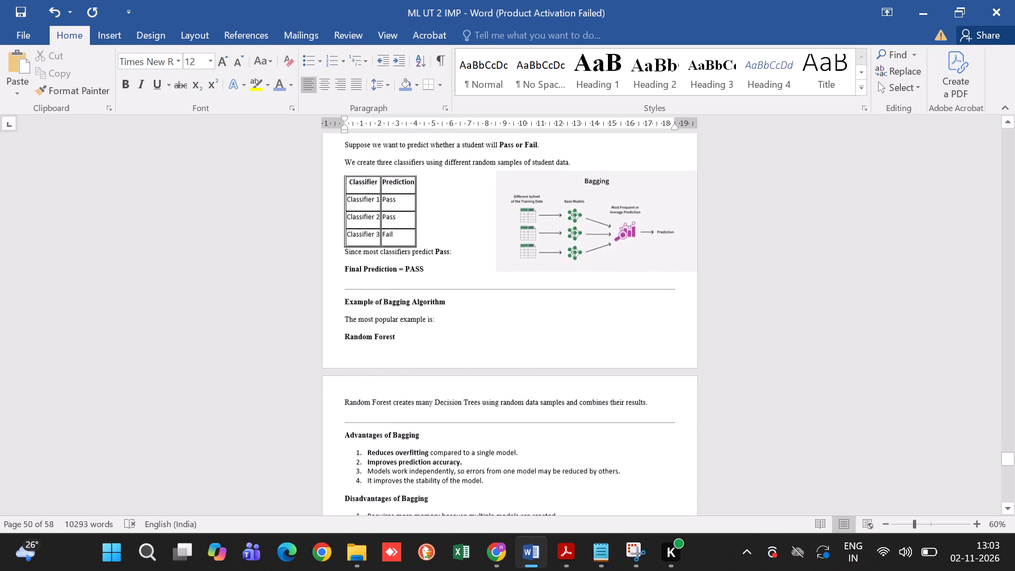
scroll(512, 431, down, 8)
scroll(512, 431, up, 3)
scroll(512, 431, down, 3)
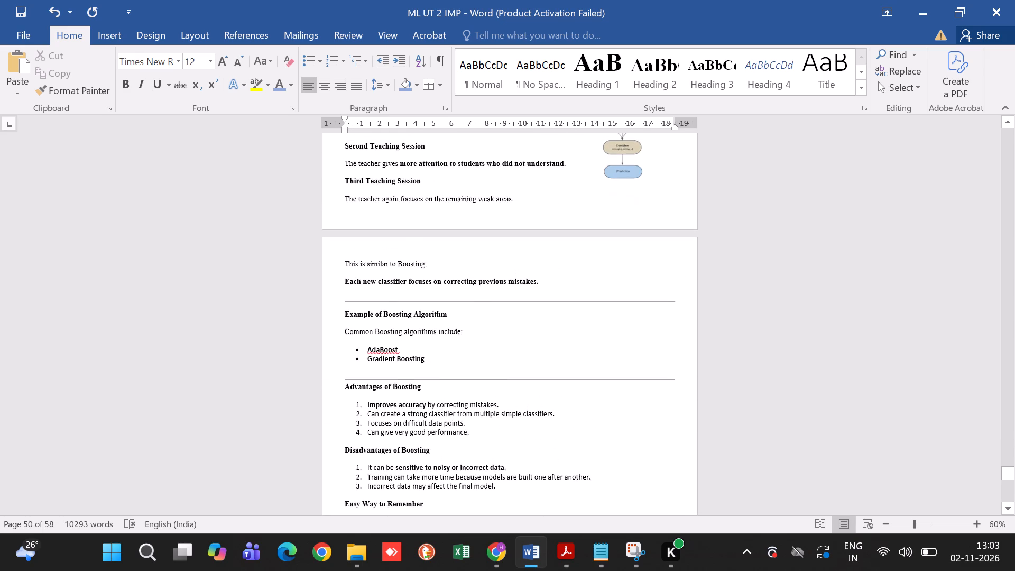
scroll(512, 431, down, 7)
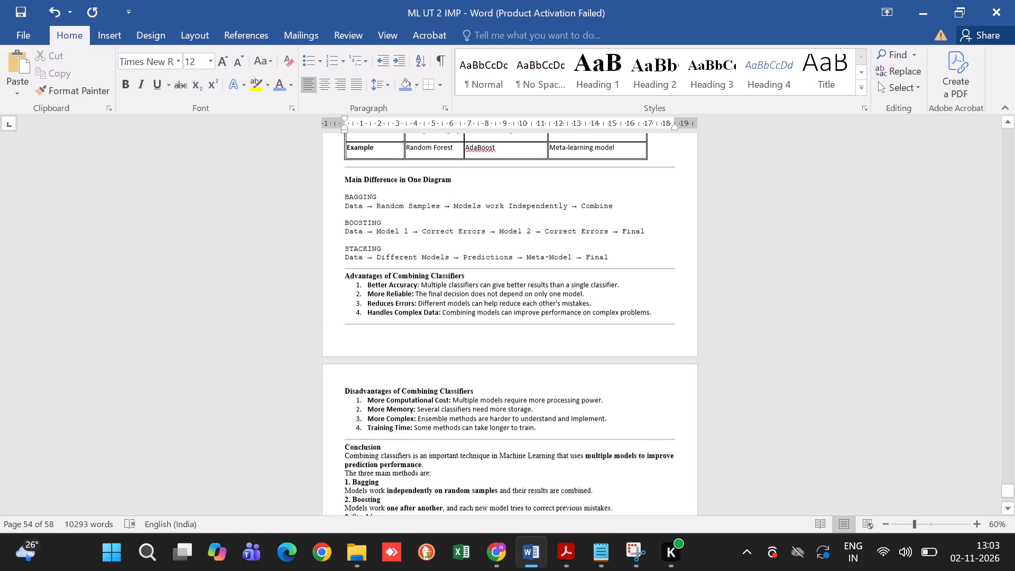
scroll(512, 431, down, 1)
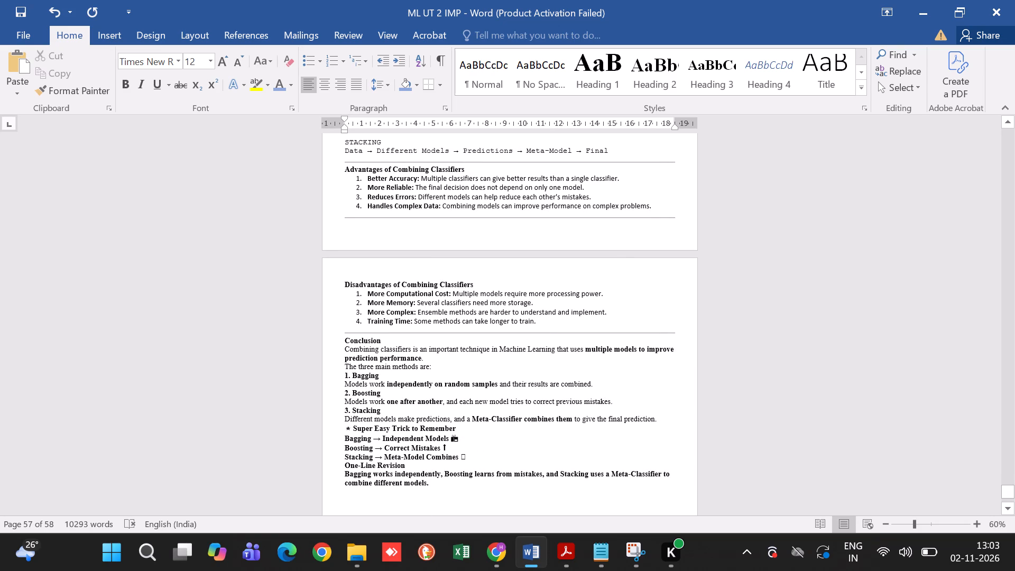
scroll(512, 431, down, 3)
Start a new line below the One-Line Revision text at the document's end and enter the question number Q.12.
click(382, 321)
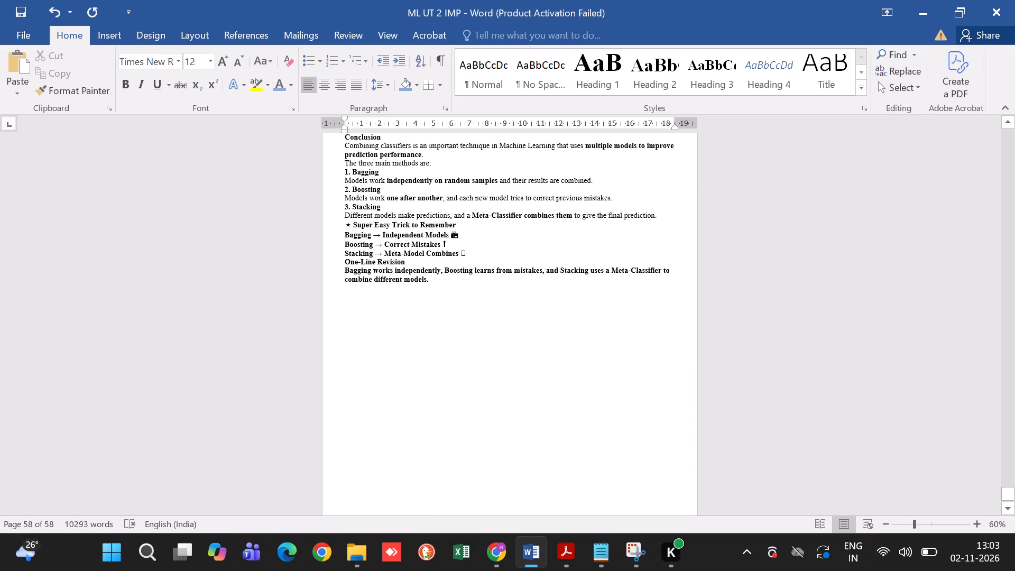
key(Return)
key(q)
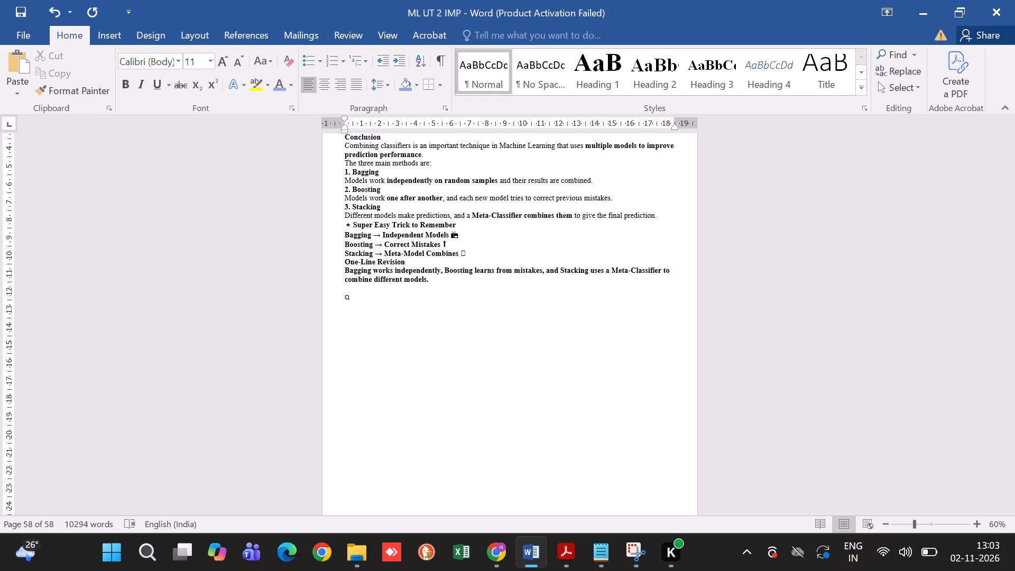
text(.12)
key(space)
click(498, 560)
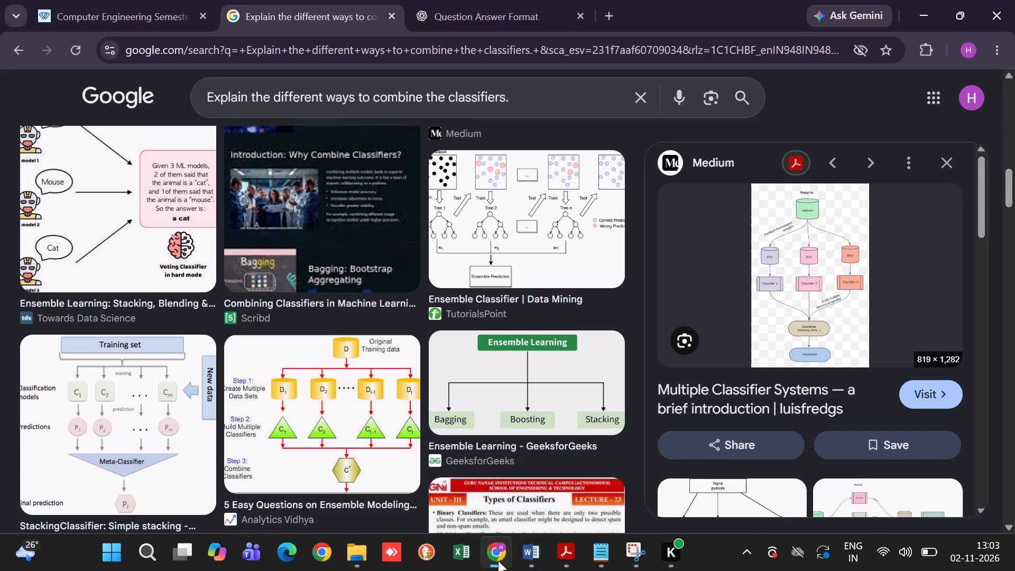
click(590, 548)
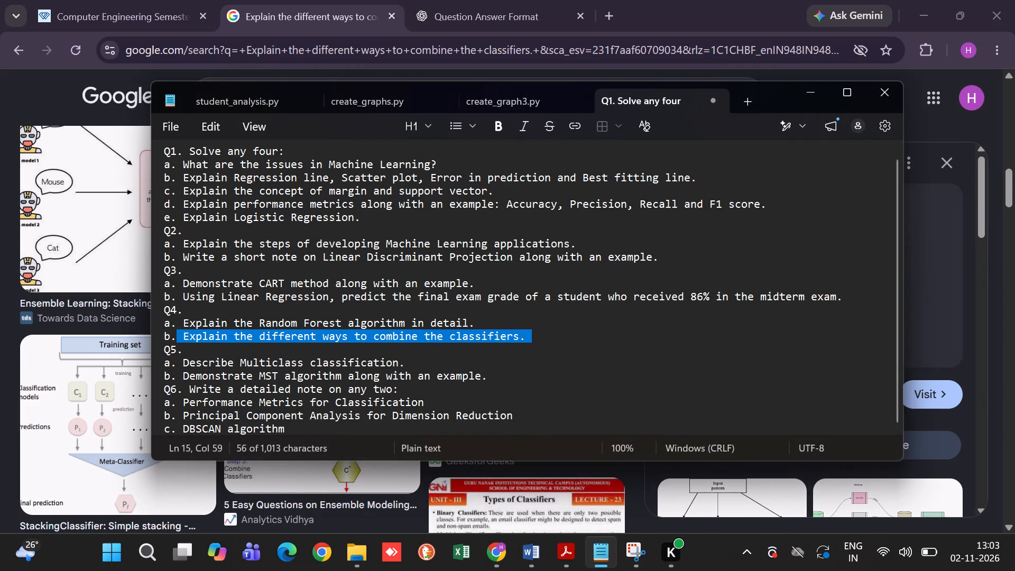
drag(182, 363, 409, 361)
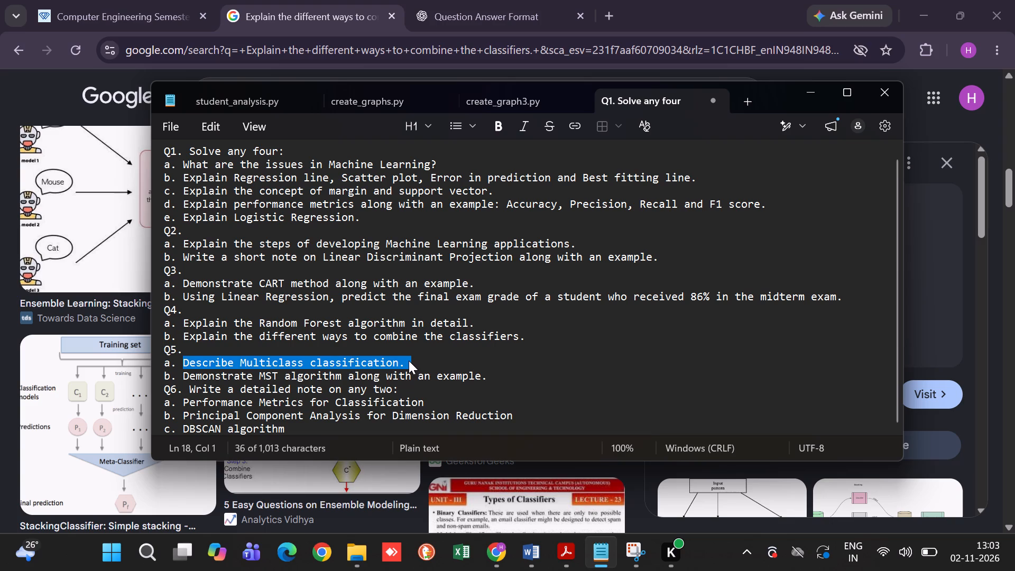
key(ctrl+c)
click(439, 26)
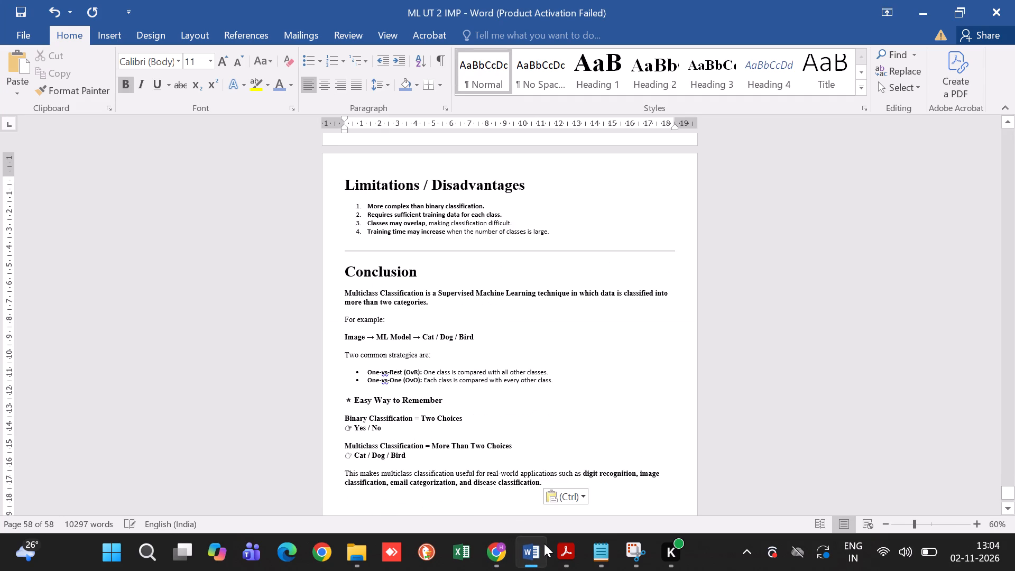
Apply All Borders to the Fruit Feature and Class table under Example: Fruit Classification.
scroll(544, 544, up, 4)
scroll(524, 244, up, 3)
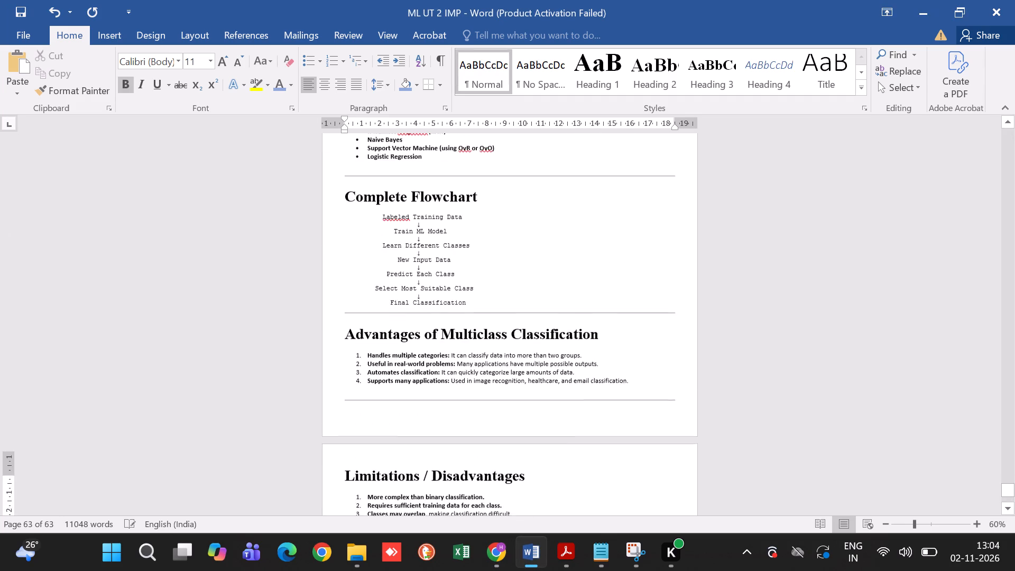
scroll(524, 244, up, 4)
scroll(524, 244, up, 19)
scroll(524, 244, up, 7)
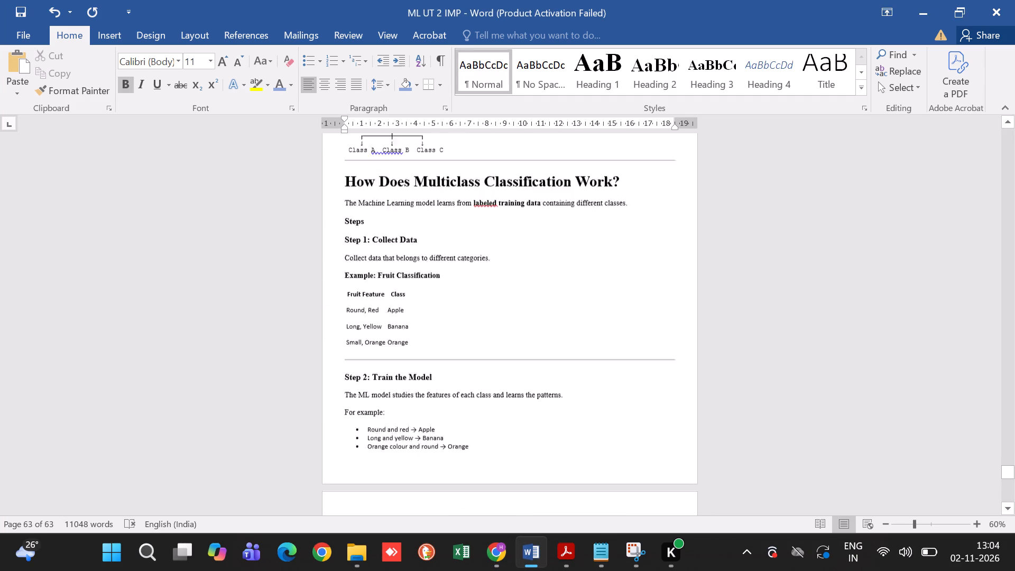
scroll(524, 244, down, 3)
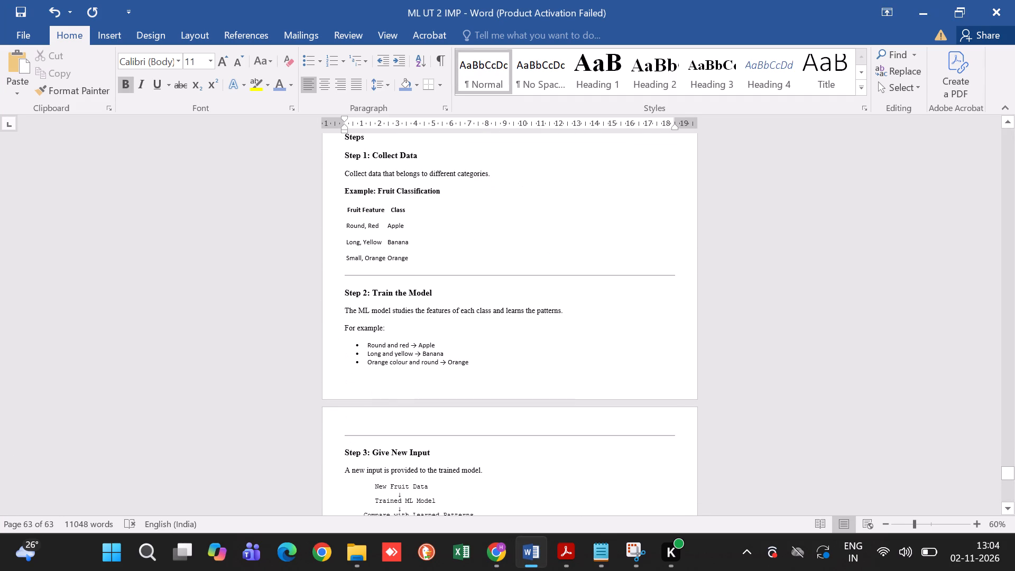
click(340, 199)
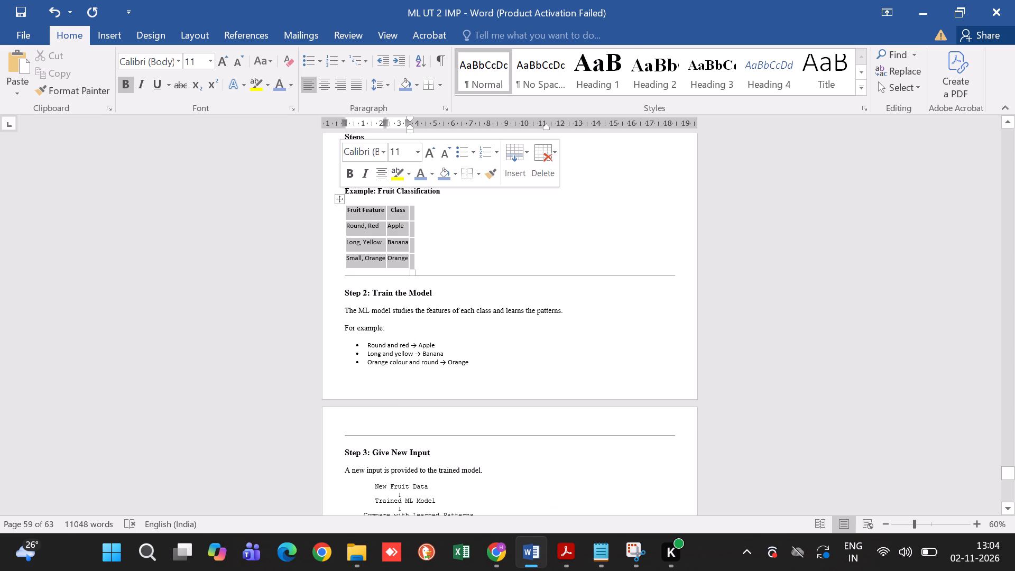
click(479, 169)
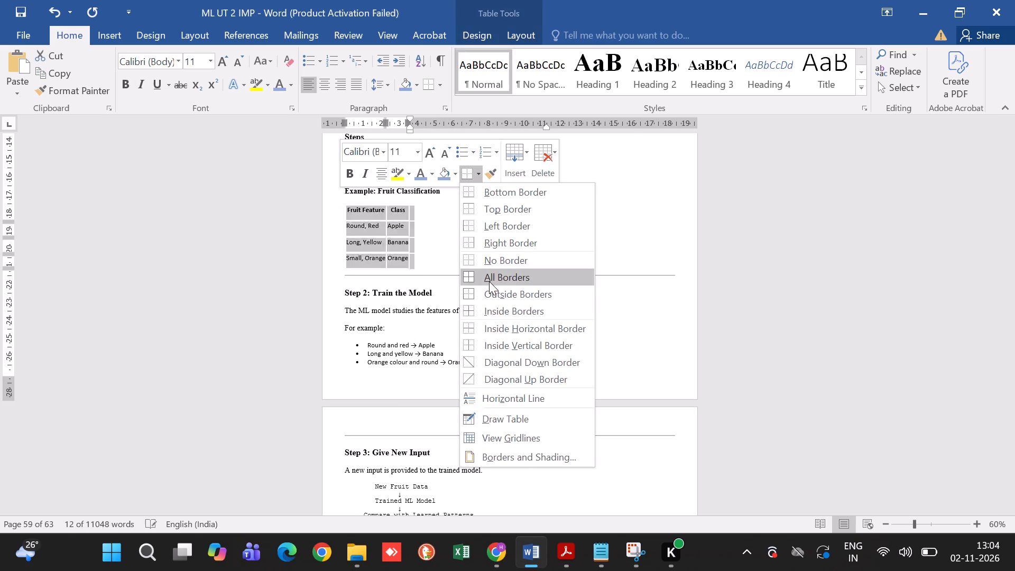
click(491, 279)
Apply All Borders to the Binary Classification vs Multiclass Classification comparison table.
scroll(491, 279, up, 5)
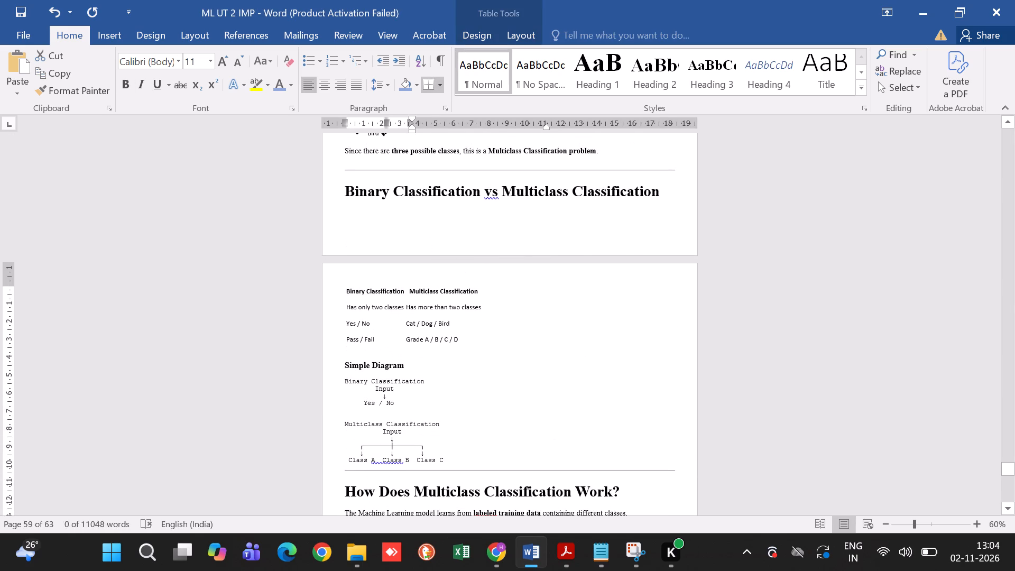
scroll(491, 279, up, 1)
click(347, 324)
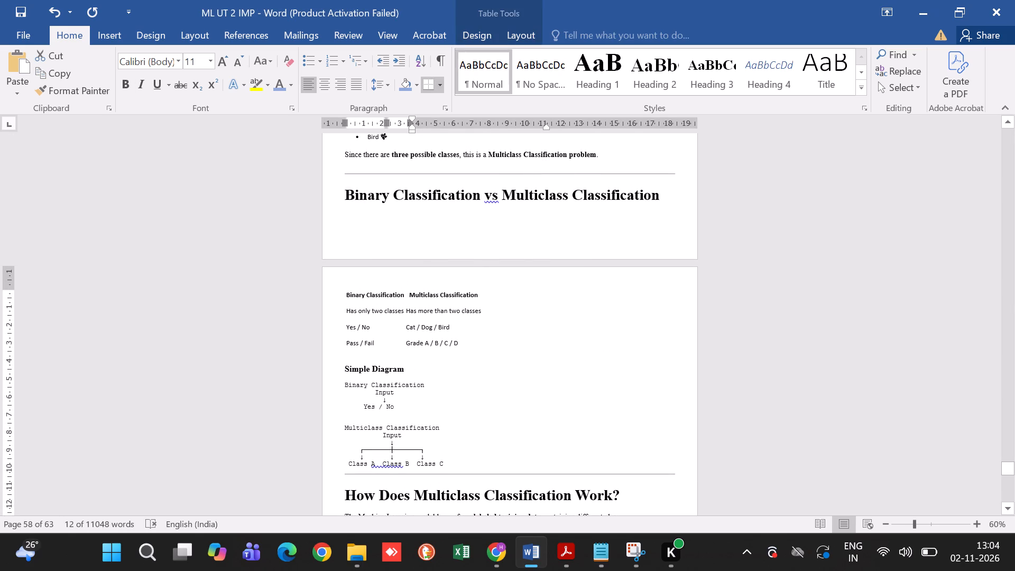
click(339, 280)
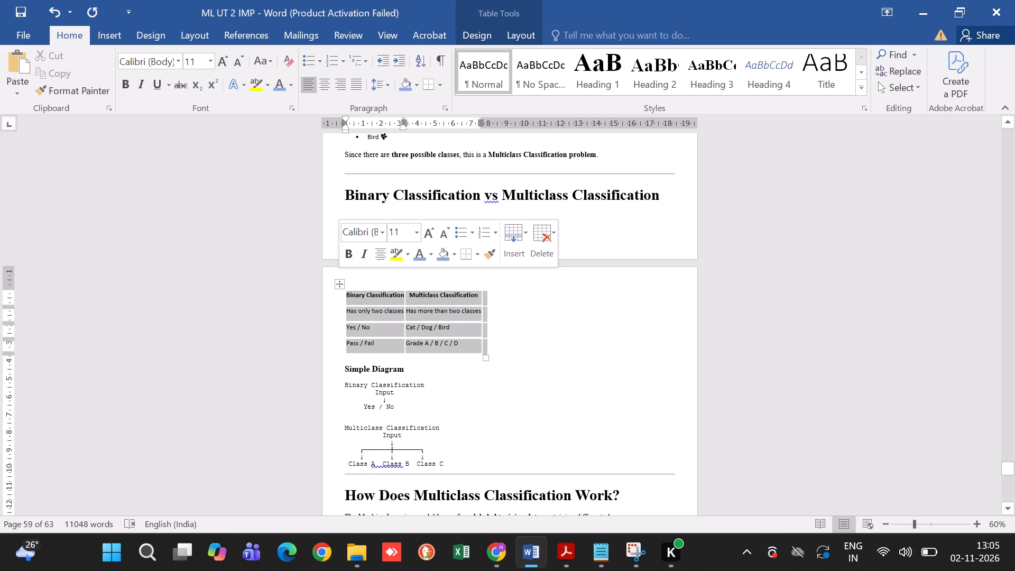
click(478, 260)
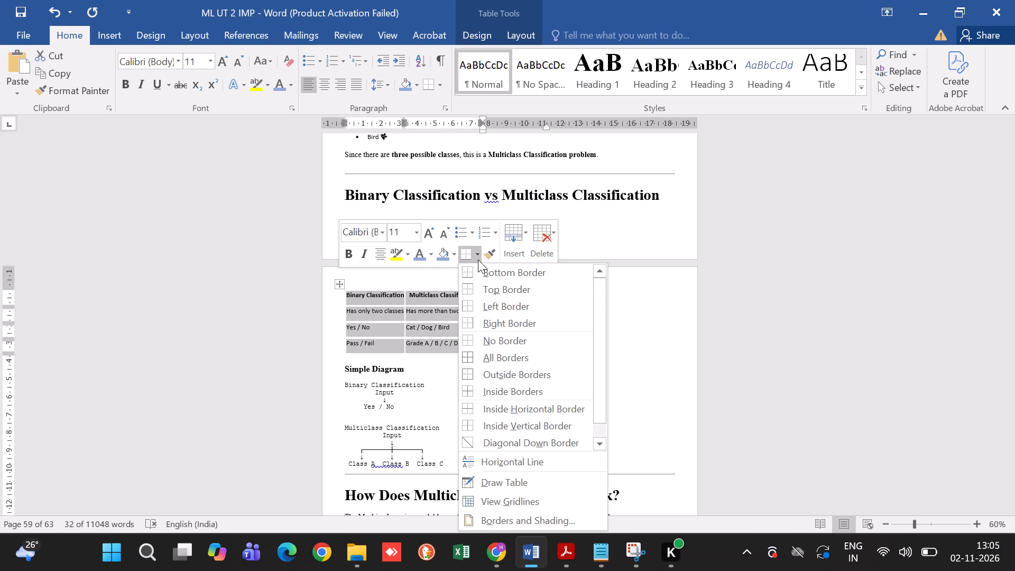
click(535, 363)
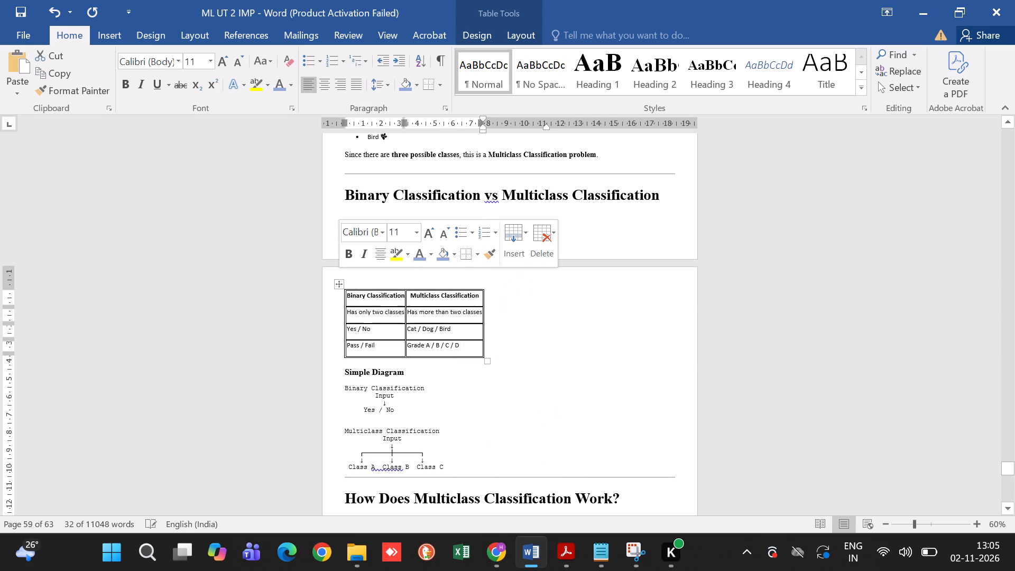
Set the entire Q.12 answer, from Introduction to the document's end, to font size 12 and remove the space after its paragraphs.
scroll(535, 363, up, 5)
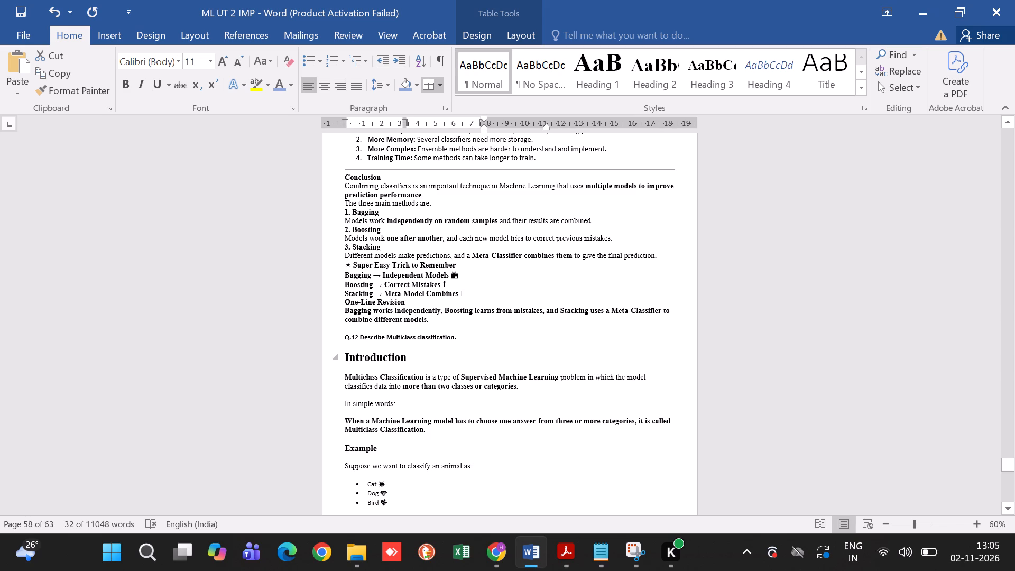
drag(345, 356, 551, 570)
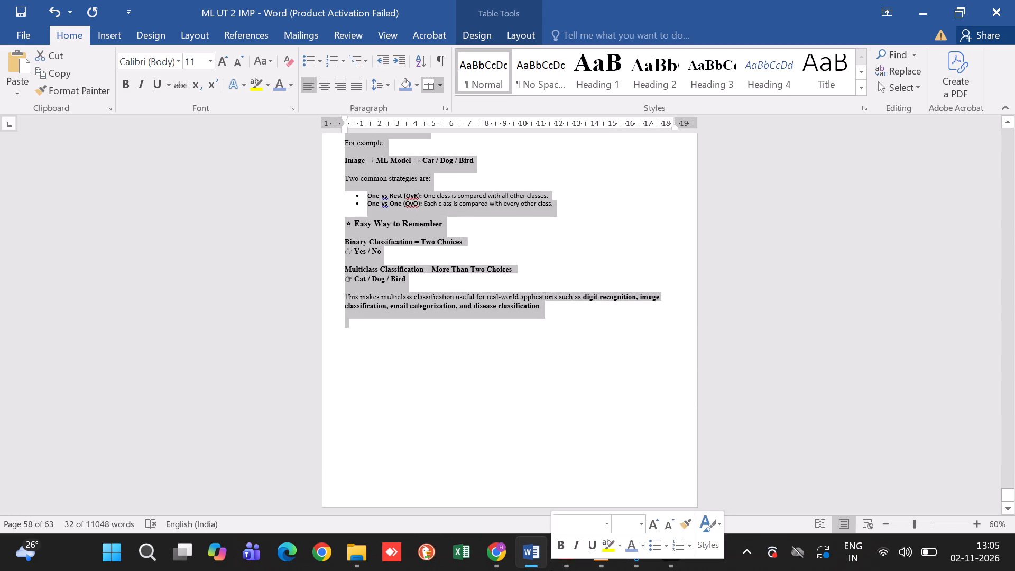
click(197, 61)
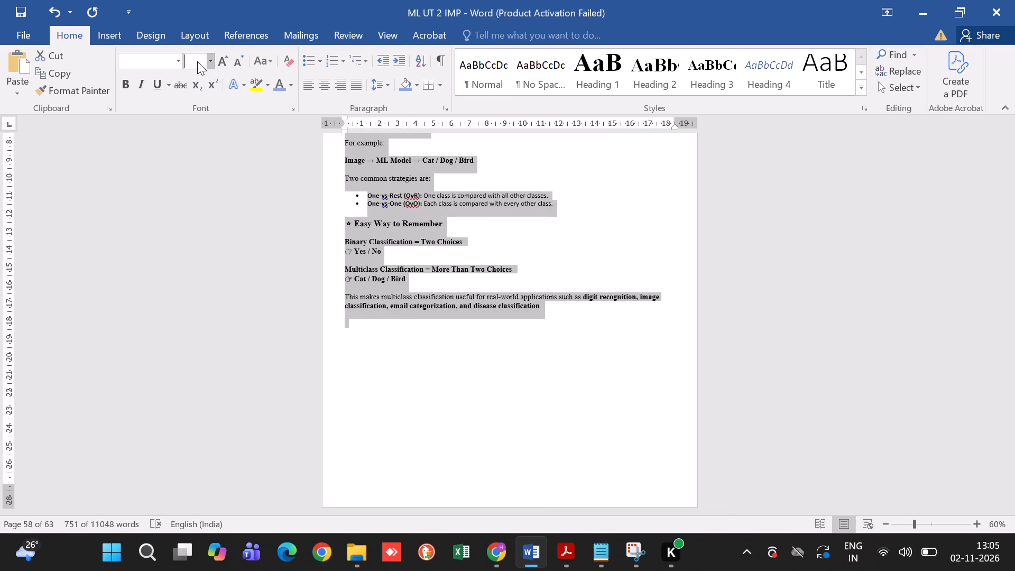
text(12)
key(Return)
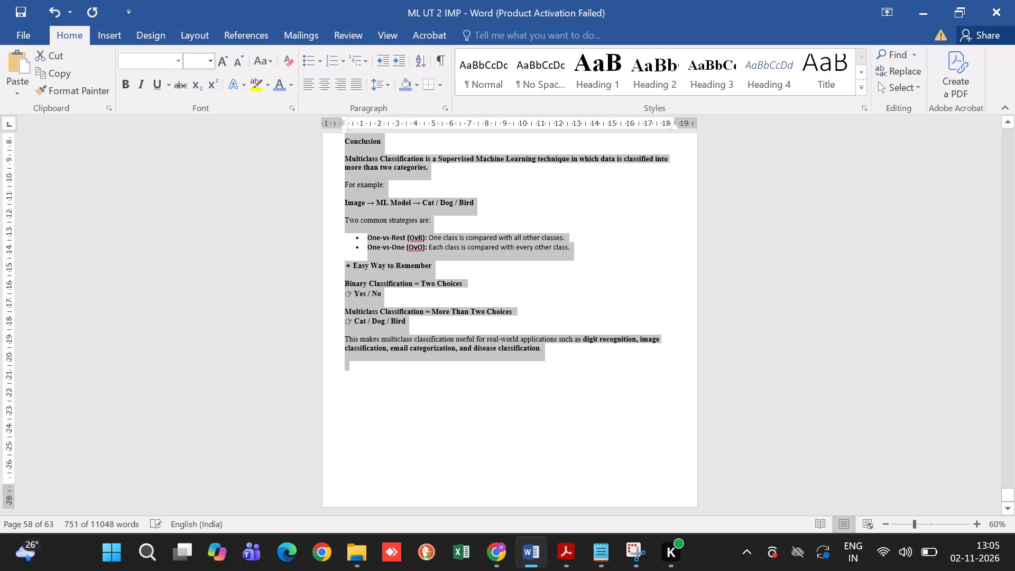
click(391, 81)
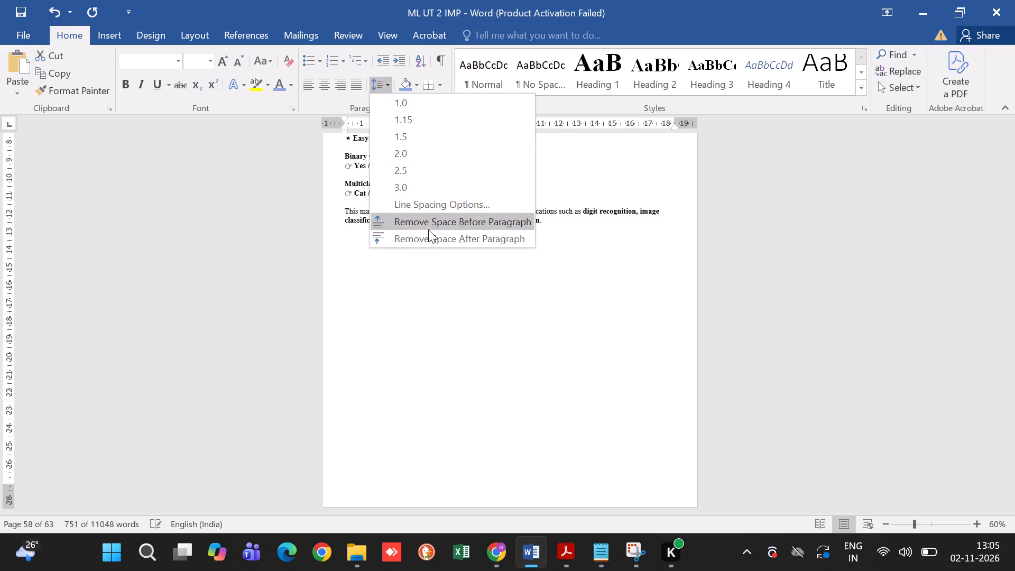
click(431, 232)
Review the layout of the reformatted Q.12 answer from its end back to the Q.12 heading.
scroll(431, 232, up, 4)
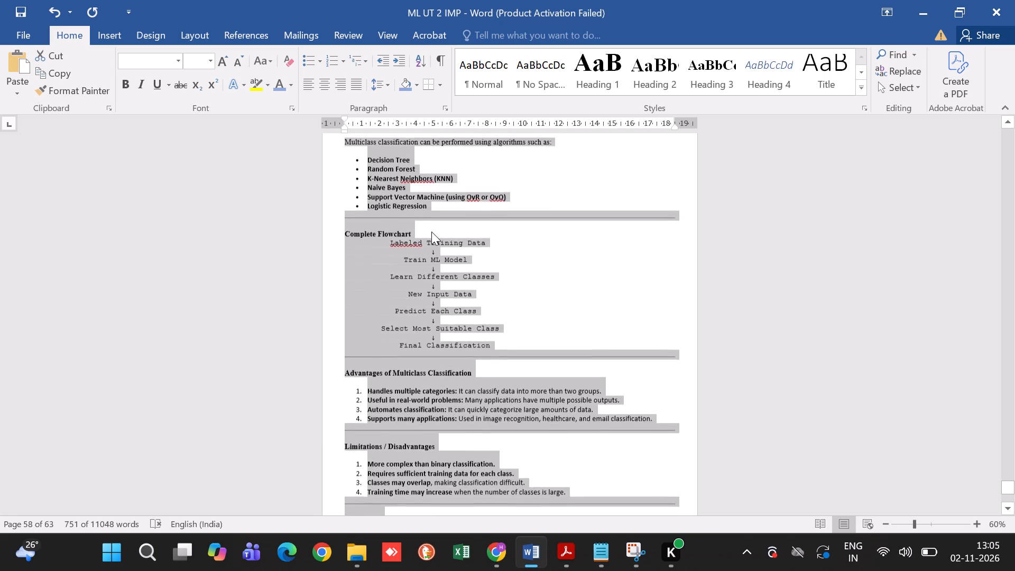
scroll(431, 232, up, 3)
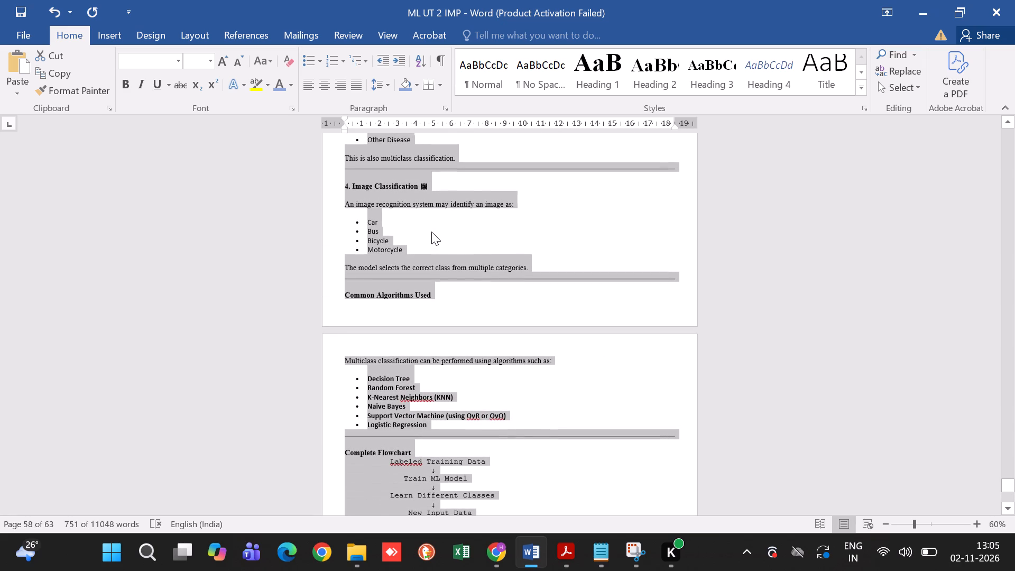
scroll(431, 232, up, 2)
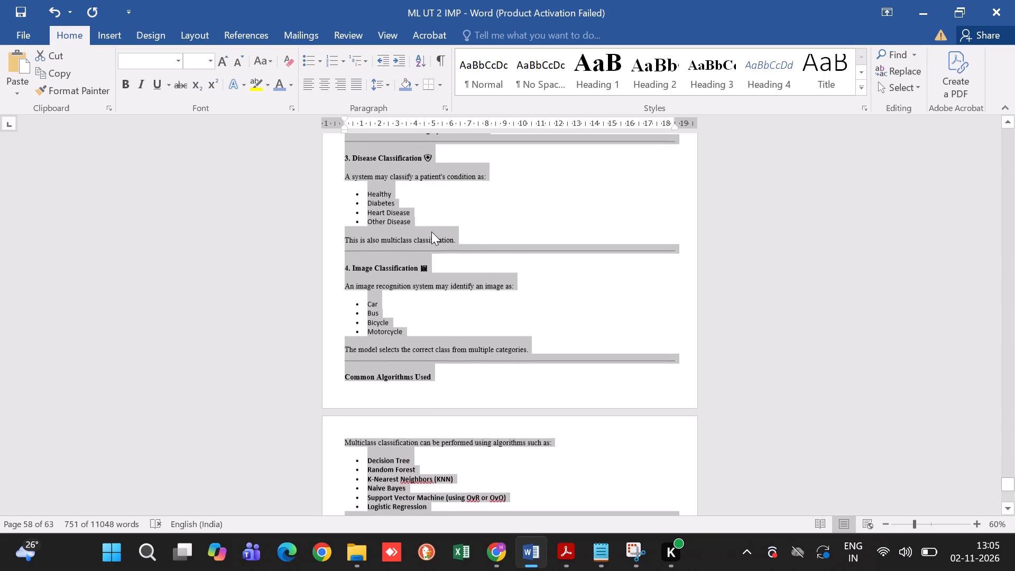
scroll(431, 232, up, 3)
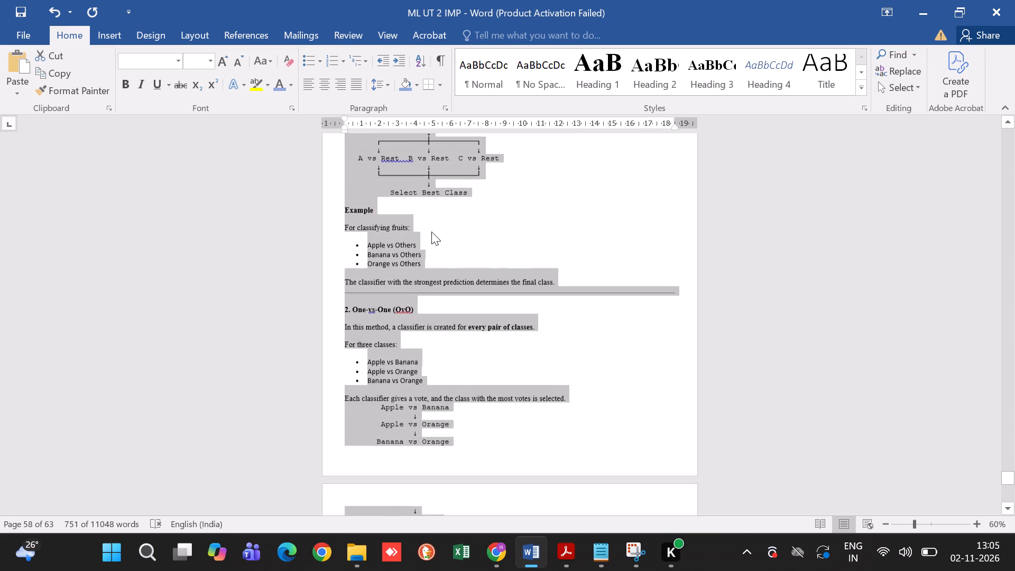
scroll(431, 232, up, 6)
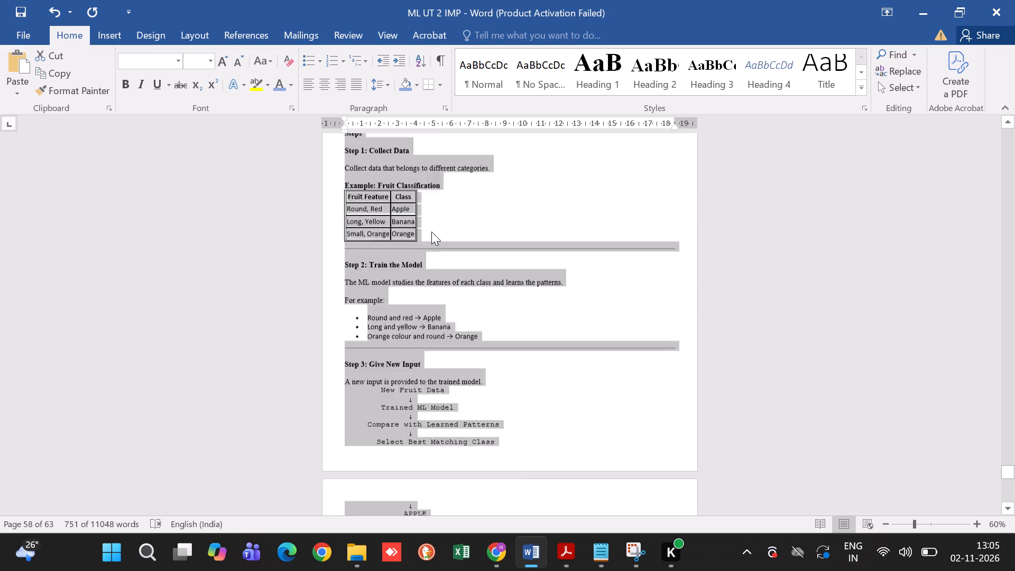
scroll(431, 232, up, 1)
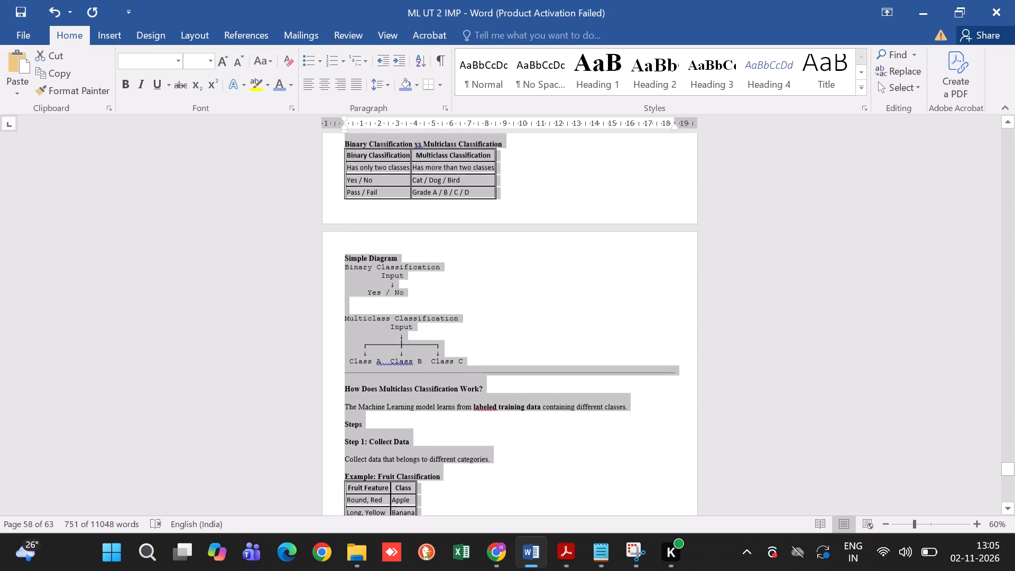
scroll(431, 232, up, 3)
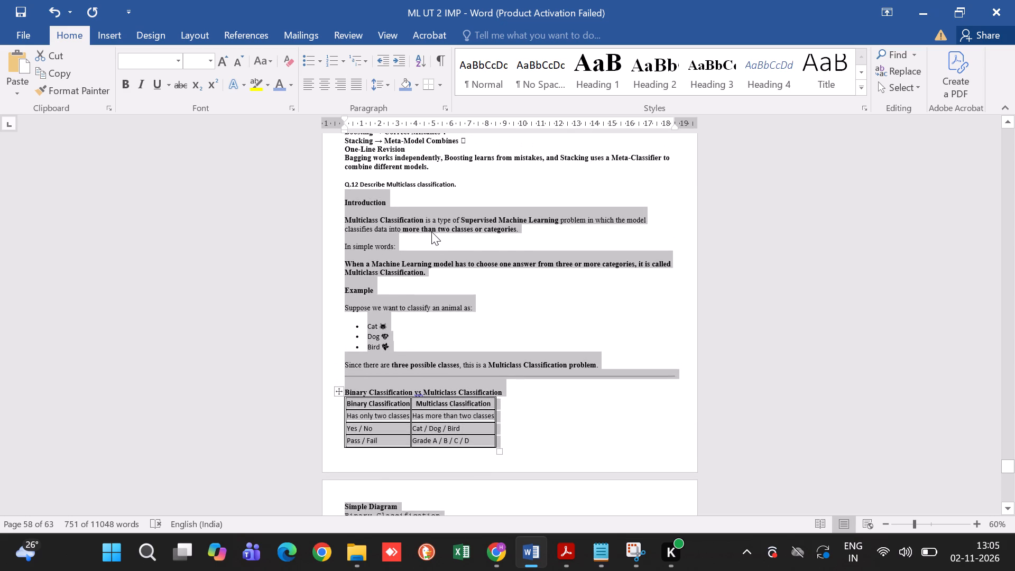
scroll(431, 232, up, 1)
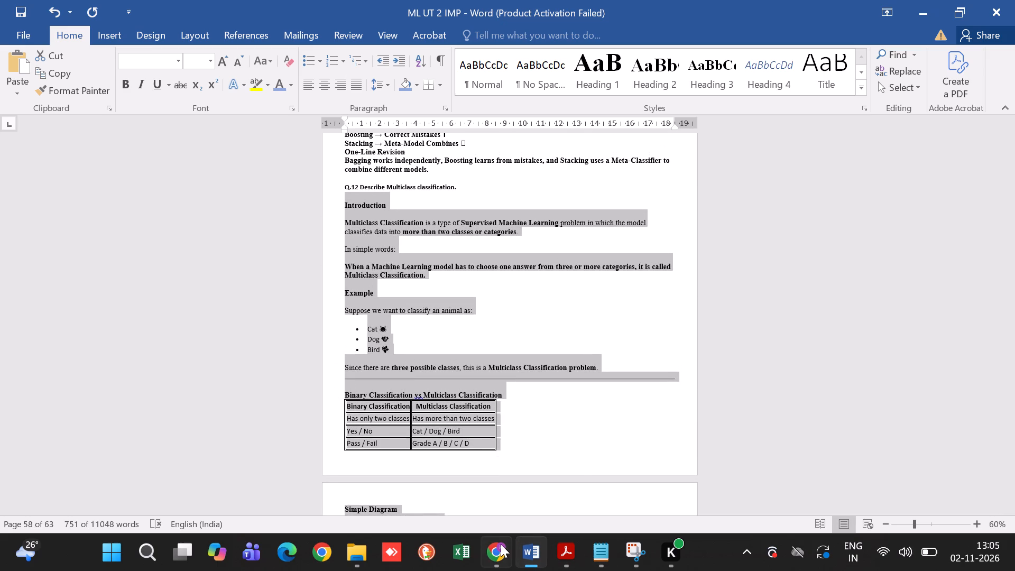
Copy the GeeksforGeeks Multi-Class vs Multi-Label image from the Google Images results in Chrome into the Word document's Simple Diagram section.
click(500, 545)
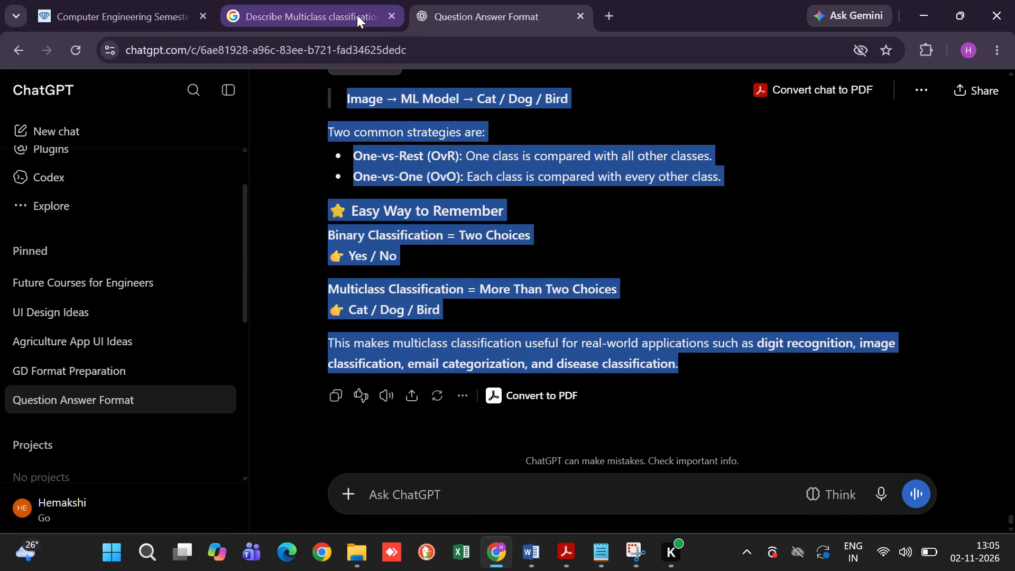
double_click(357, 15)
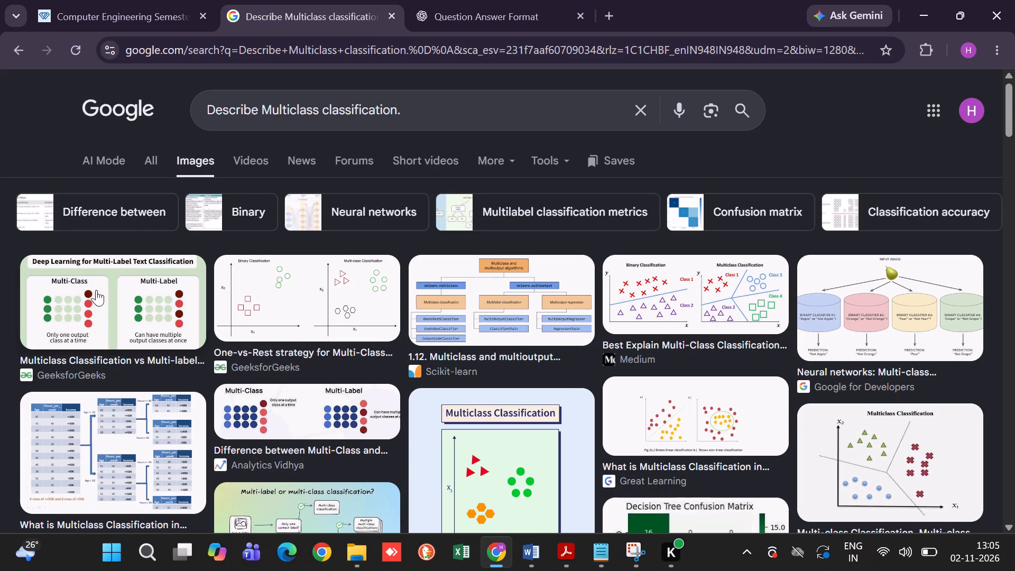
right_click(91, 303)
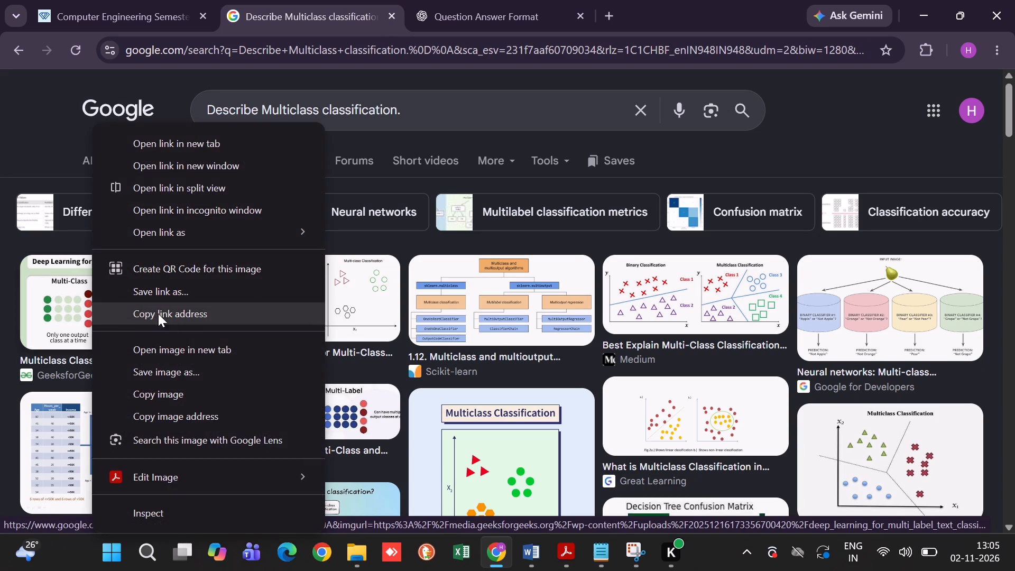
click(156, 396)
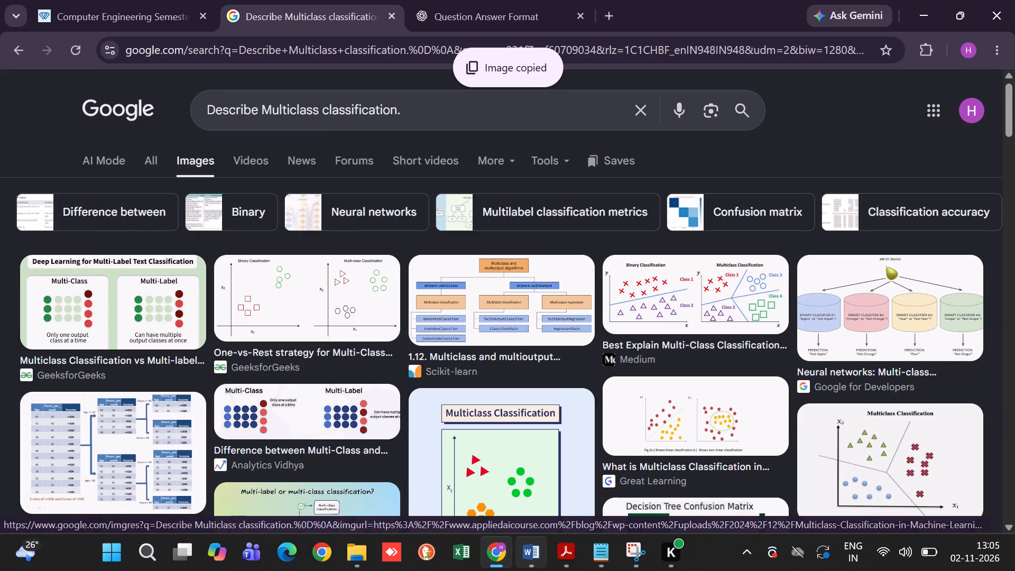
click(533, 567)
click(521, 403)
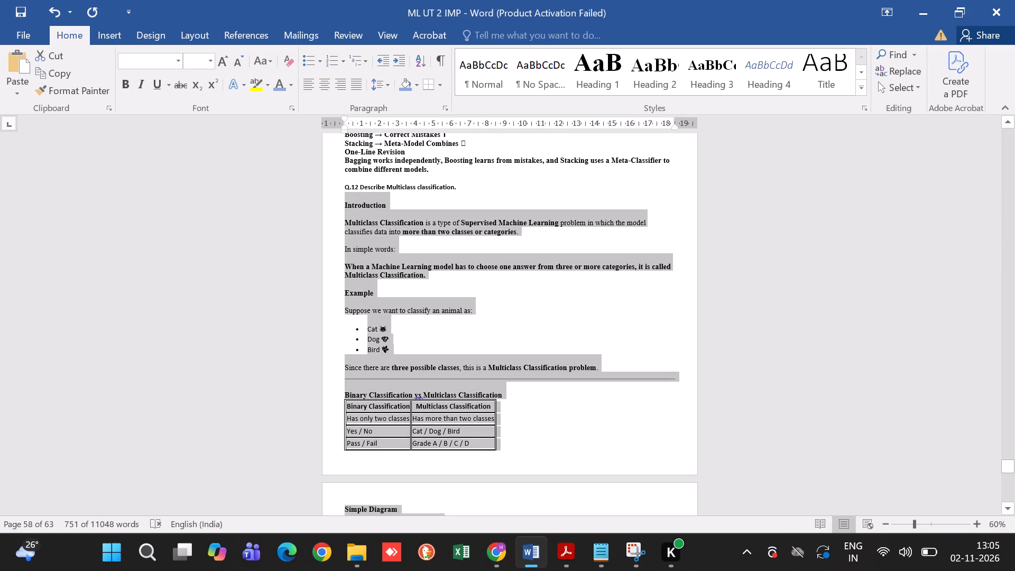
scroll(521, 403, down, 3)
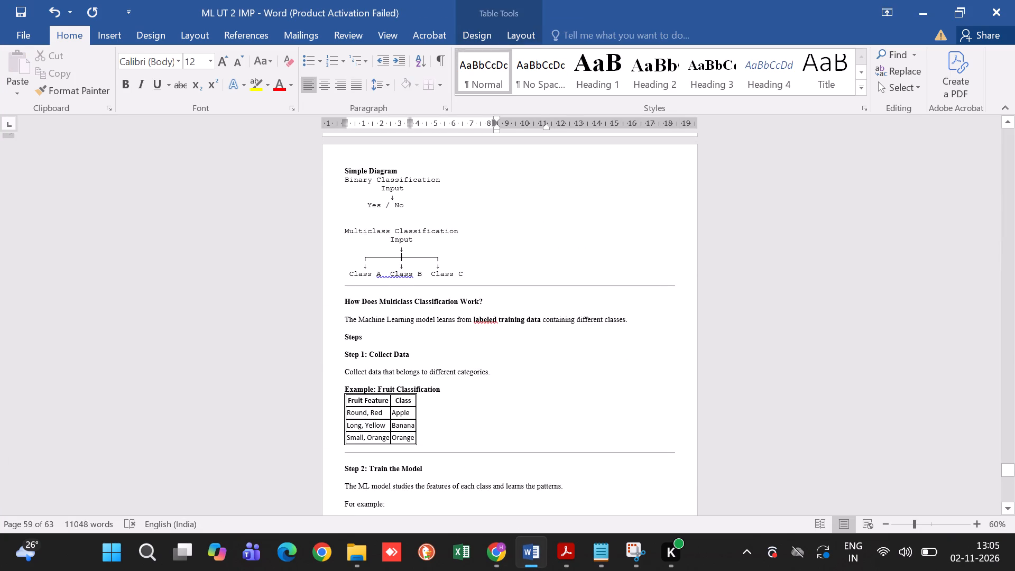
click(492, 213)
key(ctrl+v)
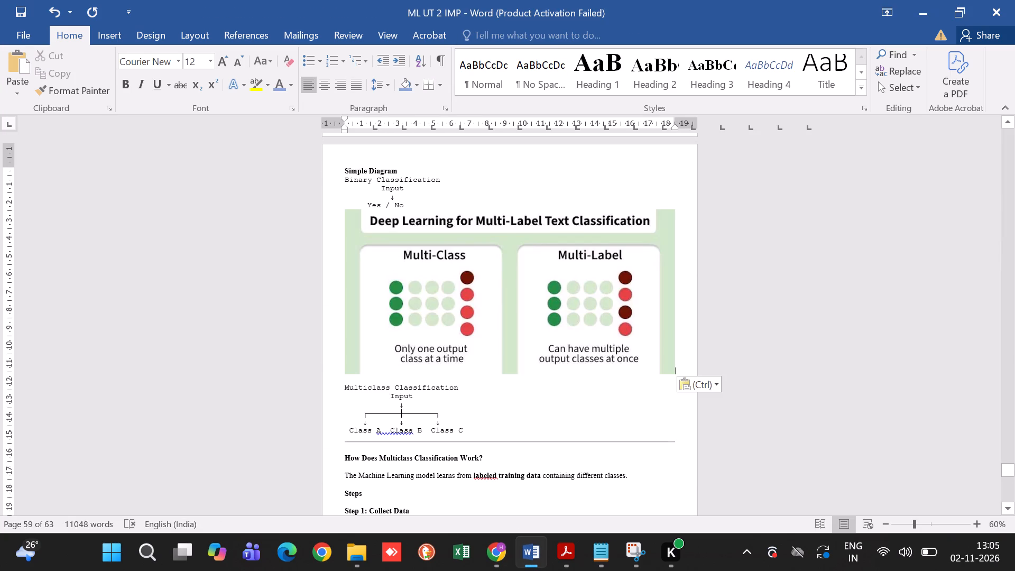
Shrink the Multi-Label image to about 11 cm wide, apply Through text wrapping, and place it beside the Simple Diagram text.
click(491, 257)
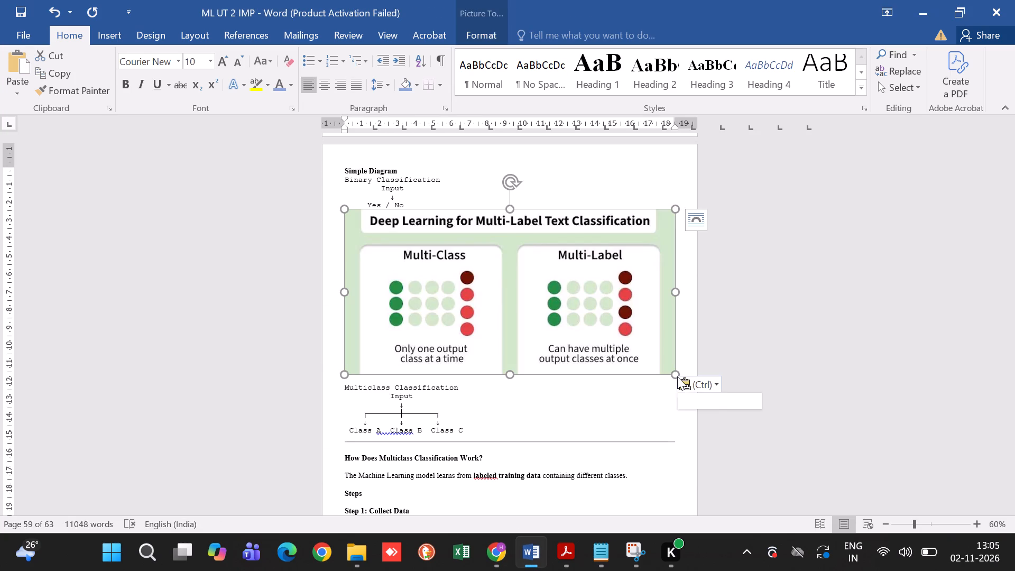
drag(675, 375, 540, 310)
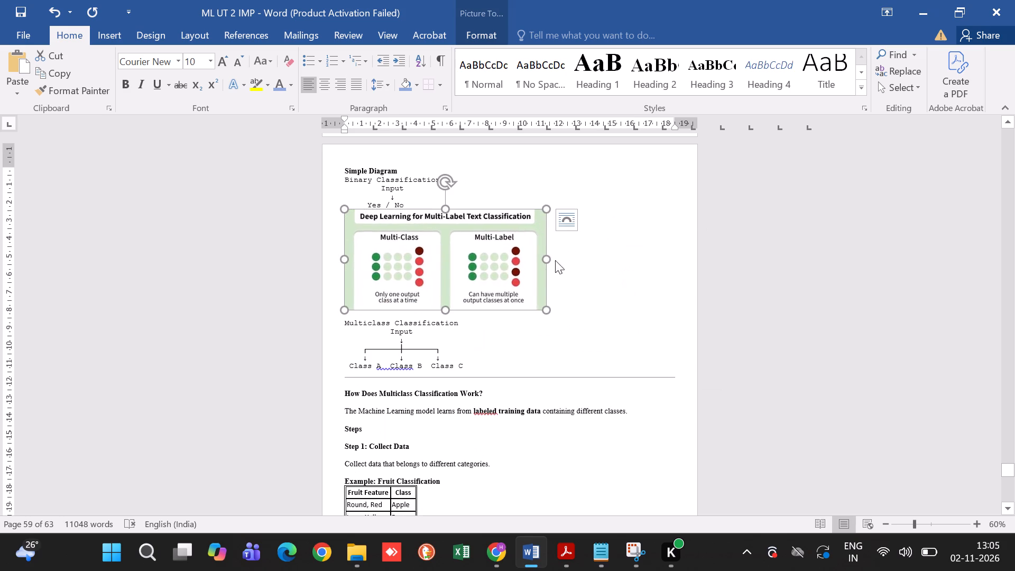
click(566, 228)
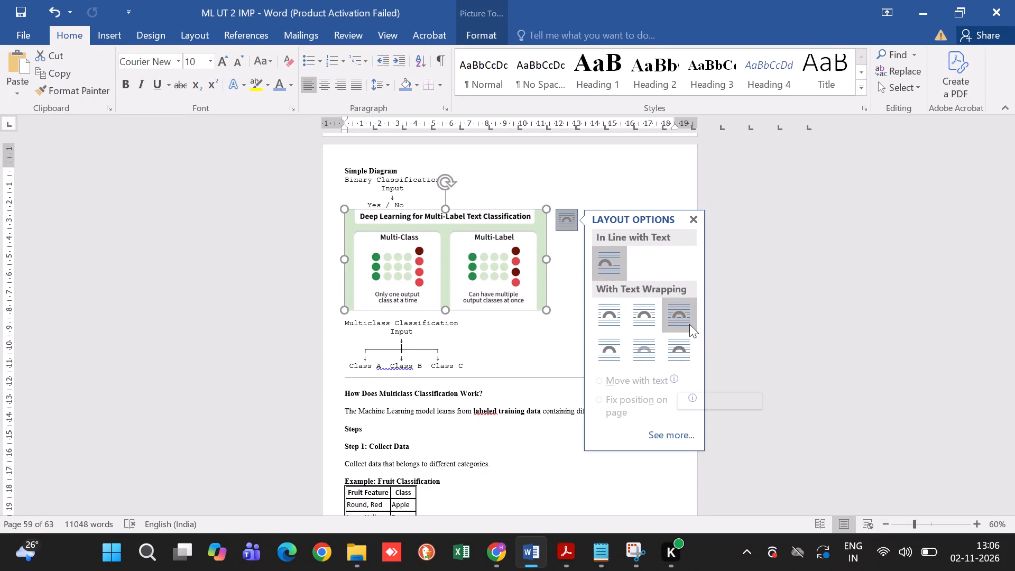
click(689, 324)
drag(457, 254, 573, 247)
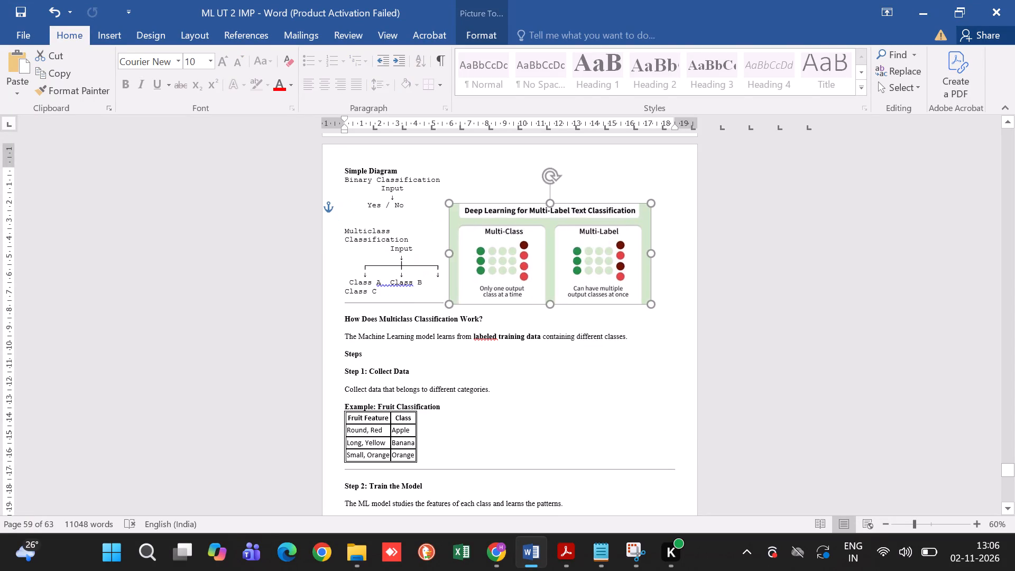
drag(573, 247, 609, 211)
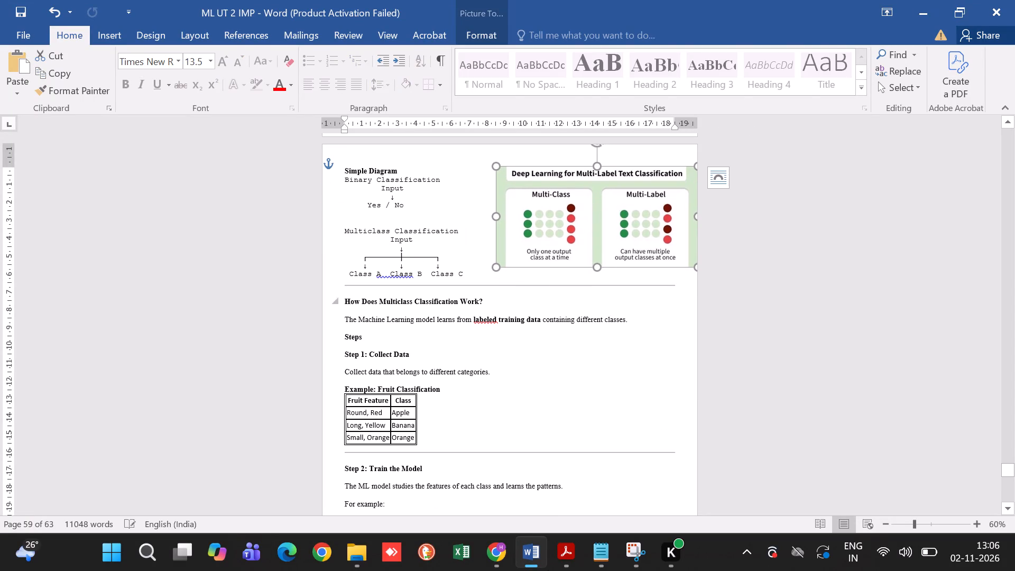
Copy the GeeksforGeeks One-vs-Rest strategy image from Chrome and paste it after the Step 2: Train the Model heading in Word.
click(508, 553)
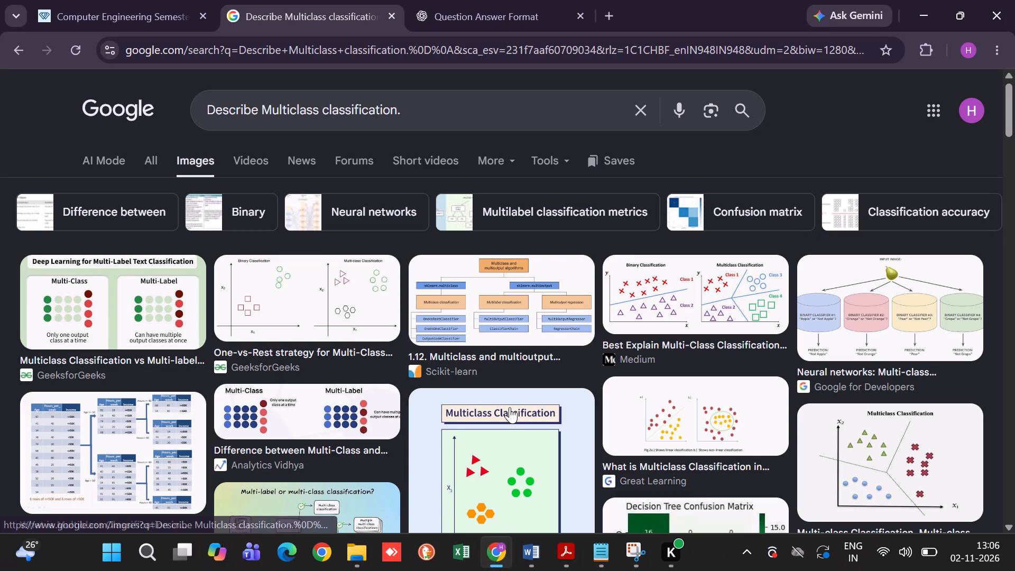
right_click(364, 319)
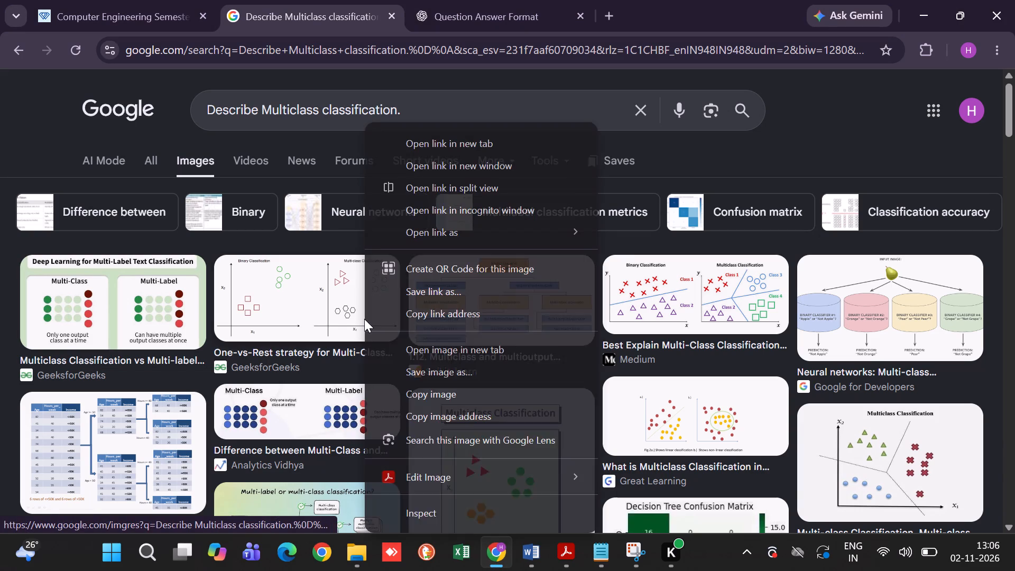
click(444, 392)
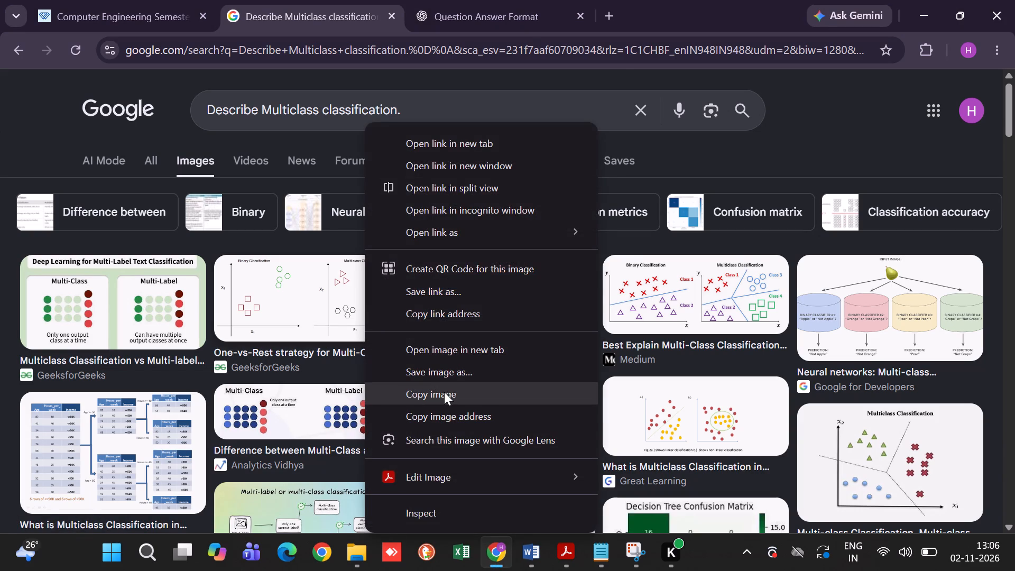
click(530, 546)
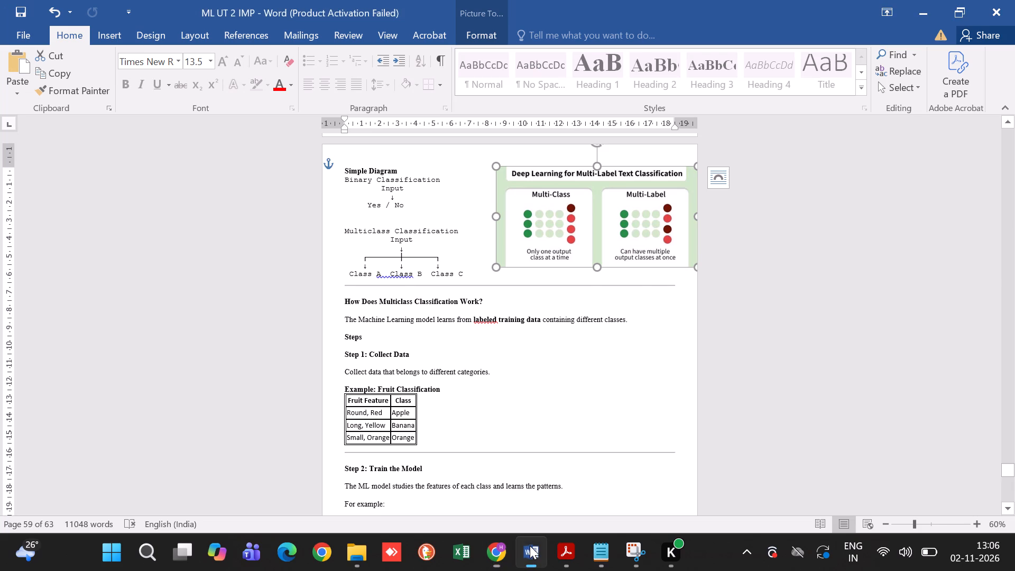
scroll(562, 407, down, 1)
click(524, 370)
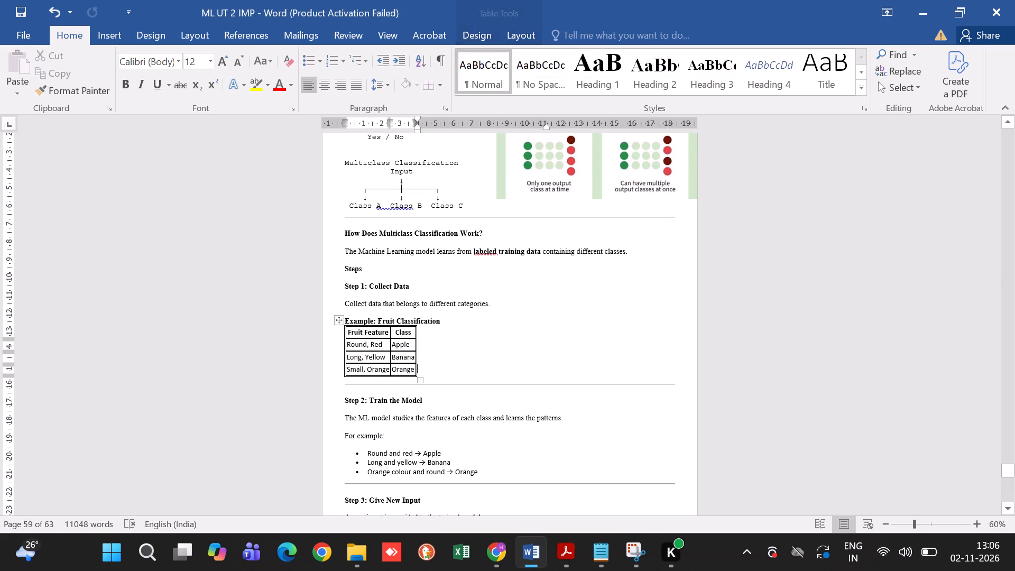
key(ctrl+v)
click(435, 404)
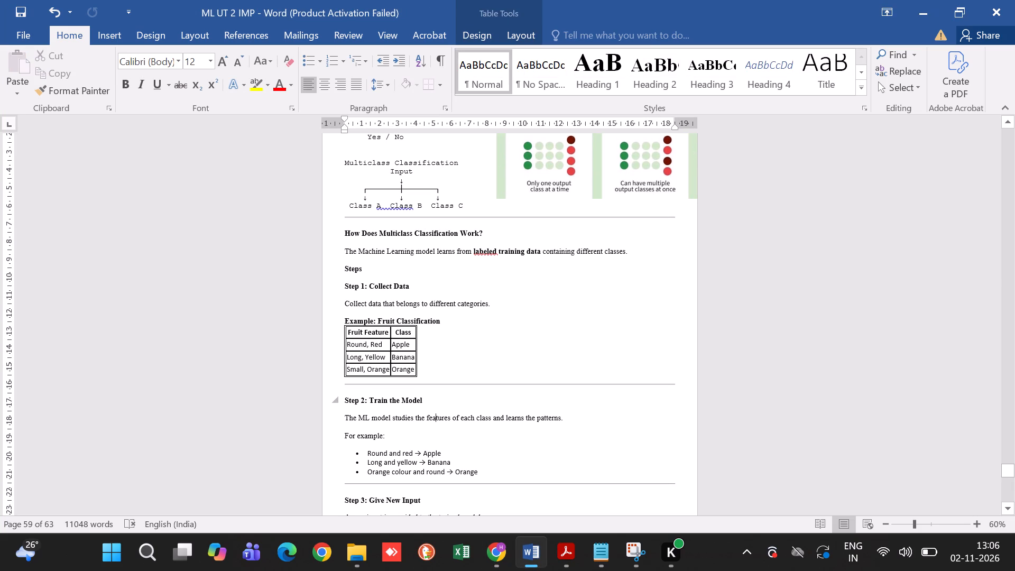
click(425, 398)
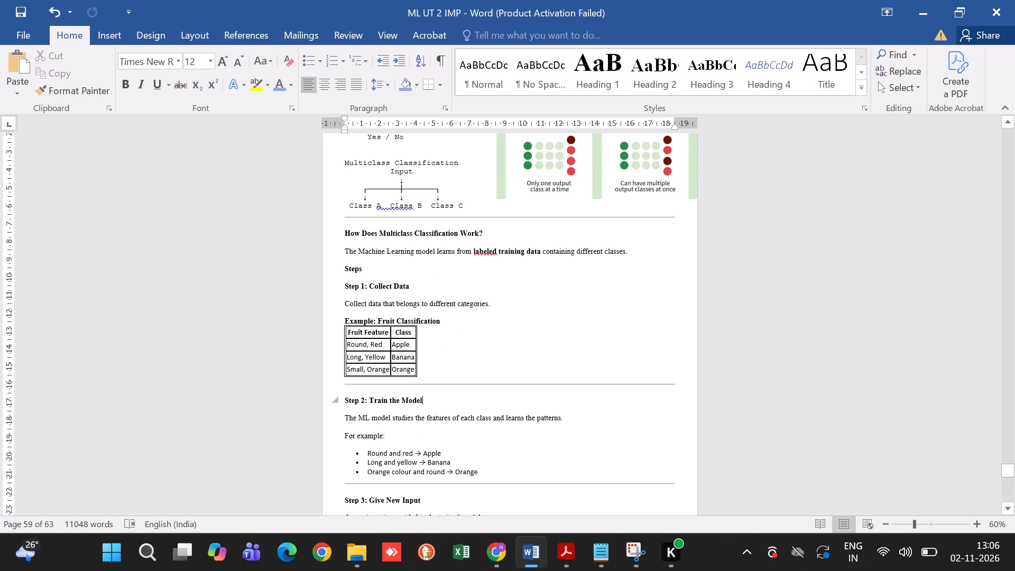
key(ctrl+v)
Shrink the One-vs-Rest image to about 12.5 cm wide, apply Through text wrapping, and place it beside the Fruit Classification table.
click(487, 416)
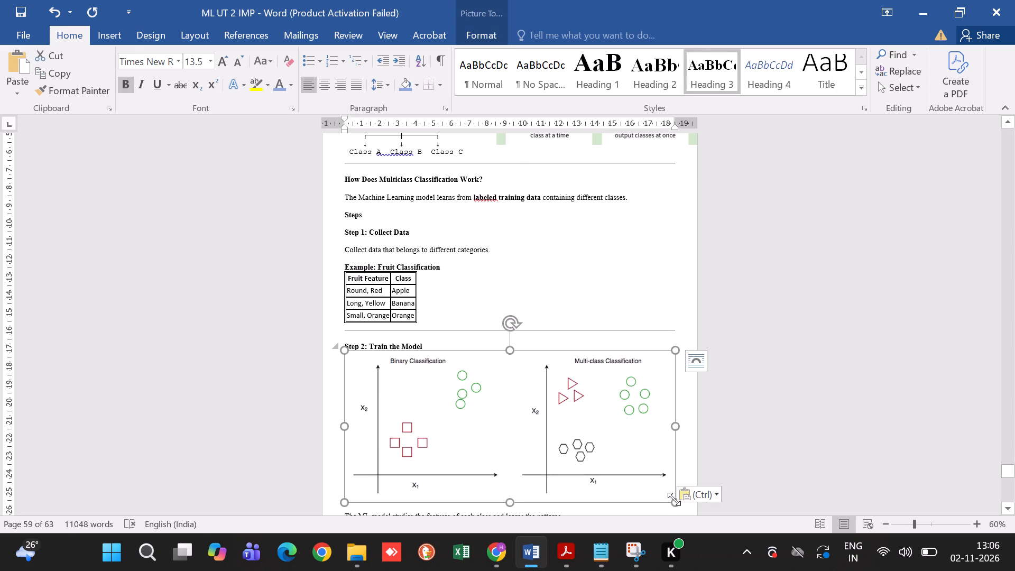
drag(674, 499, 565, 422)
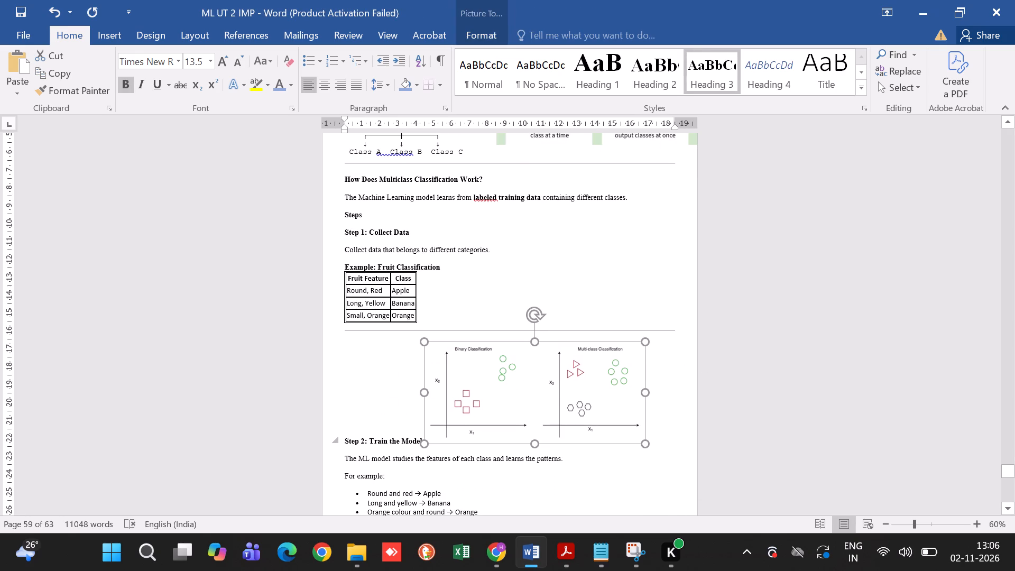
drag(565, 422, 567, 422)
click(665, 354)
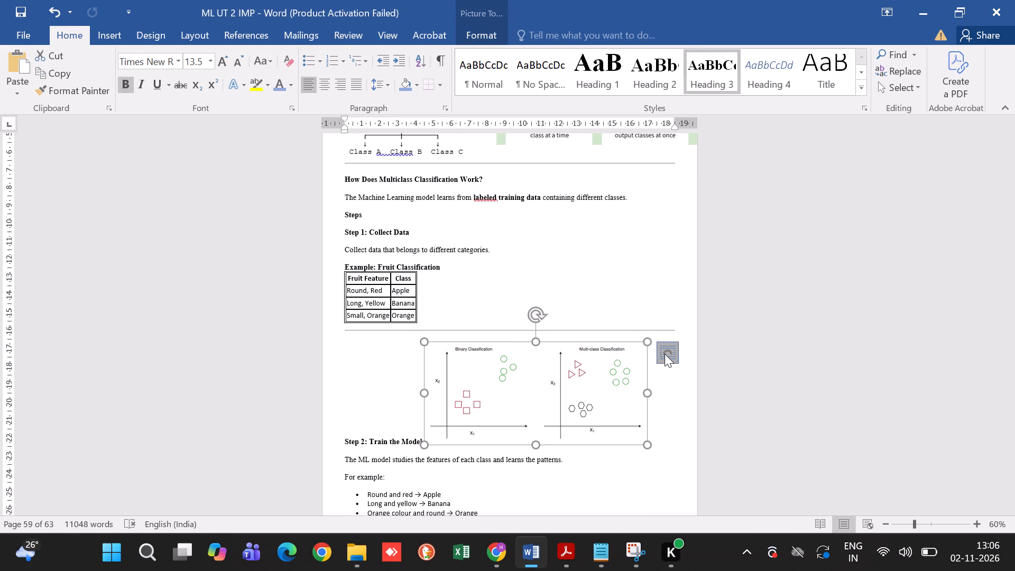
click(776, 394)
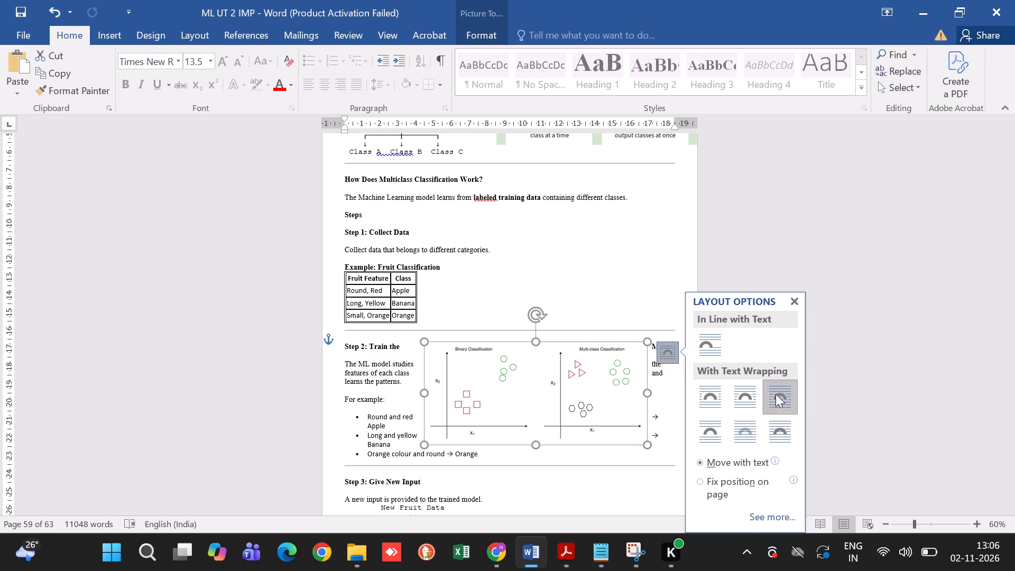
drag(604, 400, 652, 315)
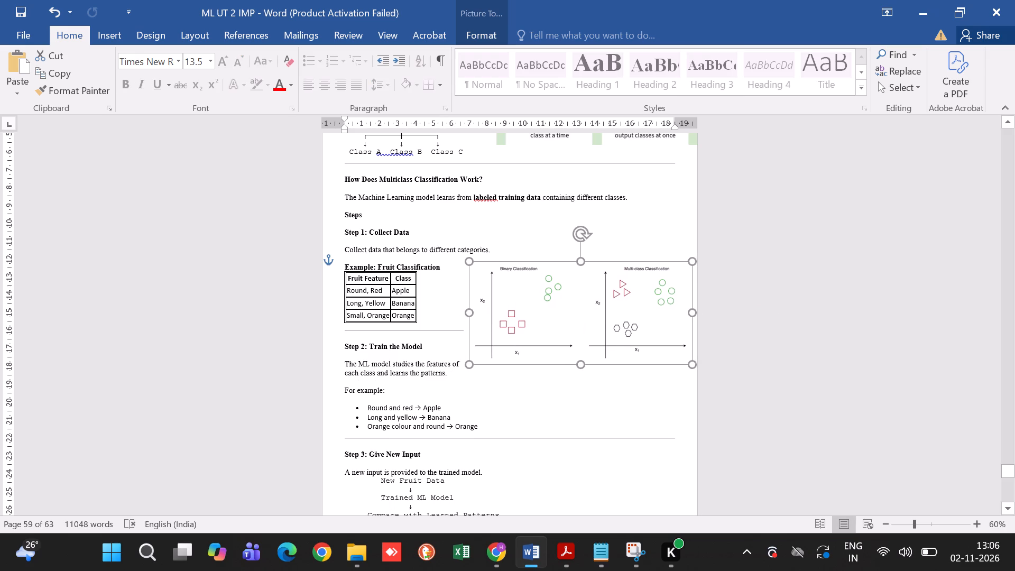
drag(652, 315, 666, 290)
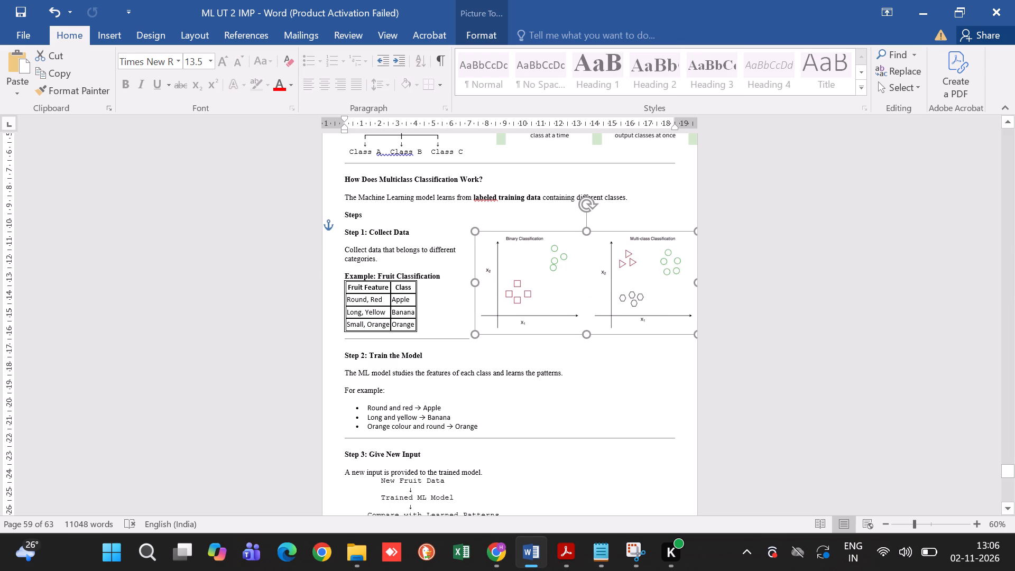
drag(666, 290, 665, 293)
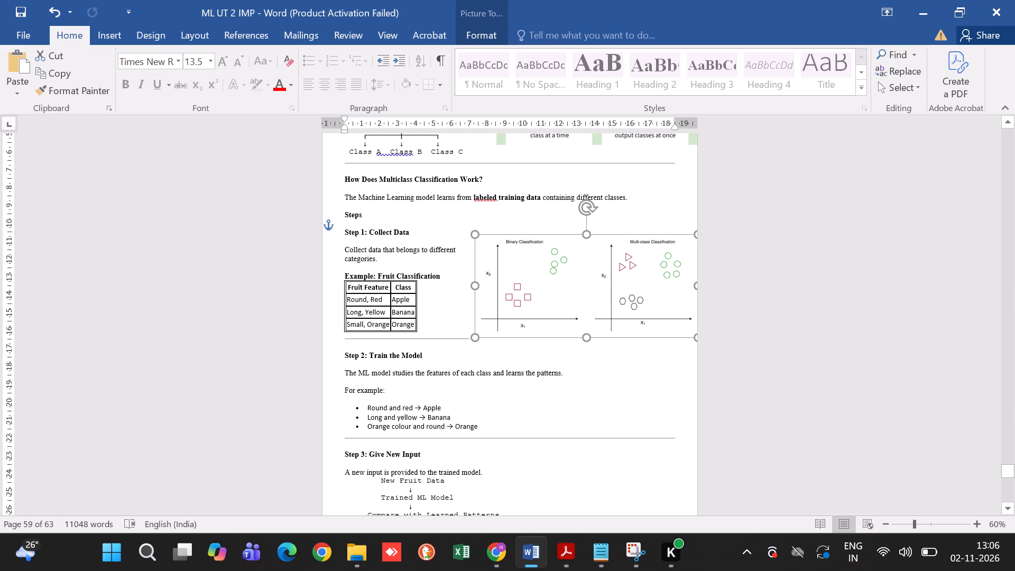
Switch to Chrome and copy the GeeksforGeeks Getting started with Classification image comparing Binary, Multi-Class and Multi-Label classification.
click(495, 554)
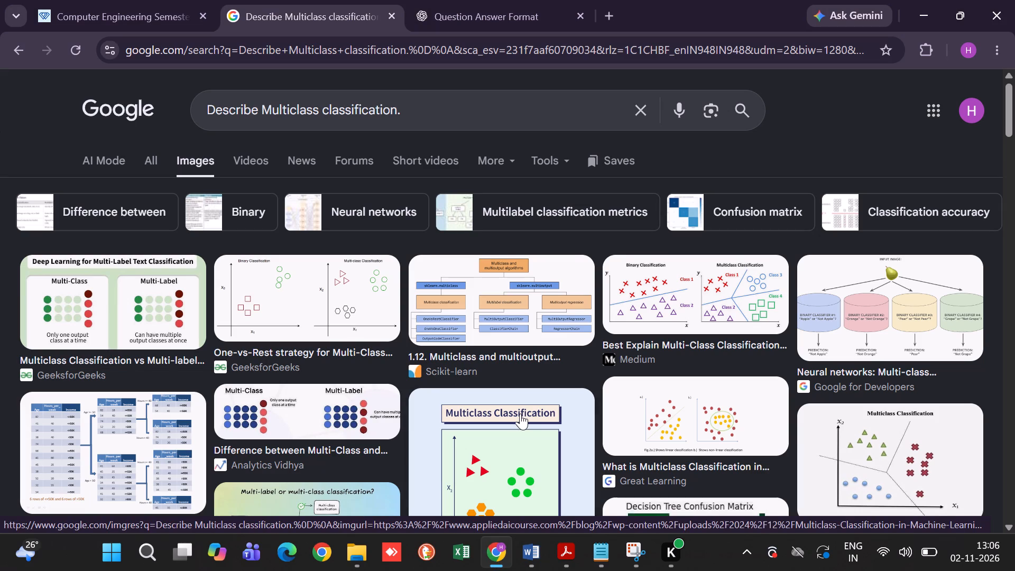
scroll(316, 391, down, 1)
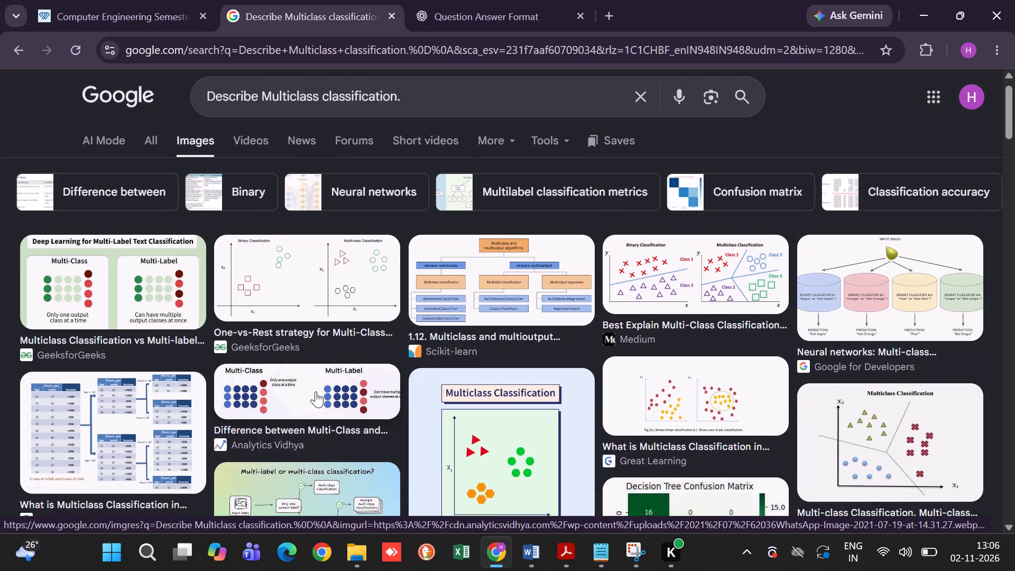
scroll(316, 391, down, 4)
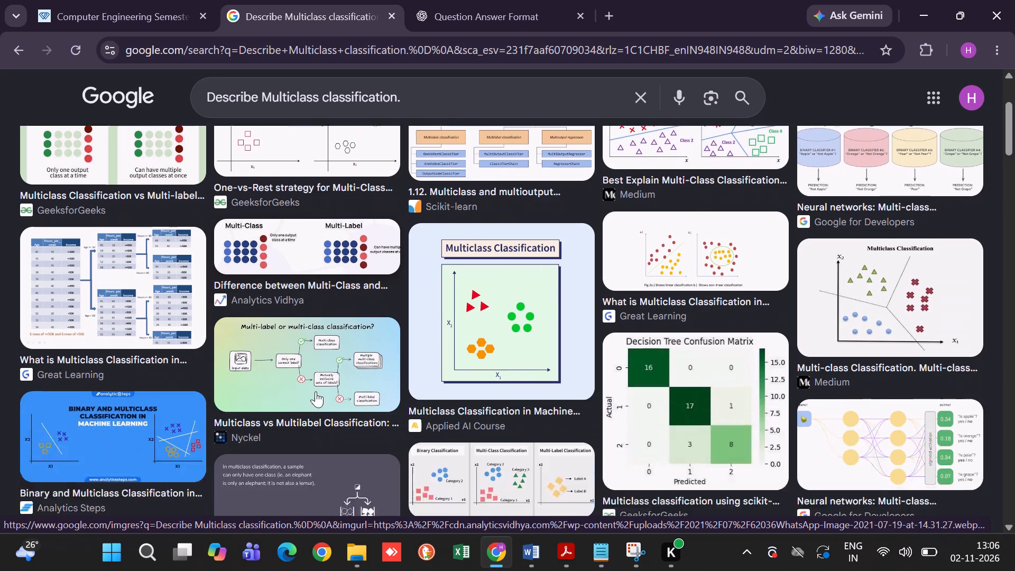
scroll(316, 391, down, 2)
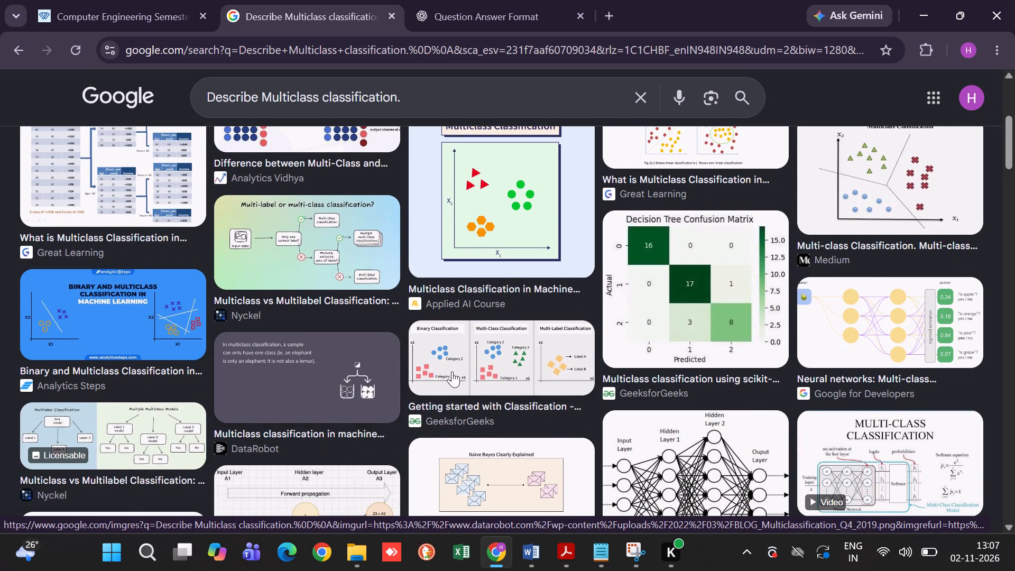
right_click(525, 365)
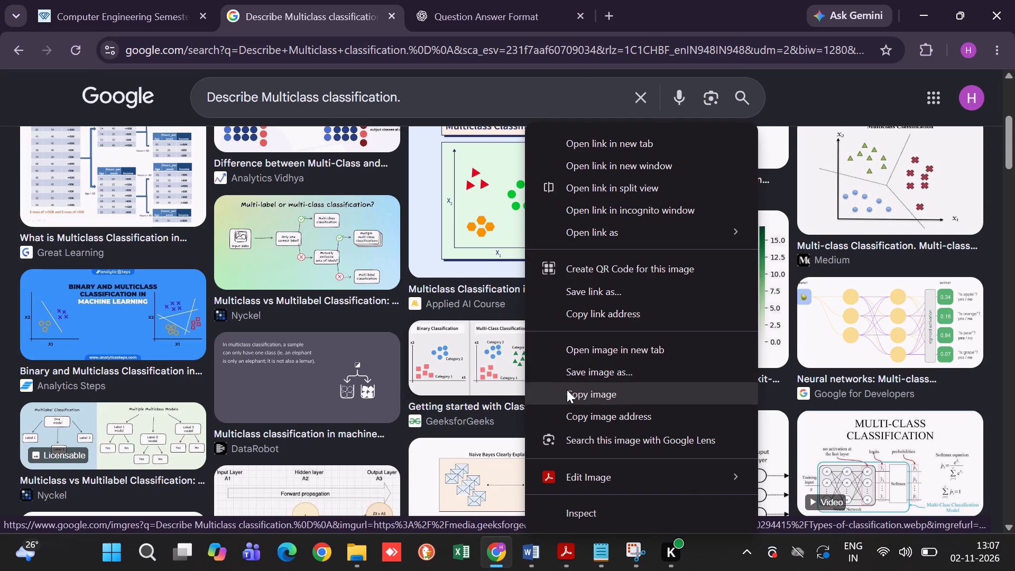
click(567, 390)
scroll(567, 390, down, 3)
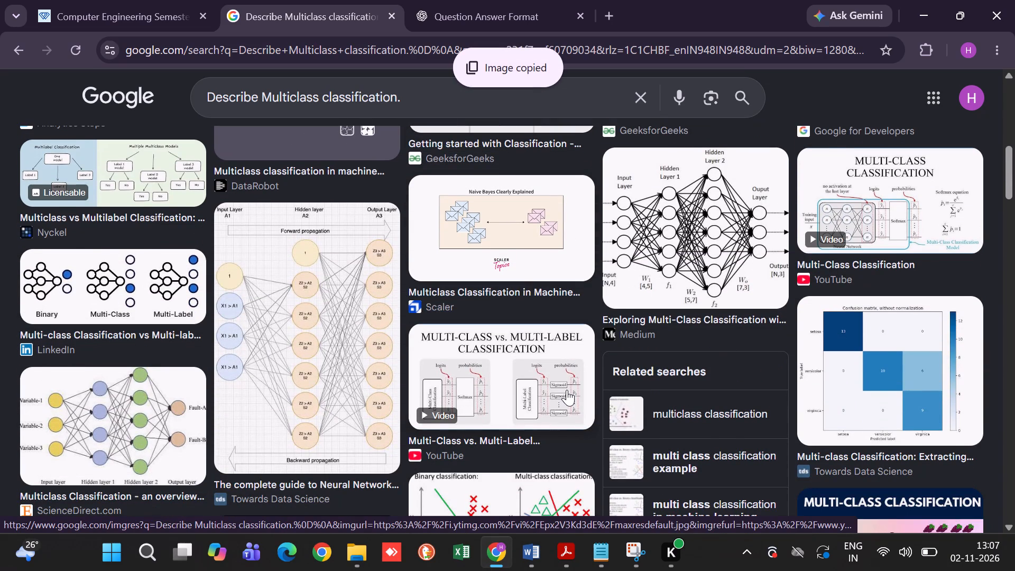
Paste the copied image into the Word document after the sentence "A system may classify a patient's condition as:" under Disease Classification.
click(539, 545)
scroll(567, 416, down, 1)
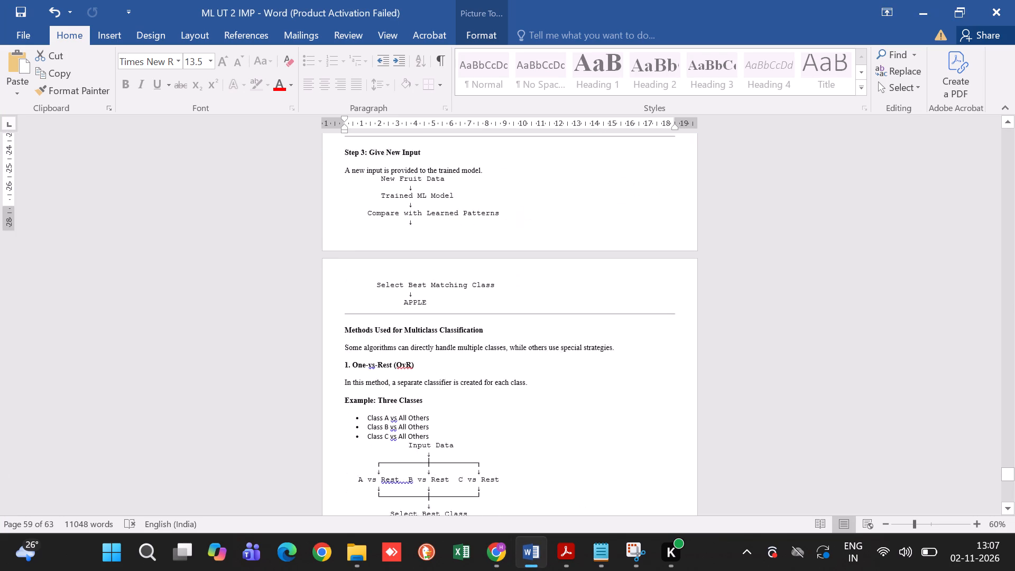
scroll(567, 416, down, 2)
scroll(541, 328, down, 2)
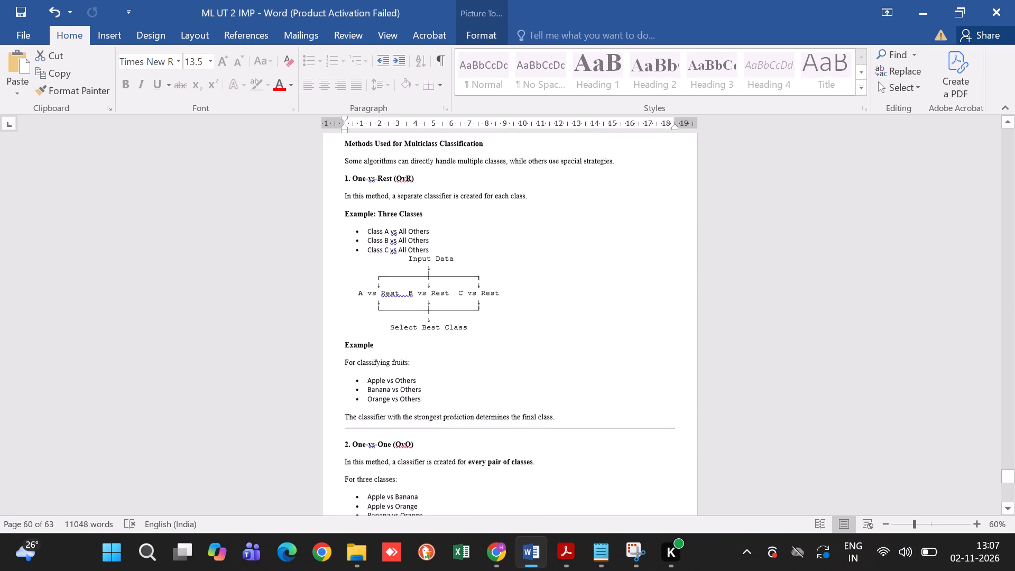
scroll(541, 328, down, 4)
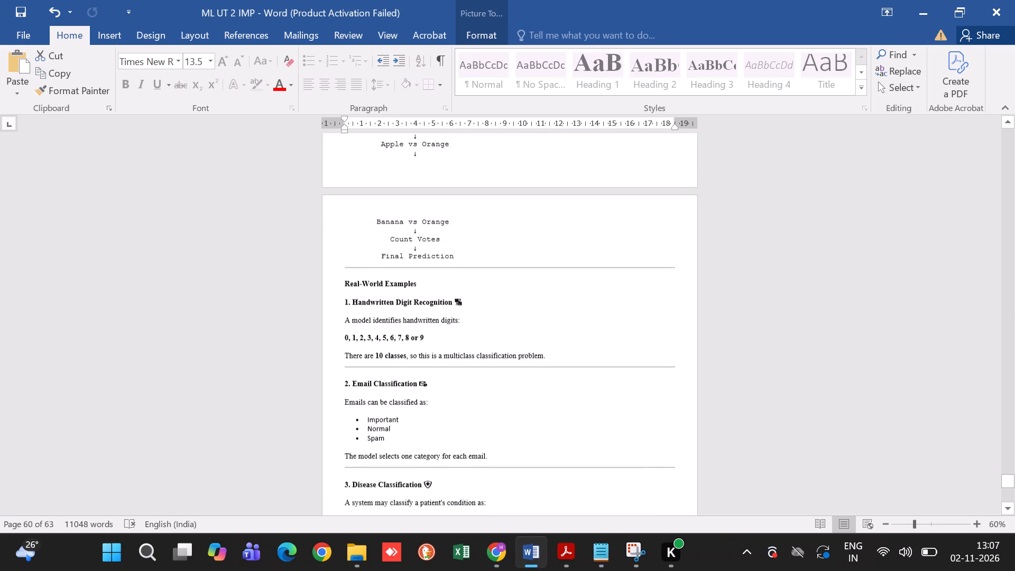
scroll(541, 328, down, 2)
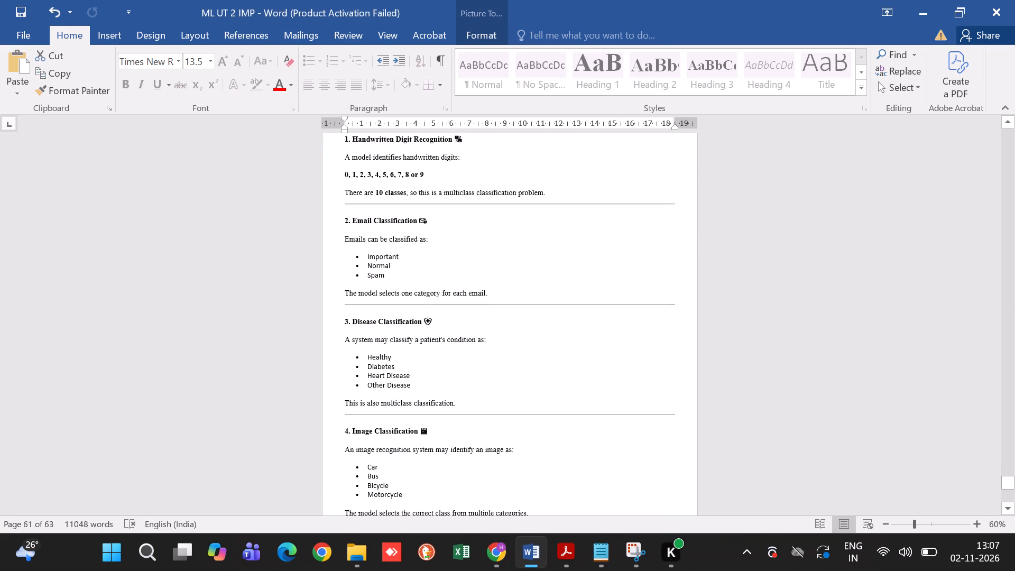
click(489, 342)
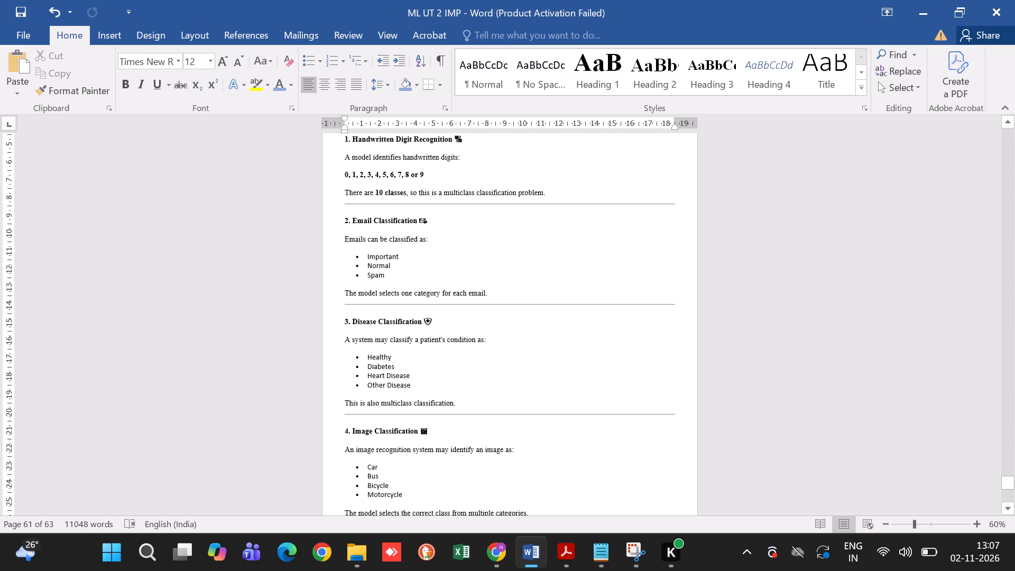
key(ctrl+v)
Shrink the pasted classification image to about 11 cm wide, apply Through text wrapping, and place it beside the Disease Classification list.
click(537, 389)
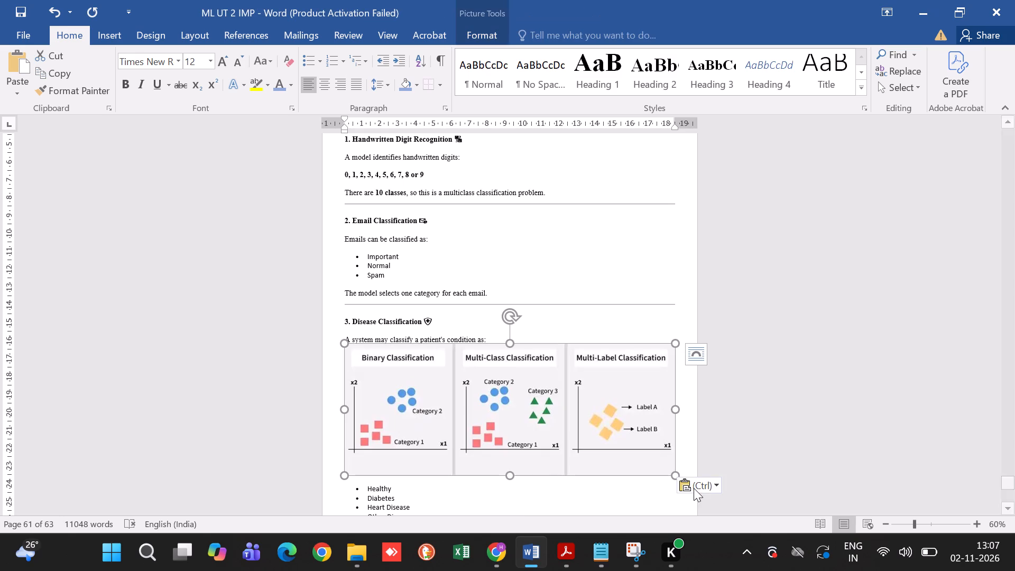
drag(674, 476, 565, 413)
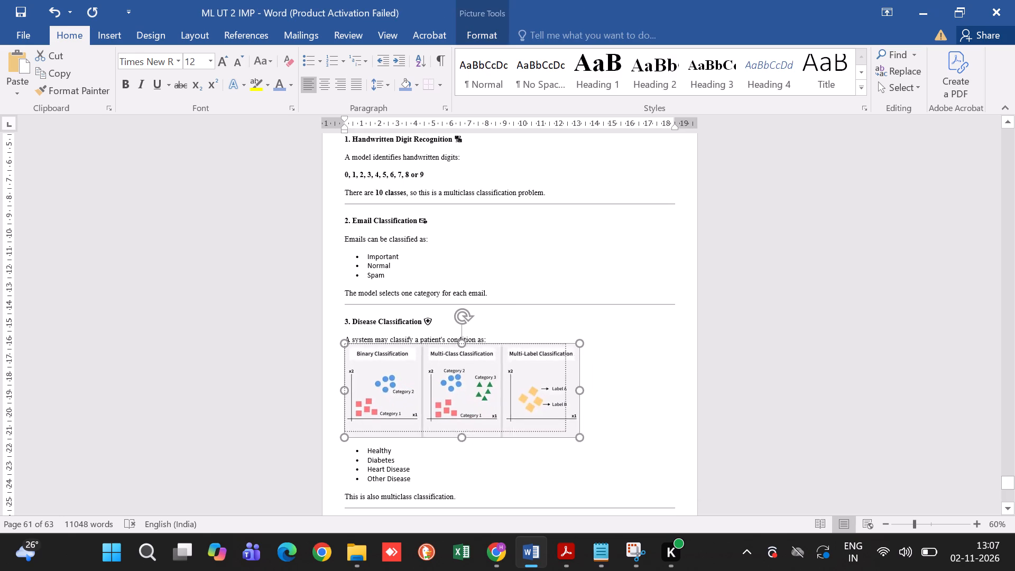
drag(565, 413, 564, 413)
click(583, 359)
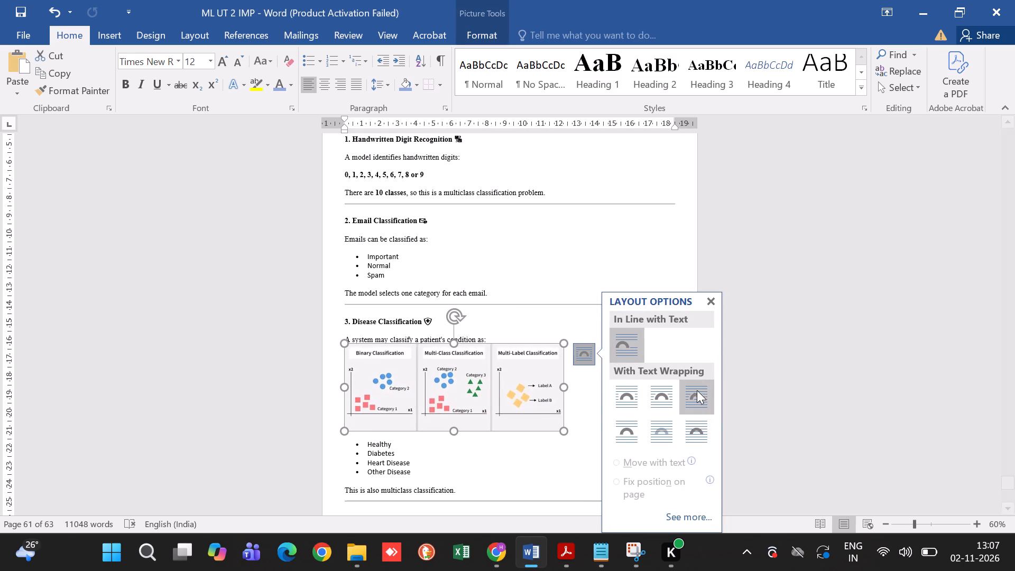
click(693, 391)
drag(500, 397, 568, 338)
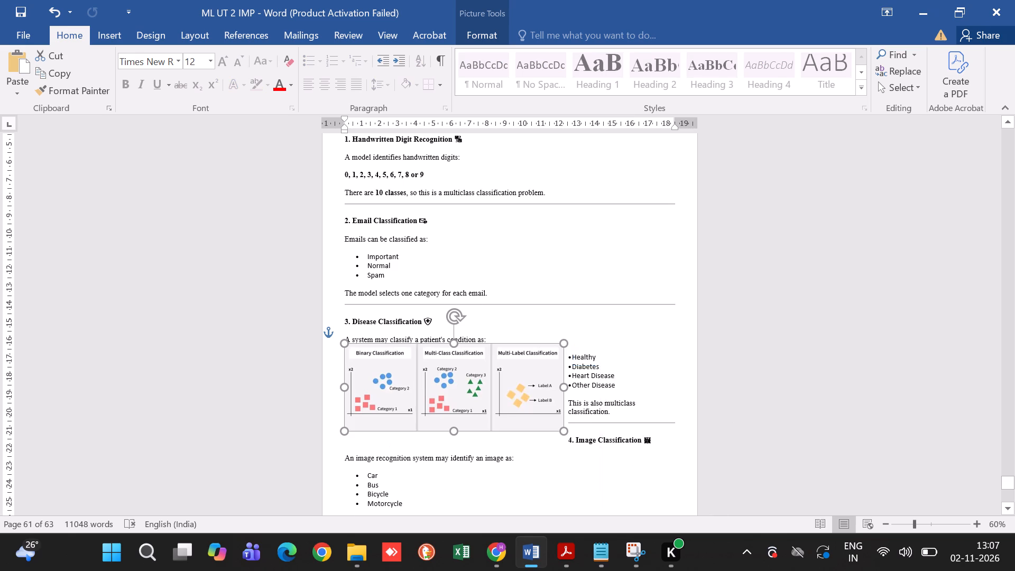
drag(568, 338, 639, 276)
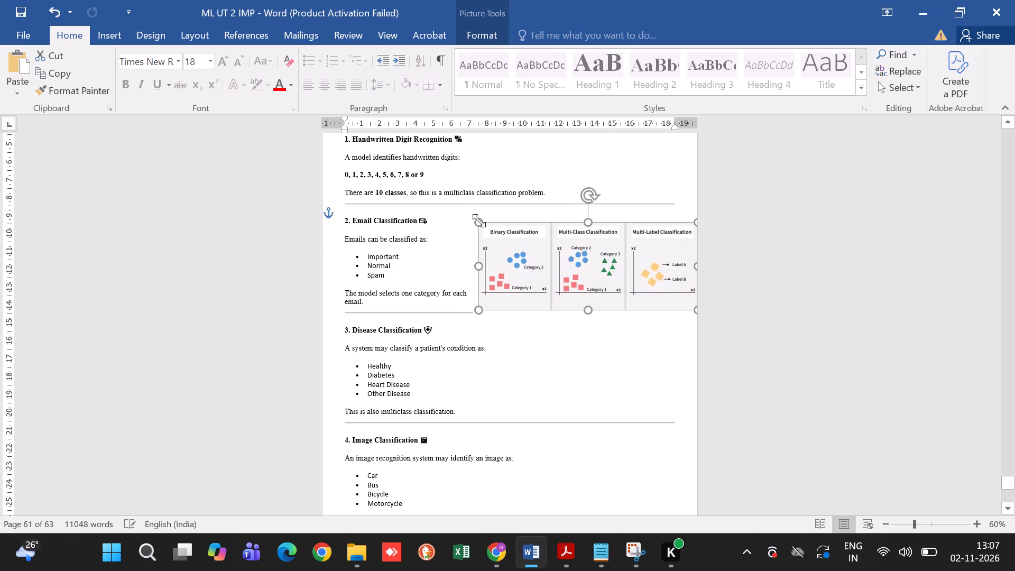
drag(594, 249, 607, 371)
drag(480, 347, 496, 354)
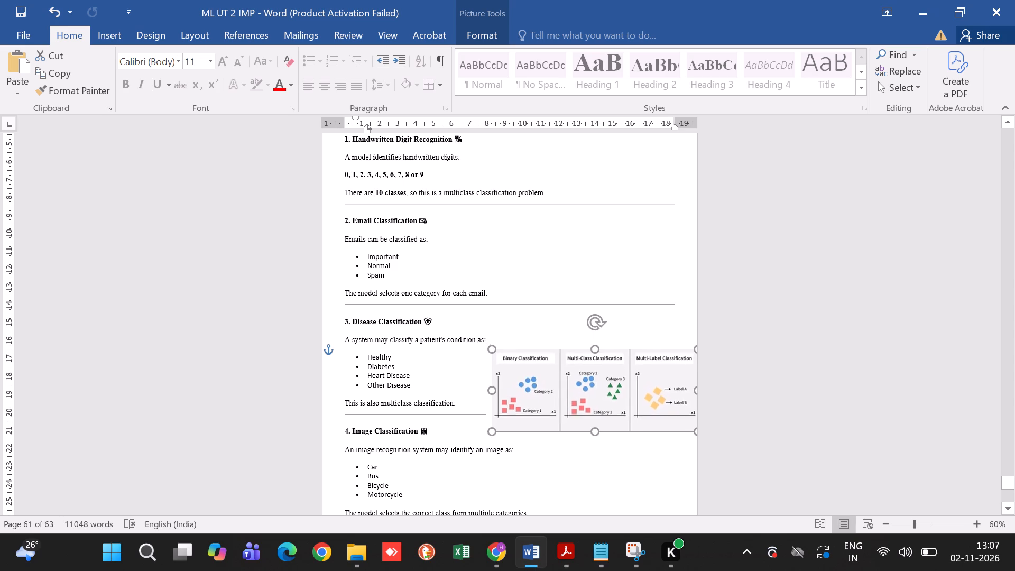
drag(496, 354, 496, 355)
drag(586, 398, 584, 391)
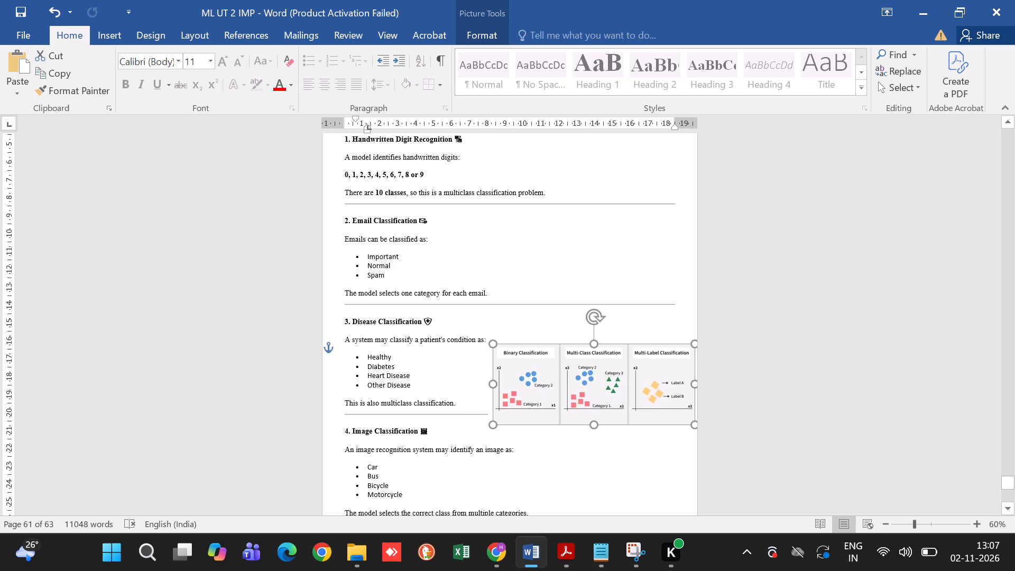
click(582, 226)
scroll(582, 226, up, 2)
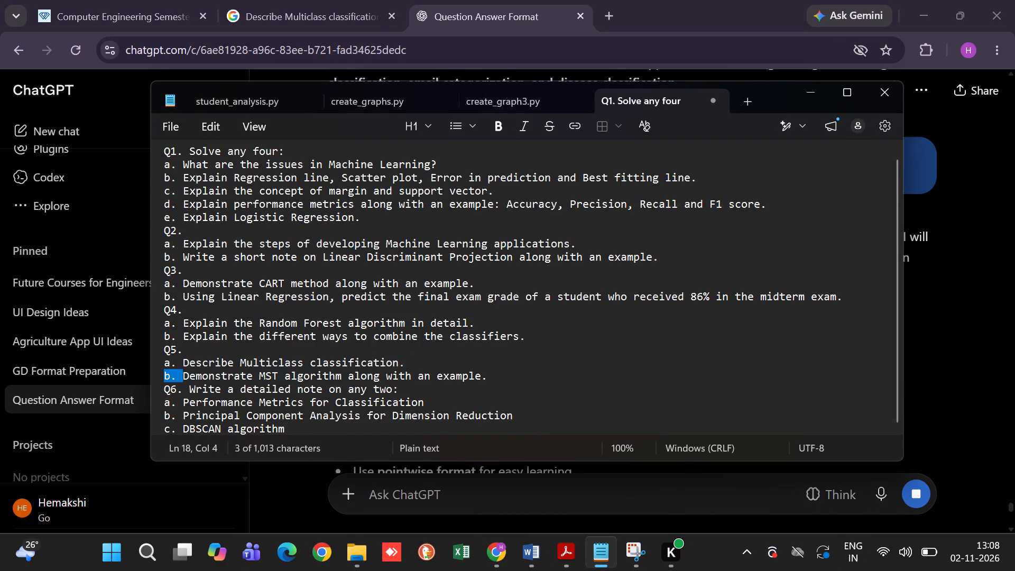
drag(473, 365, 491, 377)
key(ctrl+c)
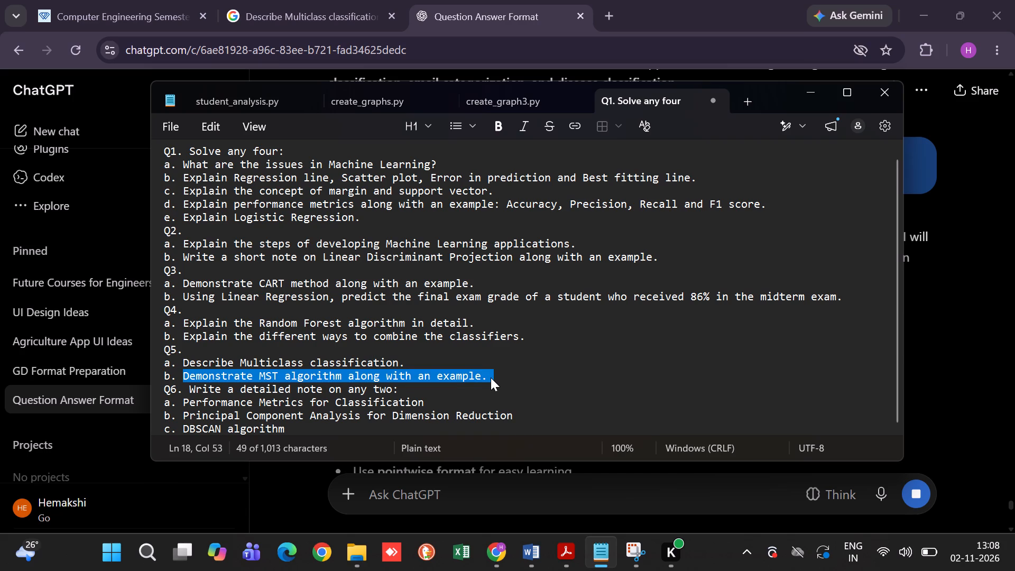
click(559, 564)
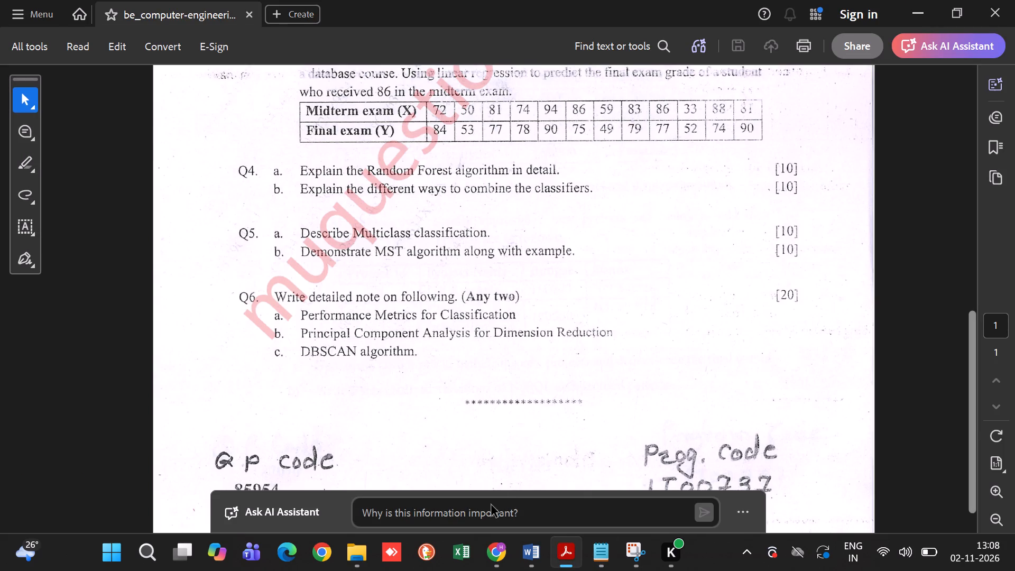
click(509, 556)
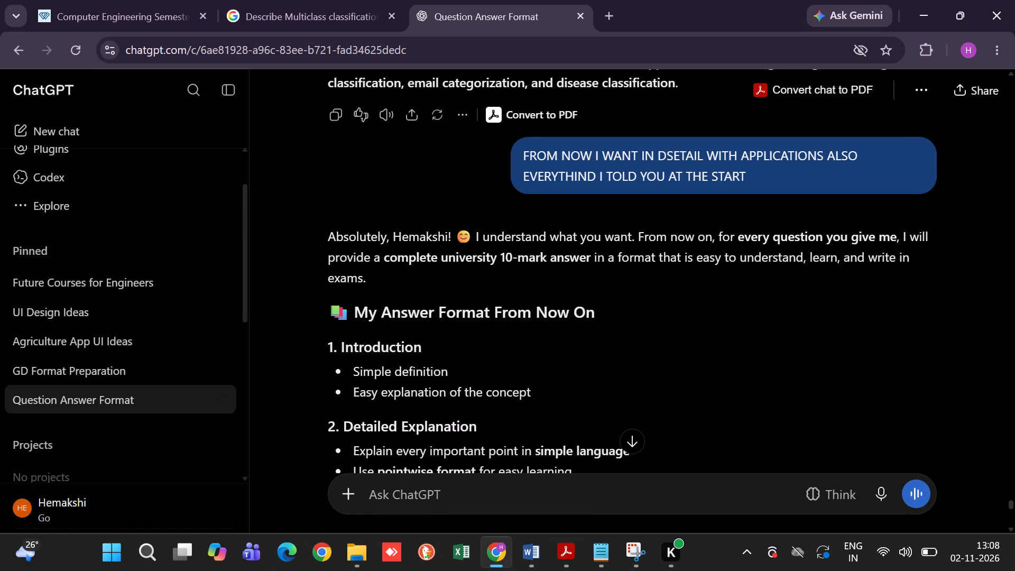
click(434, 499)
key(ctrl+v)
key(Return)
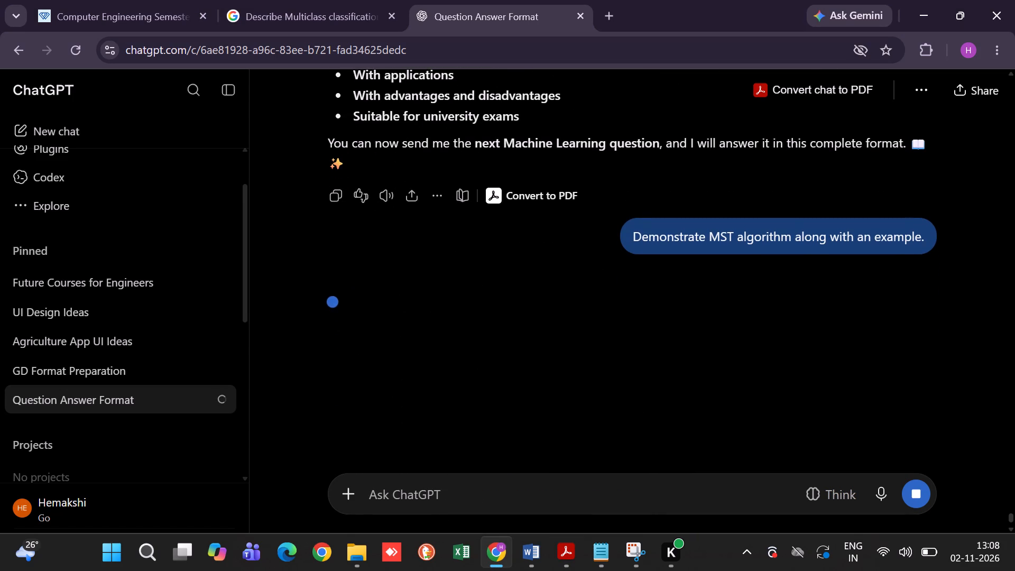
Search Google Images for "Demonstrate MST algorithm along with an example." in place of the multiclass classification query.
click(353, 14)
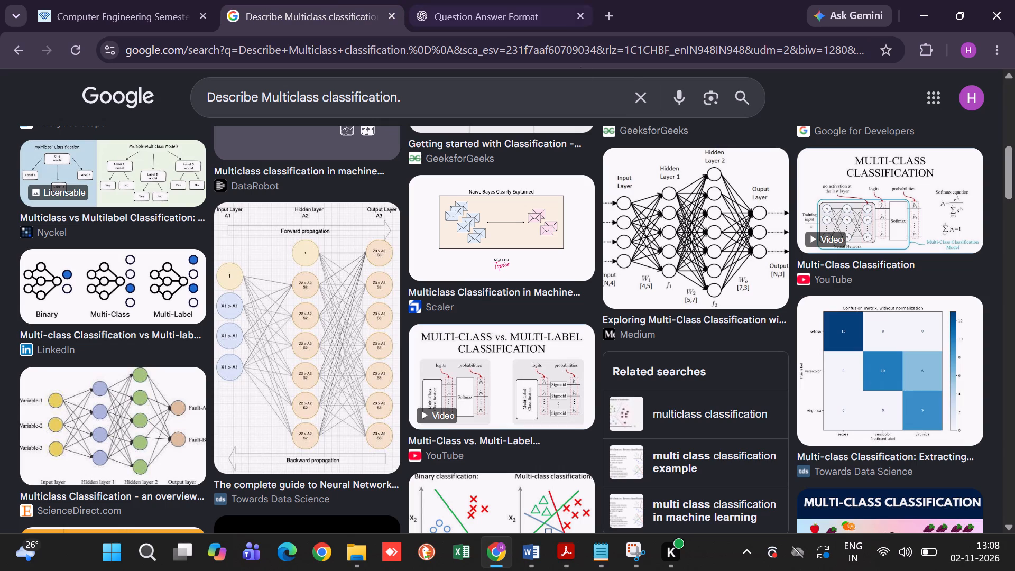
click(638, 95)
key(ctrl+v)
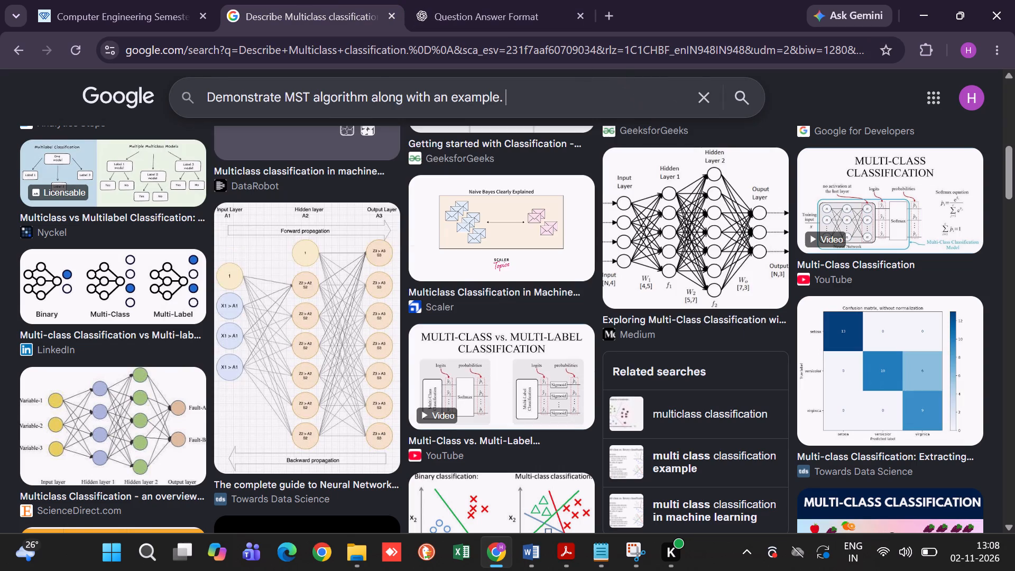
key(Return)
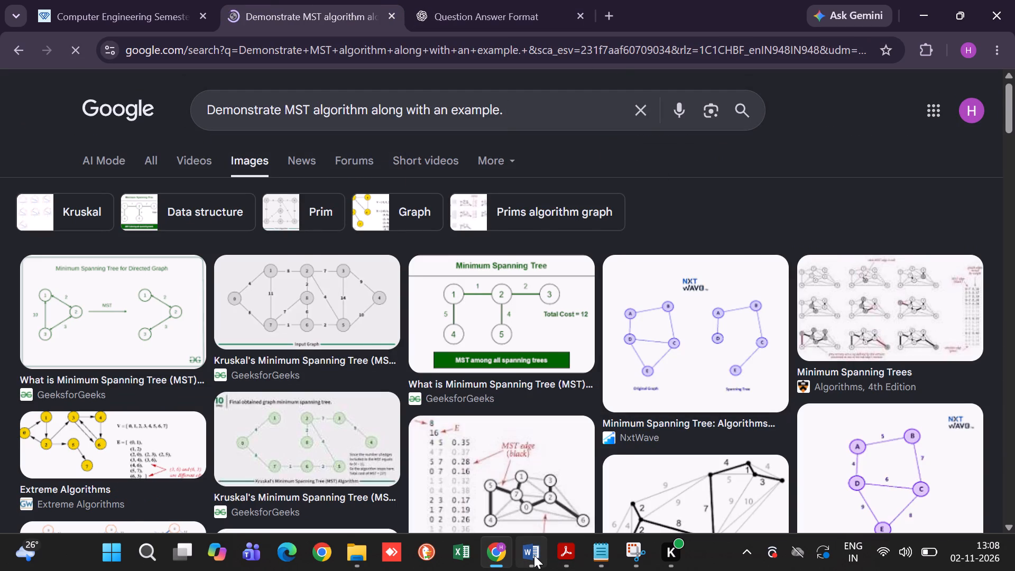
In the Word document, remove the space before paragraphs from "1. Handwritten Digit Recognition" through the end of "3. Disease Classification".
click(534, 555)
scroll(446, 278, down, 1)
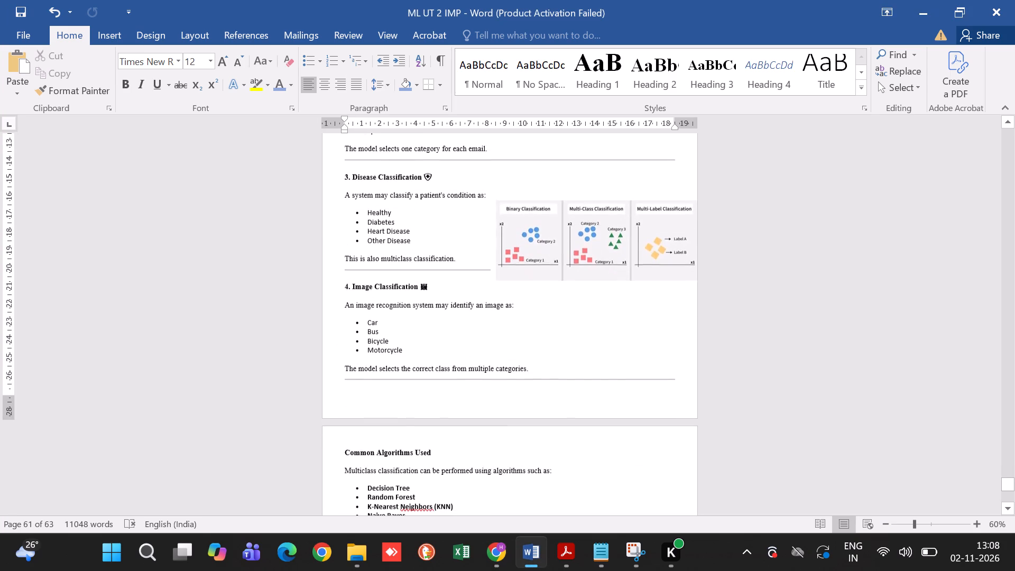
scroll(446, 278, down, 2)
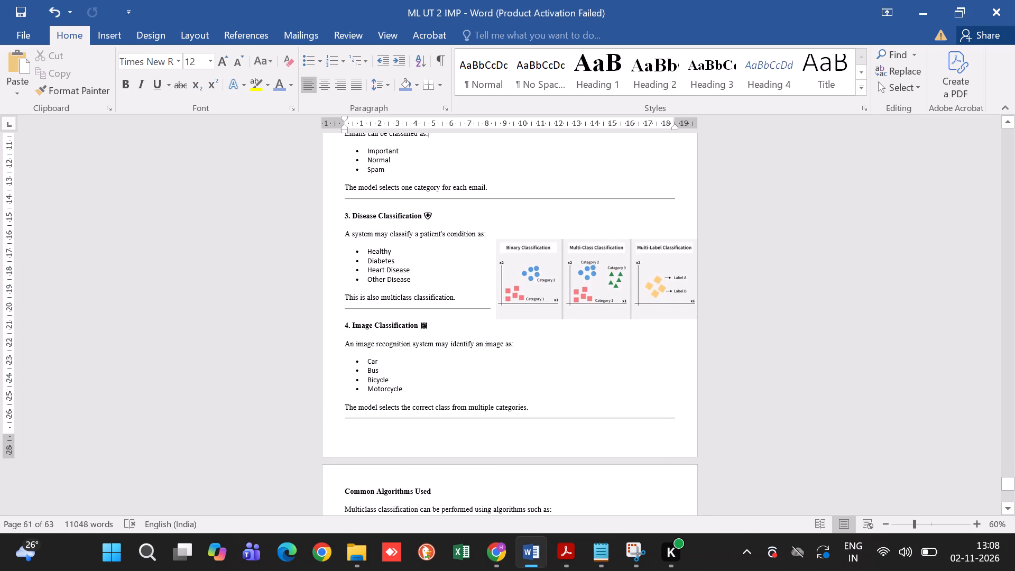
scroll(488, 314, up, 1)
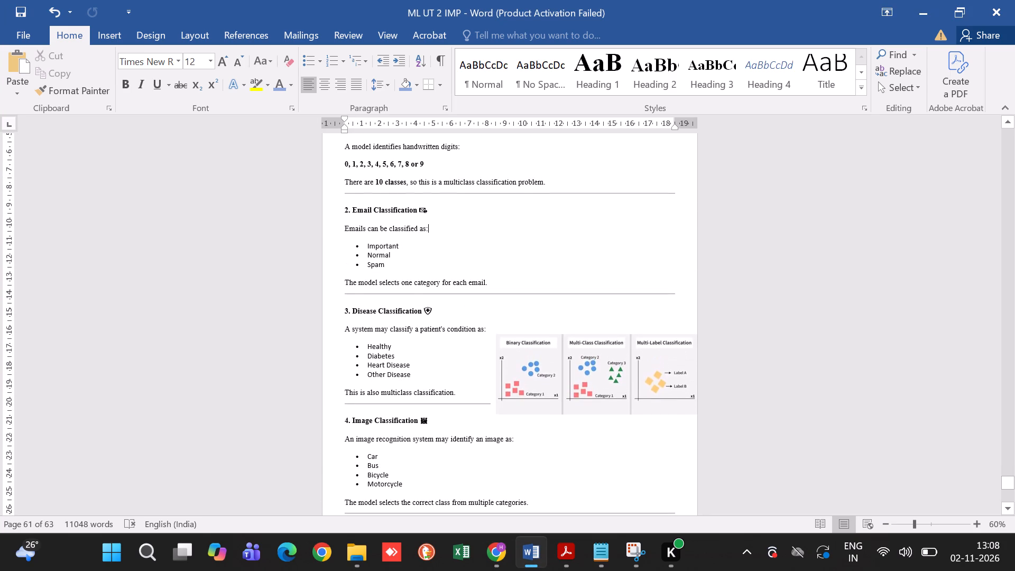
drag(473, 392, 339, 187)
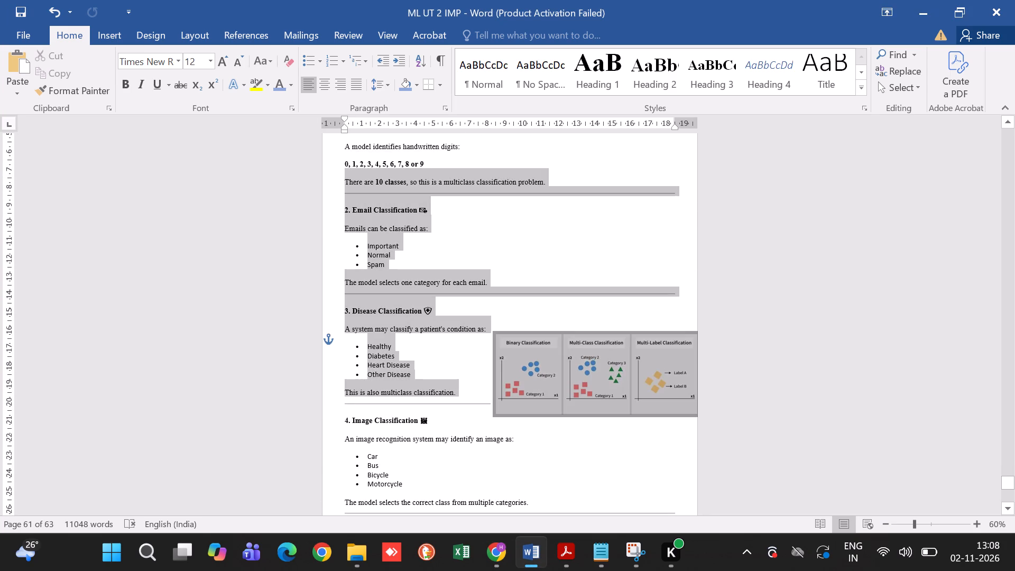
drag(339, 187, 338, 191)
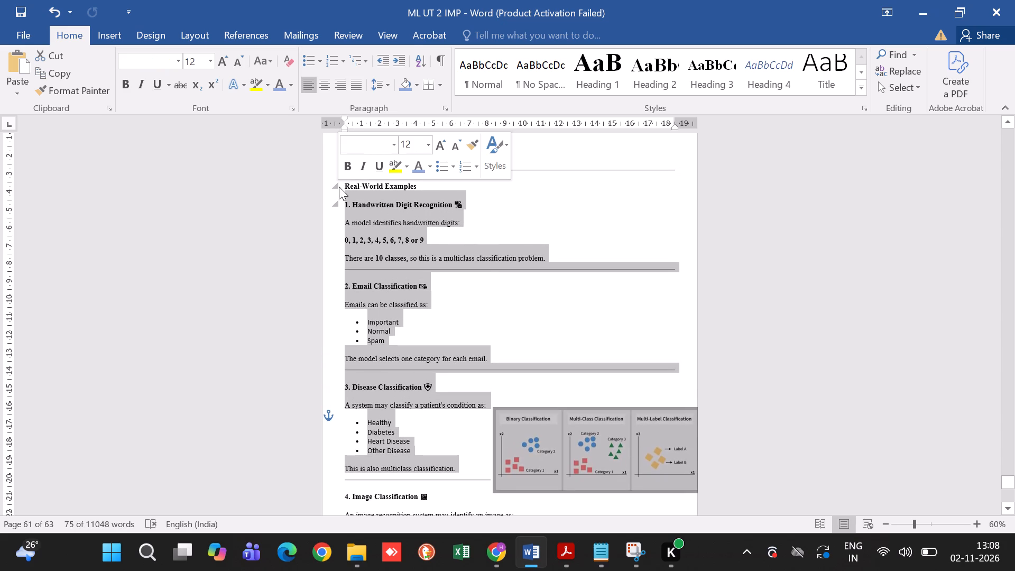
click(389, 86)
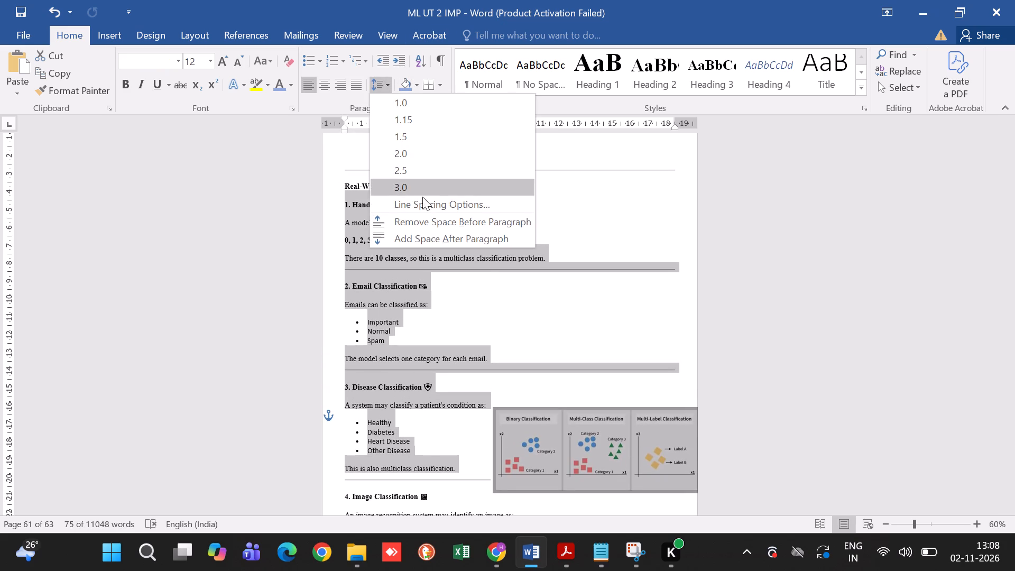
click(423, 227)
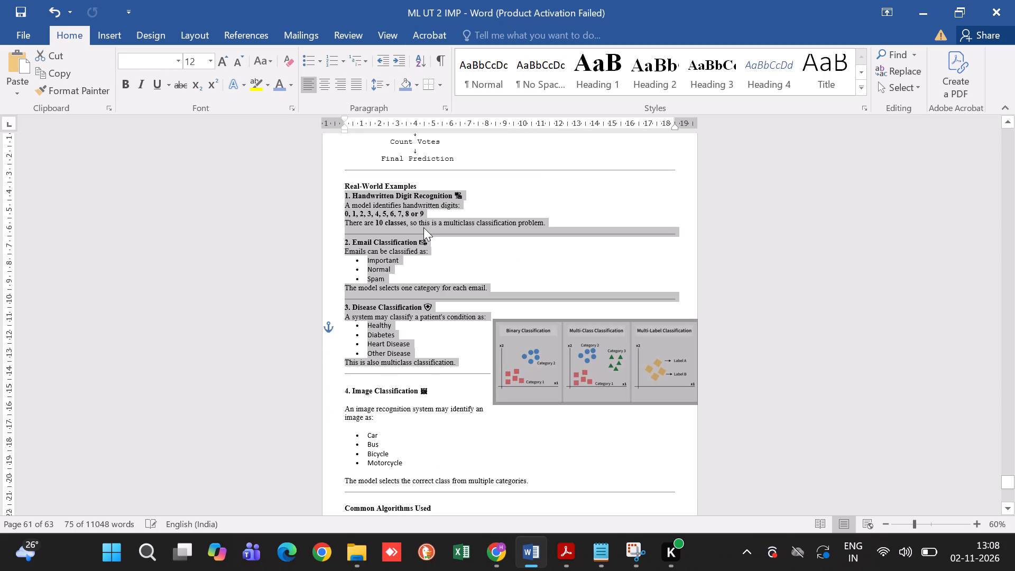
Remove the space before paragraphs in the "4. Image Classification" section, from its heading to its closing sentence.
scroll(437, 352, down, 1)
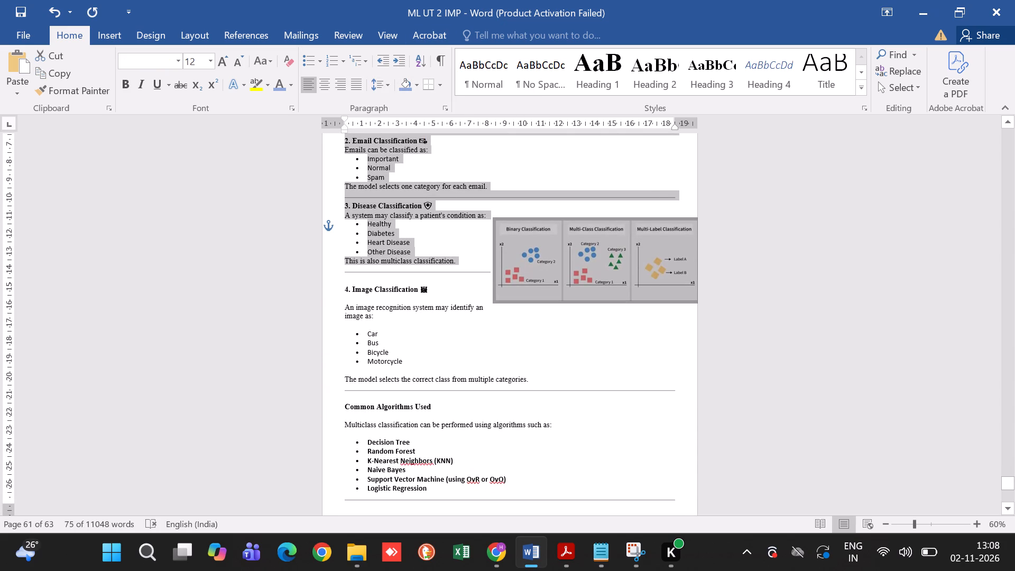
drag(537, 380, 343, 285)
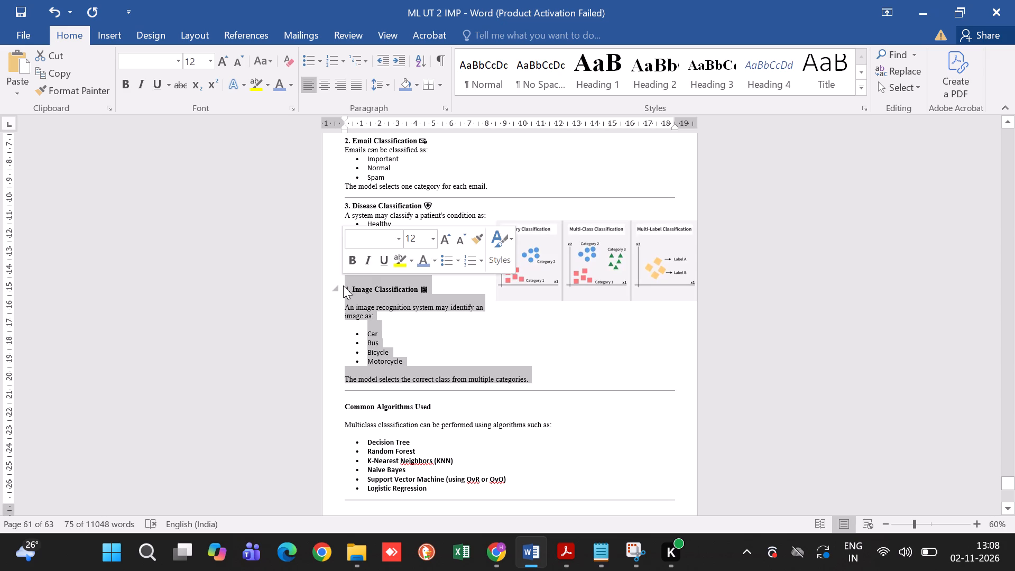
click(391, 83)
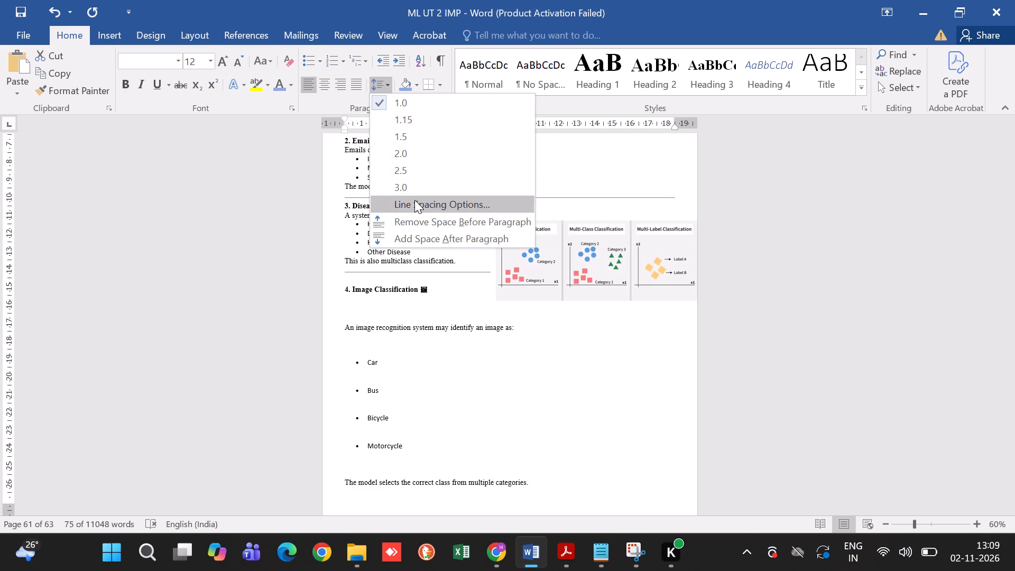
click(419, 223)
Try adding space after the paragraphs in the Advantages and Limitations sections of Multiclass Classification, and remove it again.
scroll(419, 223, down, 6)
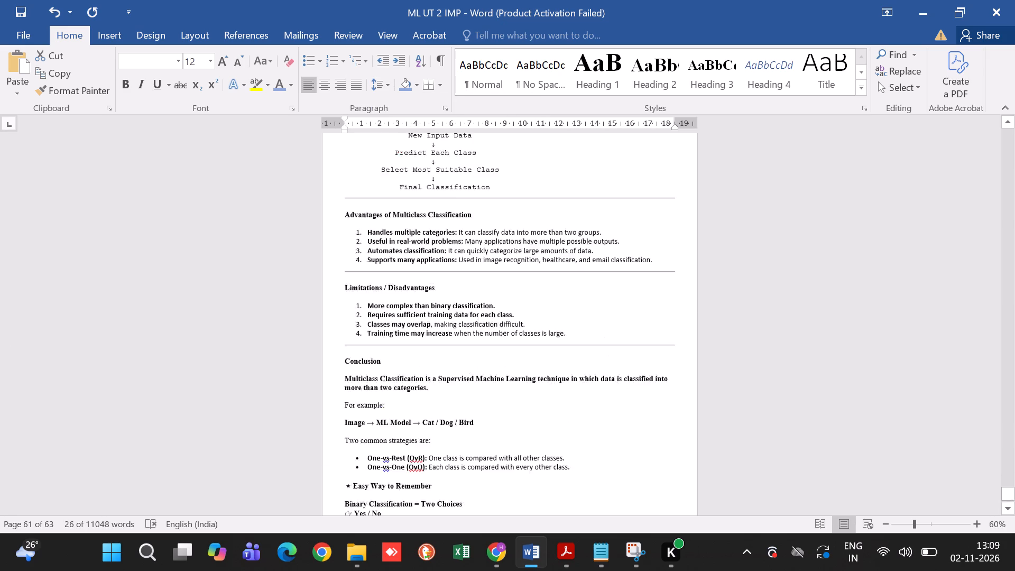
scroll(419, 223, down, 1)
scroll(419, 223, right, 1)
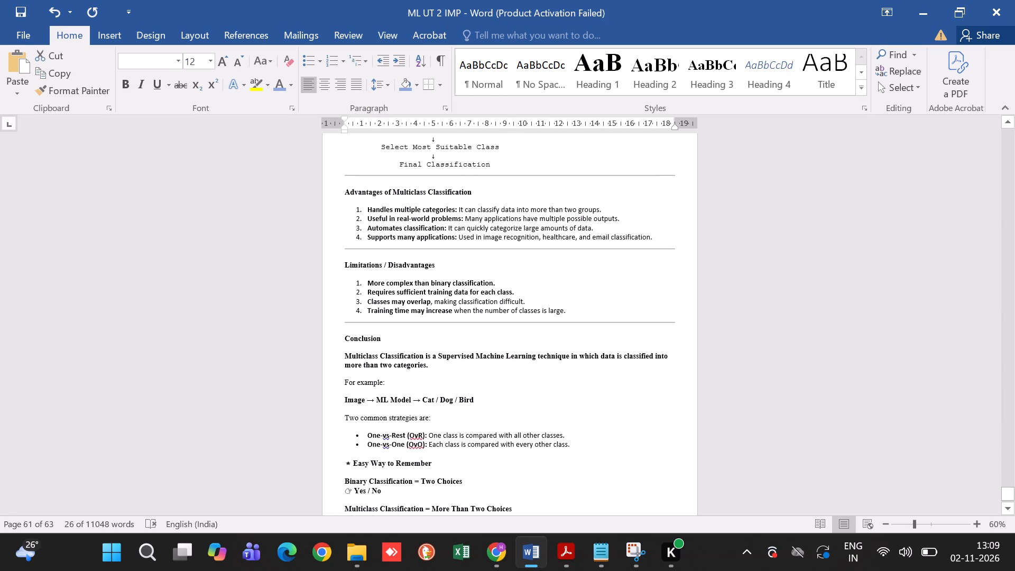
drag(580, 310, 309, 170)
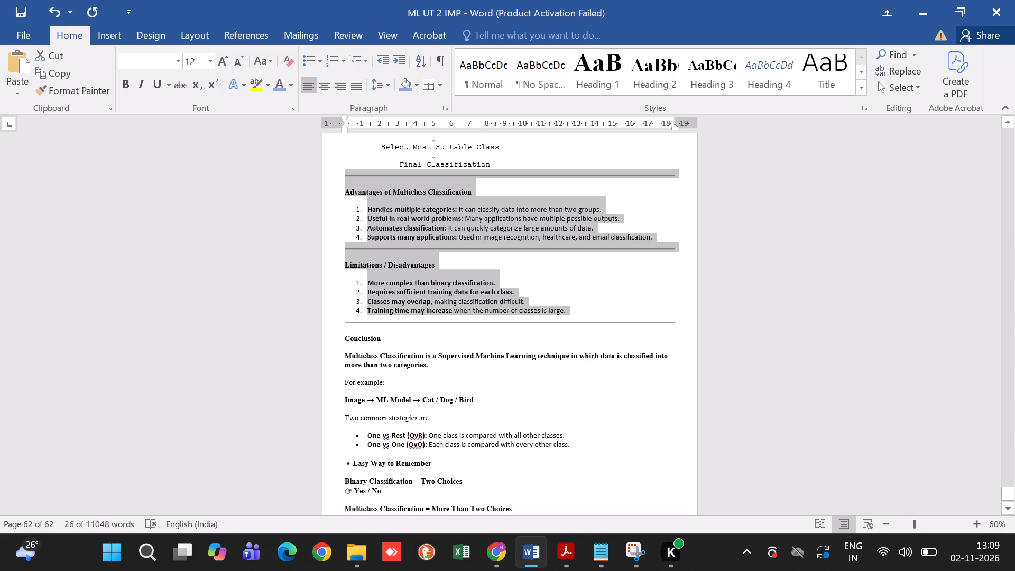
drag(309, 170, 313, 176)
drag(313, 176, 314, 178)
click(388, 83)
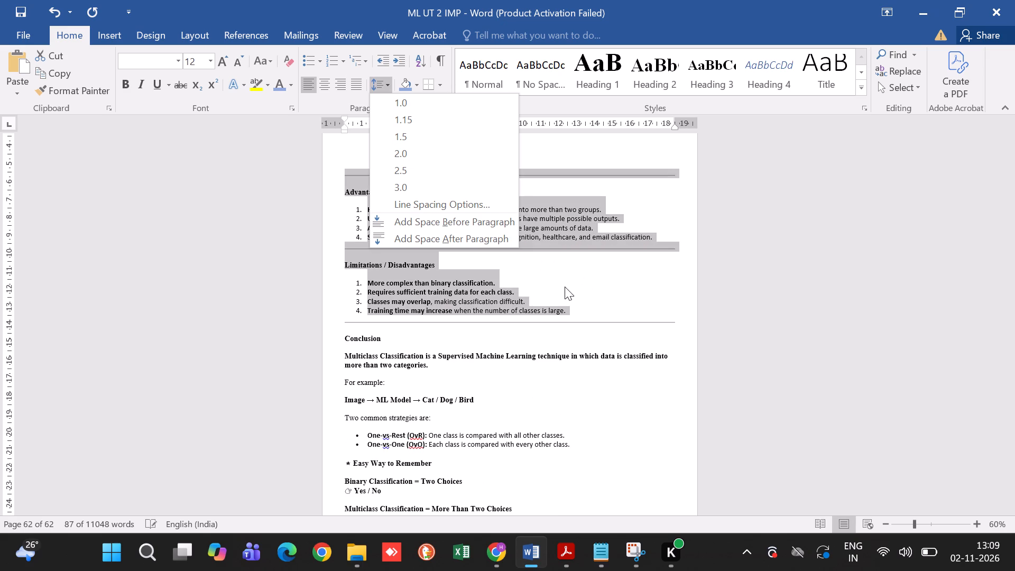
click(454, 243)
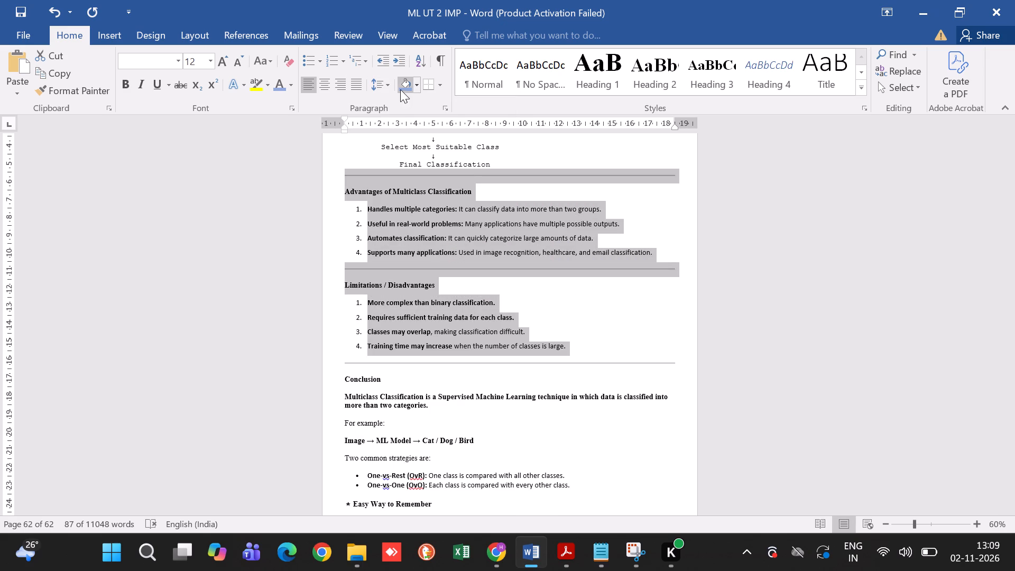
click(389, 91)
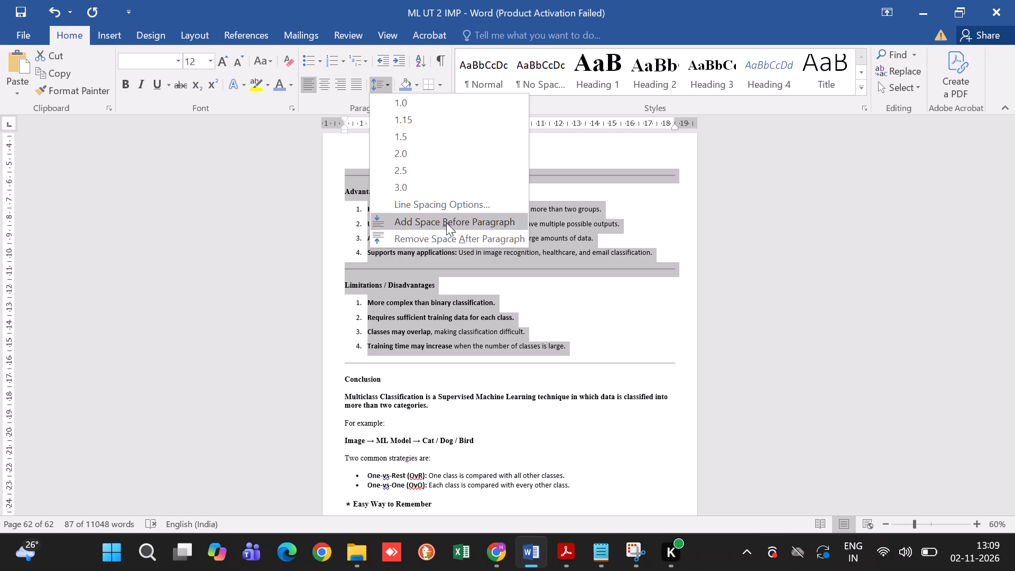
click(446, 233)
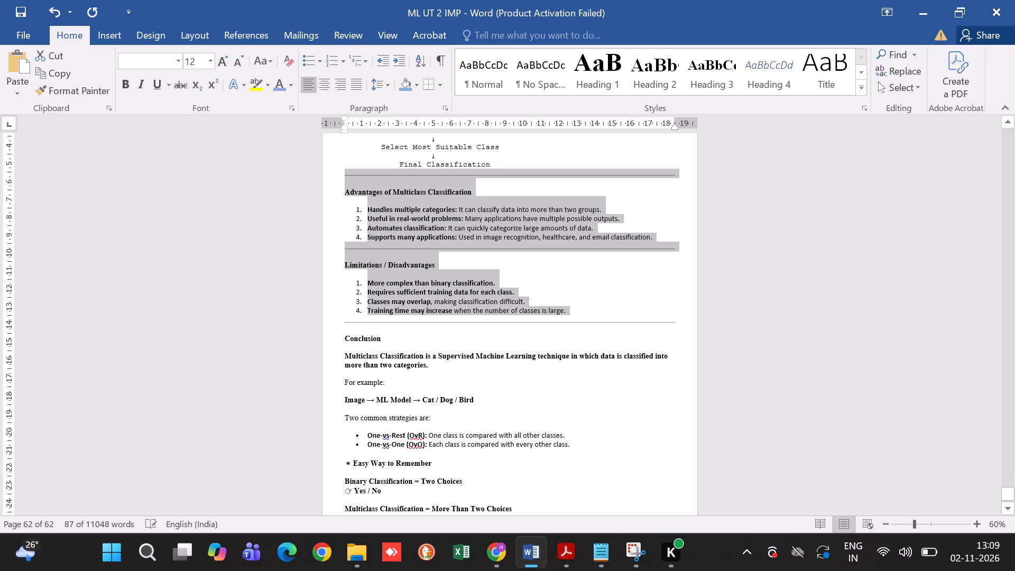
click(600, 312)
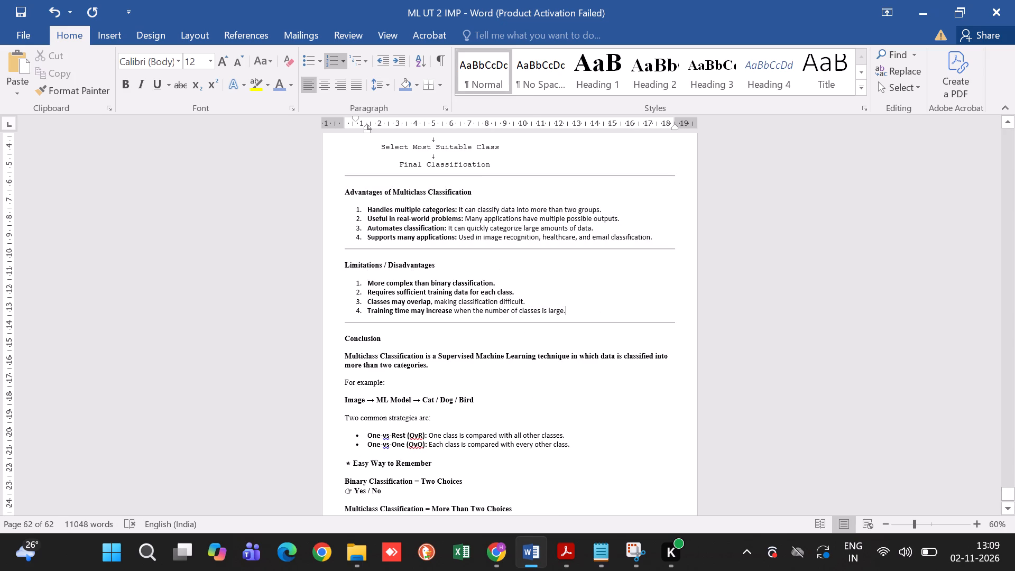
Remove the space before paragraphs from the first Advantages list item through the last Limitations list item.
drag(580, 315, 344, 196)
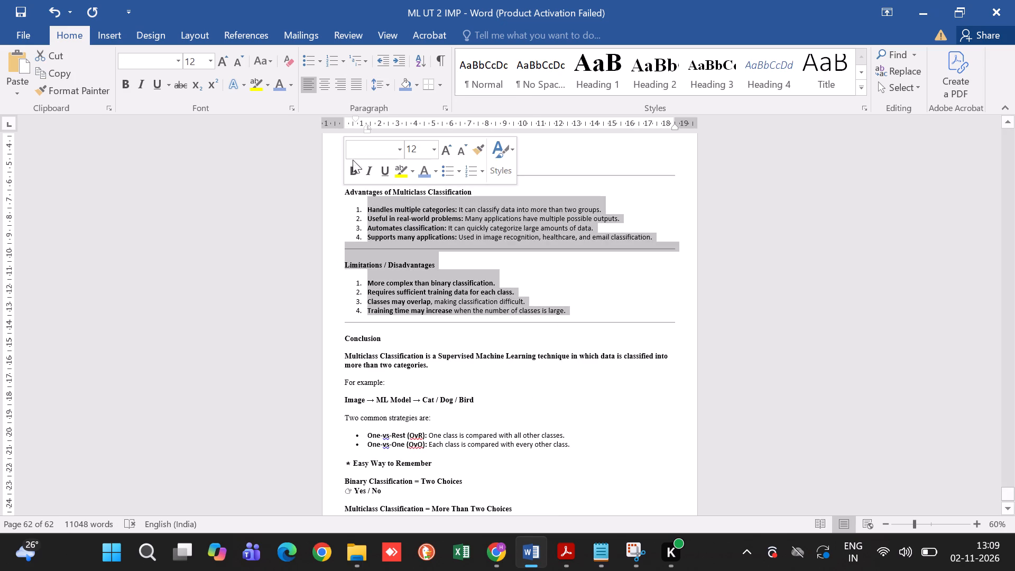
click(387, 90)
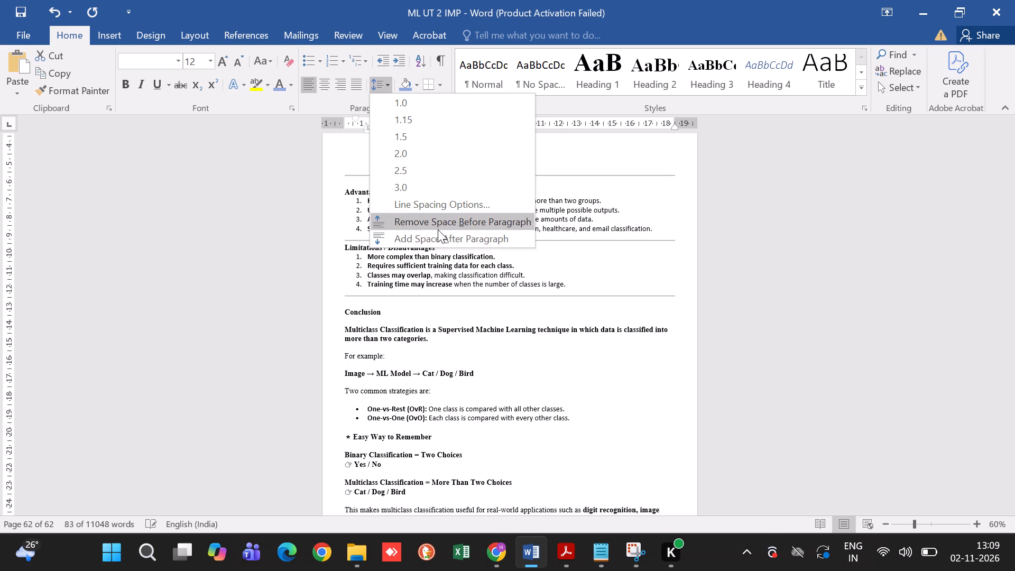
click(438, 229)
click(579, 299)
After the Multiclass Classification conclusion, start a new page with the question "Q.13 Demonstrate MST algorithm along with an example." and an empty line below it.
scroll(579, 299, down, 1)
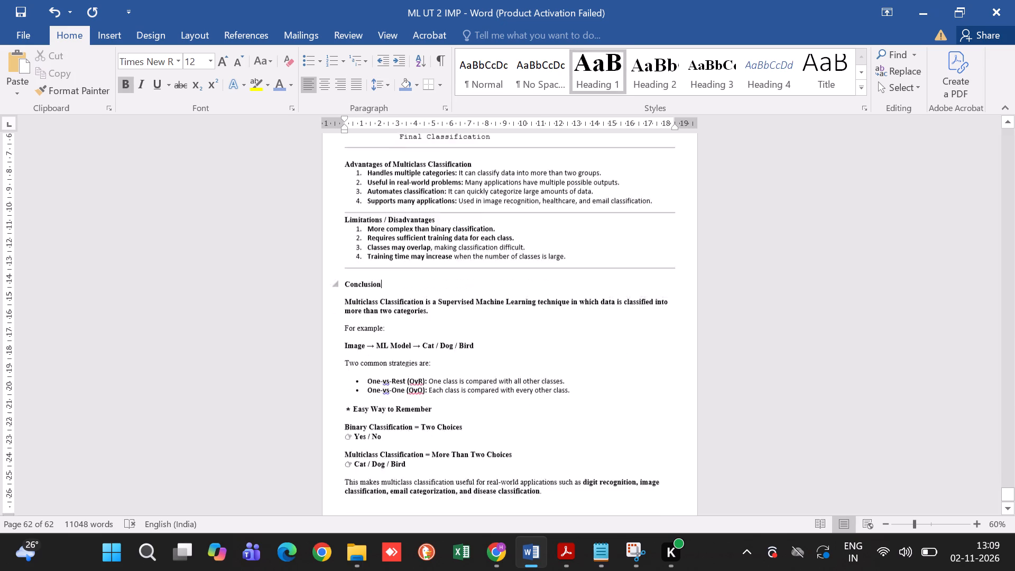
scroll(579, 299, down, 3)
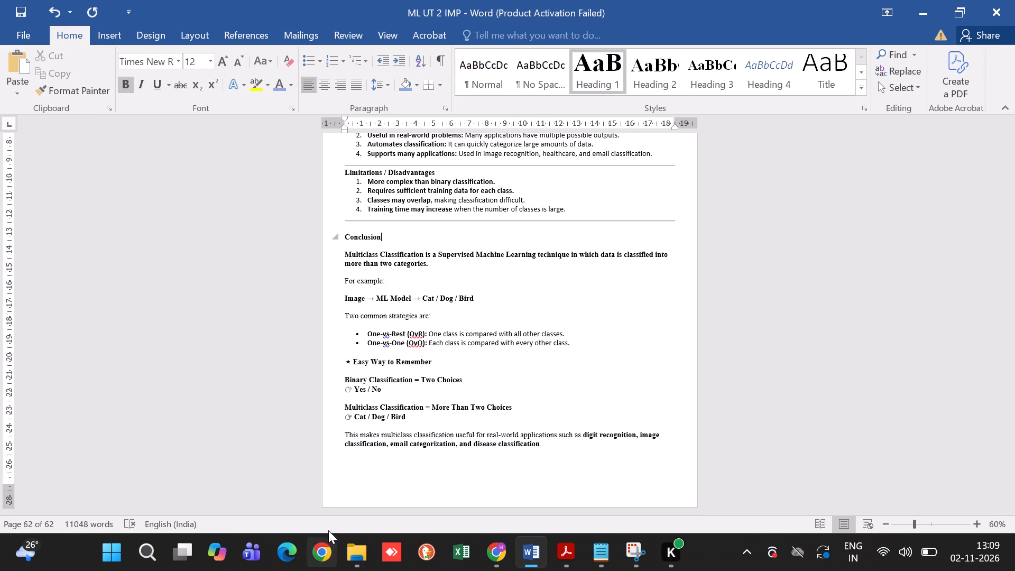
click(350, 493)
key(Return)
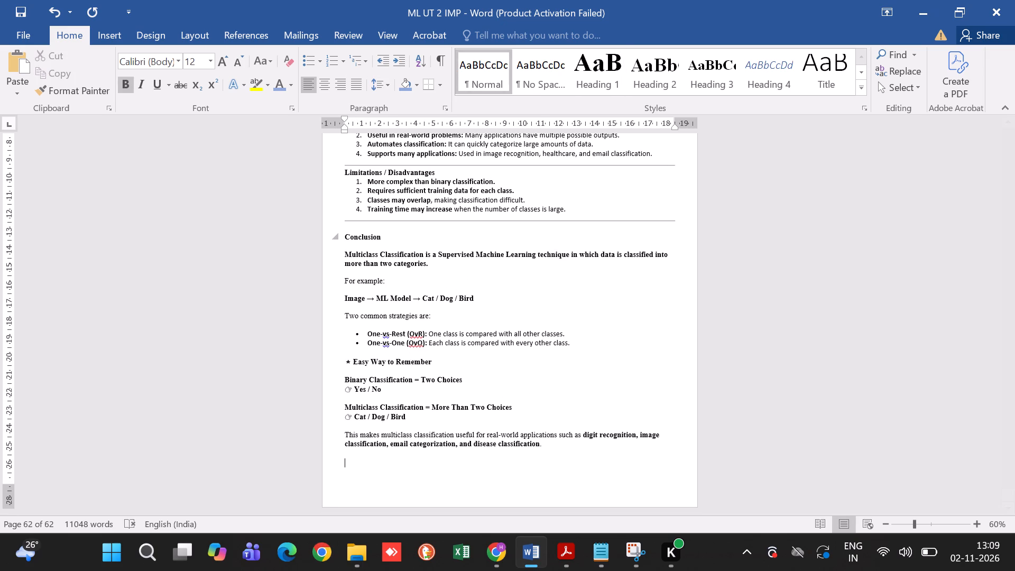
key(Return)
key(Return)
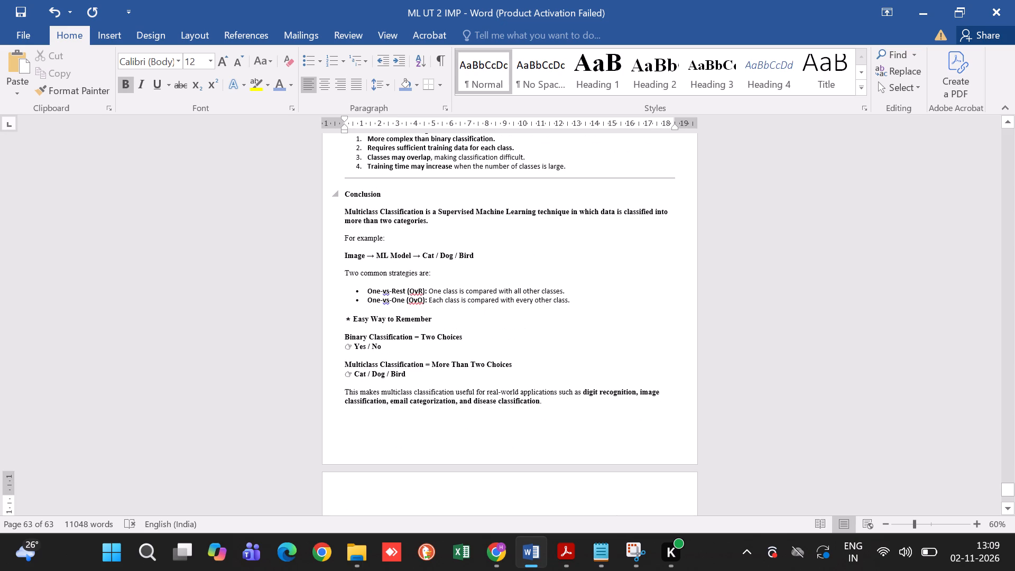
text(Q.1)
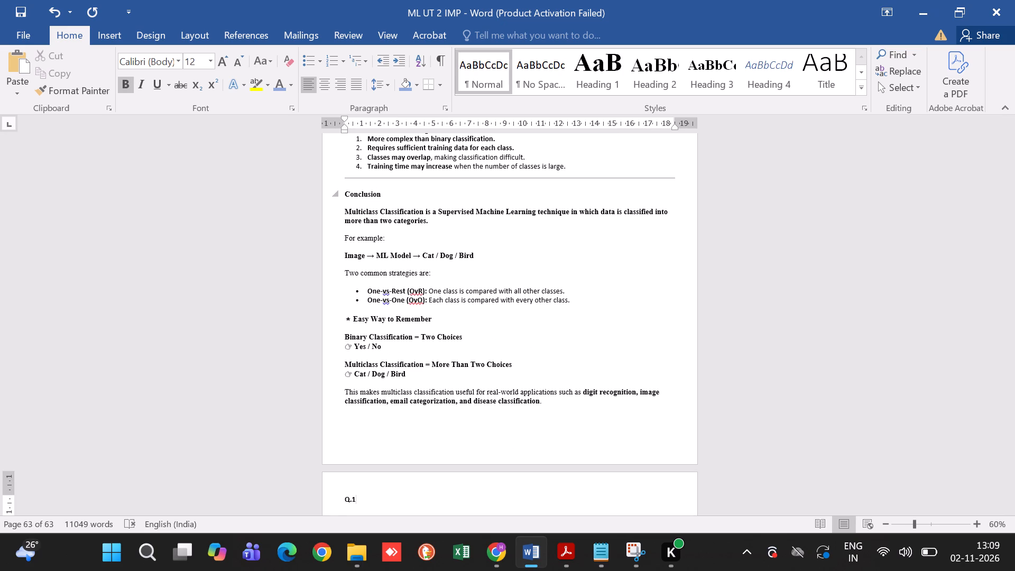
text(3)
key(space)
key(ctrl+v)
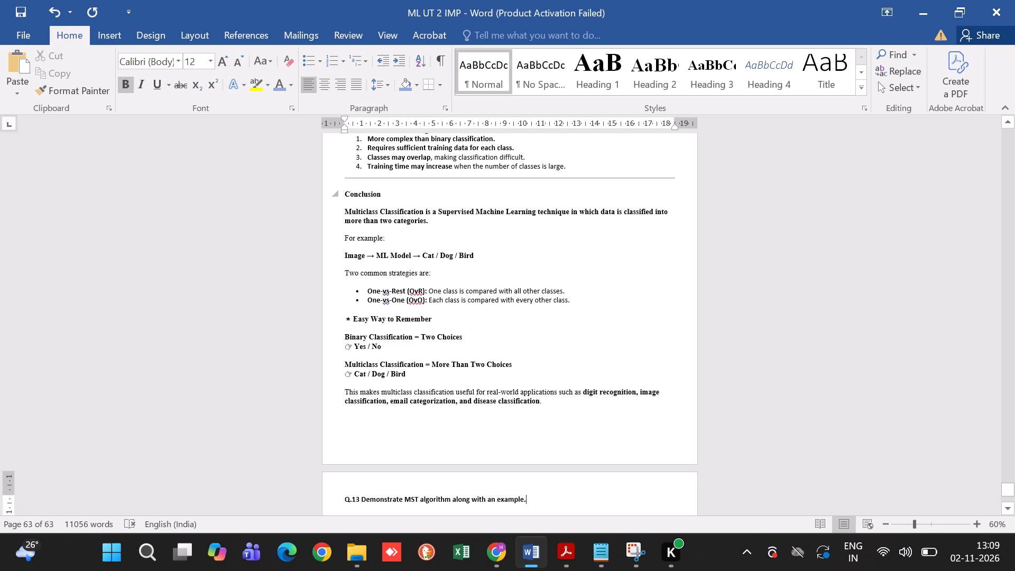
key(Return)
Review the spacing and layout of the Multiclass Classification pages and the new Q.13 page.
scroll(532, 428, down, 1)
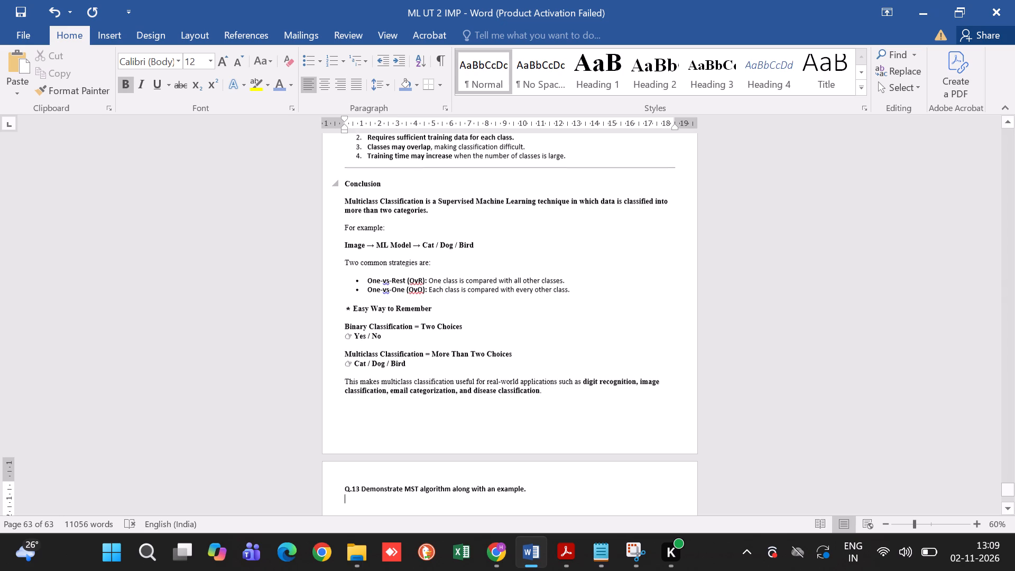
scroll(532, 428, down, 1)
scroll(564, 322, up, 2)
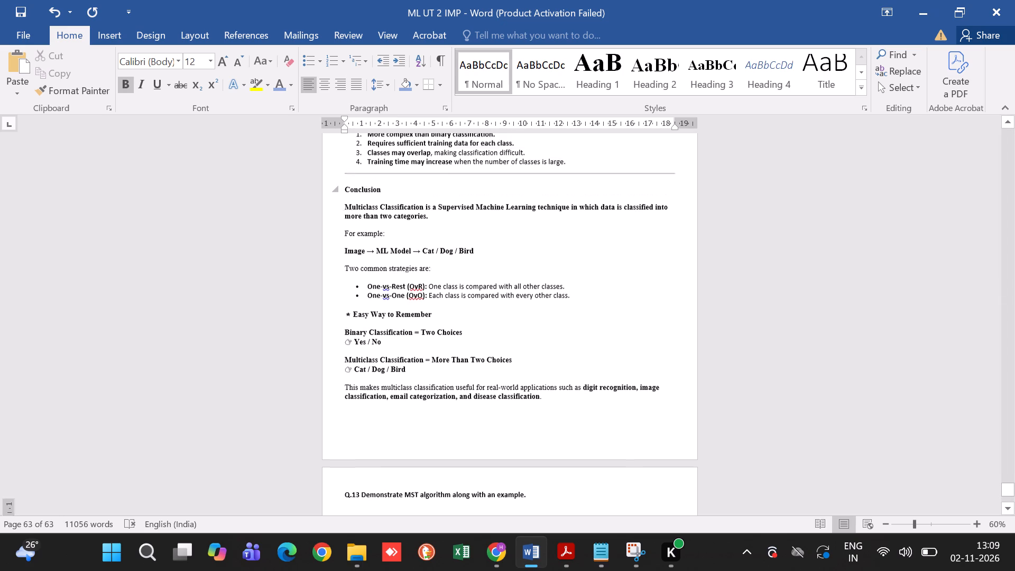
scroll(564, 322, up, 7)
scroll(564, 322, down, 2)
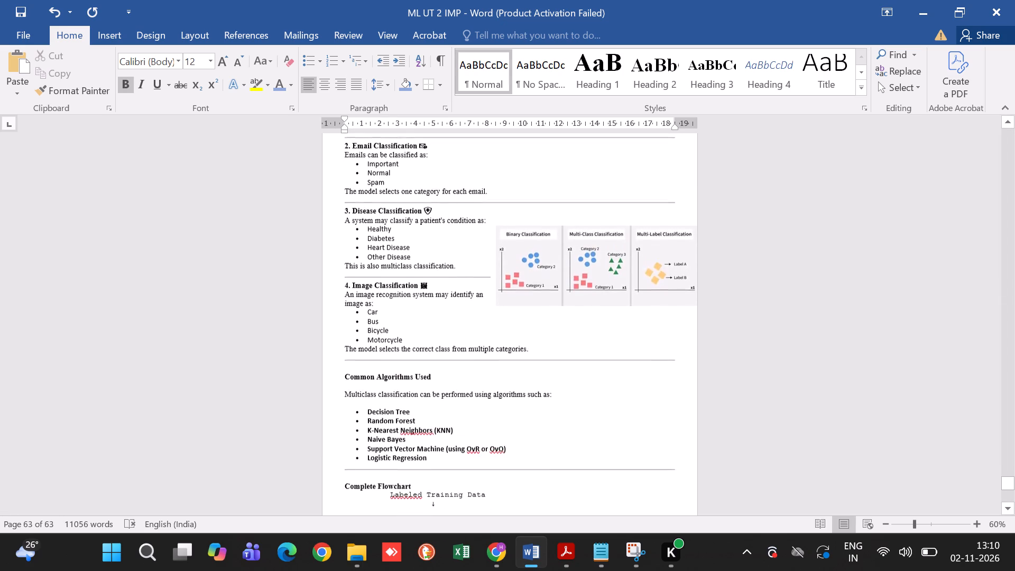
scroll(564, 322, down, 1)
scroll(564, 322, up, 3)
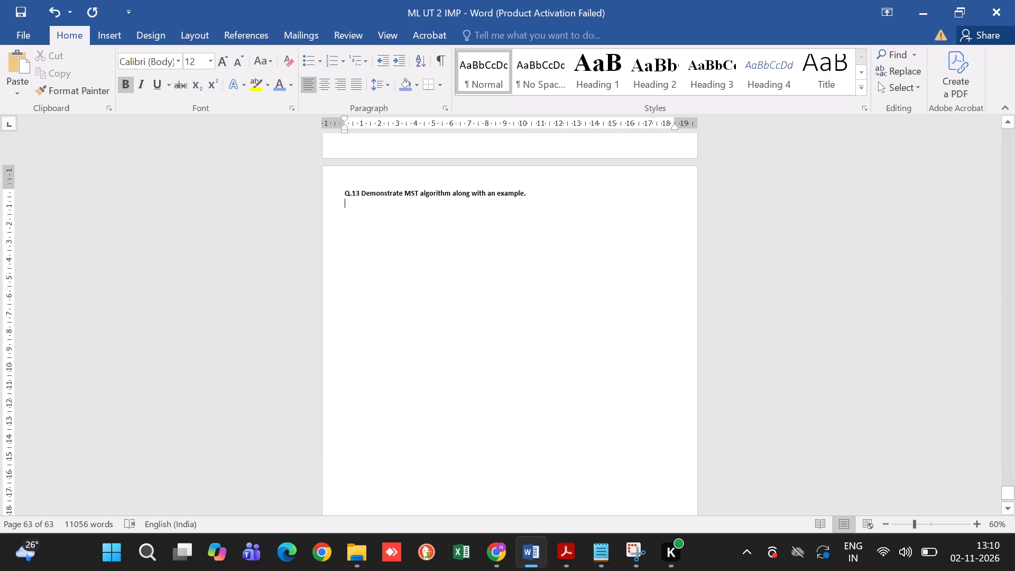
click(492, 544)
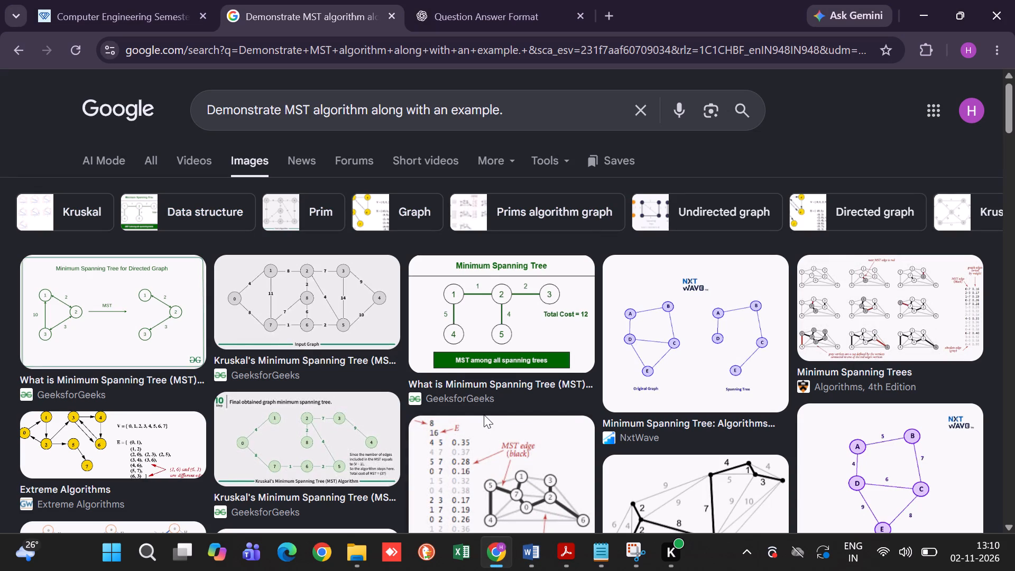
click(482, 10)
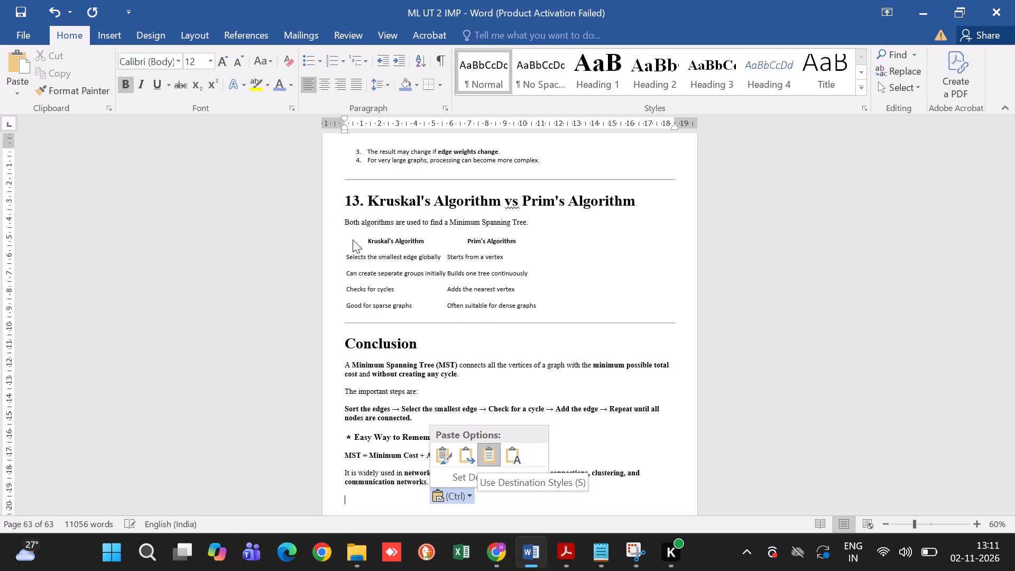
Apply all borders to the "Kruskal's Algorithm vs Prim's Algorithm" comparison table.
click(353, 240)
click(339, 232)
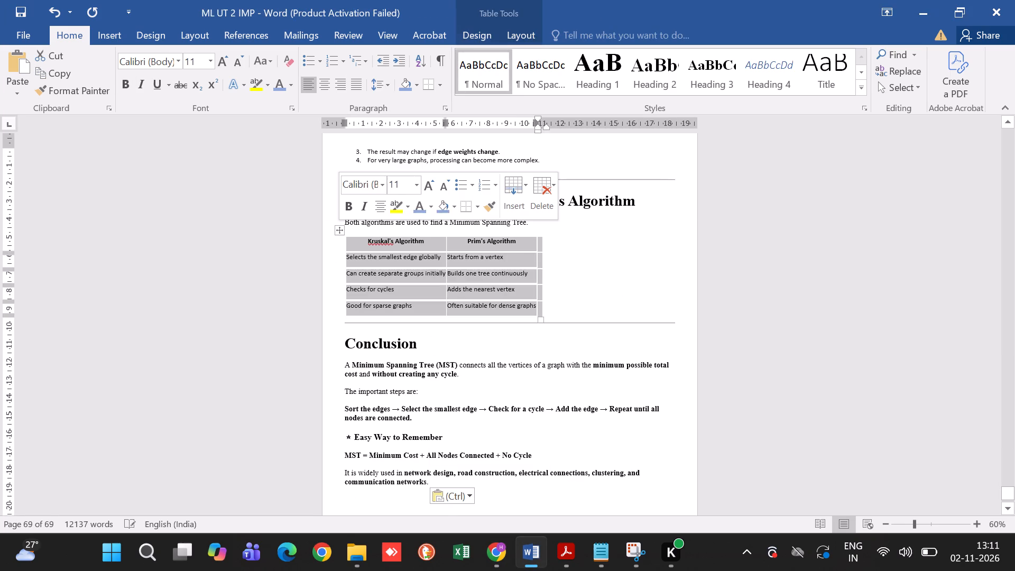
click(476, 206)
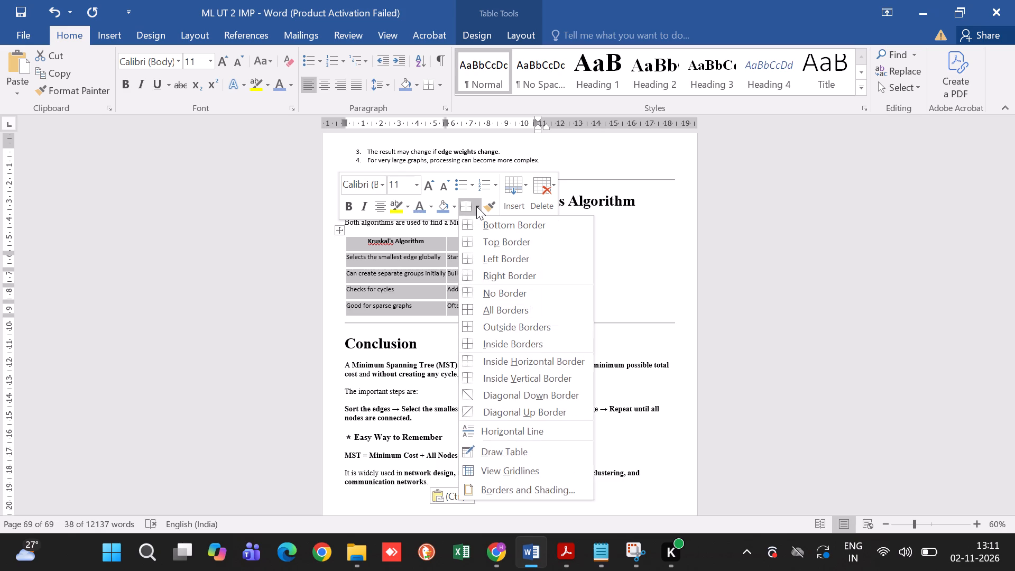
click(479, 313)
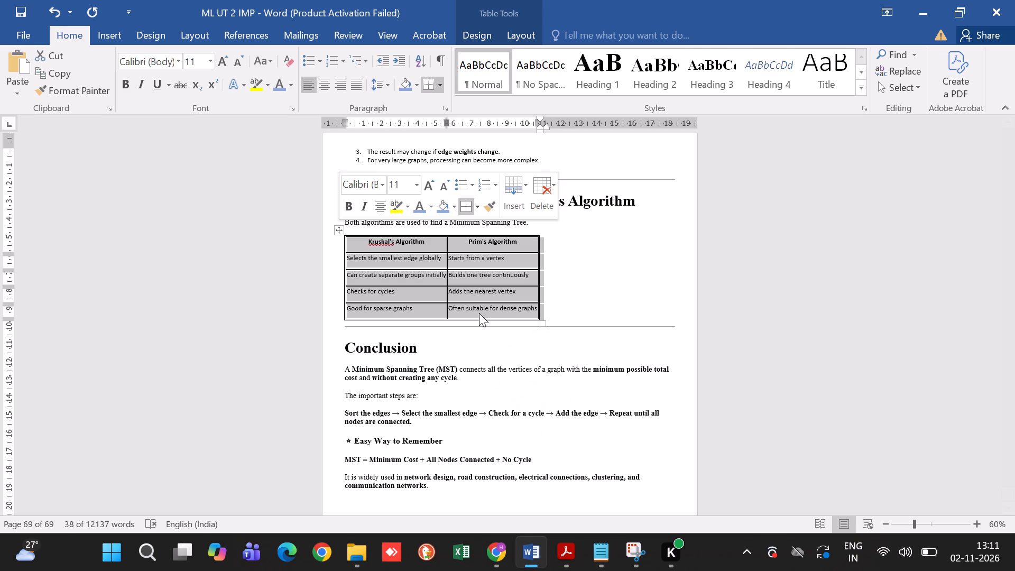
Set the font size of the whole MST answer, from "1. Introduction" to the end of the conclusion, to 12.
scroll(479, 313, up, 3)
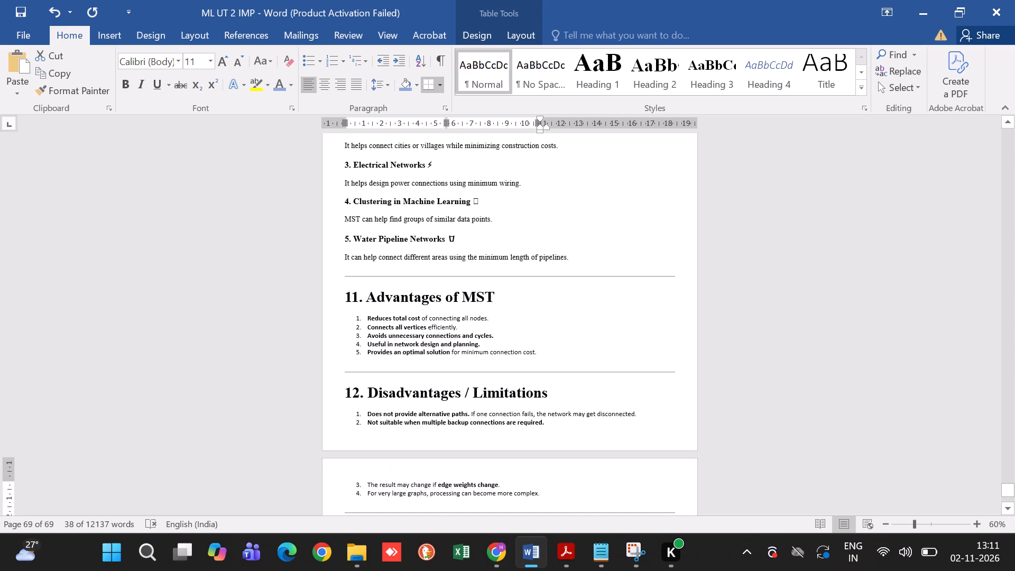
scroll(479, 313, up, 5)
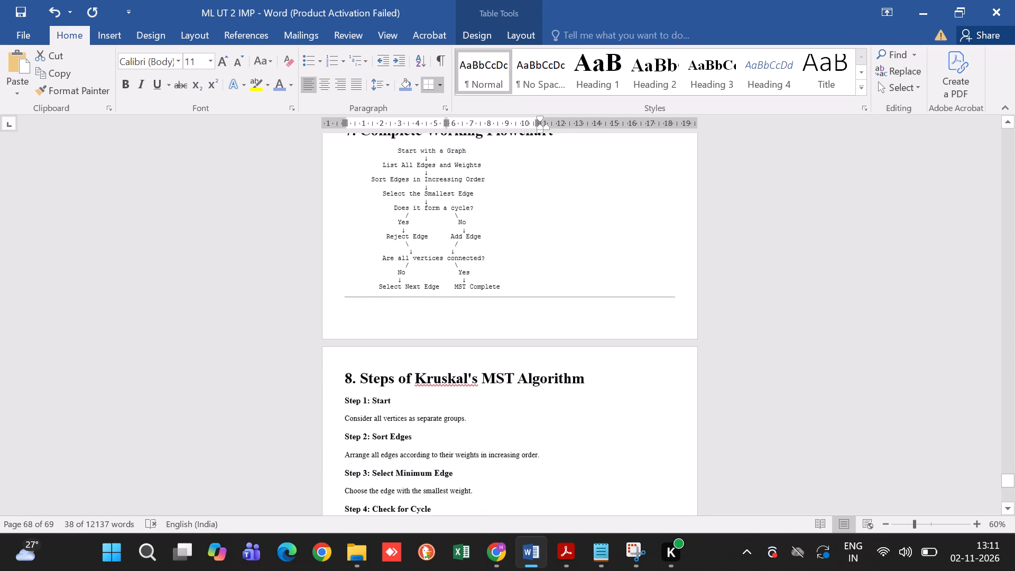
scroll(479, 313, up, 3)
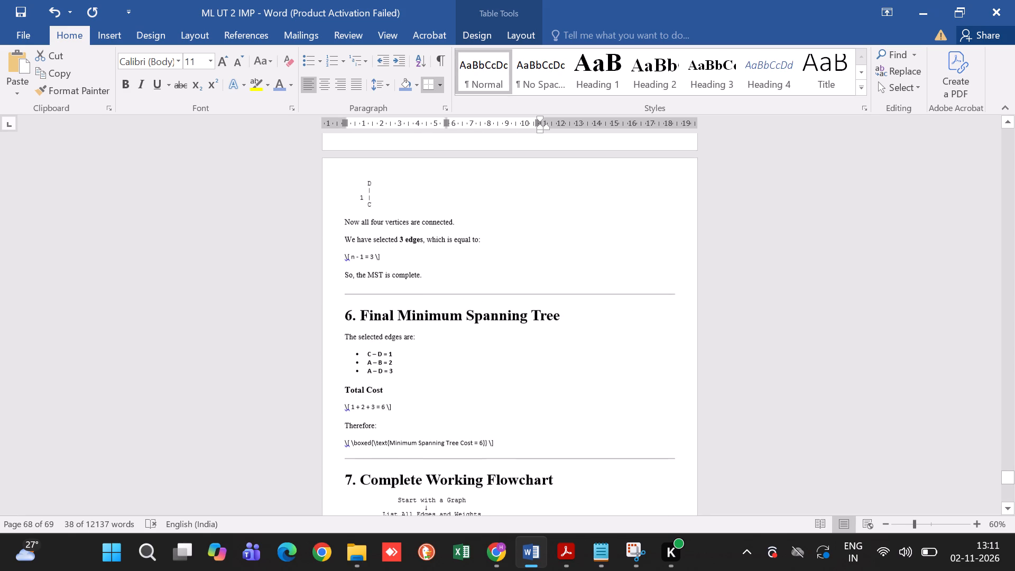
scroll(479, 313, up, 9)
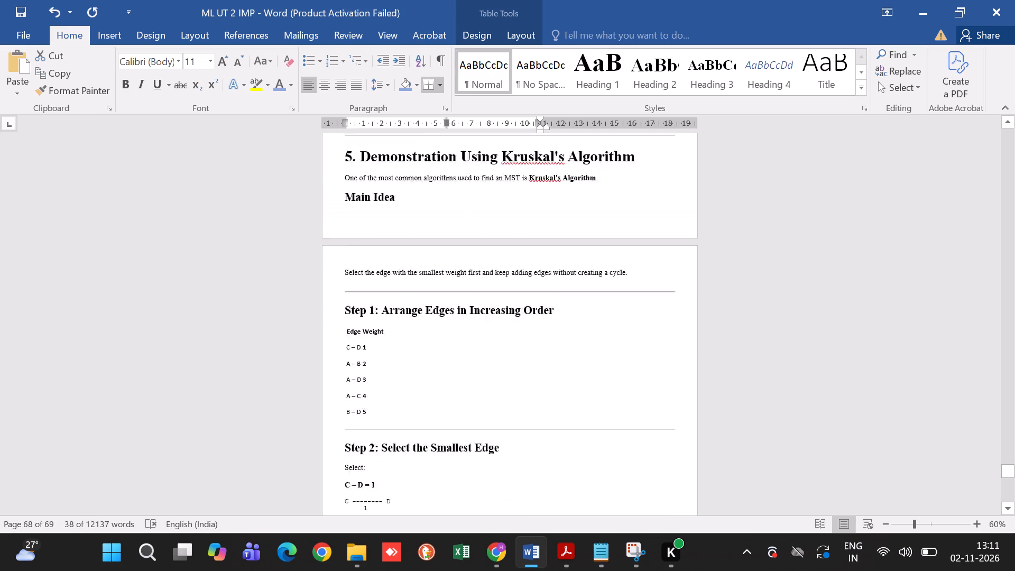
scroll(479, 313, up, 3)
scroll(479, 313, right, 1)
scroll(479, 313, up, 1)
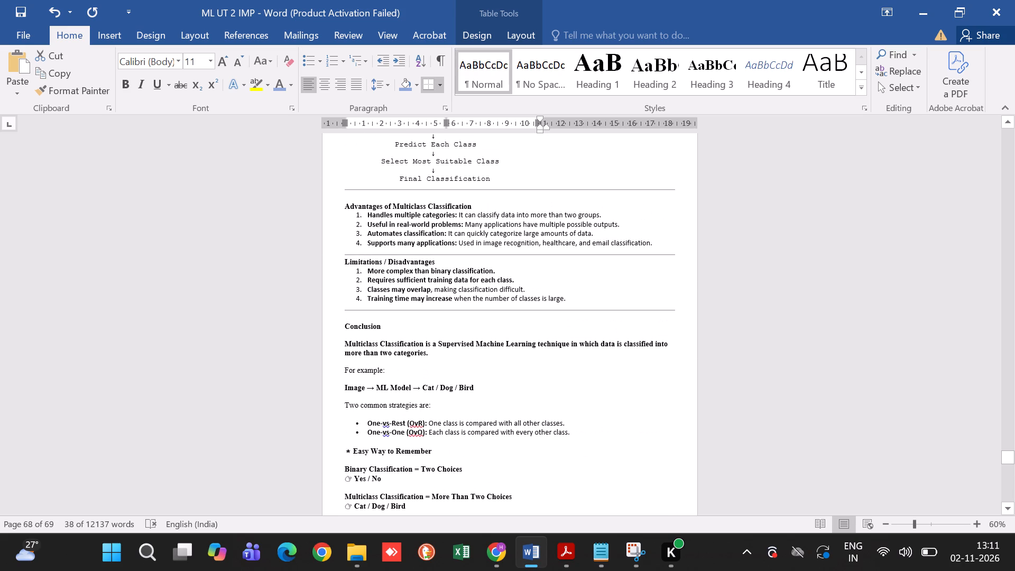
scroll(479, 313, down, 5)
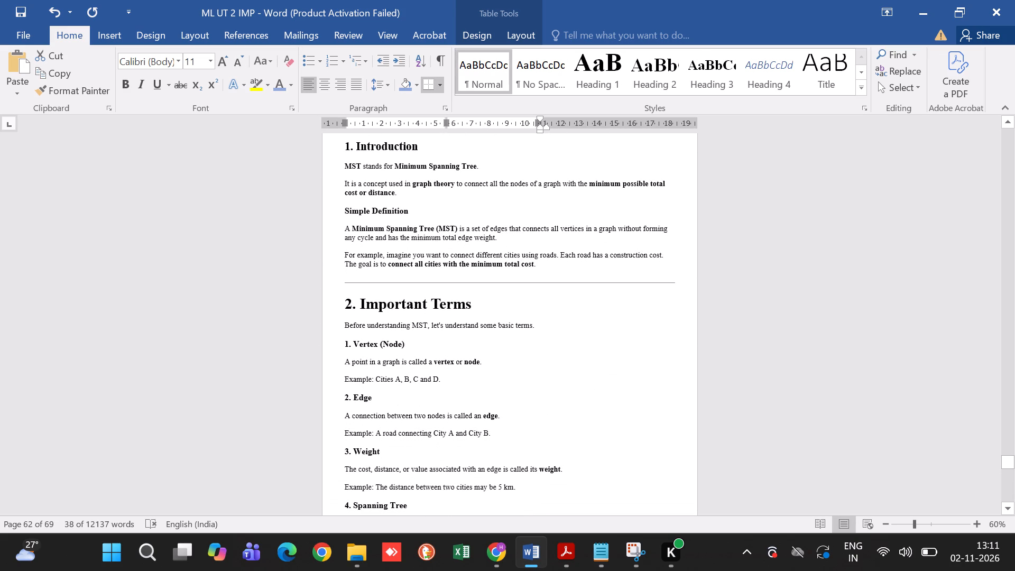
drag(344, 148, 474, 232)
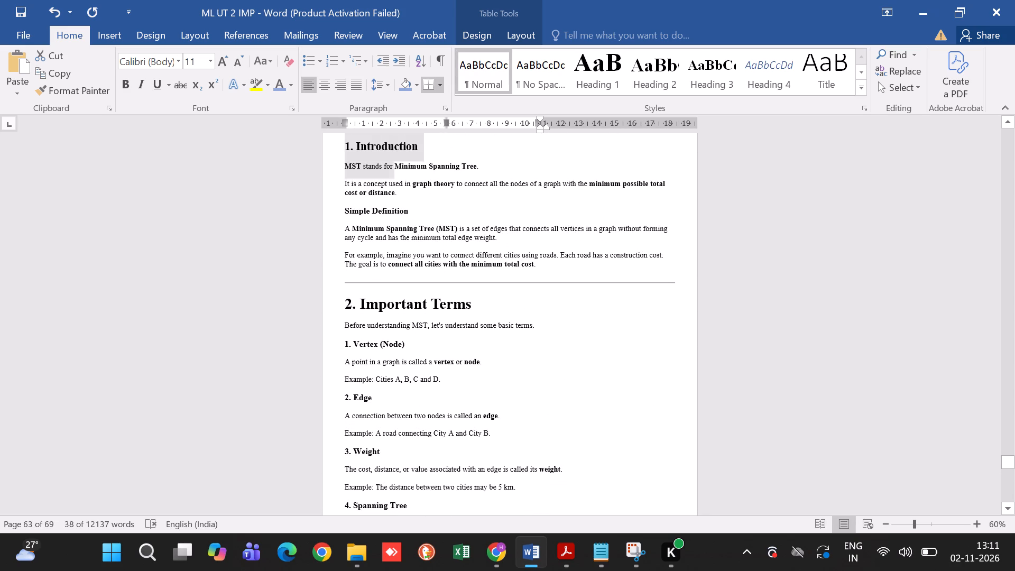
drag(474, 232, 585, 570)
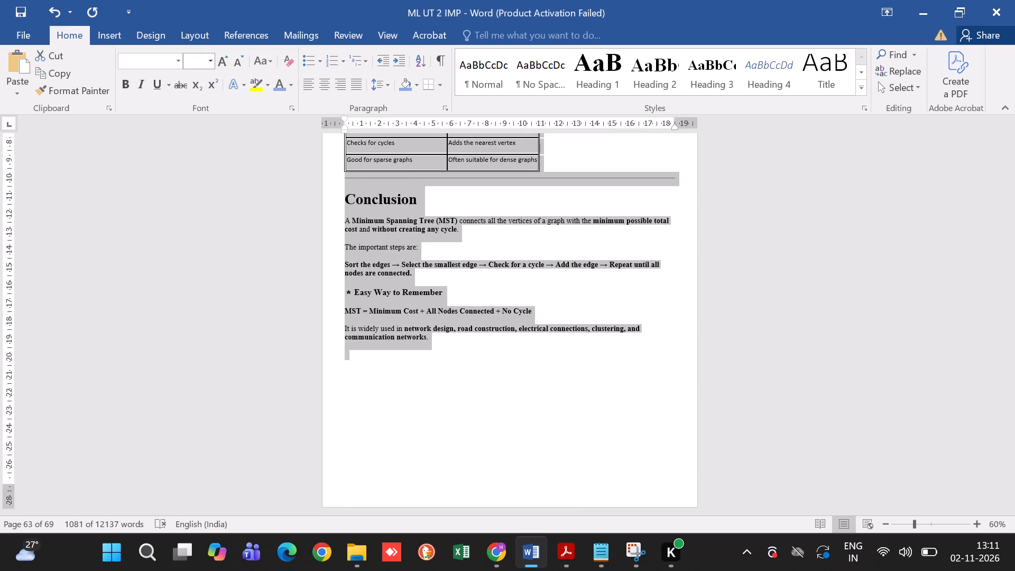
click(197, 58)
text(12)
key(Return)
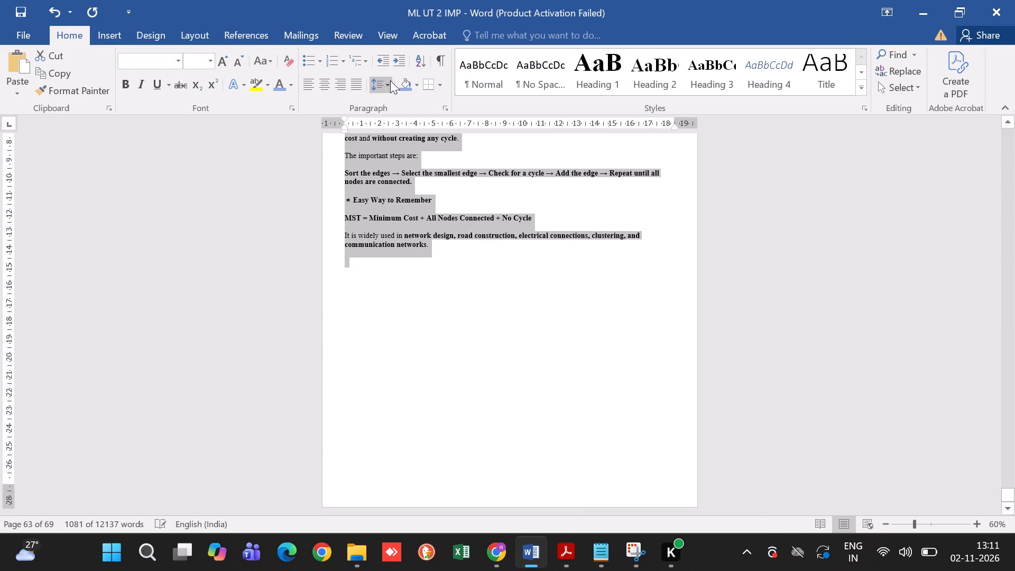
Remove the space before paragraphs throughout the whole MST answer.
click(390, 80)
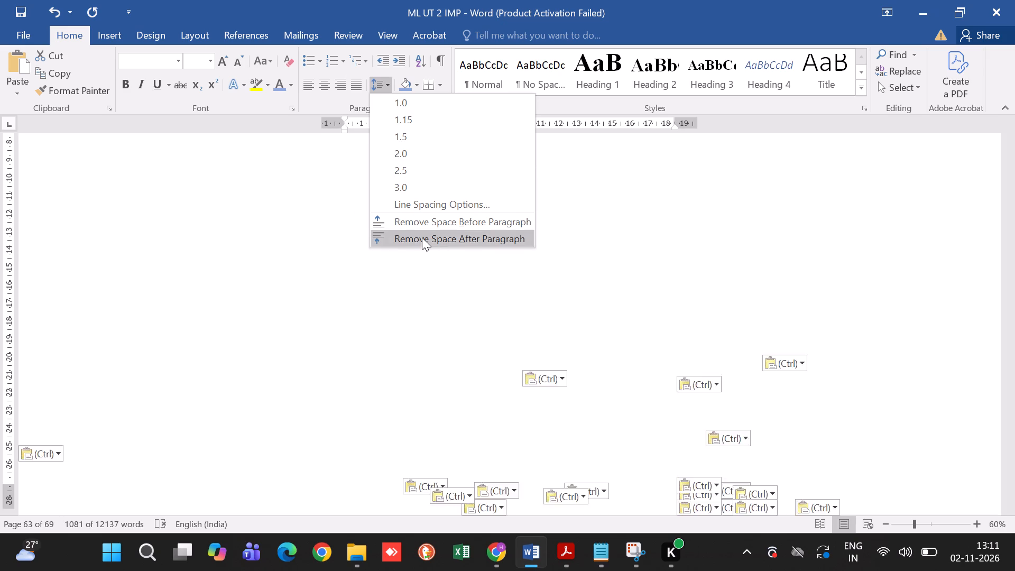
click(425, 226)
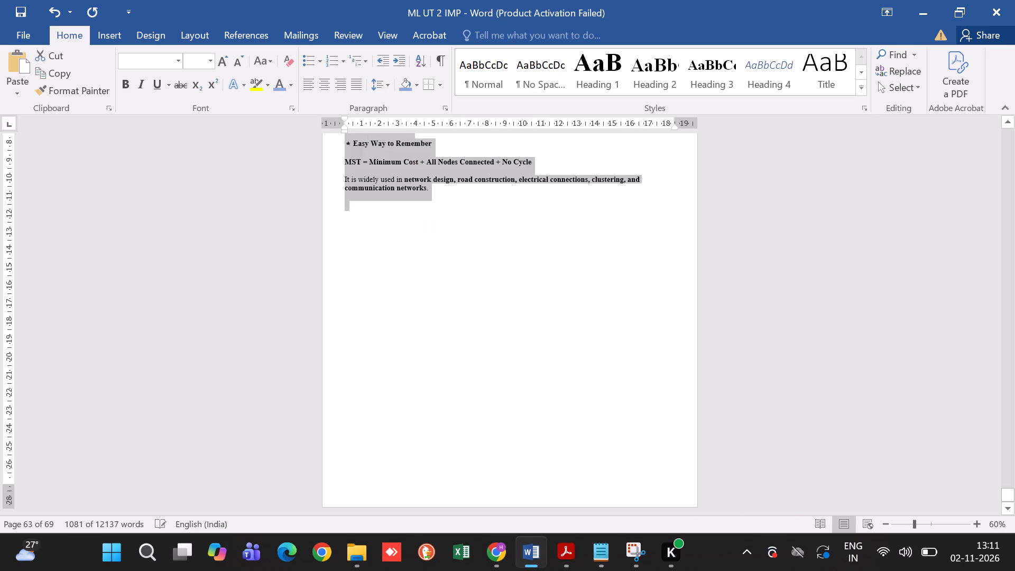
Remove the space after paragraphs from "MST stands for Minimum Spanning Tree" through the divider line above "2. Important Terms".
scroll(425, 226, up, 8)
scroll(425, 226, up, 17)
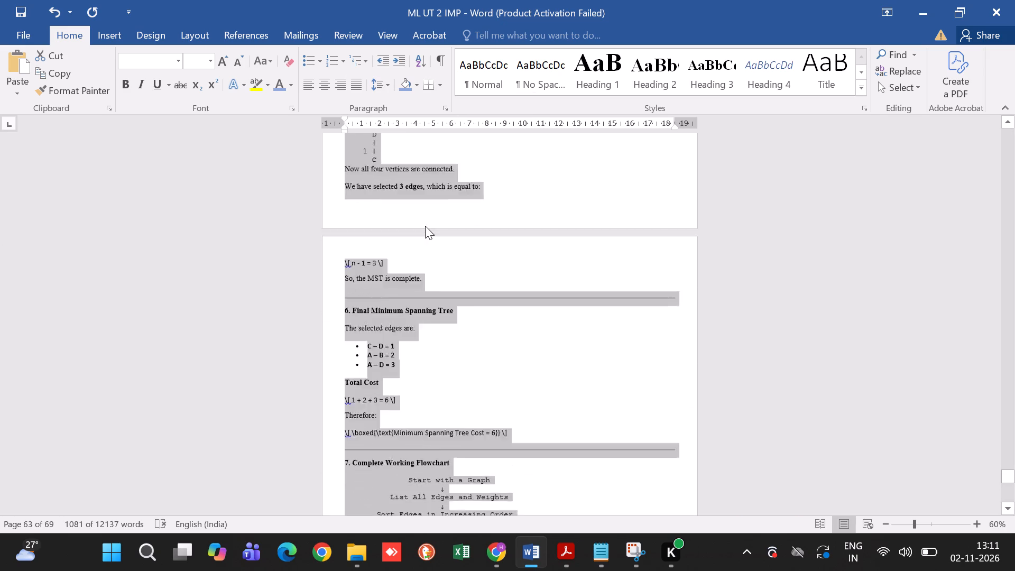
scroll(425, 226, up, 16)
scroll(425, 226, down, 2)
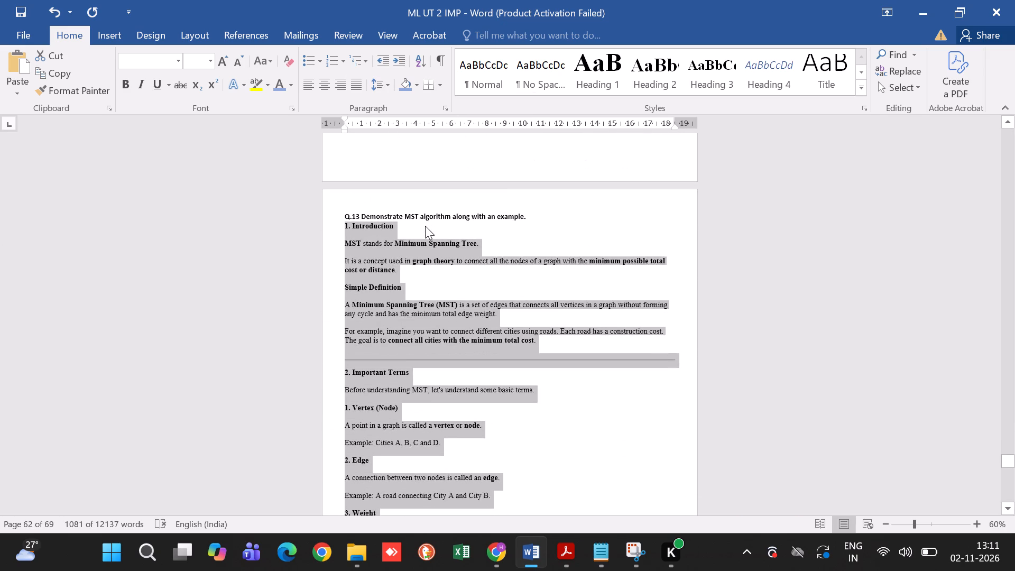
scroll(425, 226, down, 1)
click(496, 234)
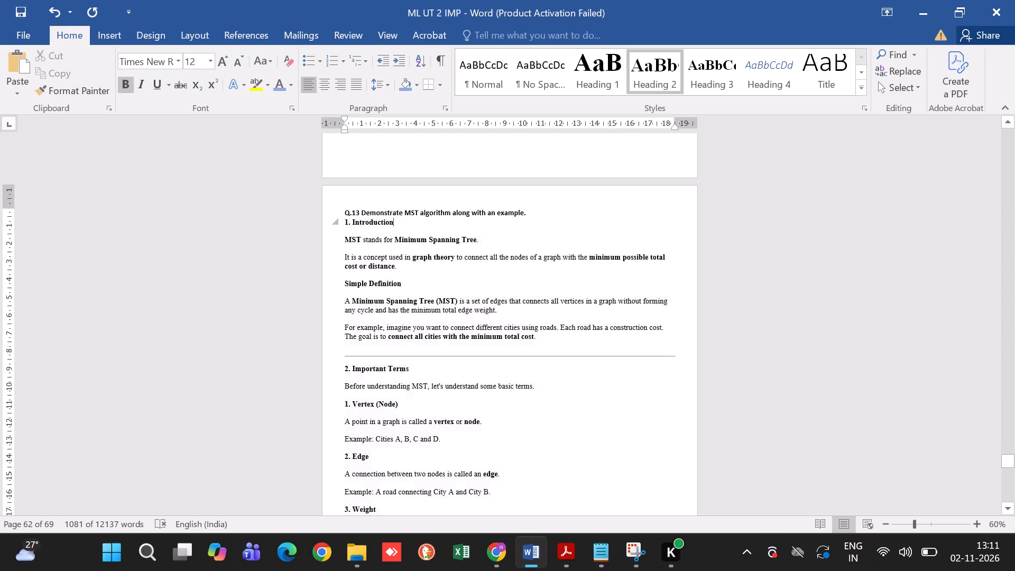
drag(528, 215, 498, 211)
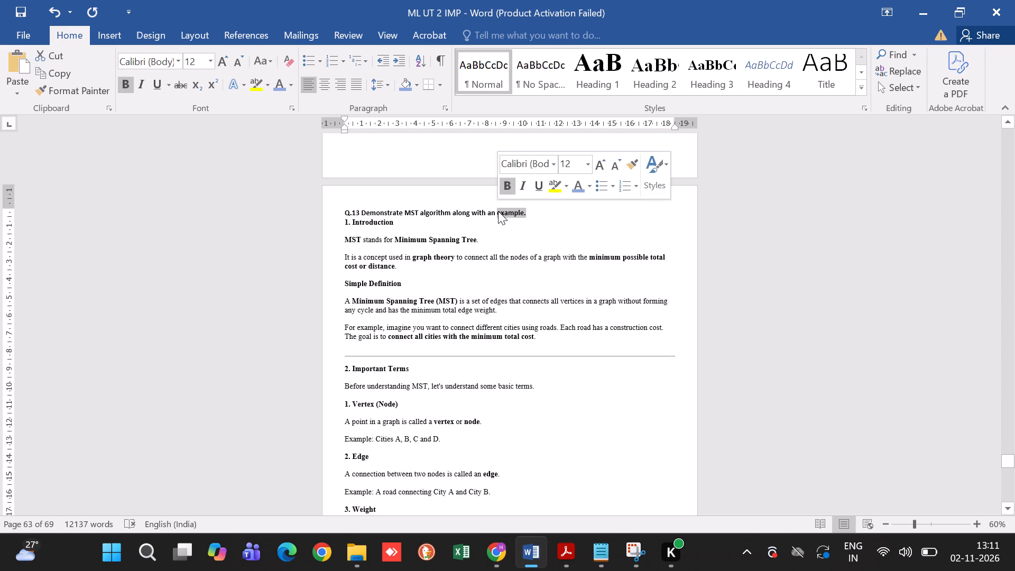
click(561, 240)
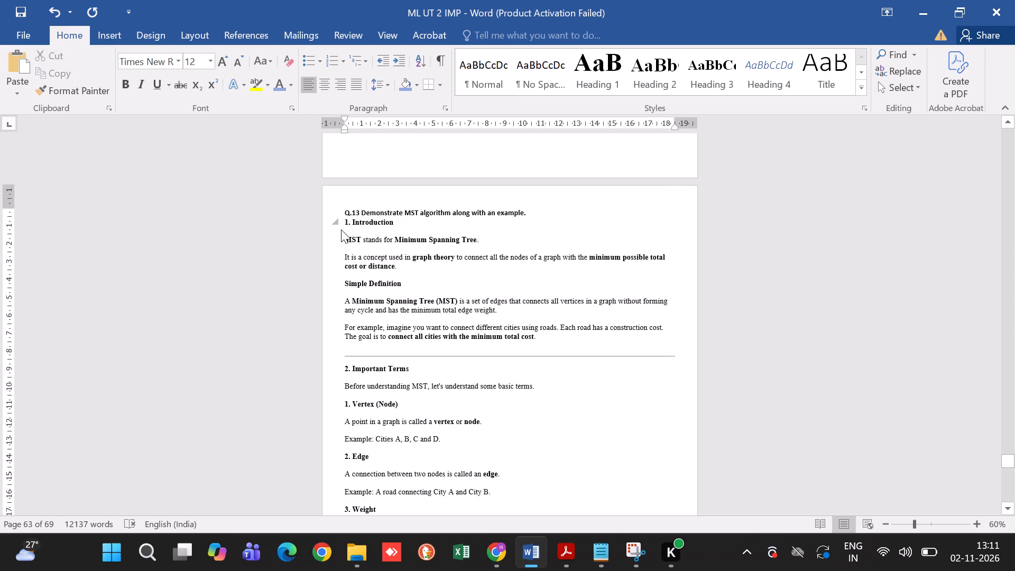
drag(344, 241, 487, 300)
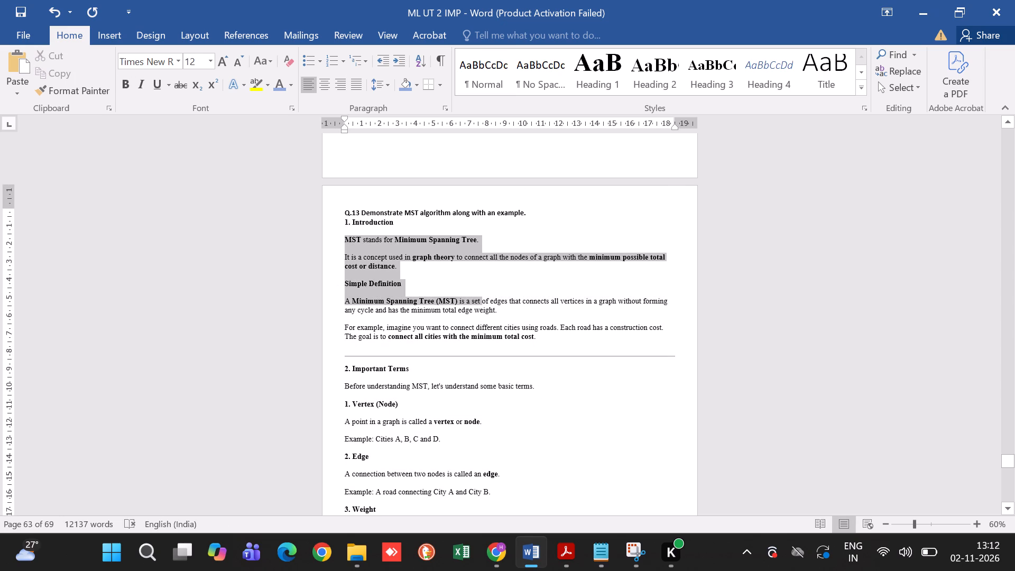
drag(487, 300, 543, 343)
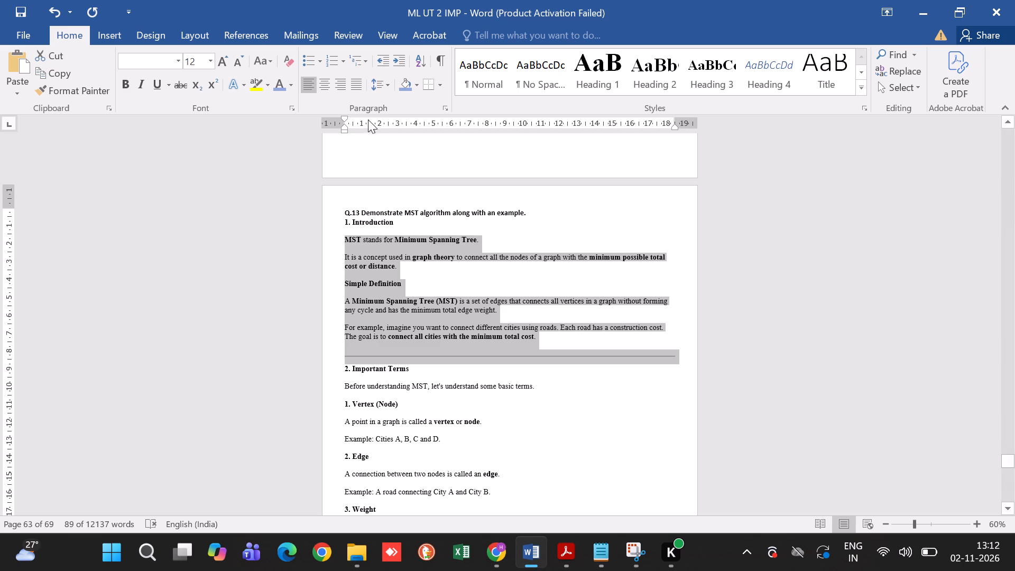
click(386, 82)
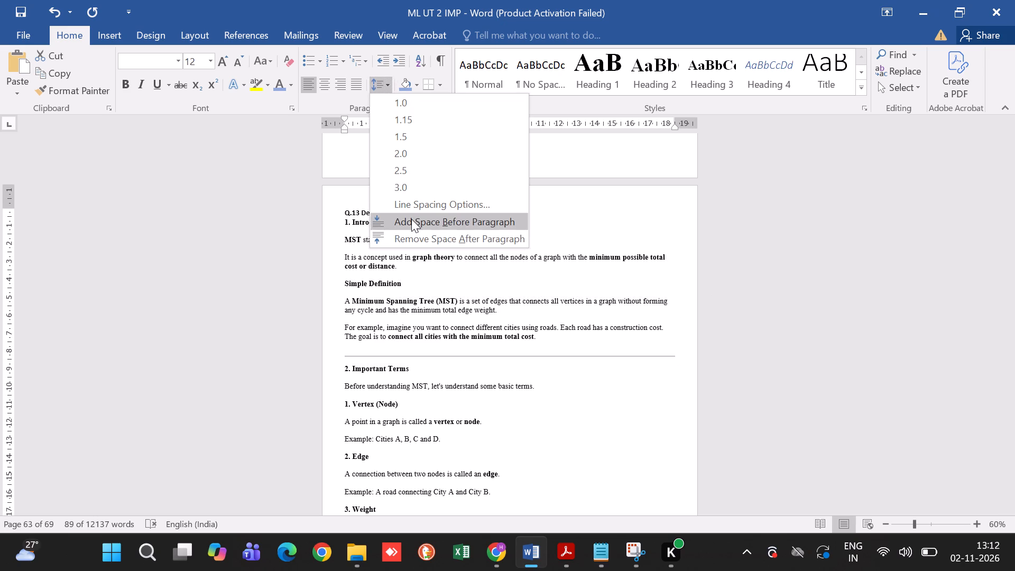
click(416, 237)
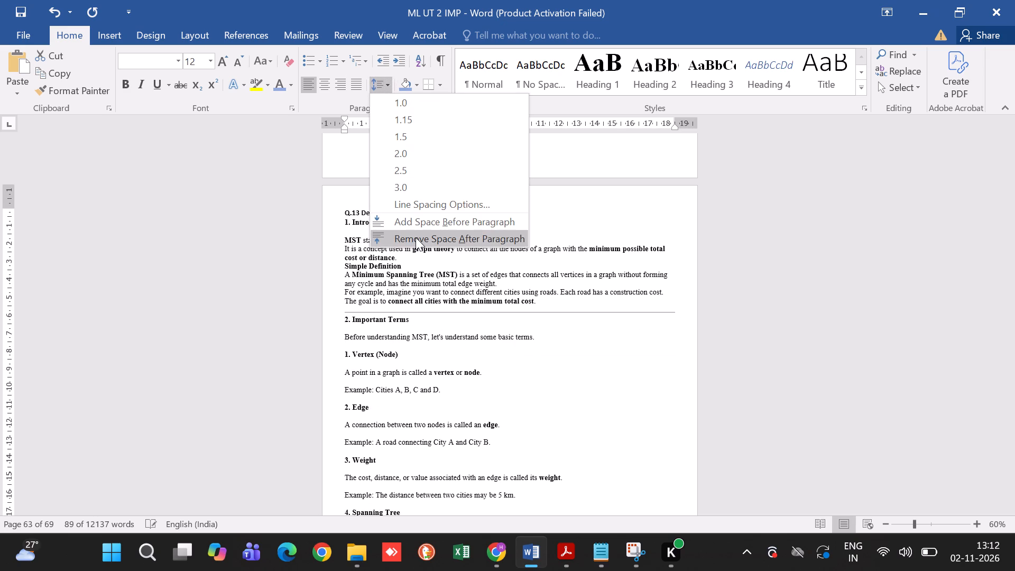
scroll(515, 346, down, 2)
scroll(515, 346, up, 1)
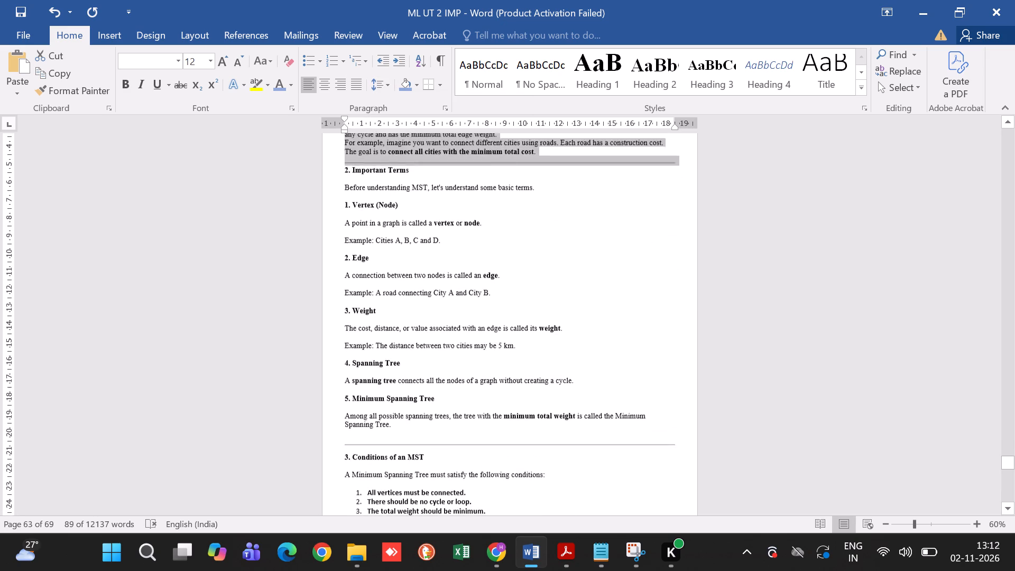
Remove the space after paragraphs from "Before understanding MST, let's understand some basic terms." through the "5. Minimum Spanning Tree" definition.
scroll(515, 346, up, 1)
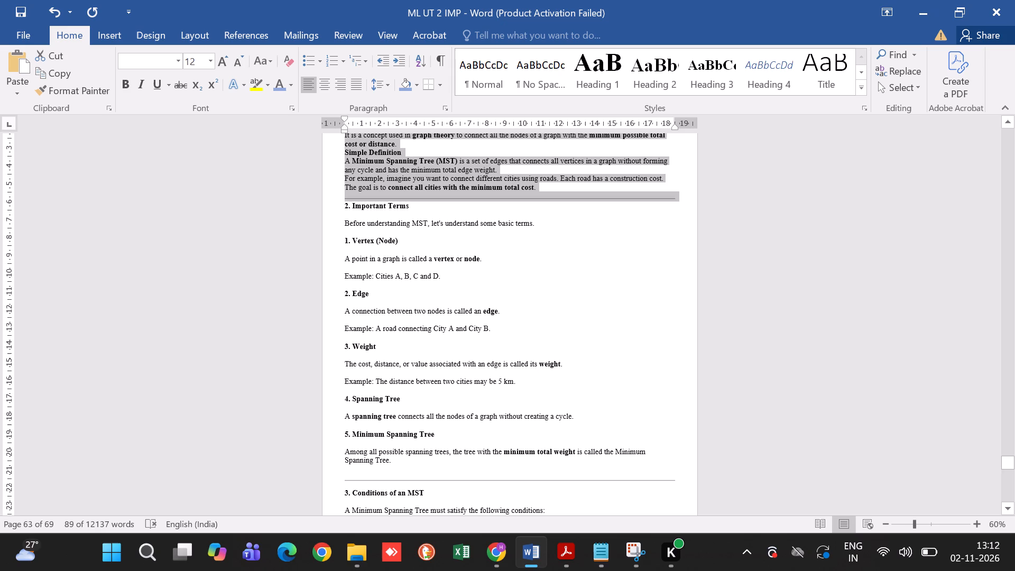
drag(407, 467, 324, 215)
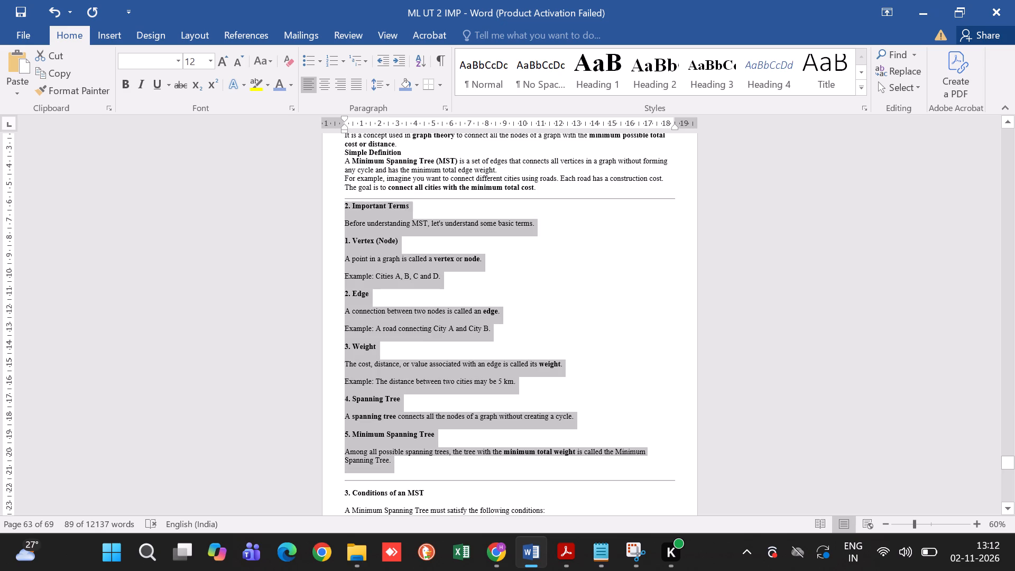
drag(324, 215, 325, 225)
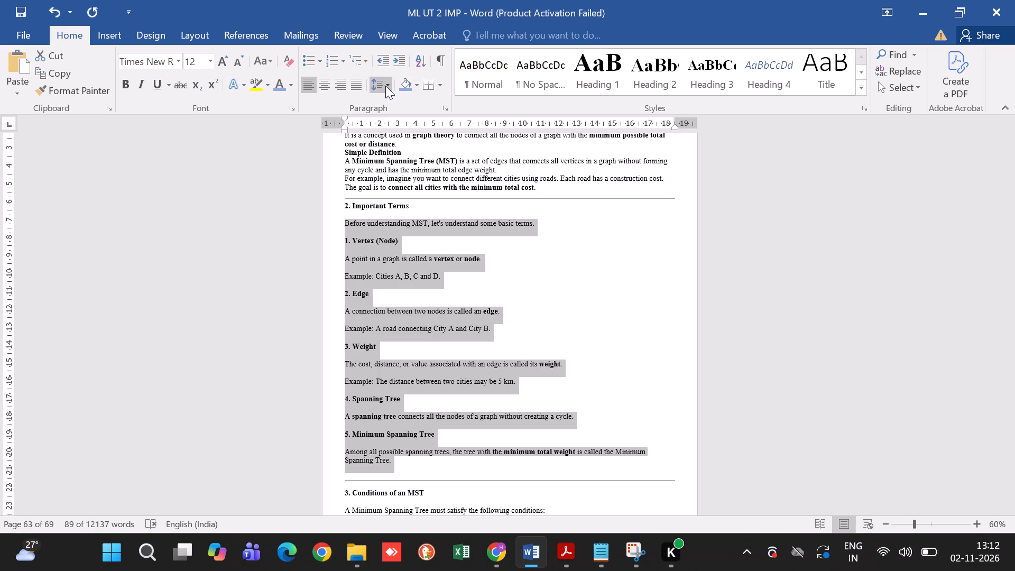
click(385, 86)
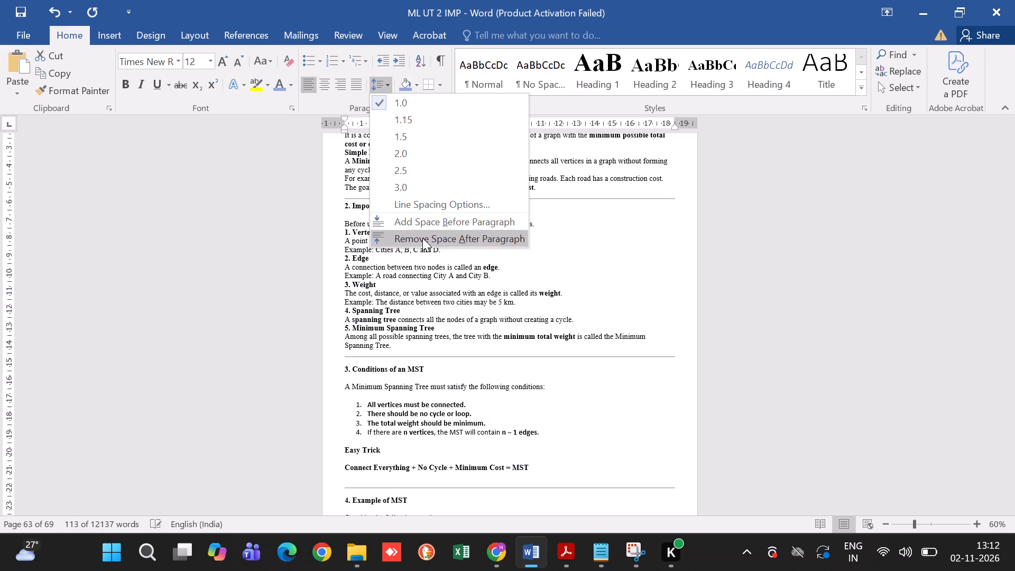
click(422, 238)
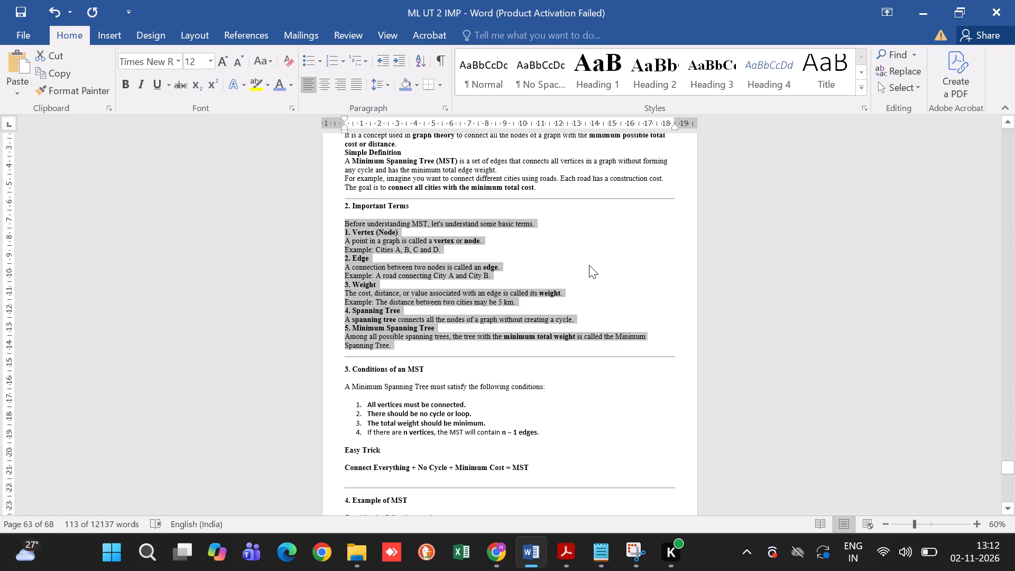
click(589, 265)
Examine the MST answer from "2. Important Terms" through the graph and edge weights of "4. Example of MST".
ctrl+scroll(589, 265, up, 3)
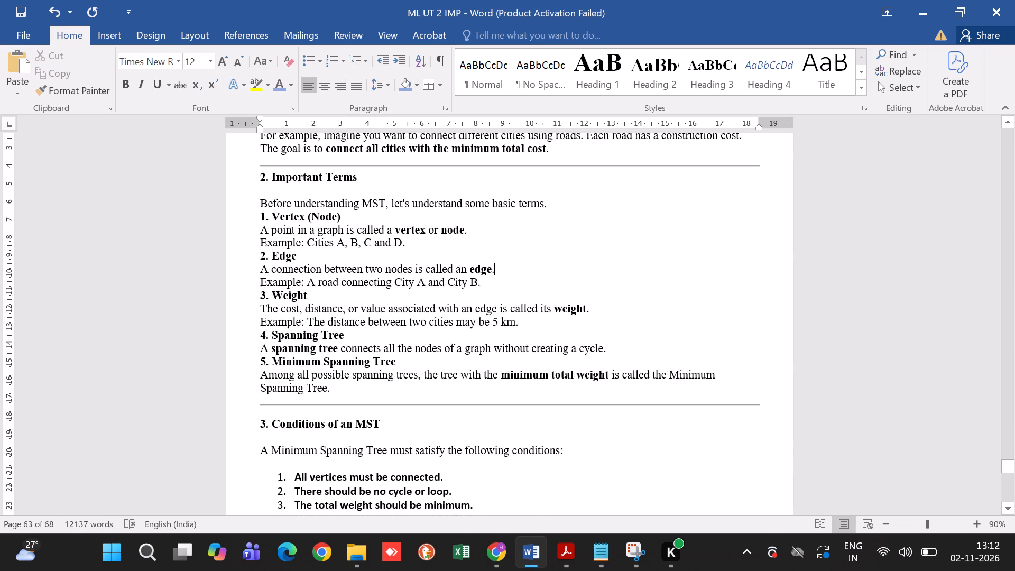
scroll(589, 265, down, 1)
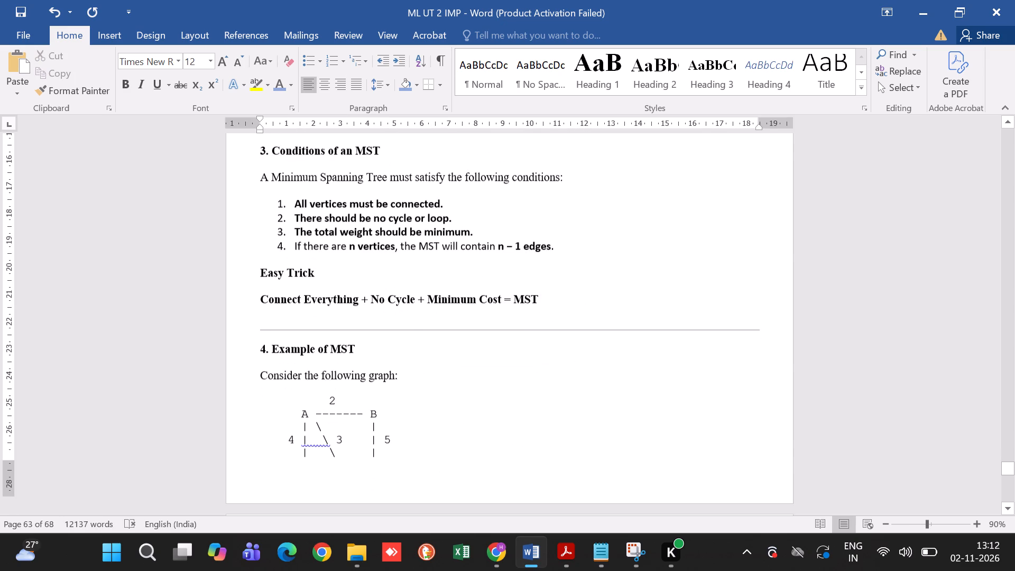
scroll(589, 265, down, 1)
ctrl+scroll(589, 265, down, 1)
scroll(589, 265, down, 1)
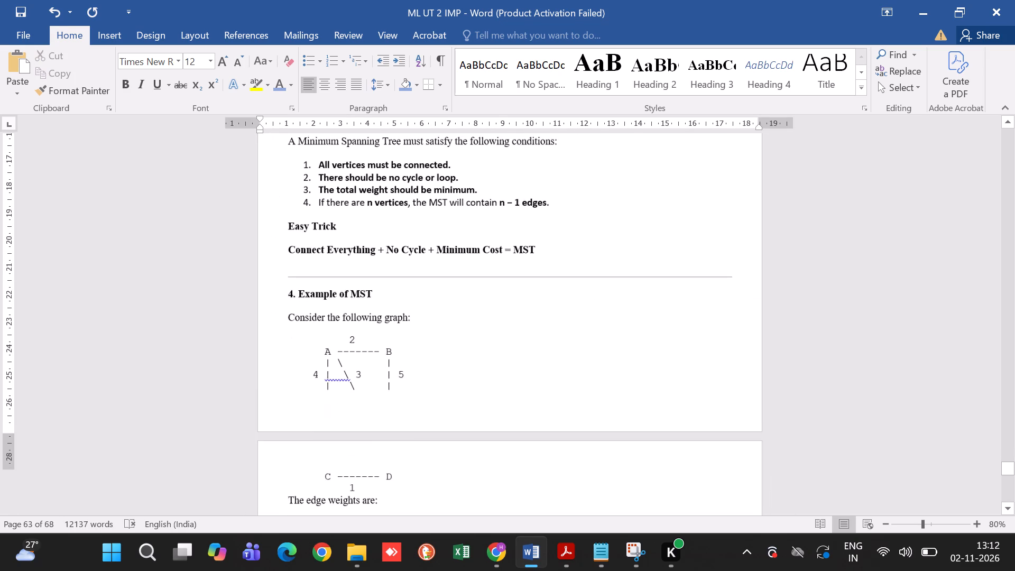
scroll(589, 265, down, 1)
ctrl+scroll(589, 265, down, 2)
scroll(589, 265, down, 1)
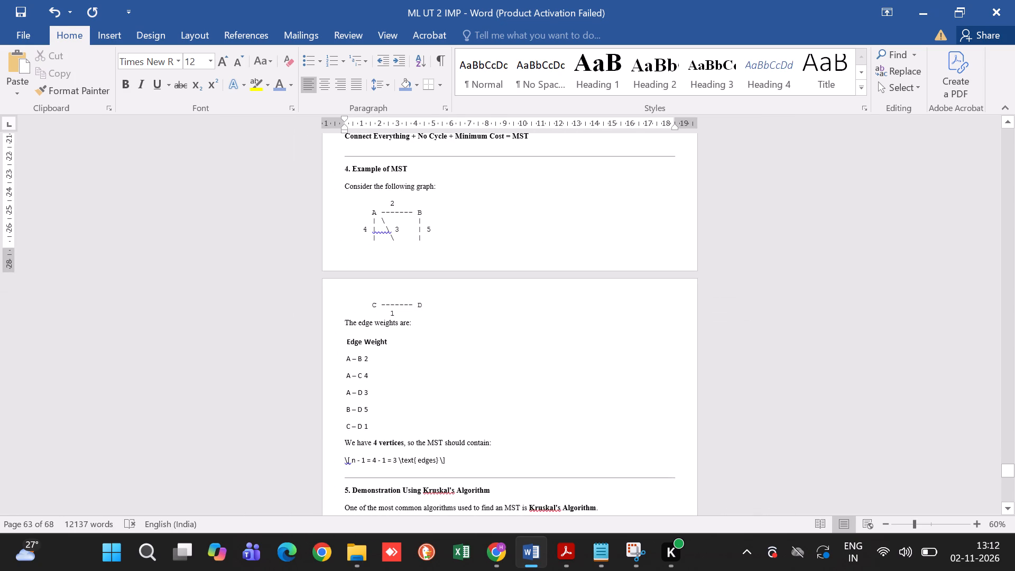
scroll(589, 265, down, 1)
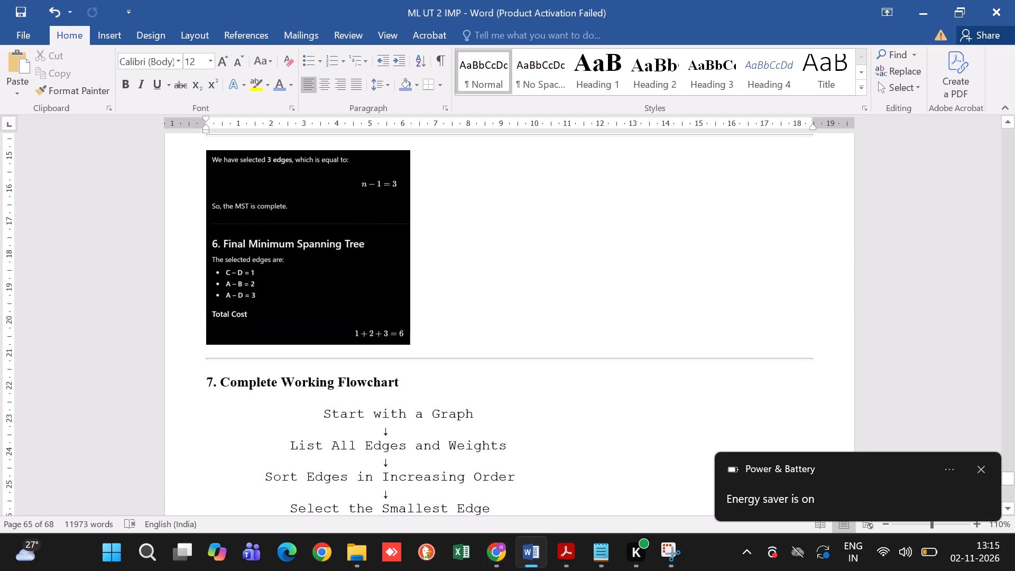
key(Return)
key(ctrl+v)
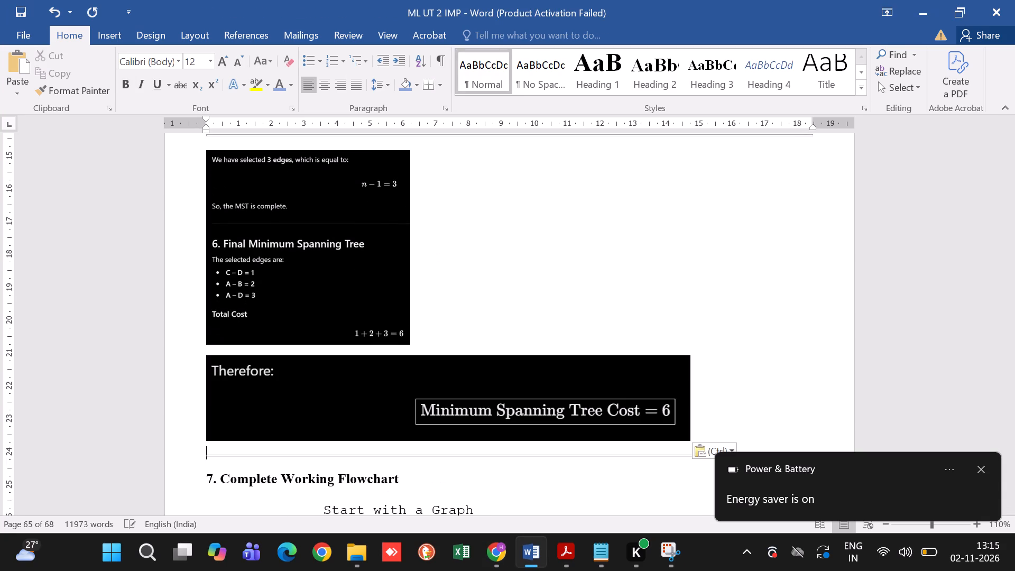
click(552, 436)
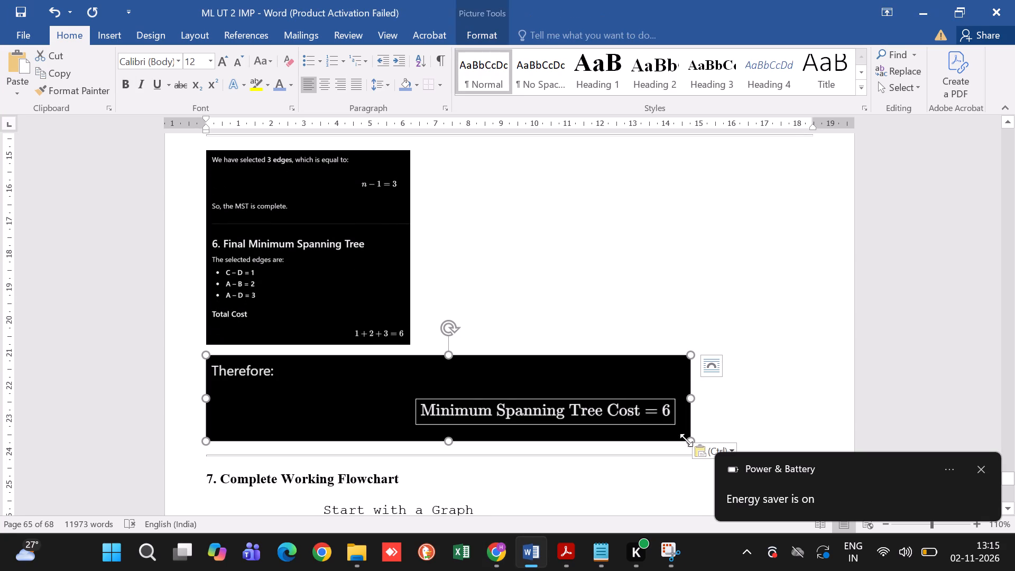
drag(688, 440, 602, 372)
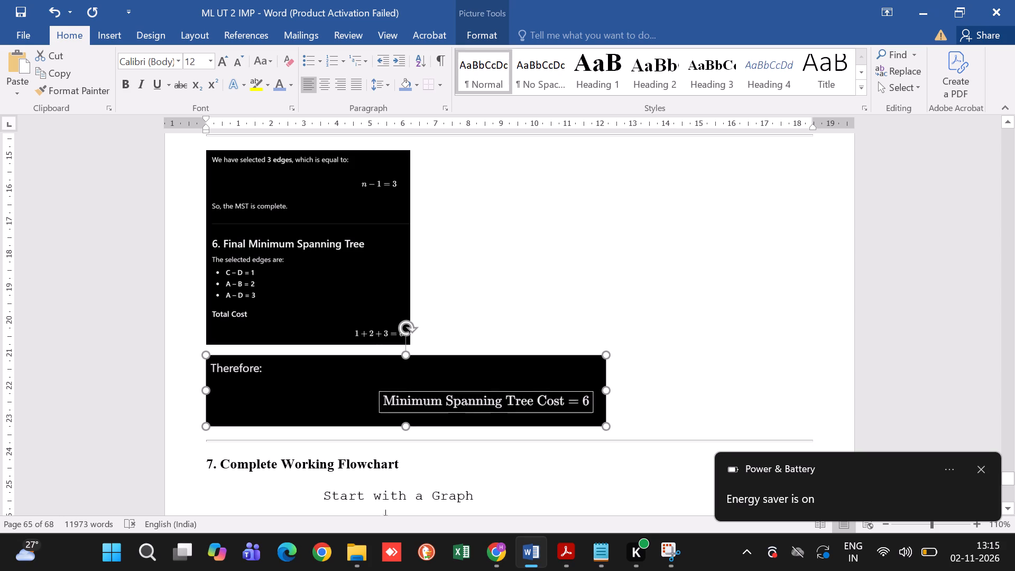
drag(602, 372, 586, 376)
Remove the space after the paragraphs of section 10, Applications of MST, from its heading to the Water Pipeline Networks text.
scroll(586, 376, down, 4)
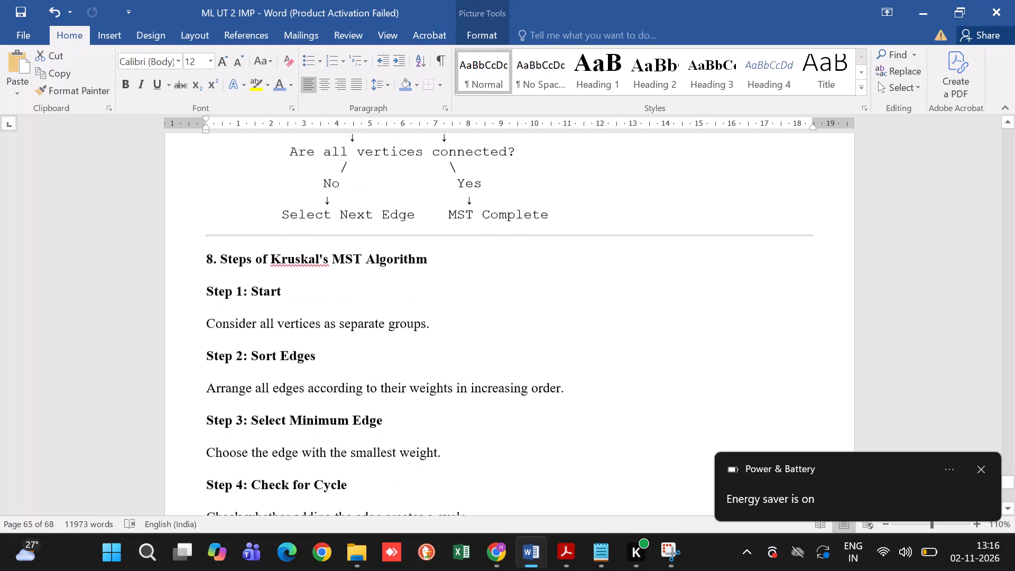
ctrl+scroll(586, 376, down, 3)
scroll(586, 376, down, 5)
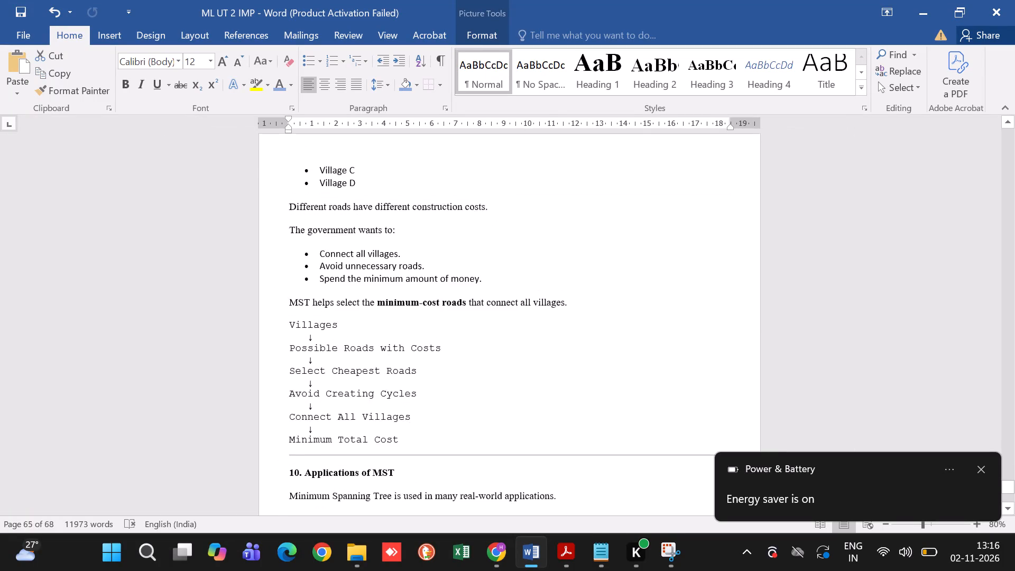
scroll(586, 376, down, 4)
scroll(586, 376, up, 1)
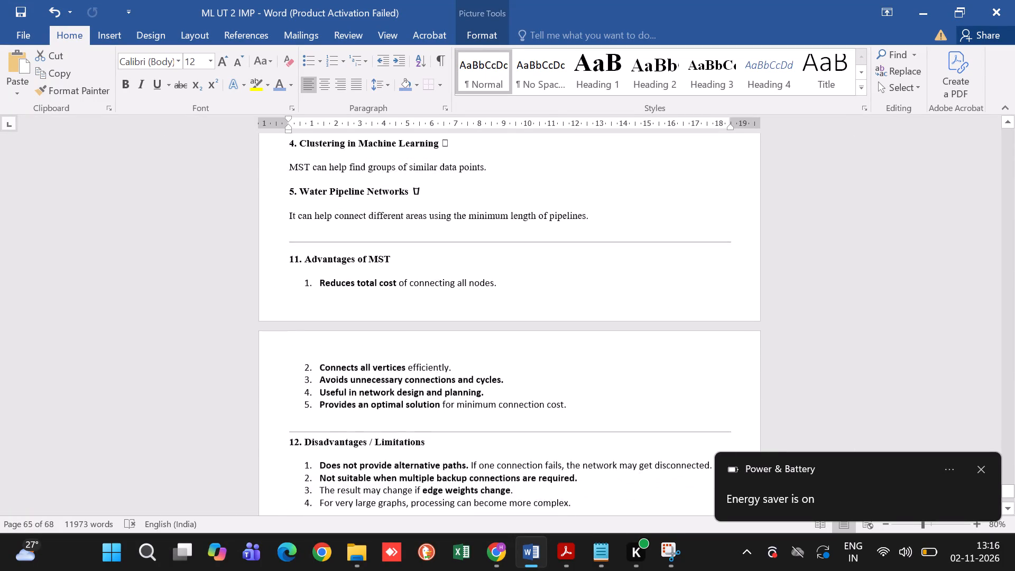
scroll(586, 376, up, 2)
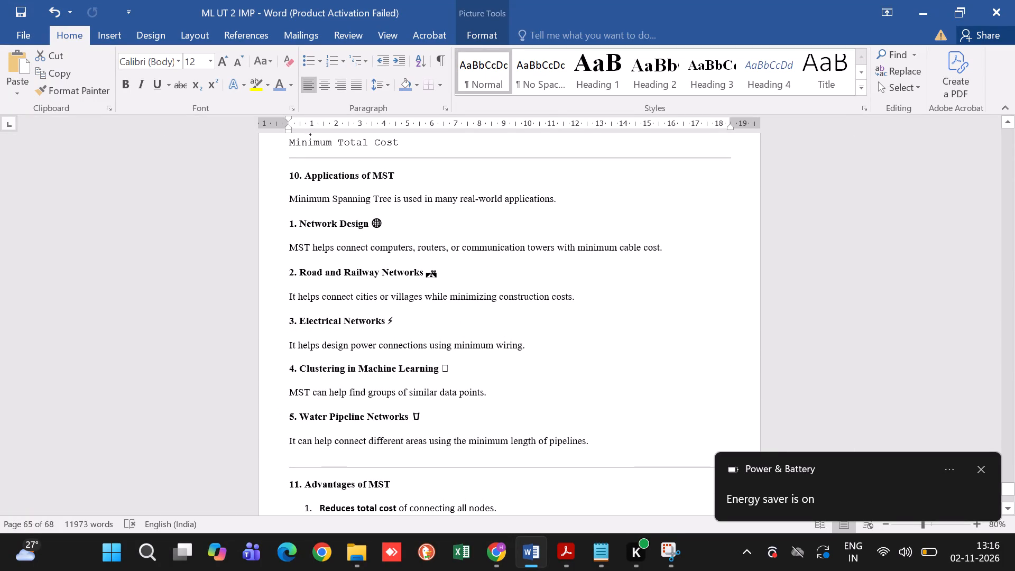
drag(590, 440, 262, 176)
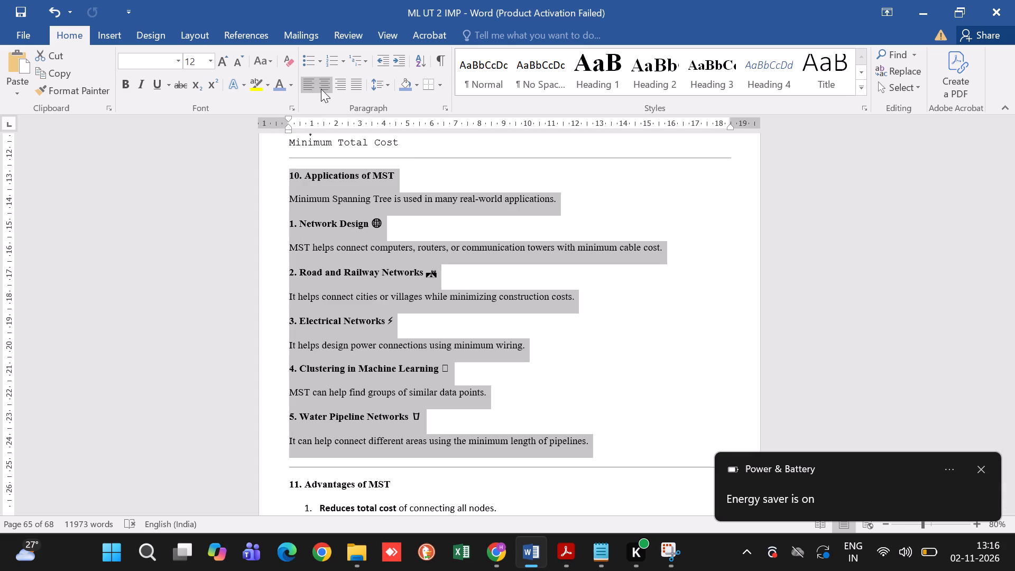
click(386, 85)
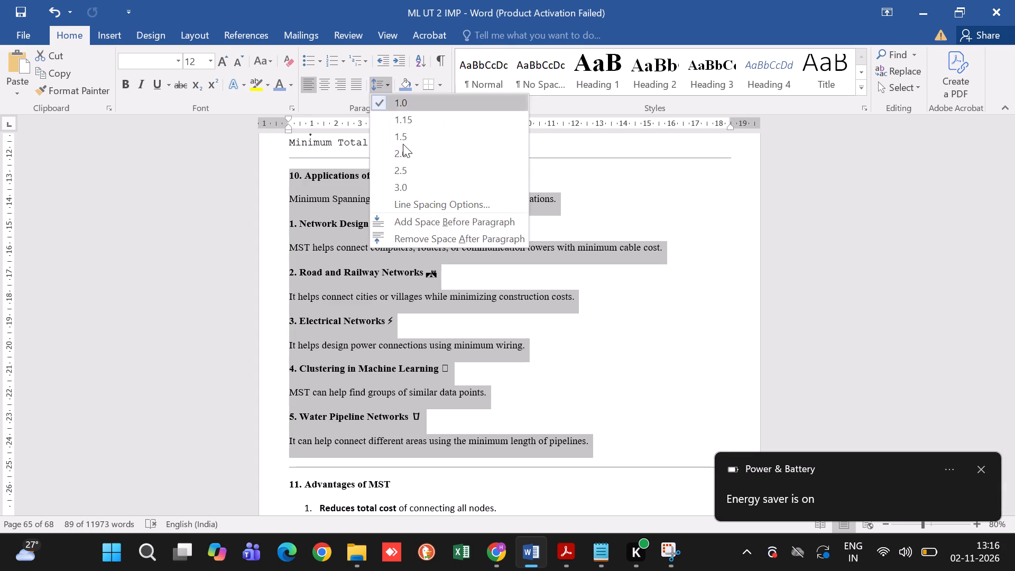
click(436, 232)
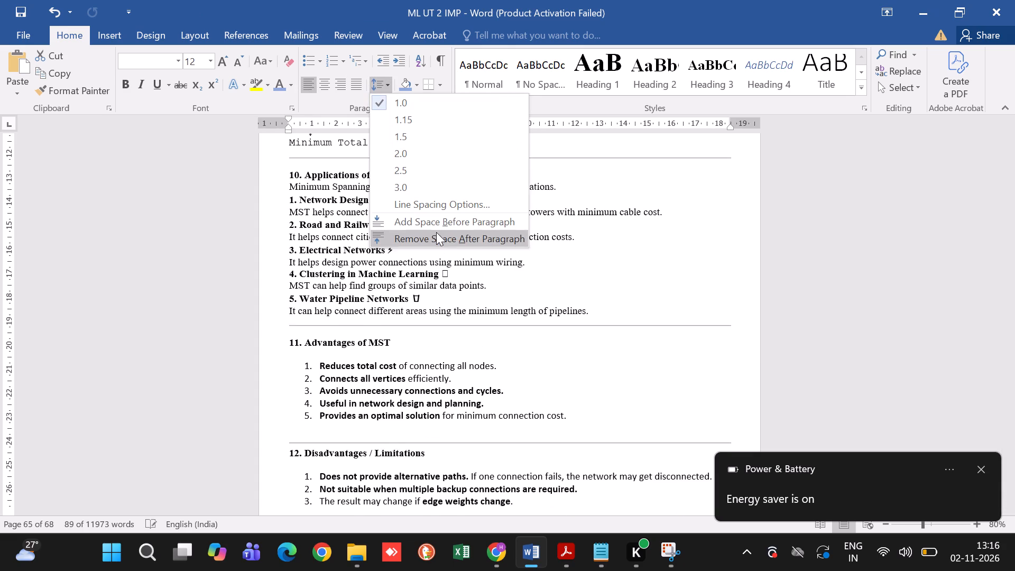
Remove the space after the paragraphs of sections 11, Advantages of MST, and 12, Disadvantages / Limitations, including their headings and lists.
scroll(436, 232, down, 4)
scroll(436, 232, up, 1)
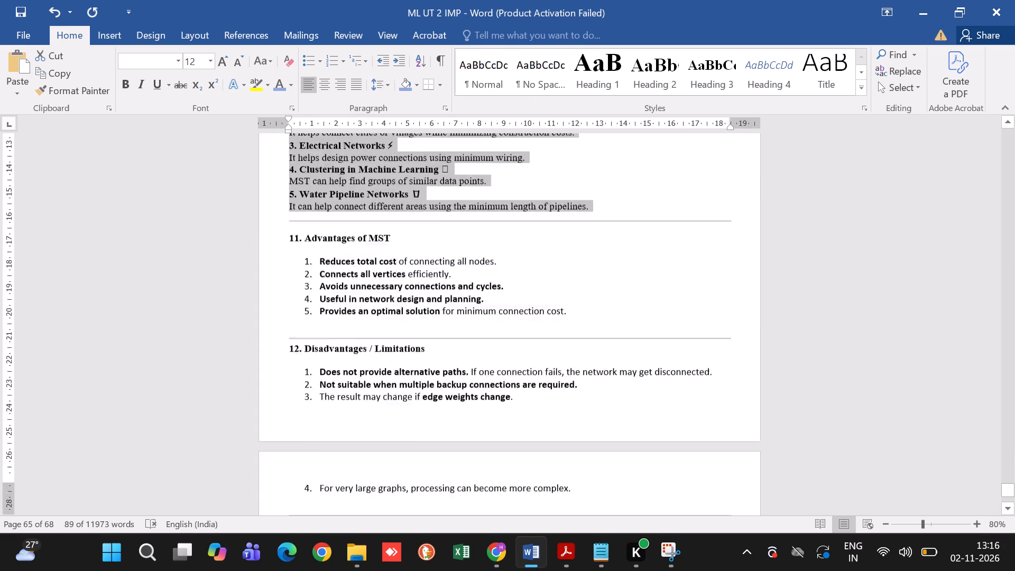
scroll(436, 232, down, 1)
scroll(522, 421, down, 1)
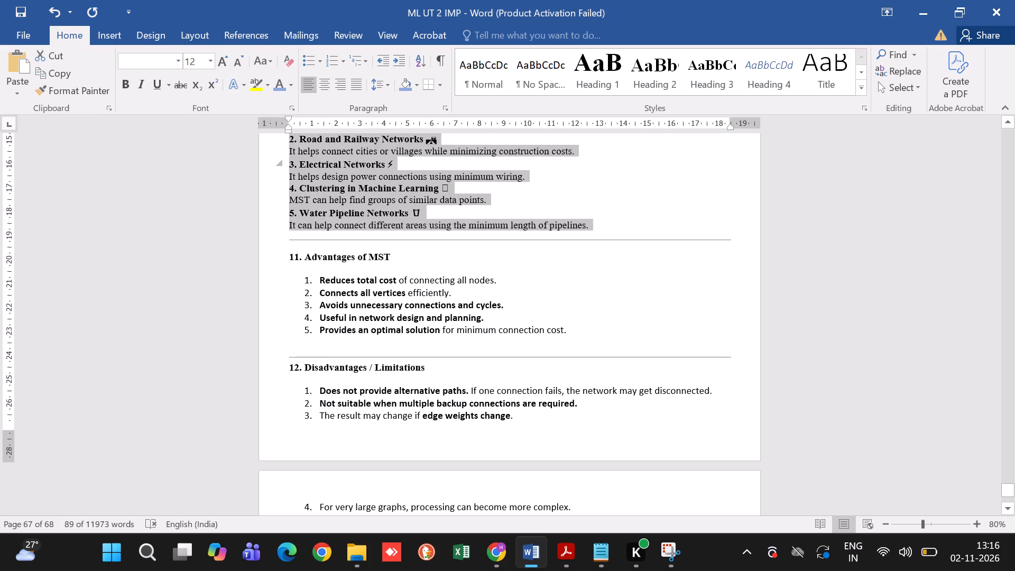
scroll(522, 421, down, 1)
drag(574, 403, 341, 278)
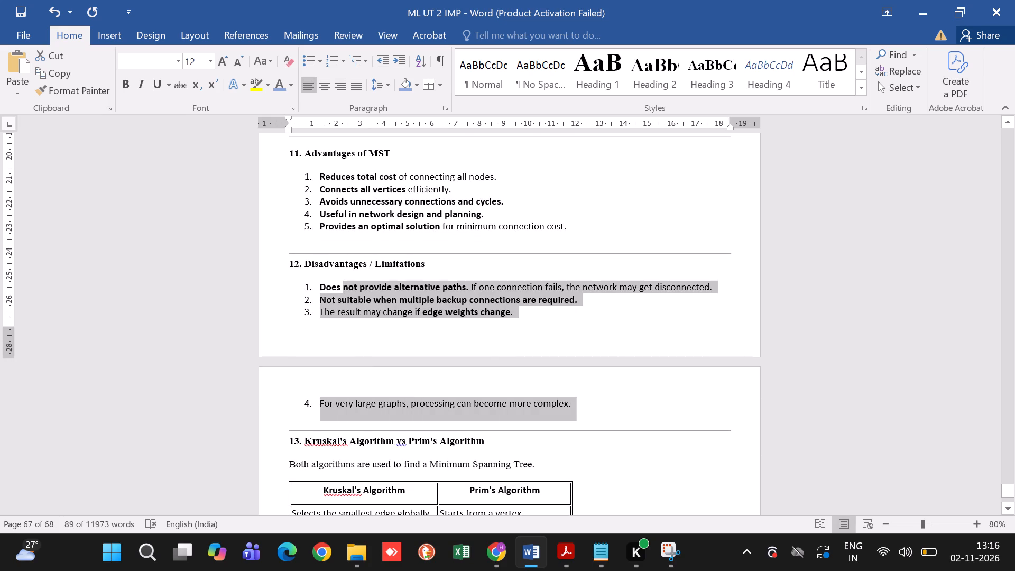
drag(341, 278, 279, 159)
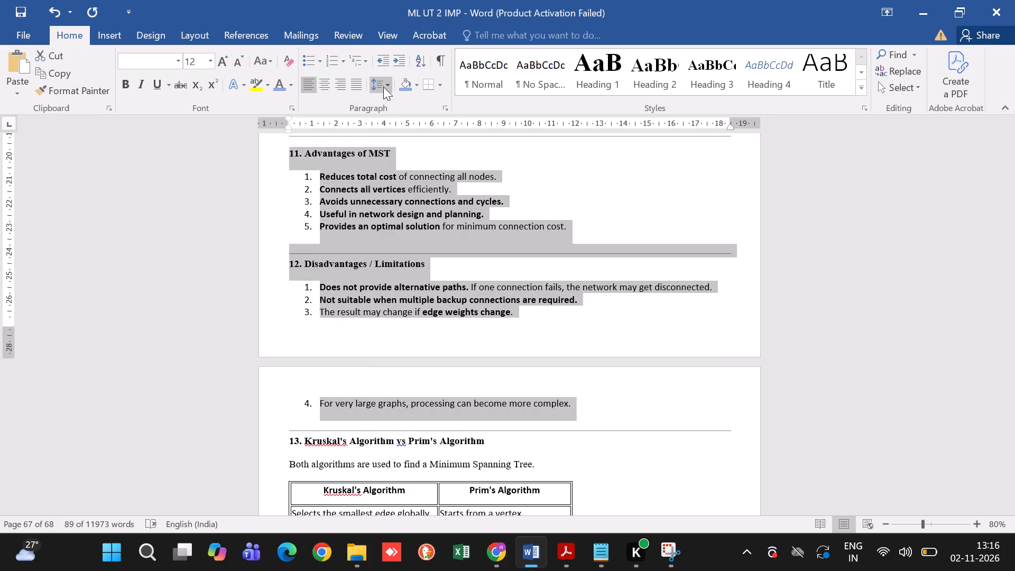
click(392, 87)
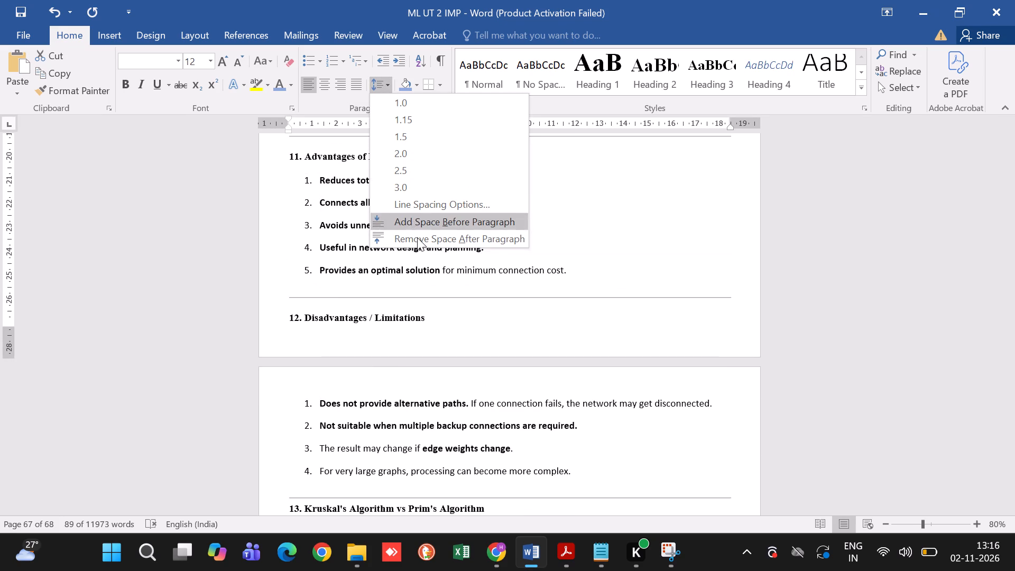
click(417, 237)
Remove the space after the Conclusion paragraphs, from the Minimum Spanning Tree definition to the "Sort the edges" line.
scroll(417, 237, down, 2)
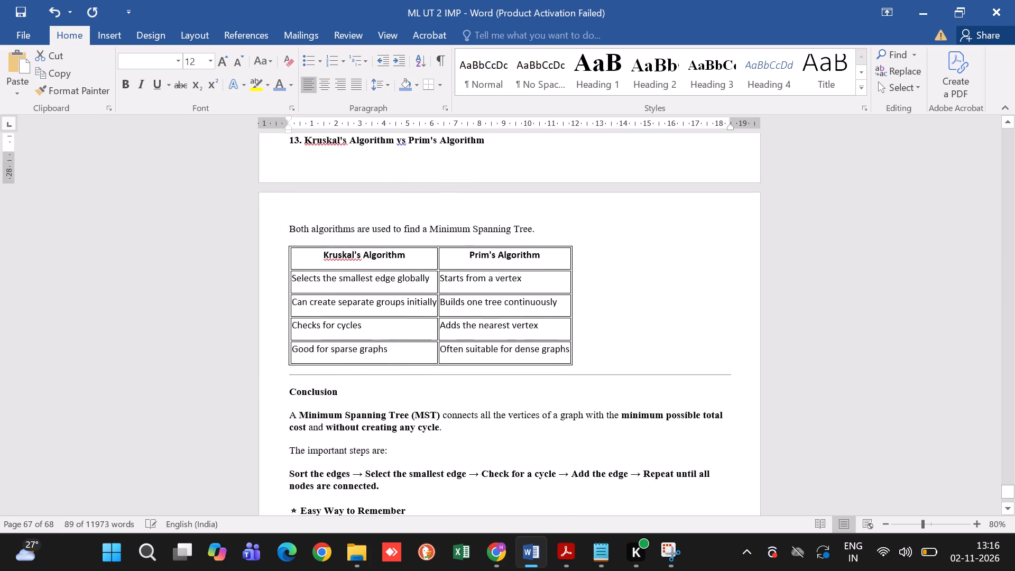
scroll(417, 237, down, 2)
scroll(417, 237, up, 1)
scroll(417, 237, right, 1)
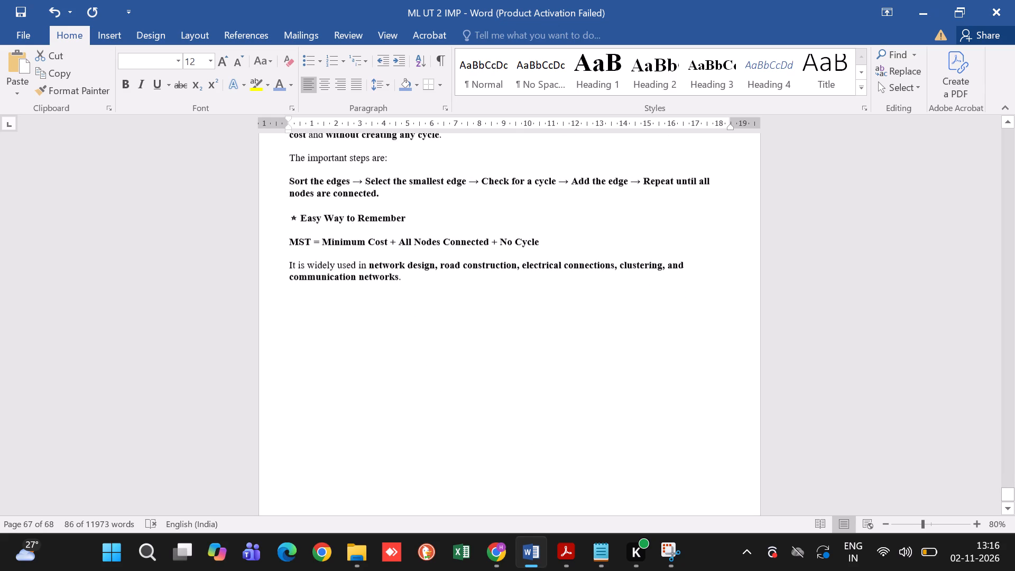
scroll(417, 237, right, 2)
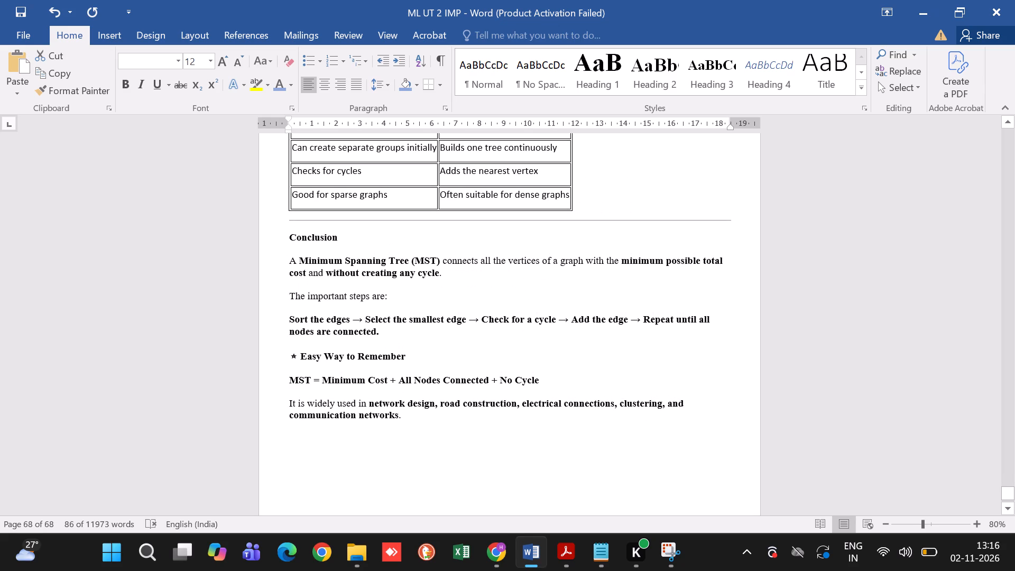
drag(391, 331, 333, 320)
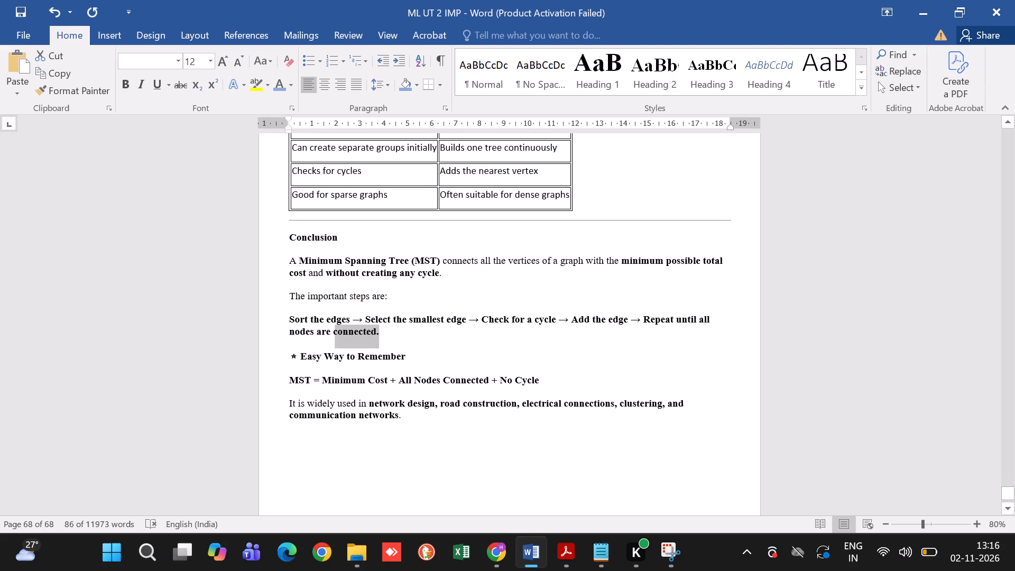
drag(333, 320, 280, 262)
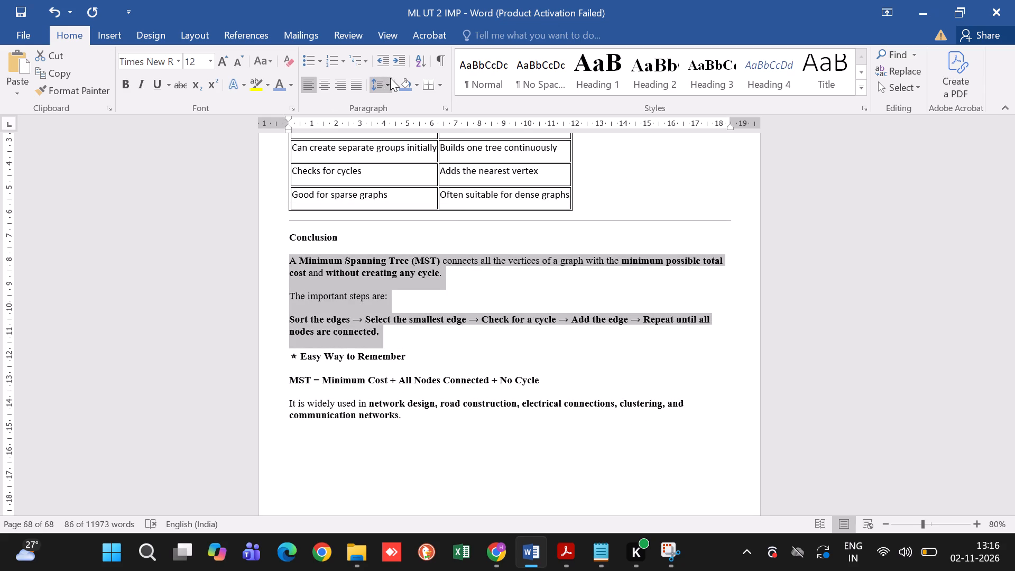
click(390, 78)
click(413, 236)
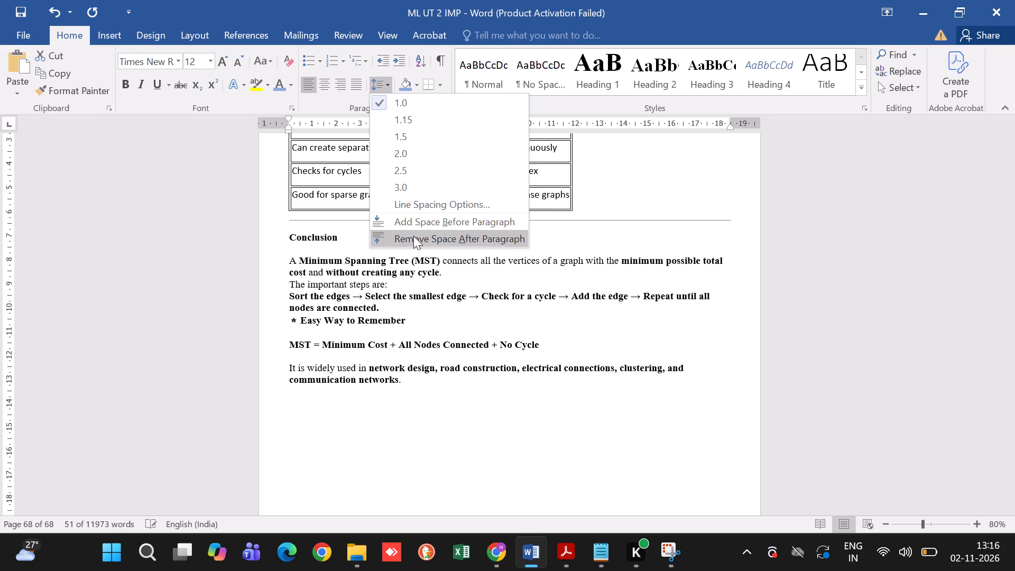
Remove the space after the "MST = Minimum Cost" line and the final "It is widely used in" paragraph.
scroll(413, 236, down, 1)
drag(412, 230, 292, 189)
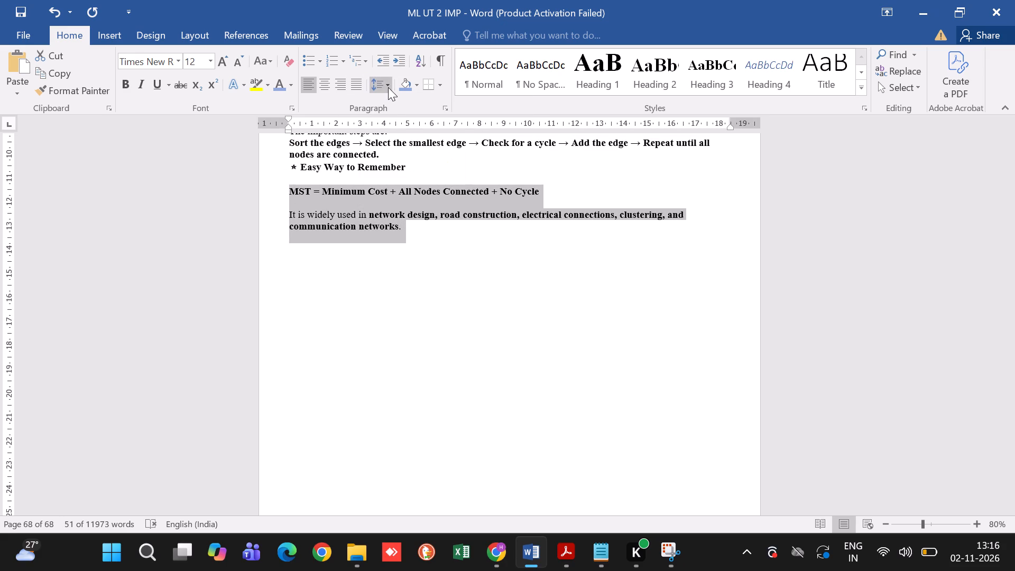
click(388, 88)
click(427, 238)
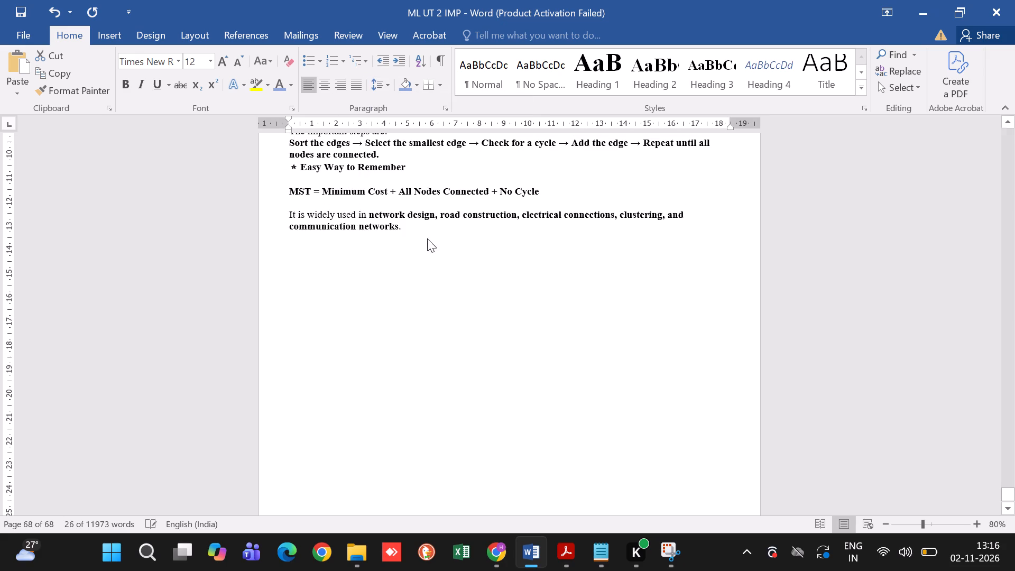
Add the heading "Q.13 Performance Metrics for Classification" on a new line after the MST answer, copying the question text from Q6a in Notepad.
click(390, 258)
key(Return)
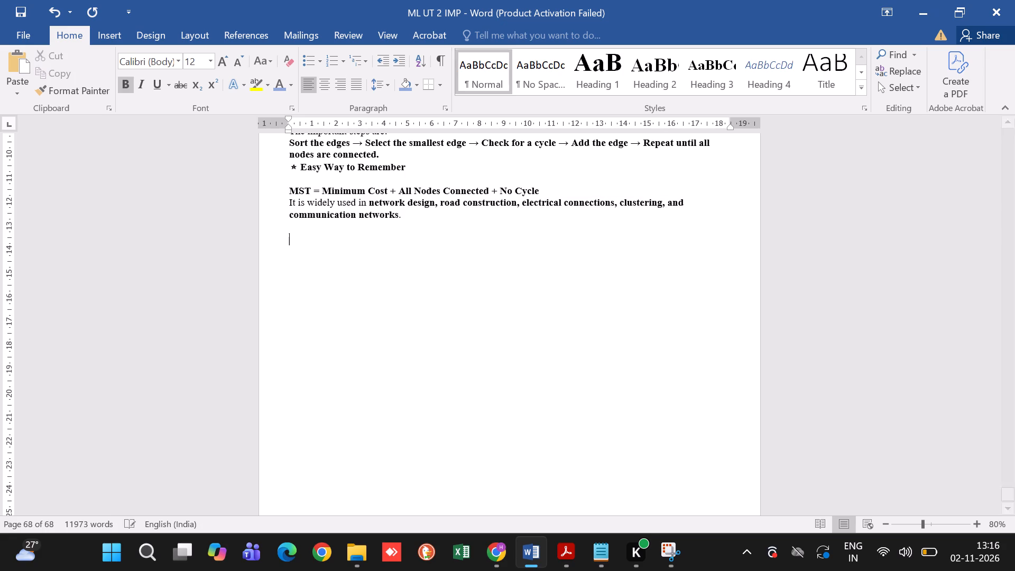
text(Q.13)
key(space)
click(607, 549)
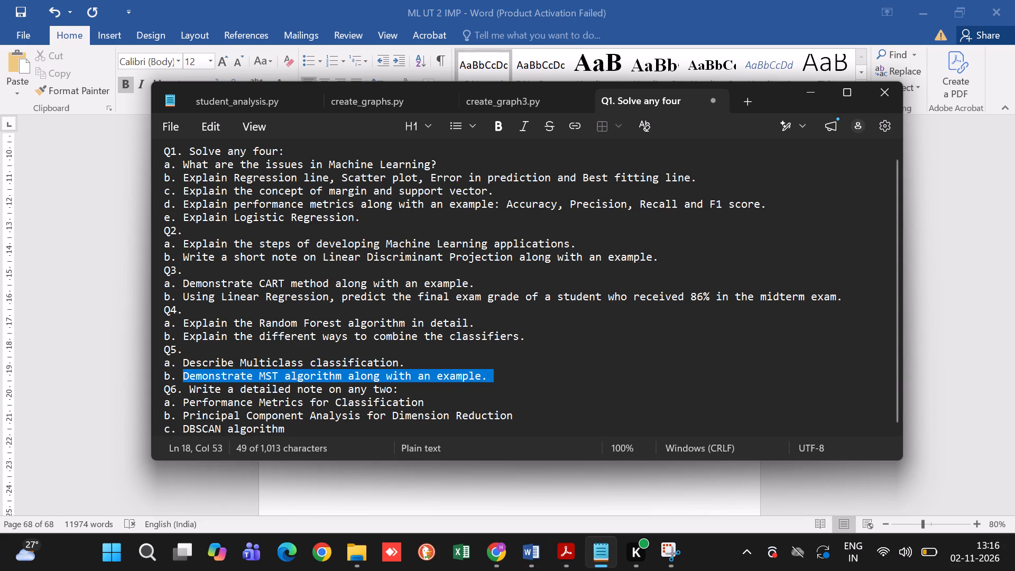
scroll(198, 391, down, 2)
drag(179, 404, 361, 396)
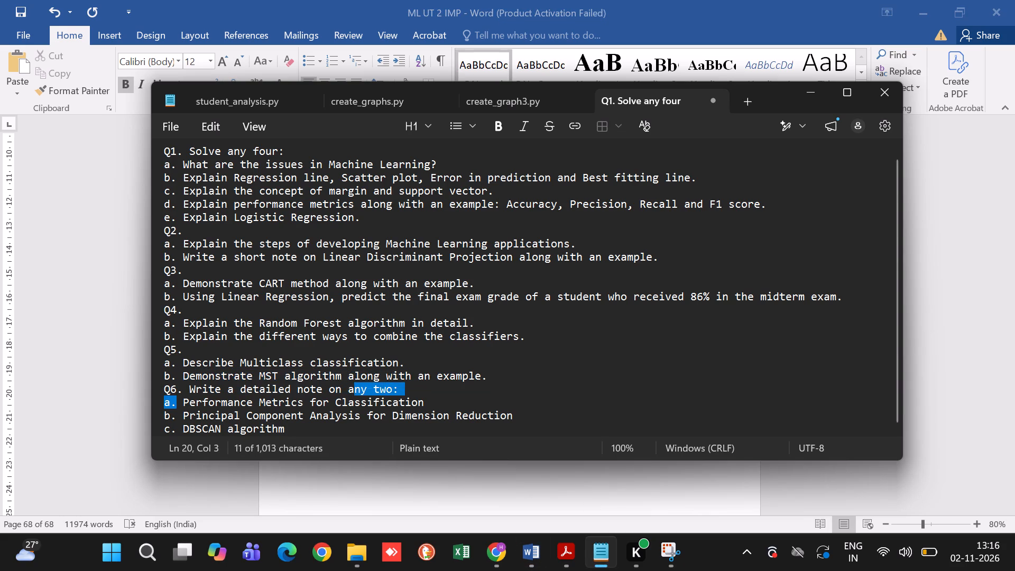
drag(361, 396, 430, 399)
key(ctrl+c)
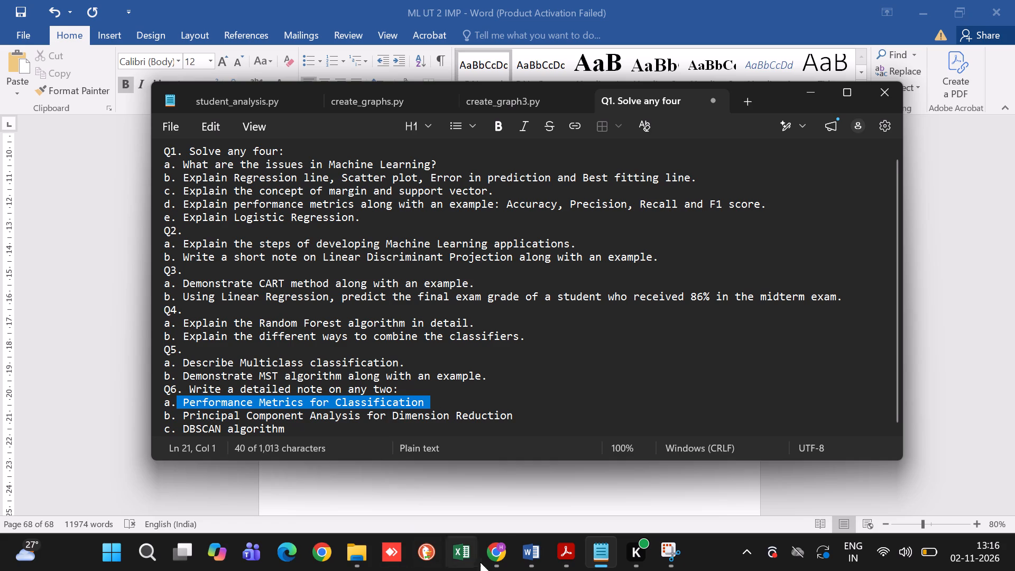
click(516, 556)
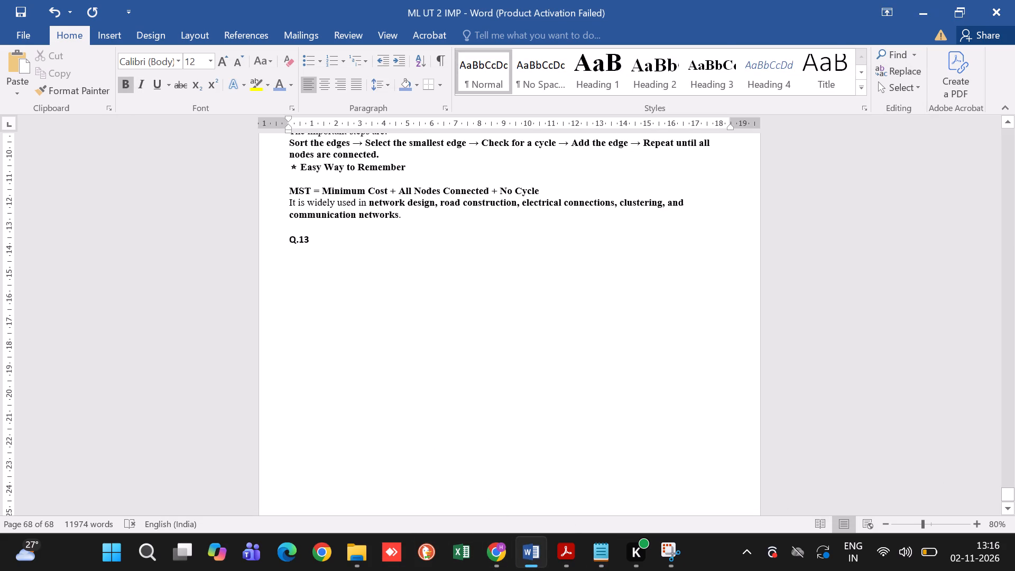
key(ctrl+v)
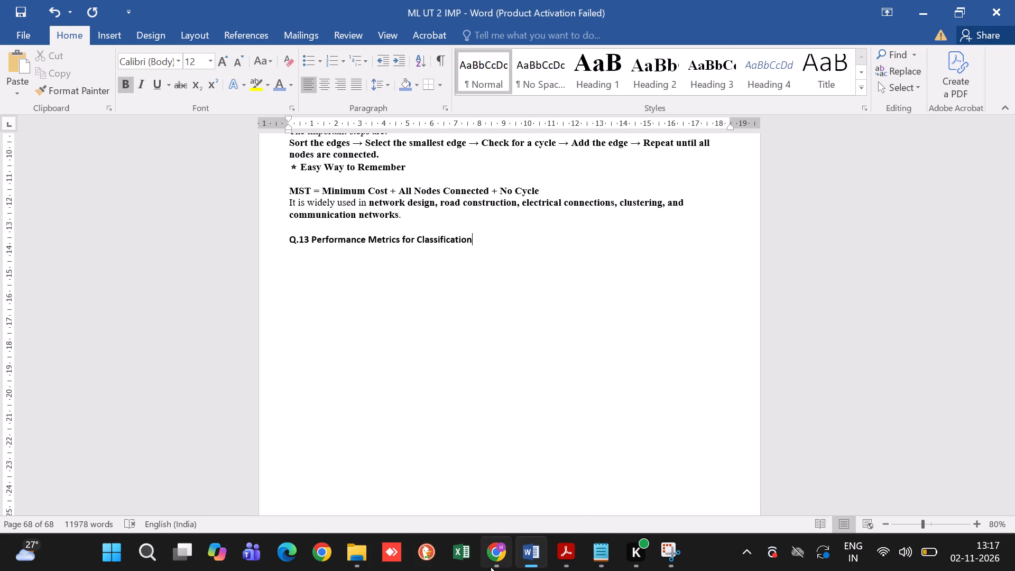
In Chrome, submit "Performance Metrics for Classification" to ChatGPT in the Question Answer Format chat.
click(491, 567)
click(440, 497)
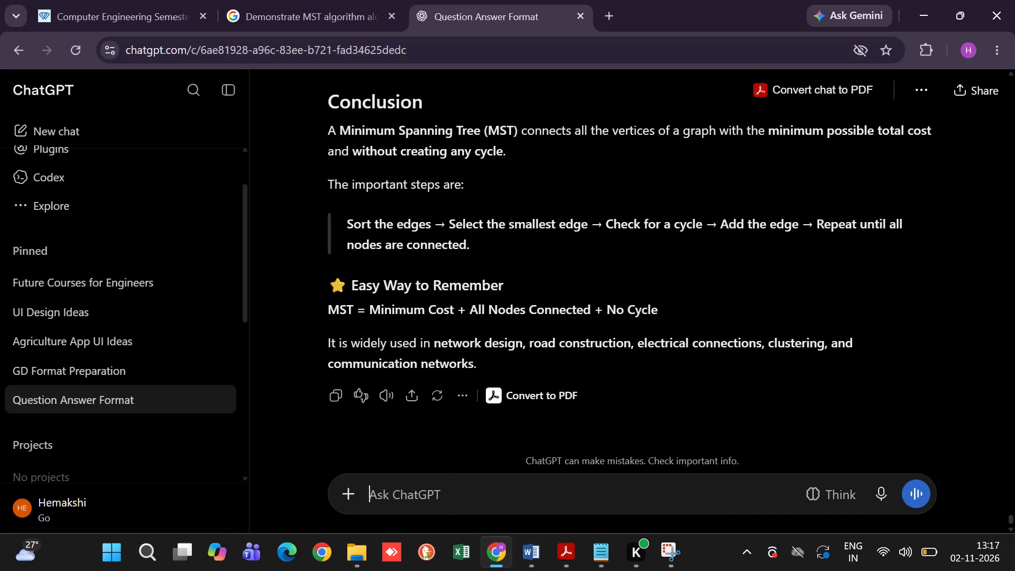
key(ctrl+v)
key(Return)
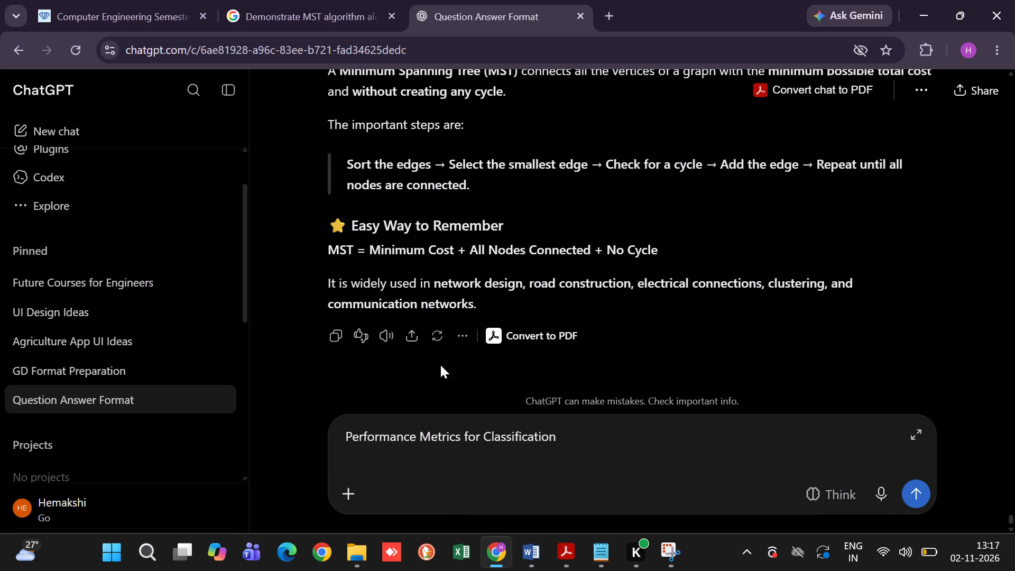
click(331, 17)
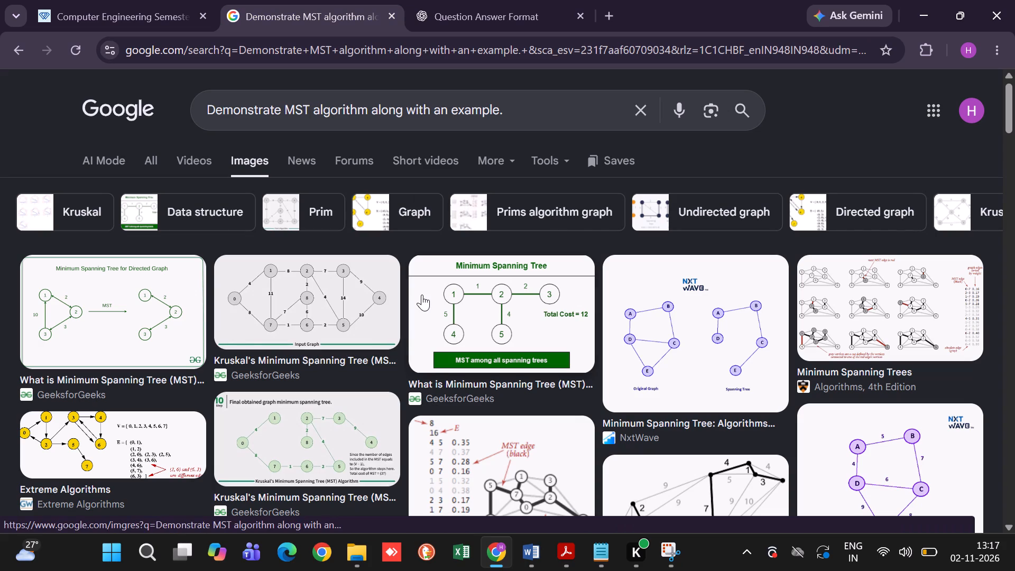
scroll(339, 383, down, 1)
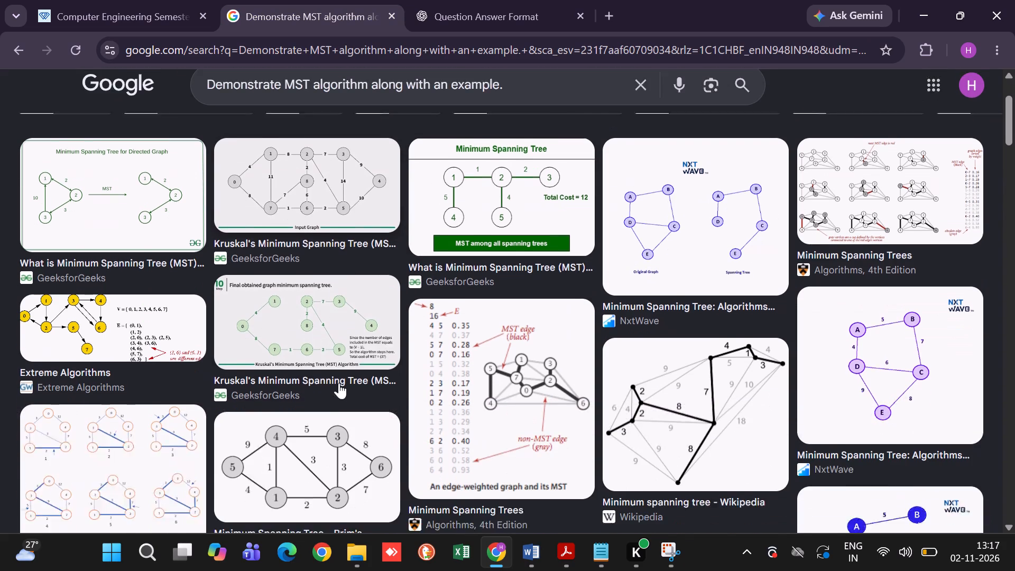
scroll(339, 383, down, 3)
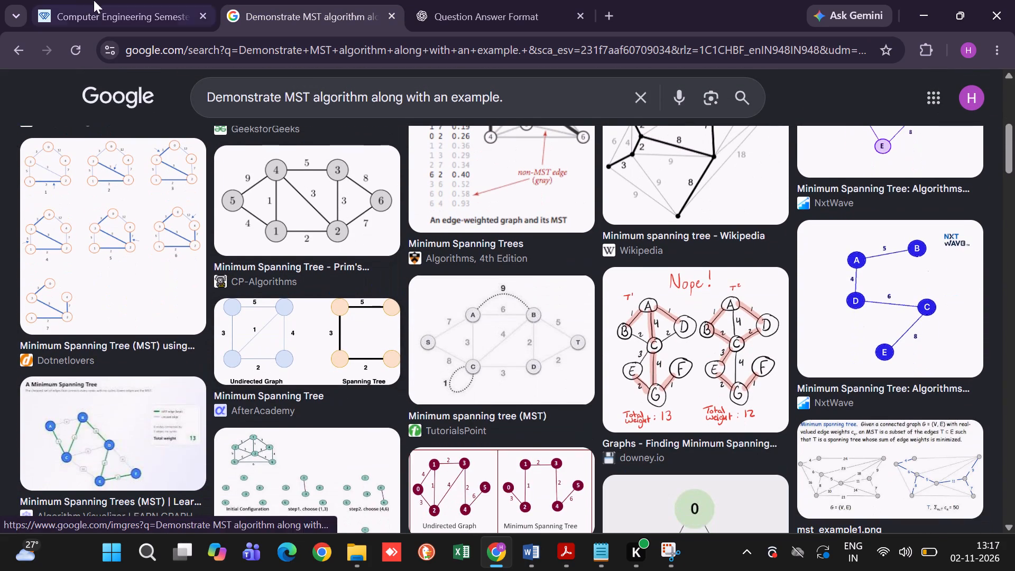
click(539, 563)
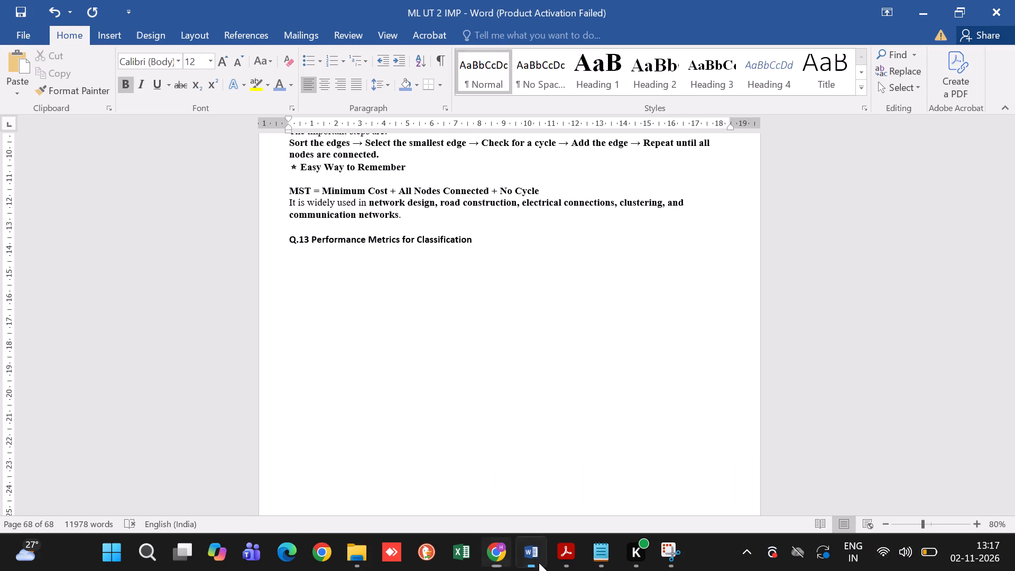